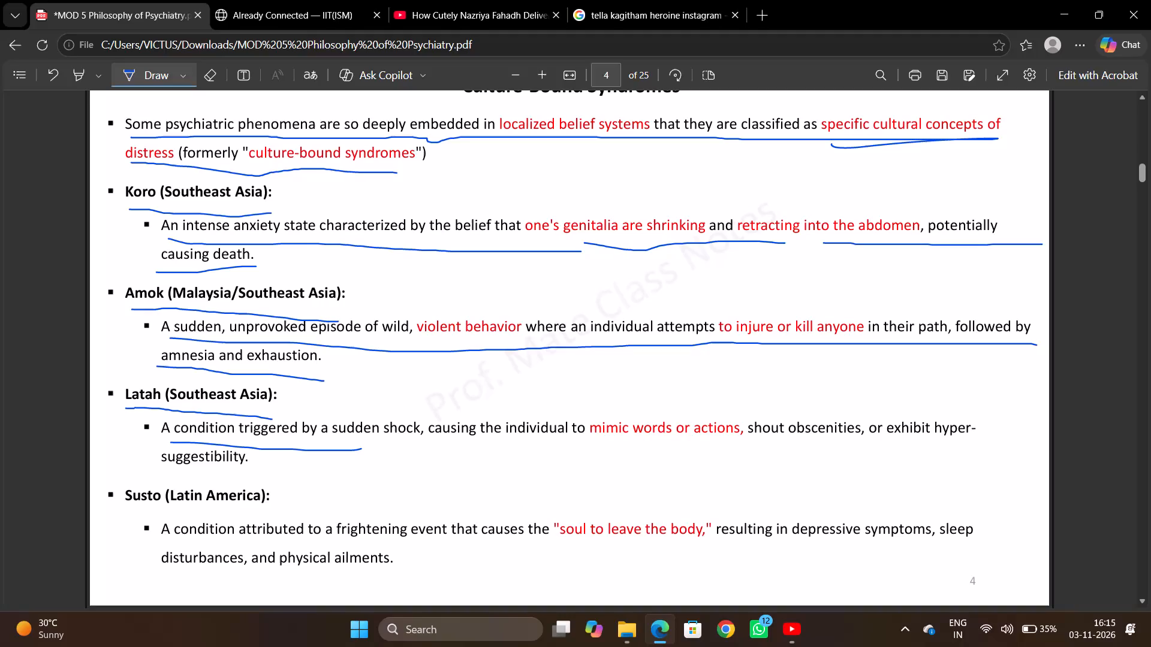
Close the PDF browser window, the Downloads folder and the Chrome profile picker.
click(729, 636)
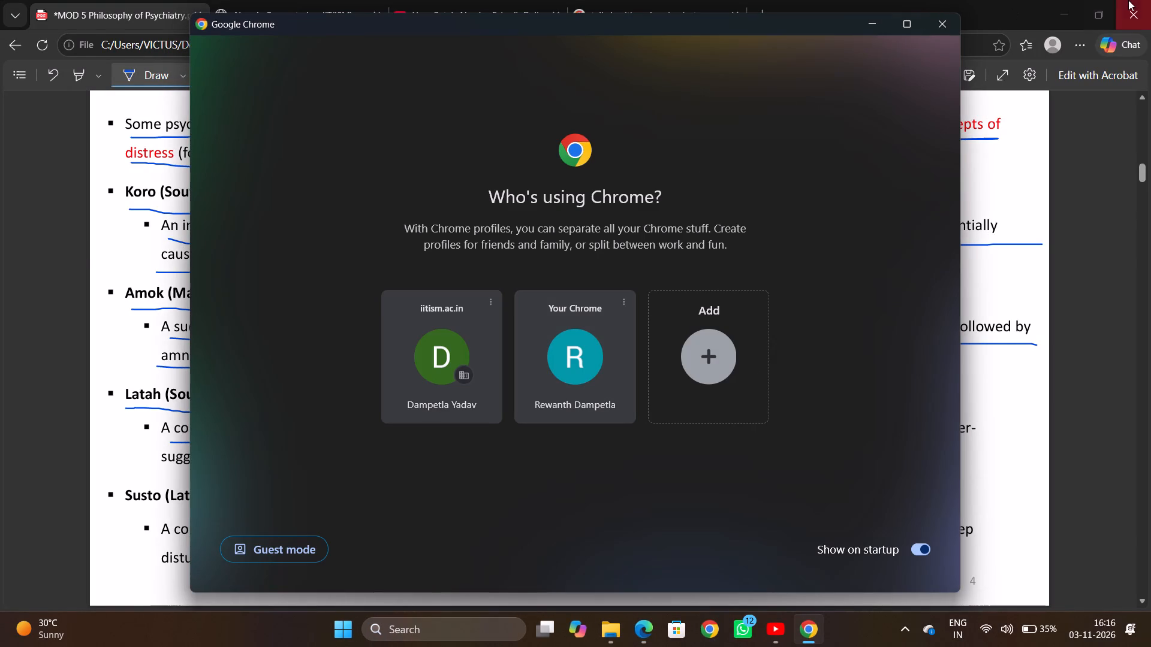
click(1128, 0)
click(664, 142)
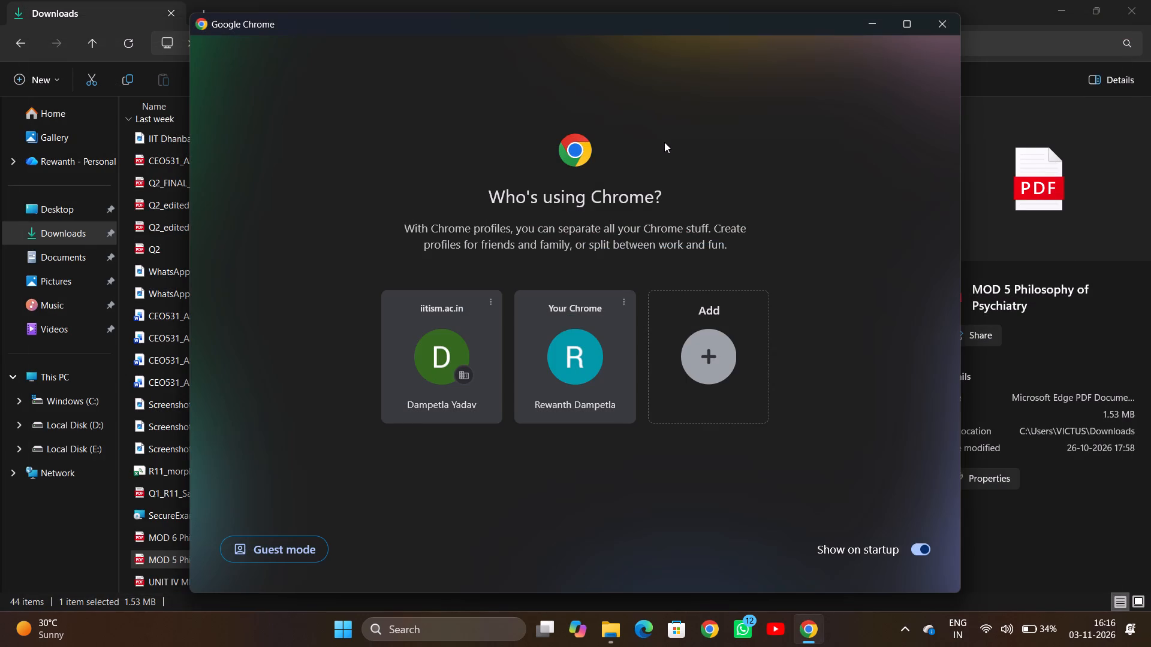
click(1150, 0)
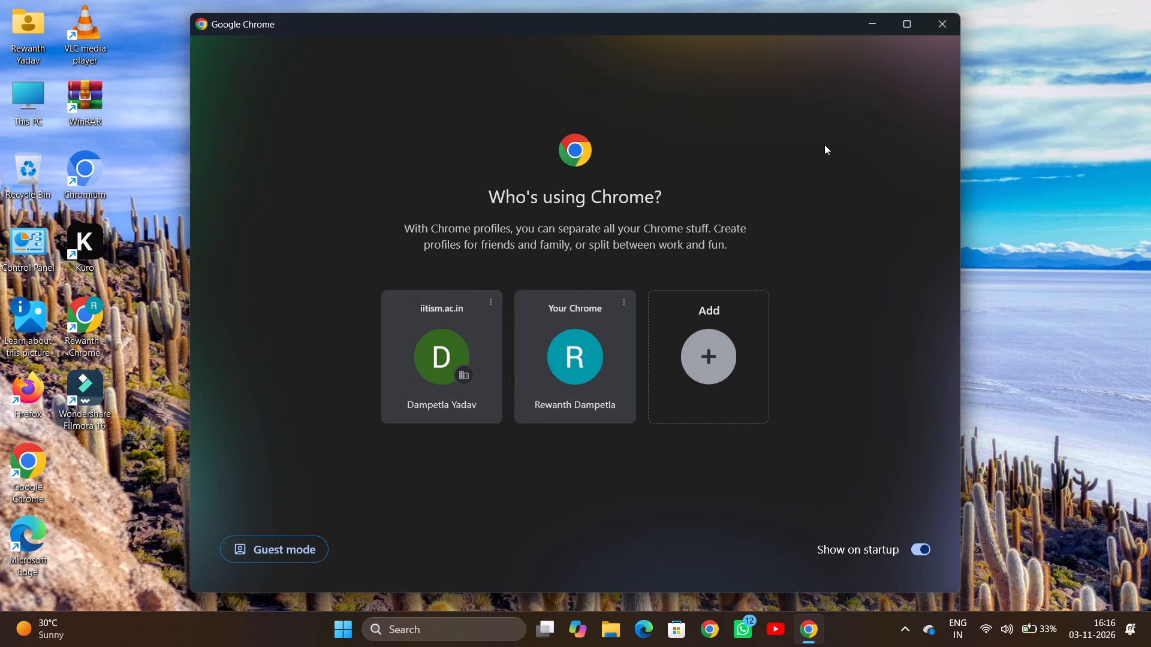
click(939, 30)
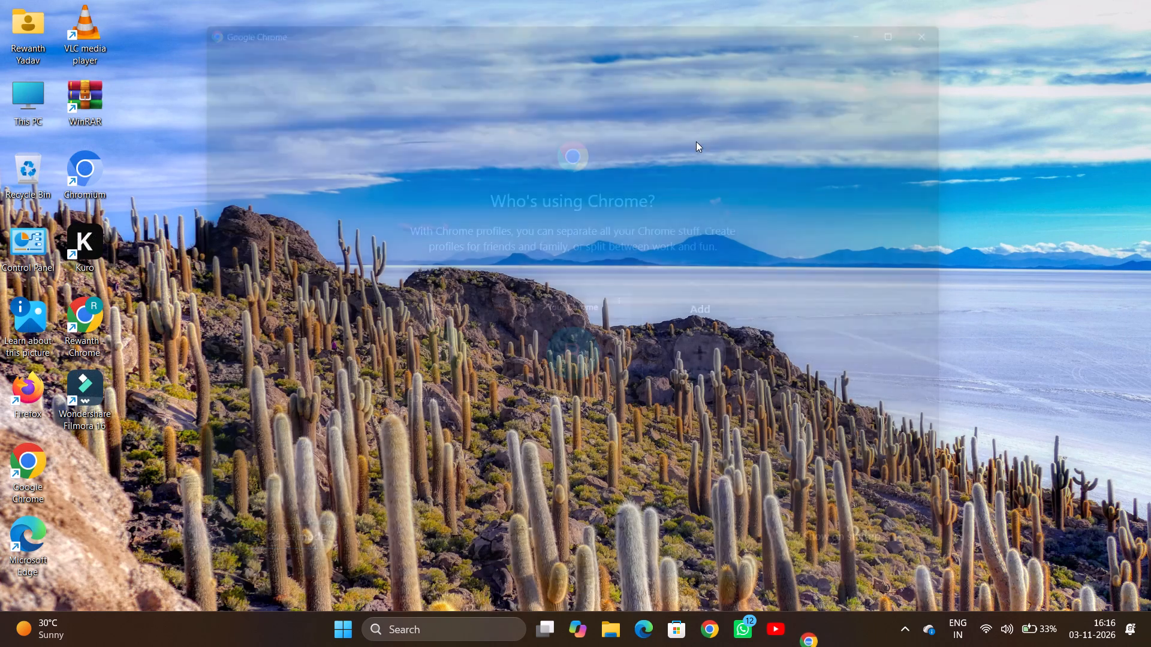
Launch Wondershare Filmora and open the most recent local project.
double_click(85, 380)
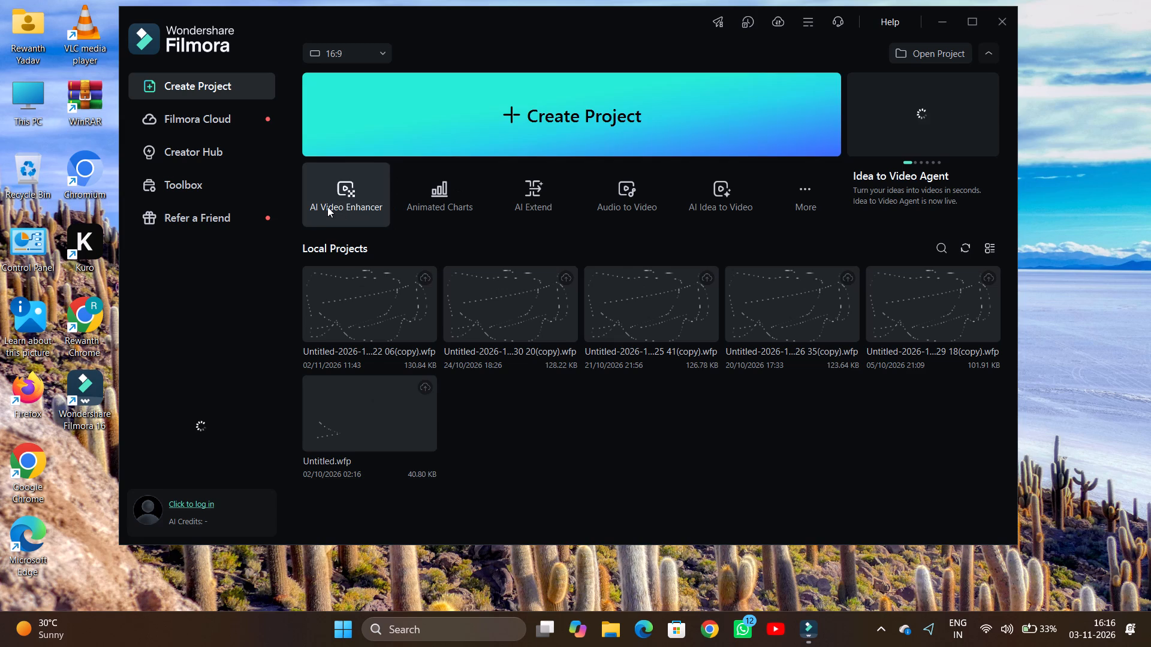
double_click(371, 299)
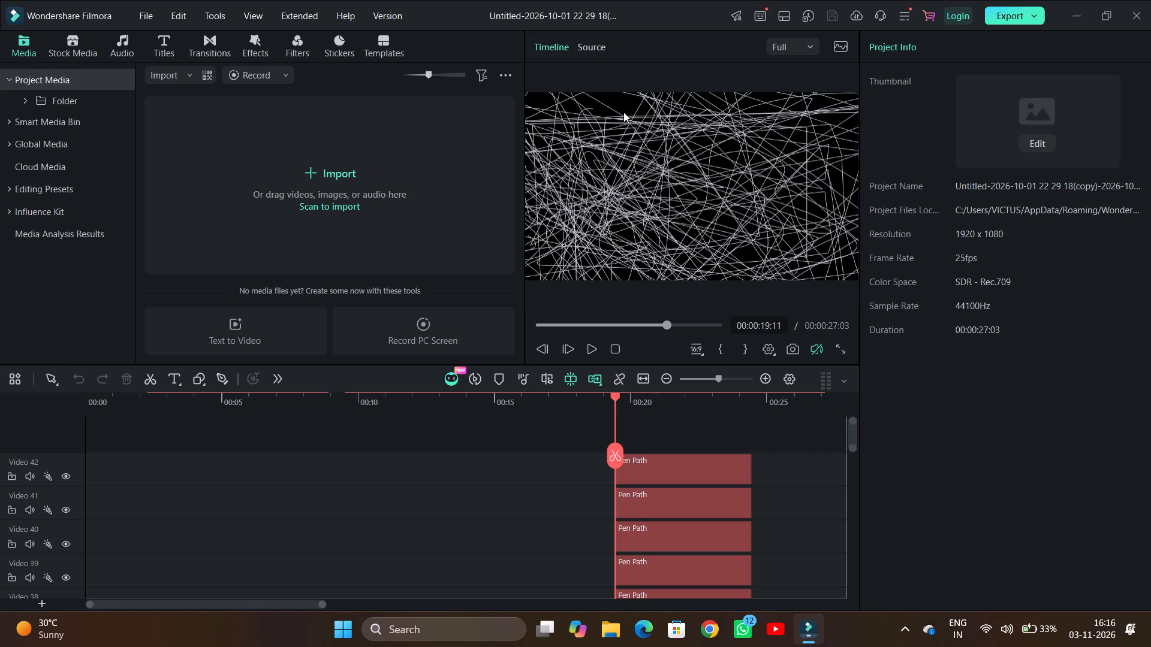
Start a new Pen path at 00:00:19:11 with anchor points running across the upper part of the preview frame.
click(215, 376)
click(538, 153)
drag(557, 141, 599, 127)
click(599, 127)
click(644, 119)
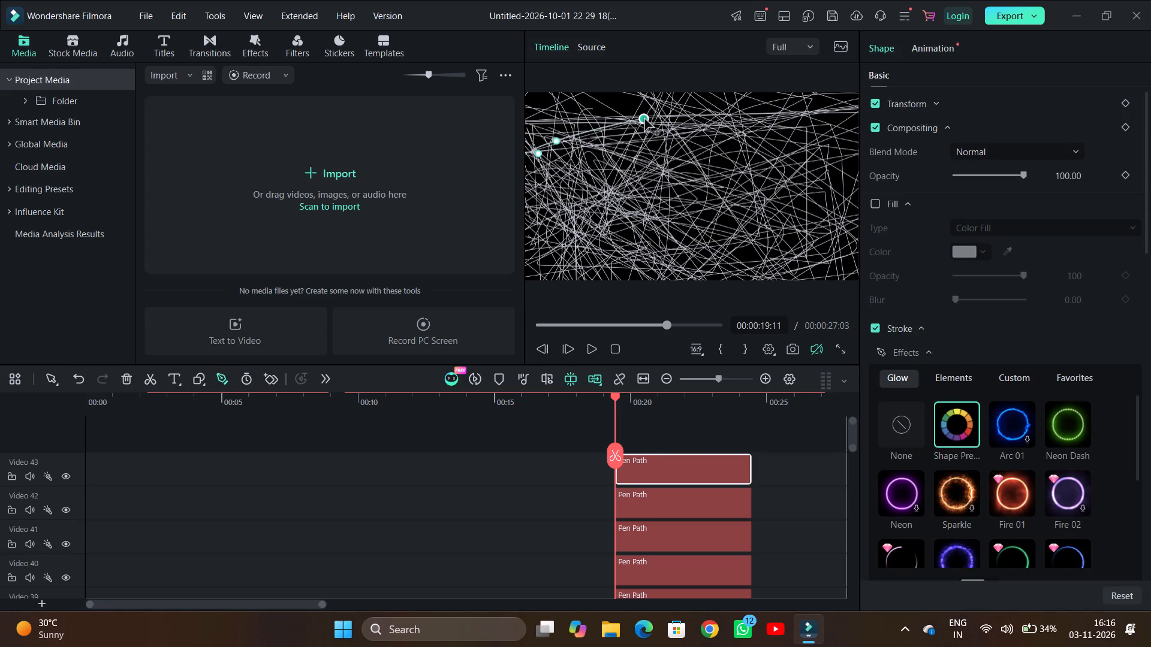
click(676, 125)
click(705, 117)
Add a curved anchor point at the end of the upper run and swing its handles widely to shape the bend.
drag(731, 118, 767, 113)
drag(767, 113, 773, 114)
drag(773, 114, 794, 123)
drag(794, 123, 806, 165)
drag(806, 165, 755, 191)
drag(755, 191, 601, 244)
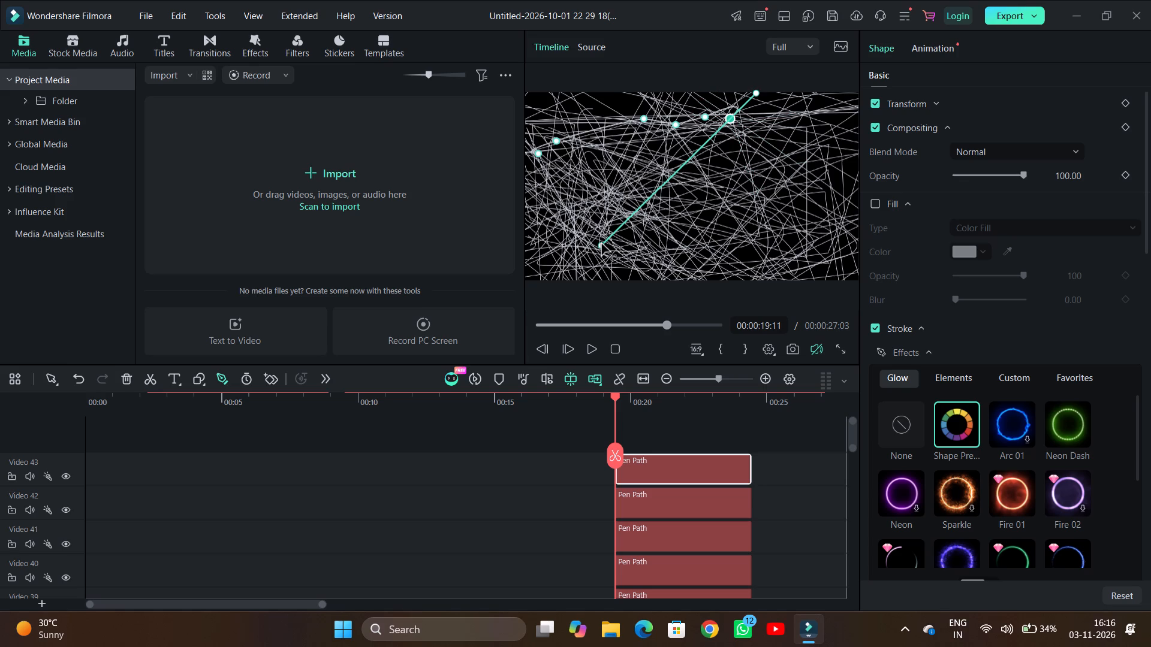
click(601, 244)
drag(601, 244, 576, 229)
click(576, 229)
drag(576, 229, 589, 206)
click(589, 206)
drag(589, 206, 639, 193)
click(639, 193)
drag(639, 193, 679, 202)
Continue the pen path through the middle of the frame, up to its right edge and back down with curved points.
click(679, 202)
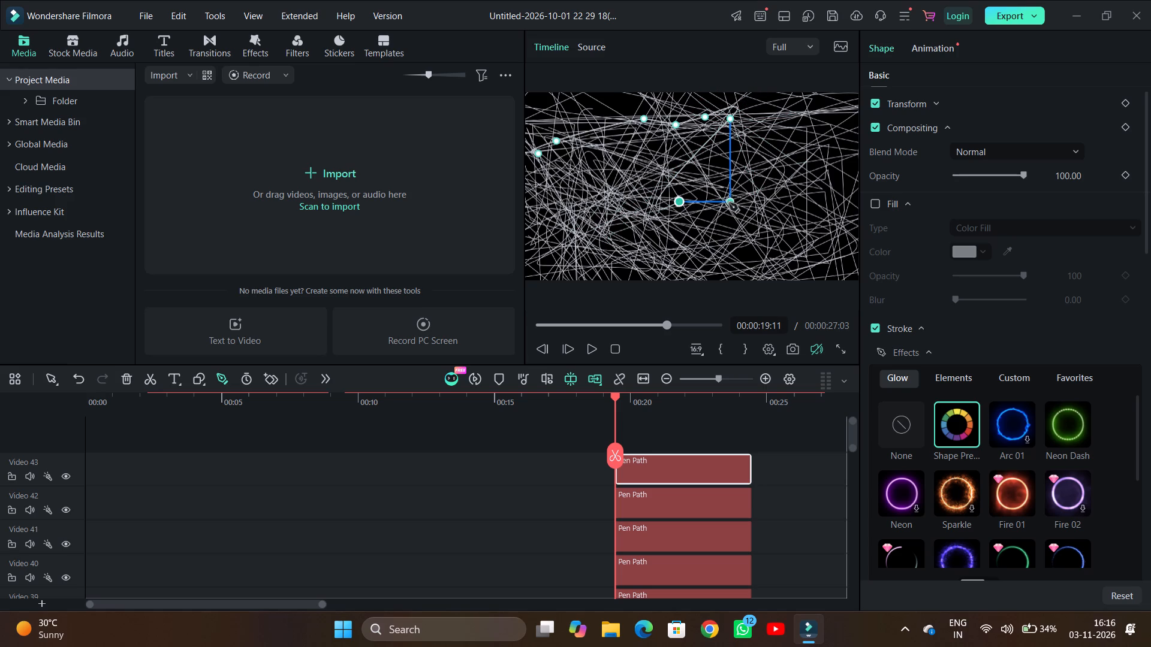
click(729, 203)
drag(776, 195, 821, 141)
drag(821, 141, 827, 92)
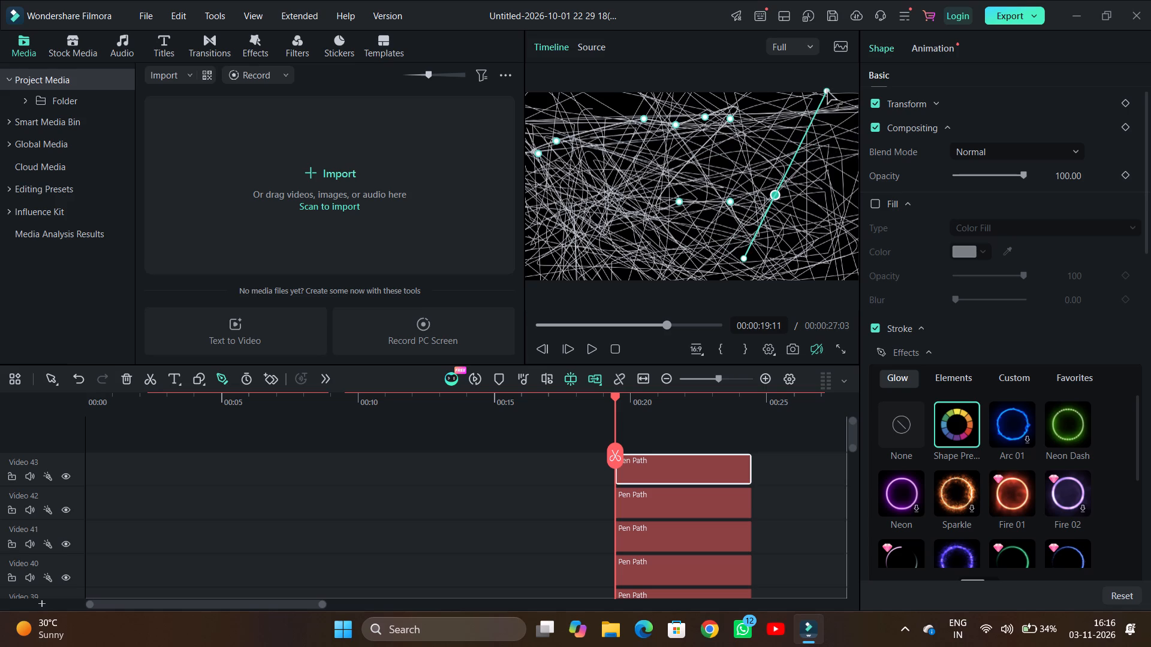
click(827, 92)
click(850, 131)
drag(836, 171, 833, 205)
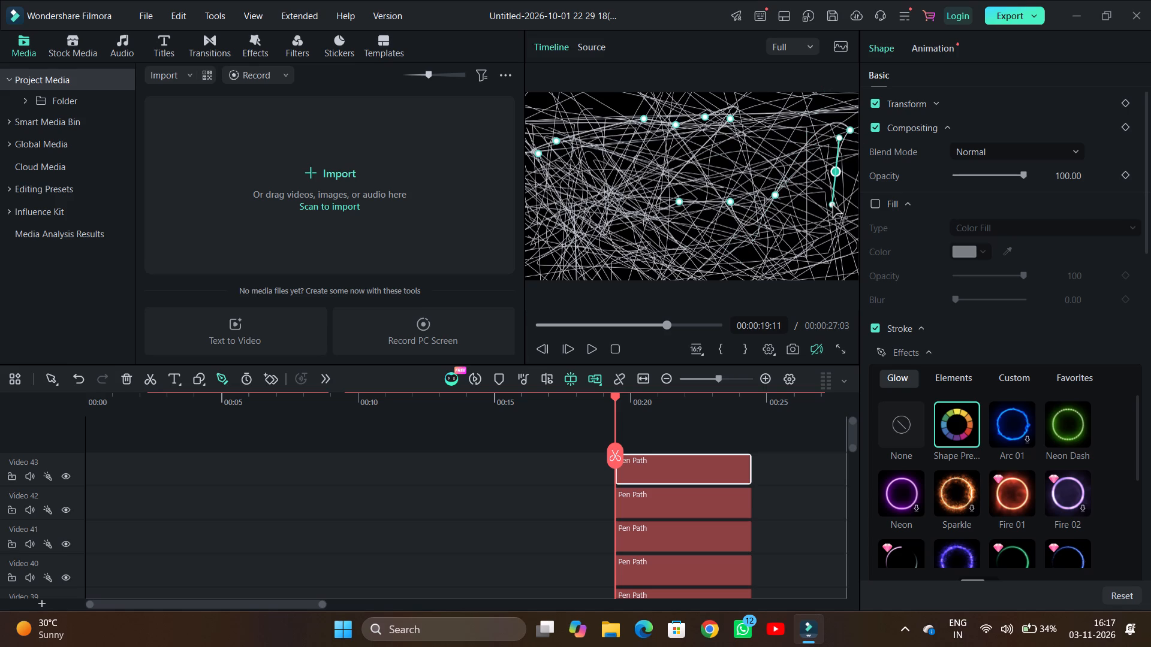
click(833, 205)
Extend the pen path with a curve along the lower part of the frame and up its left side.
drag(755, 235, 694, 246)
click(694, 246)
click(611, 247)
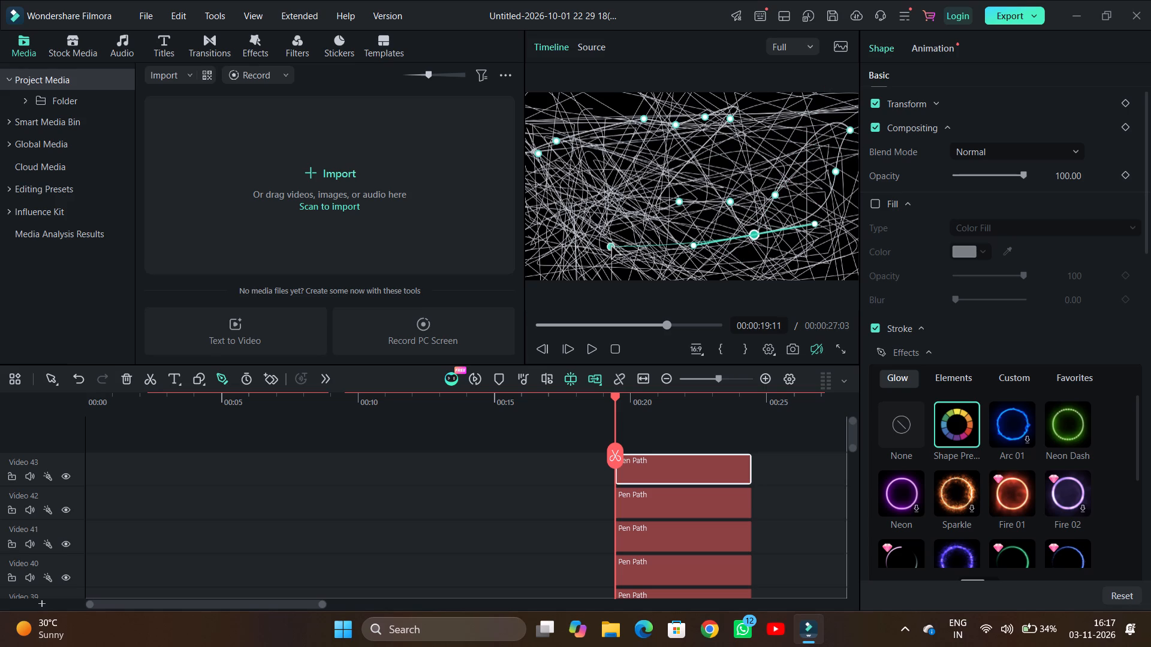
click(574, 220)
click(583, 195)
Extend the pen path from the left side across the middle toward the right with gently curved anchor points.
drag(614, 175, 674, 154)
double_click(674, 154)
drag(674, 154, 707, 153)
double_click(707, 153)
drag(707, 153, 734, 152)
click(734, 152)
drag(734, 152, 750, 146)
drag(750, 146, 772, 141)
click(772, 141)
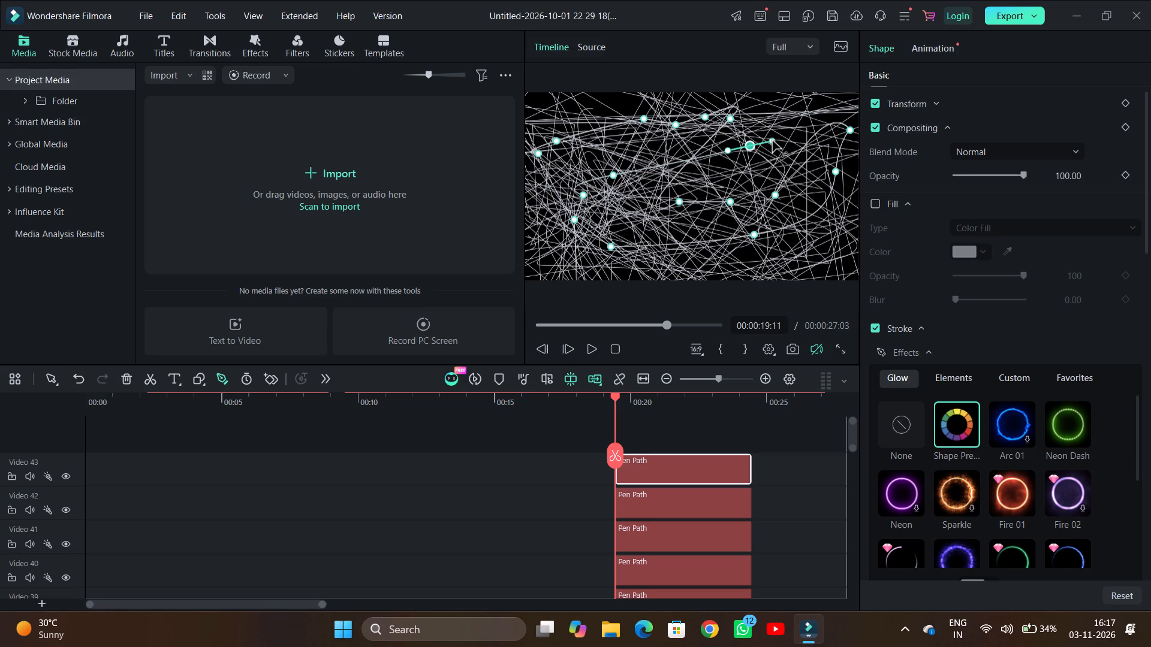
drag(772, 141, 803, 138)
click(803, 138)
Add a strongly curved anchor point near the frame's right side, stretching its handle back toward the upper middle.
drag(812, 173, 710, 184)
drag(710, 184, 679, 179)
drag(679, 179, 676, 126)
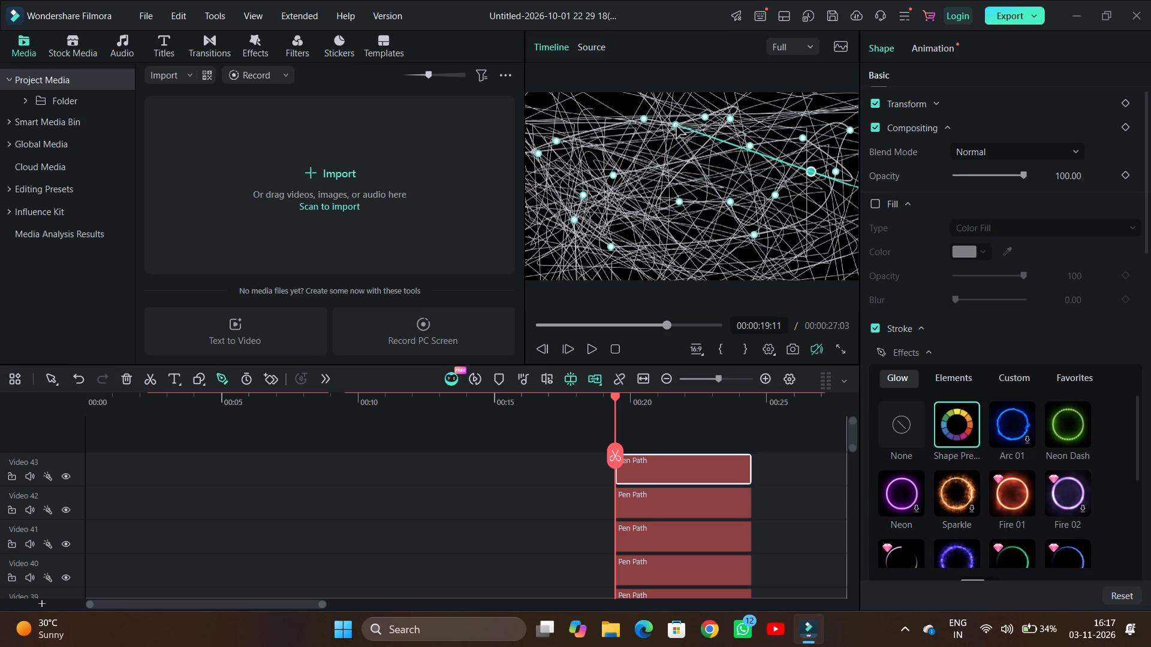
double_click(676, 126)
Reshape the pen path by moving its upper-middle anchor point repeatedly around and beyond the preview frame.
drag(705, 117, 712, 214)
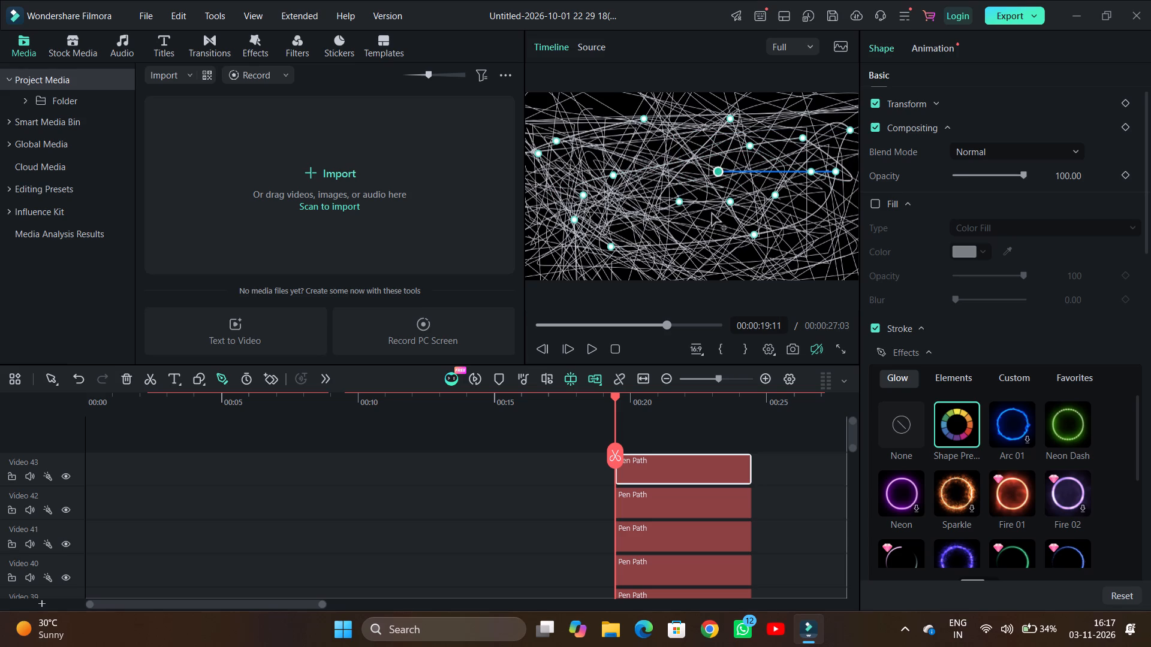
drag(712, 214, 734, 146)
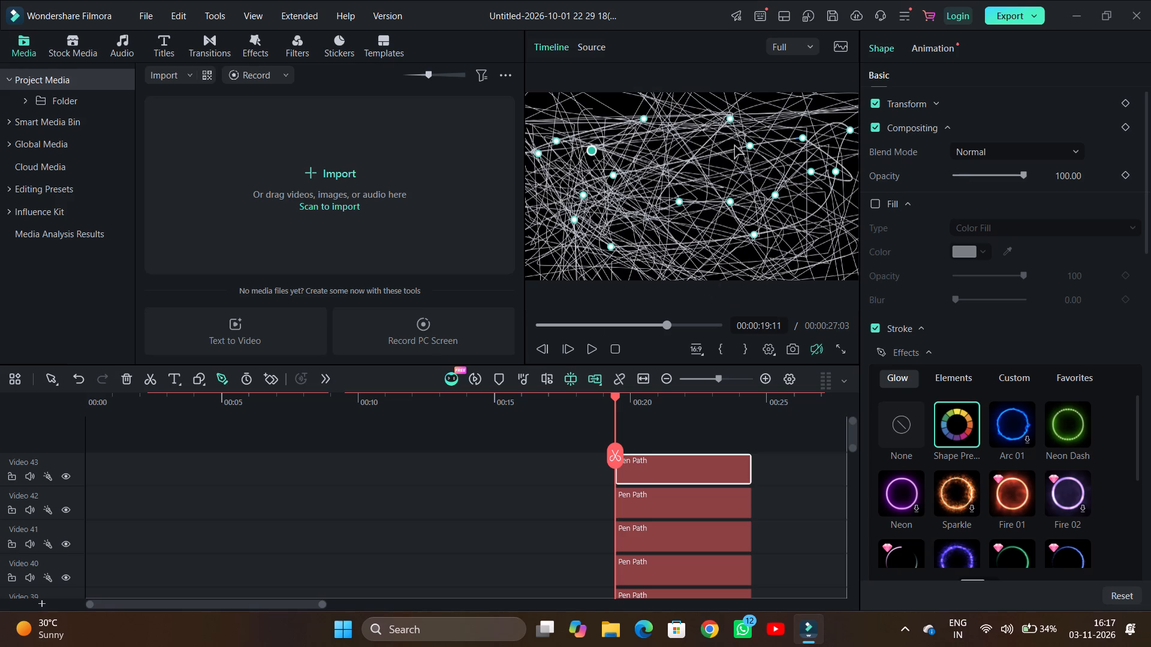
drag(734, 146, 798, 213)
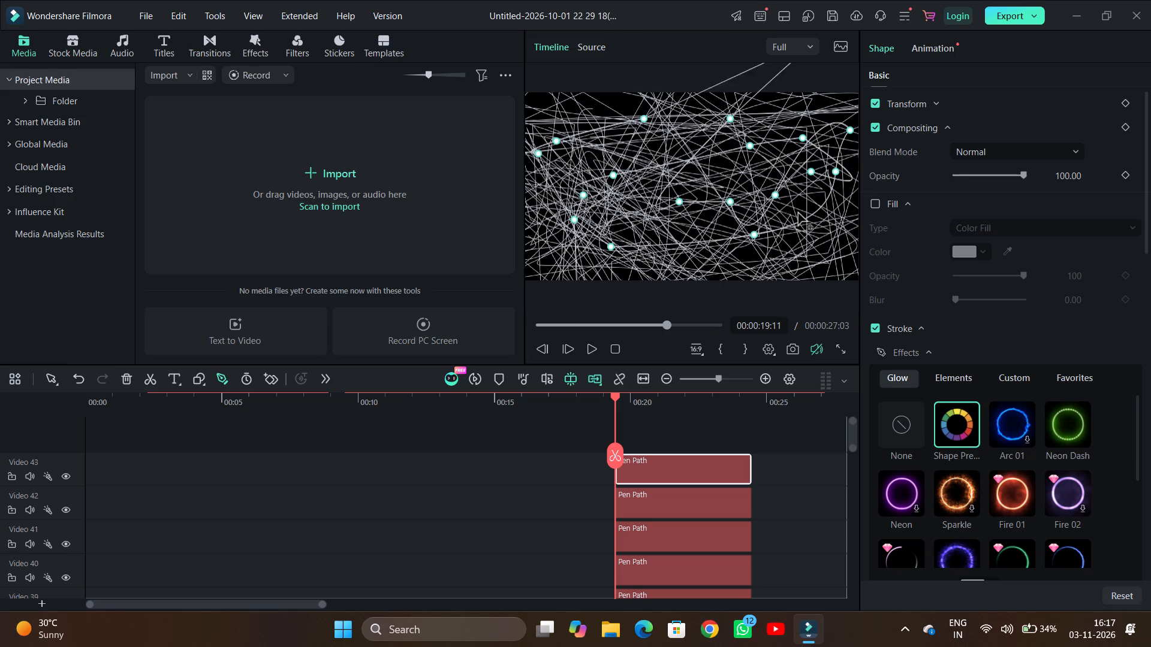
drag(798, 213, 642, 283)
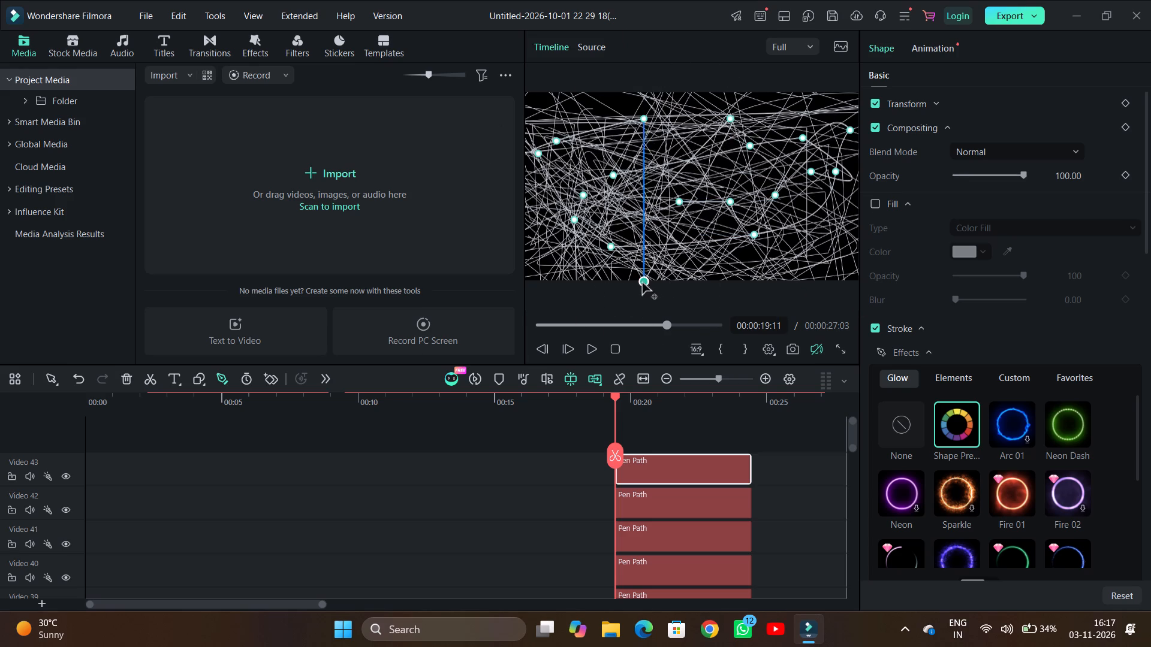
drag(642, 283, 574, 242)
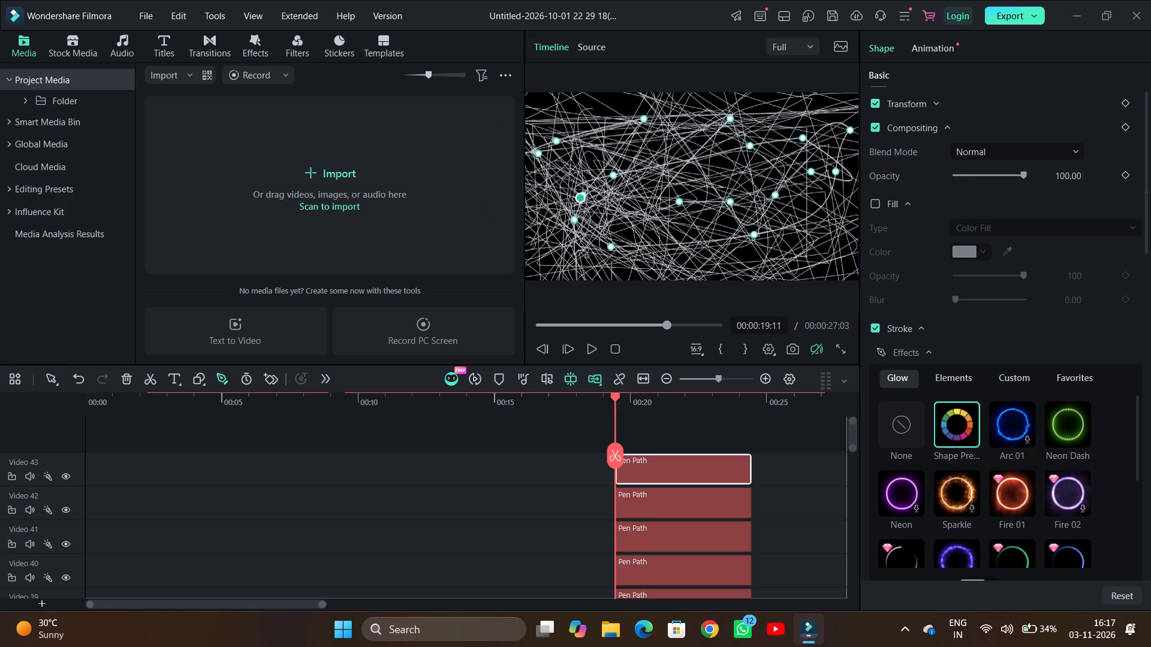
drag(574, 242, 631, 155)
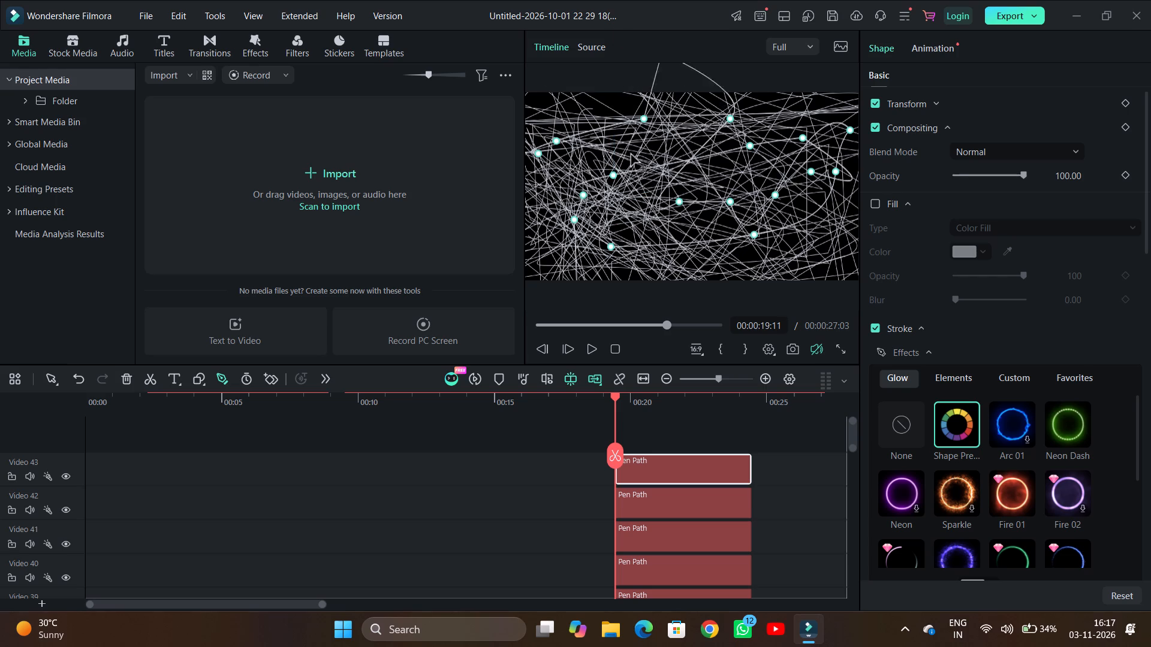
drag(631, 155, 710, 68)
drag(710, 68, 669, 94)
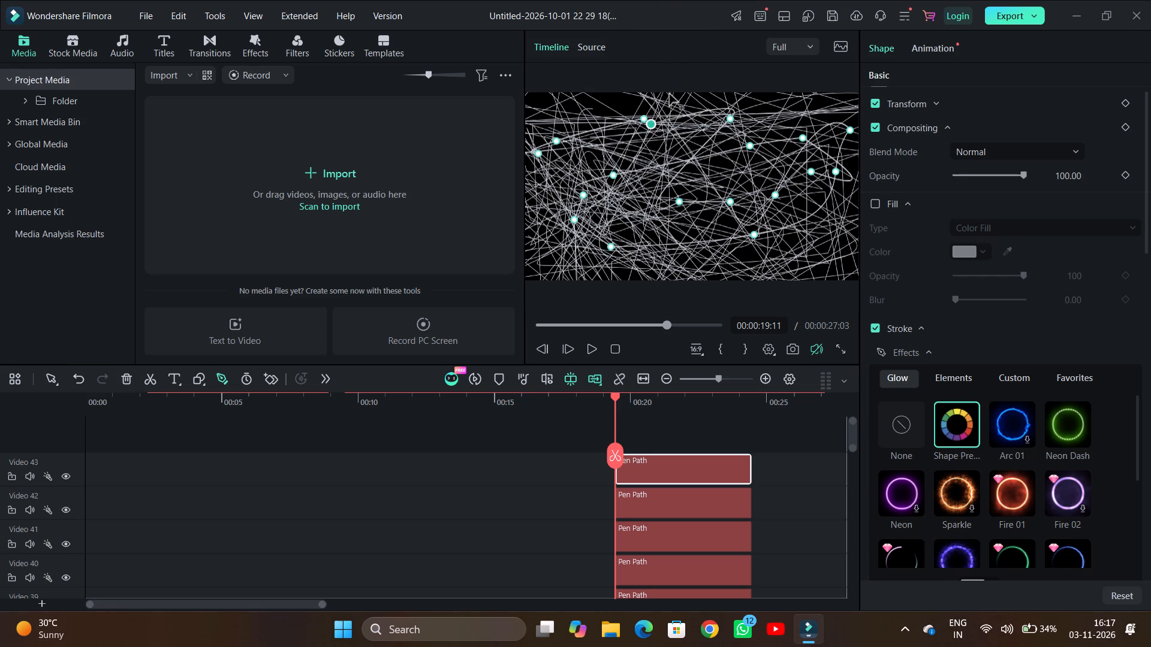
drag(669, 94, 668, 256)
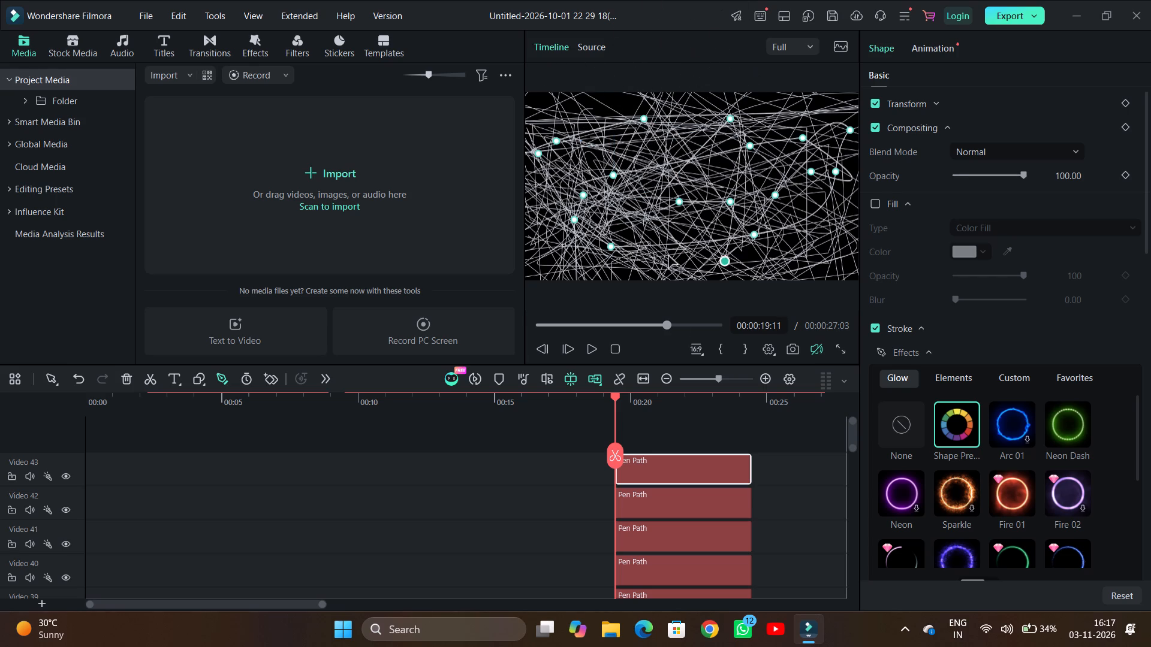
drag(668, 256, 452, 216)
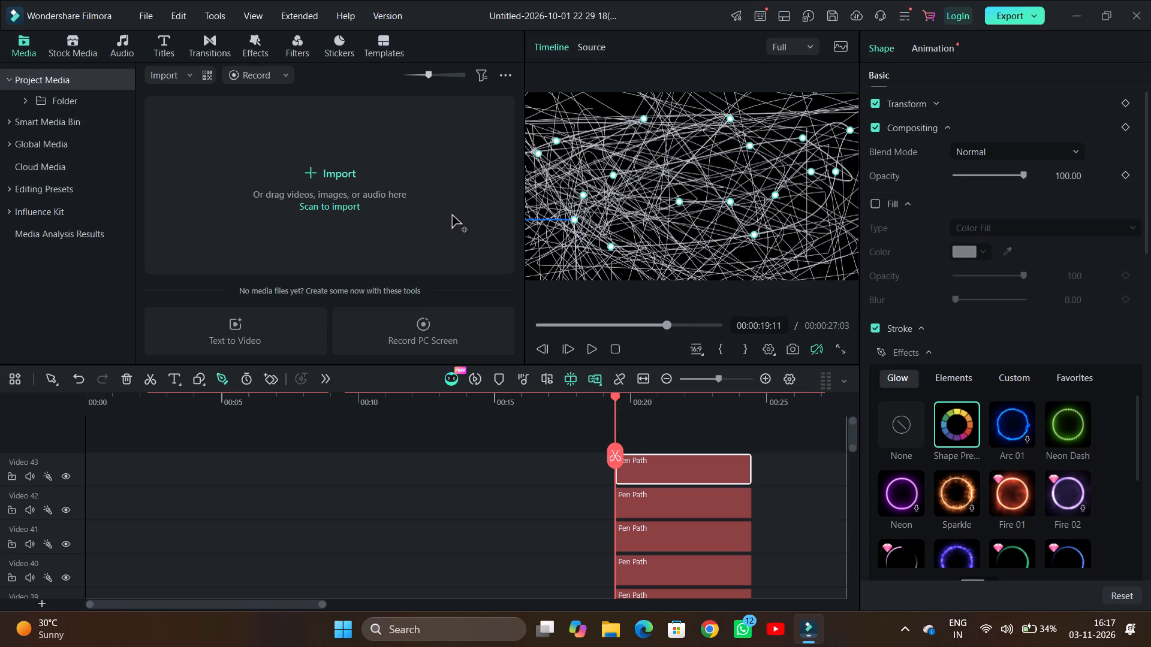
drag(452, 216, 649, 246)
scroll(486, 181, right, 1)
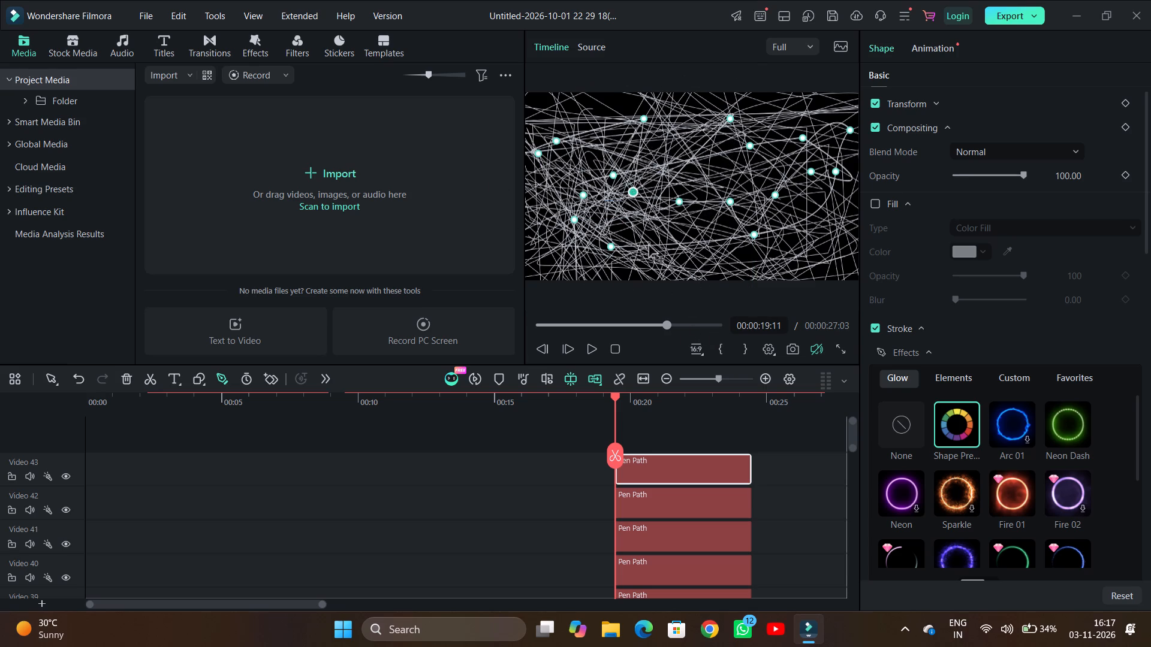
drag(649, 246, 632, 247)
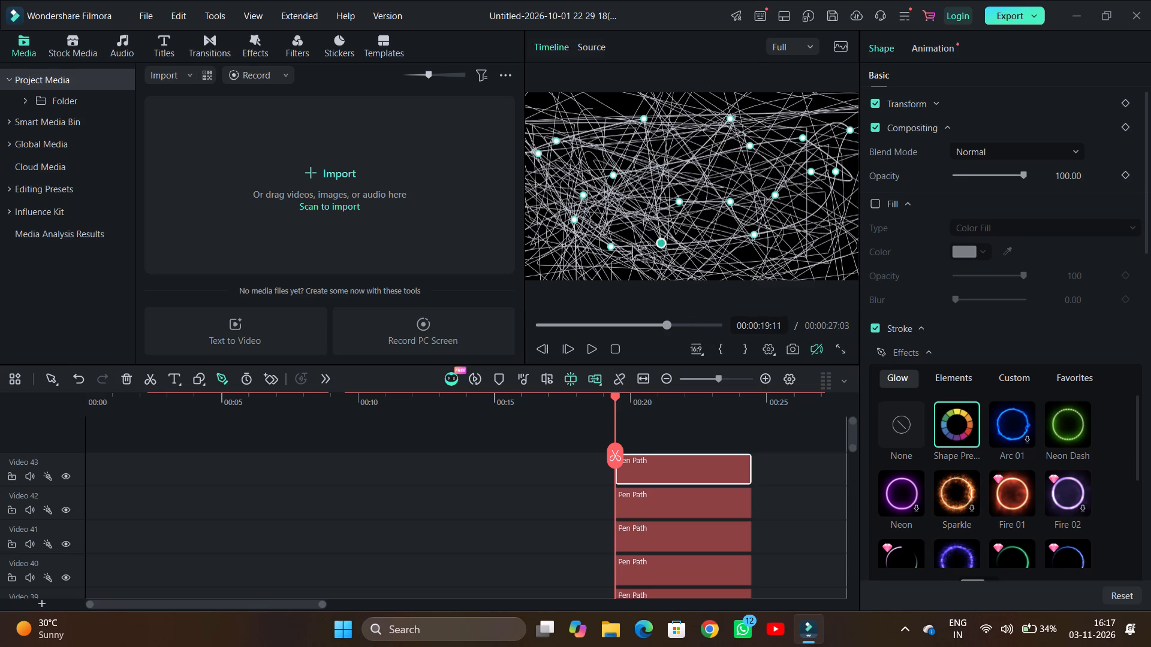
drag(632, 247, 531, 213)
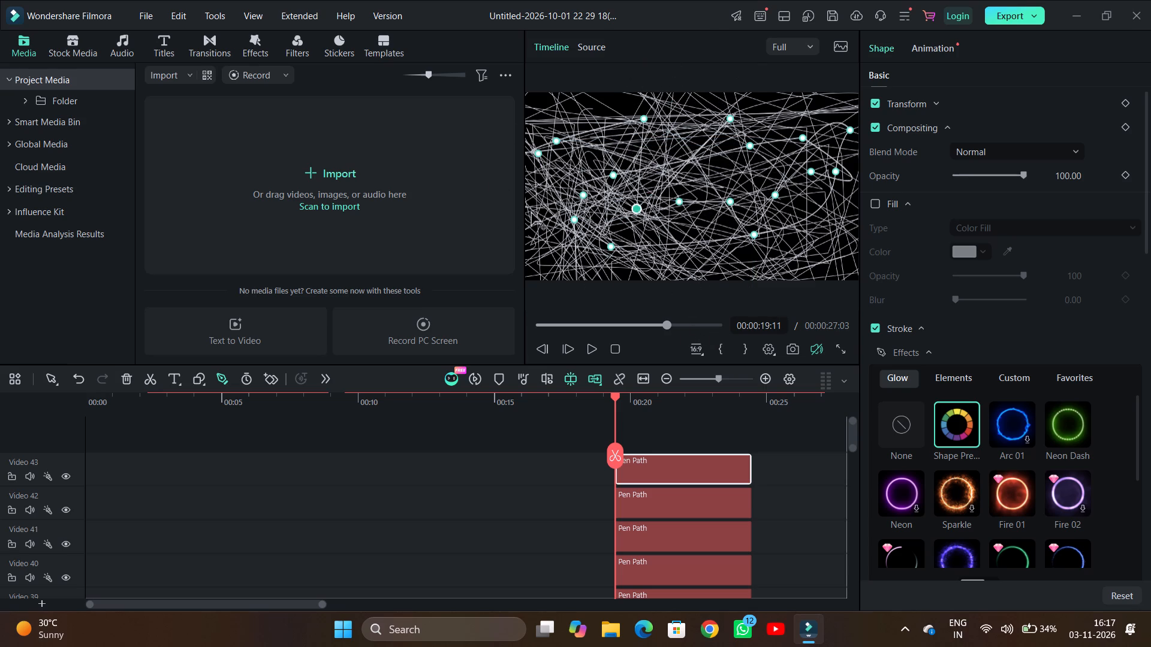
drag(531, 213, 487, 174)
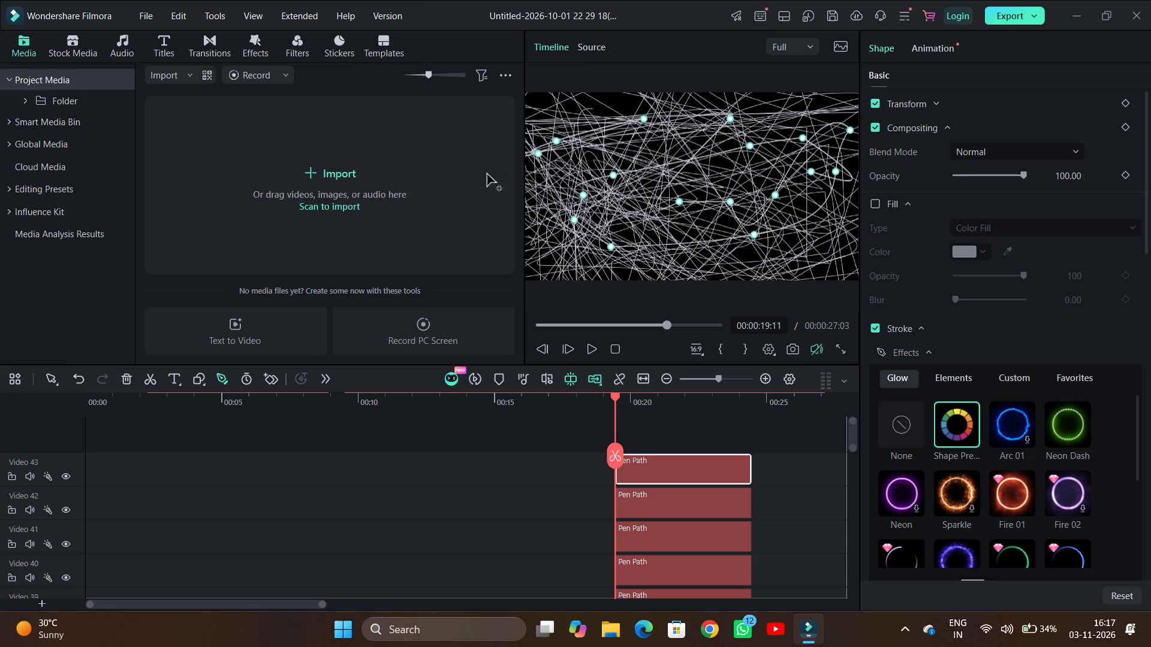
drag(487, 174, 614, 114)
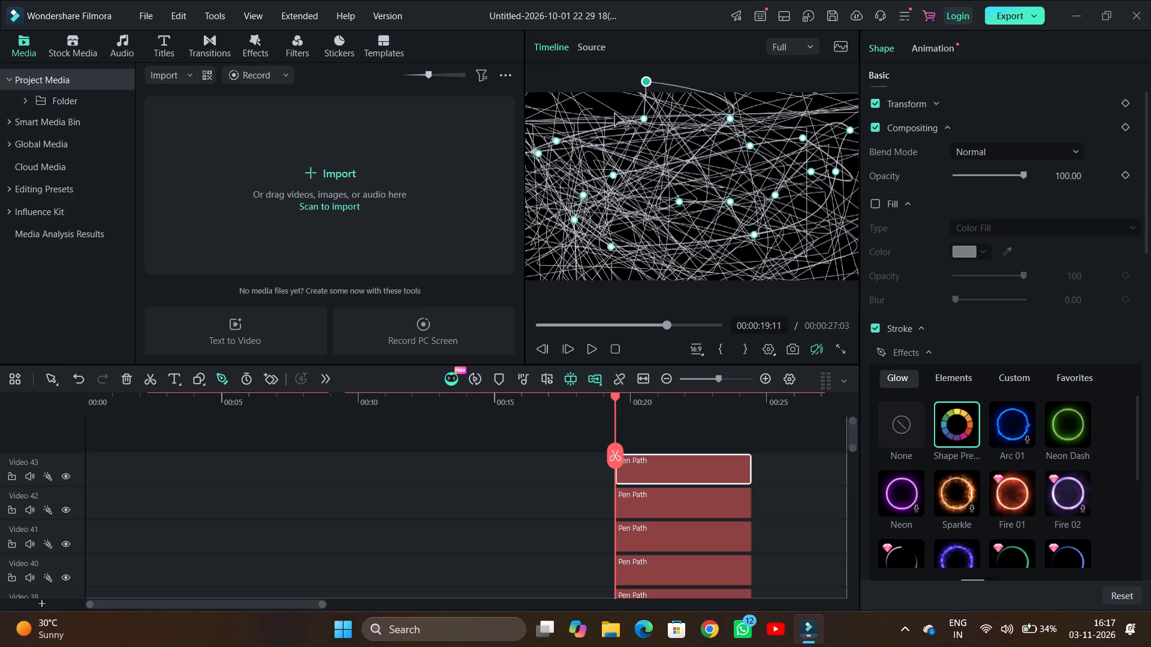
drag(614, 114, 670, 144)
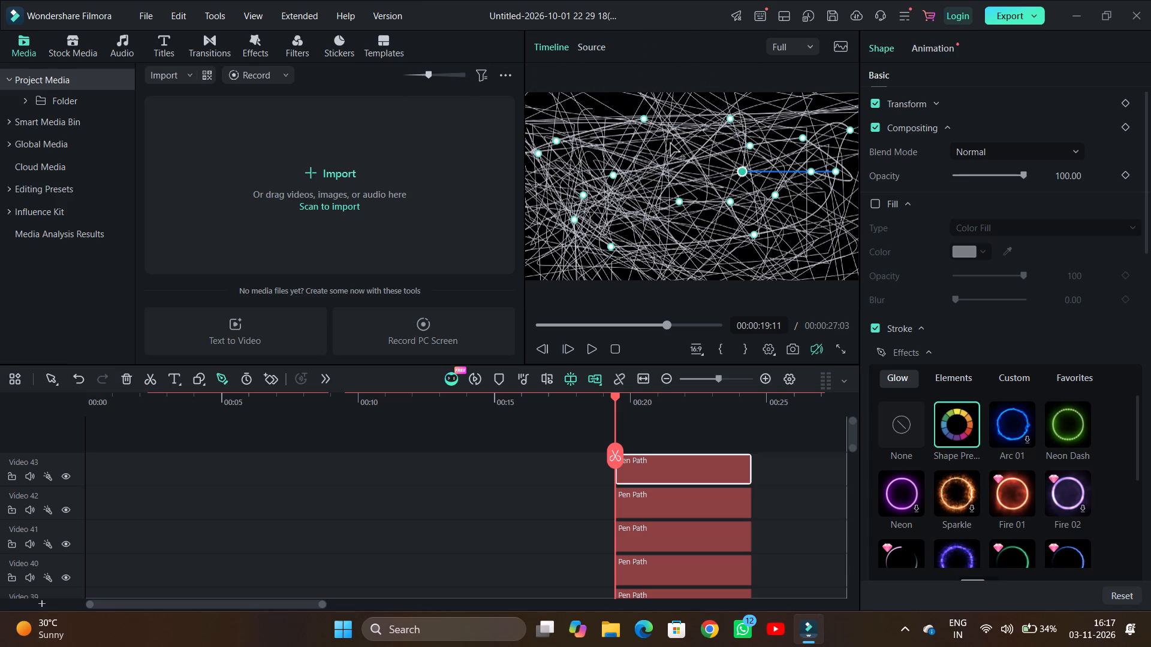
drag(670, 144, 700, 183)
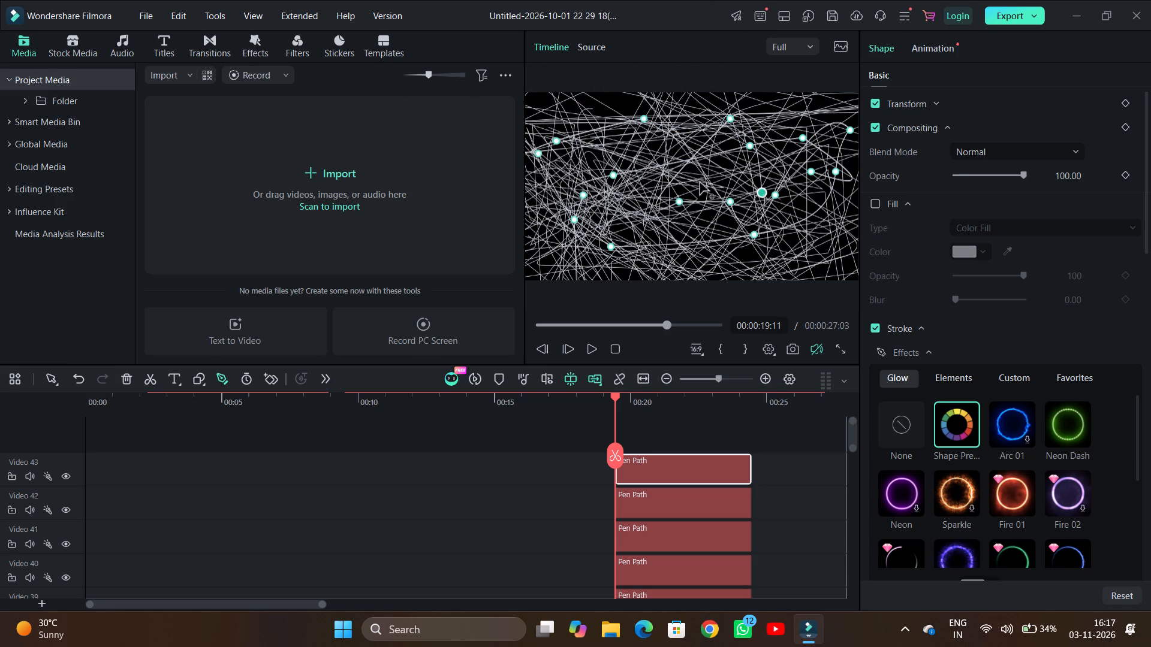
drag(700, 183, 904, 141)
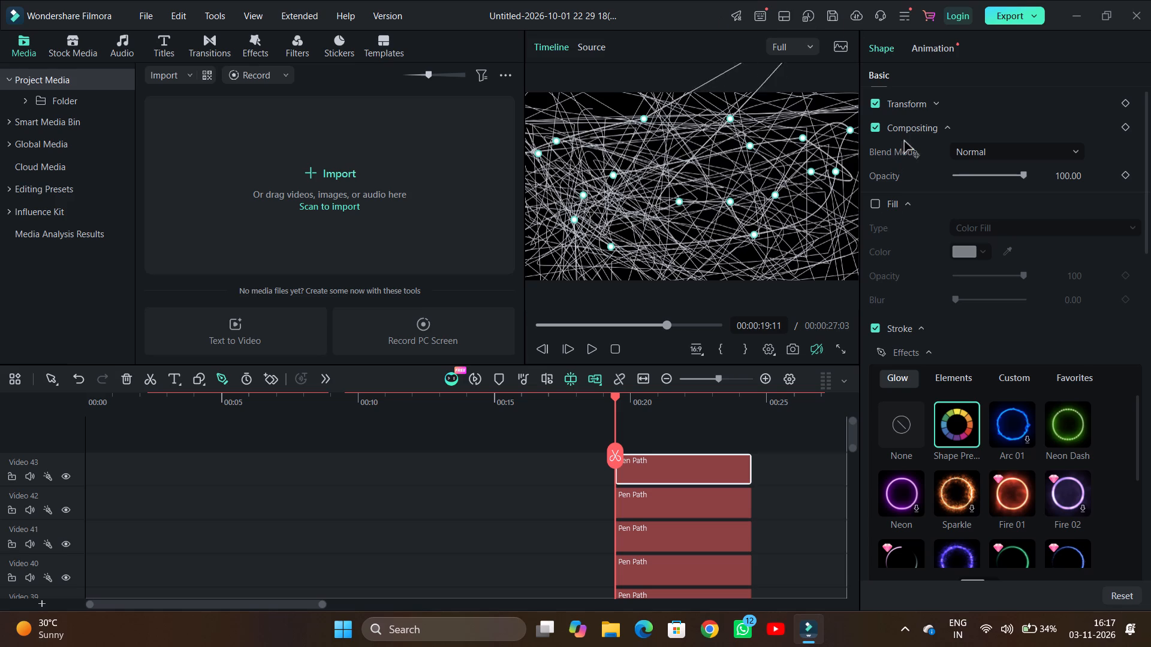
drag(904, 141, 684, 152)
scroll(728, 137, left, 2)
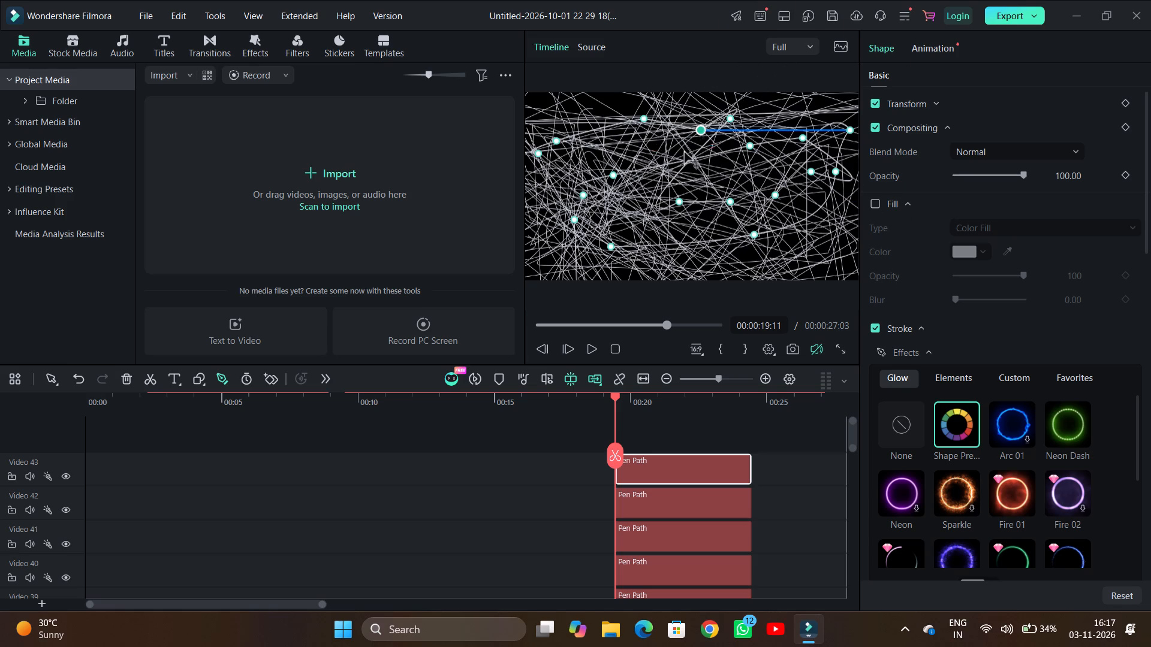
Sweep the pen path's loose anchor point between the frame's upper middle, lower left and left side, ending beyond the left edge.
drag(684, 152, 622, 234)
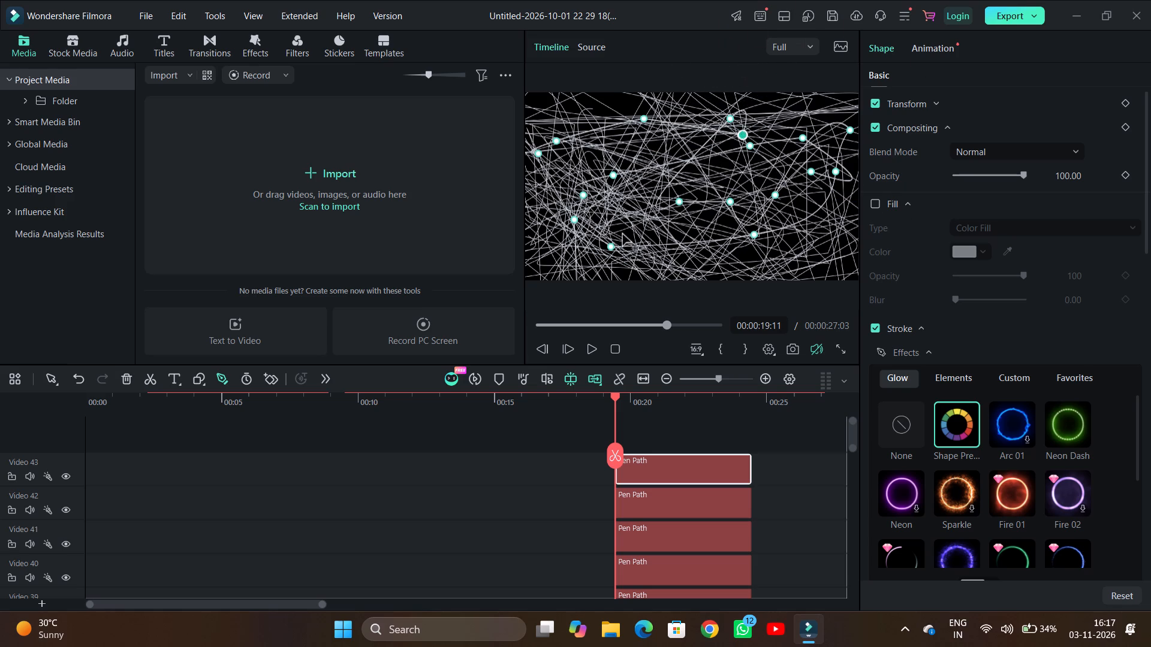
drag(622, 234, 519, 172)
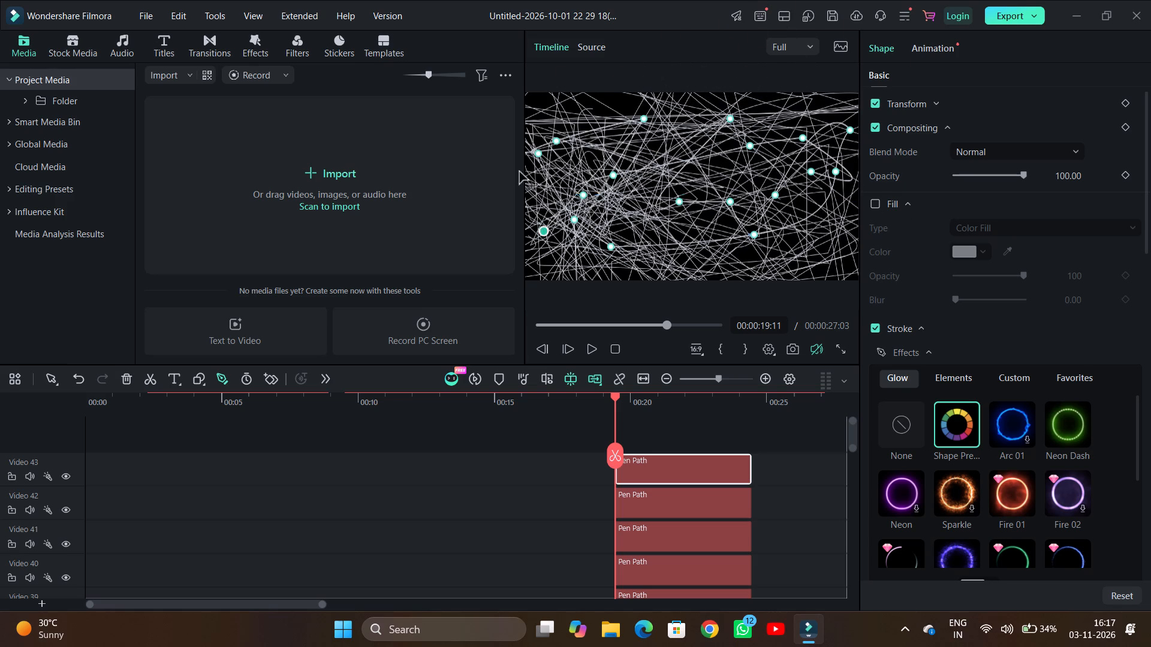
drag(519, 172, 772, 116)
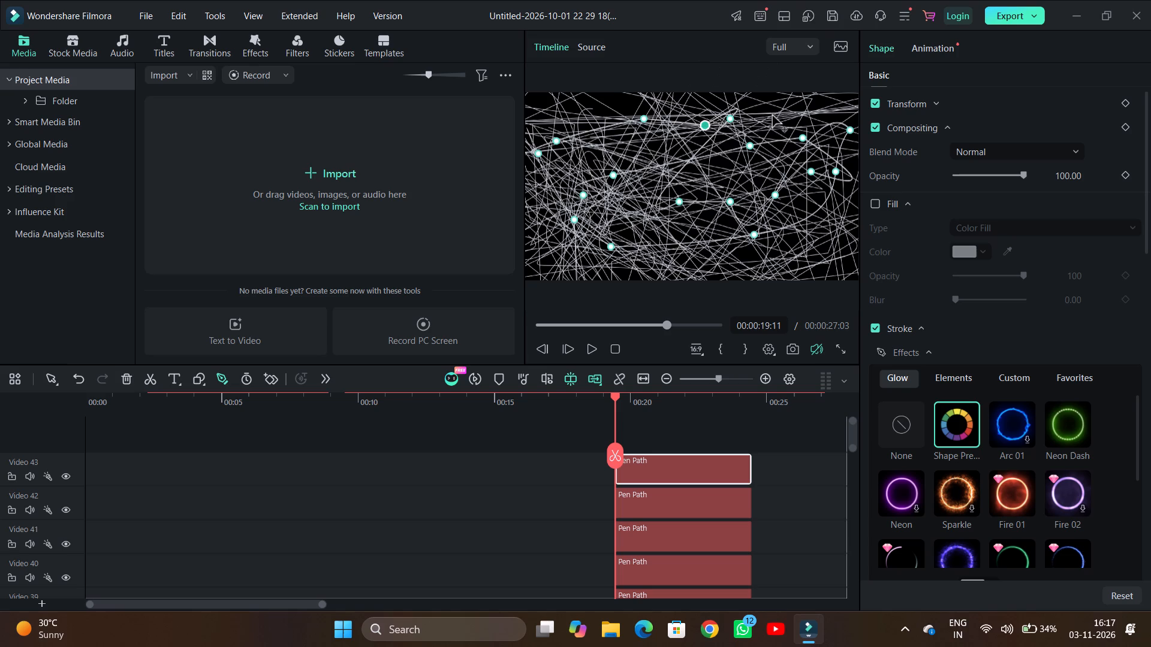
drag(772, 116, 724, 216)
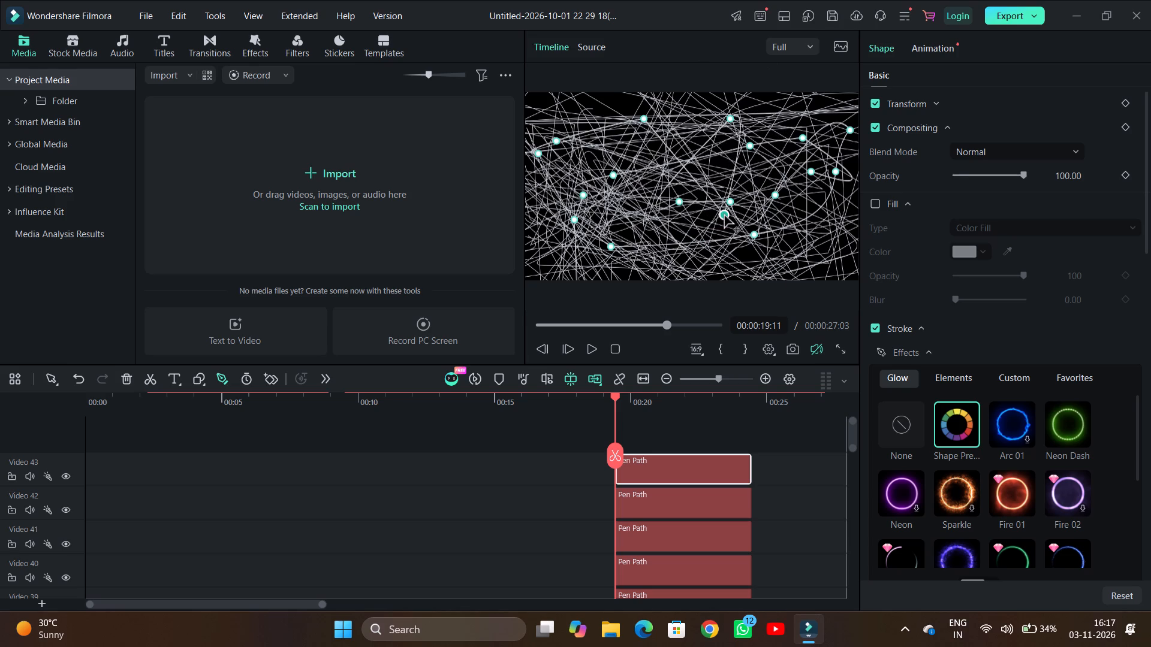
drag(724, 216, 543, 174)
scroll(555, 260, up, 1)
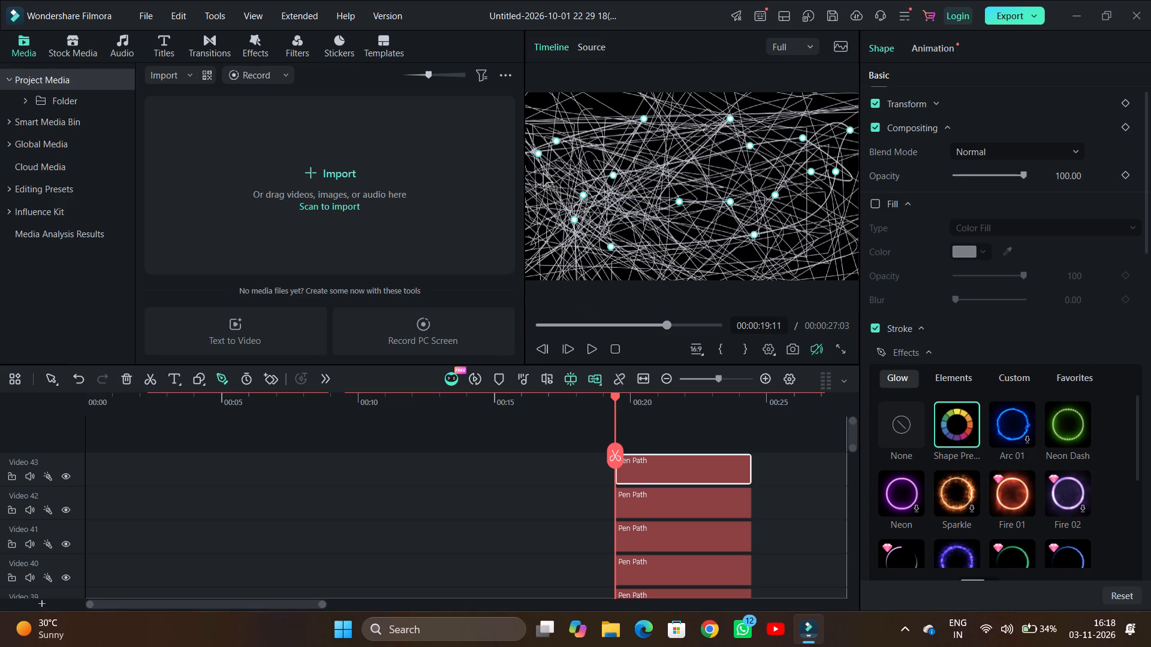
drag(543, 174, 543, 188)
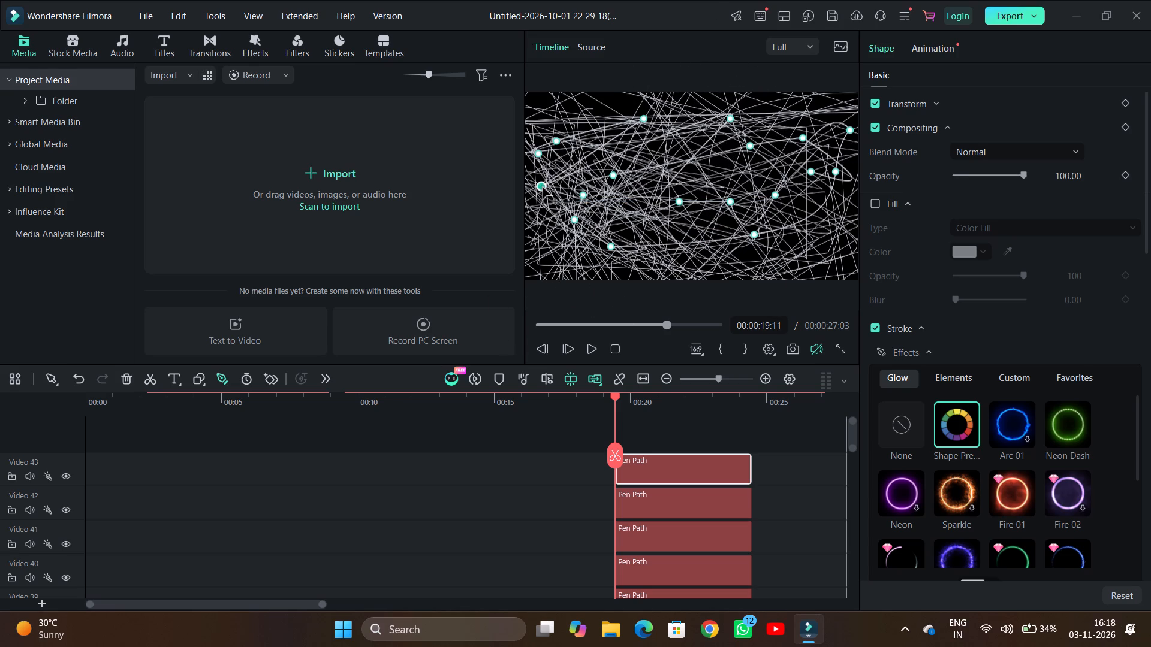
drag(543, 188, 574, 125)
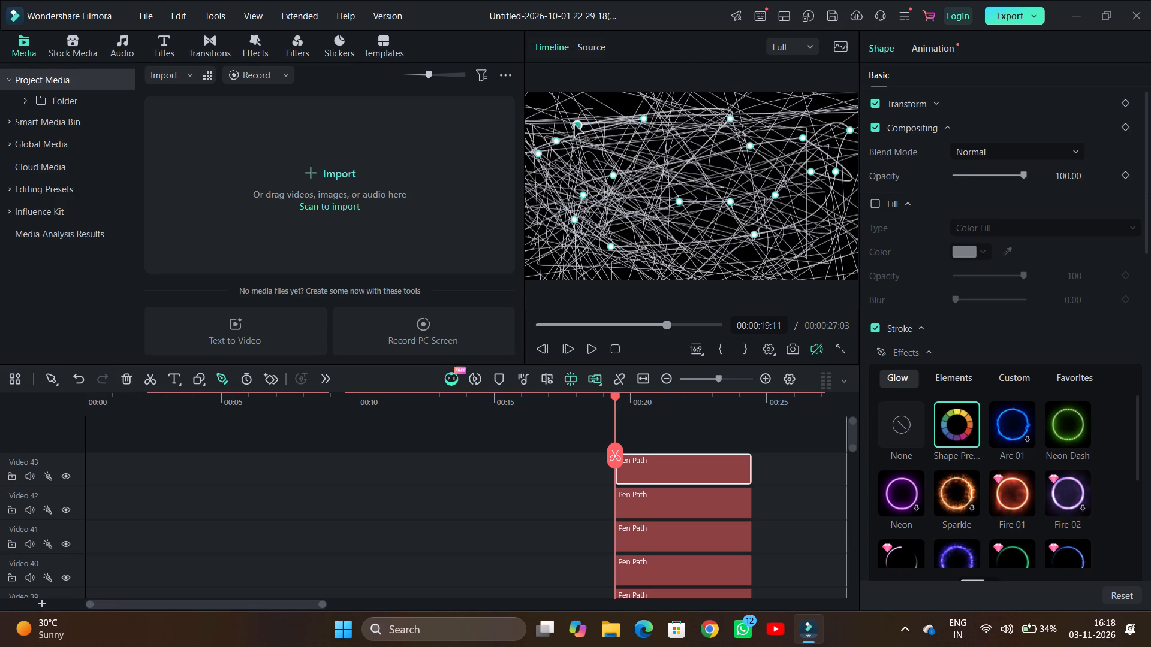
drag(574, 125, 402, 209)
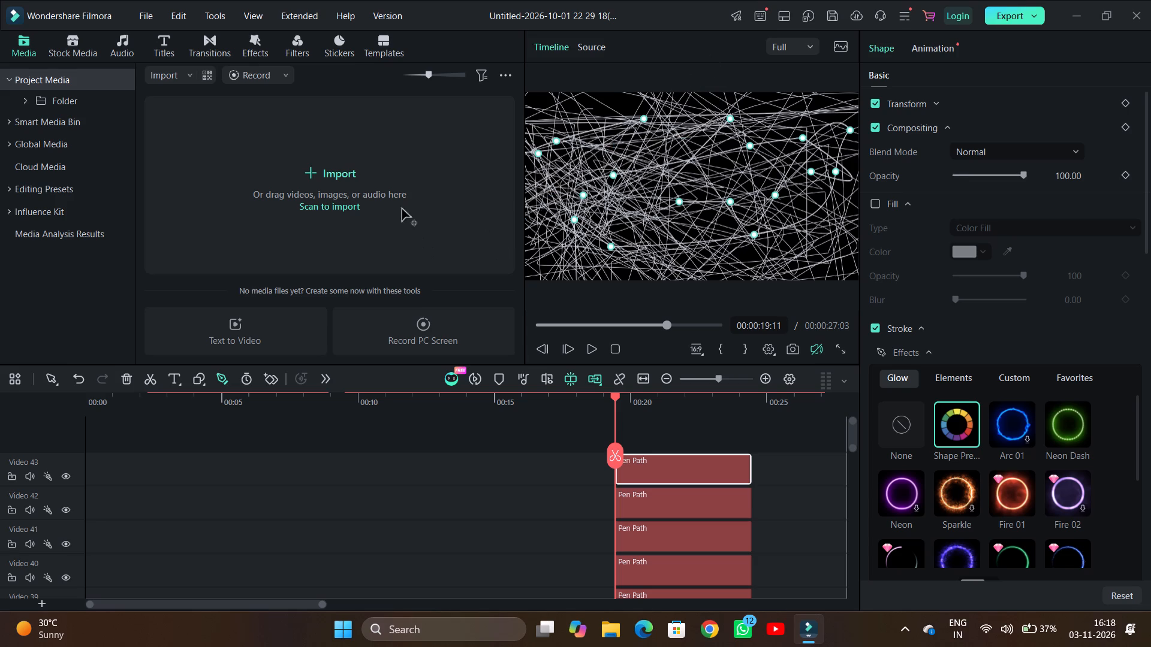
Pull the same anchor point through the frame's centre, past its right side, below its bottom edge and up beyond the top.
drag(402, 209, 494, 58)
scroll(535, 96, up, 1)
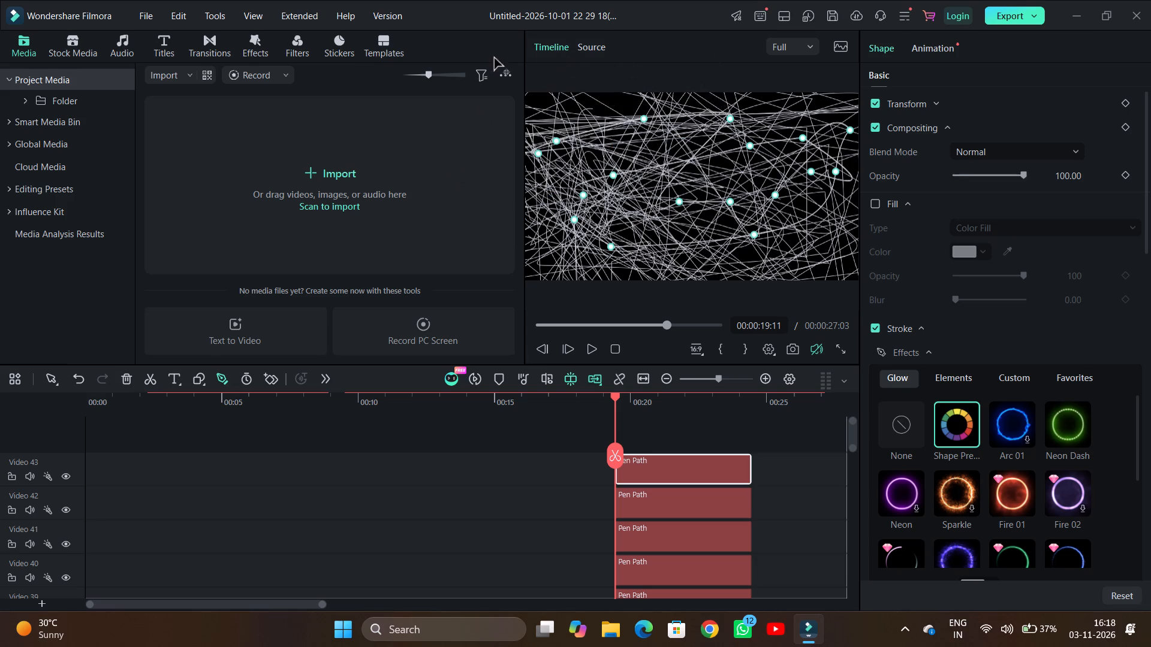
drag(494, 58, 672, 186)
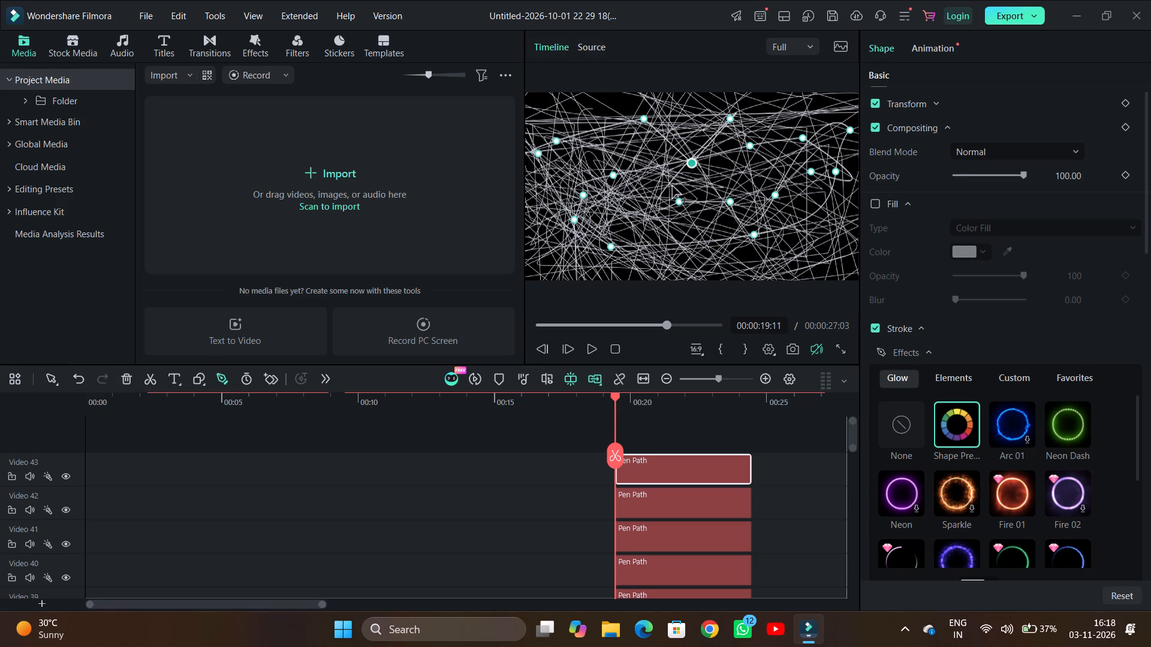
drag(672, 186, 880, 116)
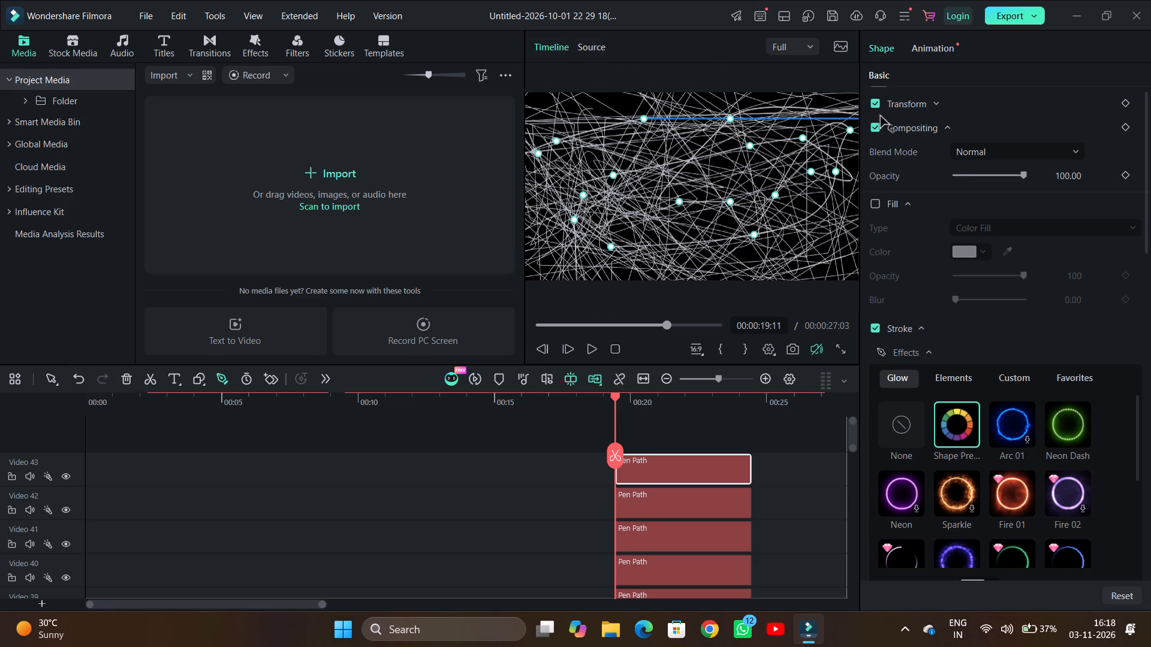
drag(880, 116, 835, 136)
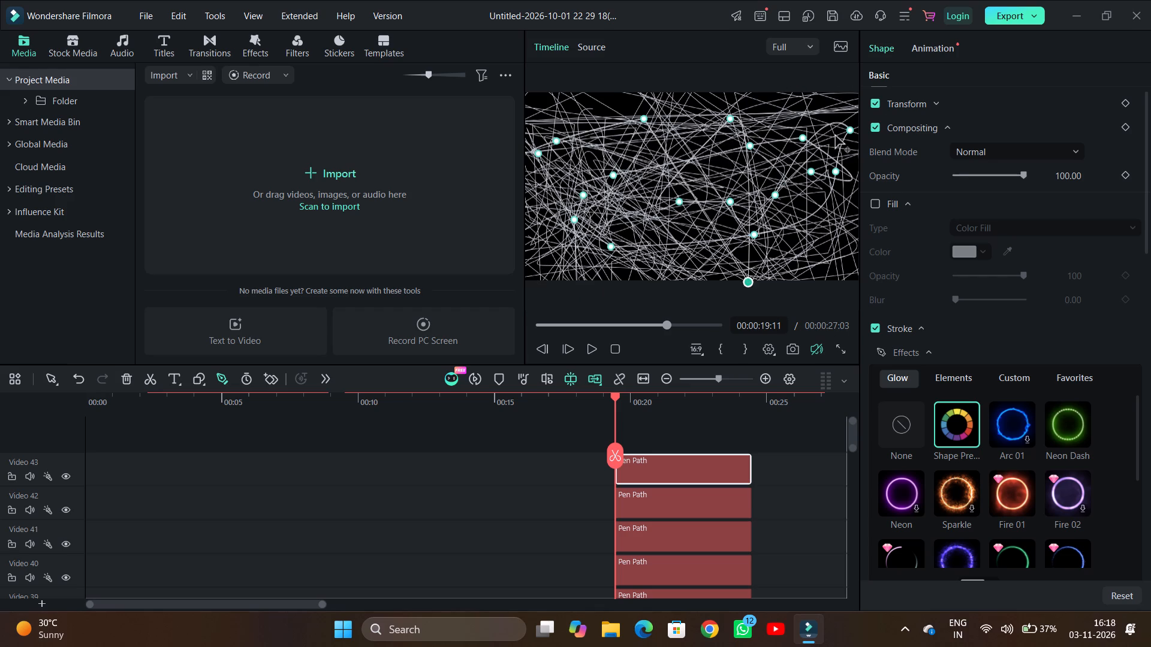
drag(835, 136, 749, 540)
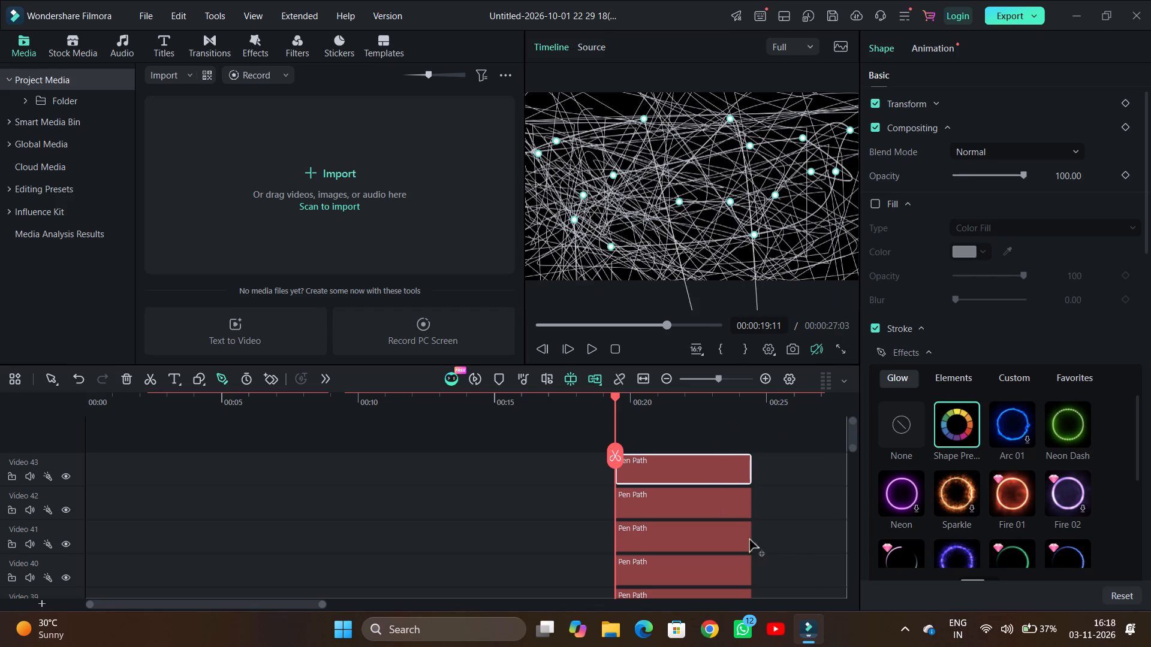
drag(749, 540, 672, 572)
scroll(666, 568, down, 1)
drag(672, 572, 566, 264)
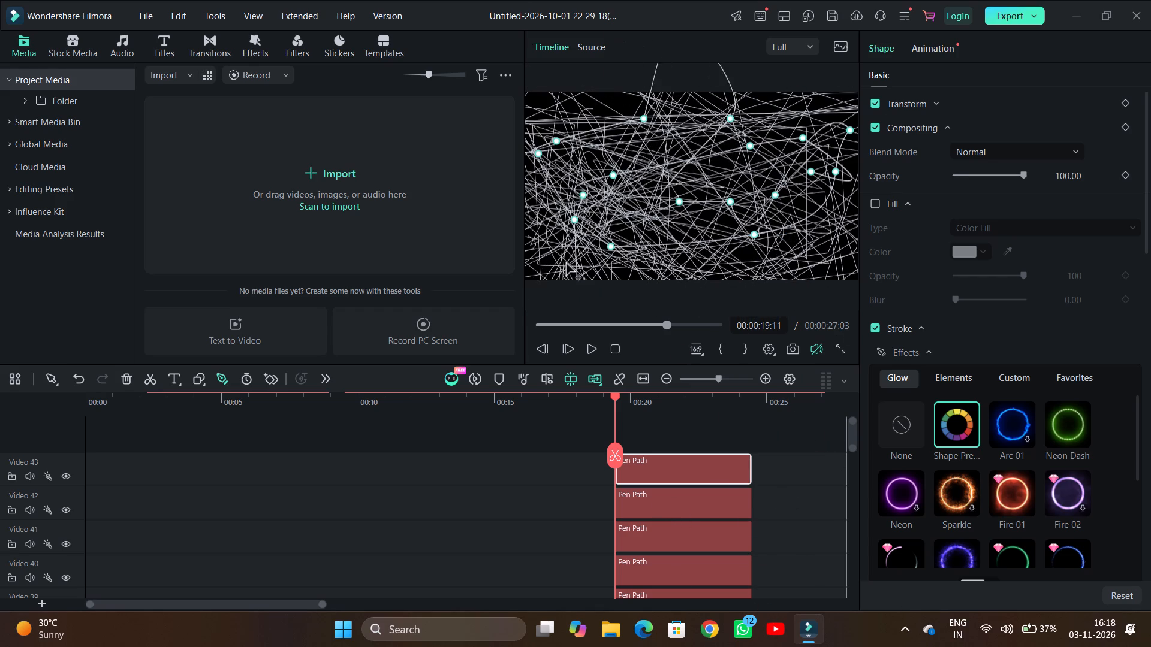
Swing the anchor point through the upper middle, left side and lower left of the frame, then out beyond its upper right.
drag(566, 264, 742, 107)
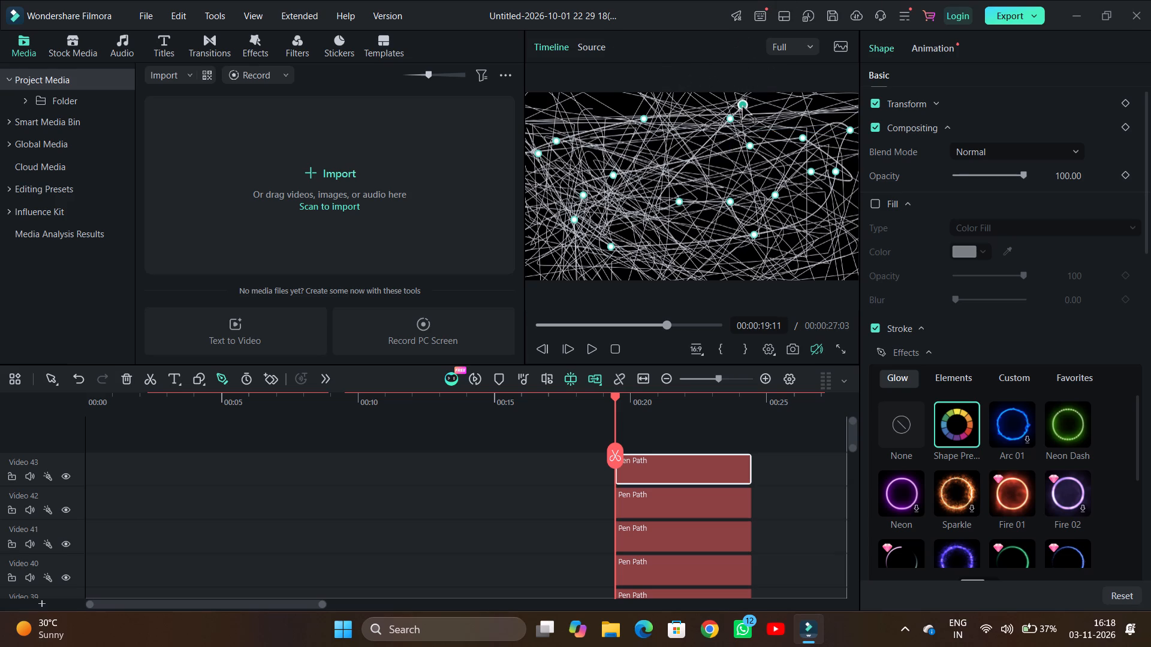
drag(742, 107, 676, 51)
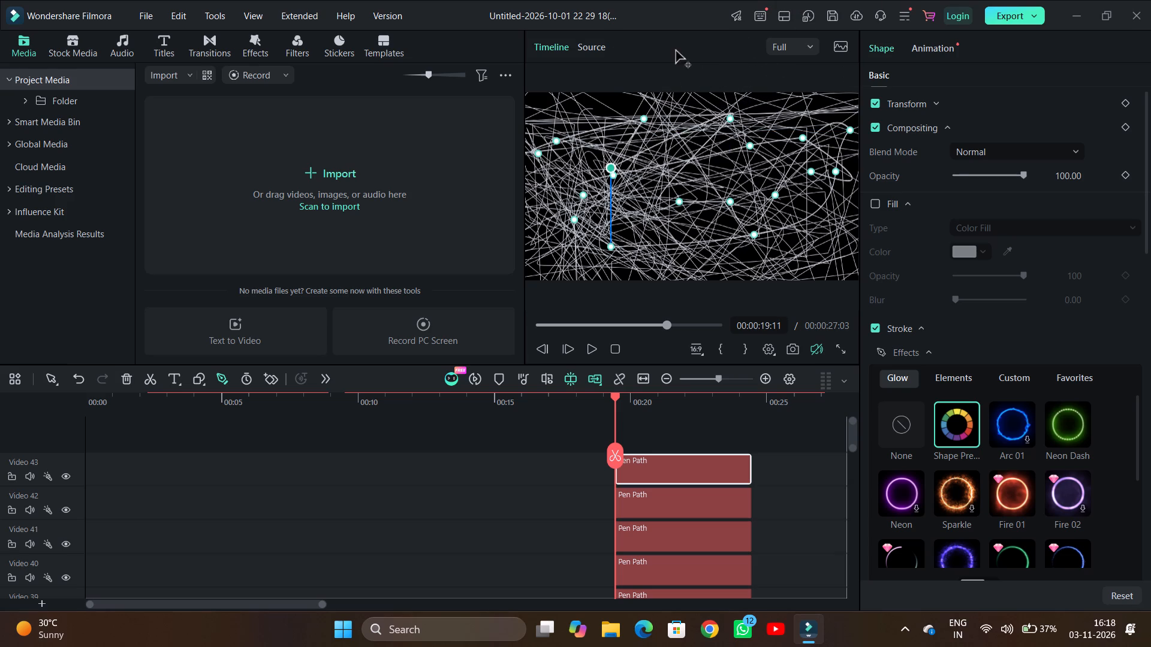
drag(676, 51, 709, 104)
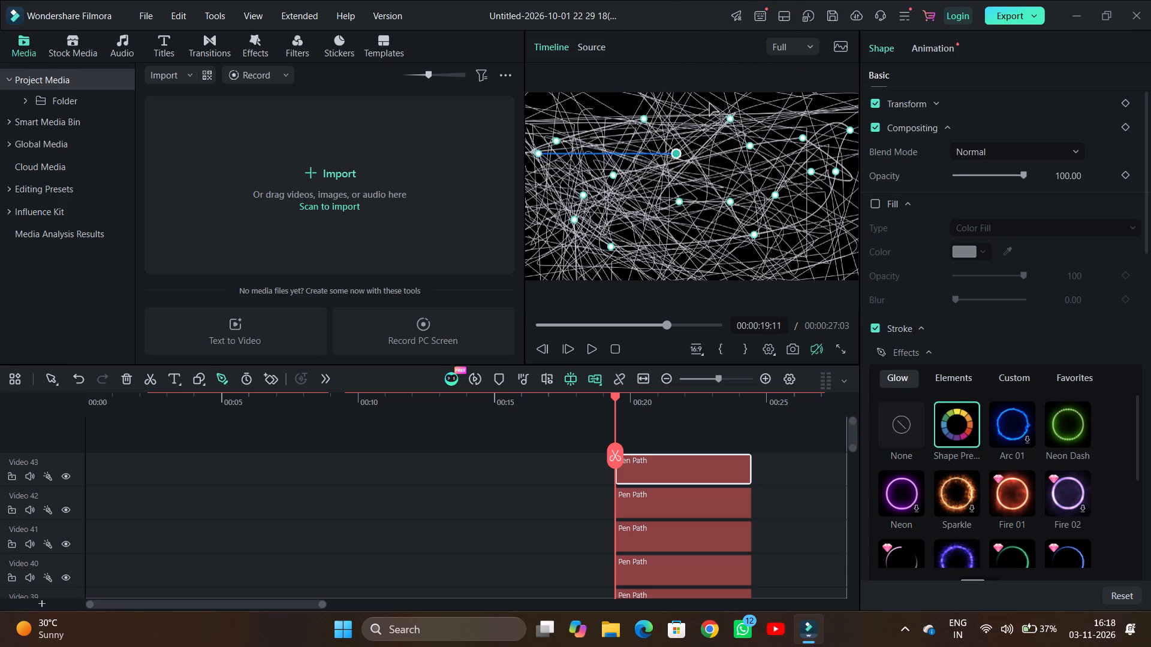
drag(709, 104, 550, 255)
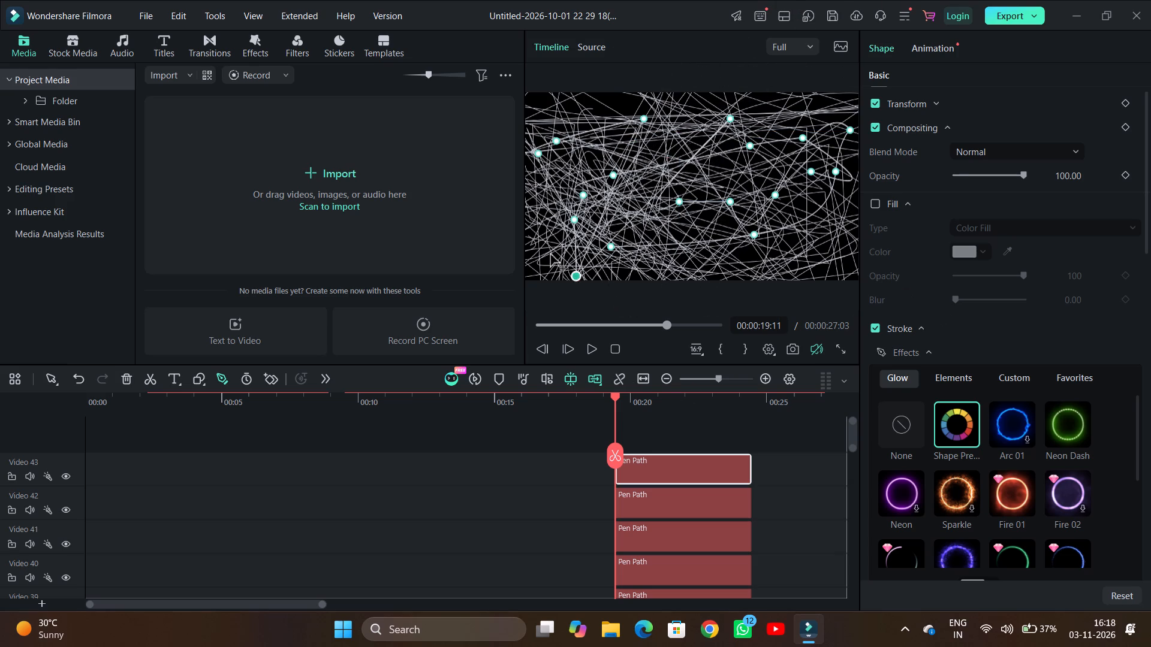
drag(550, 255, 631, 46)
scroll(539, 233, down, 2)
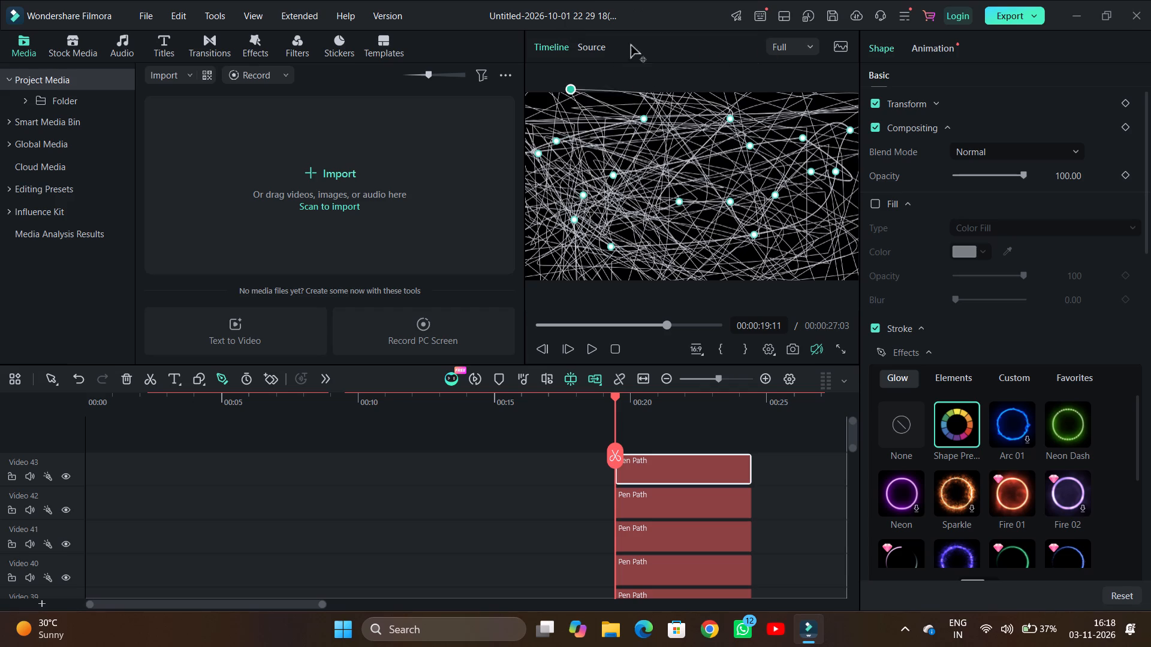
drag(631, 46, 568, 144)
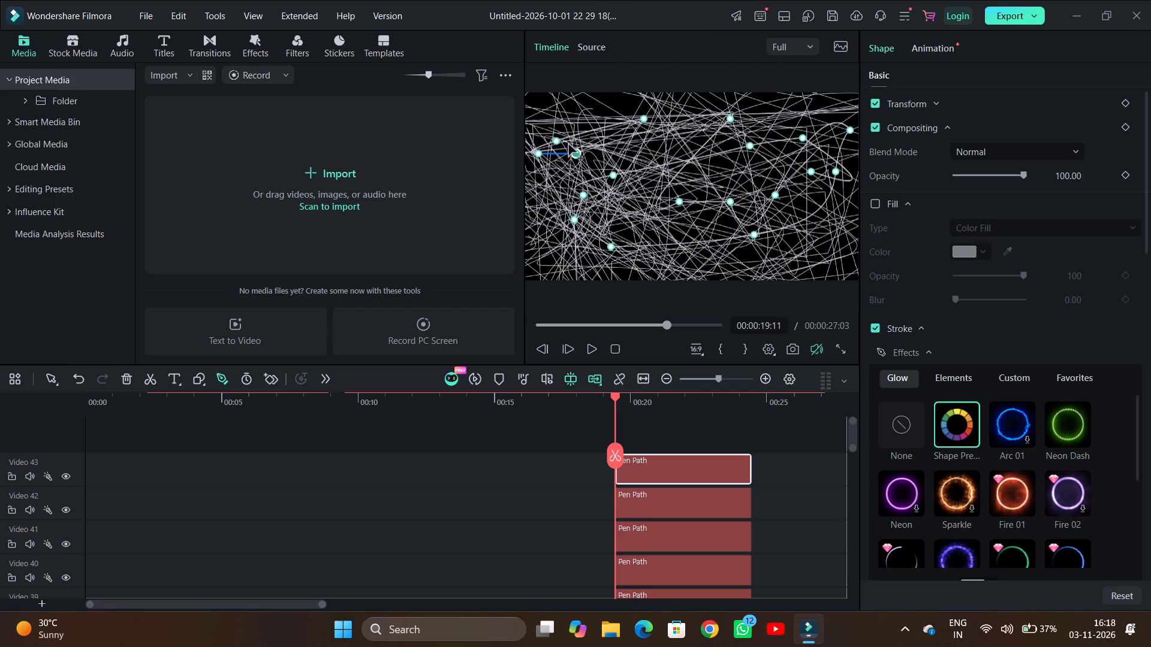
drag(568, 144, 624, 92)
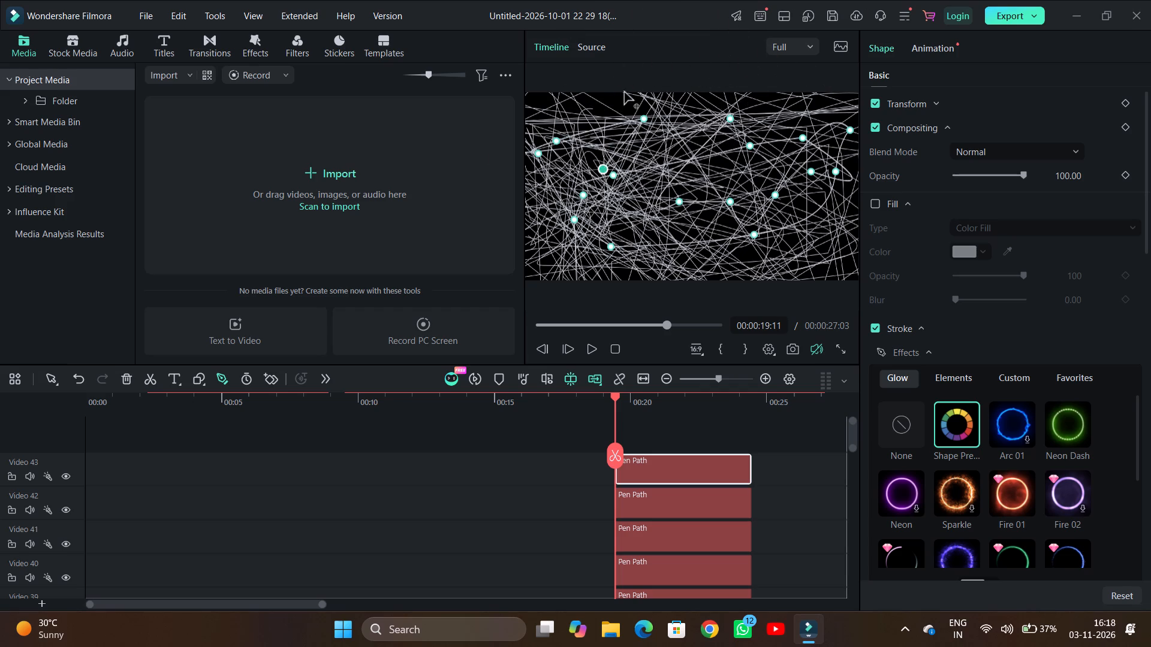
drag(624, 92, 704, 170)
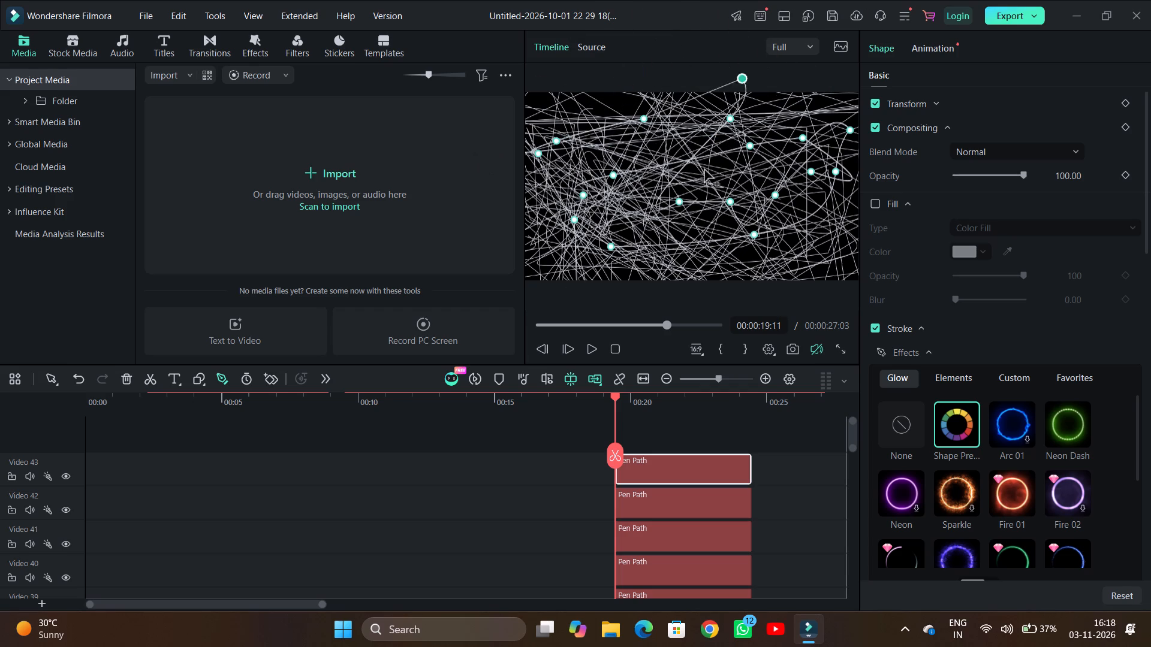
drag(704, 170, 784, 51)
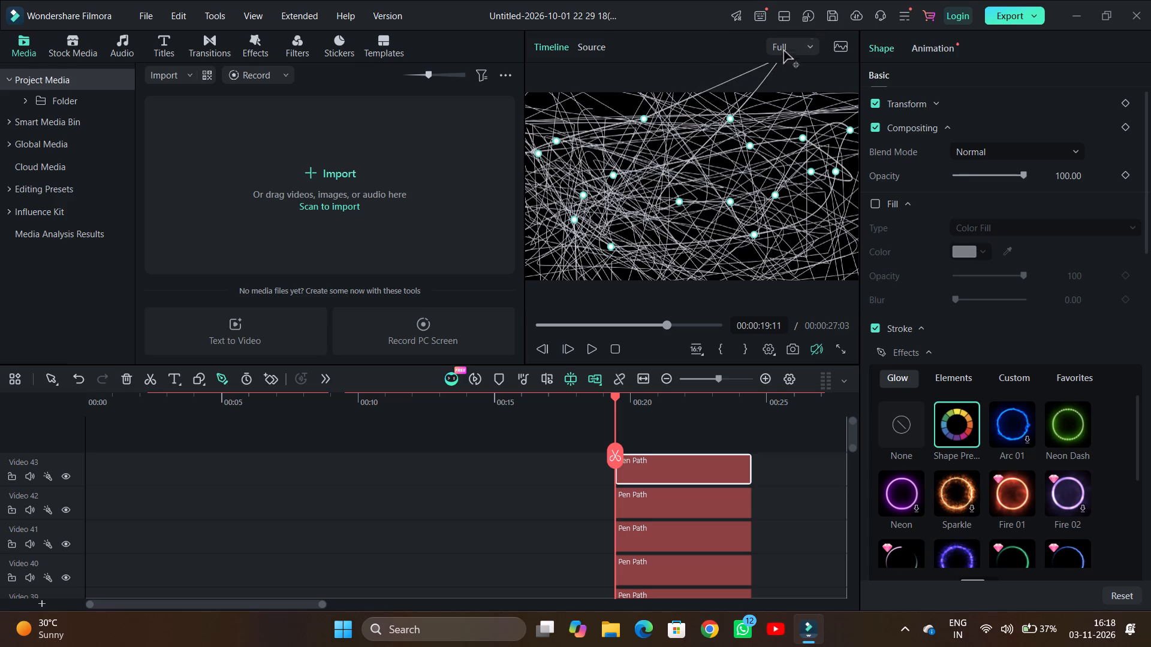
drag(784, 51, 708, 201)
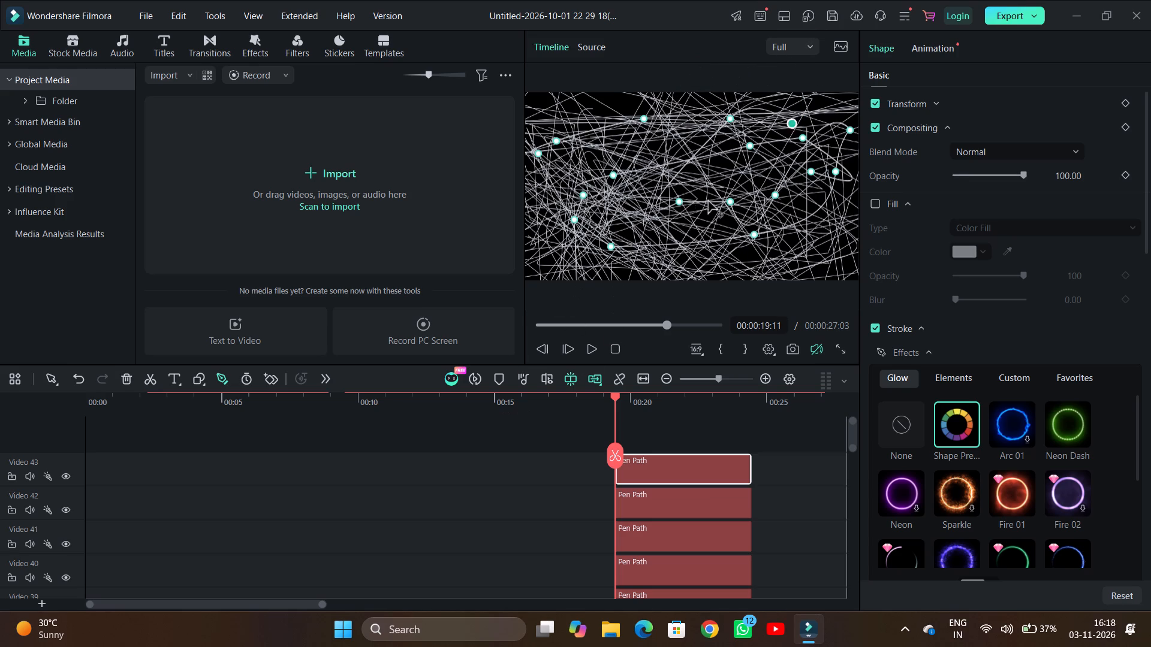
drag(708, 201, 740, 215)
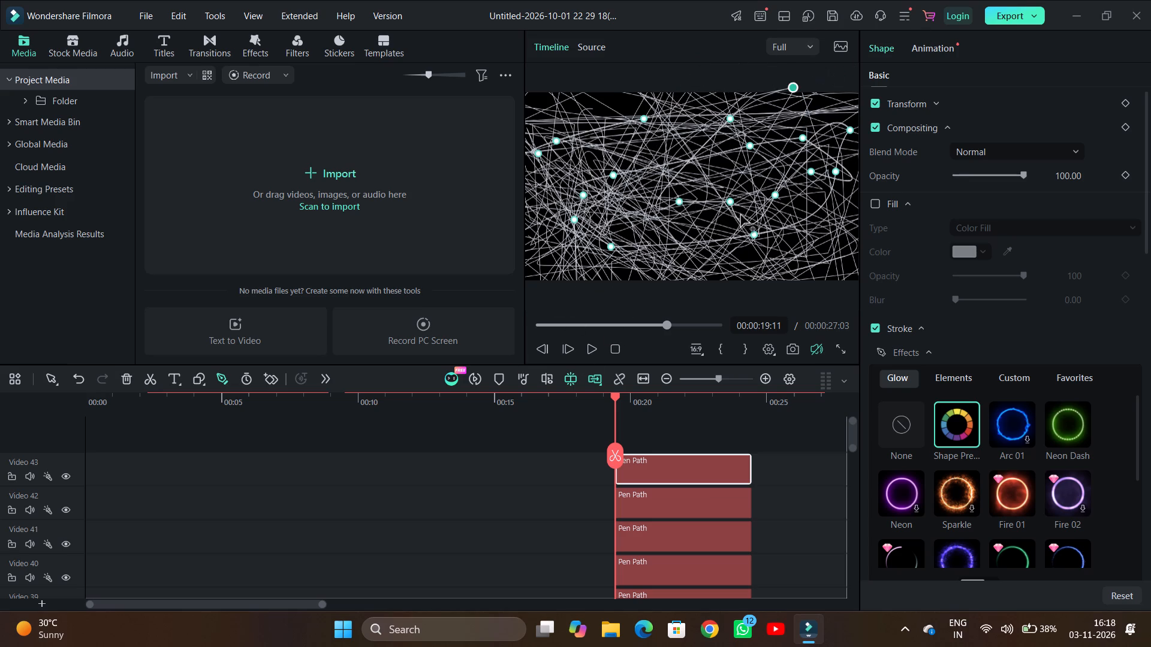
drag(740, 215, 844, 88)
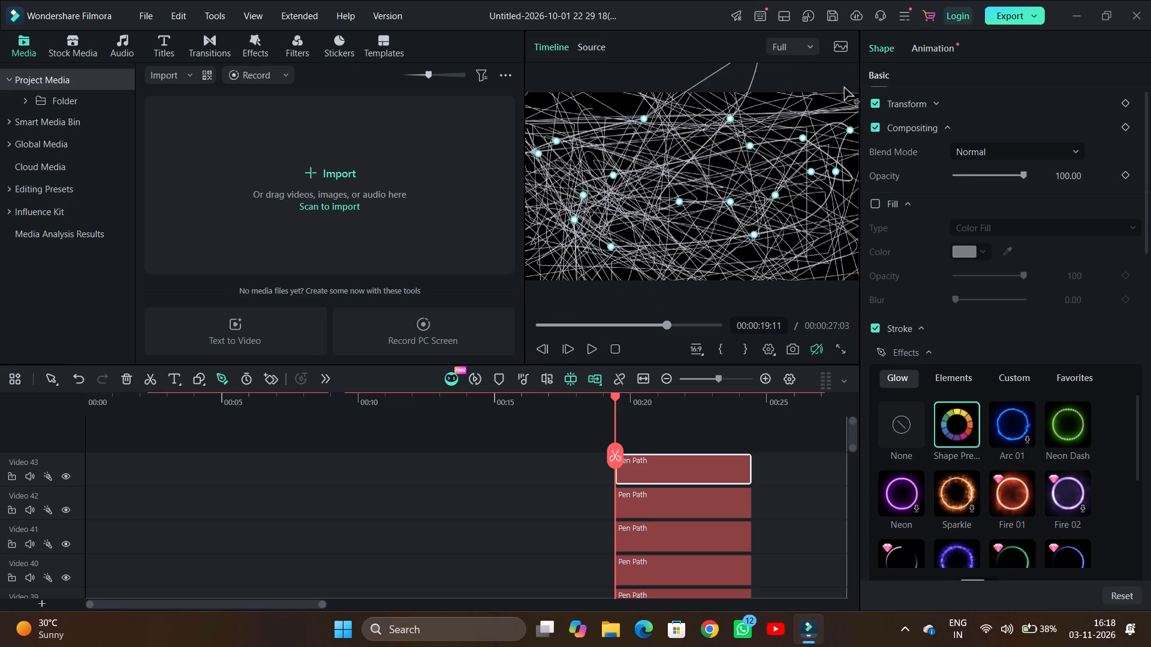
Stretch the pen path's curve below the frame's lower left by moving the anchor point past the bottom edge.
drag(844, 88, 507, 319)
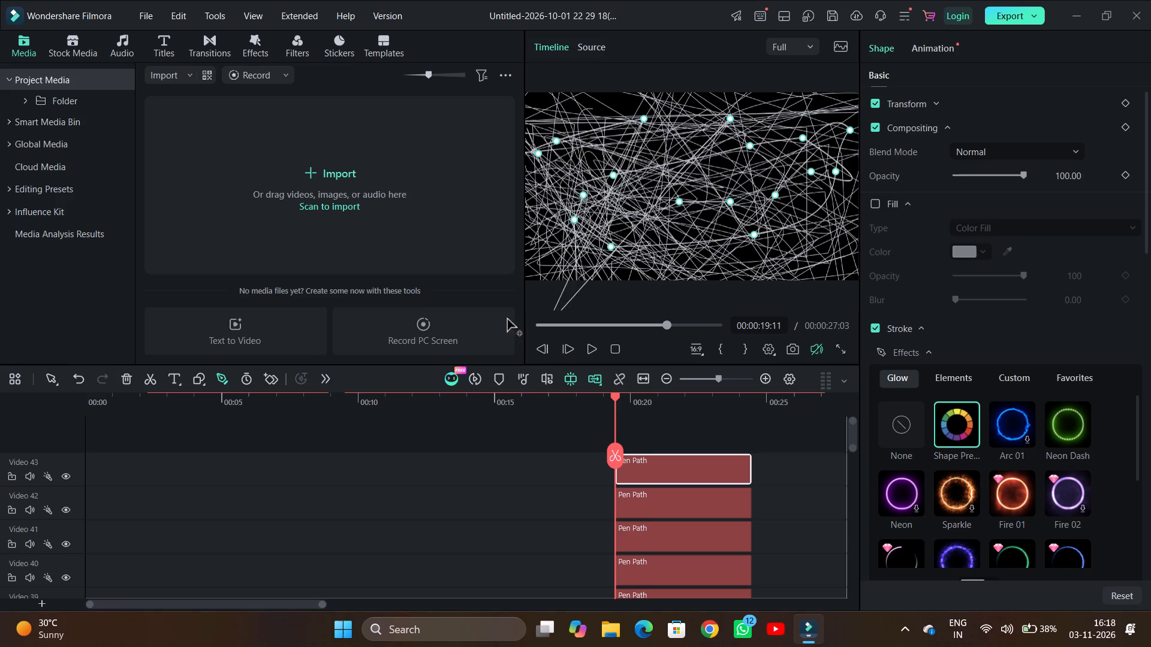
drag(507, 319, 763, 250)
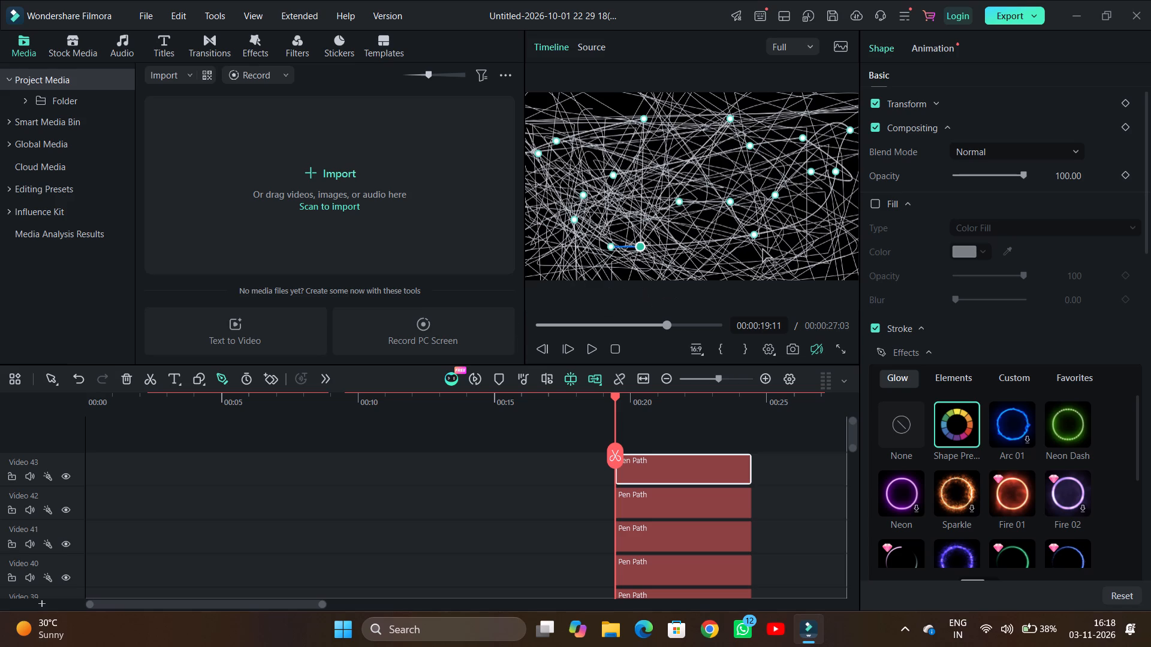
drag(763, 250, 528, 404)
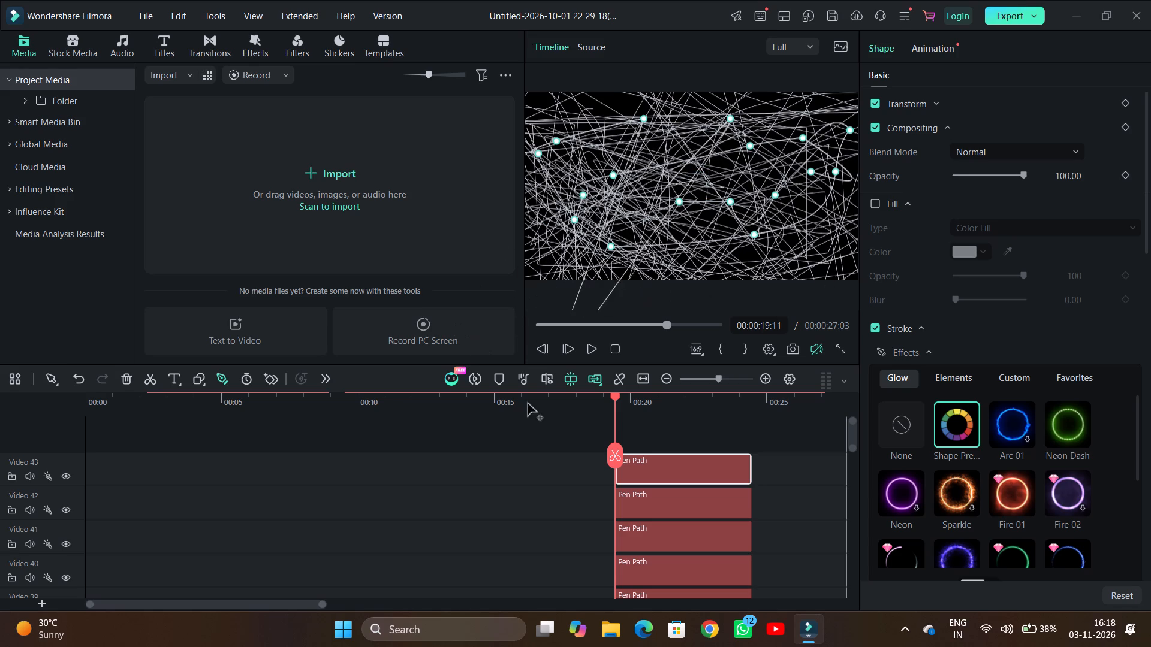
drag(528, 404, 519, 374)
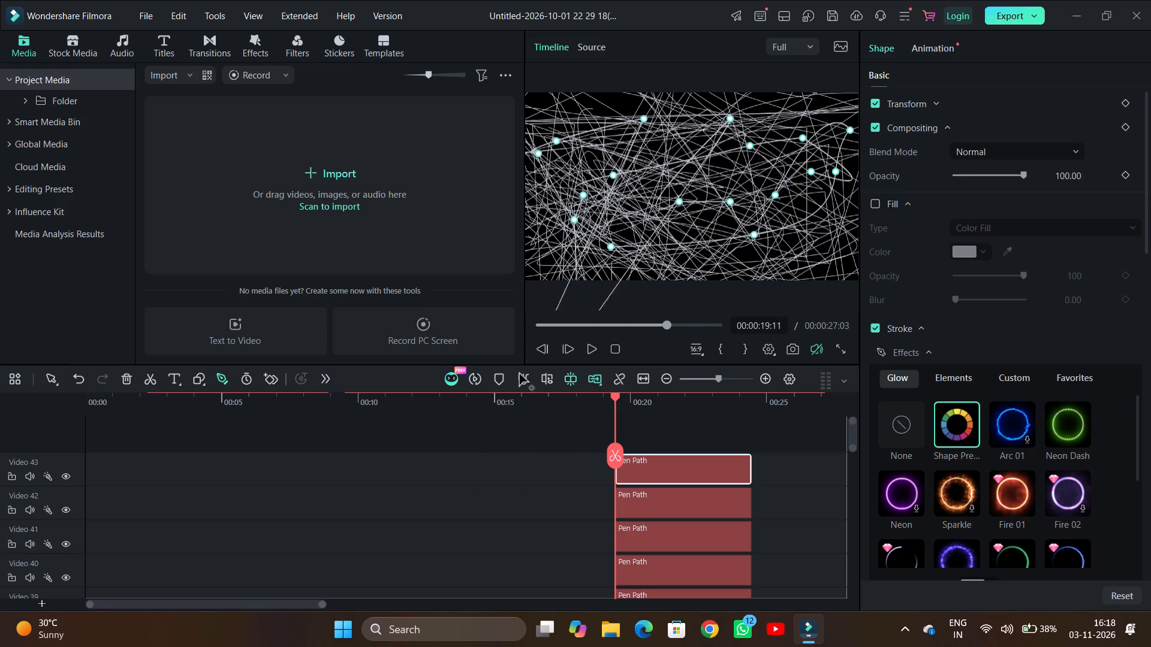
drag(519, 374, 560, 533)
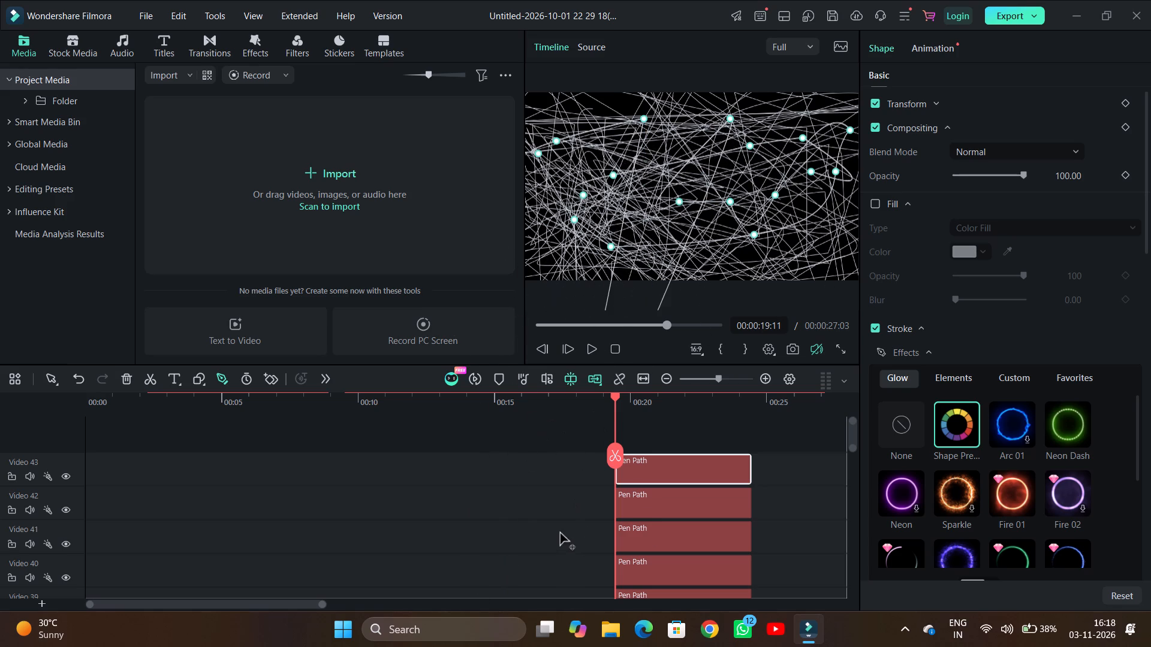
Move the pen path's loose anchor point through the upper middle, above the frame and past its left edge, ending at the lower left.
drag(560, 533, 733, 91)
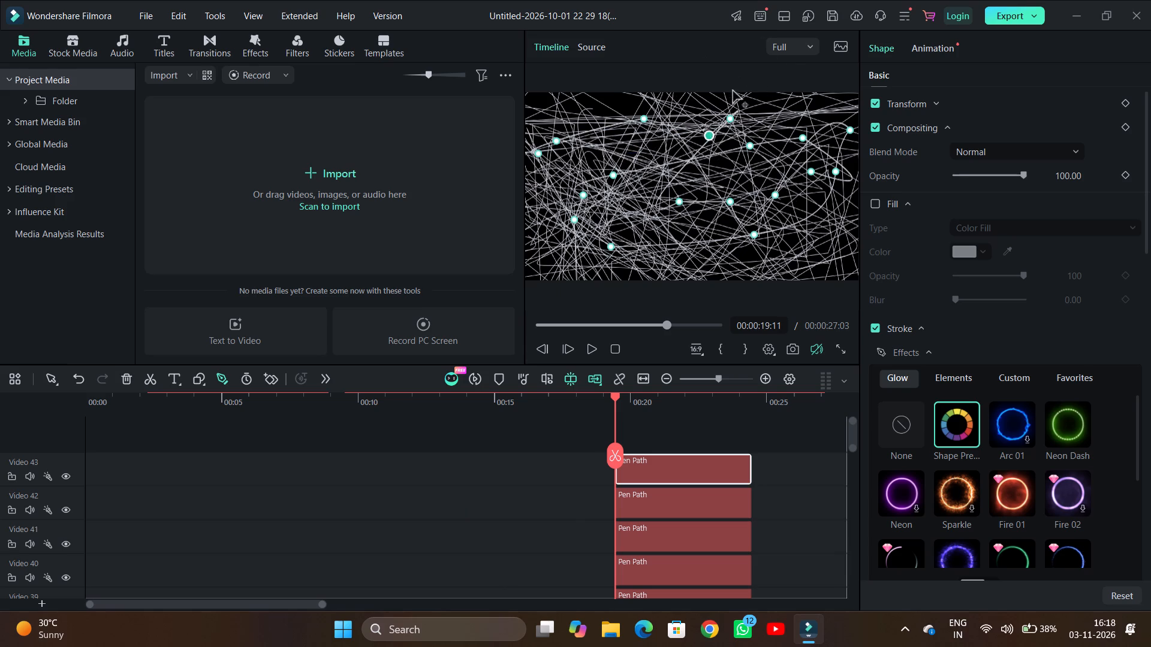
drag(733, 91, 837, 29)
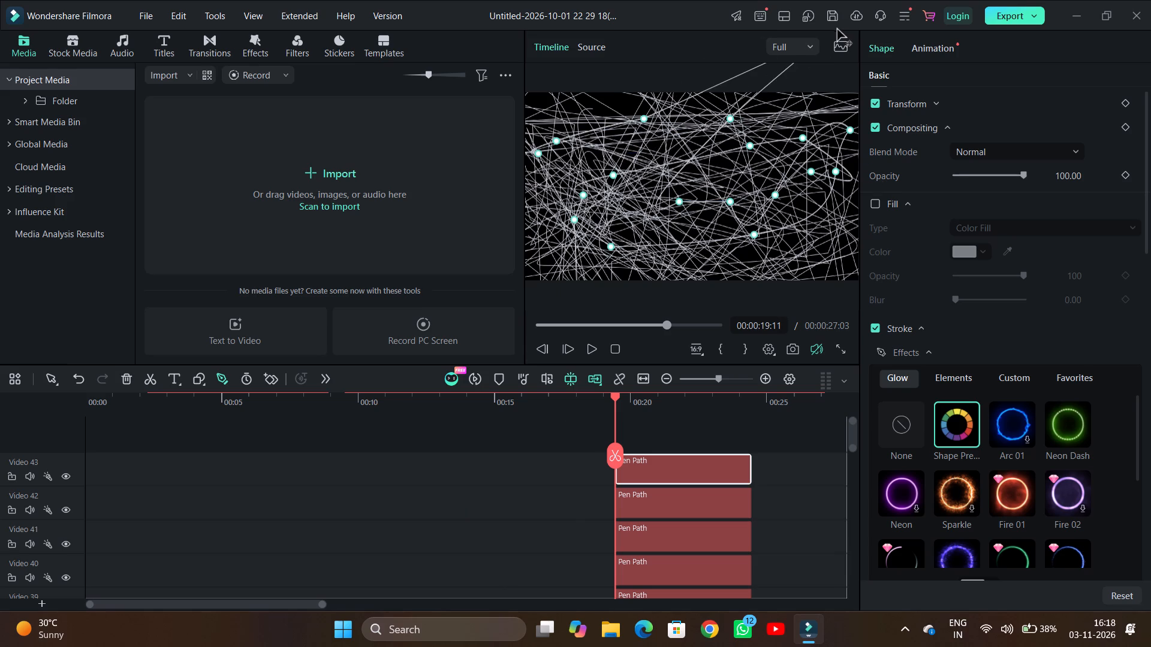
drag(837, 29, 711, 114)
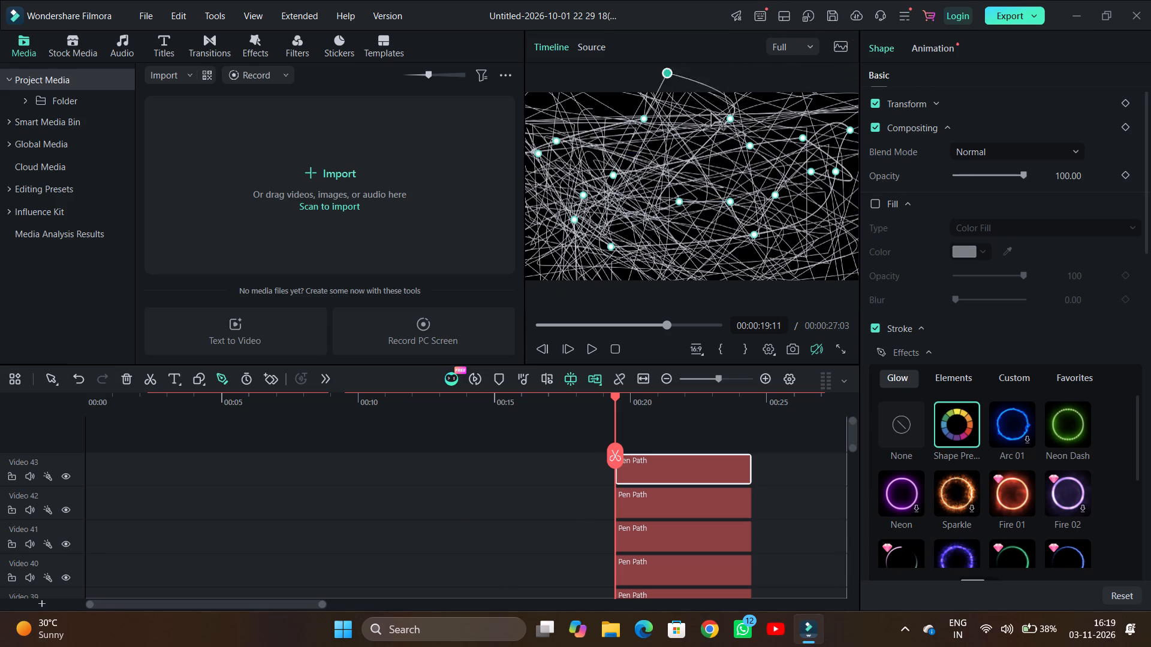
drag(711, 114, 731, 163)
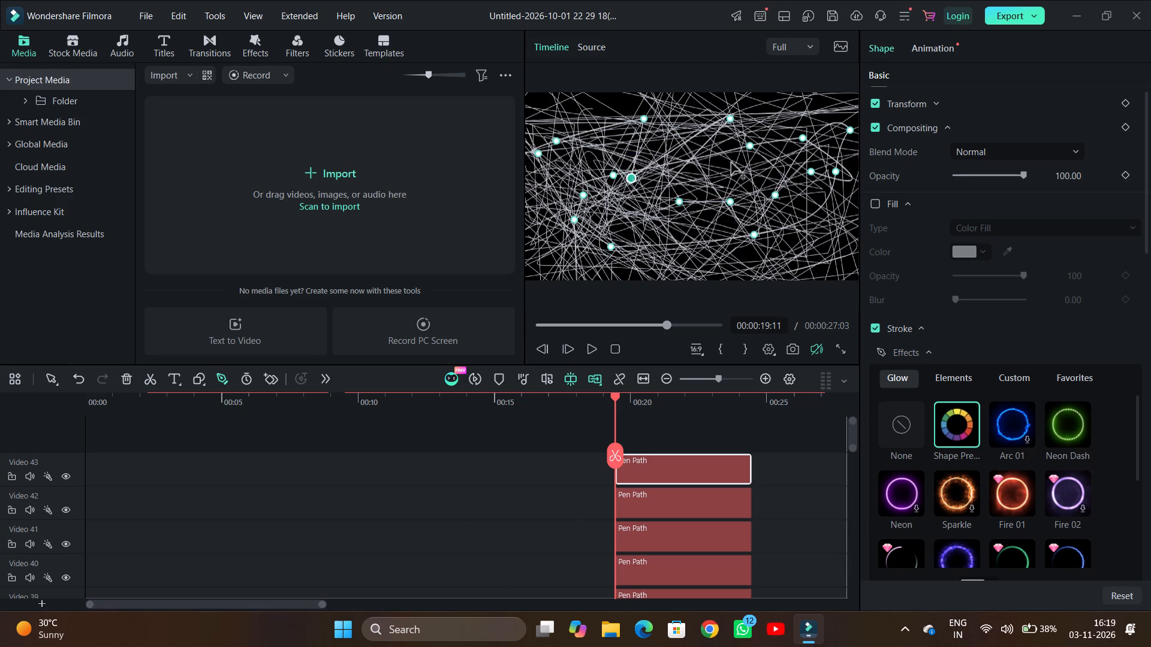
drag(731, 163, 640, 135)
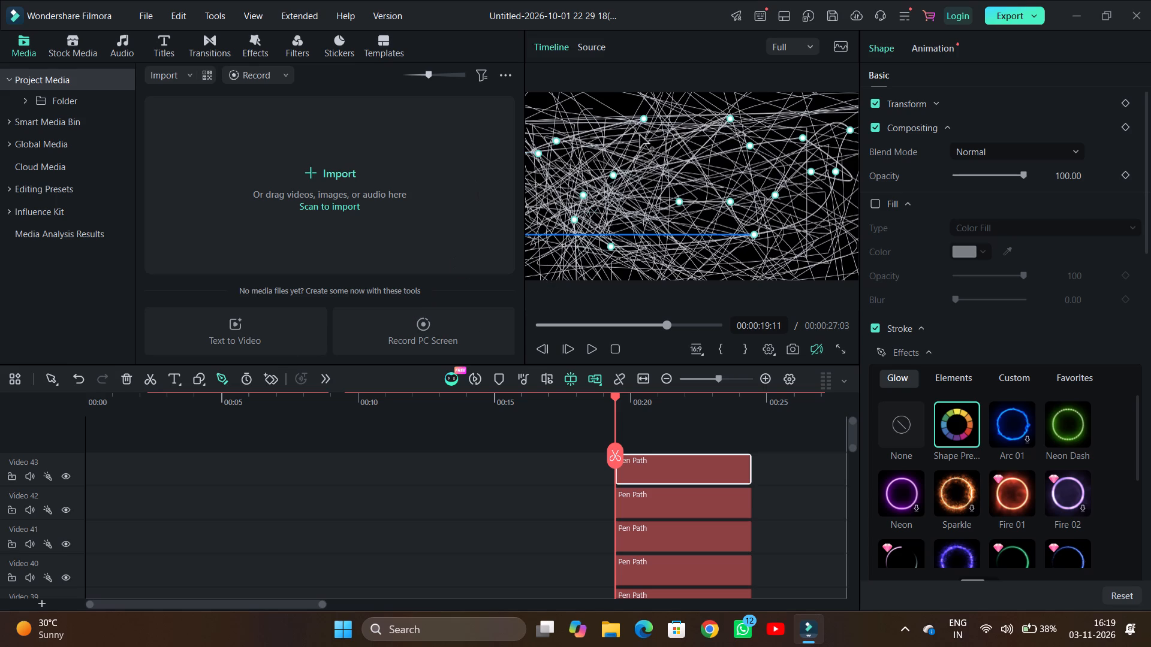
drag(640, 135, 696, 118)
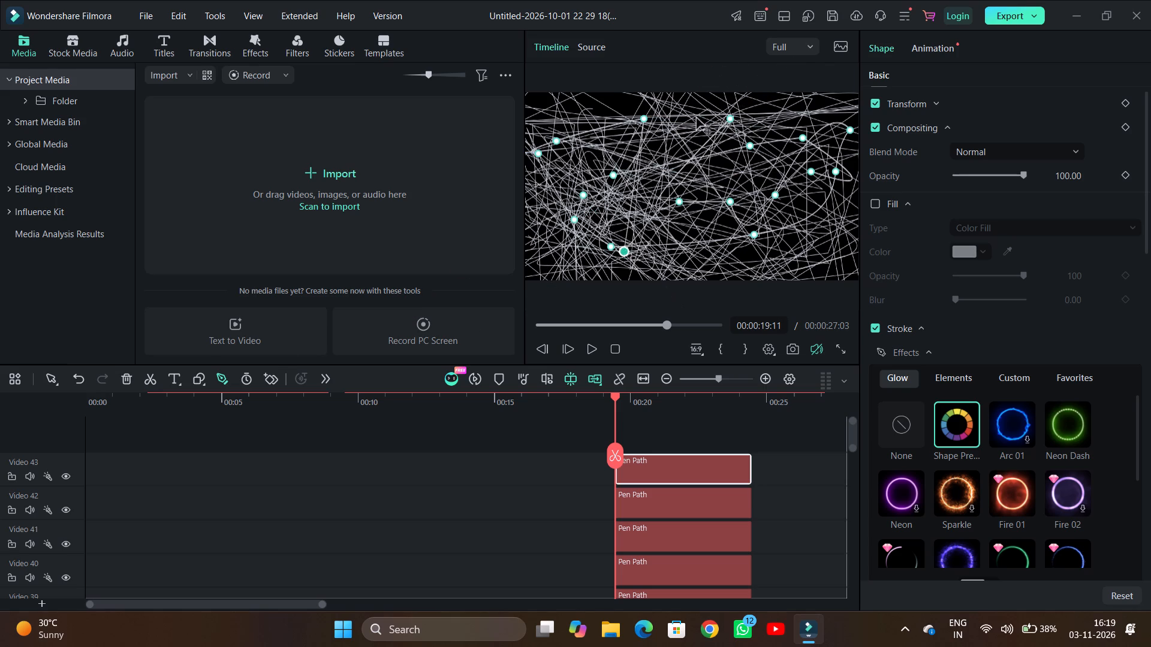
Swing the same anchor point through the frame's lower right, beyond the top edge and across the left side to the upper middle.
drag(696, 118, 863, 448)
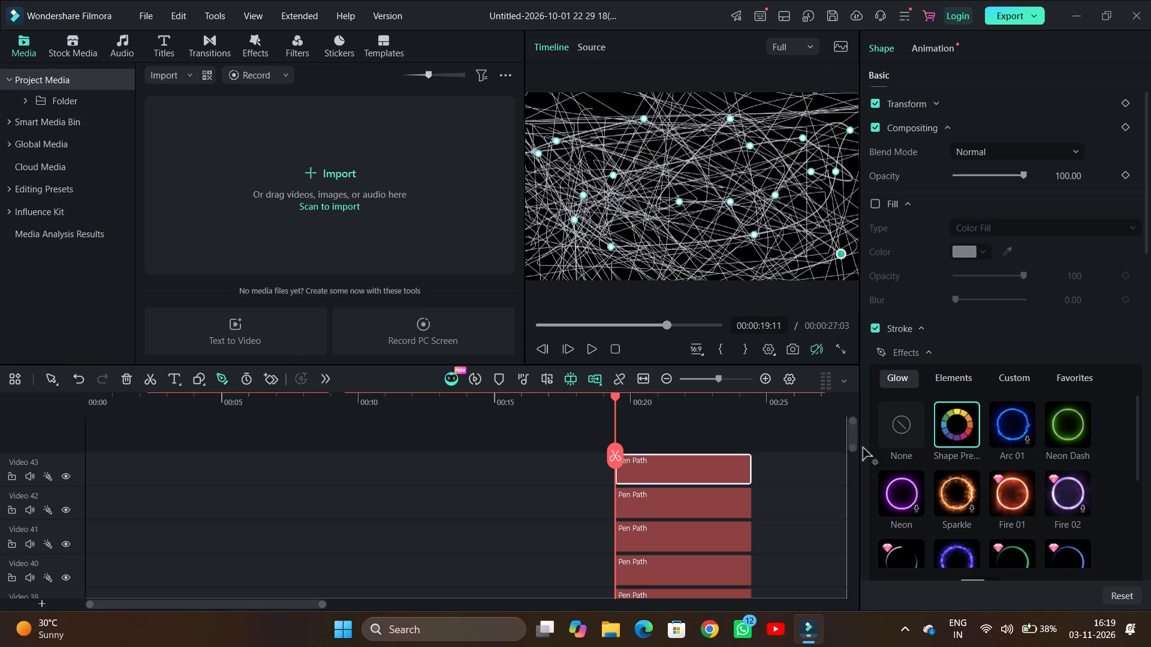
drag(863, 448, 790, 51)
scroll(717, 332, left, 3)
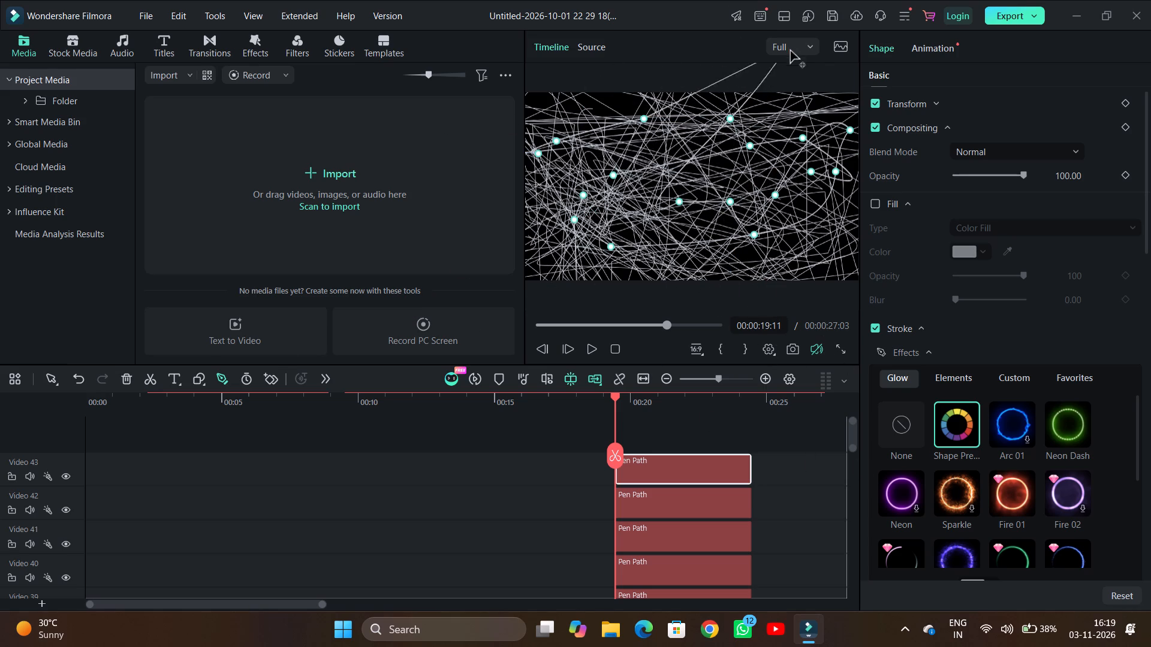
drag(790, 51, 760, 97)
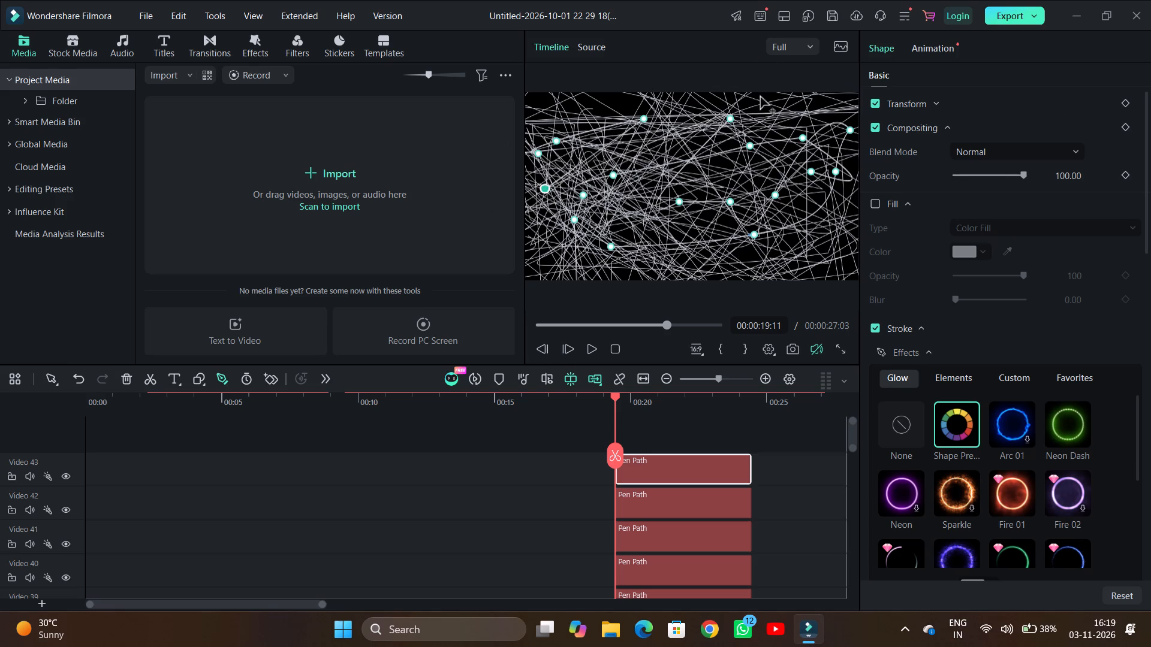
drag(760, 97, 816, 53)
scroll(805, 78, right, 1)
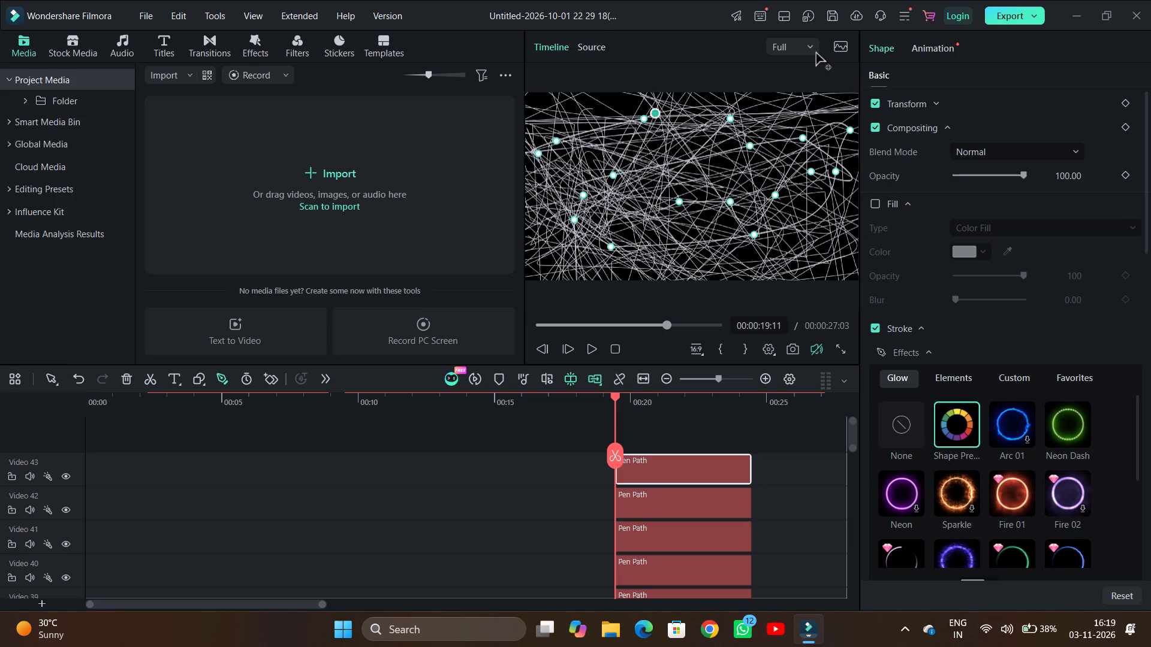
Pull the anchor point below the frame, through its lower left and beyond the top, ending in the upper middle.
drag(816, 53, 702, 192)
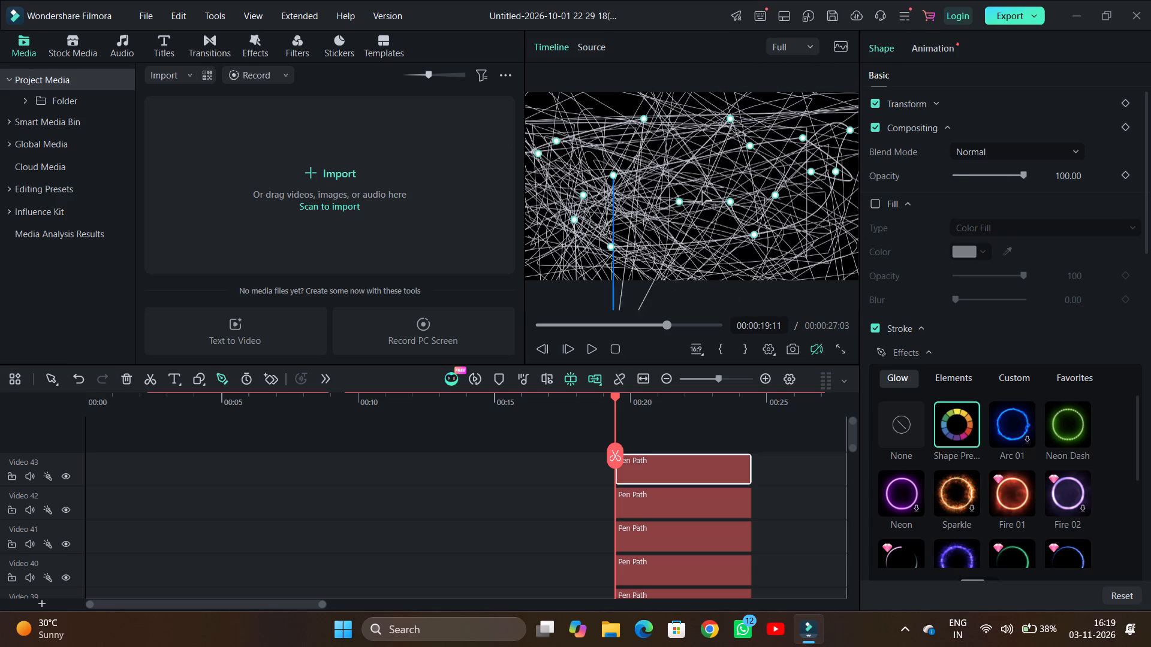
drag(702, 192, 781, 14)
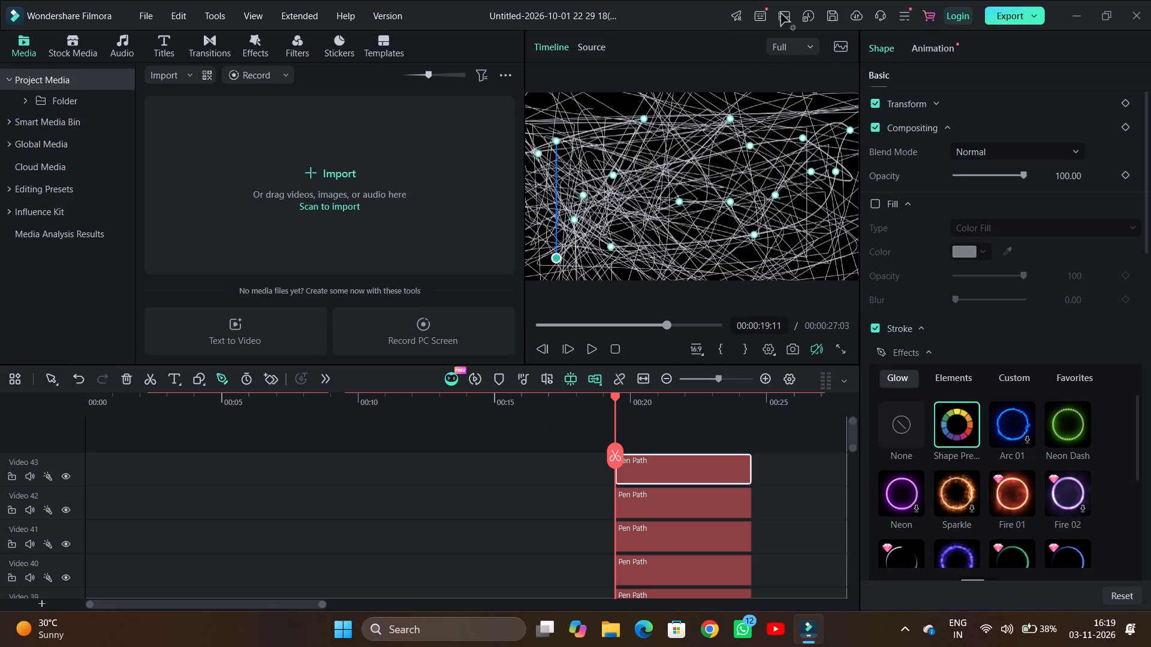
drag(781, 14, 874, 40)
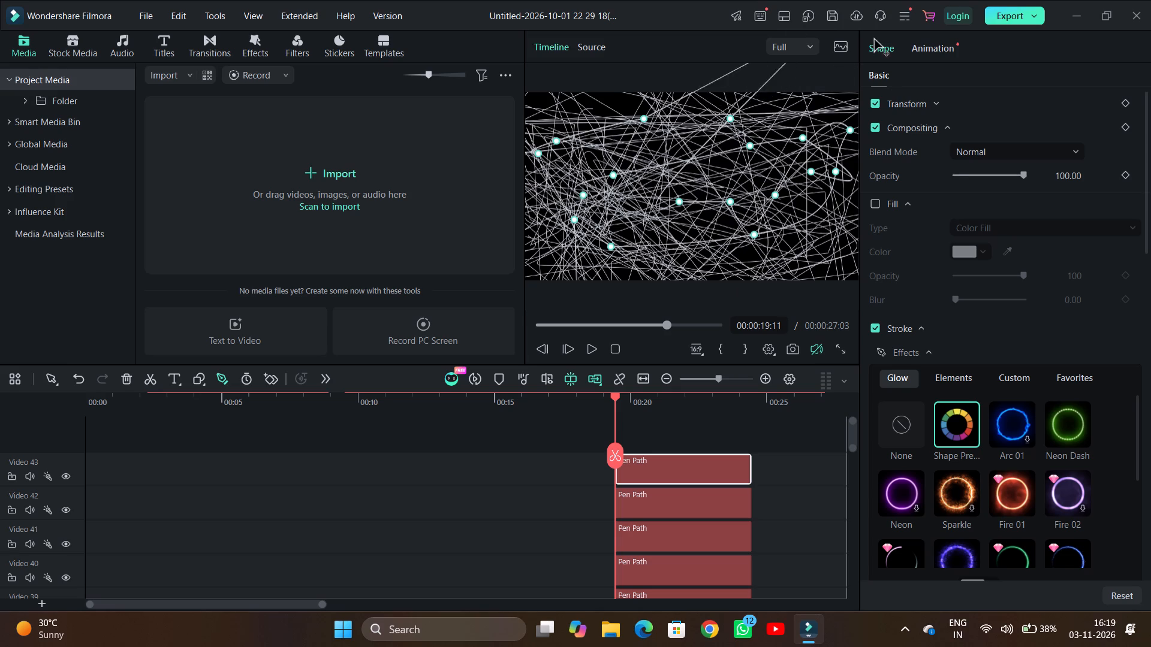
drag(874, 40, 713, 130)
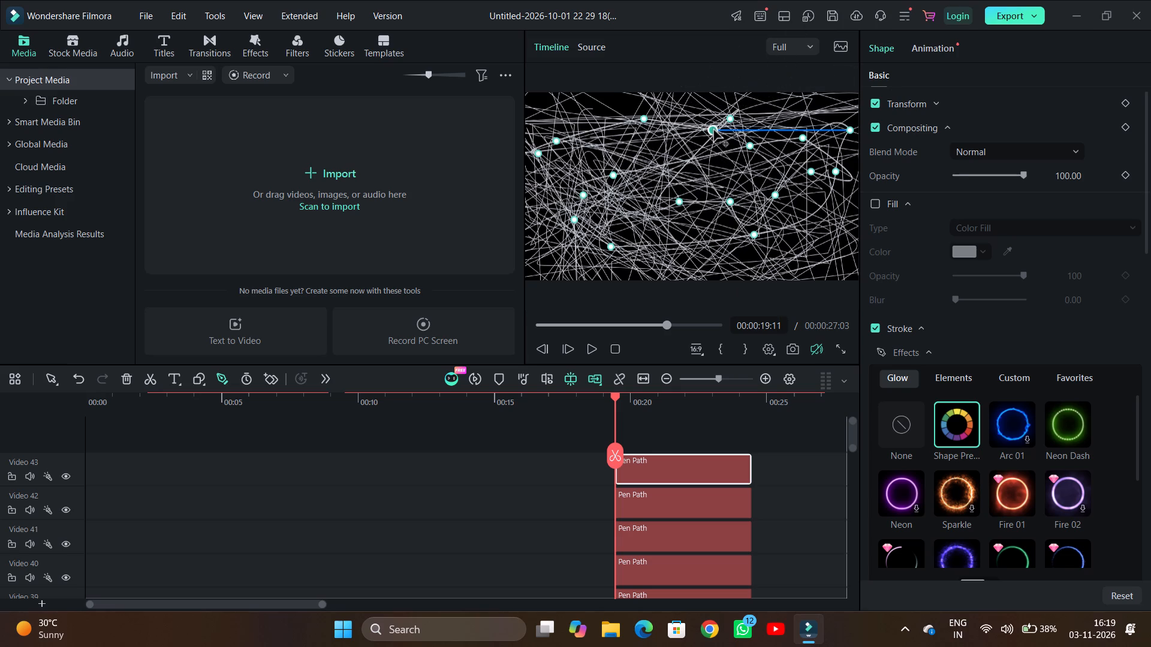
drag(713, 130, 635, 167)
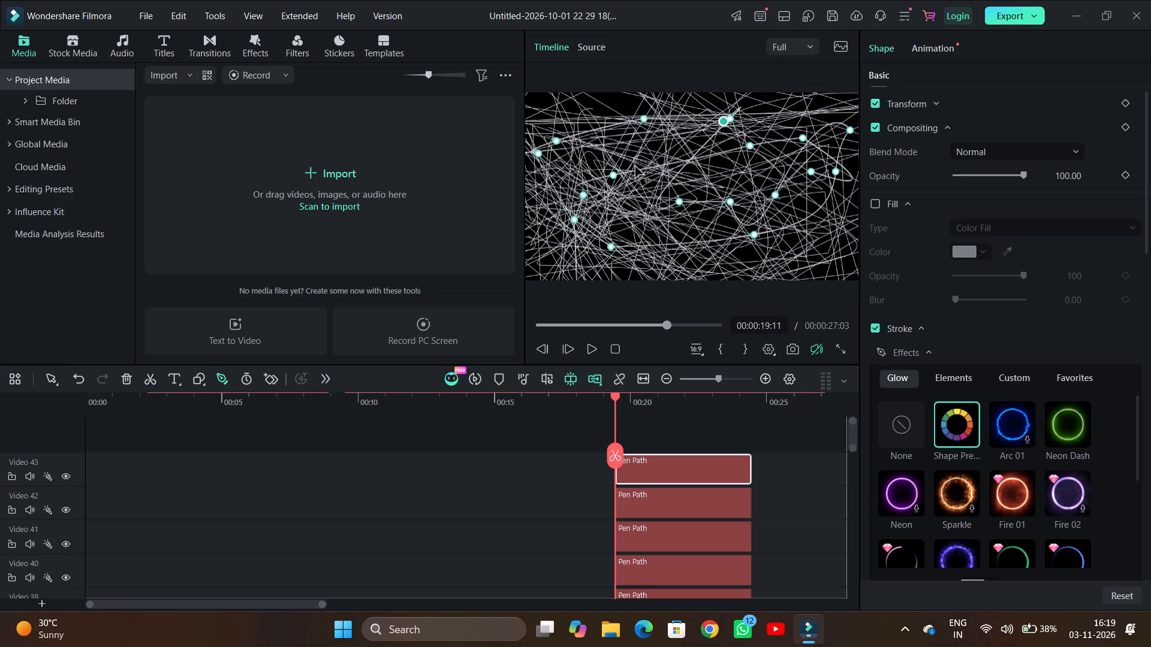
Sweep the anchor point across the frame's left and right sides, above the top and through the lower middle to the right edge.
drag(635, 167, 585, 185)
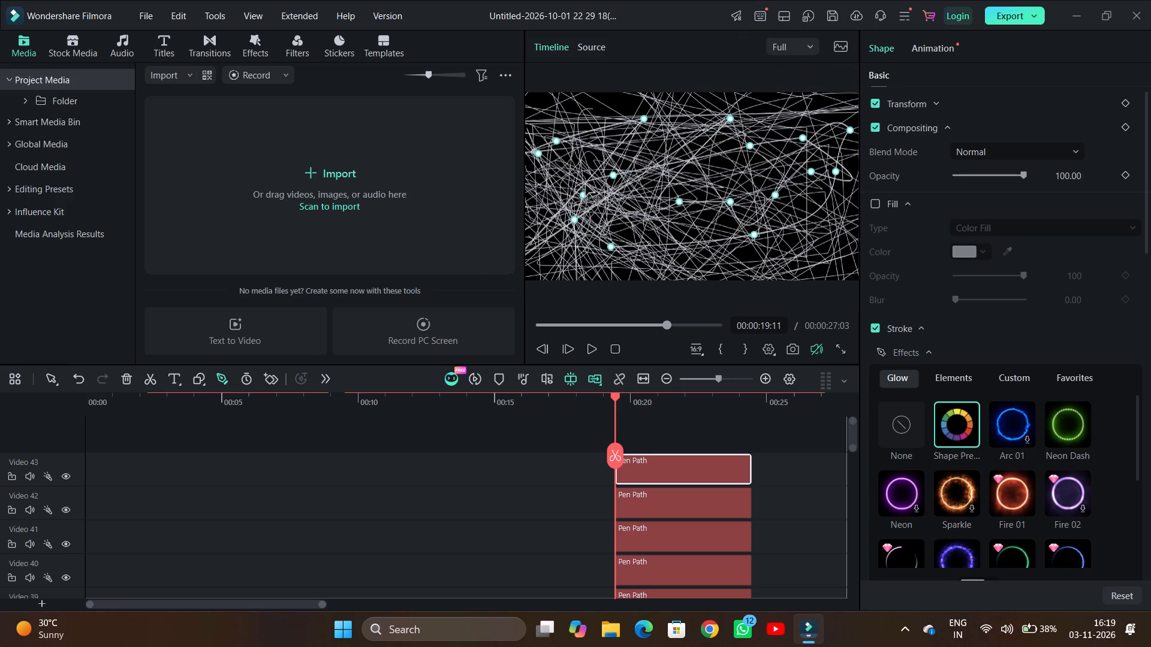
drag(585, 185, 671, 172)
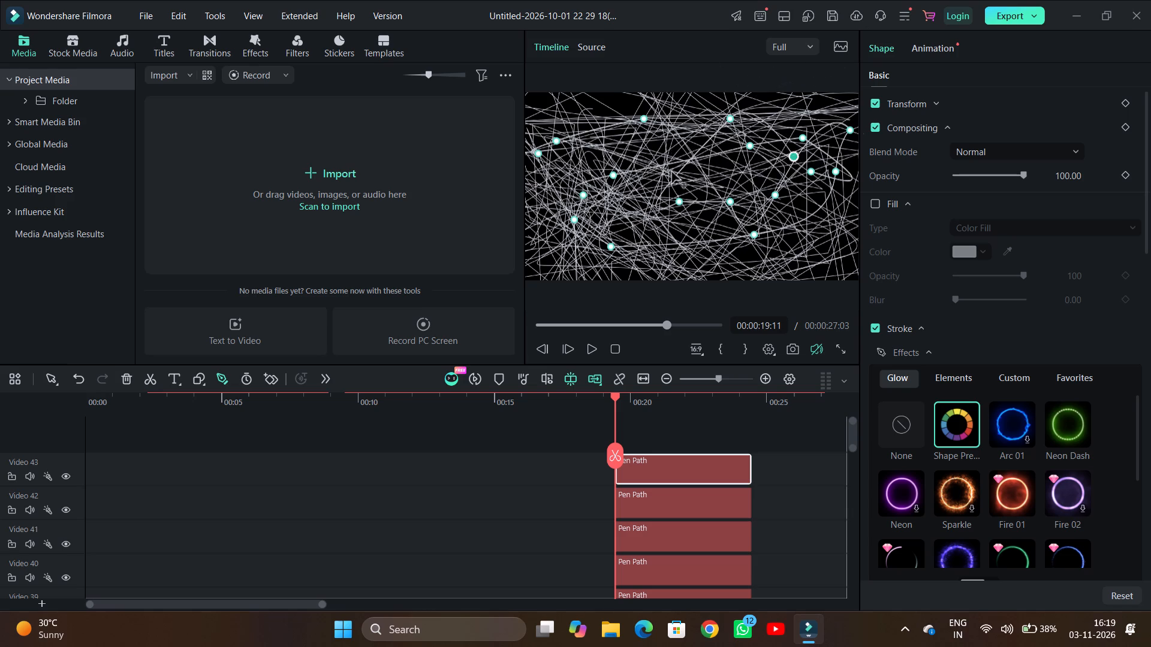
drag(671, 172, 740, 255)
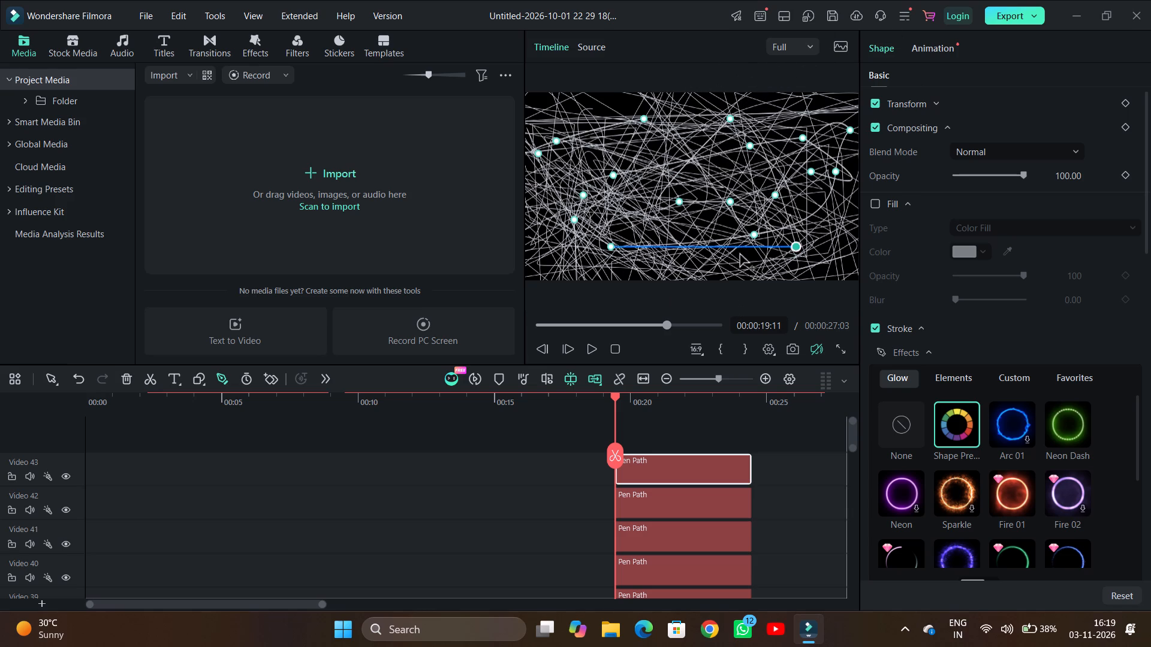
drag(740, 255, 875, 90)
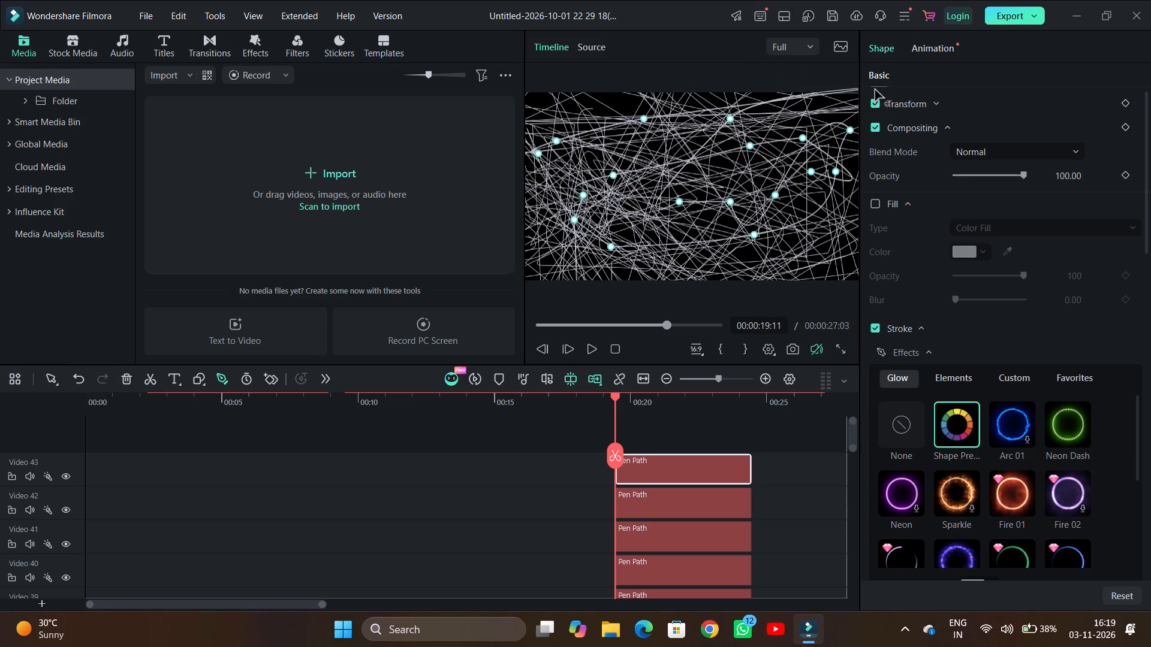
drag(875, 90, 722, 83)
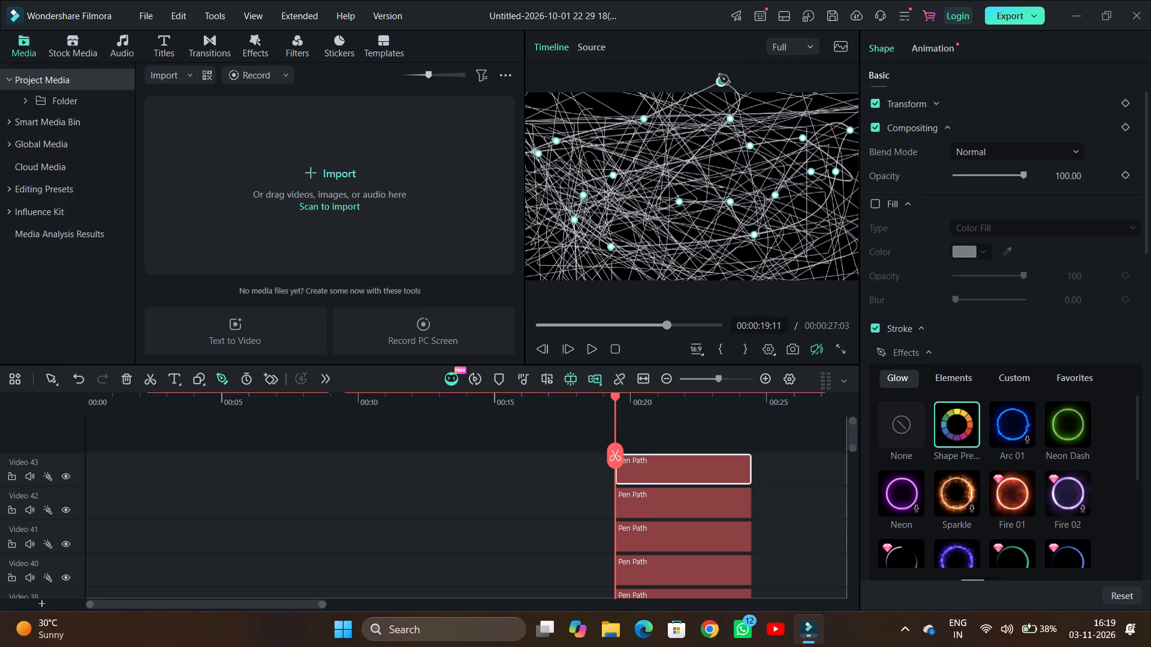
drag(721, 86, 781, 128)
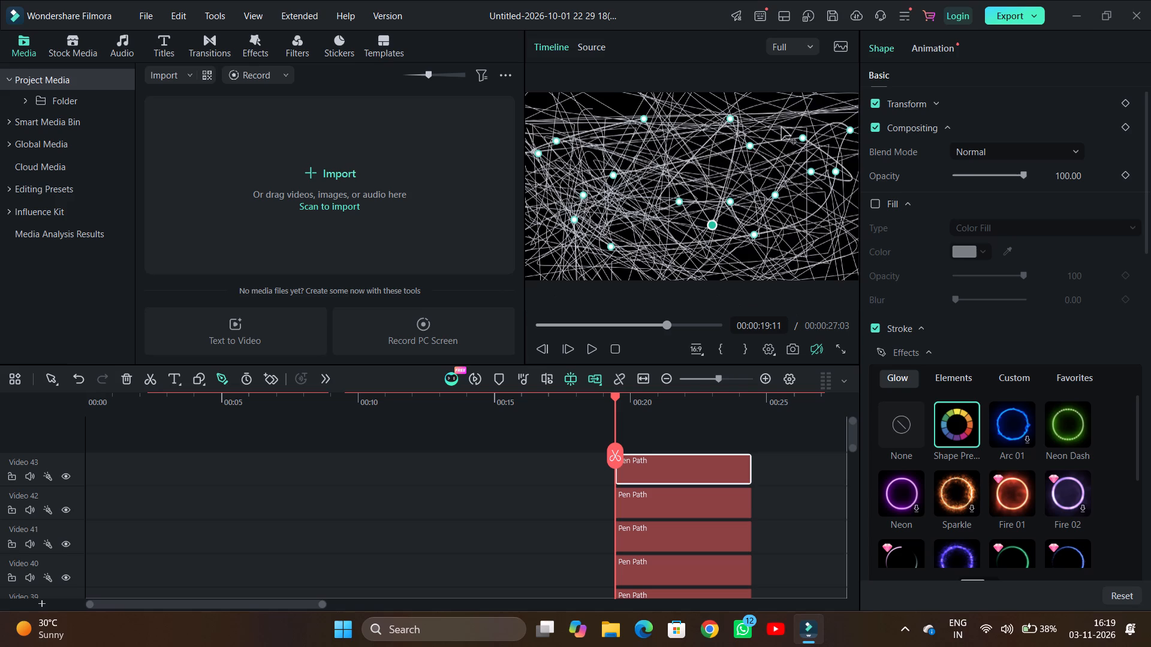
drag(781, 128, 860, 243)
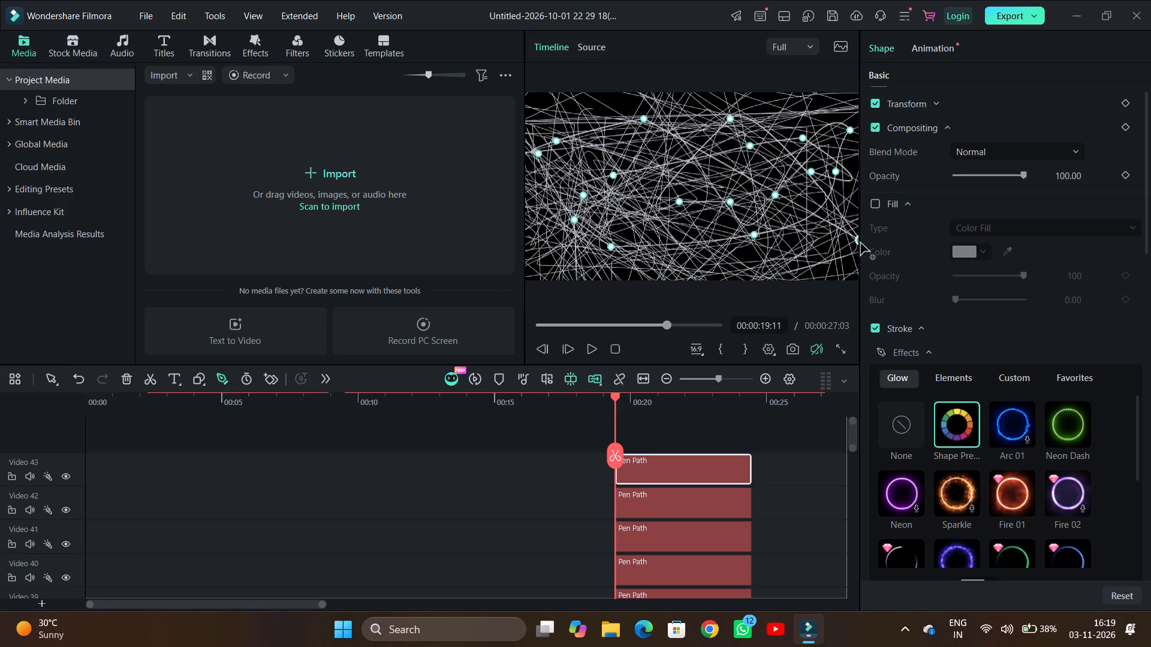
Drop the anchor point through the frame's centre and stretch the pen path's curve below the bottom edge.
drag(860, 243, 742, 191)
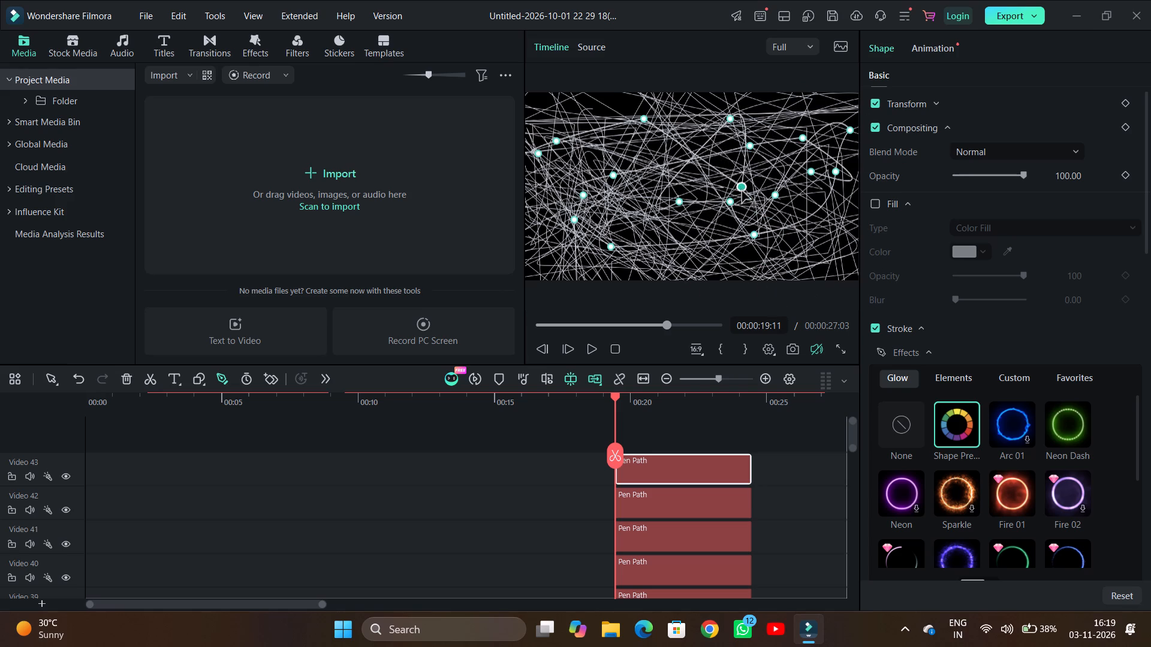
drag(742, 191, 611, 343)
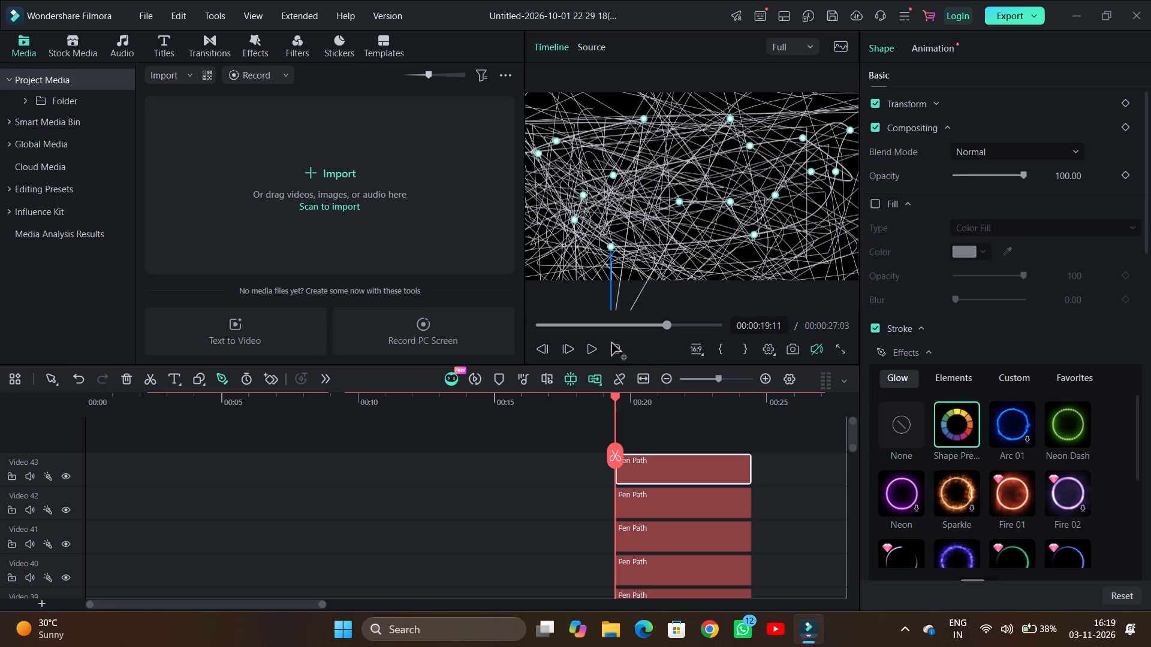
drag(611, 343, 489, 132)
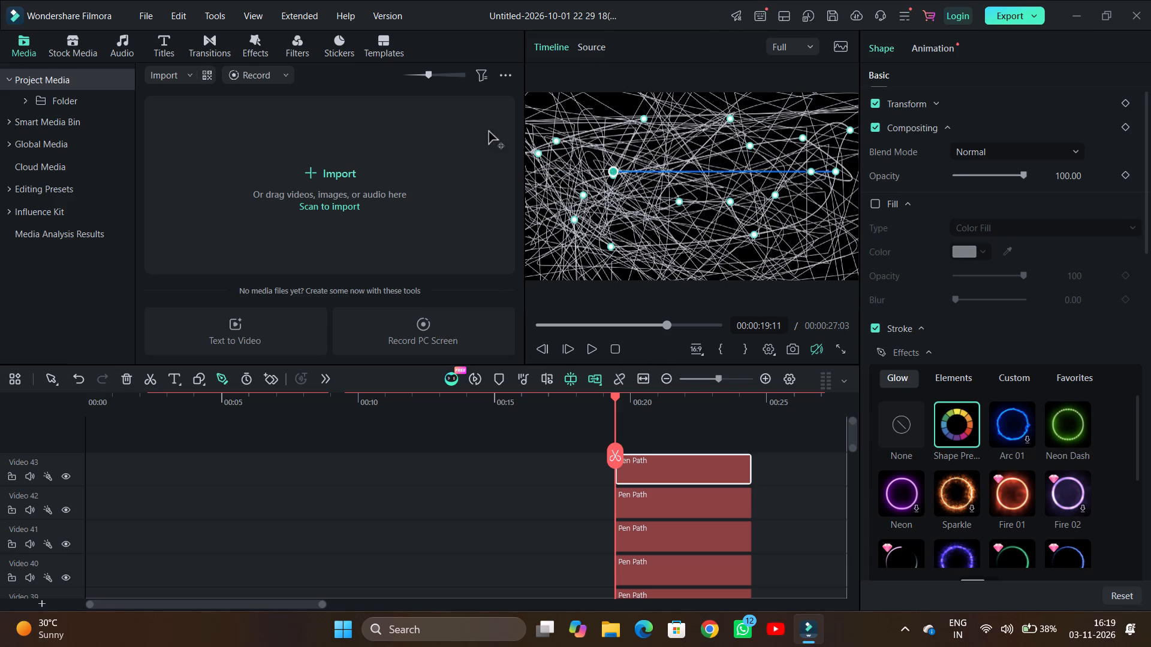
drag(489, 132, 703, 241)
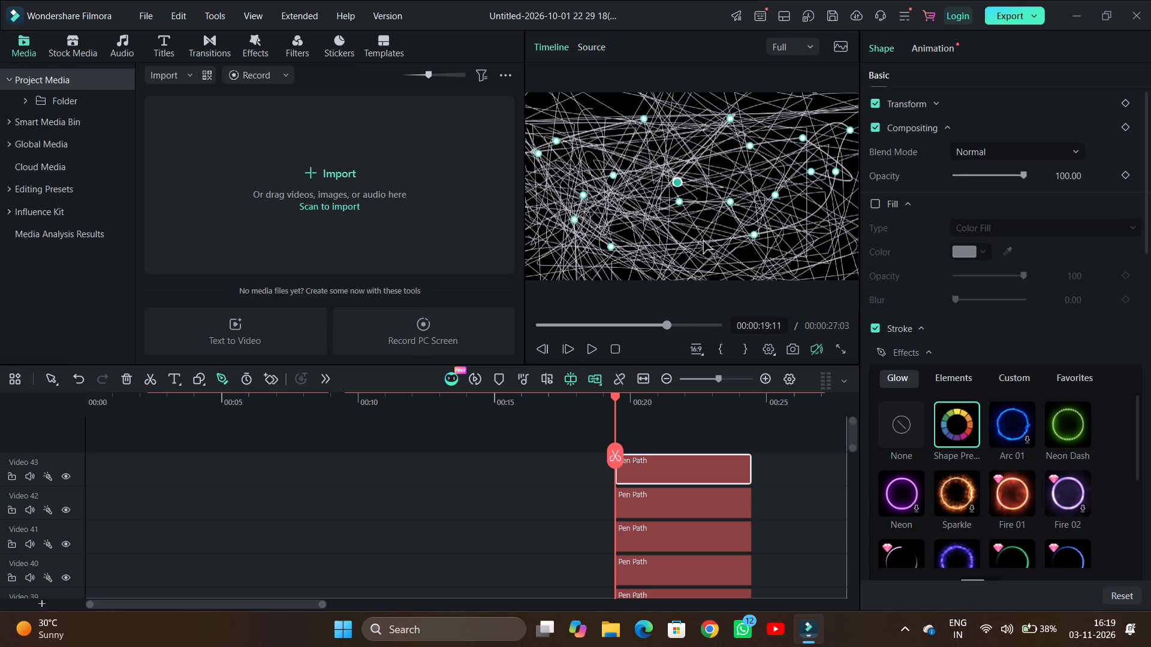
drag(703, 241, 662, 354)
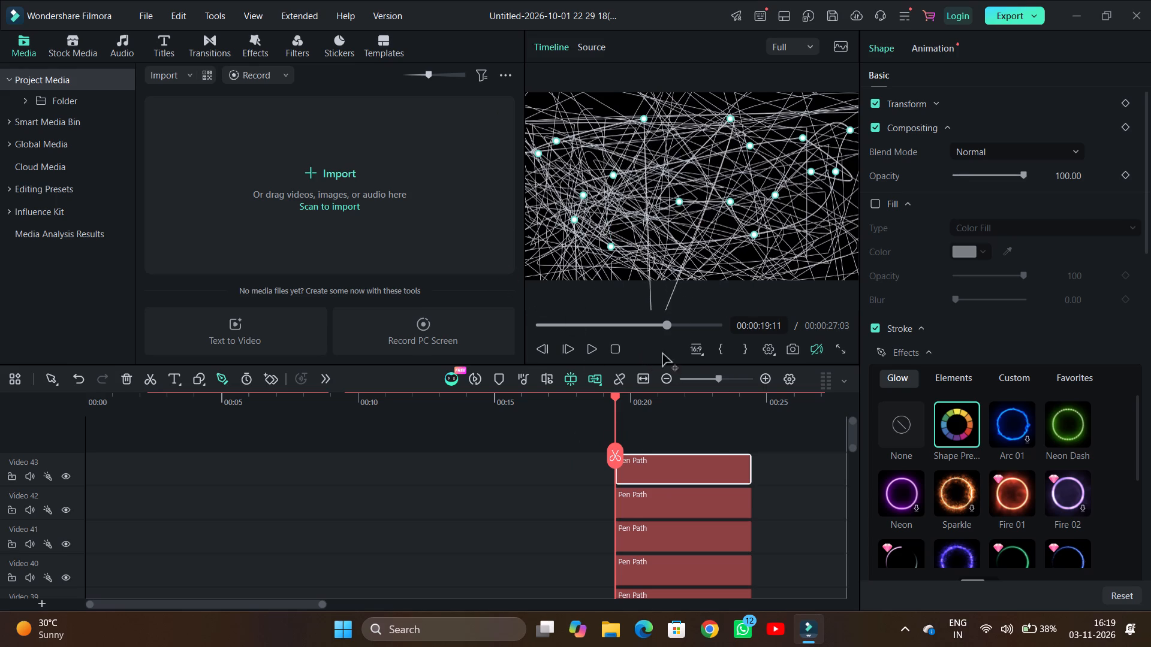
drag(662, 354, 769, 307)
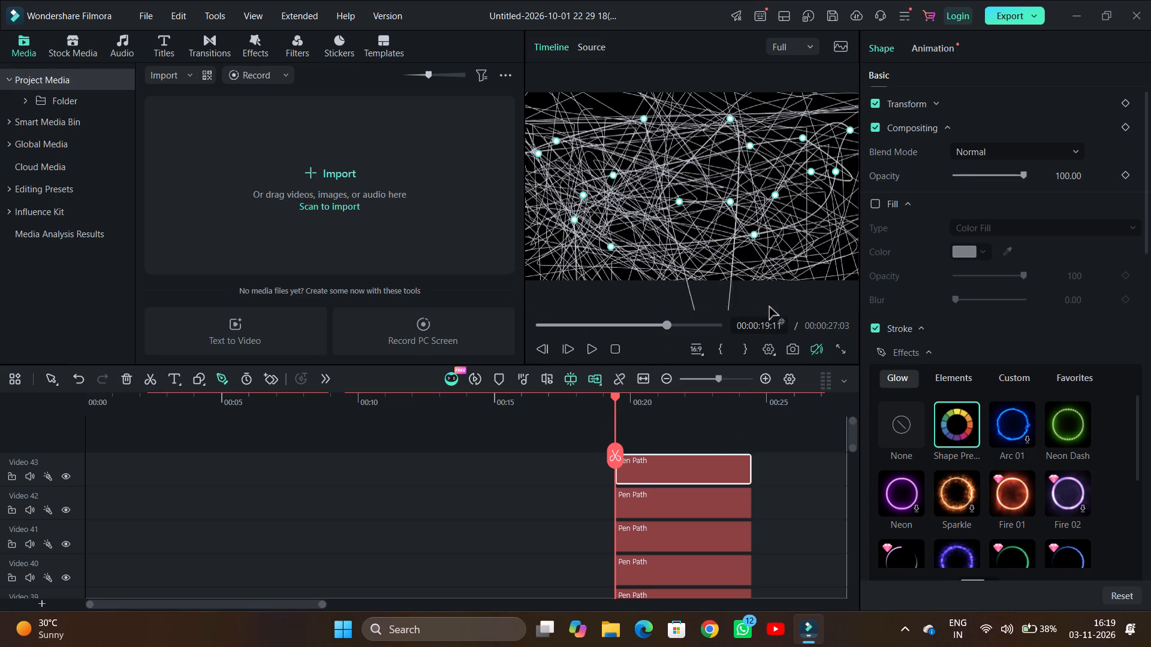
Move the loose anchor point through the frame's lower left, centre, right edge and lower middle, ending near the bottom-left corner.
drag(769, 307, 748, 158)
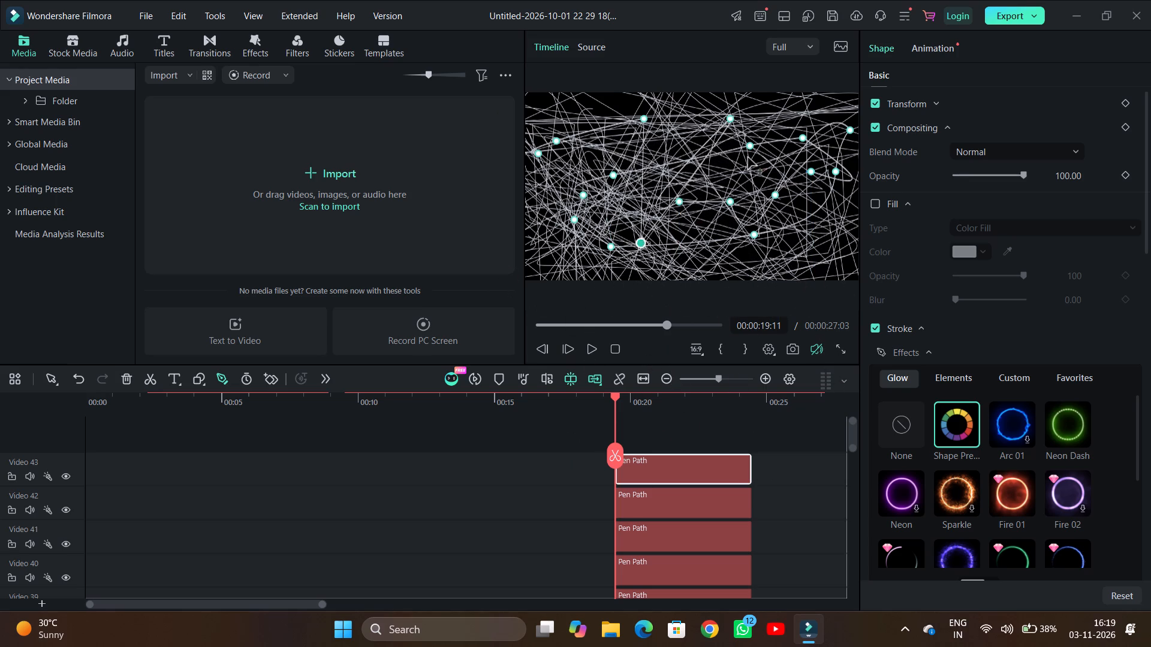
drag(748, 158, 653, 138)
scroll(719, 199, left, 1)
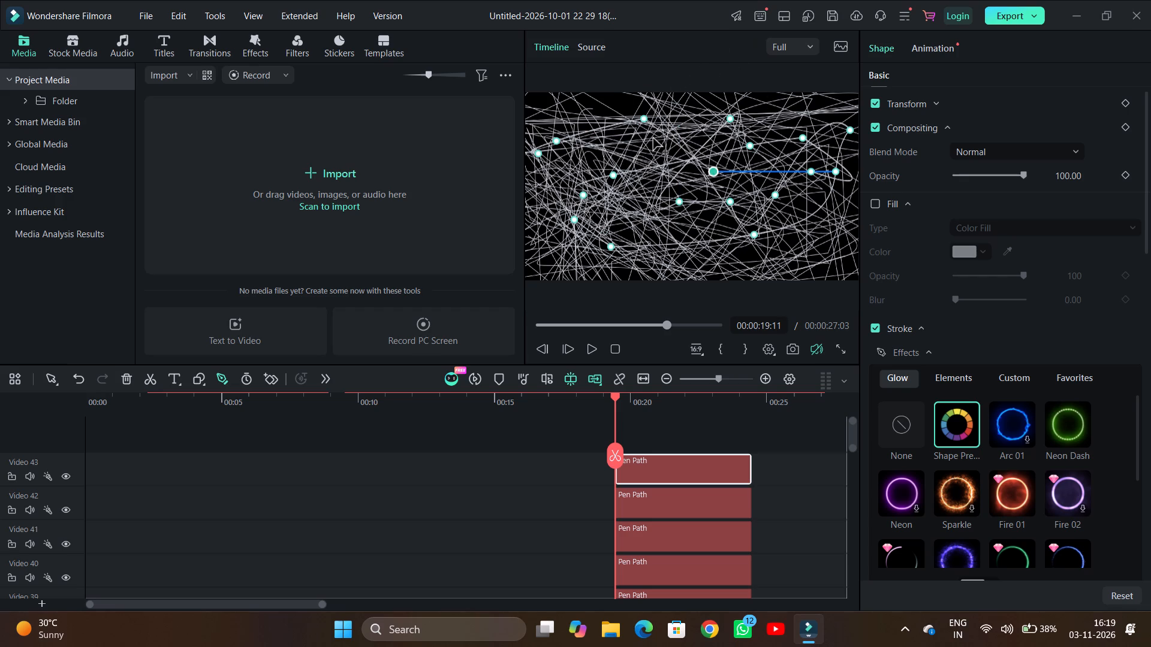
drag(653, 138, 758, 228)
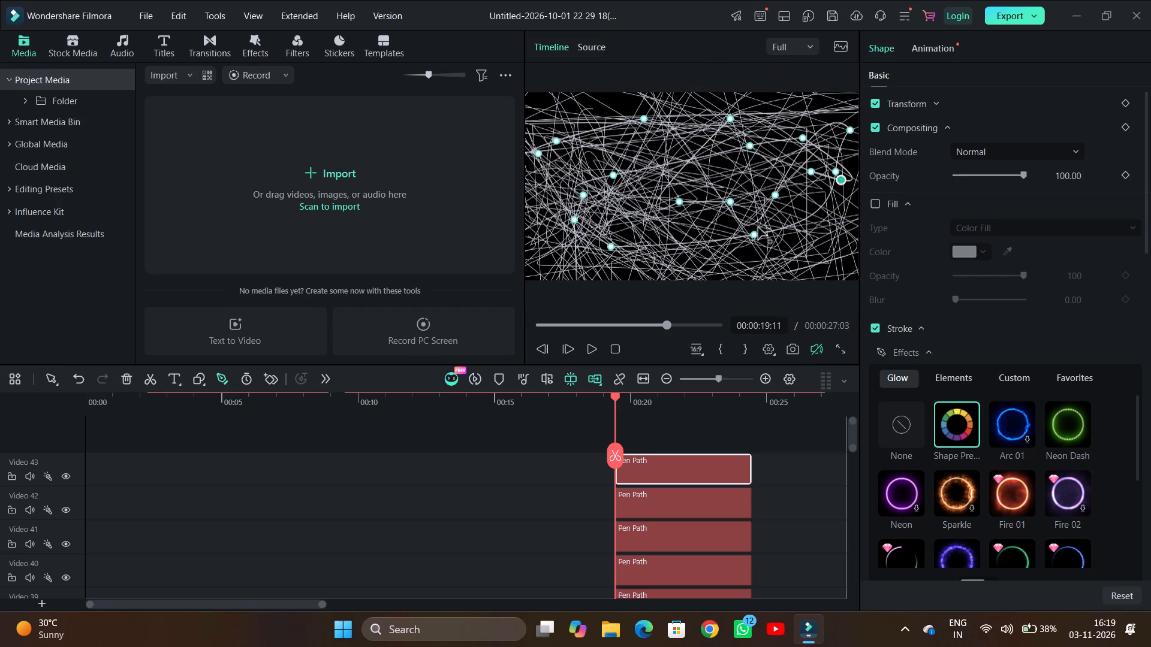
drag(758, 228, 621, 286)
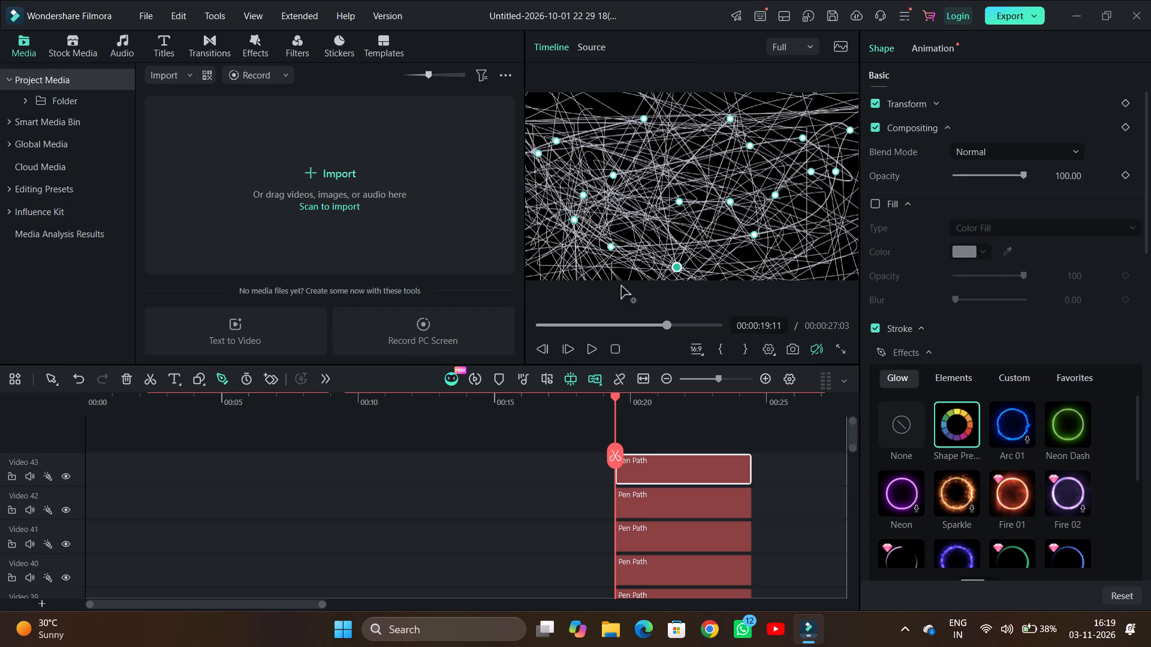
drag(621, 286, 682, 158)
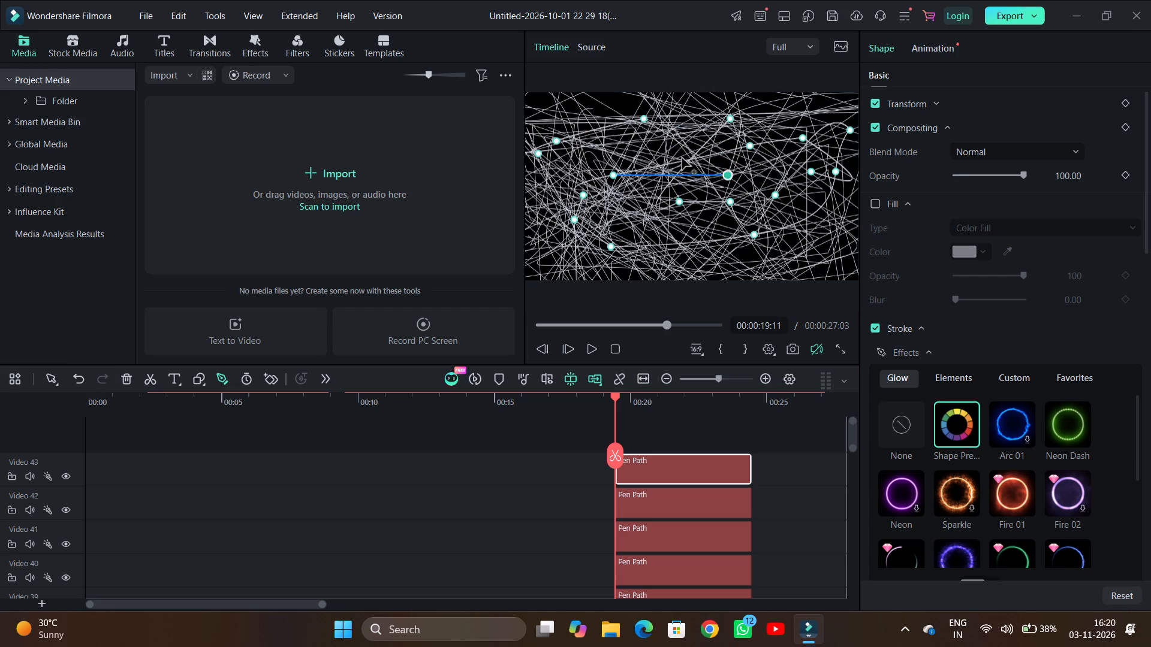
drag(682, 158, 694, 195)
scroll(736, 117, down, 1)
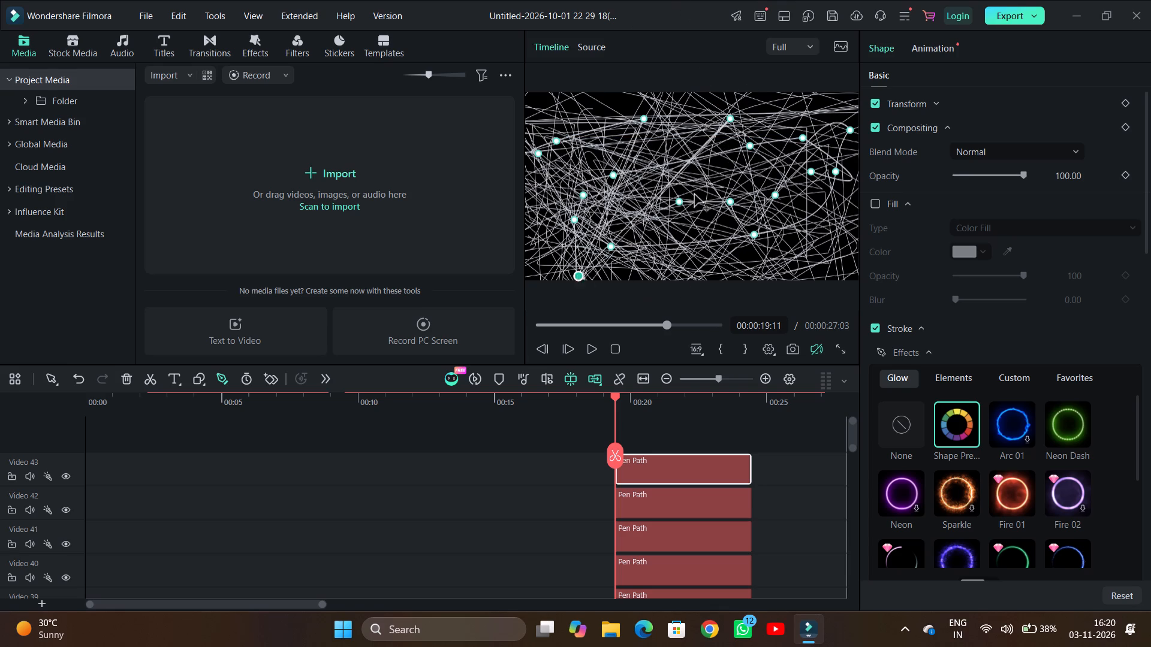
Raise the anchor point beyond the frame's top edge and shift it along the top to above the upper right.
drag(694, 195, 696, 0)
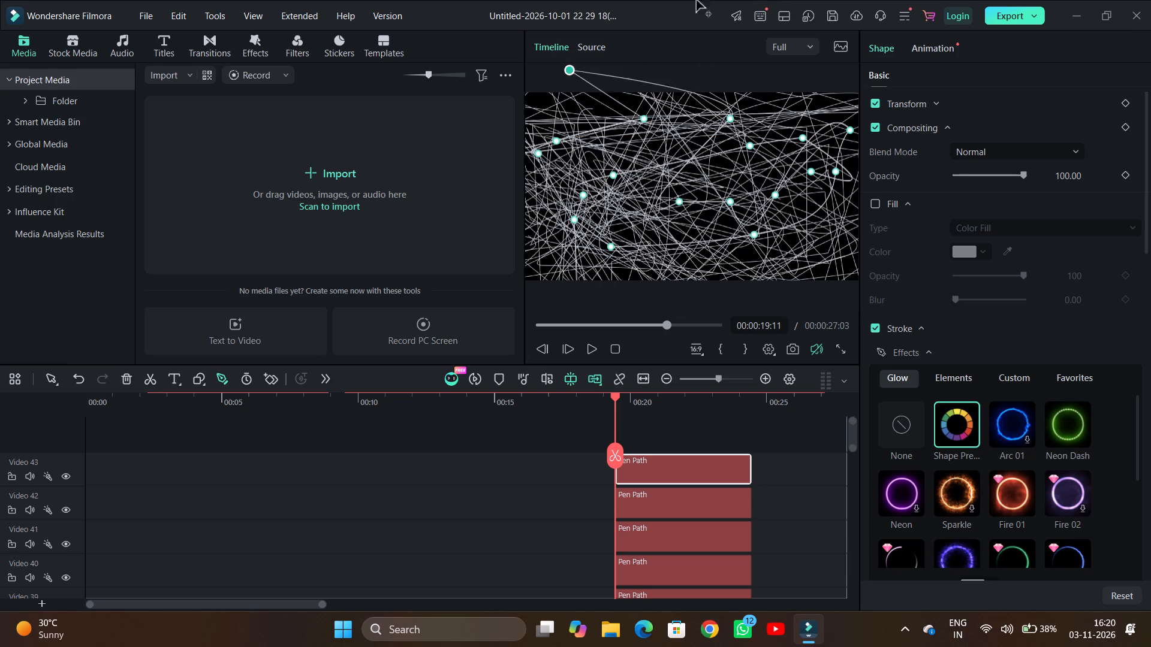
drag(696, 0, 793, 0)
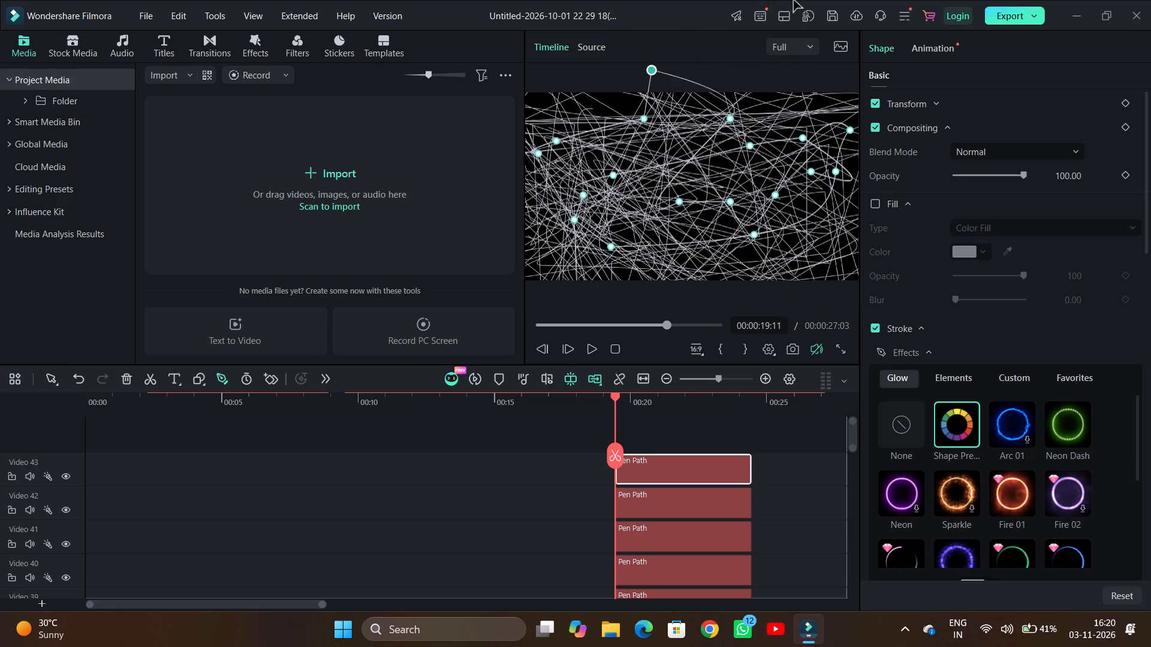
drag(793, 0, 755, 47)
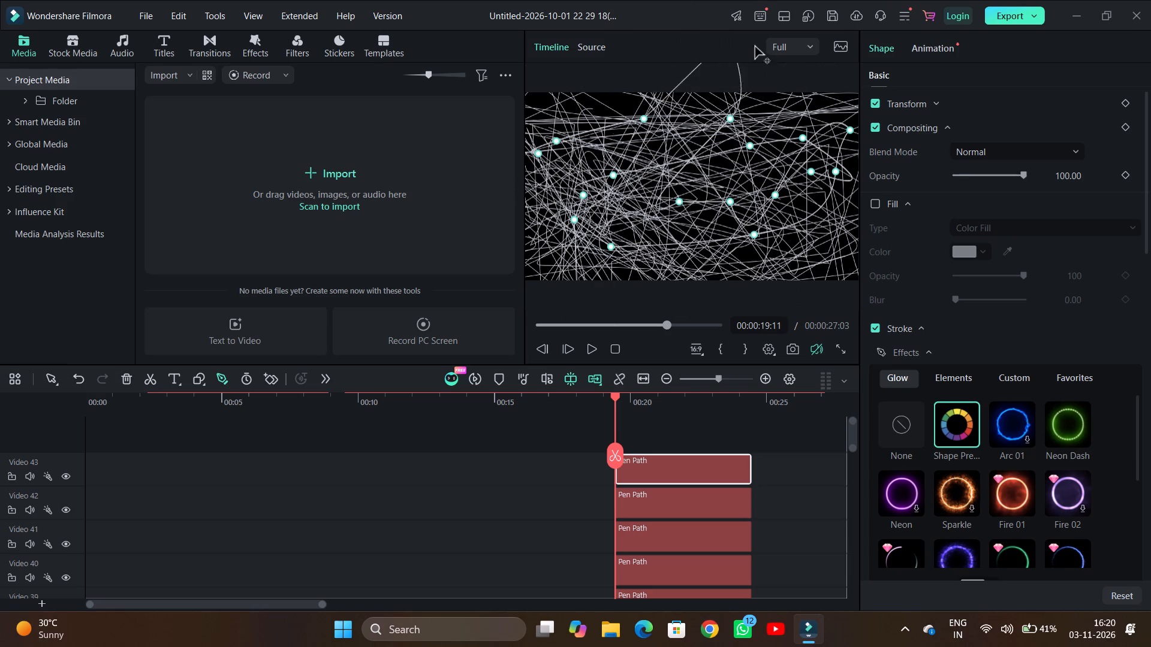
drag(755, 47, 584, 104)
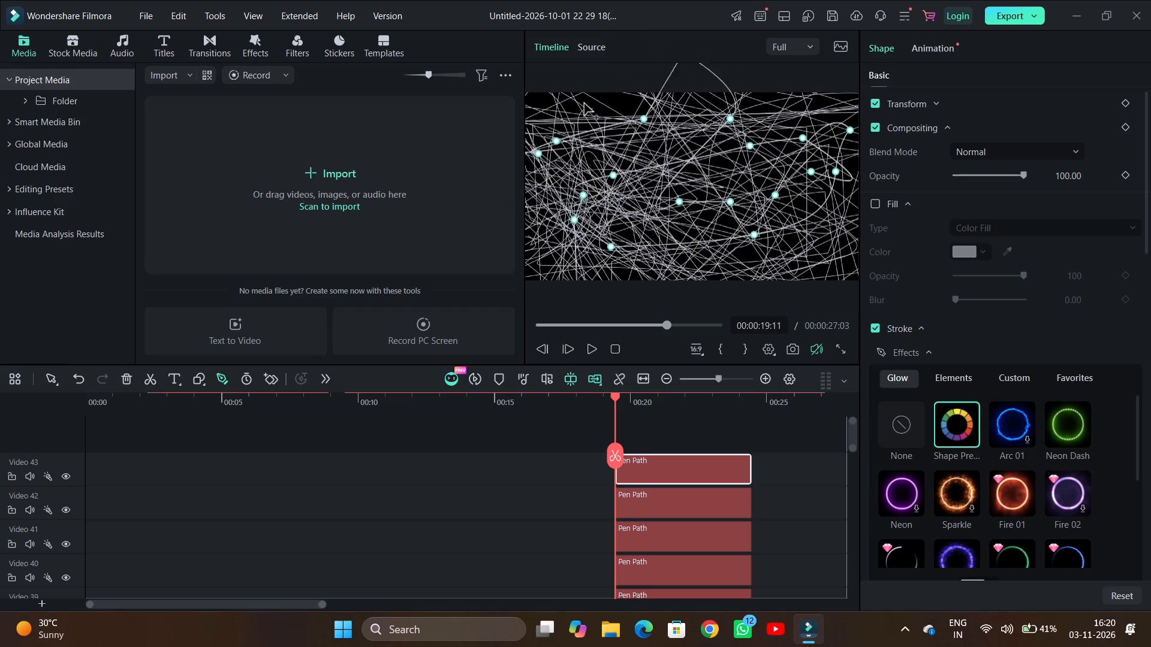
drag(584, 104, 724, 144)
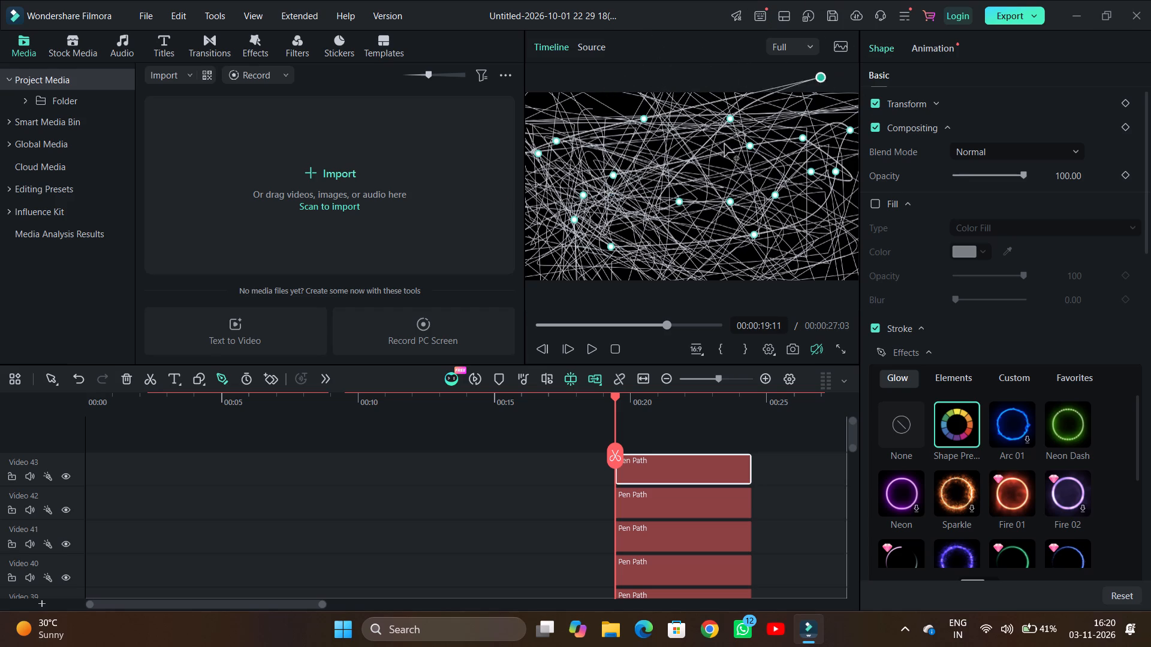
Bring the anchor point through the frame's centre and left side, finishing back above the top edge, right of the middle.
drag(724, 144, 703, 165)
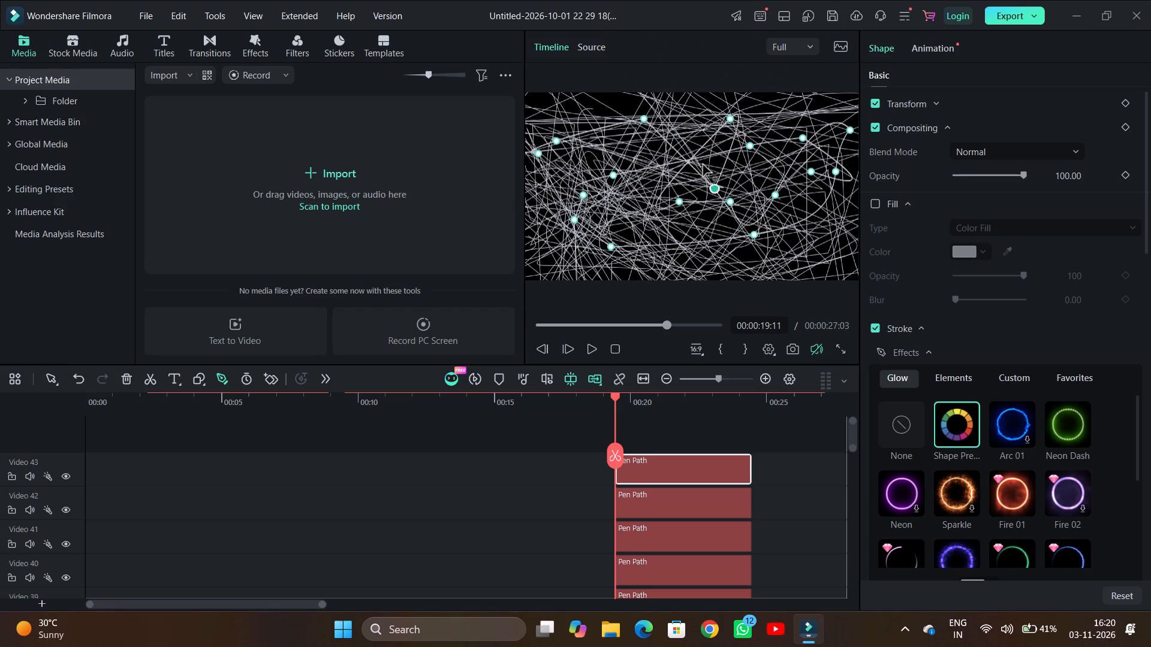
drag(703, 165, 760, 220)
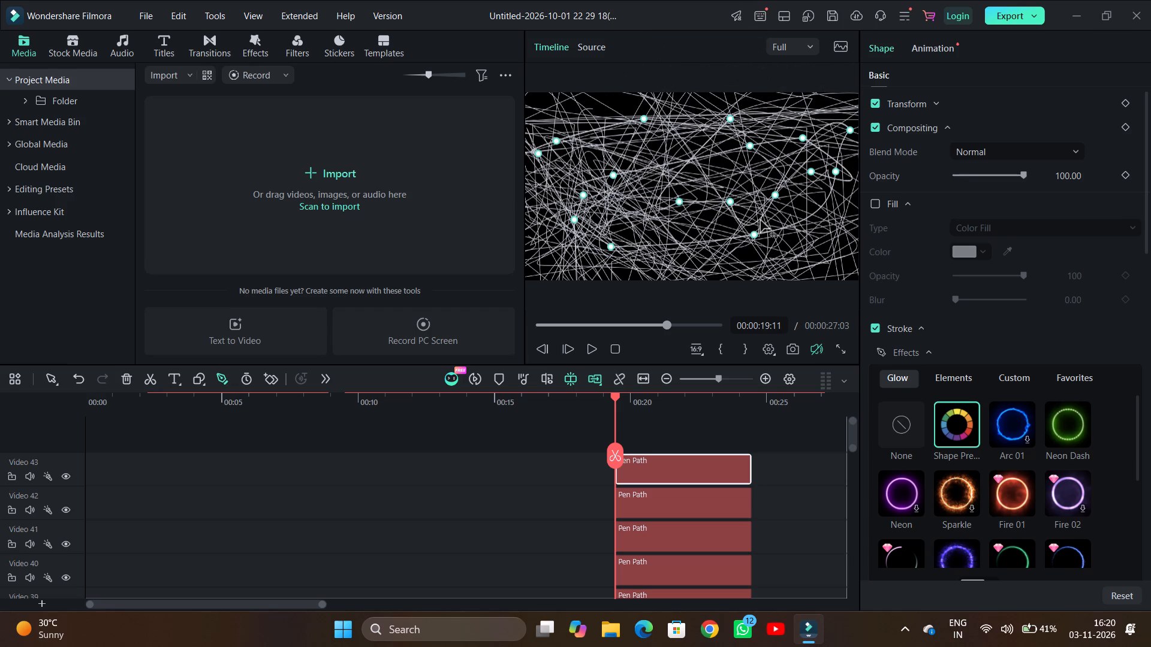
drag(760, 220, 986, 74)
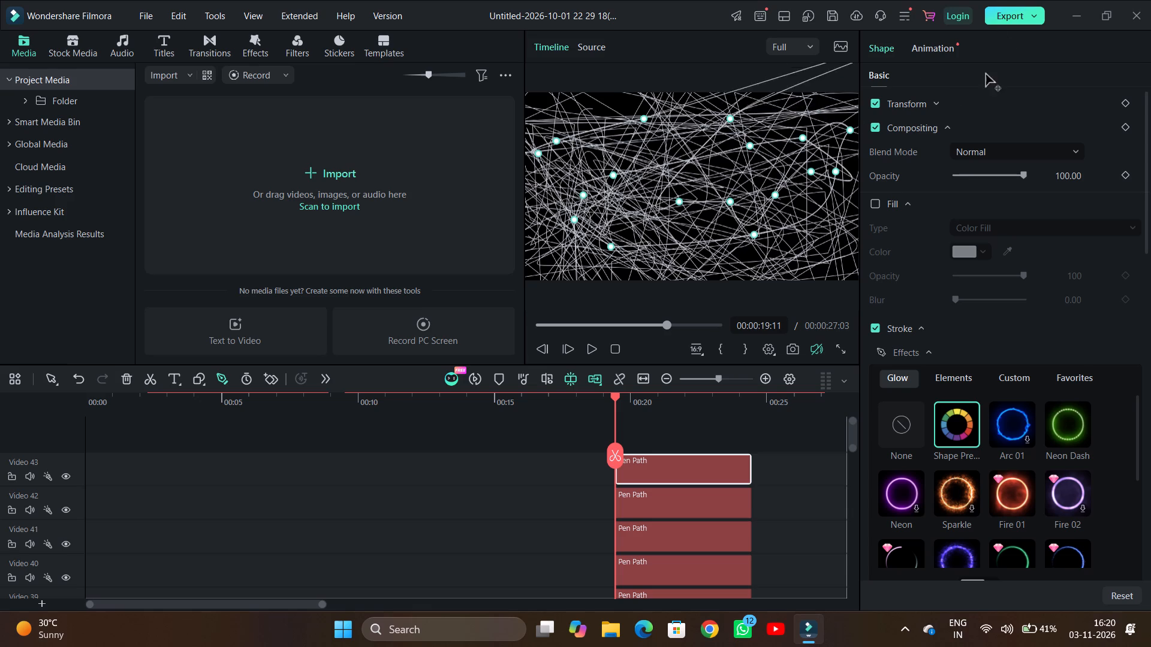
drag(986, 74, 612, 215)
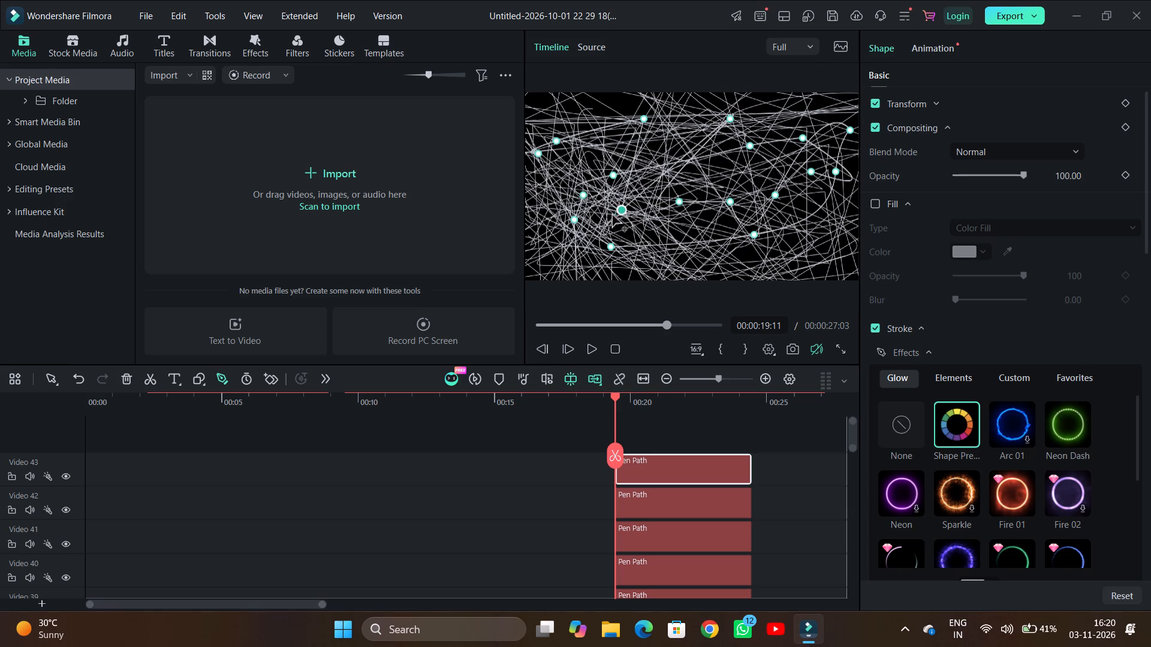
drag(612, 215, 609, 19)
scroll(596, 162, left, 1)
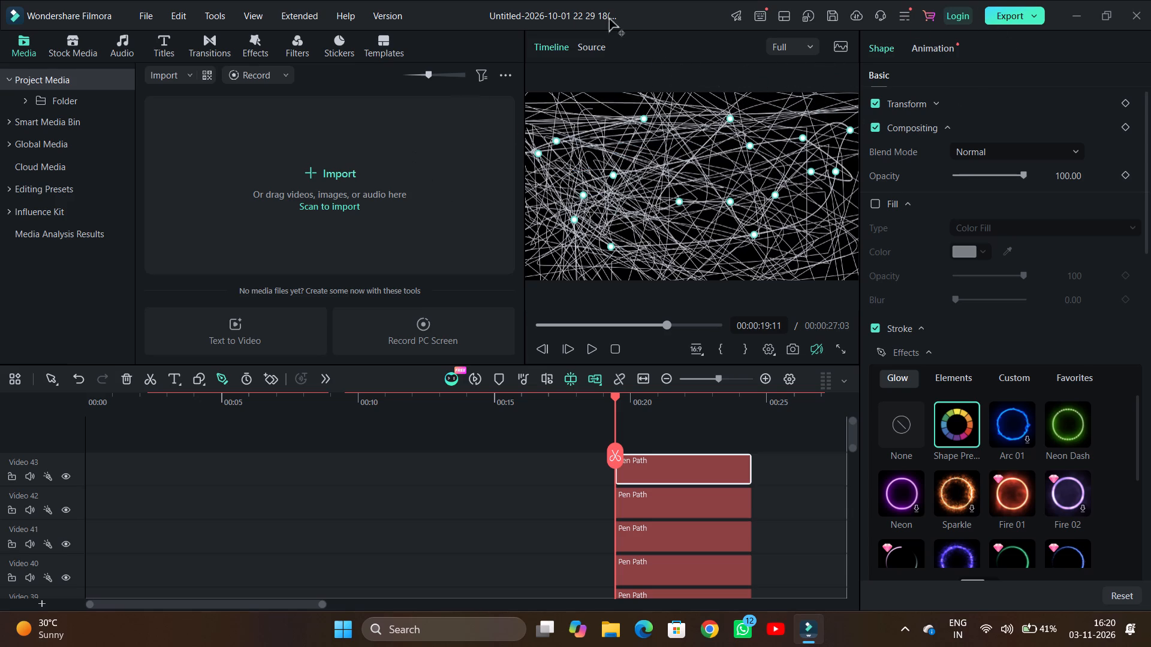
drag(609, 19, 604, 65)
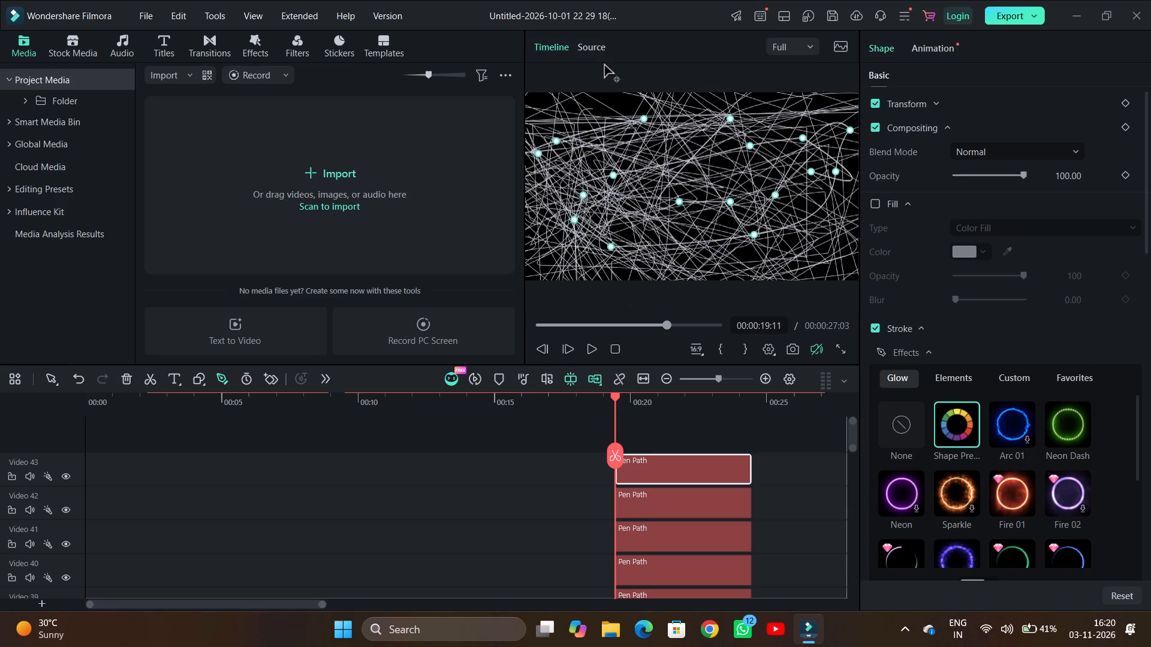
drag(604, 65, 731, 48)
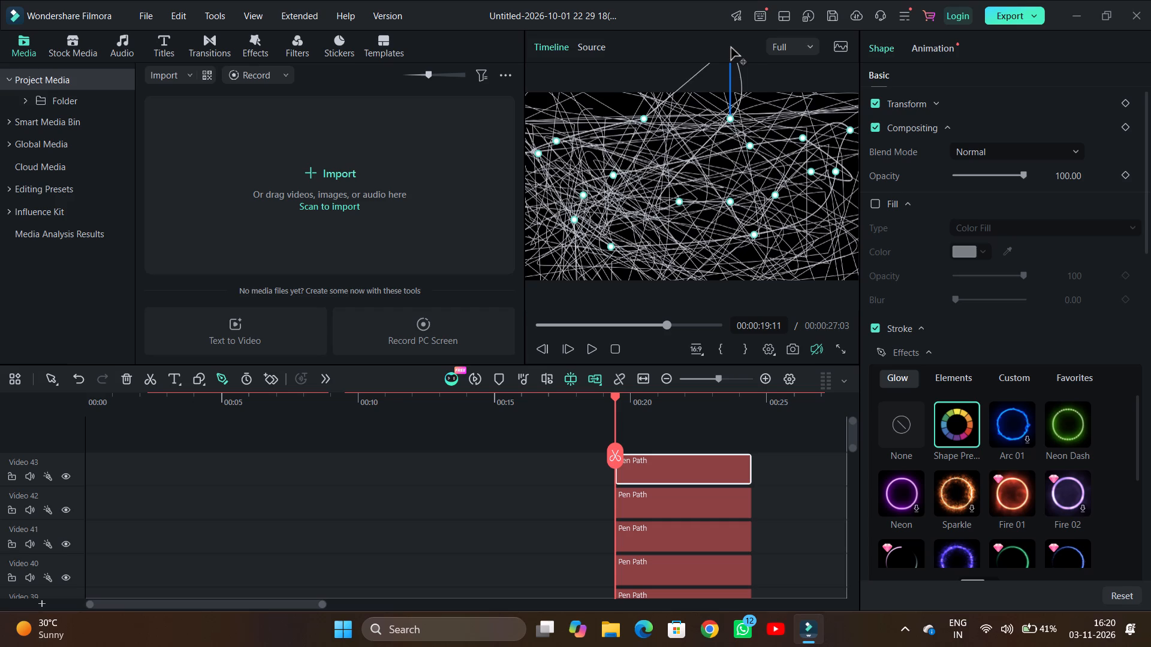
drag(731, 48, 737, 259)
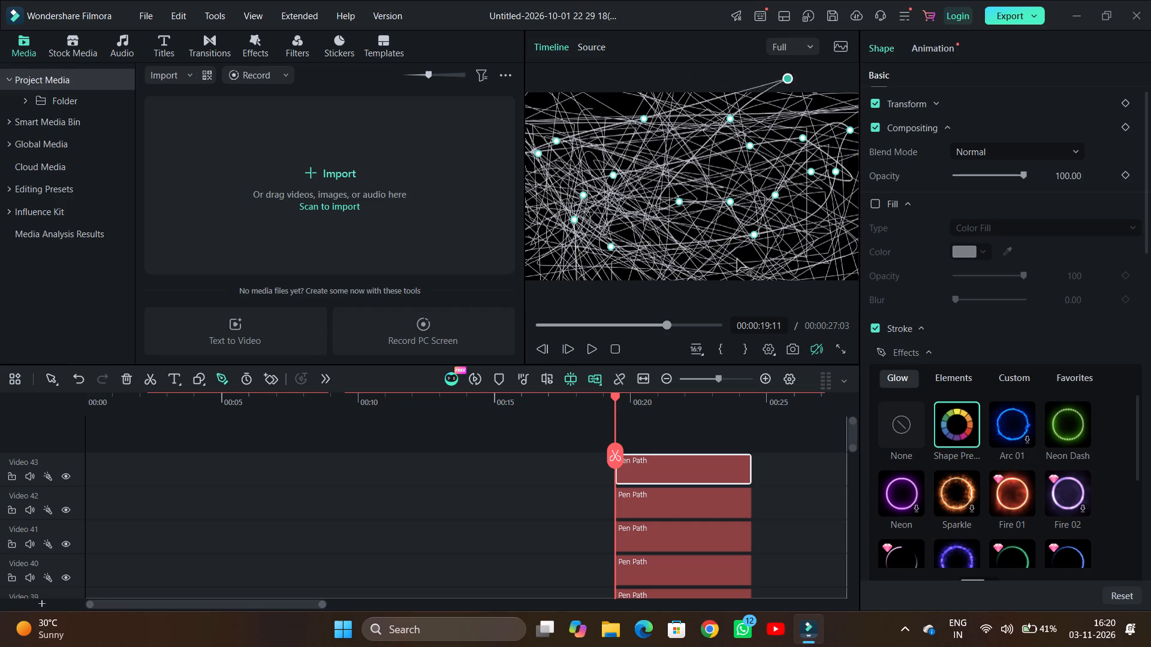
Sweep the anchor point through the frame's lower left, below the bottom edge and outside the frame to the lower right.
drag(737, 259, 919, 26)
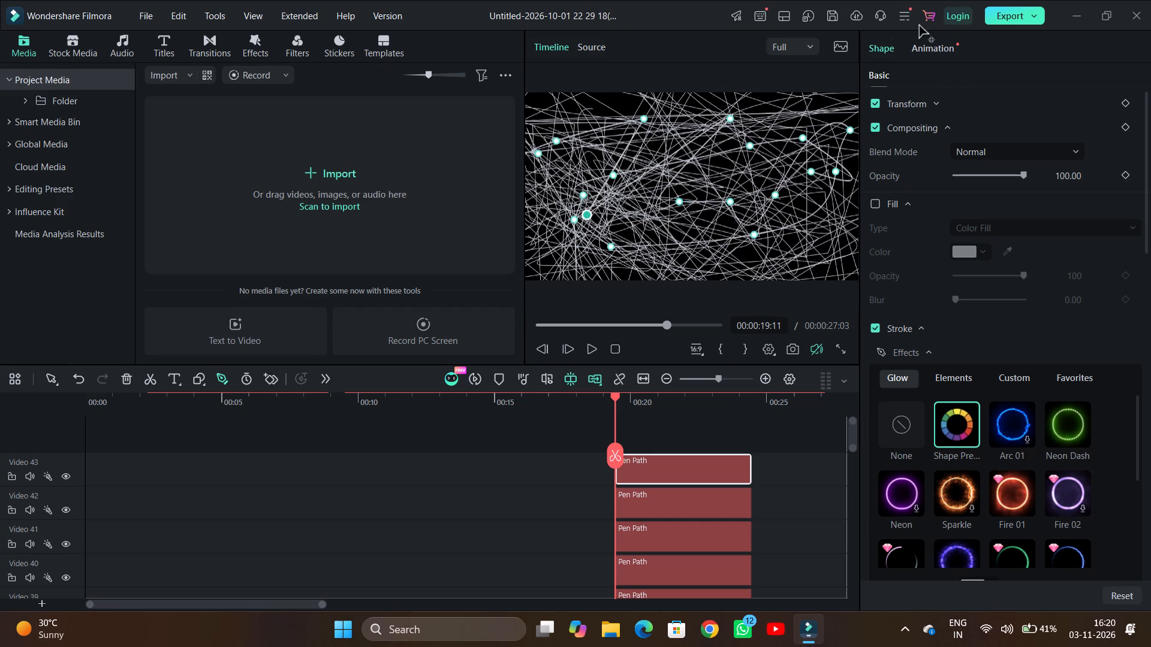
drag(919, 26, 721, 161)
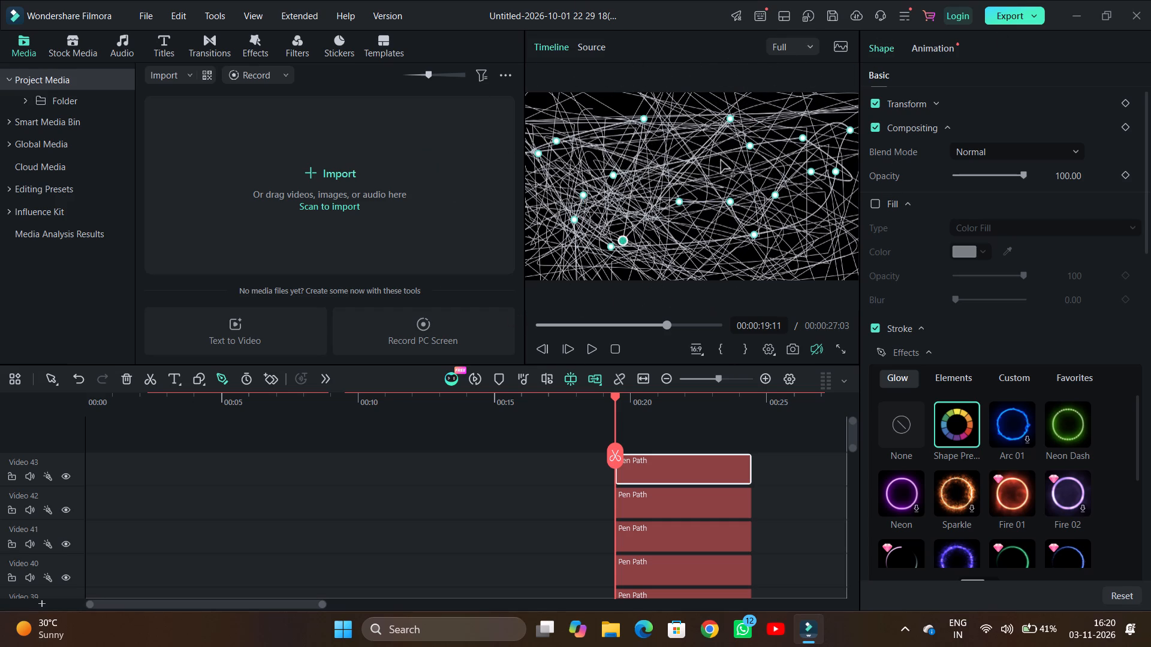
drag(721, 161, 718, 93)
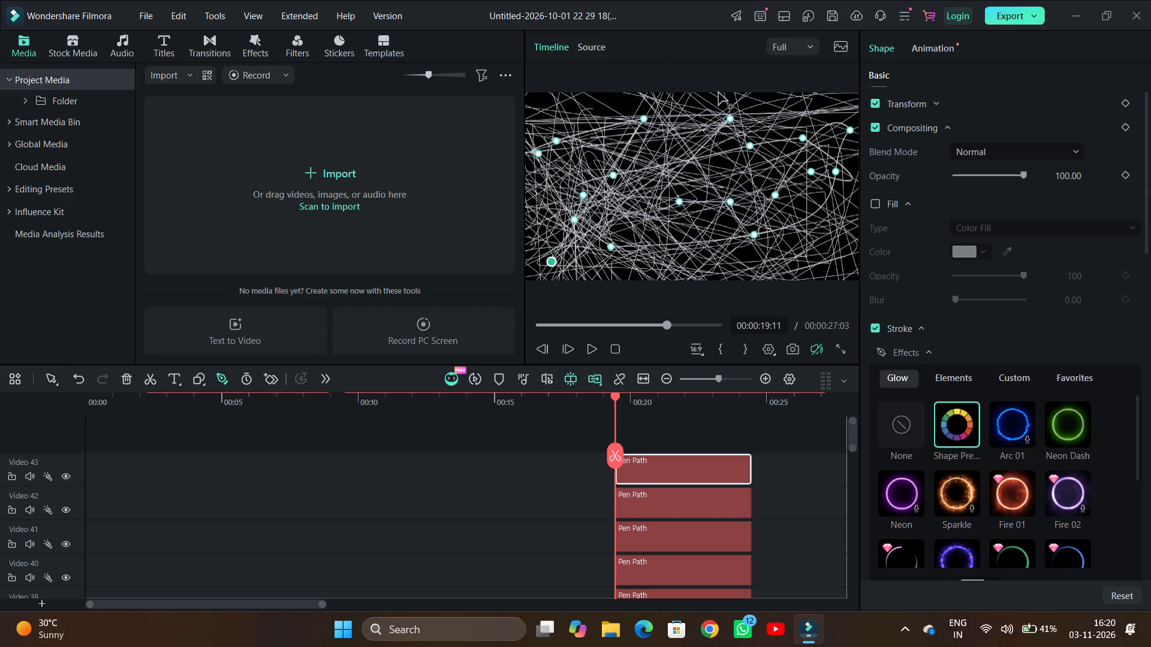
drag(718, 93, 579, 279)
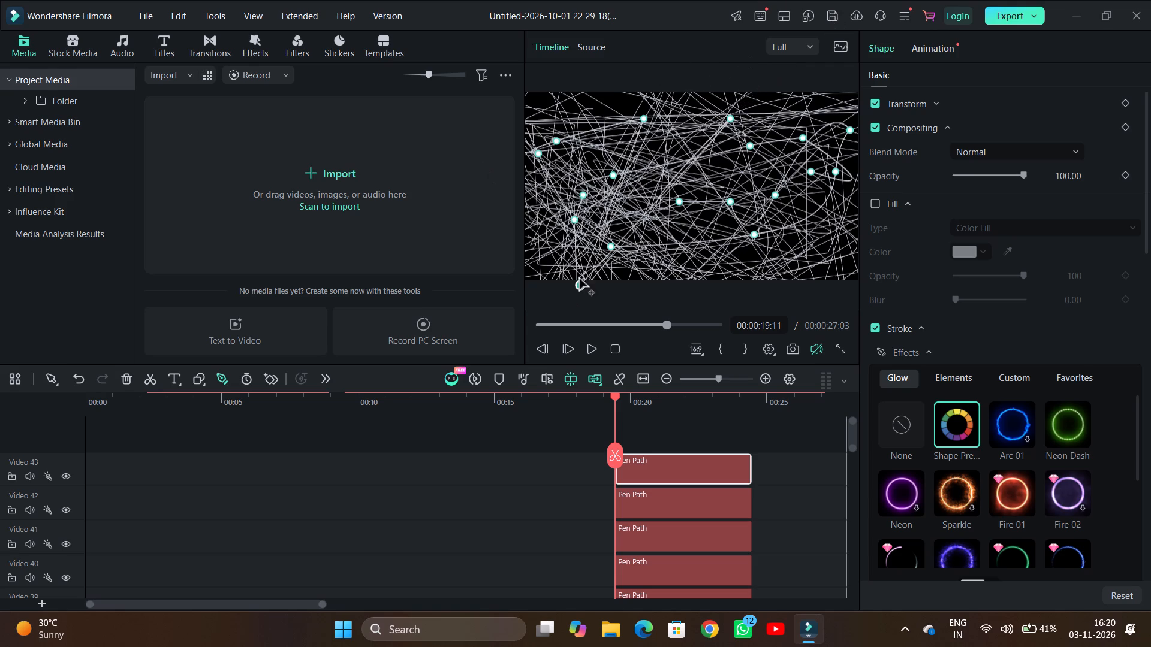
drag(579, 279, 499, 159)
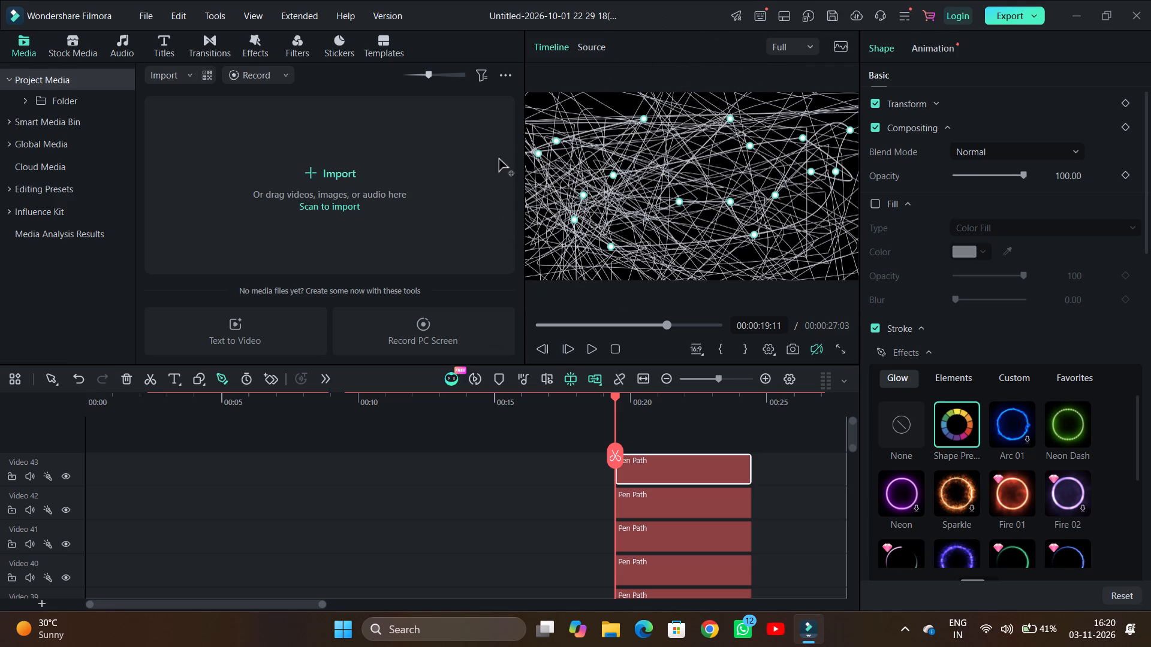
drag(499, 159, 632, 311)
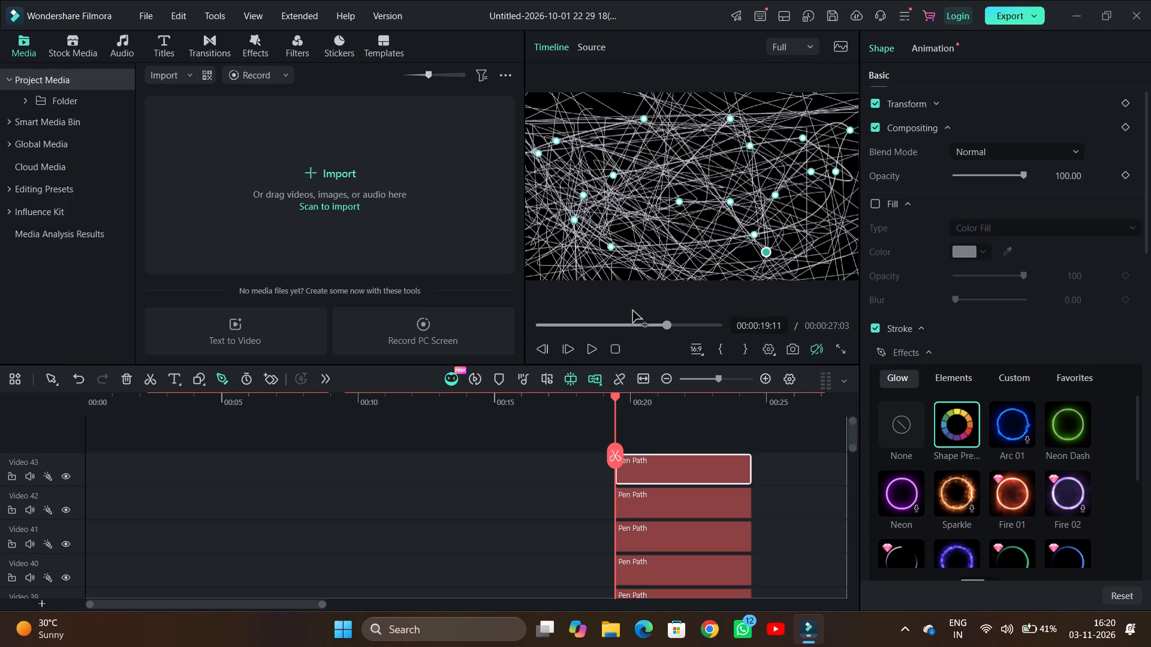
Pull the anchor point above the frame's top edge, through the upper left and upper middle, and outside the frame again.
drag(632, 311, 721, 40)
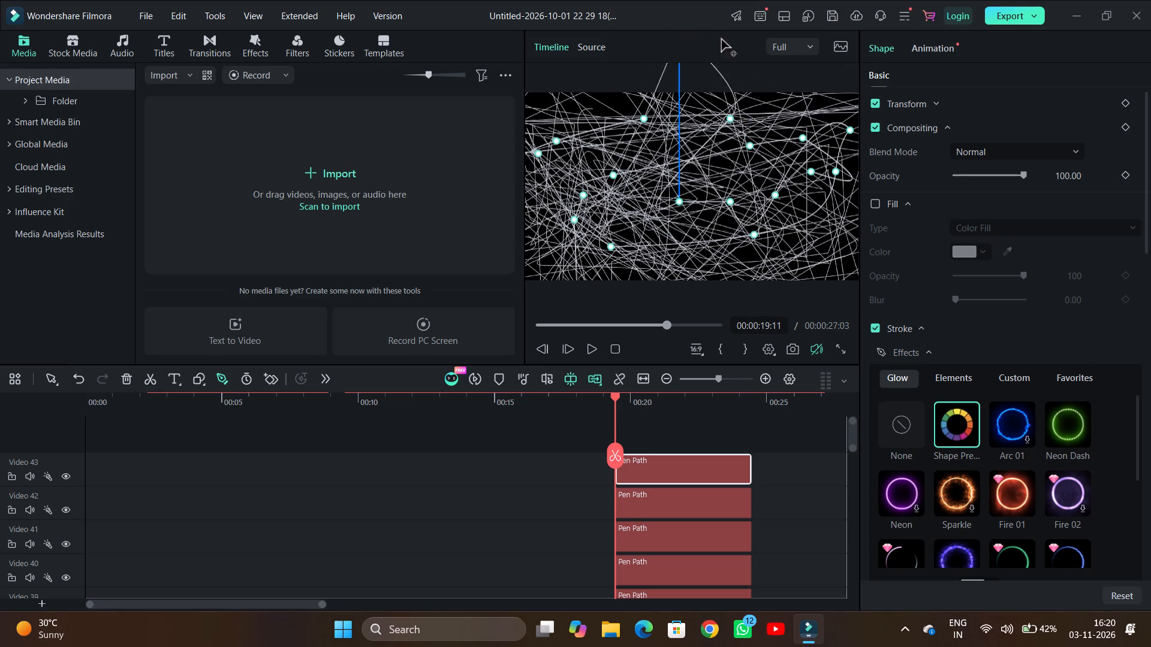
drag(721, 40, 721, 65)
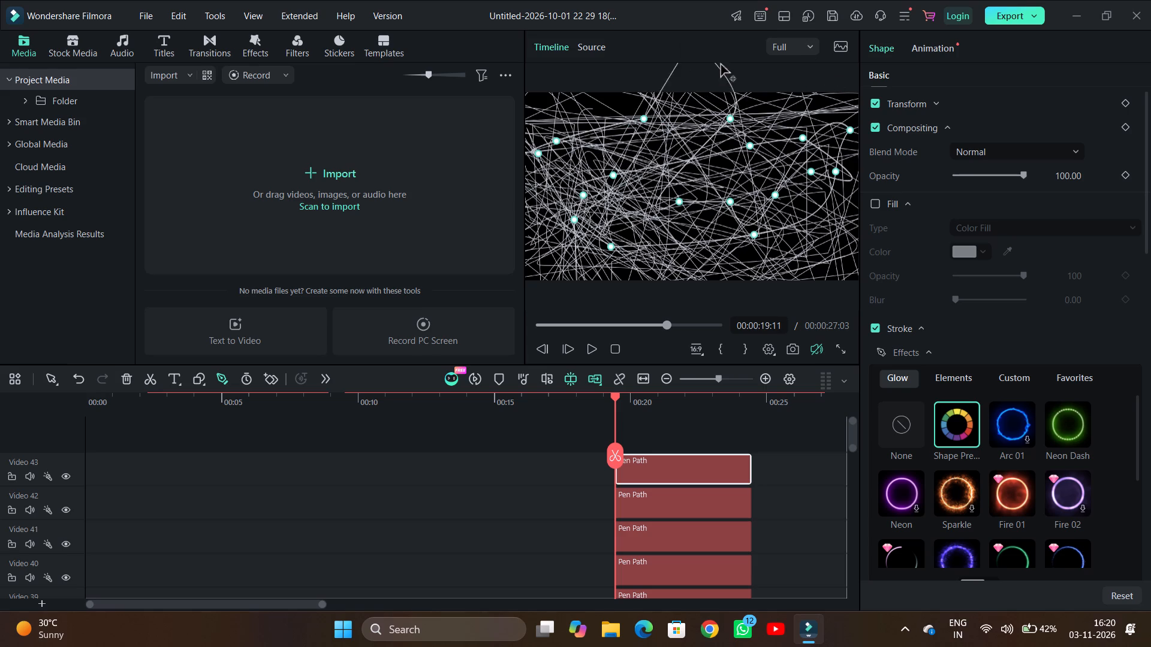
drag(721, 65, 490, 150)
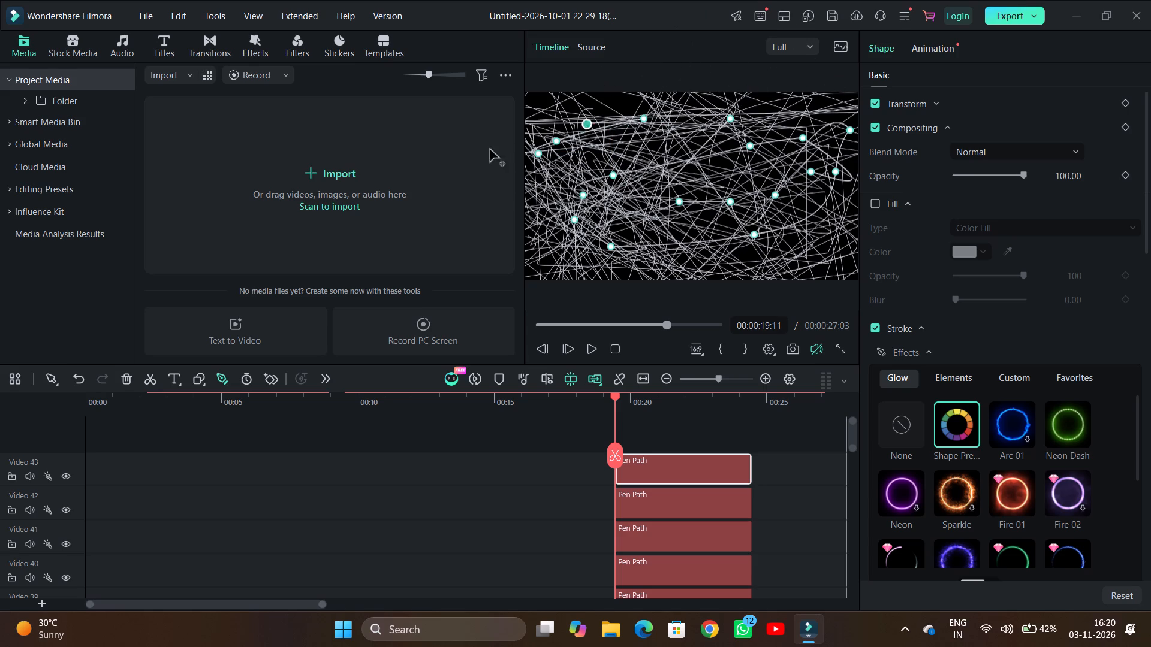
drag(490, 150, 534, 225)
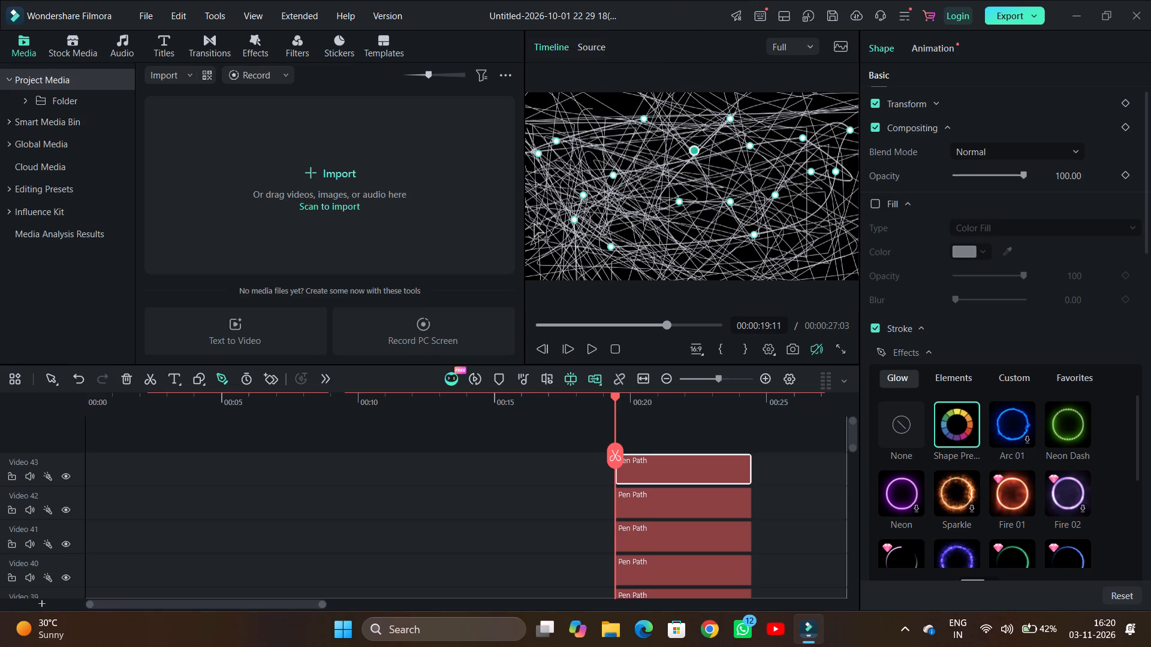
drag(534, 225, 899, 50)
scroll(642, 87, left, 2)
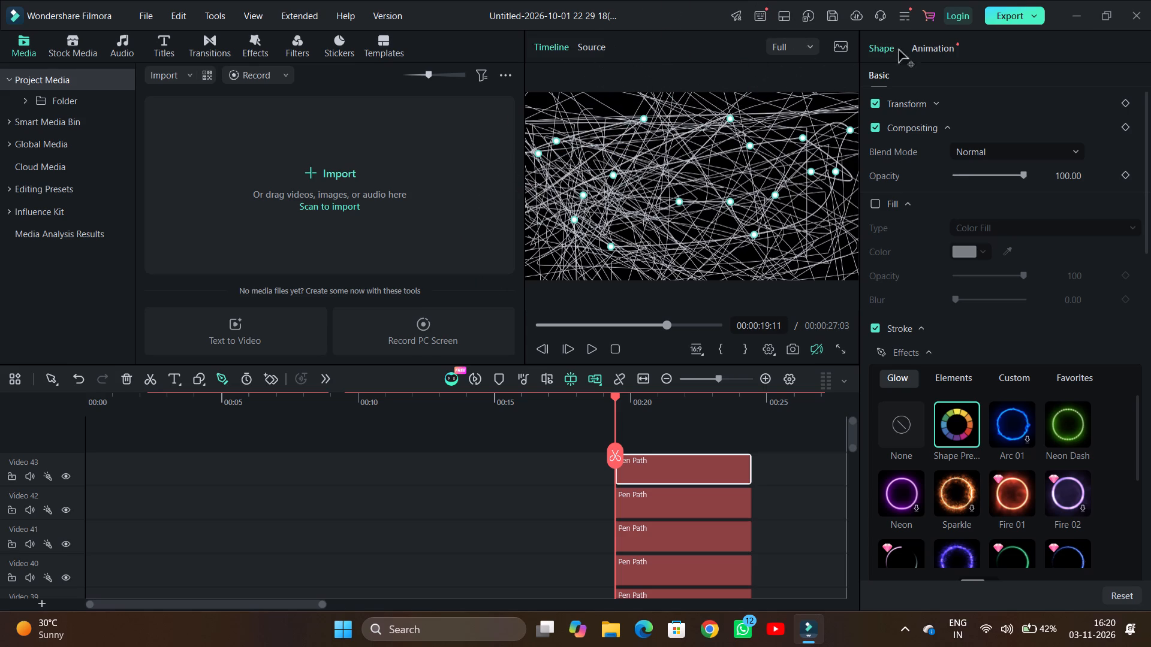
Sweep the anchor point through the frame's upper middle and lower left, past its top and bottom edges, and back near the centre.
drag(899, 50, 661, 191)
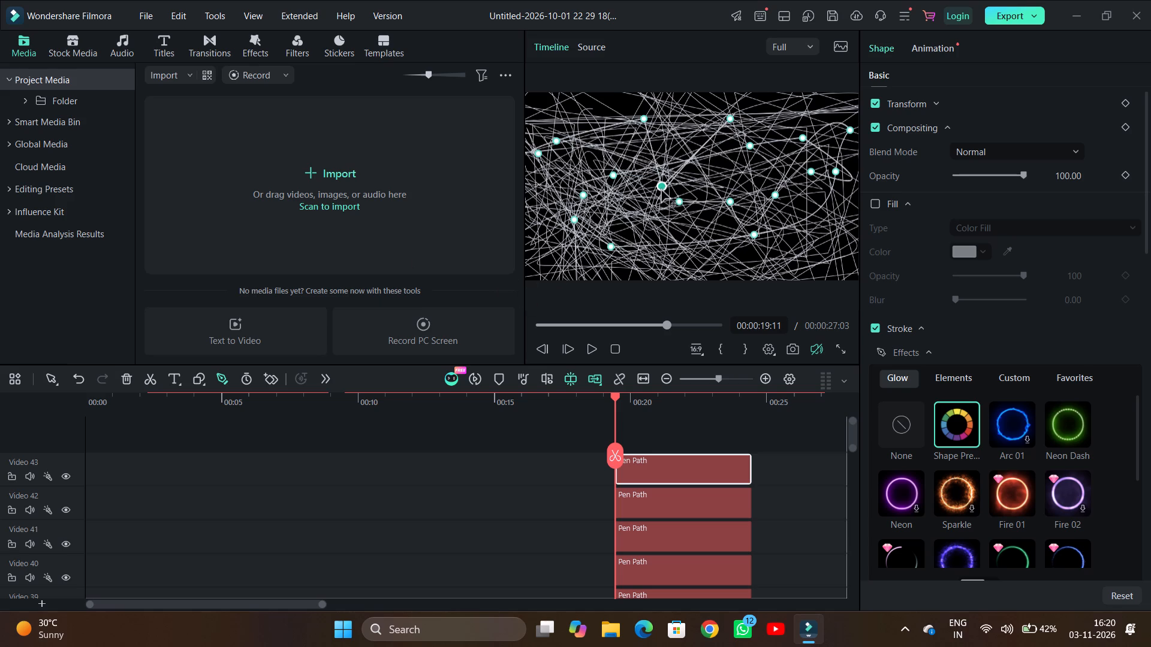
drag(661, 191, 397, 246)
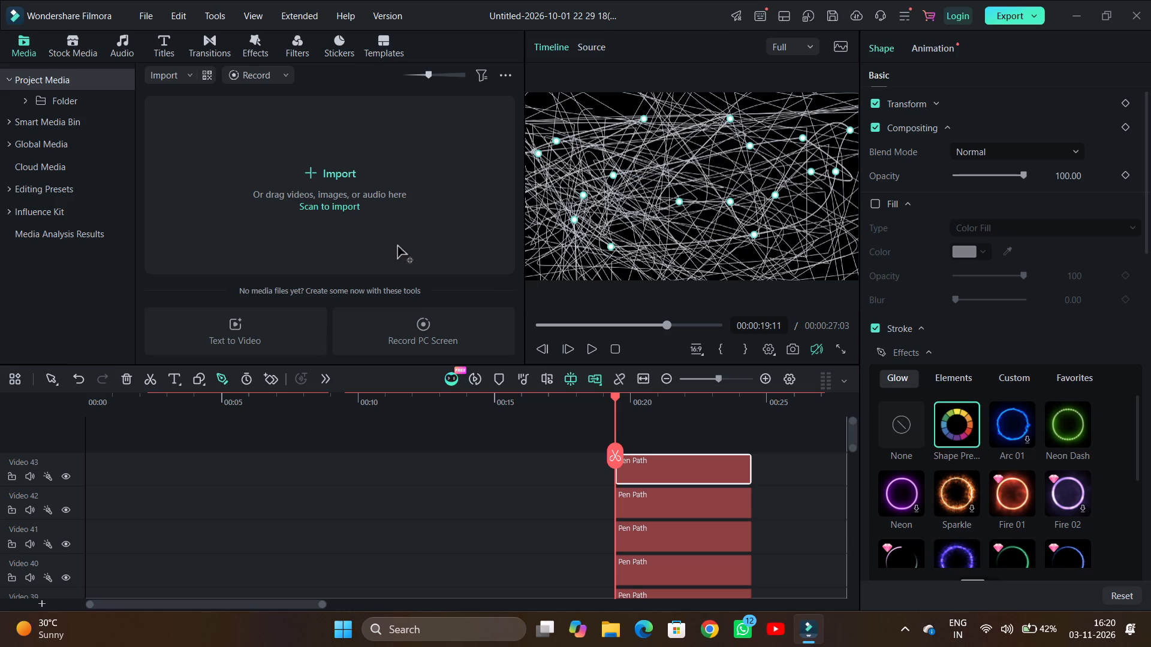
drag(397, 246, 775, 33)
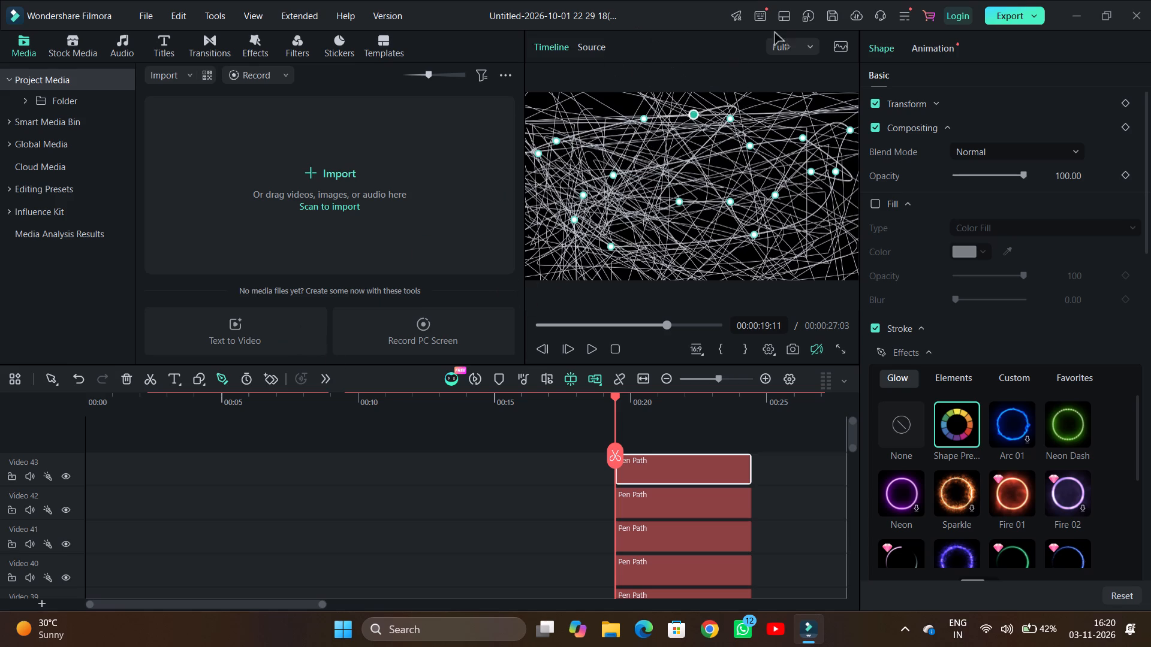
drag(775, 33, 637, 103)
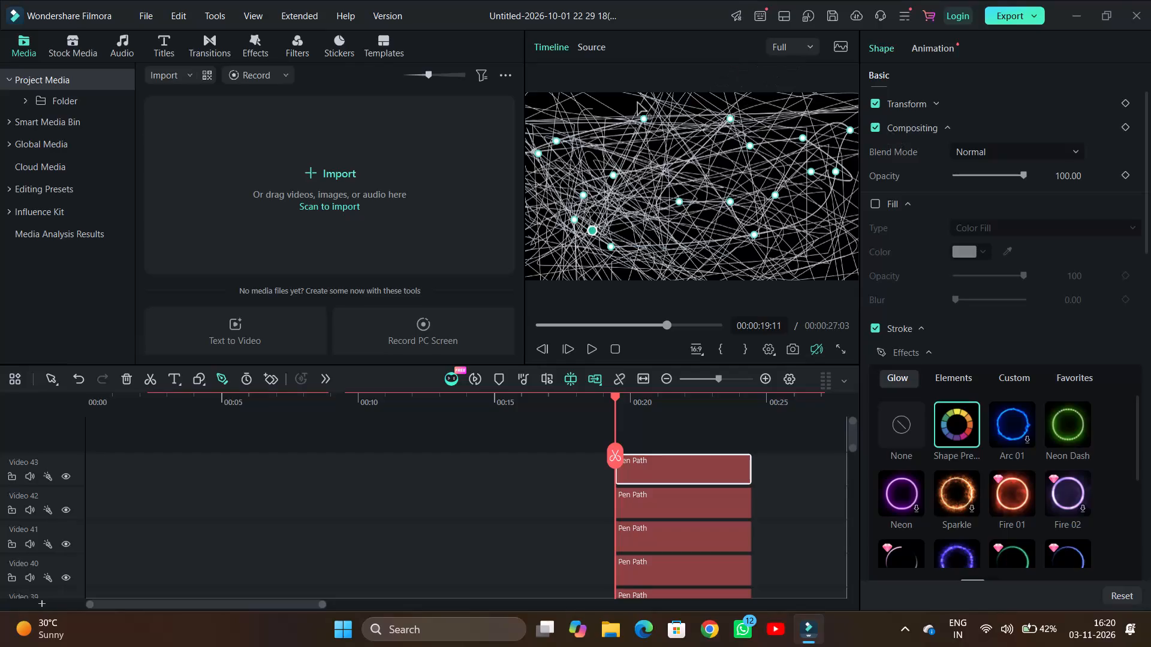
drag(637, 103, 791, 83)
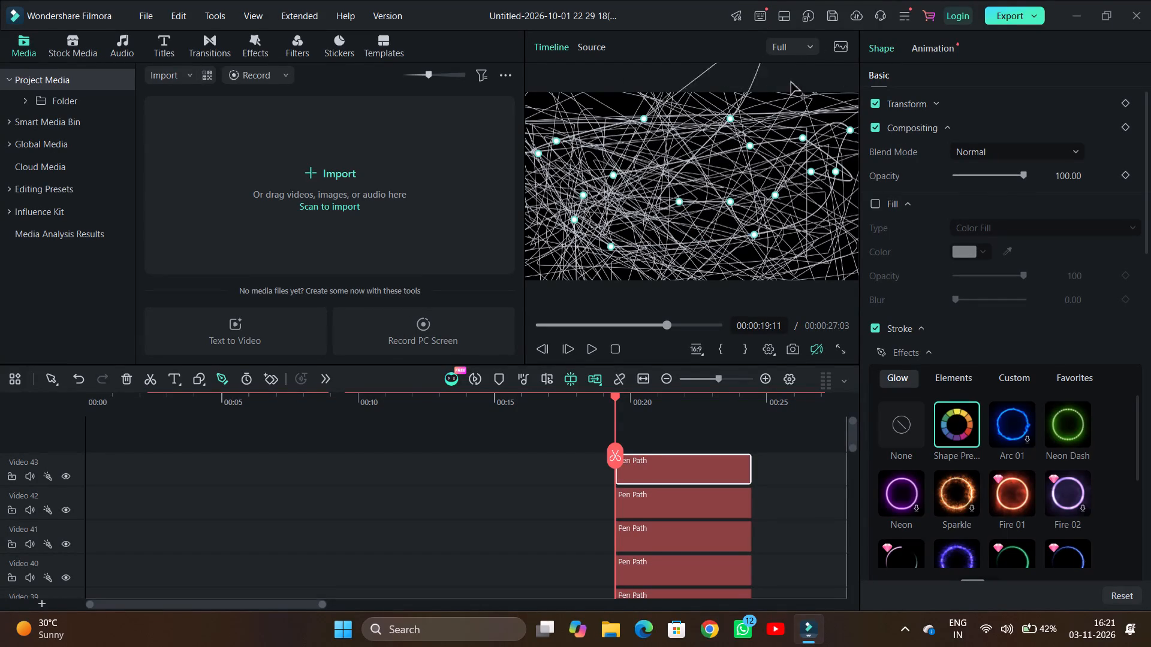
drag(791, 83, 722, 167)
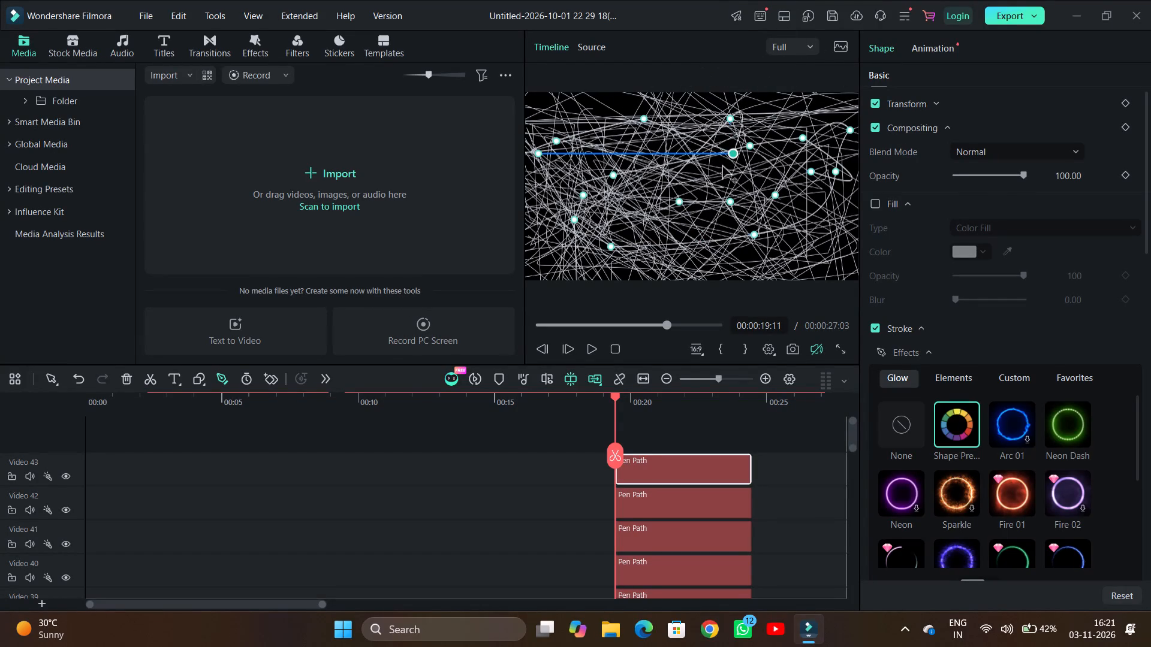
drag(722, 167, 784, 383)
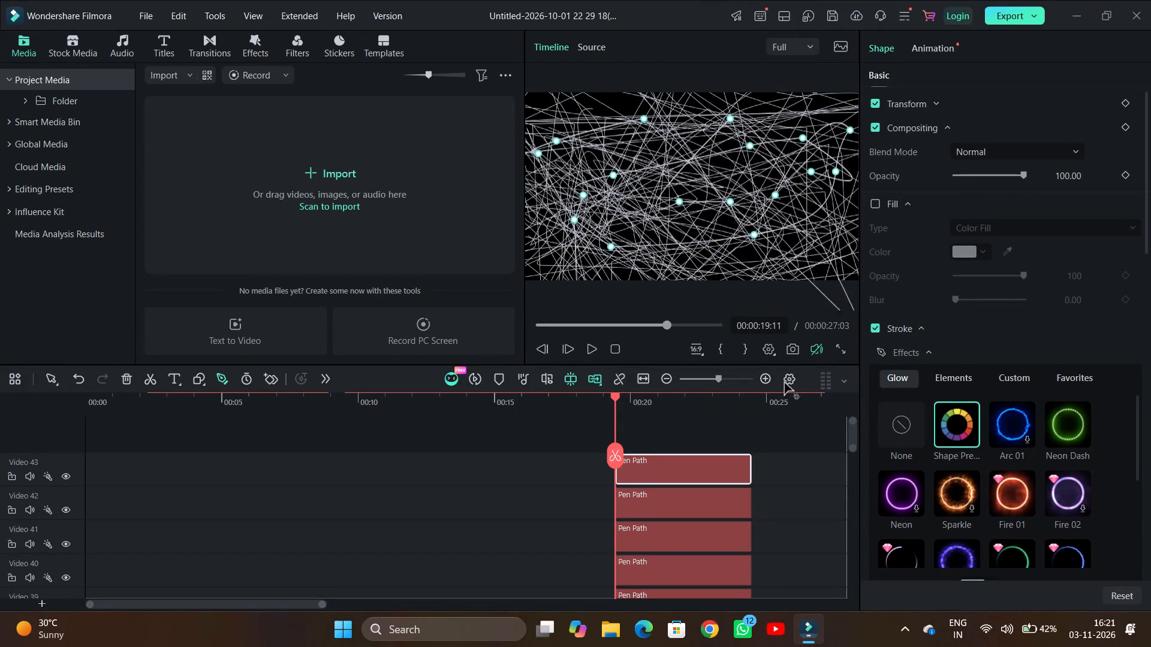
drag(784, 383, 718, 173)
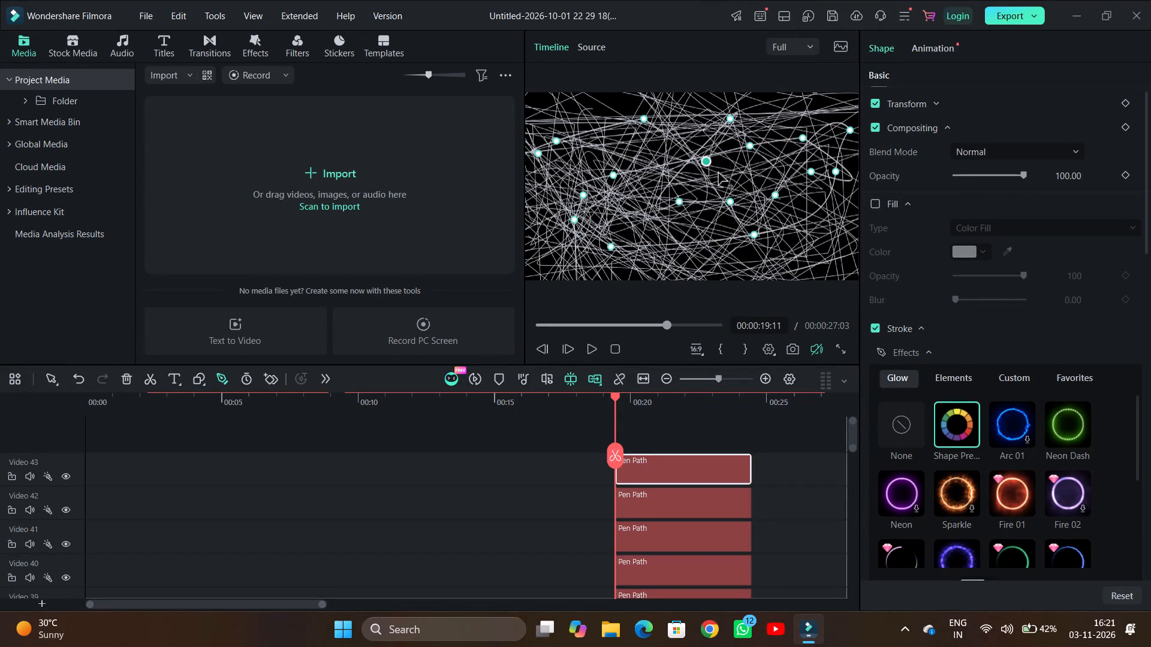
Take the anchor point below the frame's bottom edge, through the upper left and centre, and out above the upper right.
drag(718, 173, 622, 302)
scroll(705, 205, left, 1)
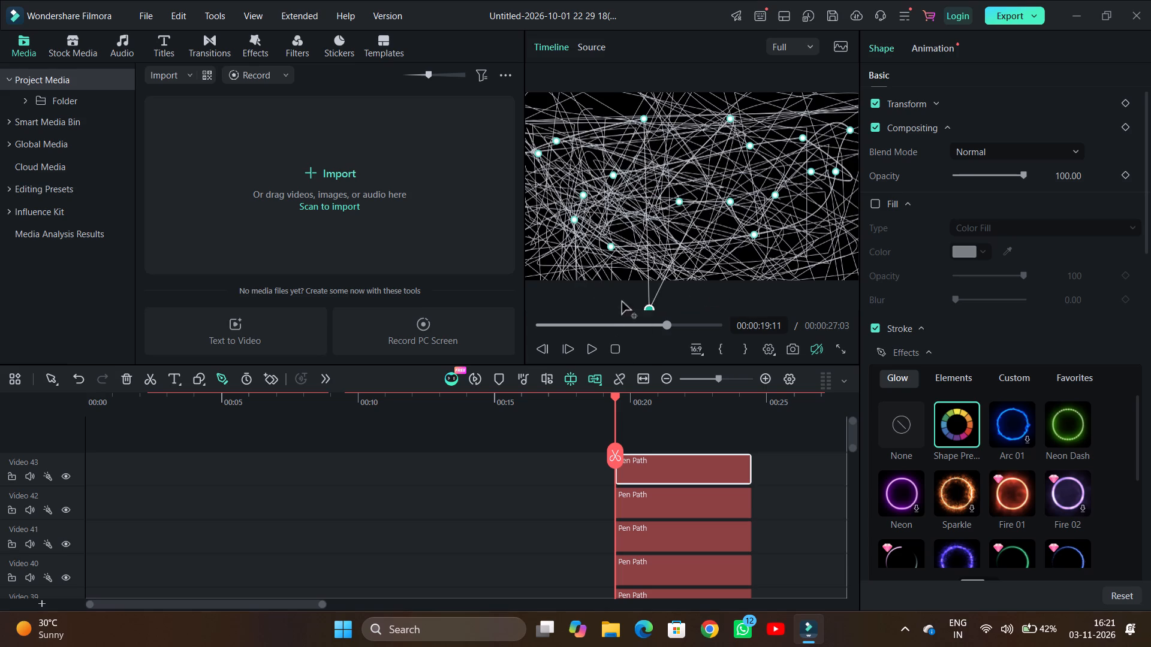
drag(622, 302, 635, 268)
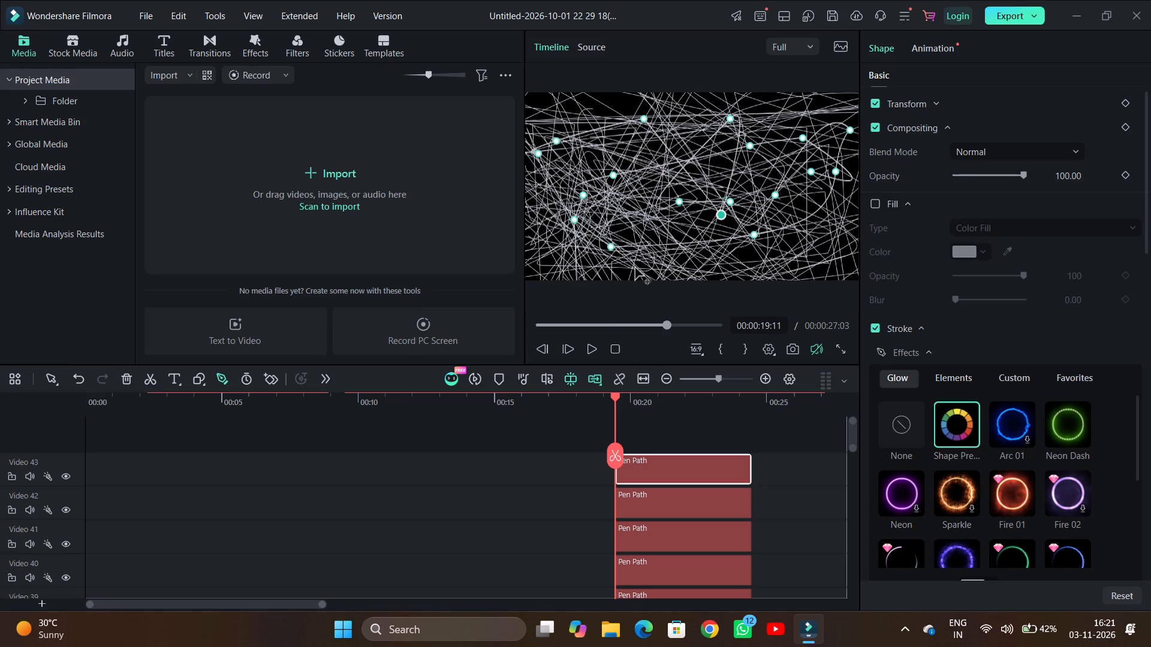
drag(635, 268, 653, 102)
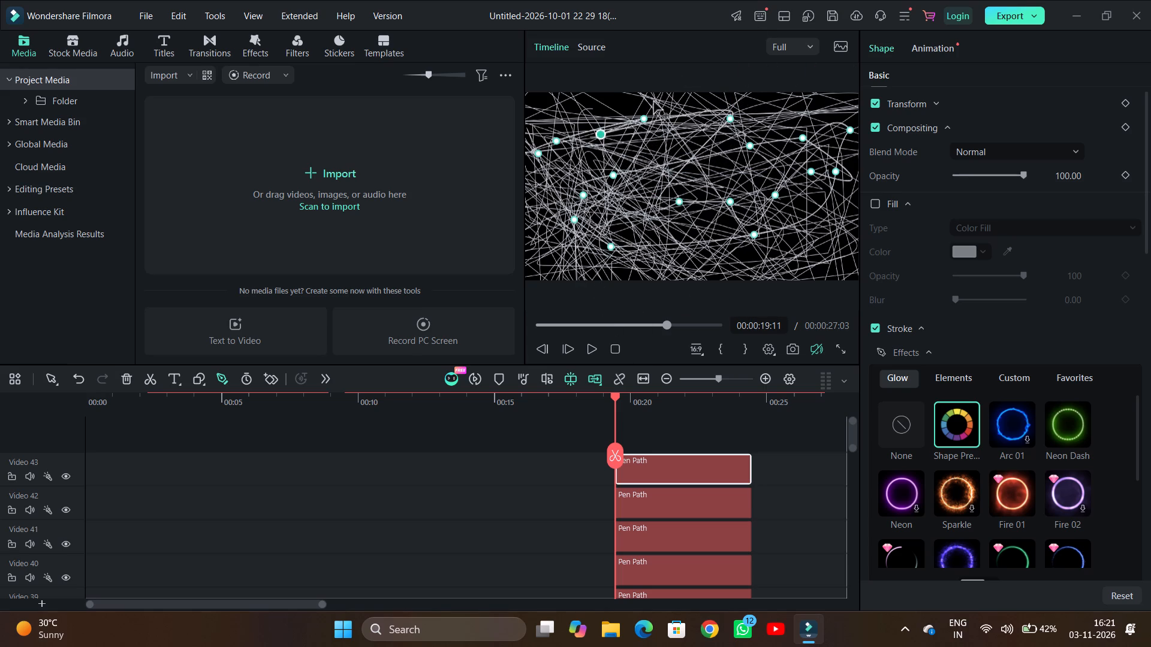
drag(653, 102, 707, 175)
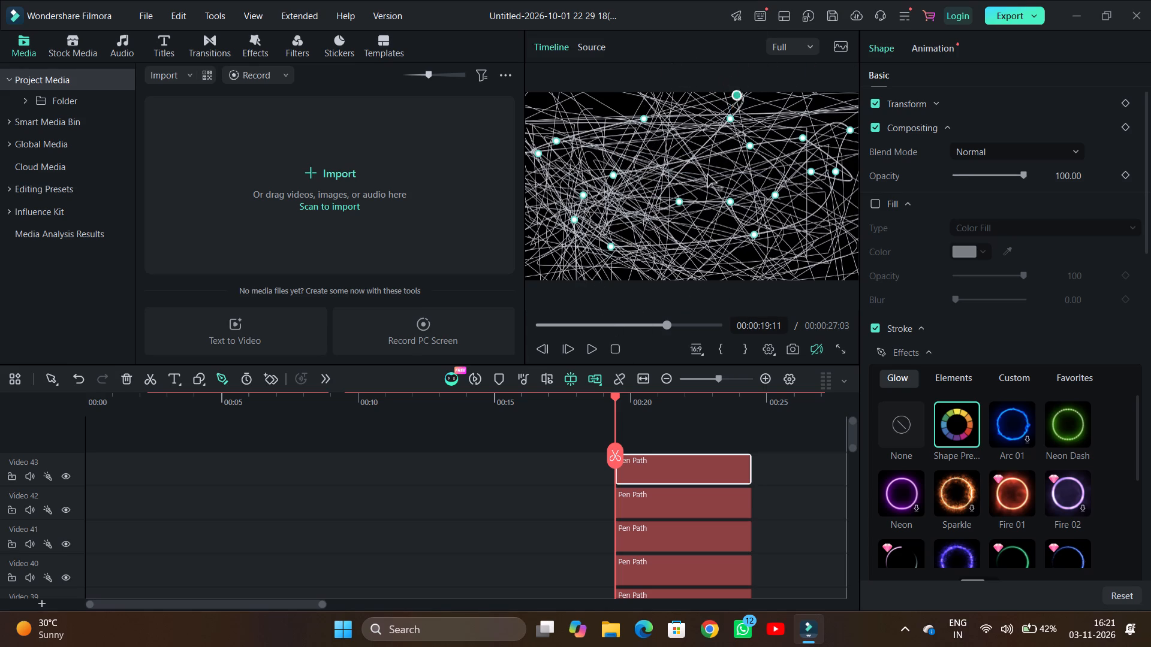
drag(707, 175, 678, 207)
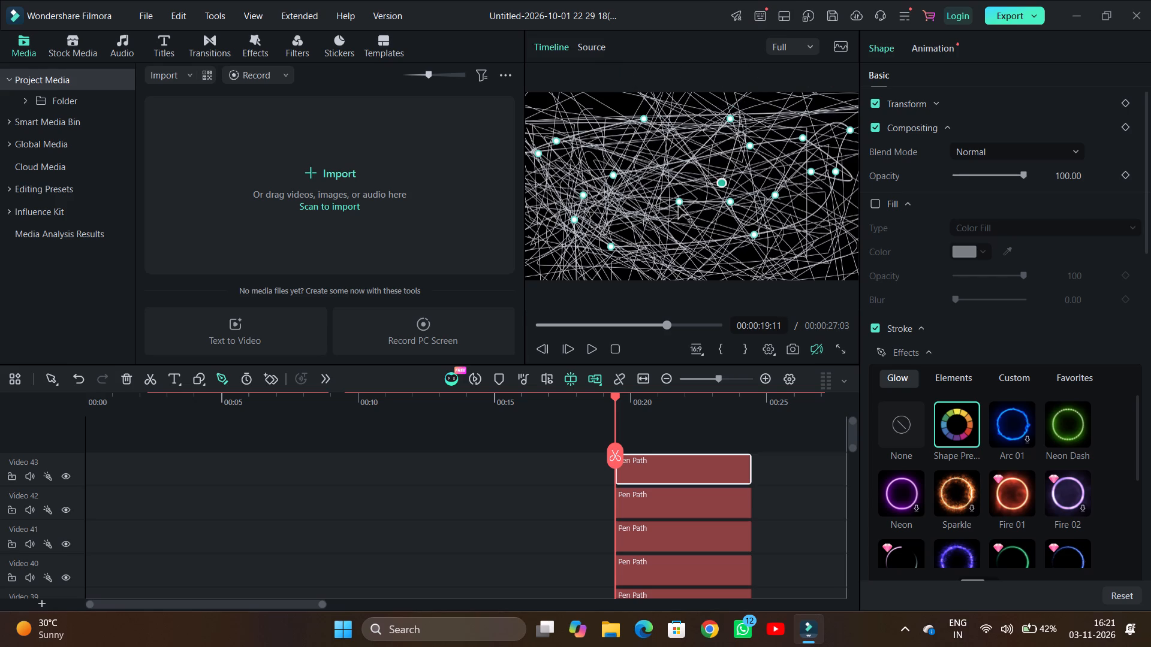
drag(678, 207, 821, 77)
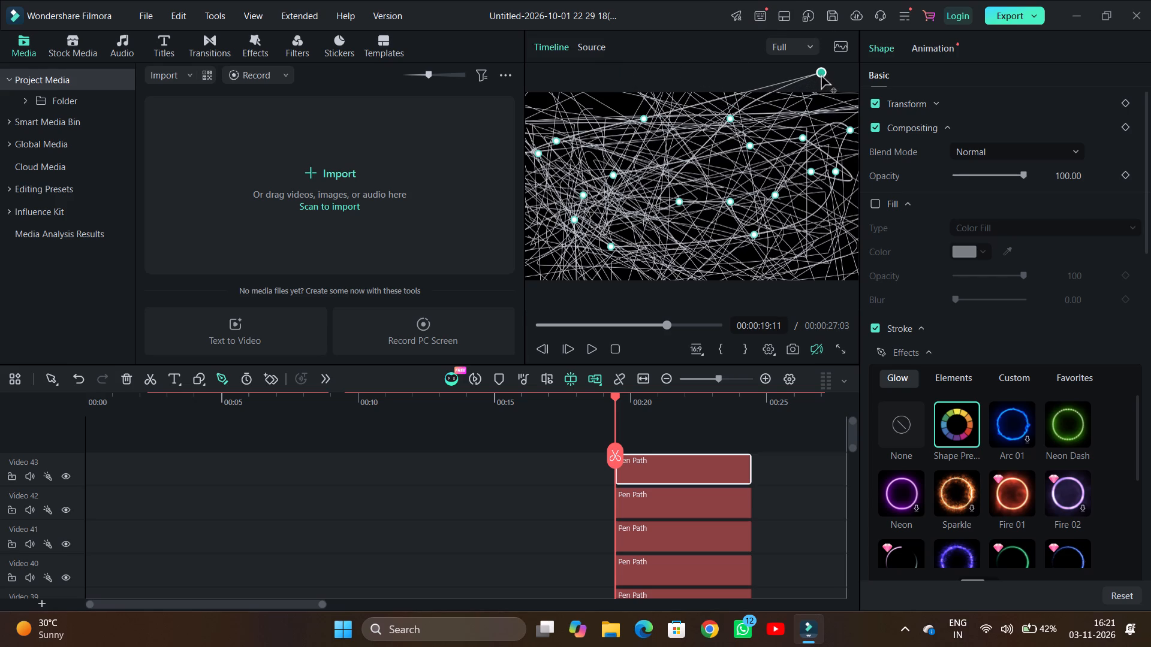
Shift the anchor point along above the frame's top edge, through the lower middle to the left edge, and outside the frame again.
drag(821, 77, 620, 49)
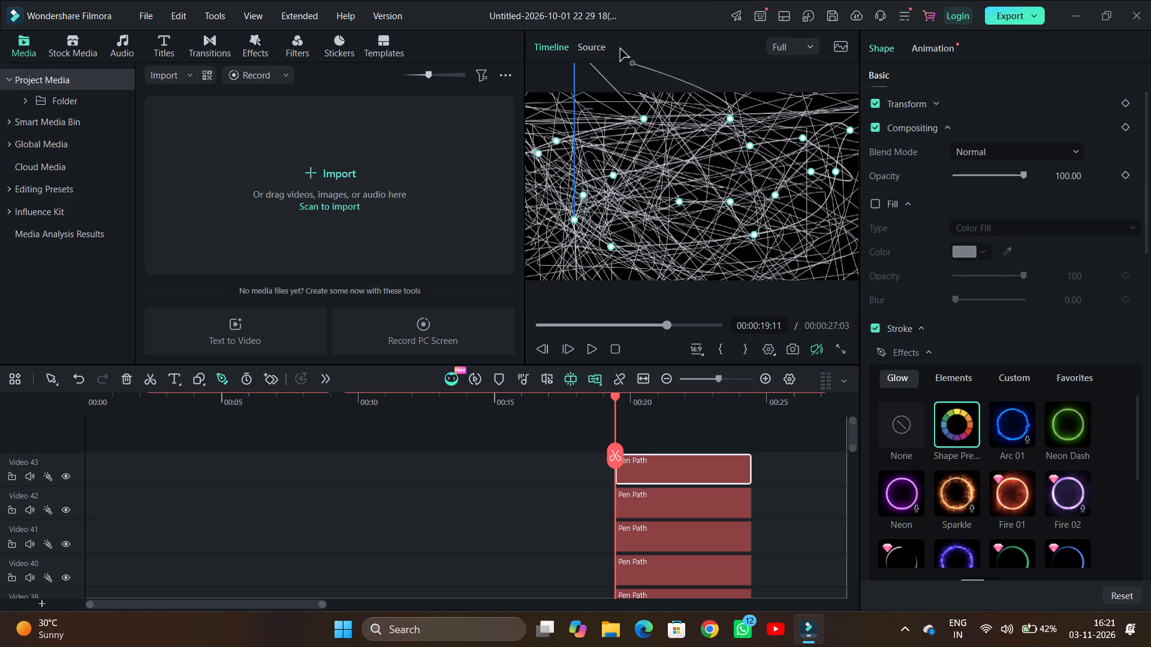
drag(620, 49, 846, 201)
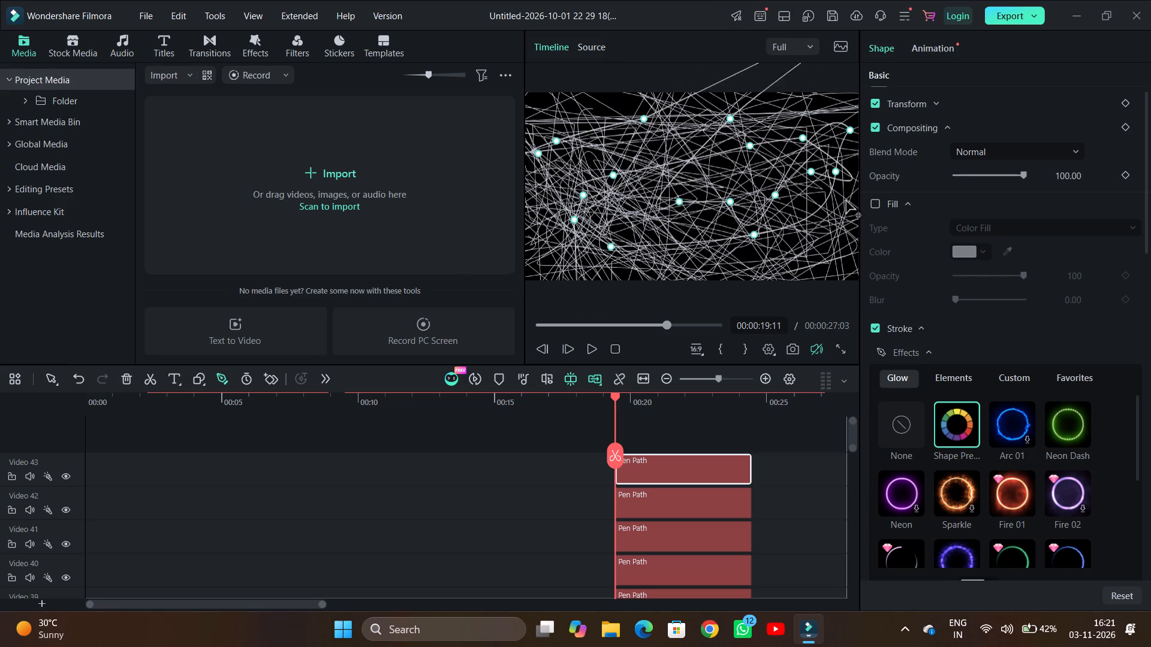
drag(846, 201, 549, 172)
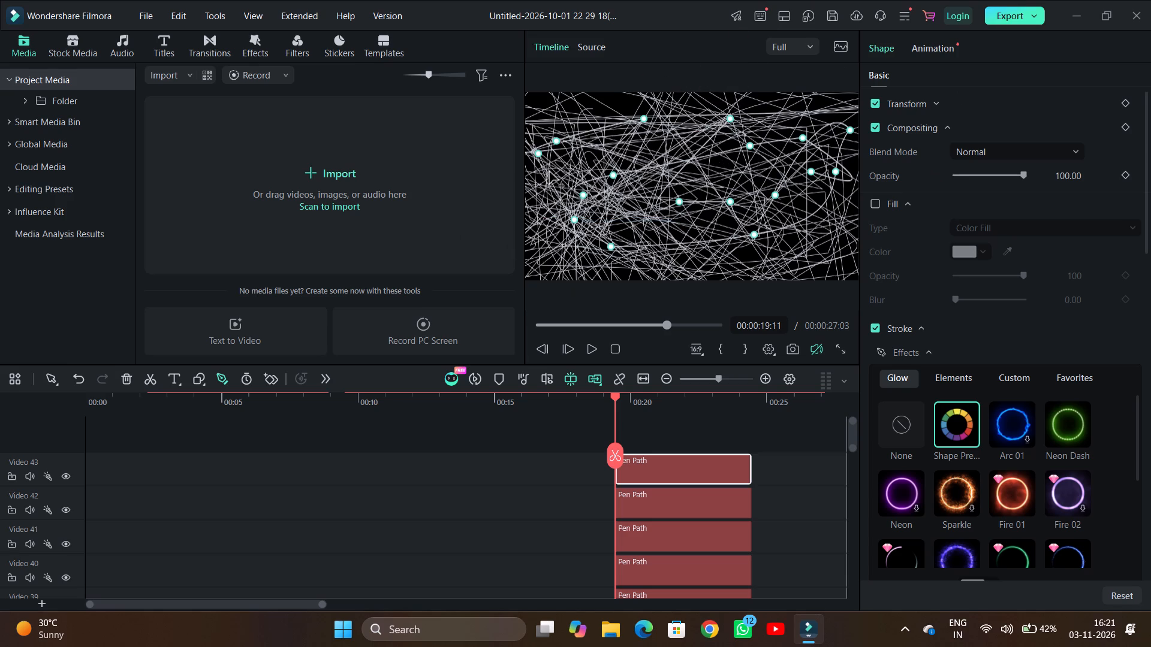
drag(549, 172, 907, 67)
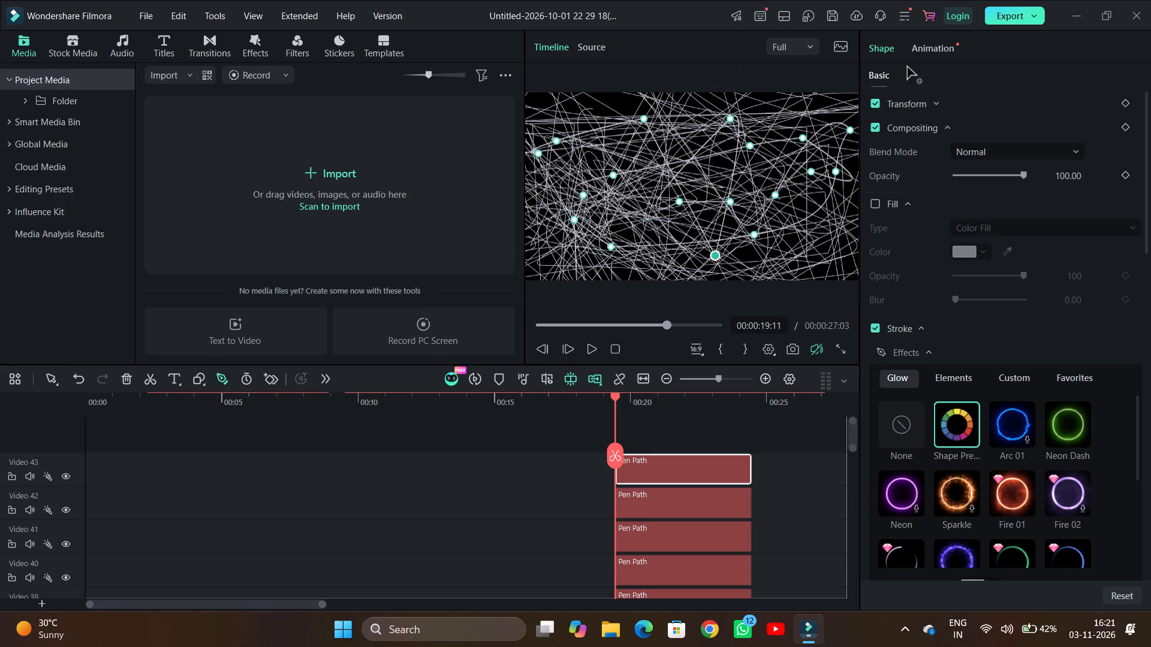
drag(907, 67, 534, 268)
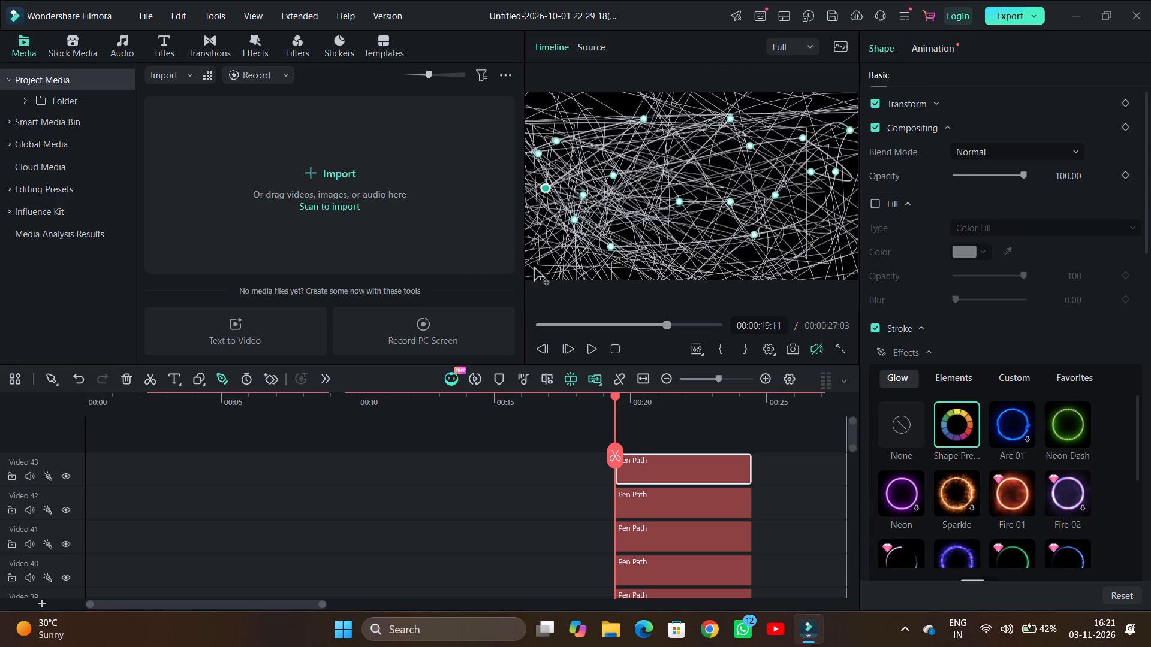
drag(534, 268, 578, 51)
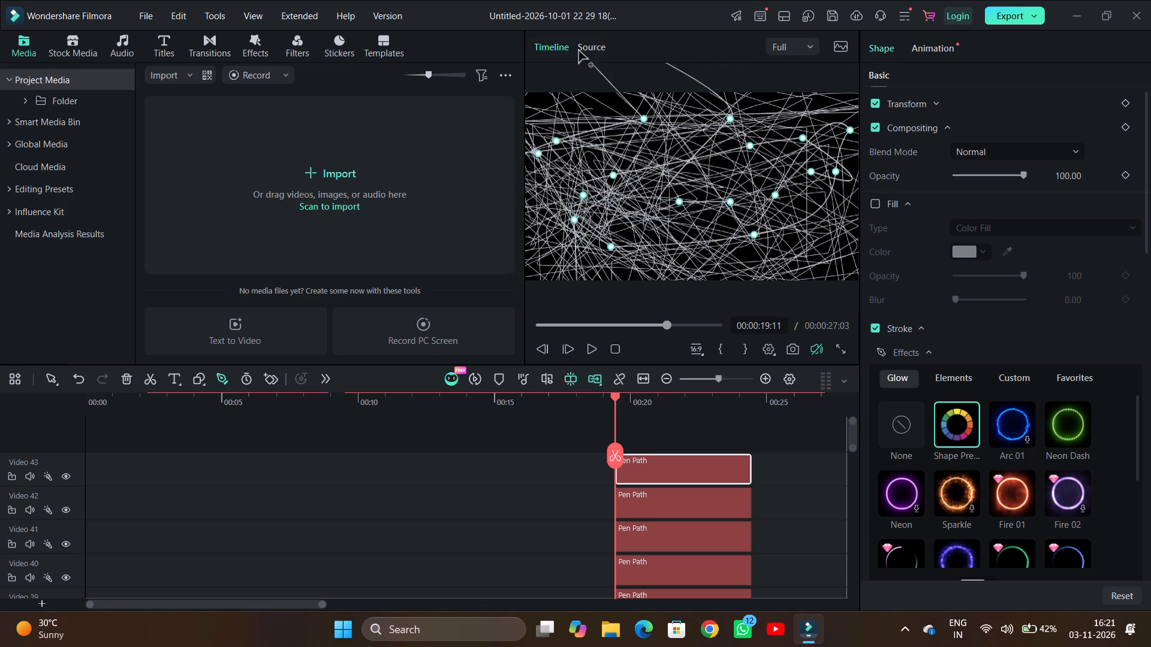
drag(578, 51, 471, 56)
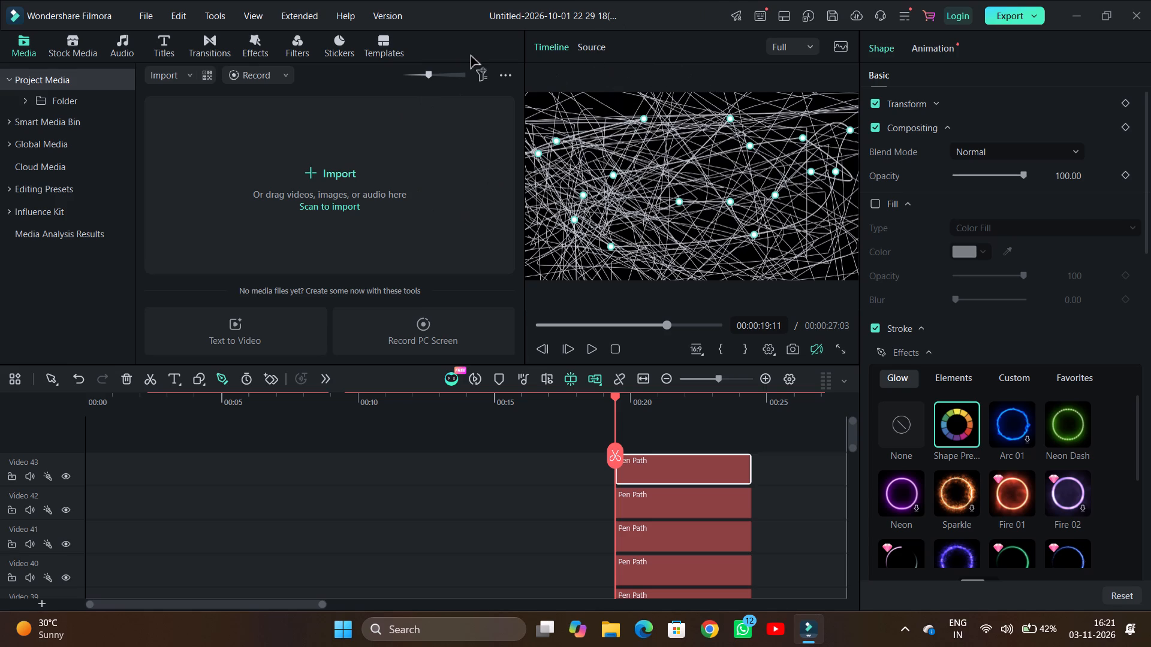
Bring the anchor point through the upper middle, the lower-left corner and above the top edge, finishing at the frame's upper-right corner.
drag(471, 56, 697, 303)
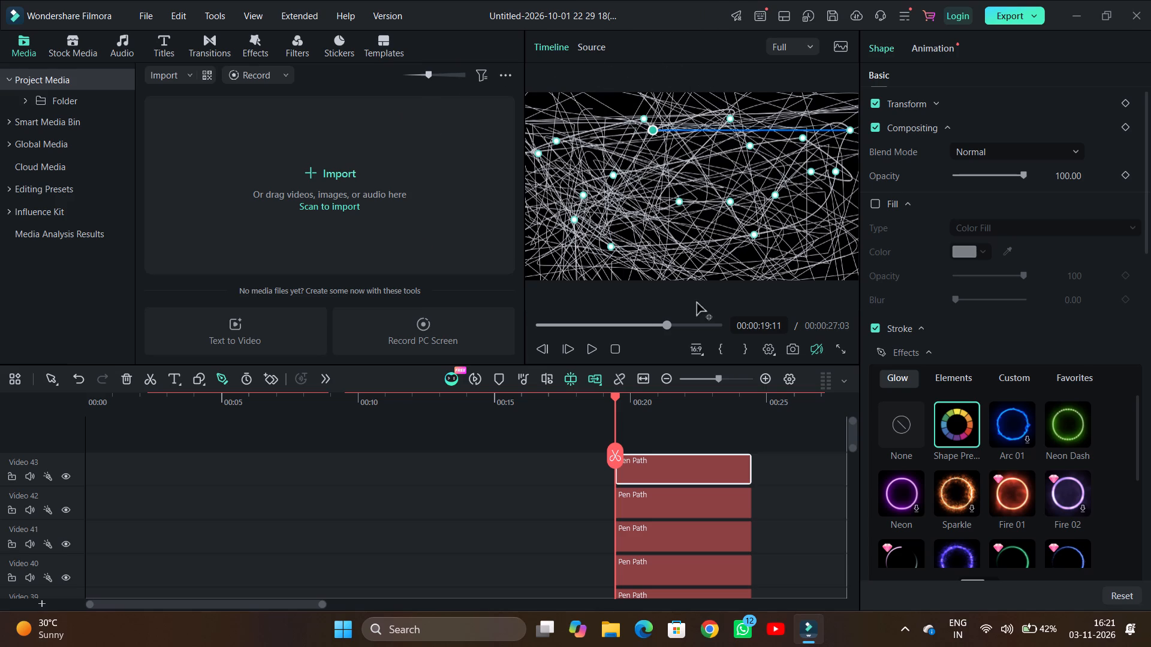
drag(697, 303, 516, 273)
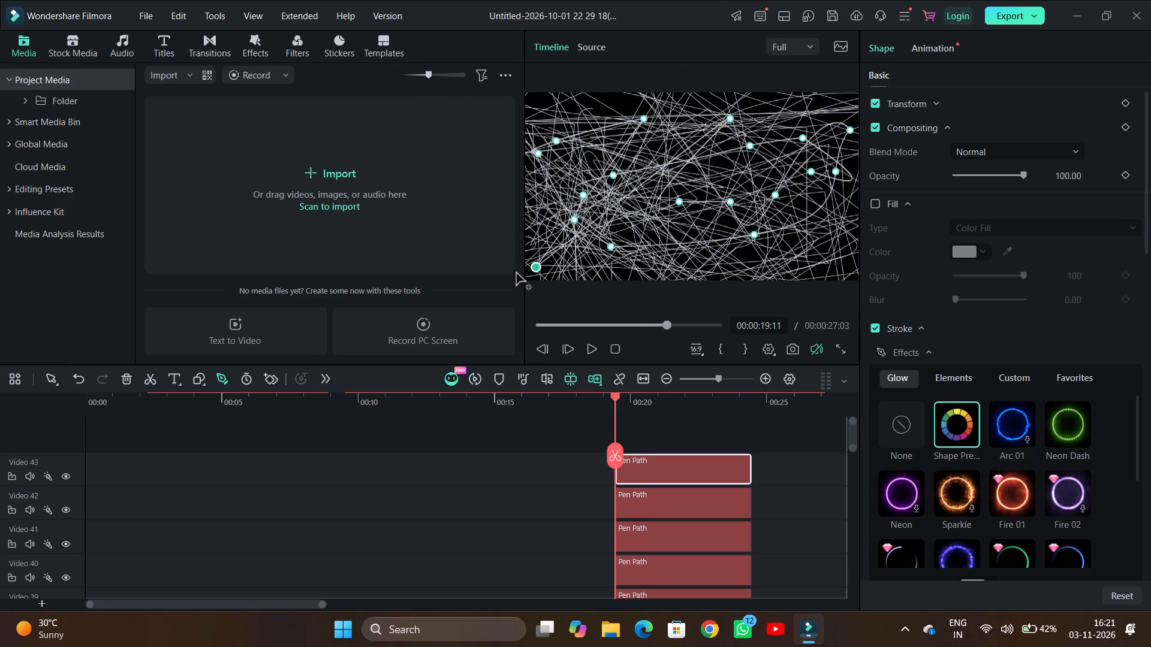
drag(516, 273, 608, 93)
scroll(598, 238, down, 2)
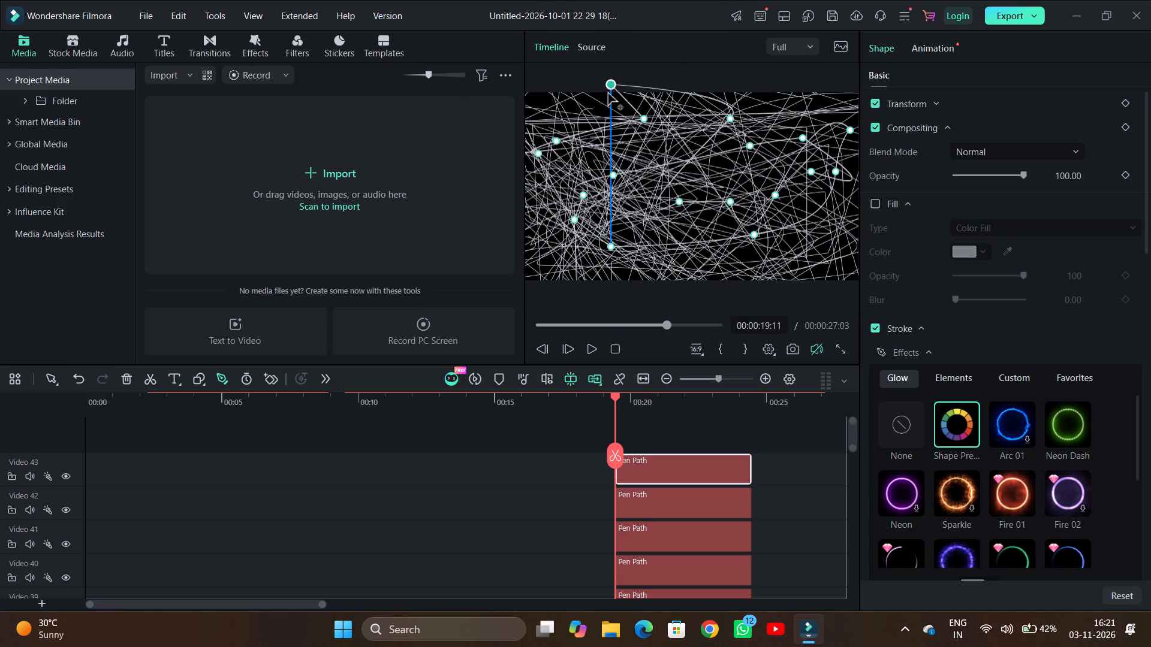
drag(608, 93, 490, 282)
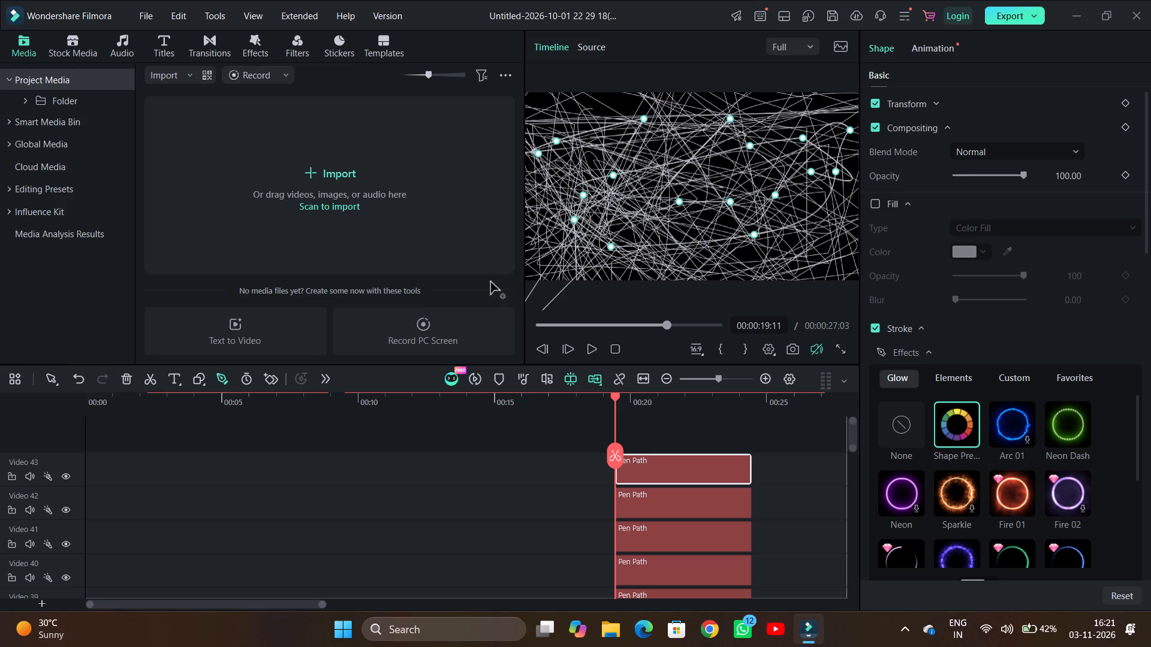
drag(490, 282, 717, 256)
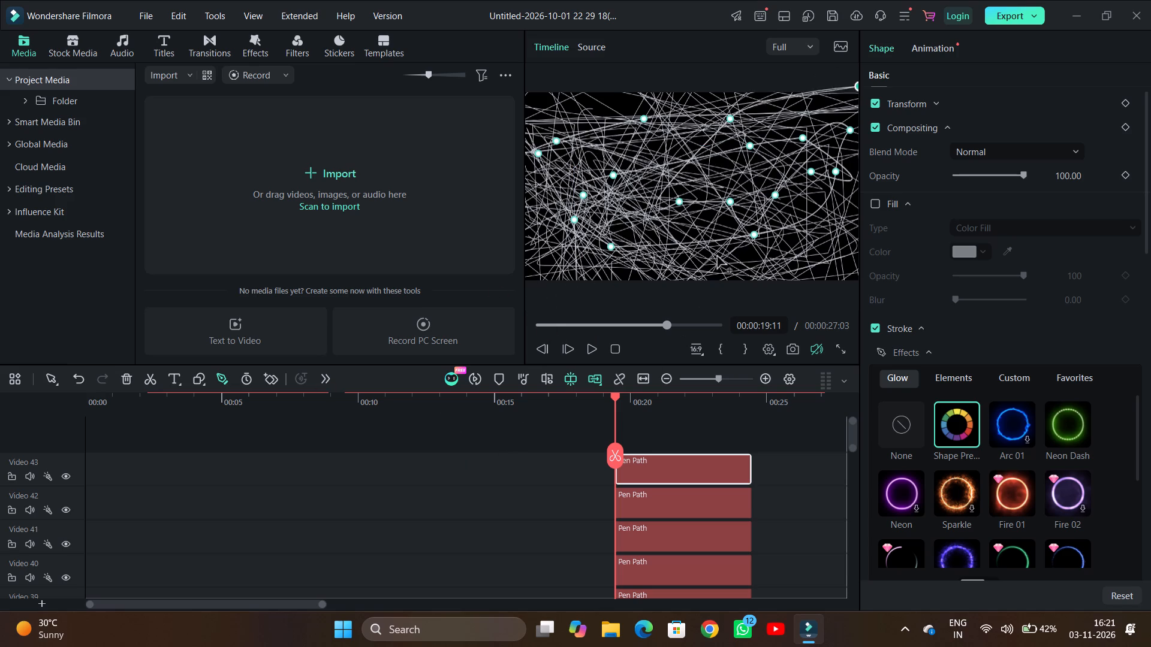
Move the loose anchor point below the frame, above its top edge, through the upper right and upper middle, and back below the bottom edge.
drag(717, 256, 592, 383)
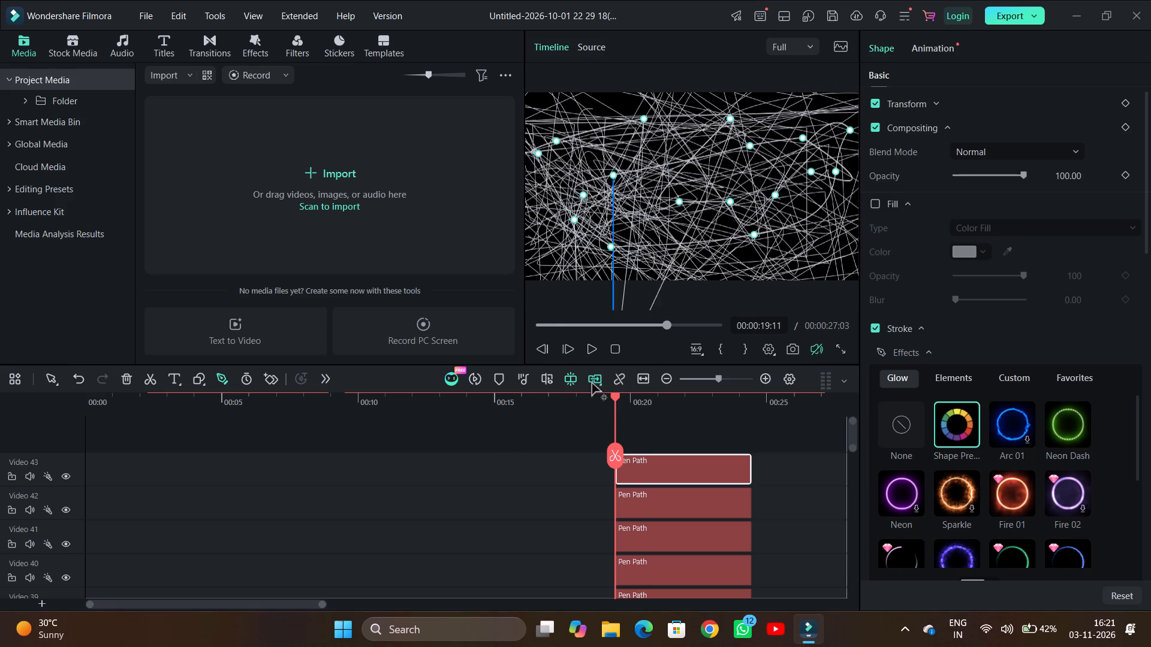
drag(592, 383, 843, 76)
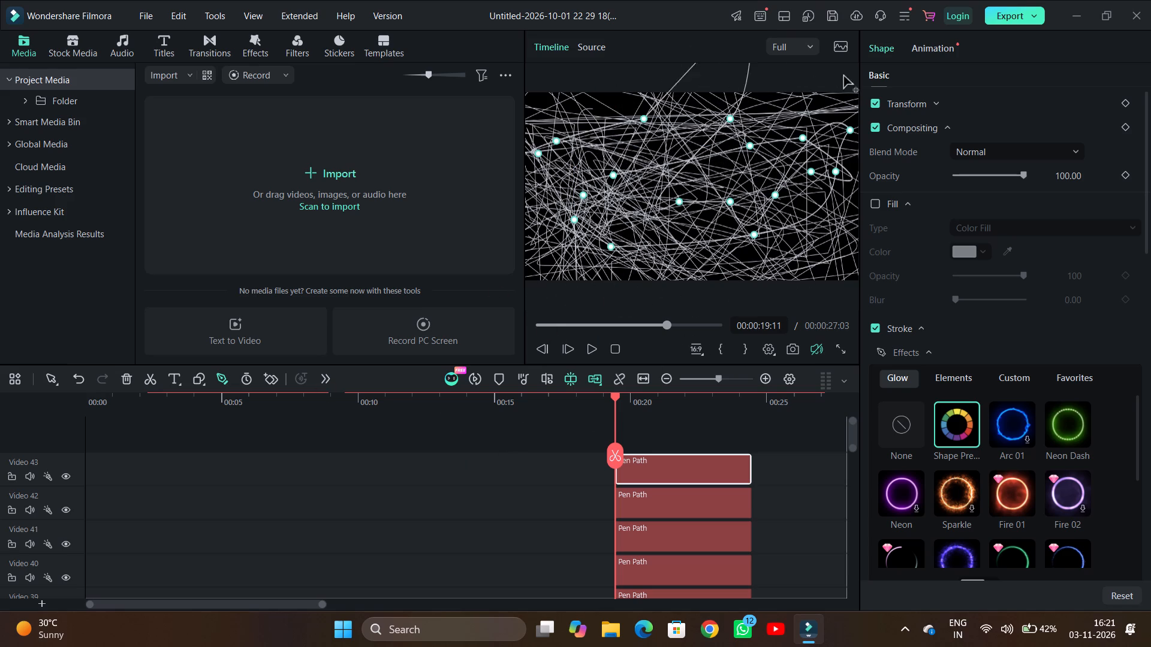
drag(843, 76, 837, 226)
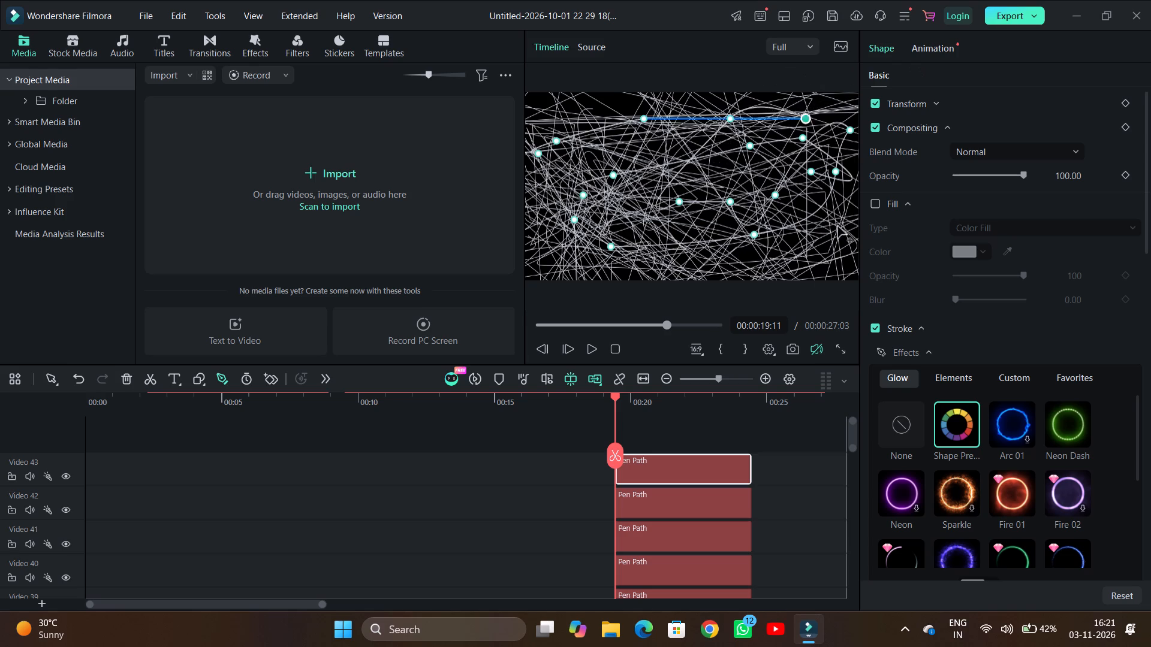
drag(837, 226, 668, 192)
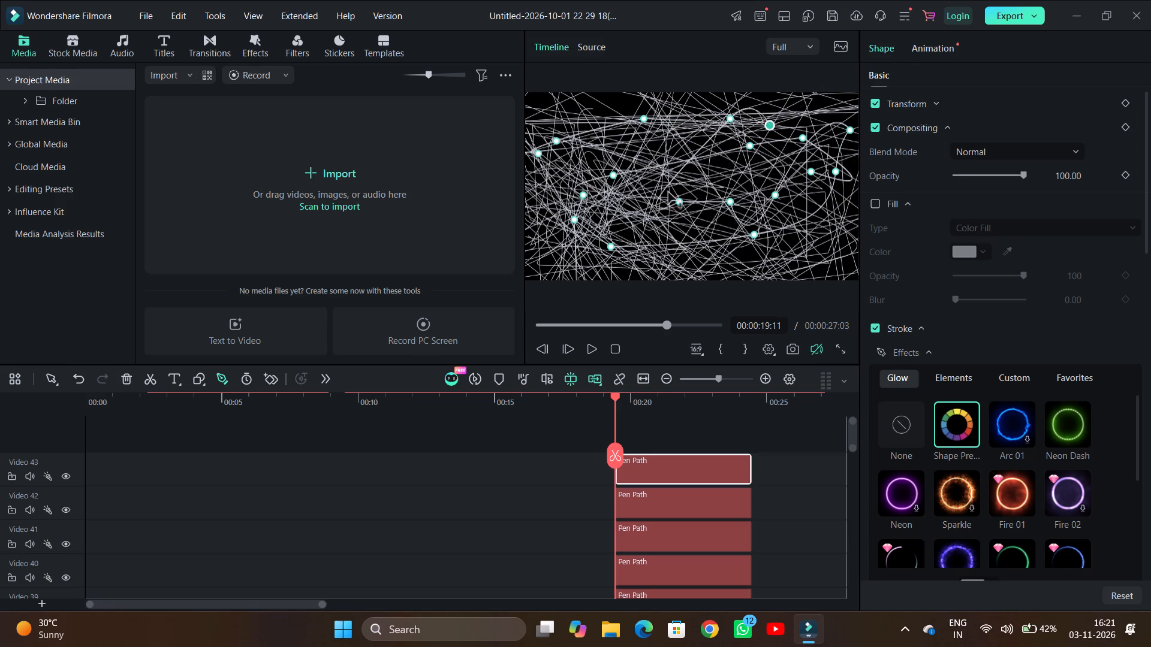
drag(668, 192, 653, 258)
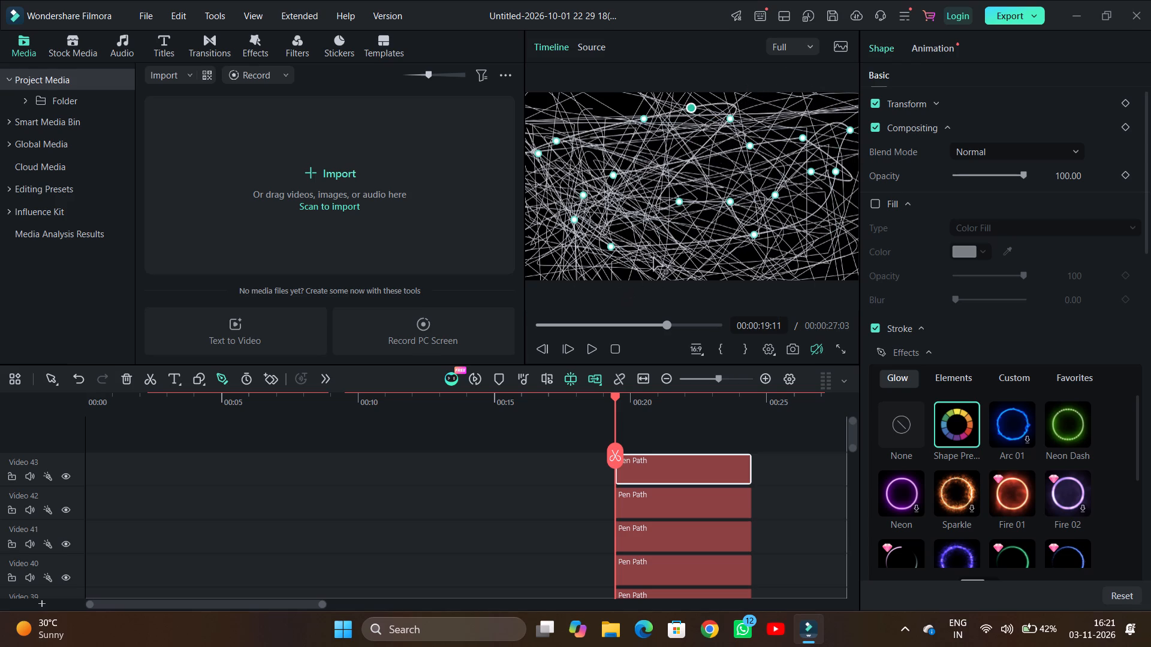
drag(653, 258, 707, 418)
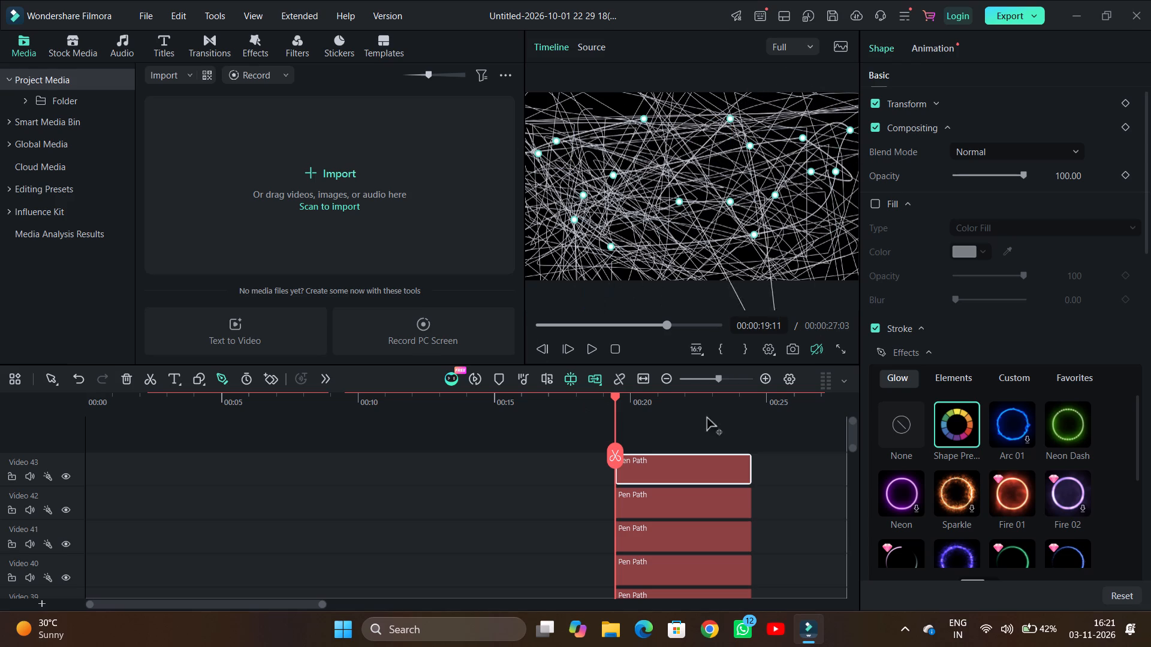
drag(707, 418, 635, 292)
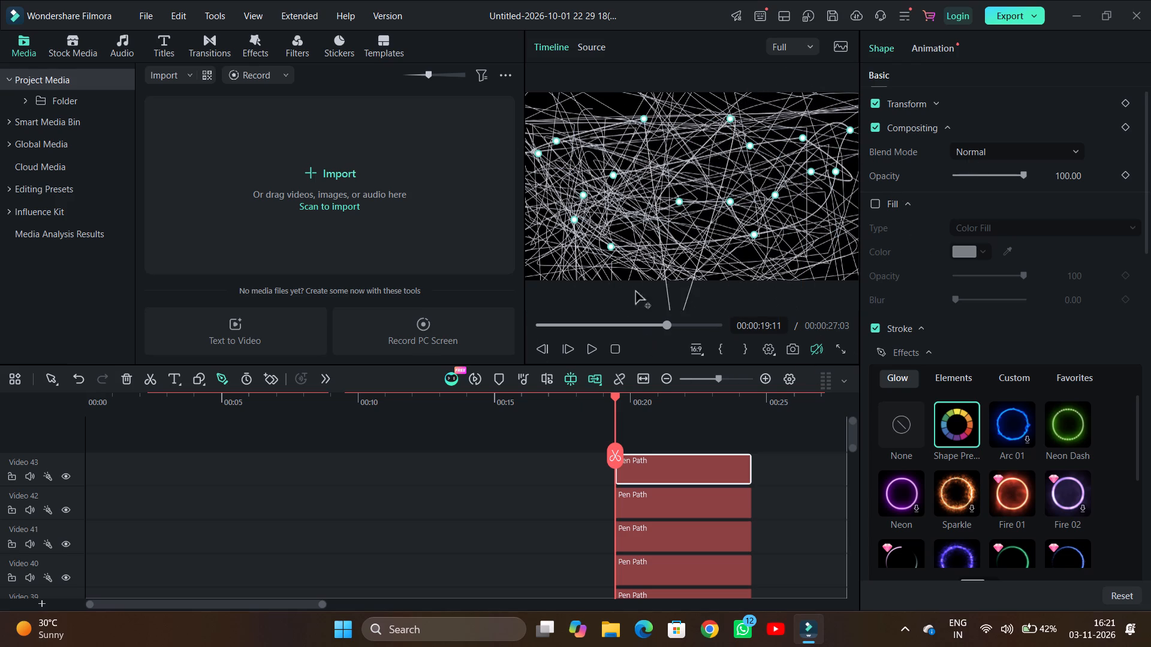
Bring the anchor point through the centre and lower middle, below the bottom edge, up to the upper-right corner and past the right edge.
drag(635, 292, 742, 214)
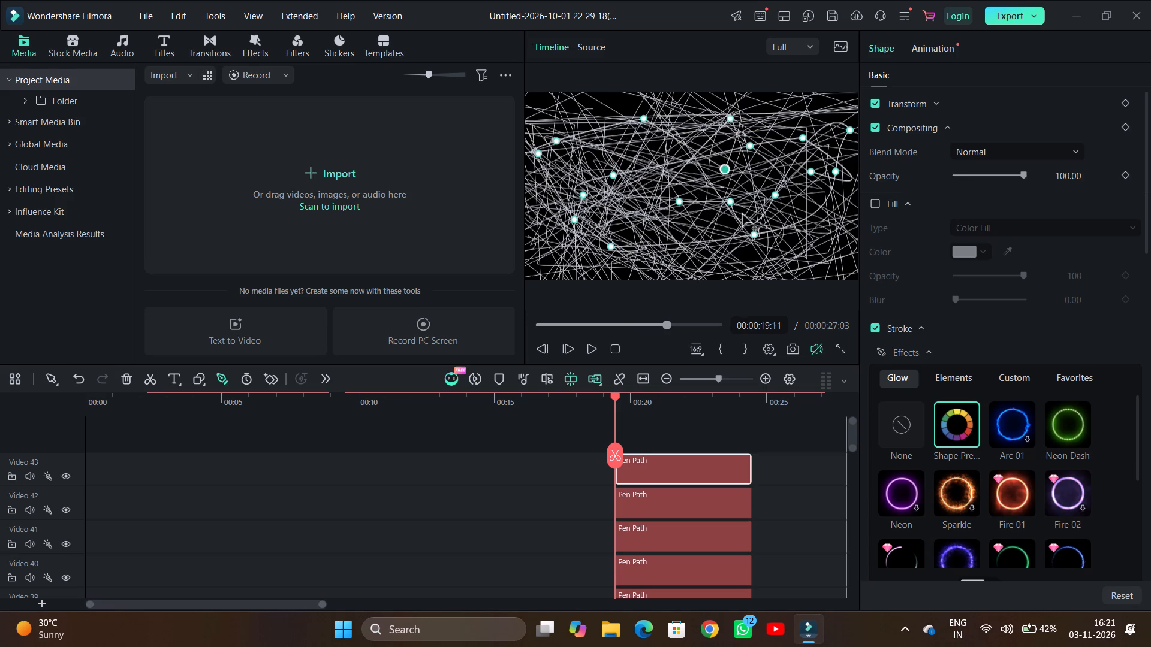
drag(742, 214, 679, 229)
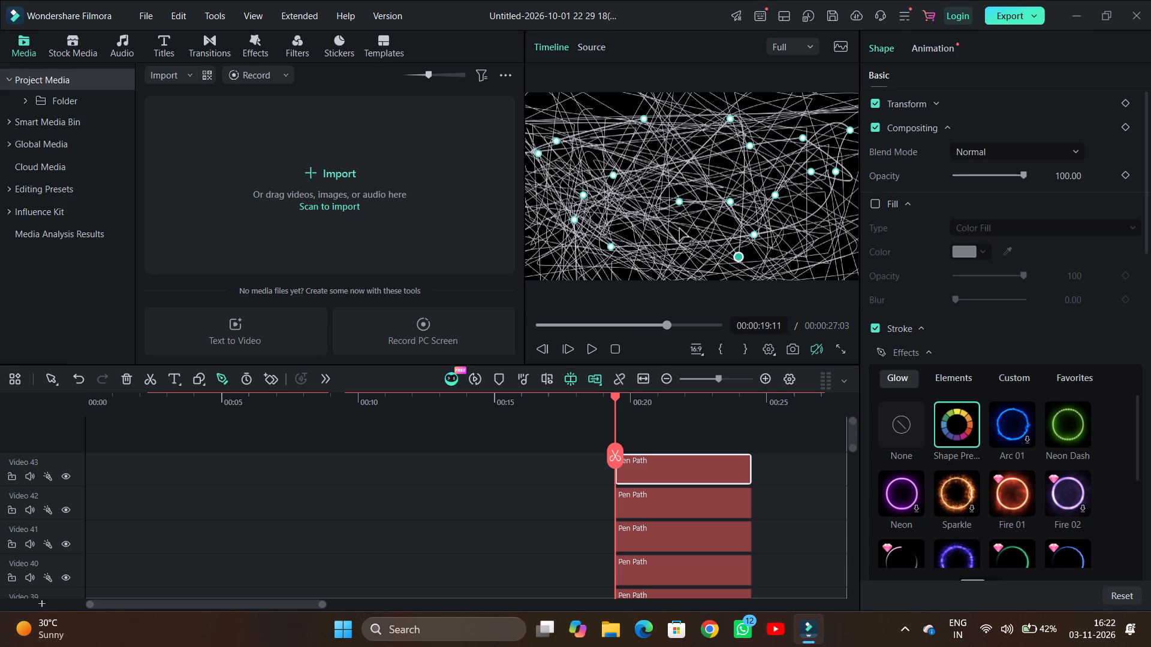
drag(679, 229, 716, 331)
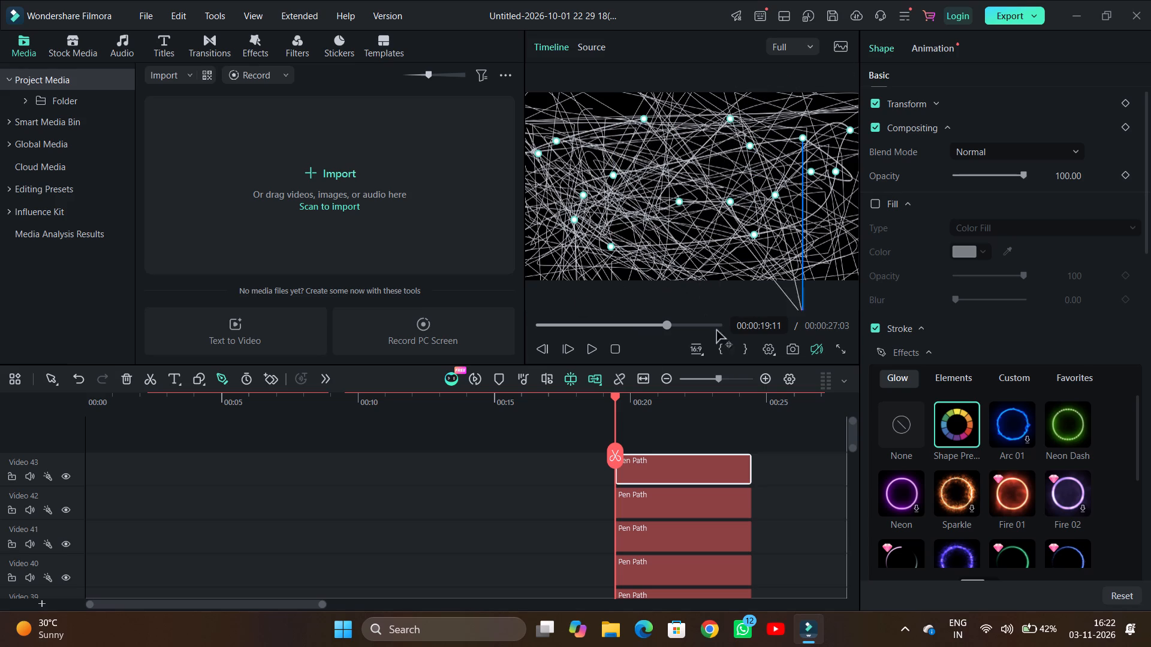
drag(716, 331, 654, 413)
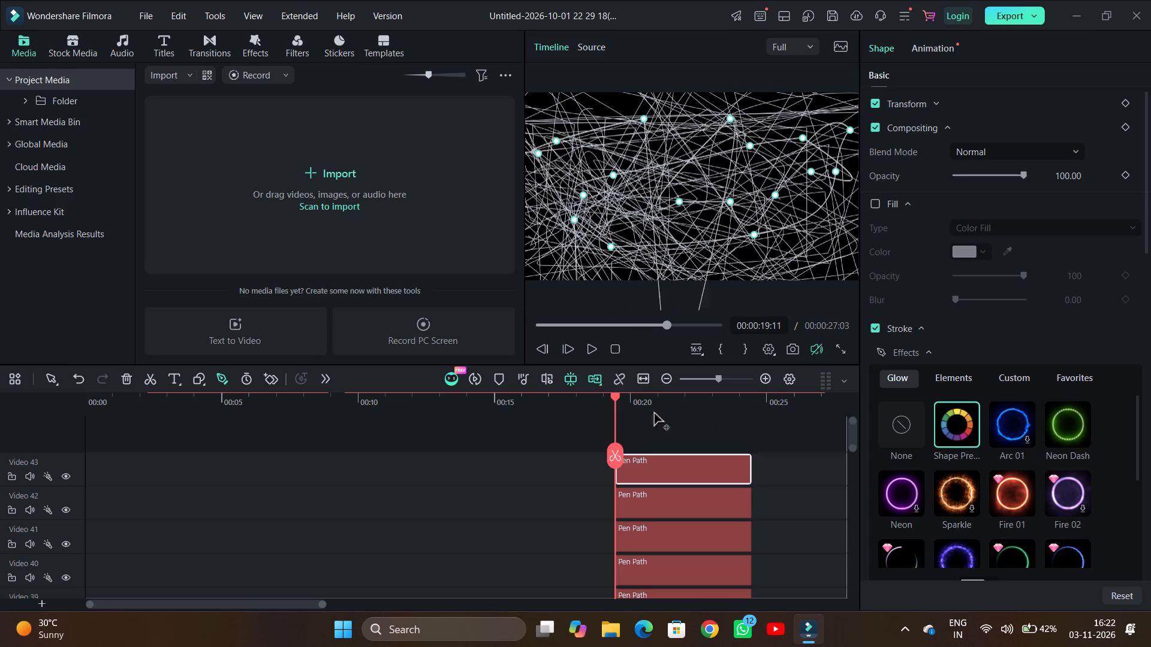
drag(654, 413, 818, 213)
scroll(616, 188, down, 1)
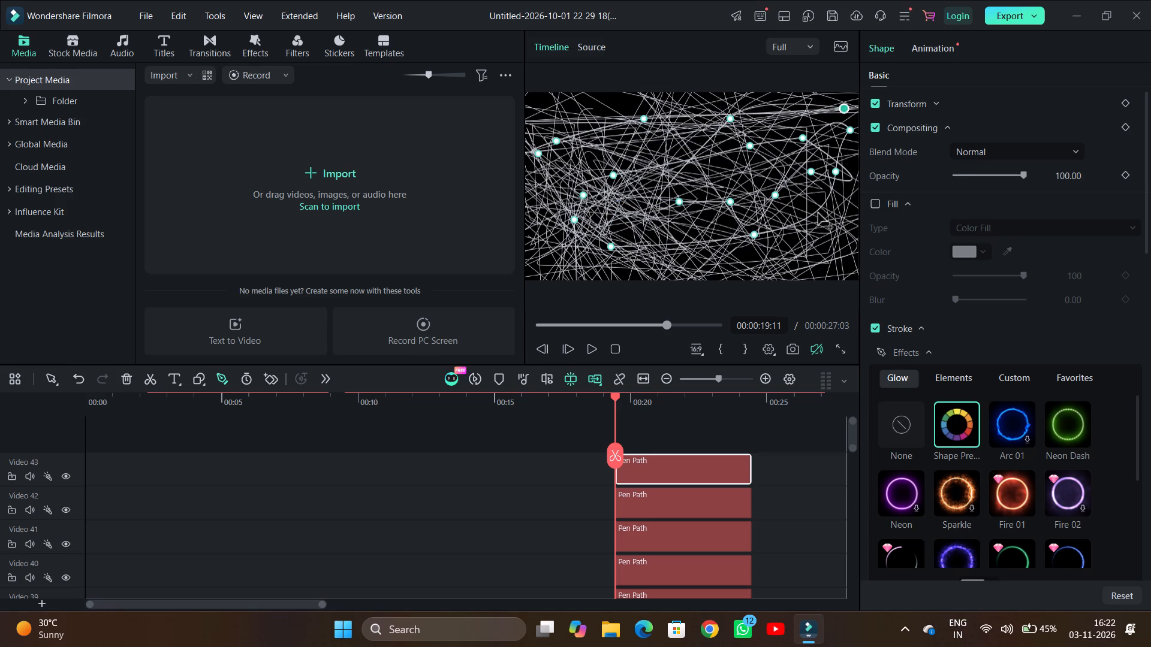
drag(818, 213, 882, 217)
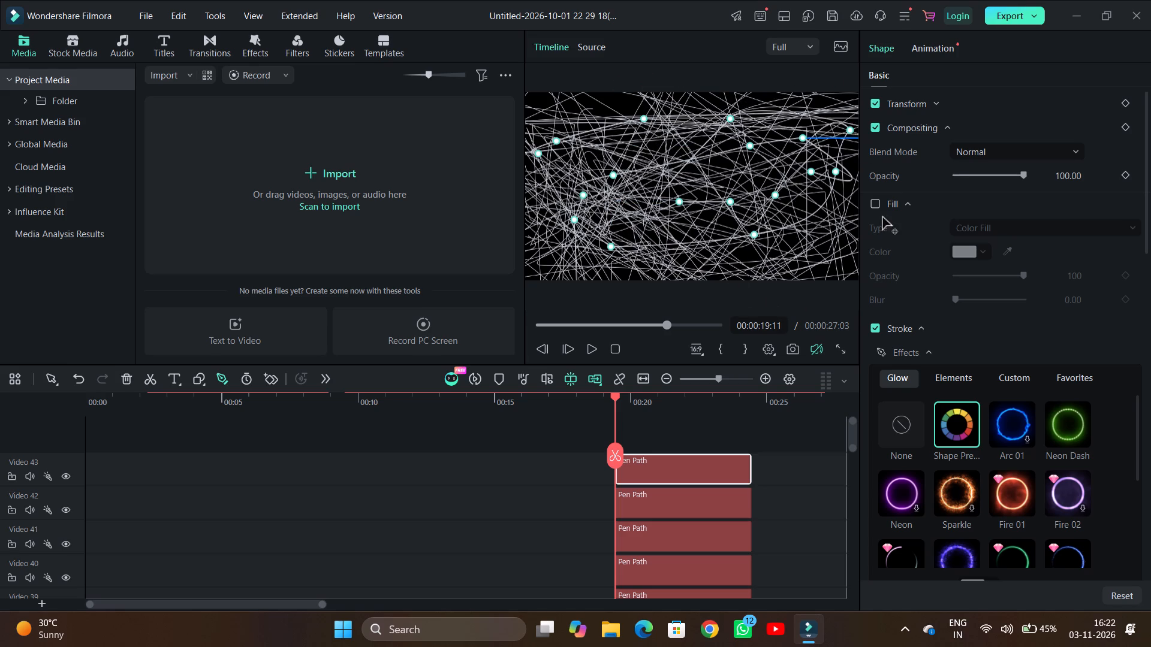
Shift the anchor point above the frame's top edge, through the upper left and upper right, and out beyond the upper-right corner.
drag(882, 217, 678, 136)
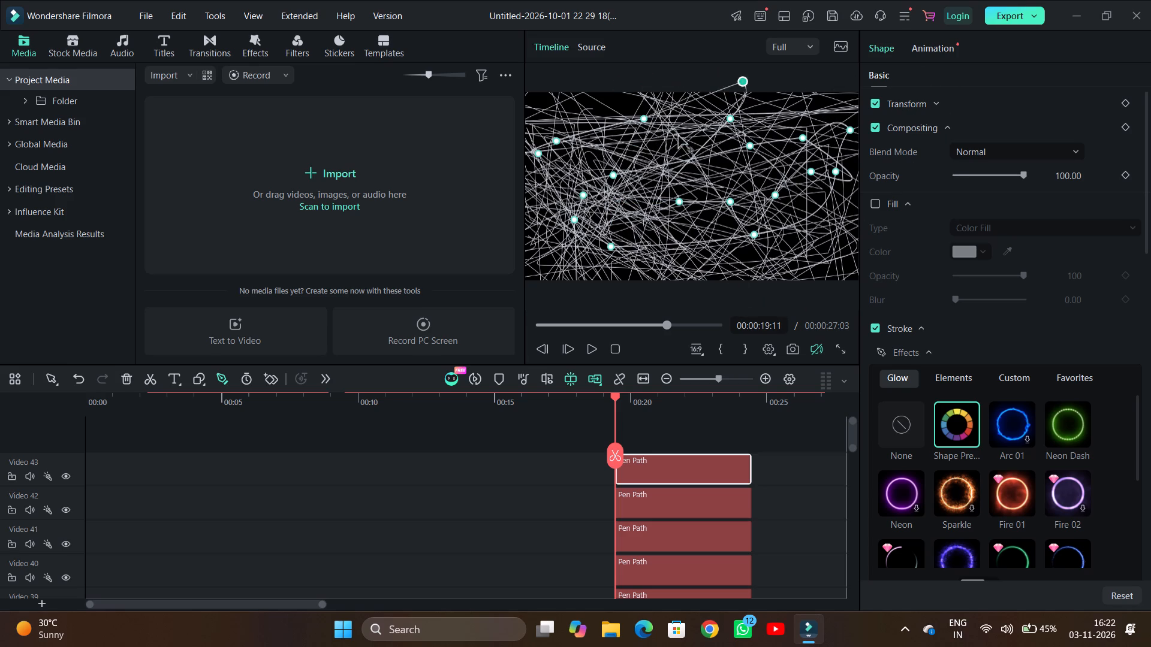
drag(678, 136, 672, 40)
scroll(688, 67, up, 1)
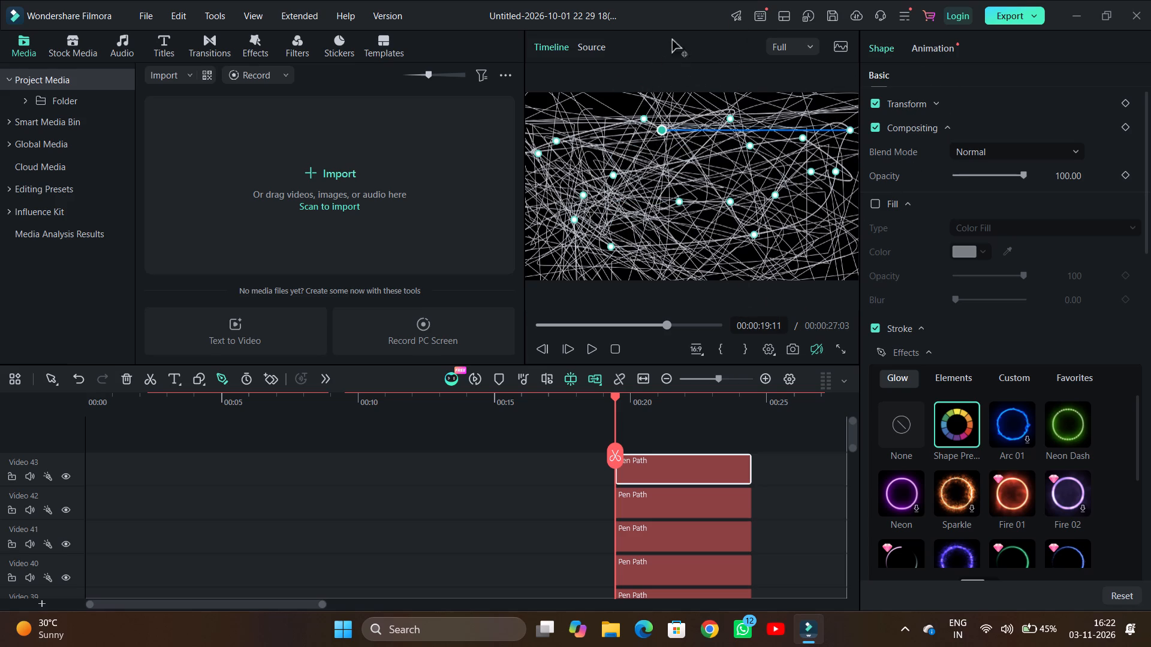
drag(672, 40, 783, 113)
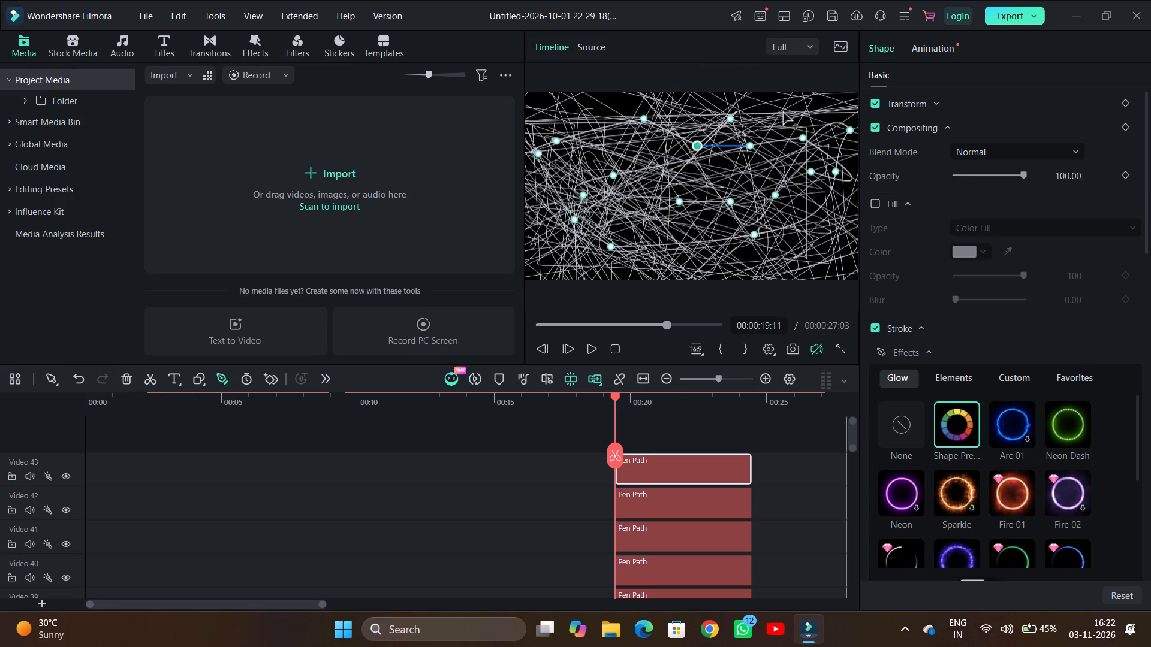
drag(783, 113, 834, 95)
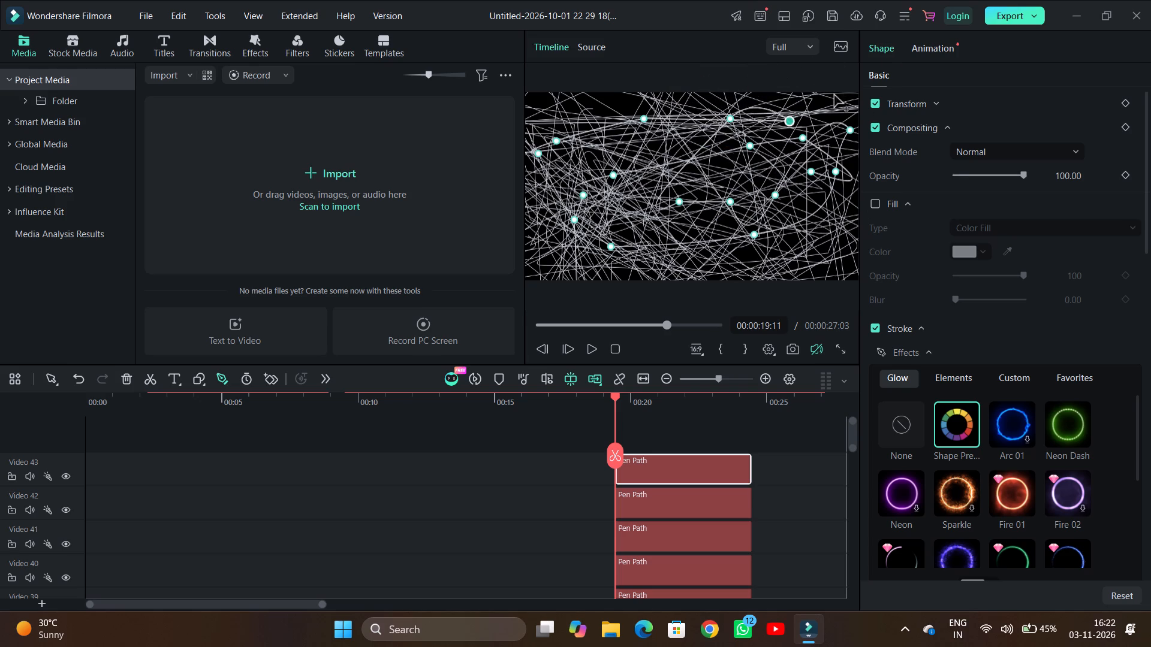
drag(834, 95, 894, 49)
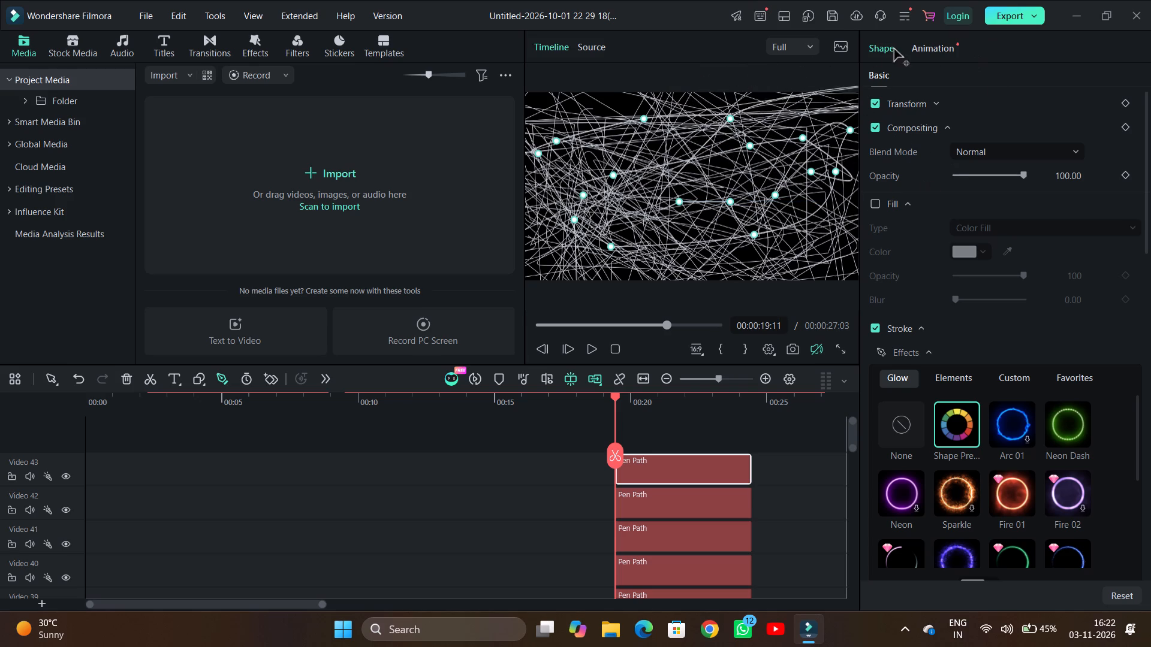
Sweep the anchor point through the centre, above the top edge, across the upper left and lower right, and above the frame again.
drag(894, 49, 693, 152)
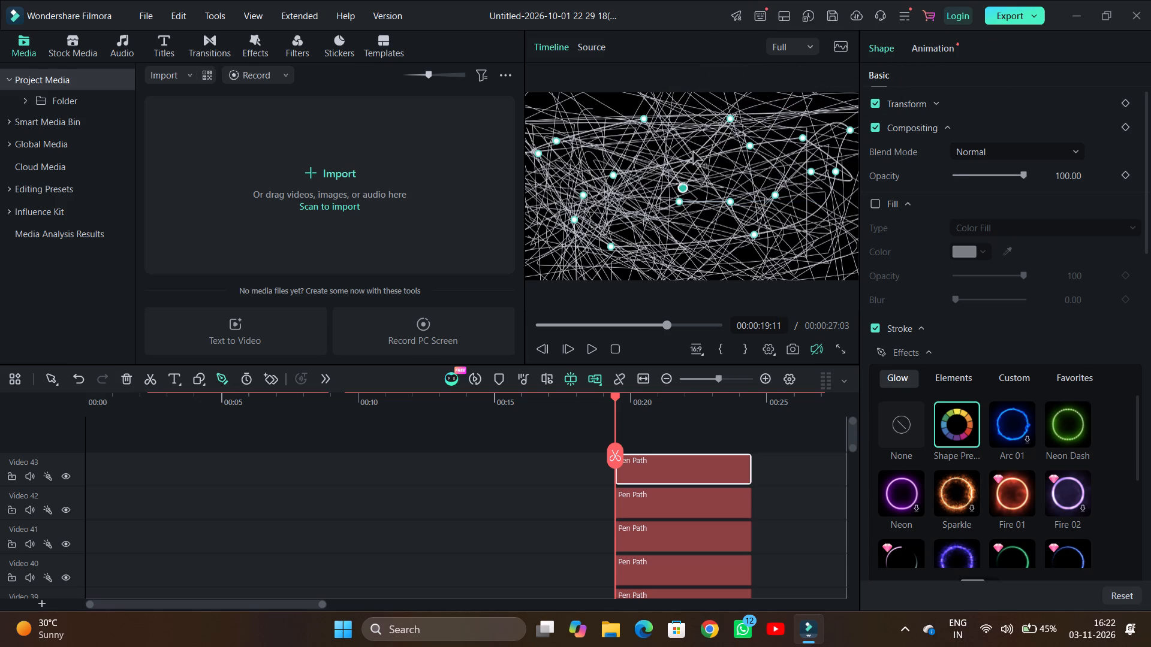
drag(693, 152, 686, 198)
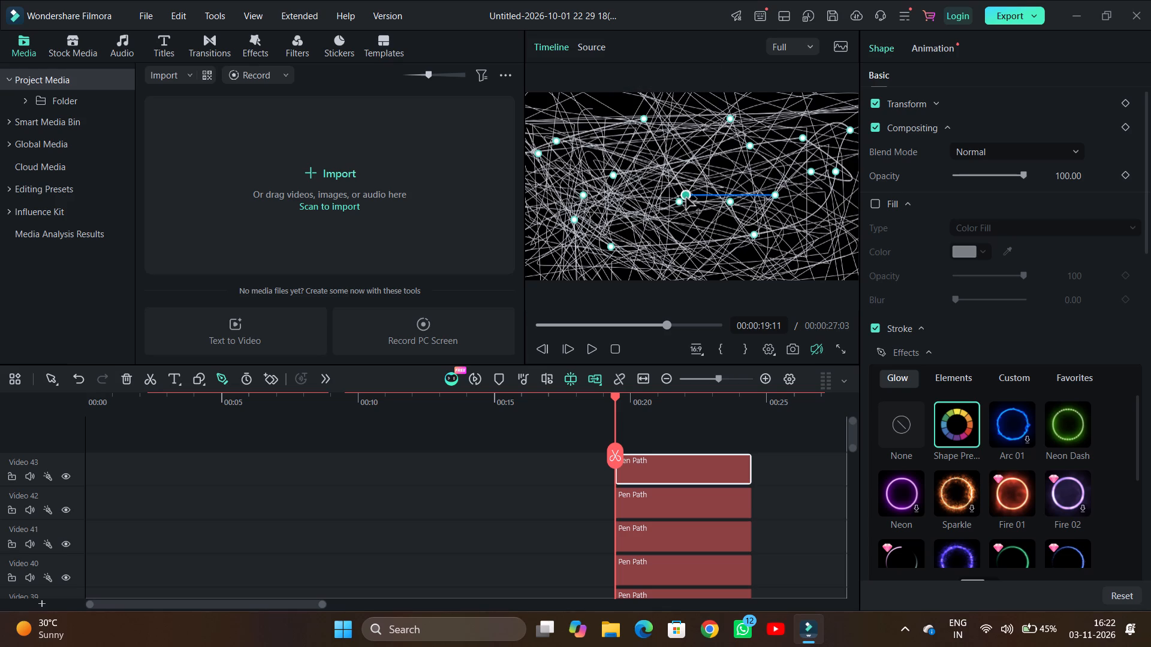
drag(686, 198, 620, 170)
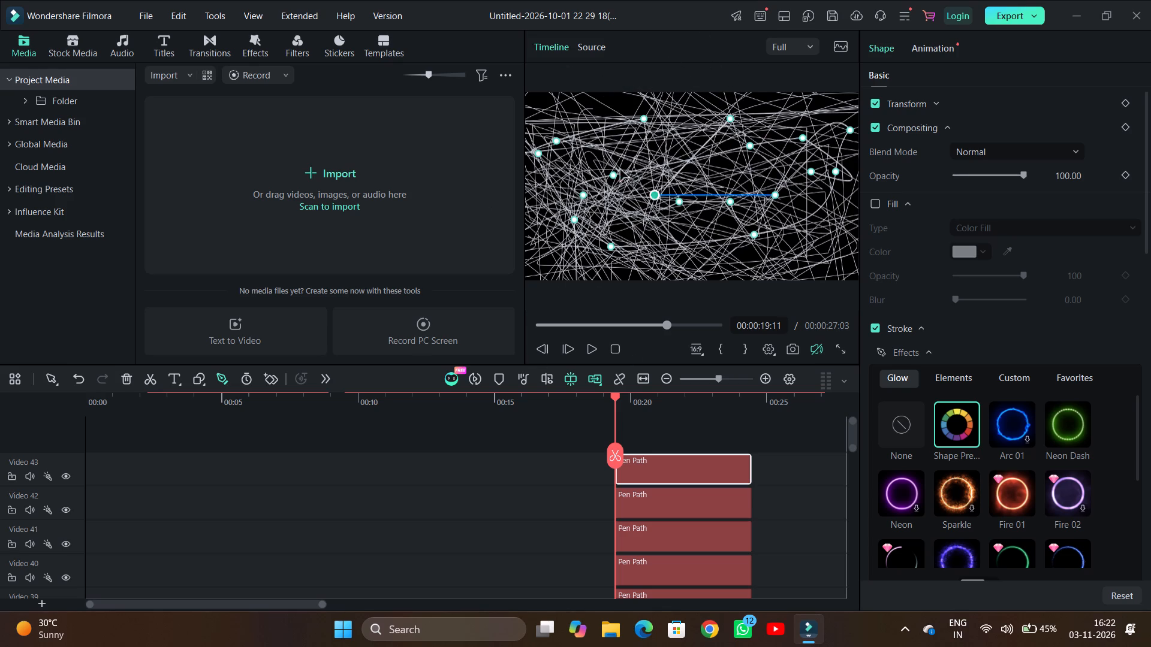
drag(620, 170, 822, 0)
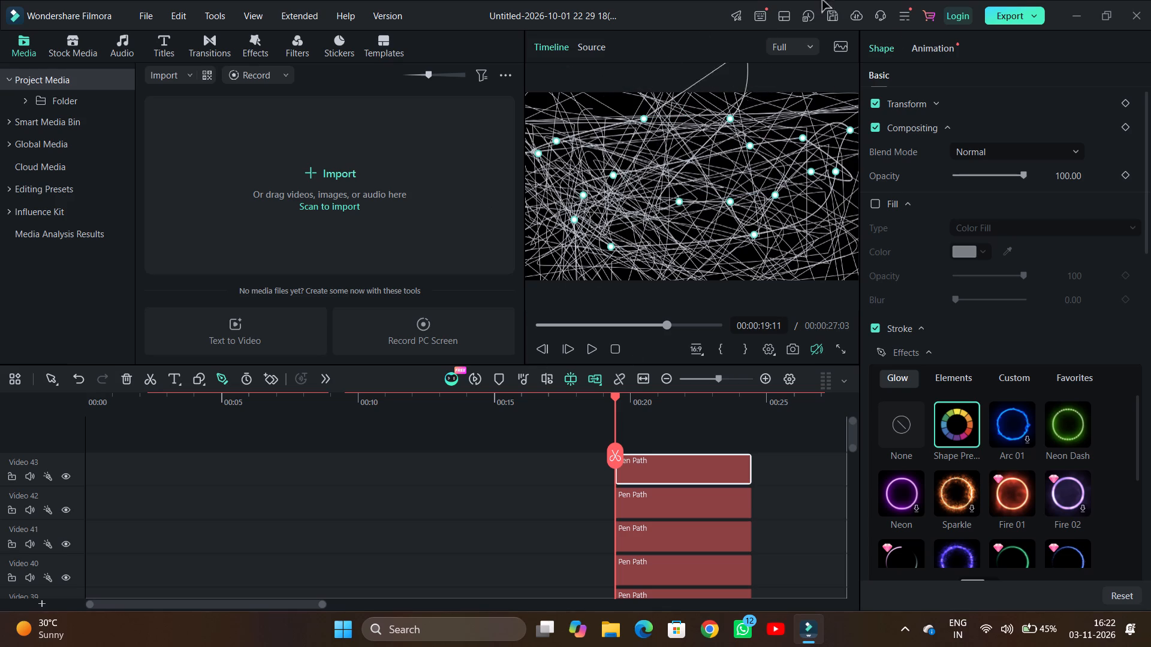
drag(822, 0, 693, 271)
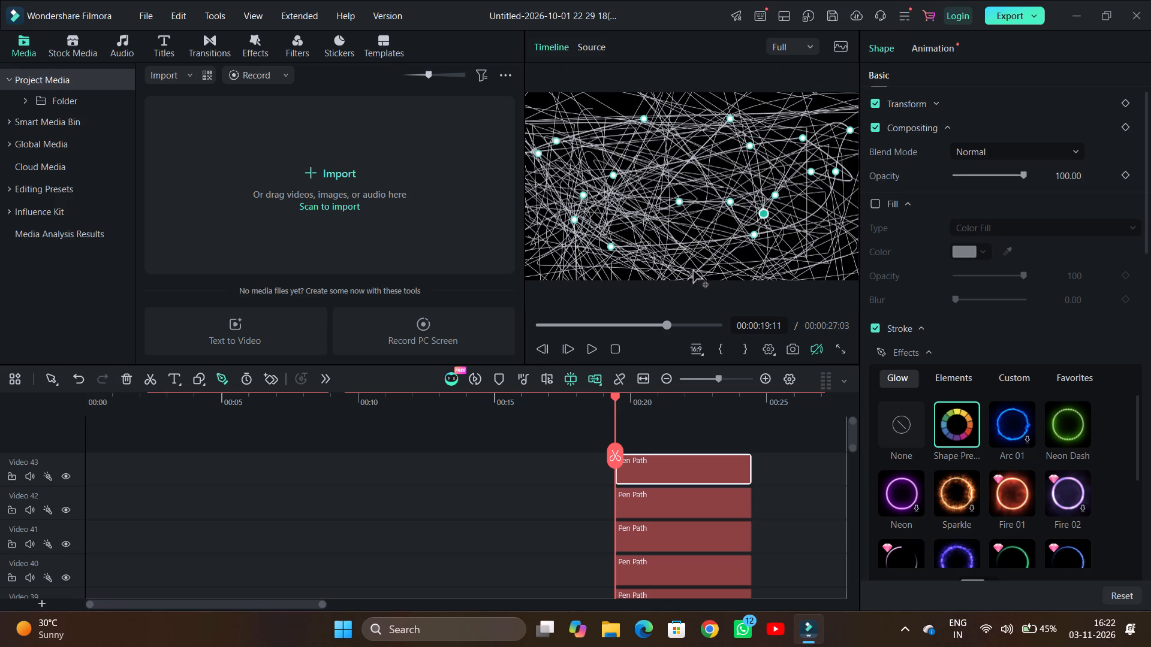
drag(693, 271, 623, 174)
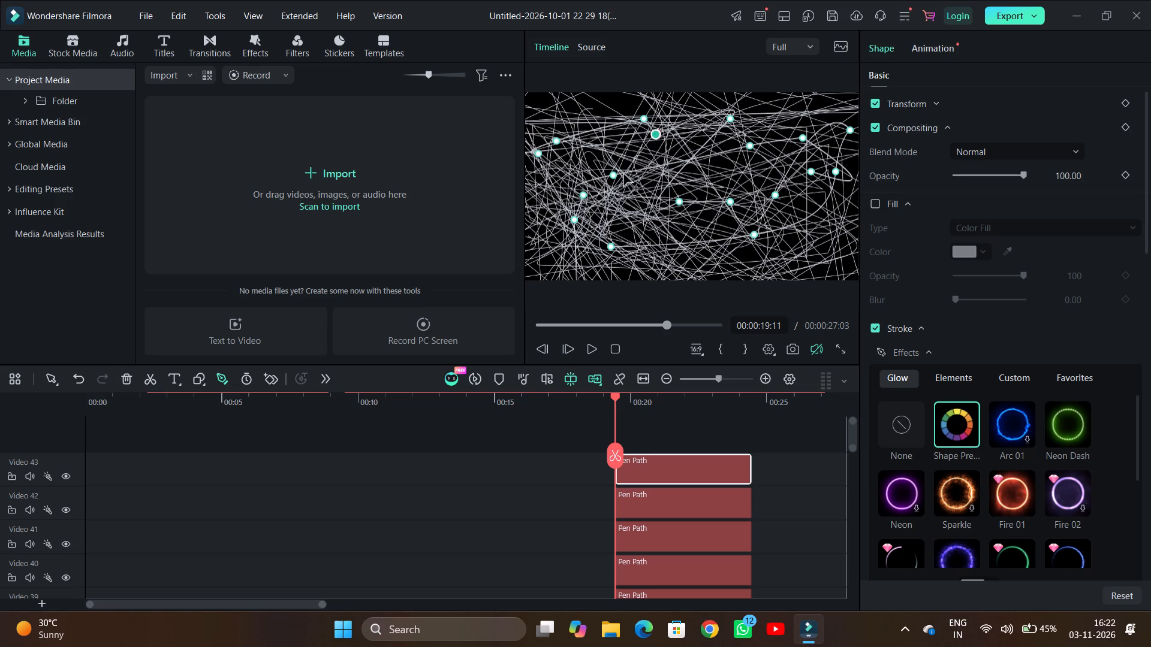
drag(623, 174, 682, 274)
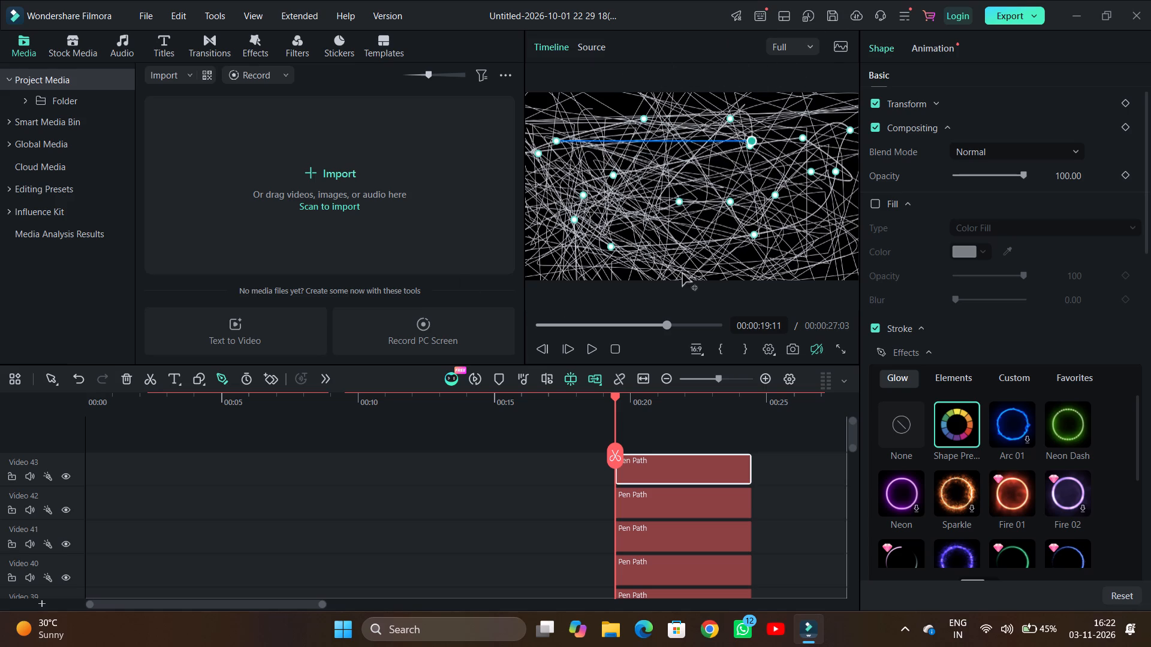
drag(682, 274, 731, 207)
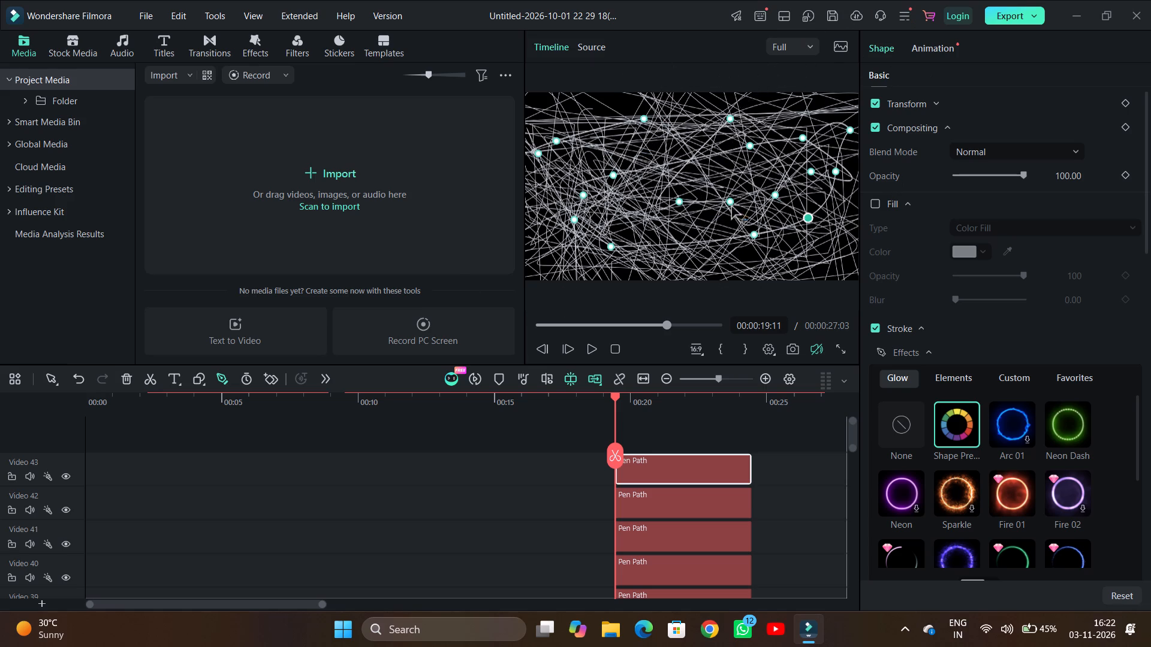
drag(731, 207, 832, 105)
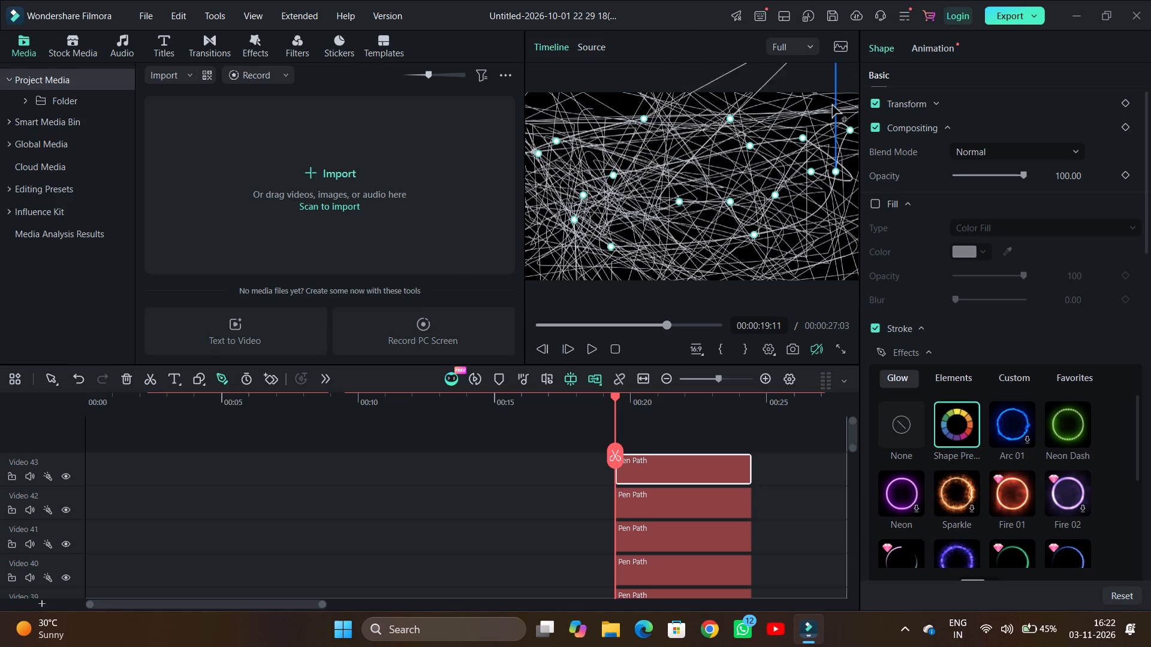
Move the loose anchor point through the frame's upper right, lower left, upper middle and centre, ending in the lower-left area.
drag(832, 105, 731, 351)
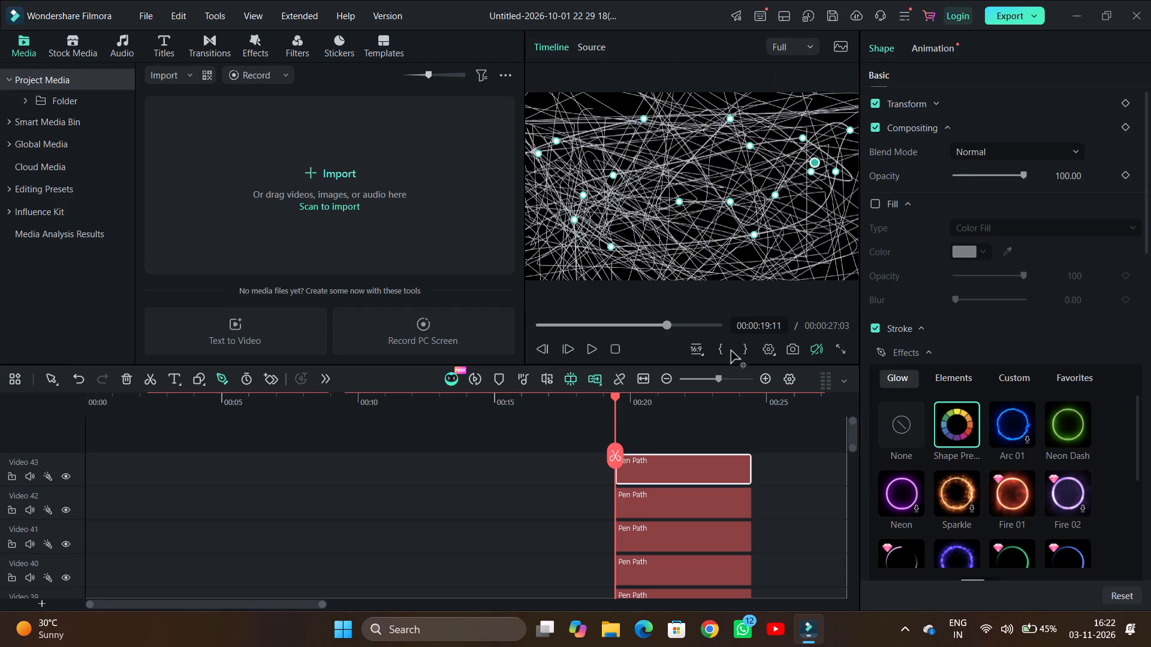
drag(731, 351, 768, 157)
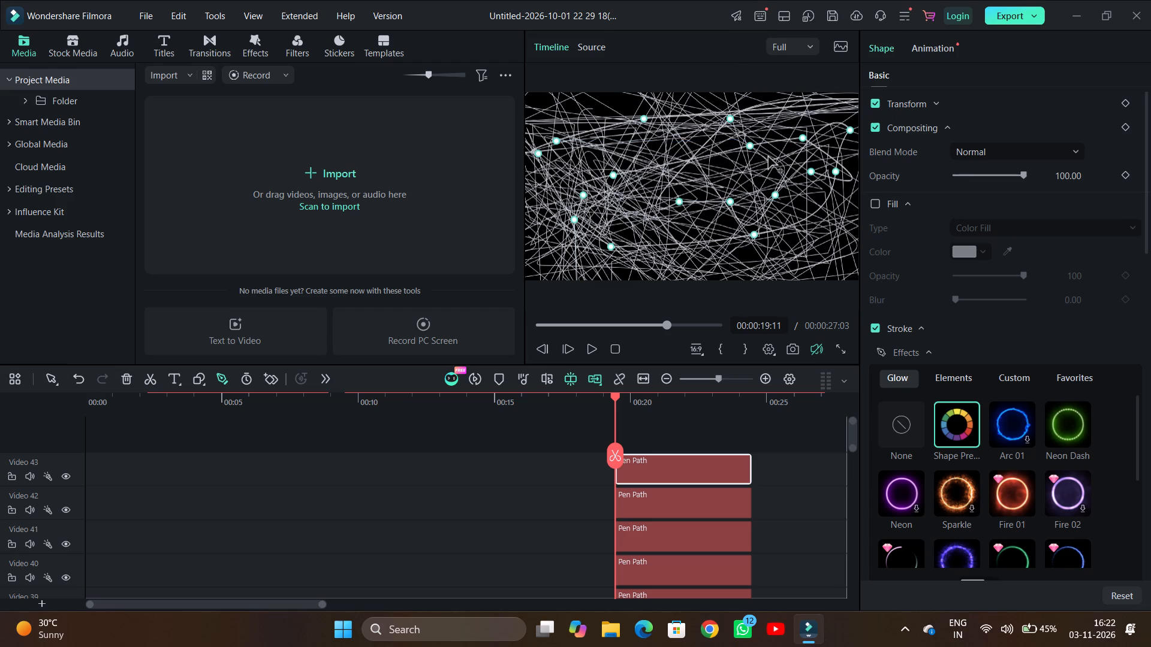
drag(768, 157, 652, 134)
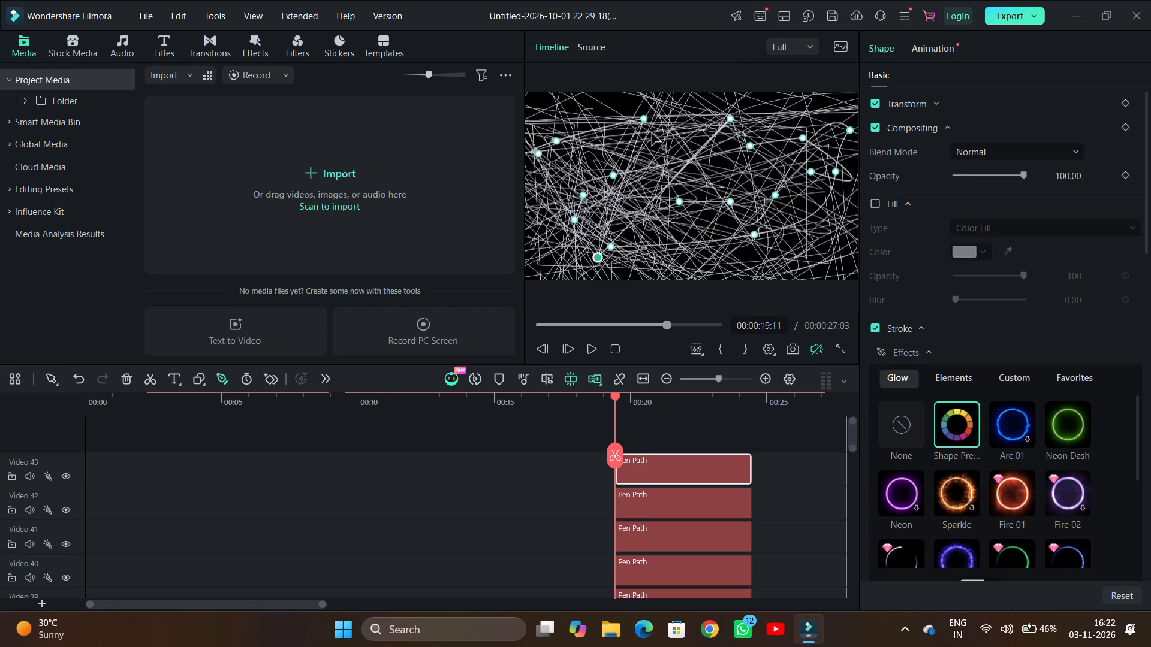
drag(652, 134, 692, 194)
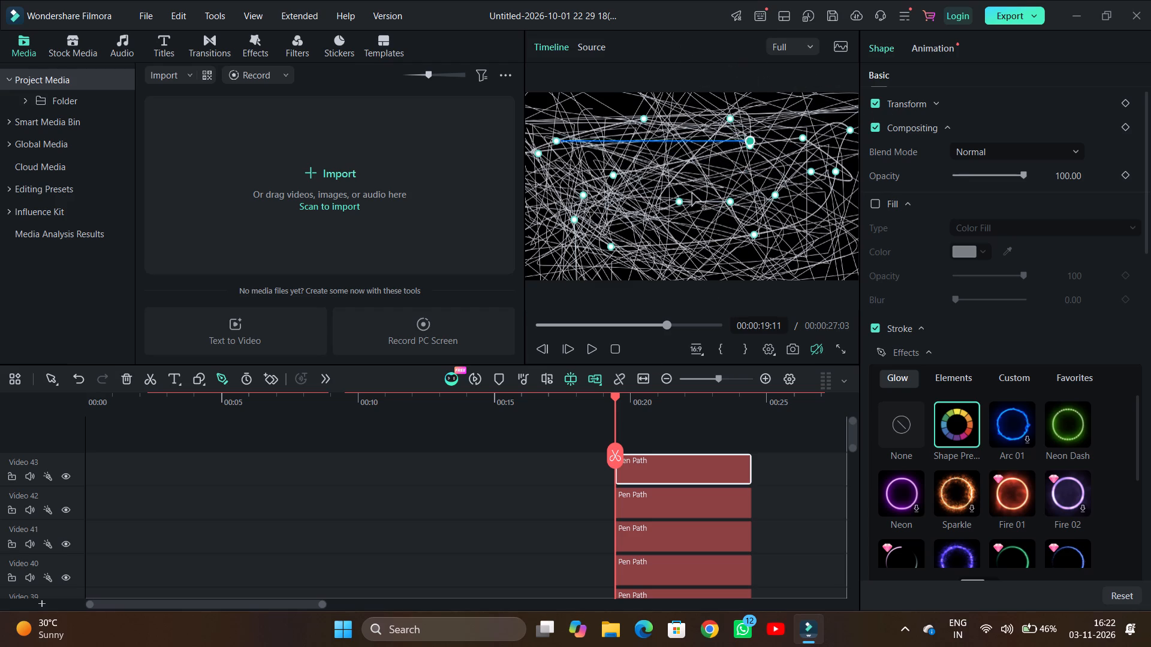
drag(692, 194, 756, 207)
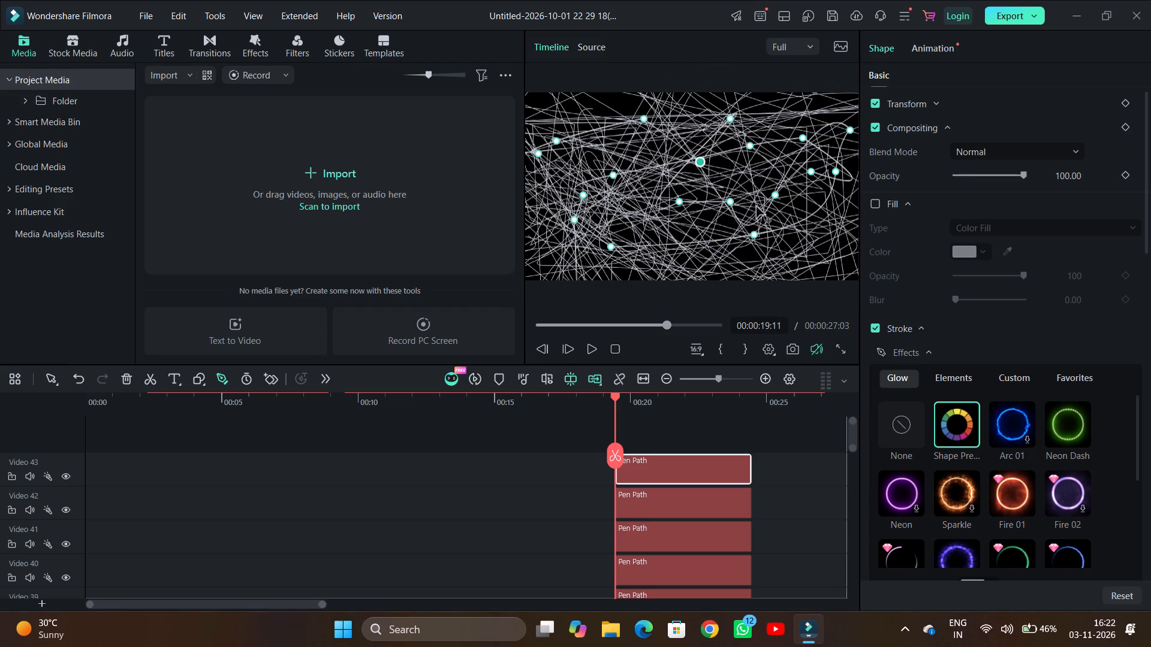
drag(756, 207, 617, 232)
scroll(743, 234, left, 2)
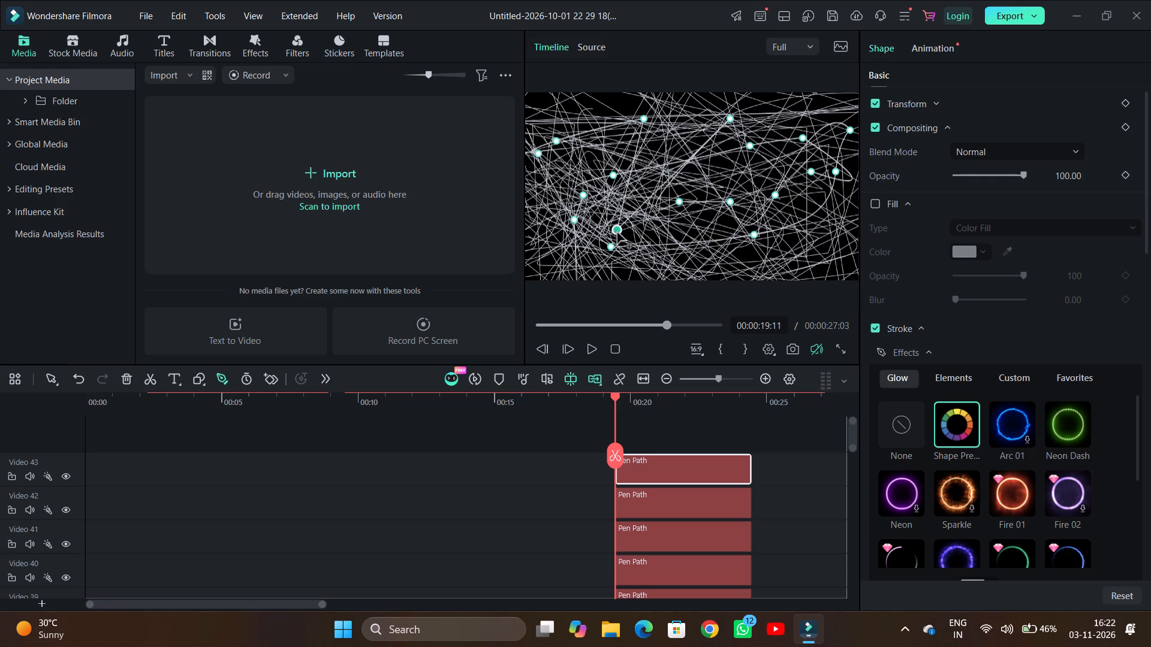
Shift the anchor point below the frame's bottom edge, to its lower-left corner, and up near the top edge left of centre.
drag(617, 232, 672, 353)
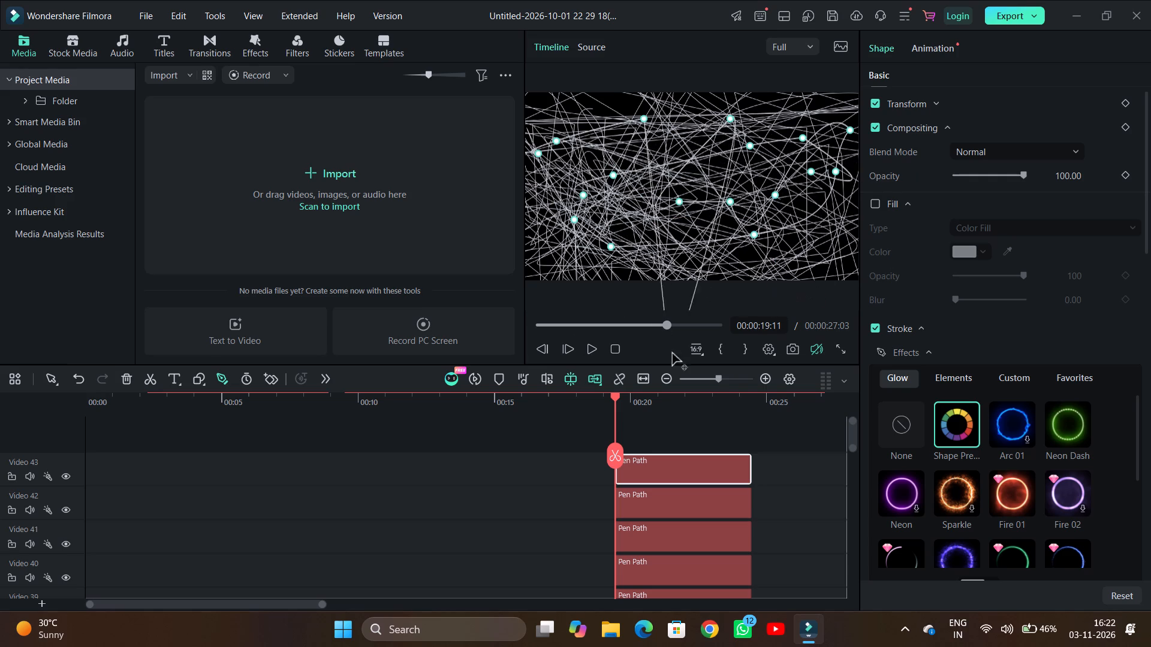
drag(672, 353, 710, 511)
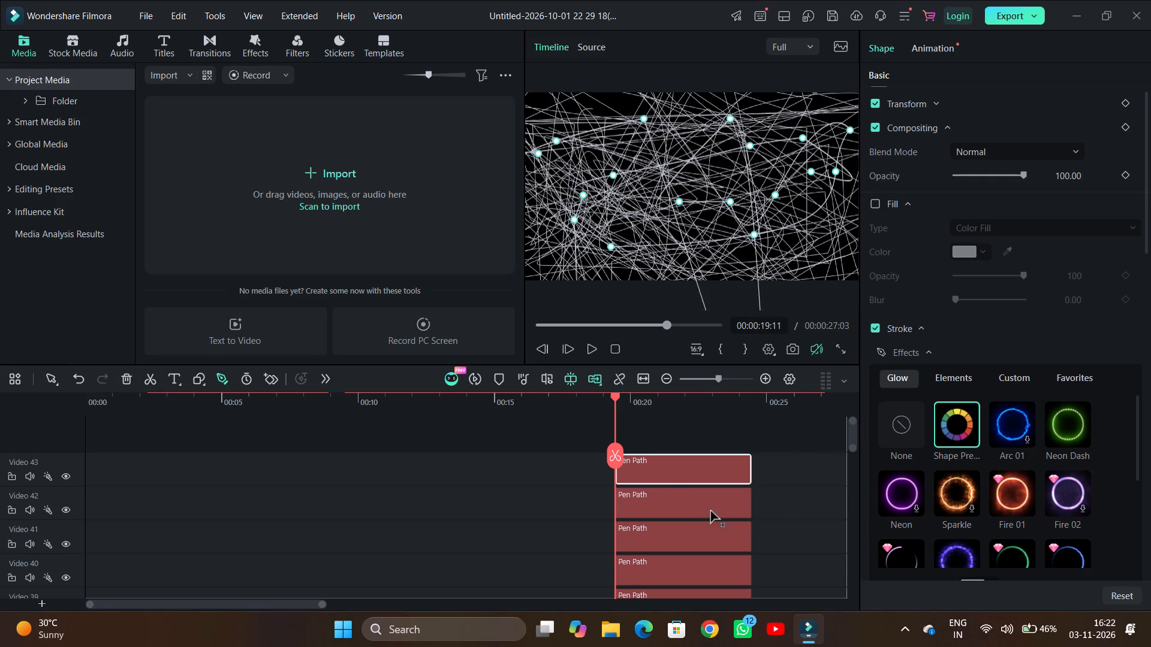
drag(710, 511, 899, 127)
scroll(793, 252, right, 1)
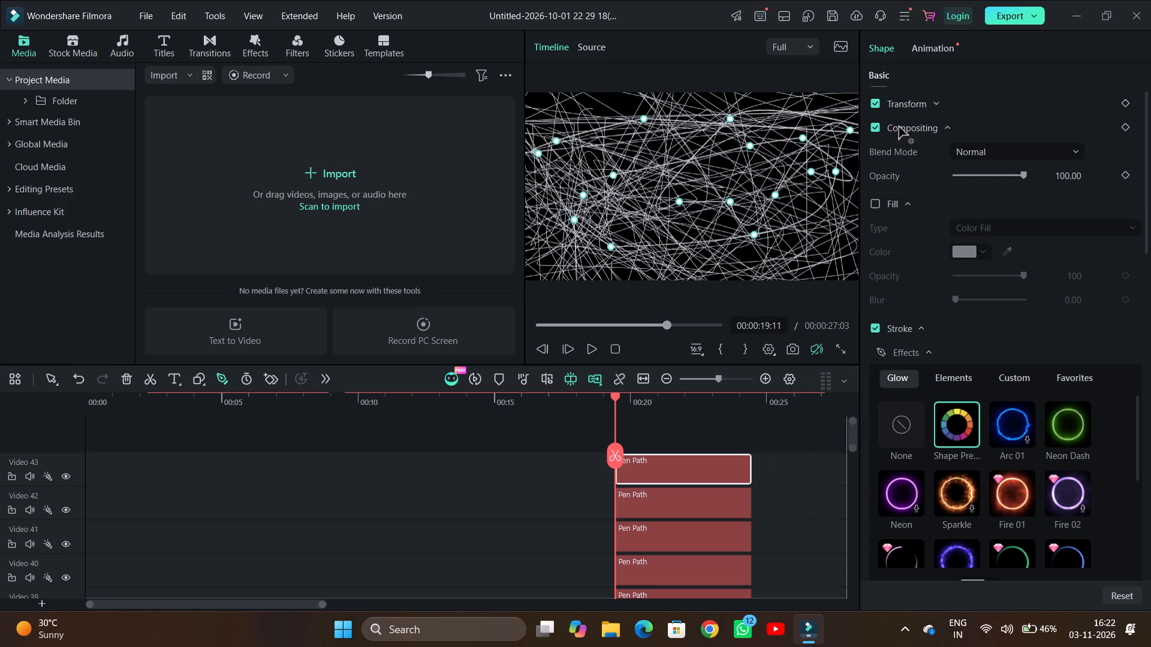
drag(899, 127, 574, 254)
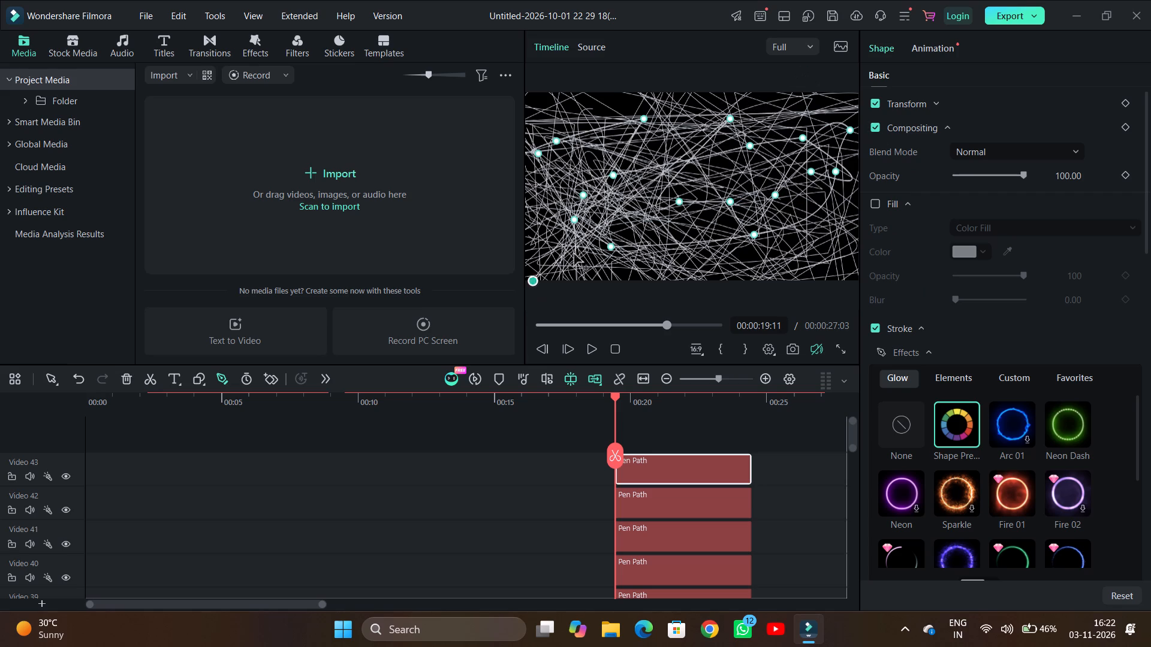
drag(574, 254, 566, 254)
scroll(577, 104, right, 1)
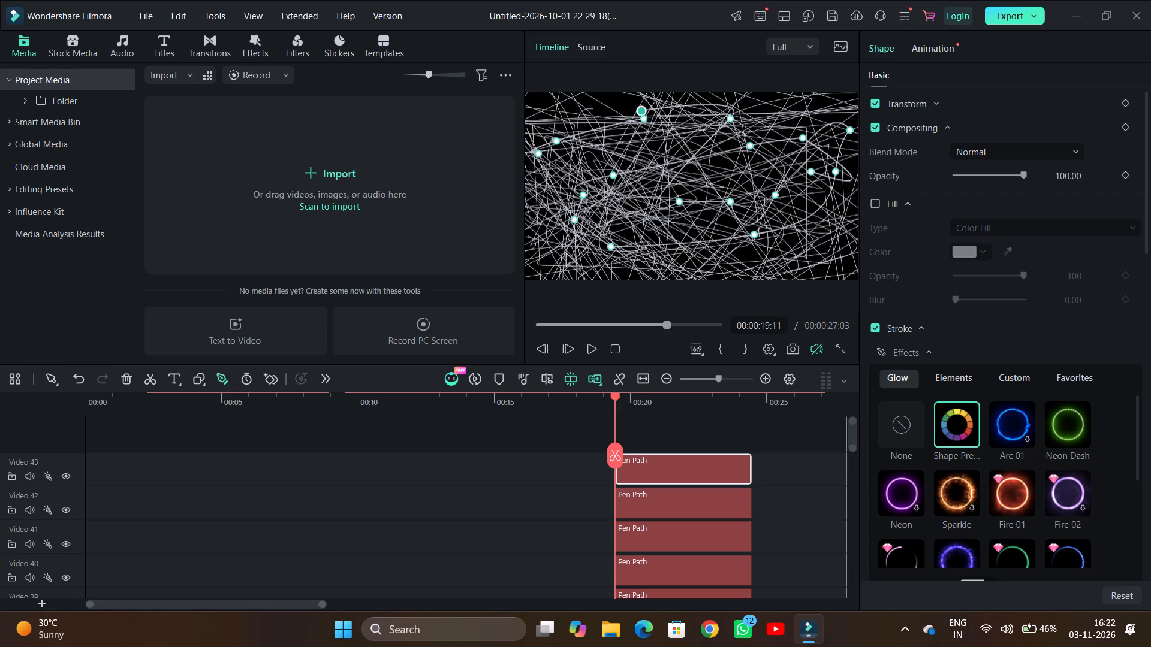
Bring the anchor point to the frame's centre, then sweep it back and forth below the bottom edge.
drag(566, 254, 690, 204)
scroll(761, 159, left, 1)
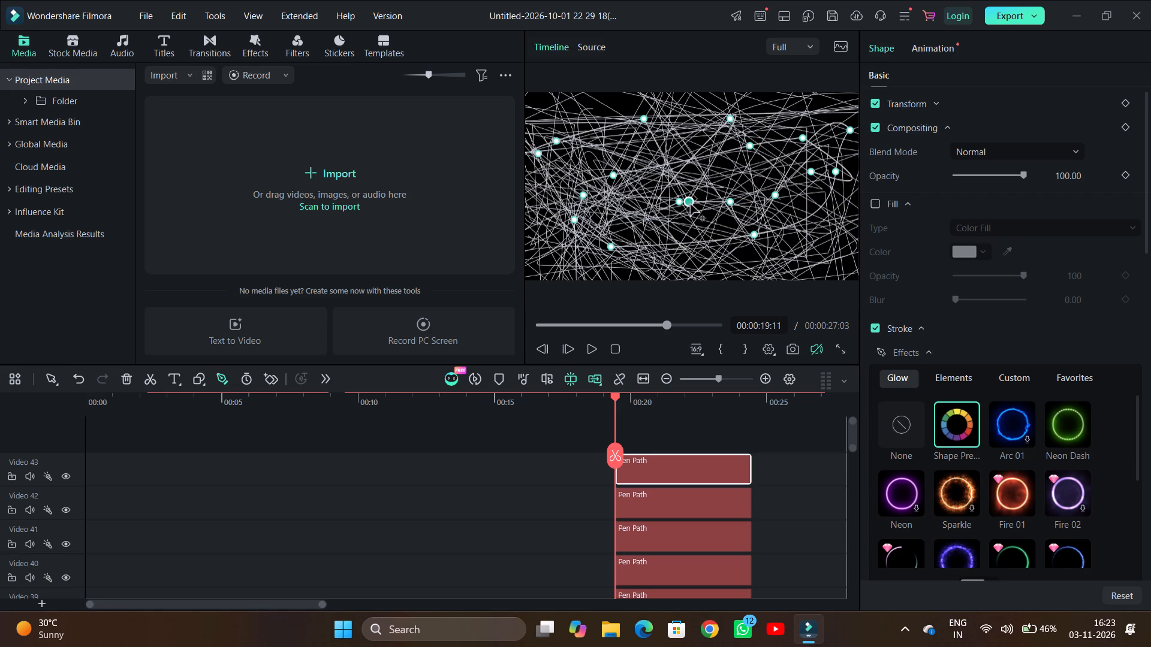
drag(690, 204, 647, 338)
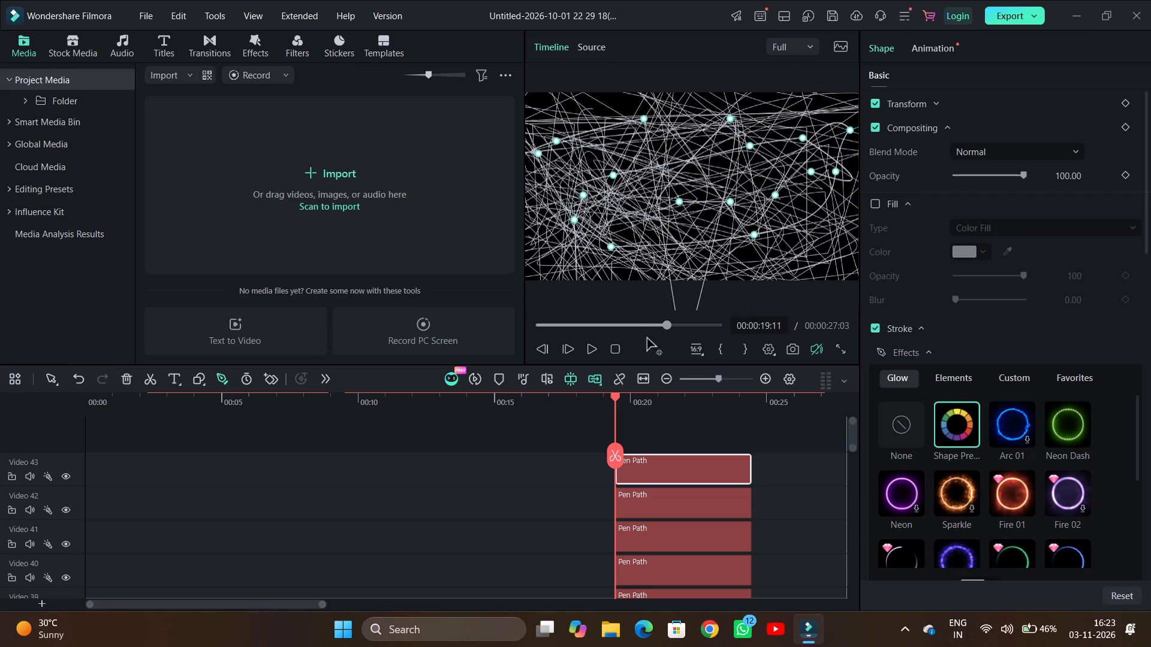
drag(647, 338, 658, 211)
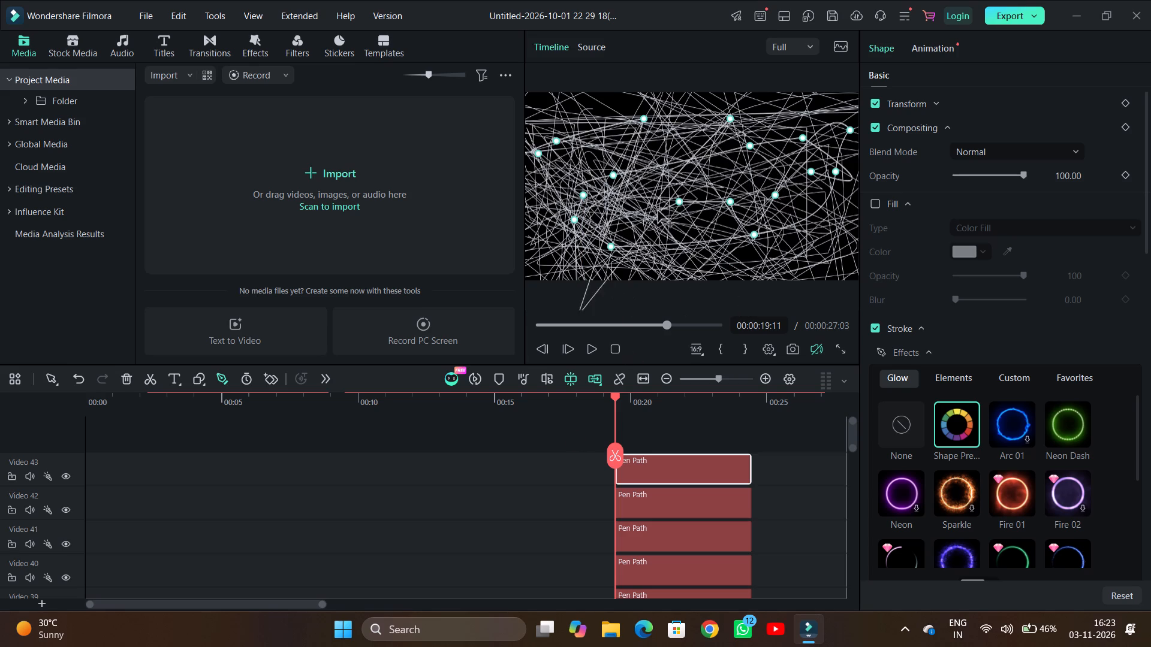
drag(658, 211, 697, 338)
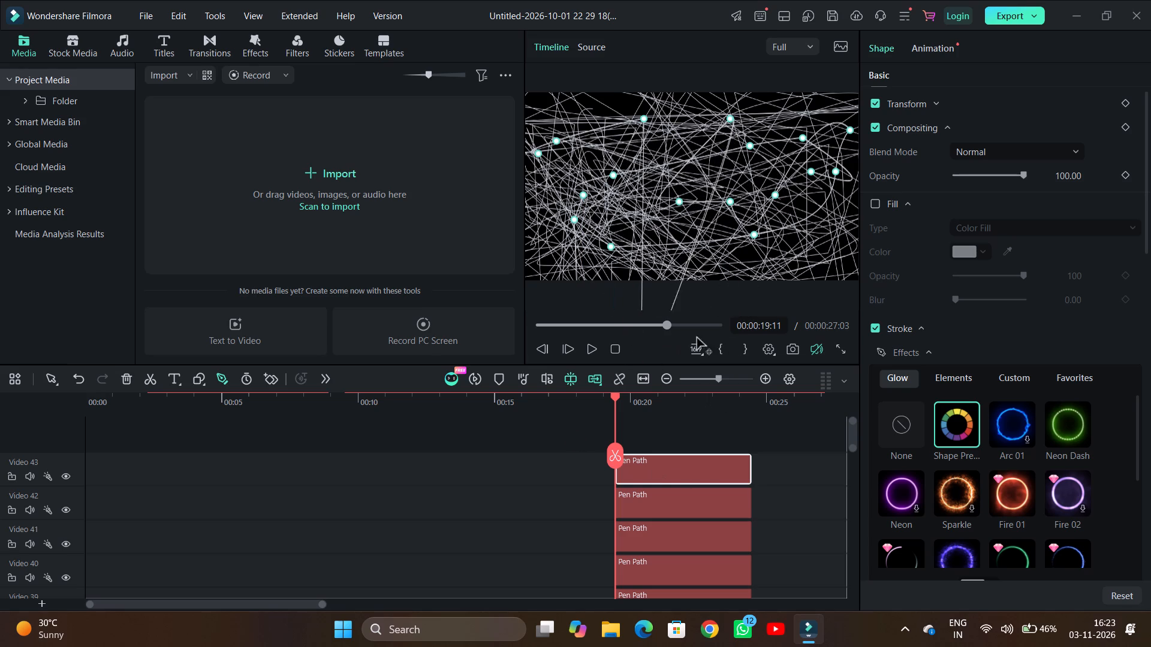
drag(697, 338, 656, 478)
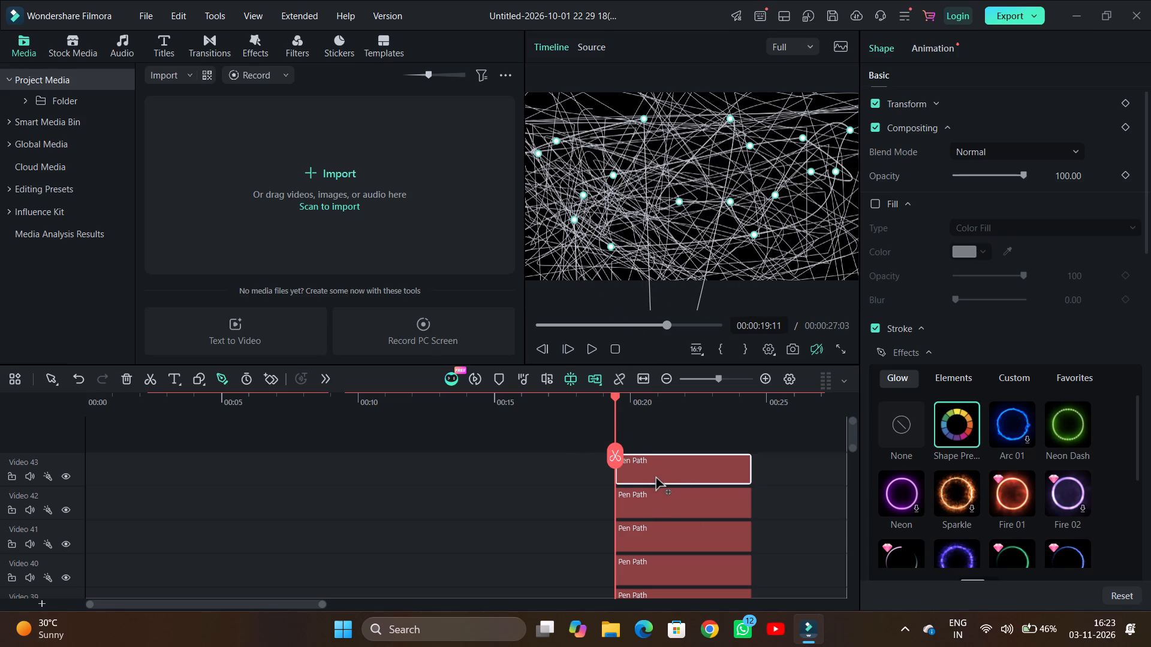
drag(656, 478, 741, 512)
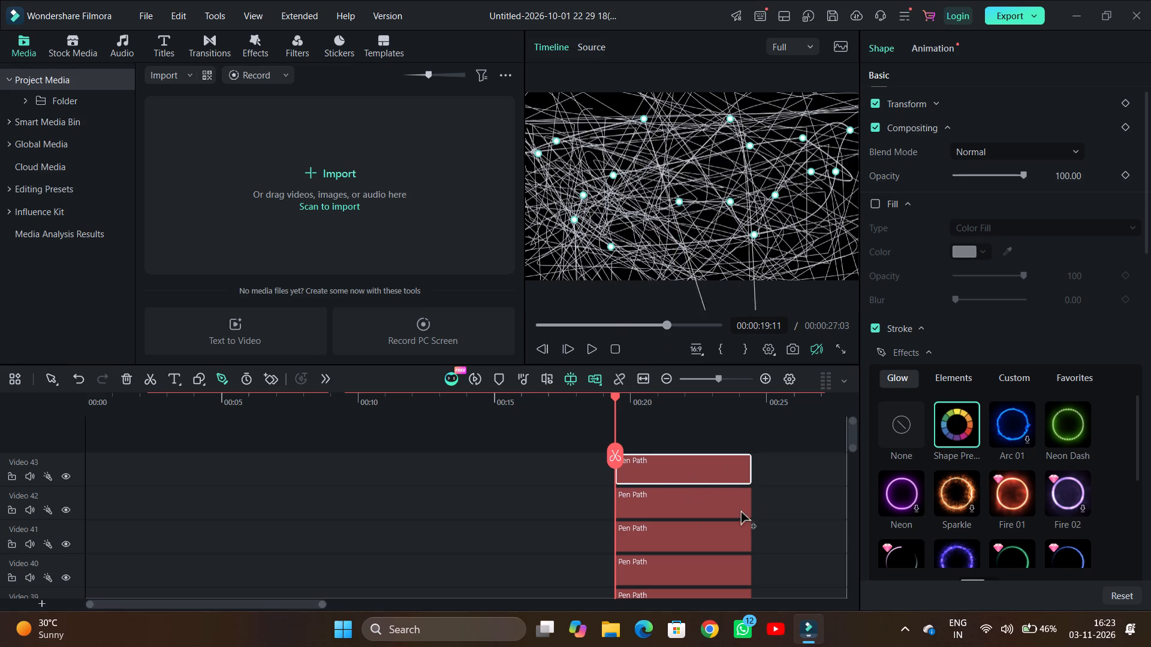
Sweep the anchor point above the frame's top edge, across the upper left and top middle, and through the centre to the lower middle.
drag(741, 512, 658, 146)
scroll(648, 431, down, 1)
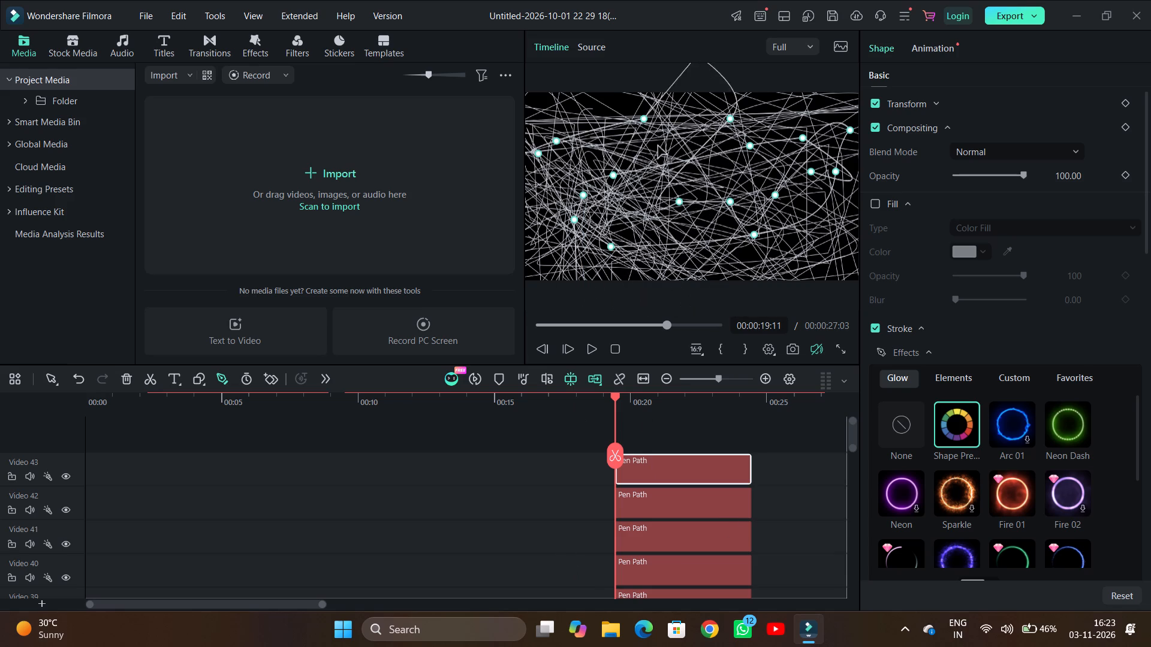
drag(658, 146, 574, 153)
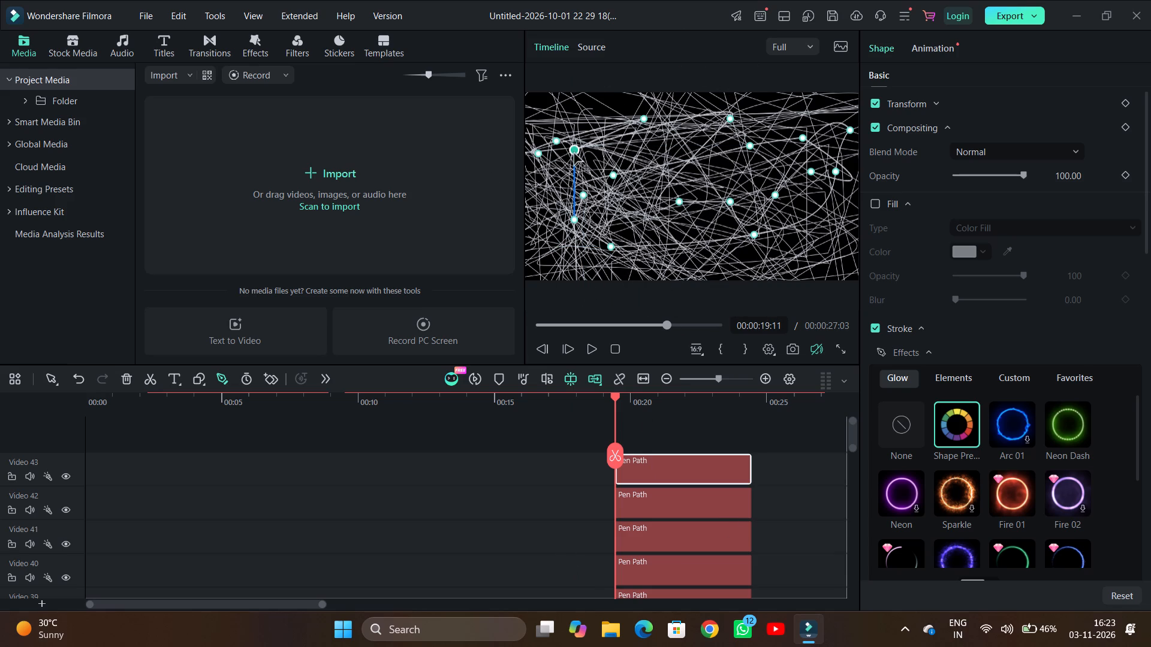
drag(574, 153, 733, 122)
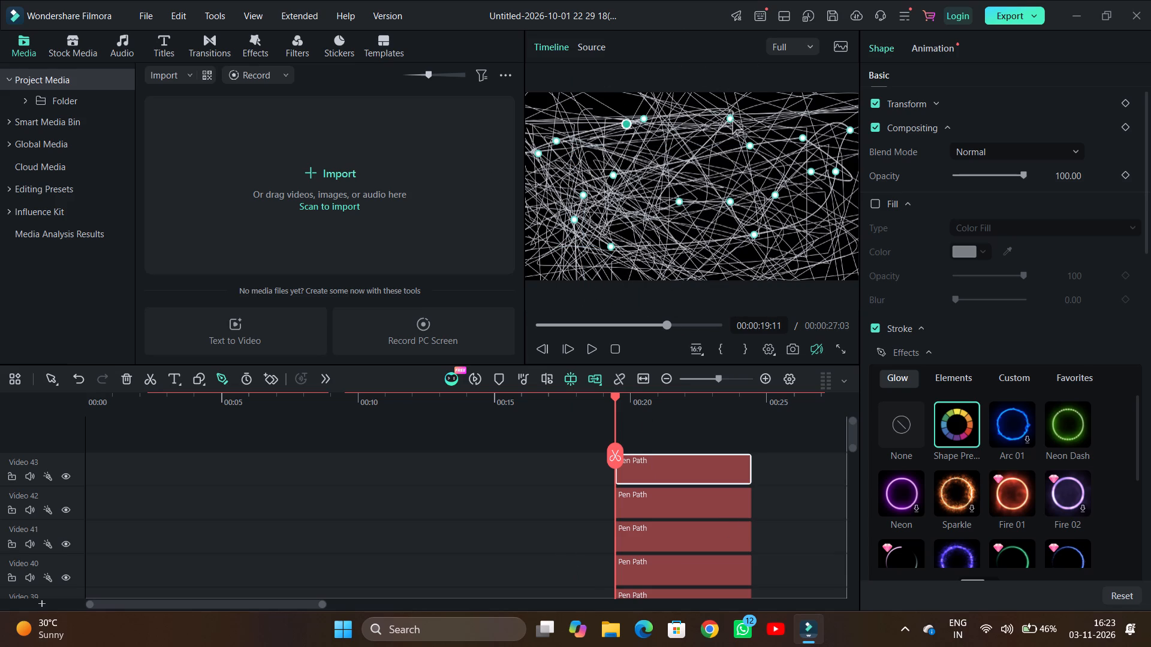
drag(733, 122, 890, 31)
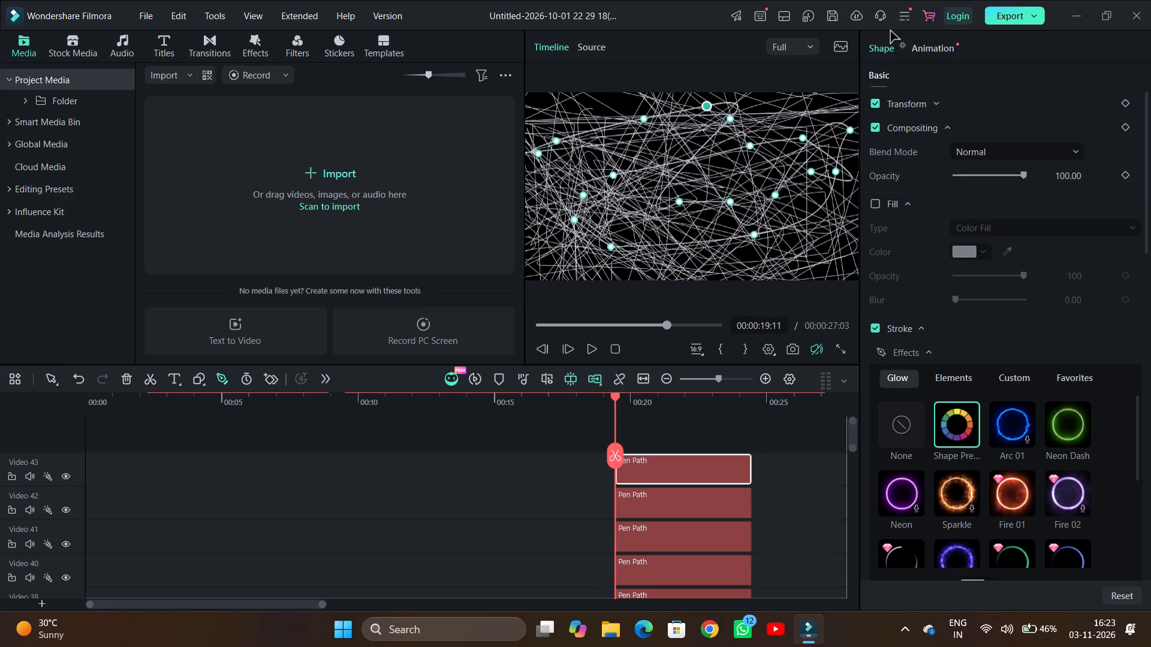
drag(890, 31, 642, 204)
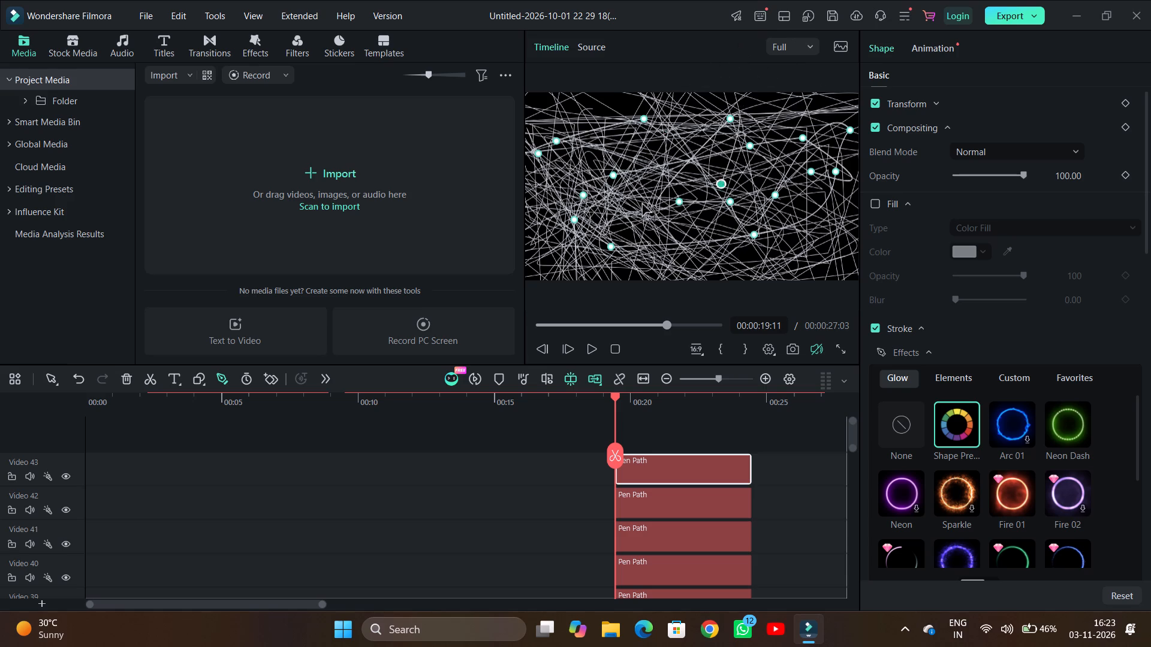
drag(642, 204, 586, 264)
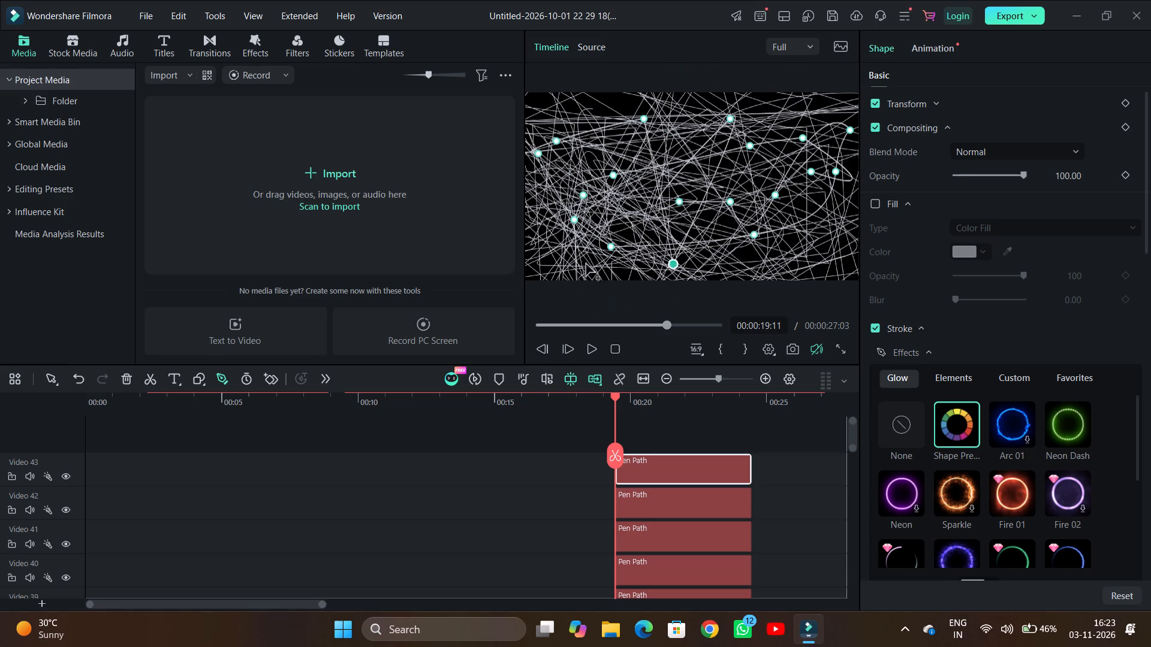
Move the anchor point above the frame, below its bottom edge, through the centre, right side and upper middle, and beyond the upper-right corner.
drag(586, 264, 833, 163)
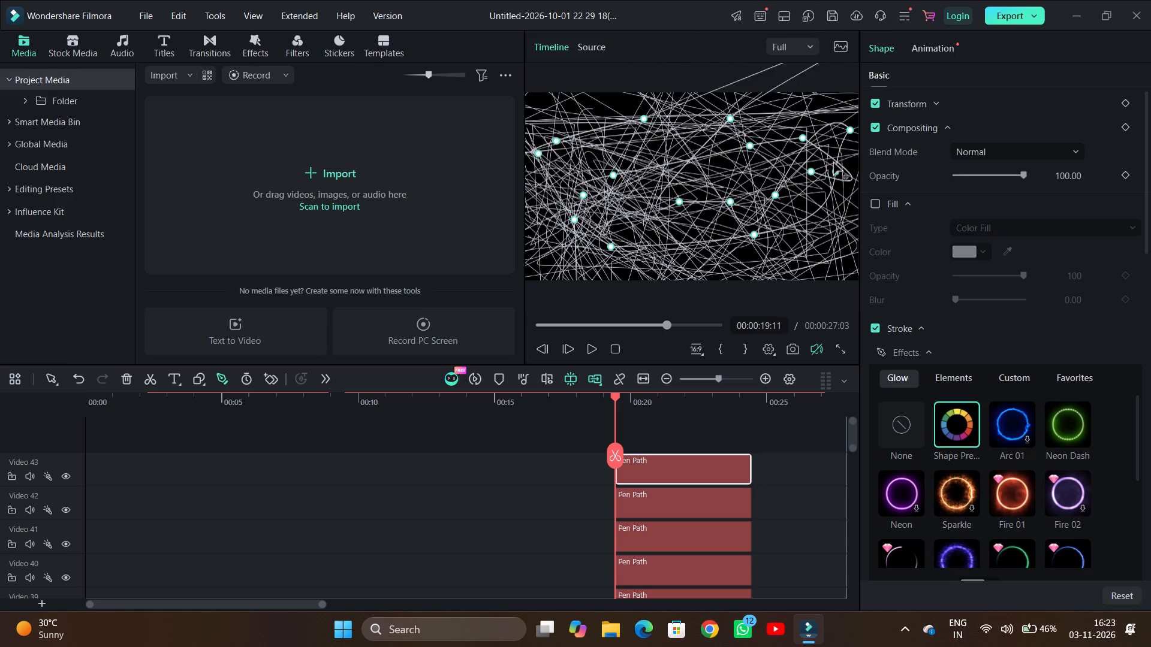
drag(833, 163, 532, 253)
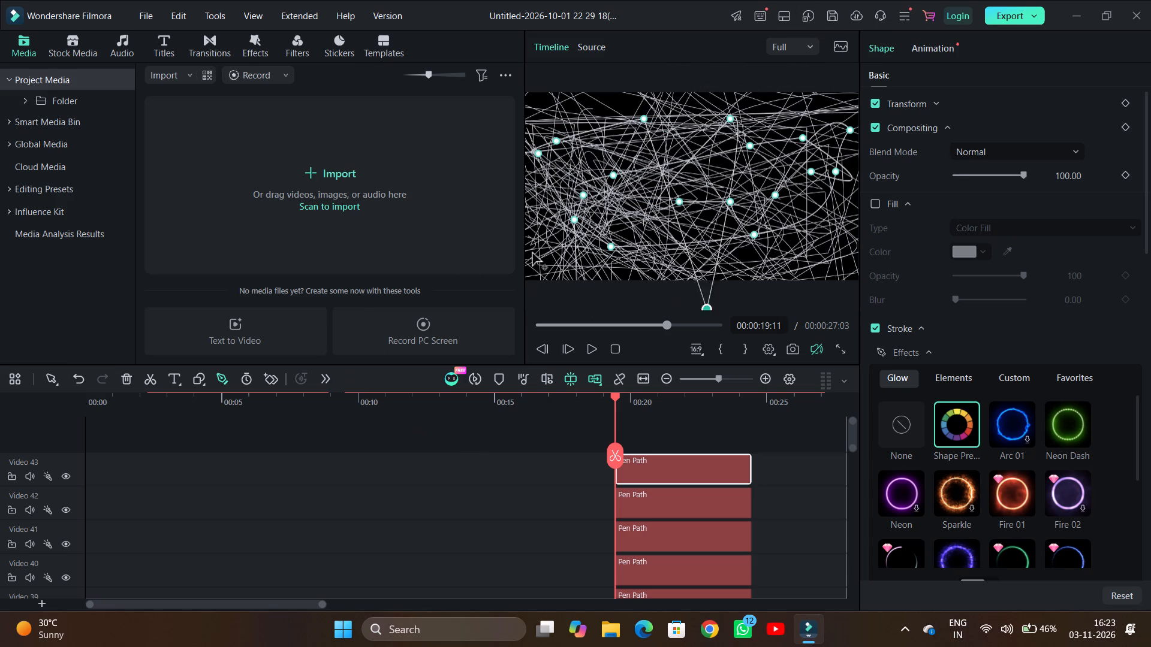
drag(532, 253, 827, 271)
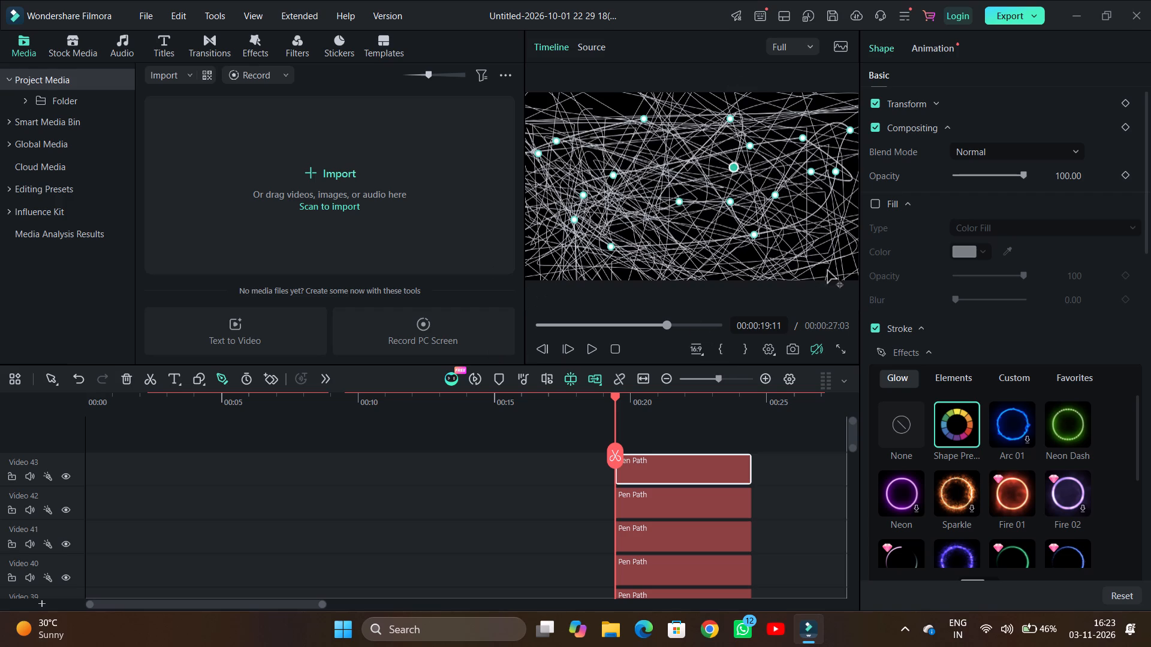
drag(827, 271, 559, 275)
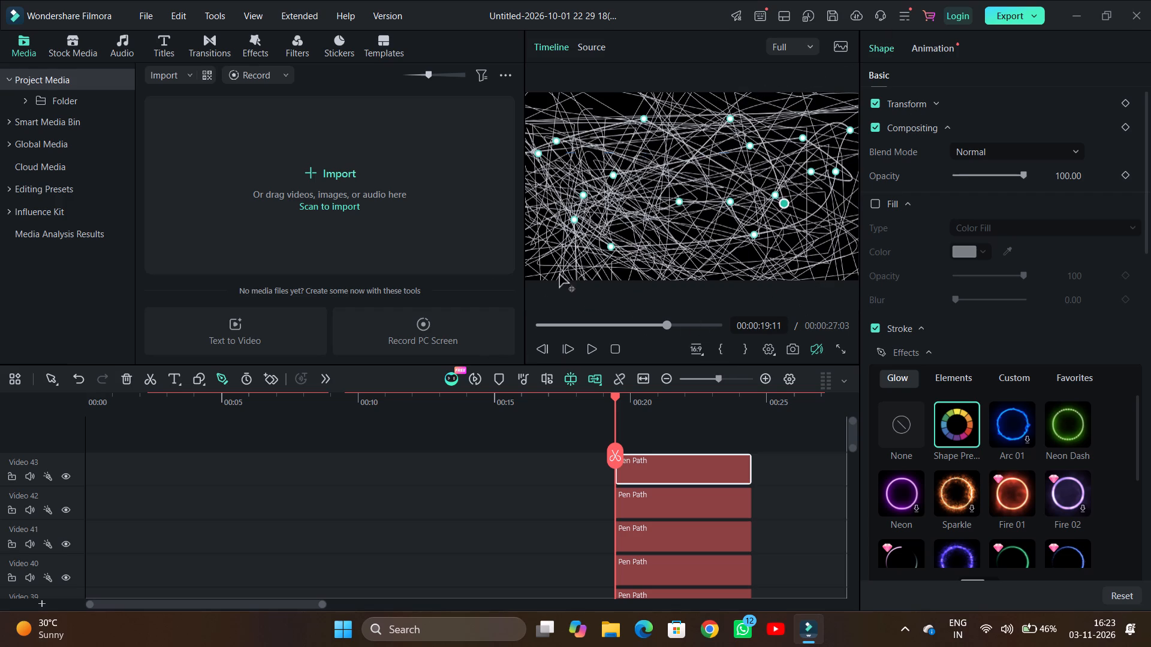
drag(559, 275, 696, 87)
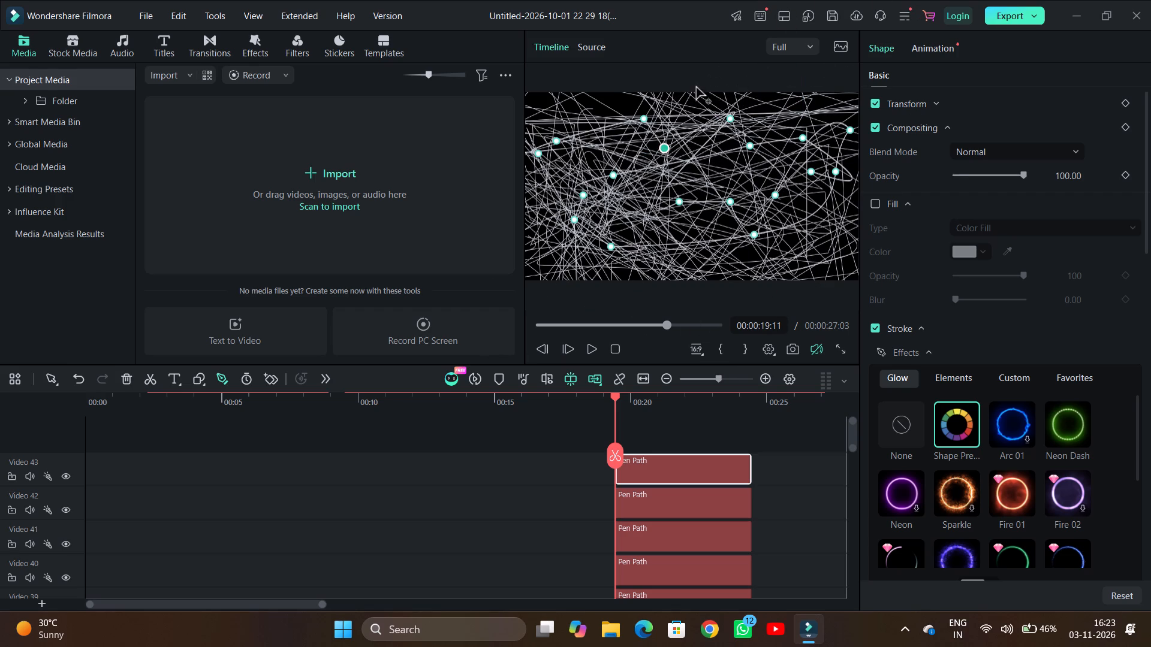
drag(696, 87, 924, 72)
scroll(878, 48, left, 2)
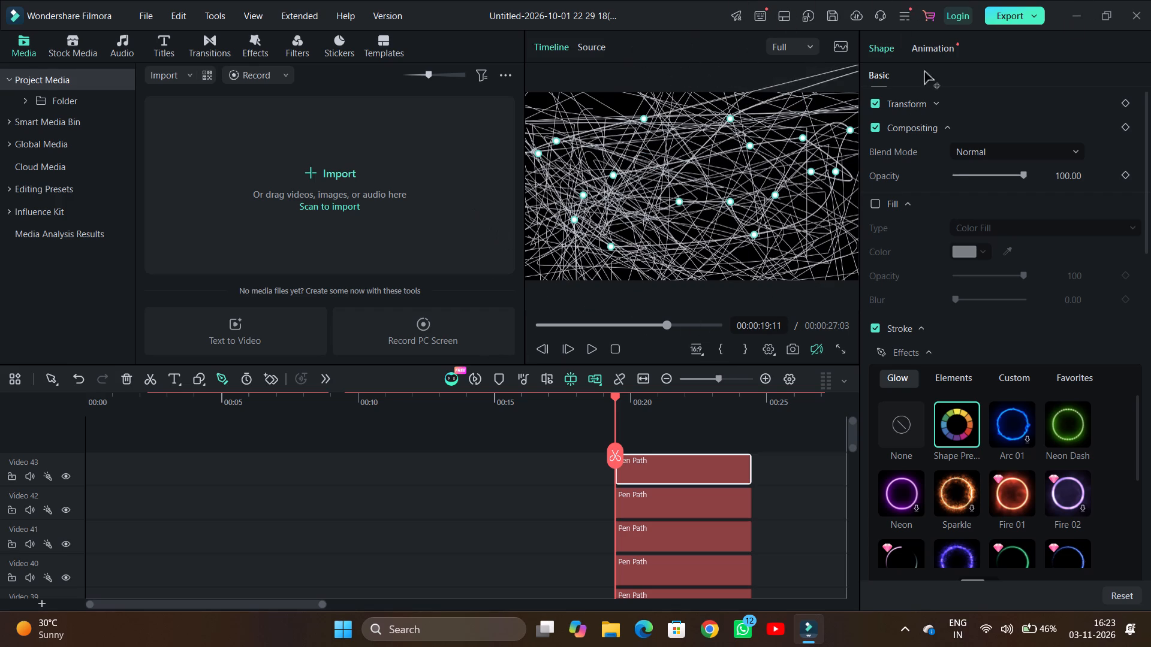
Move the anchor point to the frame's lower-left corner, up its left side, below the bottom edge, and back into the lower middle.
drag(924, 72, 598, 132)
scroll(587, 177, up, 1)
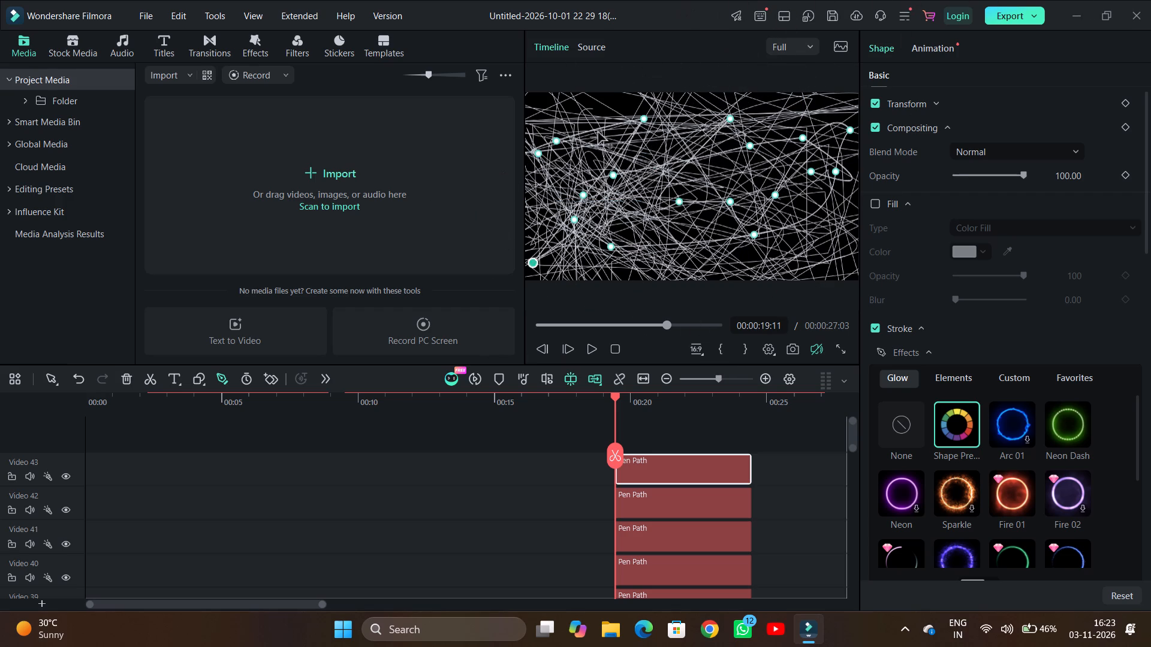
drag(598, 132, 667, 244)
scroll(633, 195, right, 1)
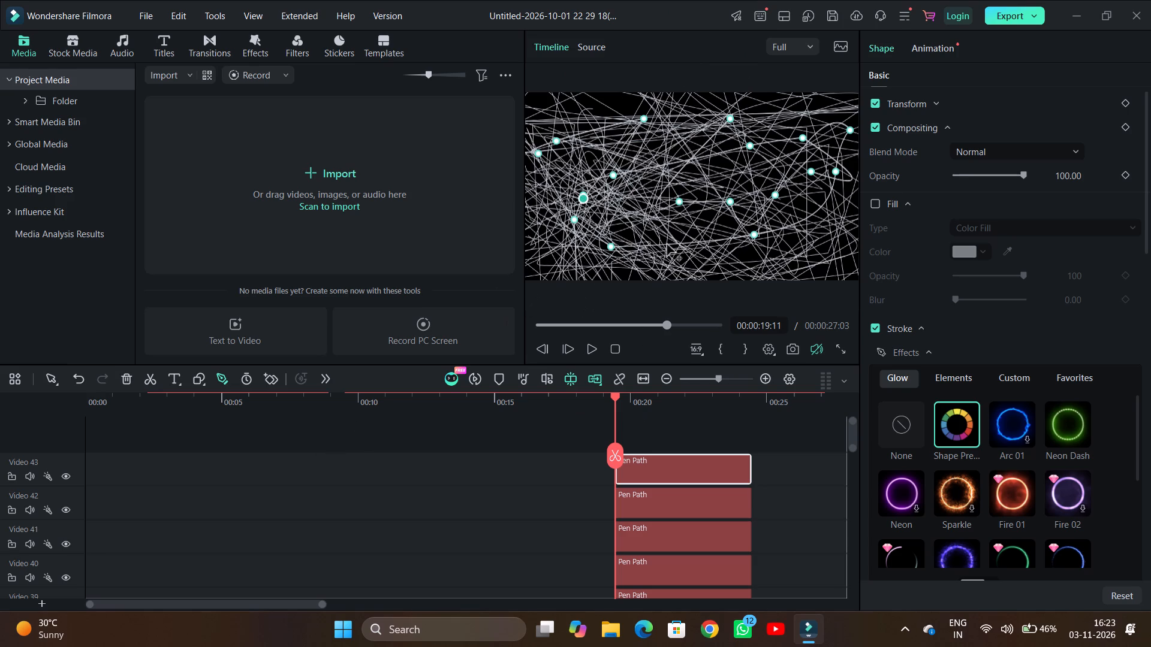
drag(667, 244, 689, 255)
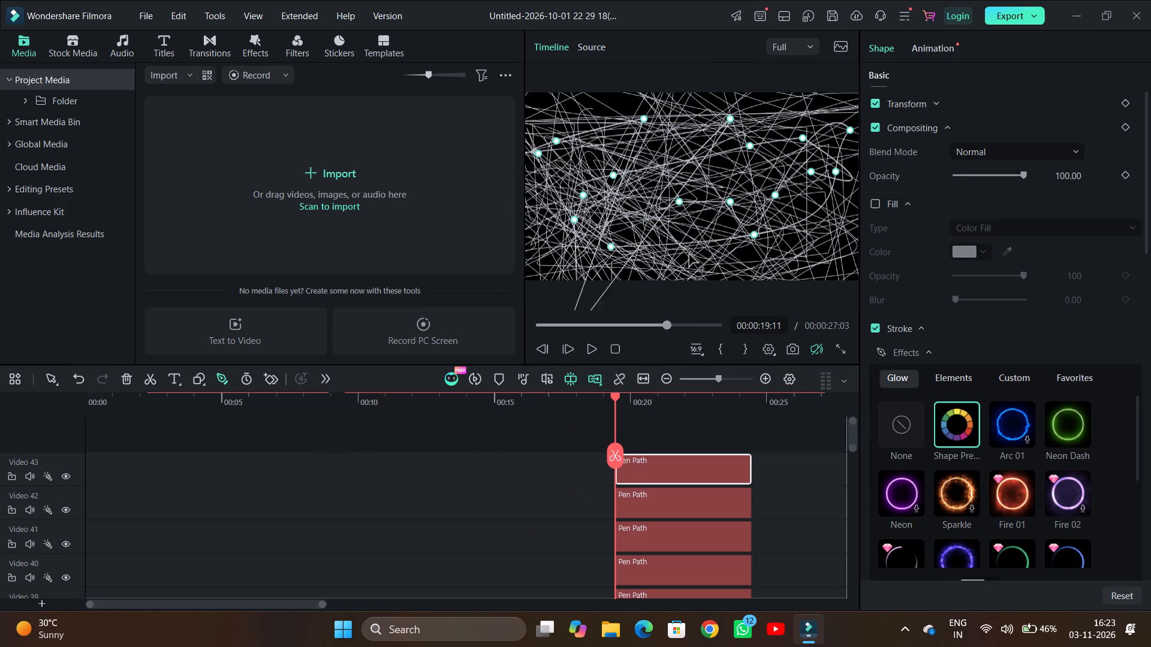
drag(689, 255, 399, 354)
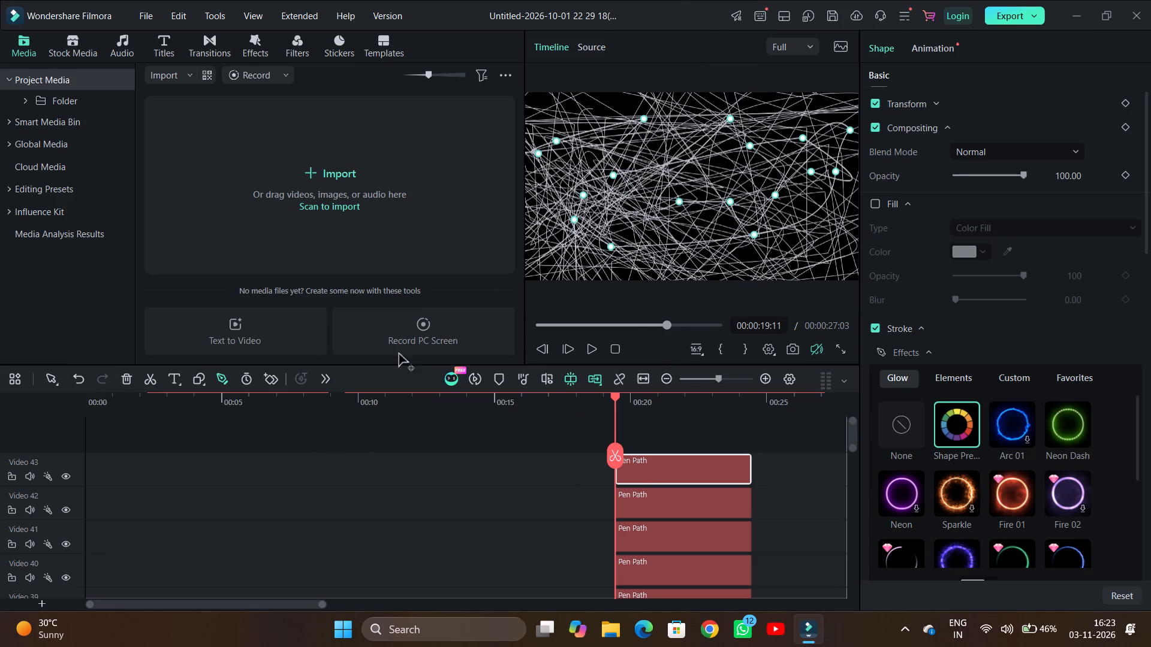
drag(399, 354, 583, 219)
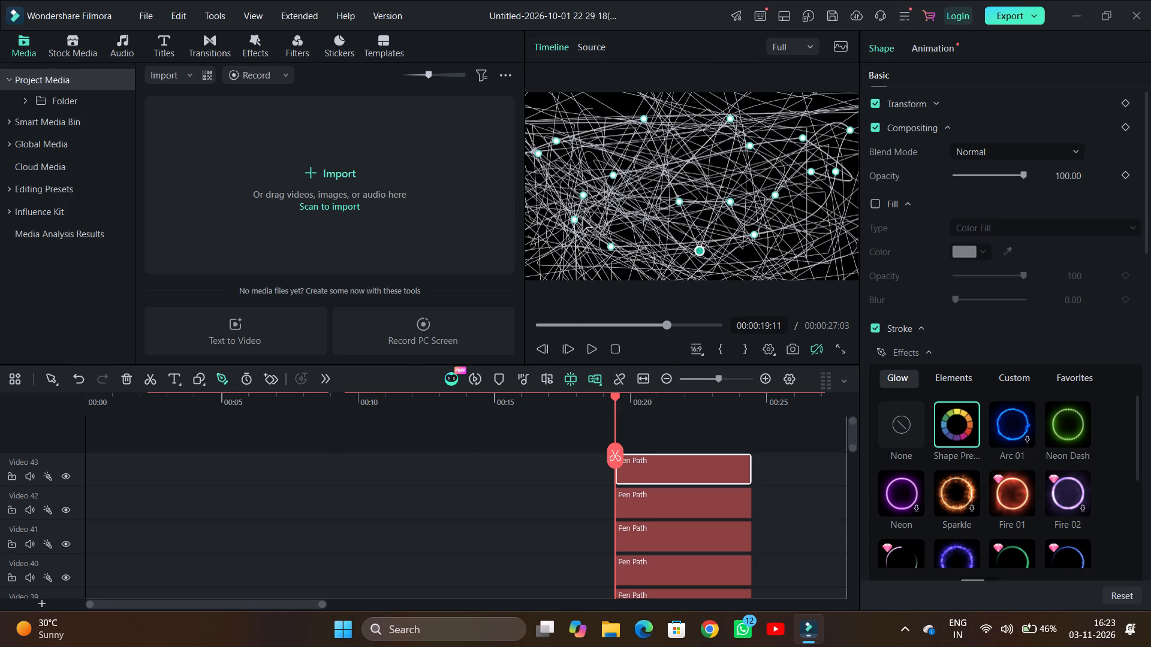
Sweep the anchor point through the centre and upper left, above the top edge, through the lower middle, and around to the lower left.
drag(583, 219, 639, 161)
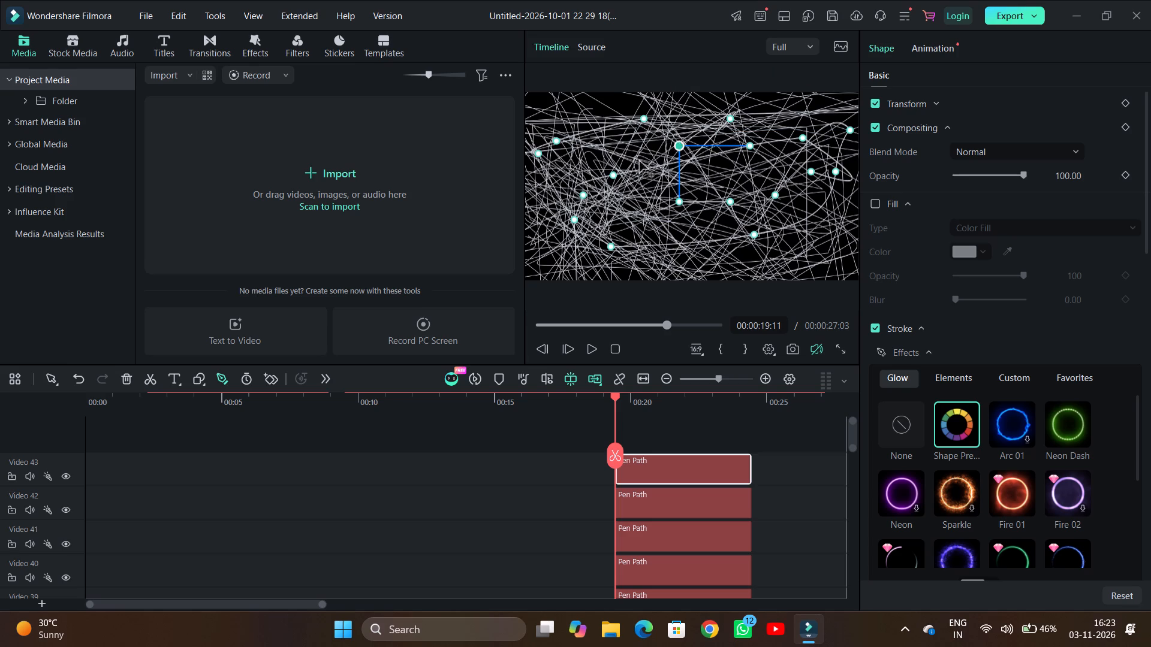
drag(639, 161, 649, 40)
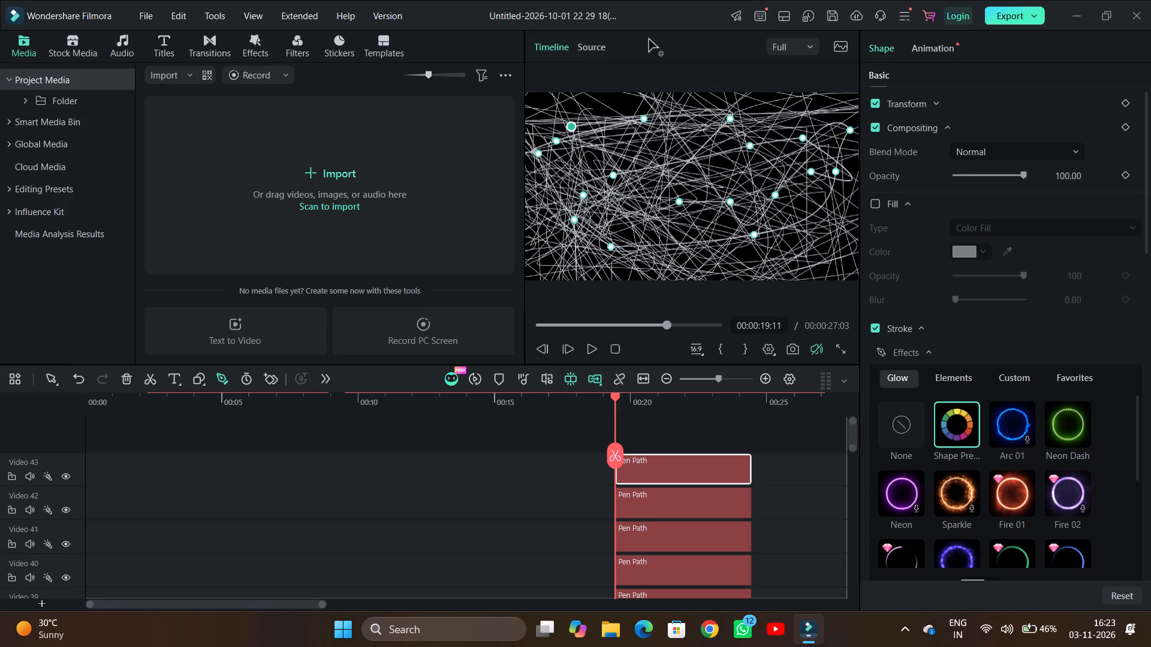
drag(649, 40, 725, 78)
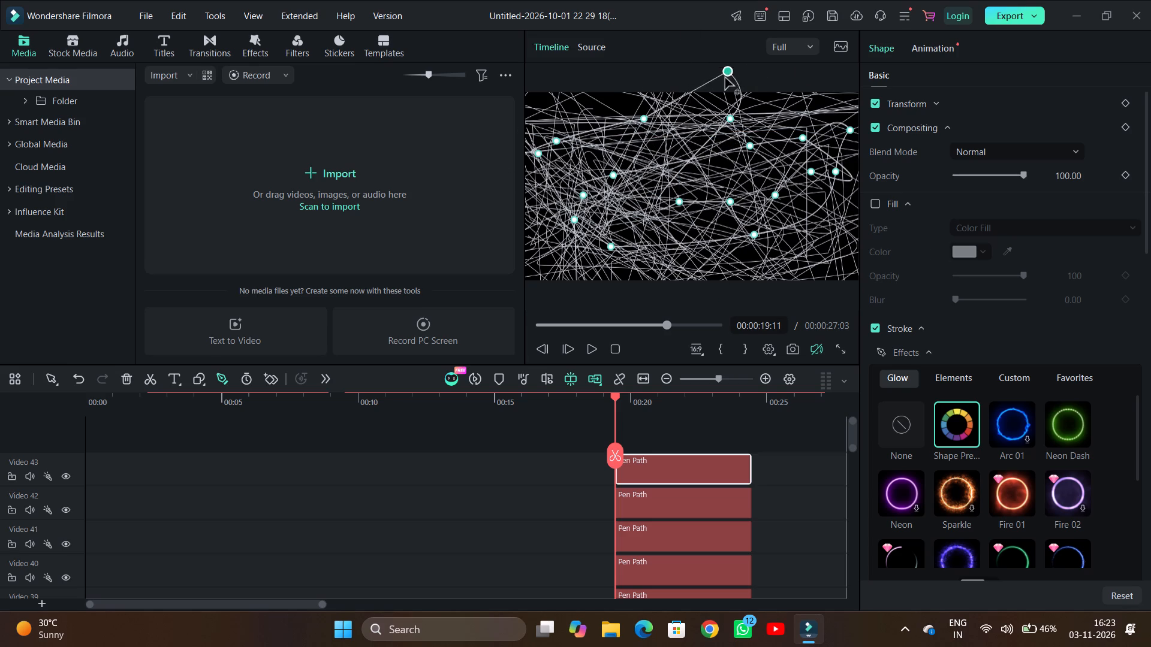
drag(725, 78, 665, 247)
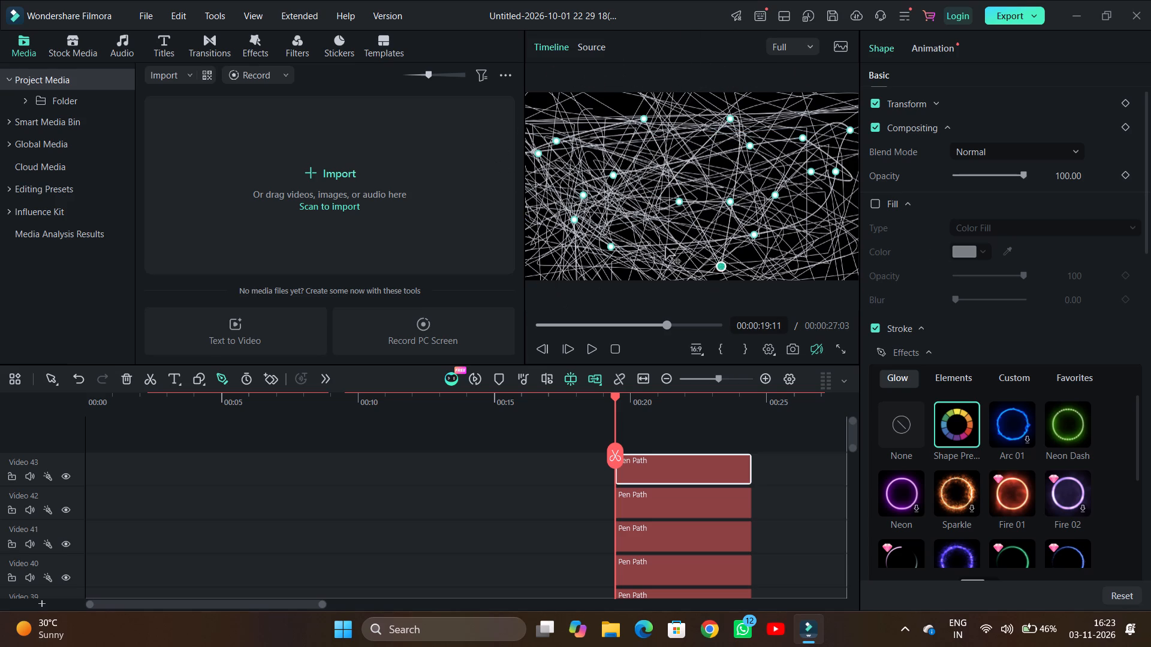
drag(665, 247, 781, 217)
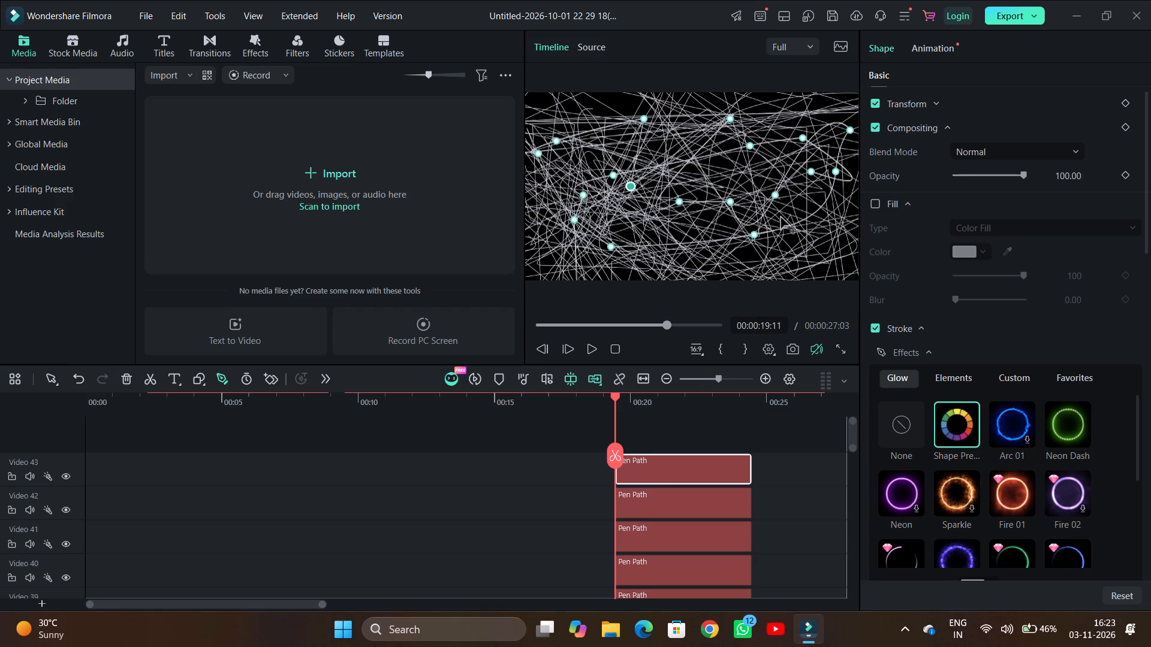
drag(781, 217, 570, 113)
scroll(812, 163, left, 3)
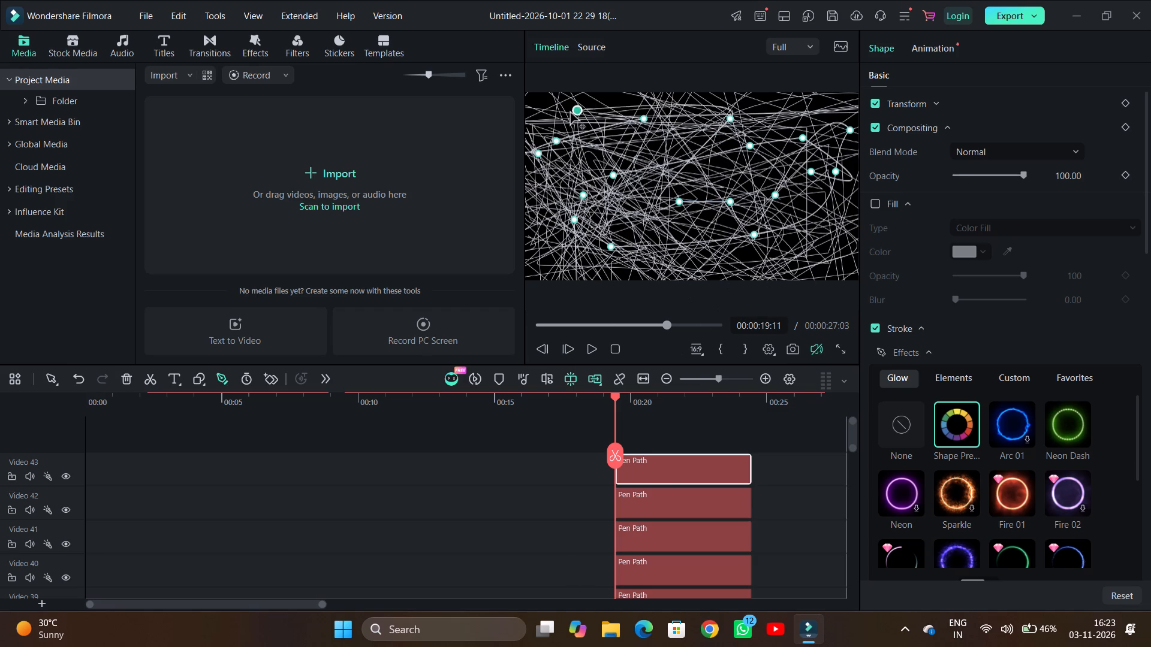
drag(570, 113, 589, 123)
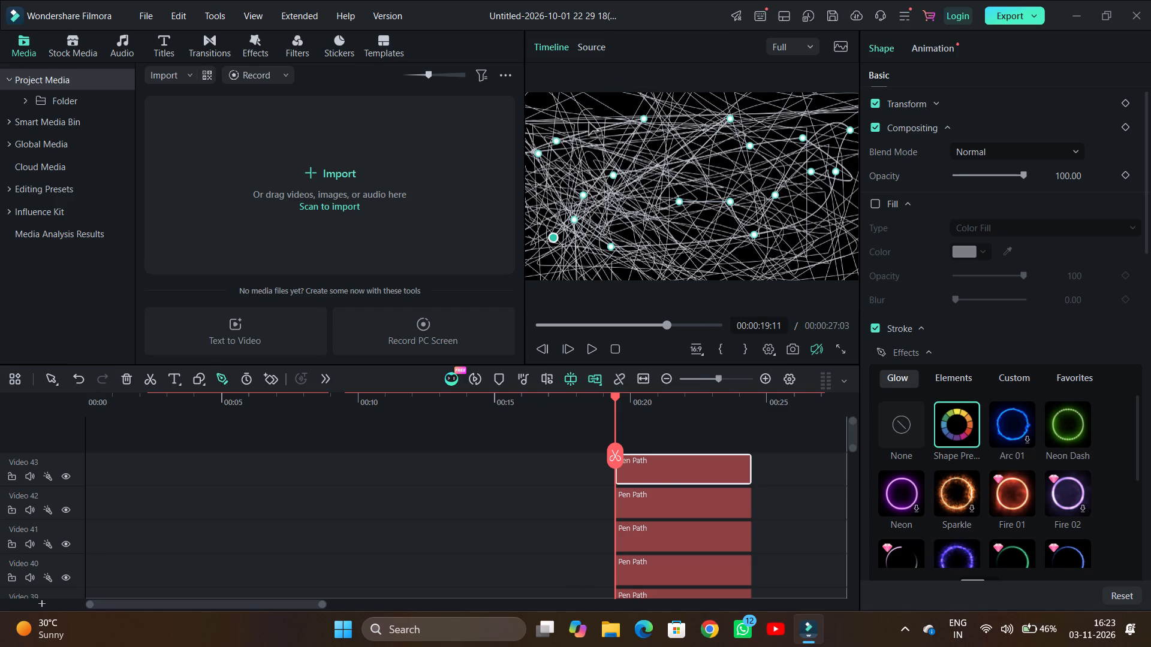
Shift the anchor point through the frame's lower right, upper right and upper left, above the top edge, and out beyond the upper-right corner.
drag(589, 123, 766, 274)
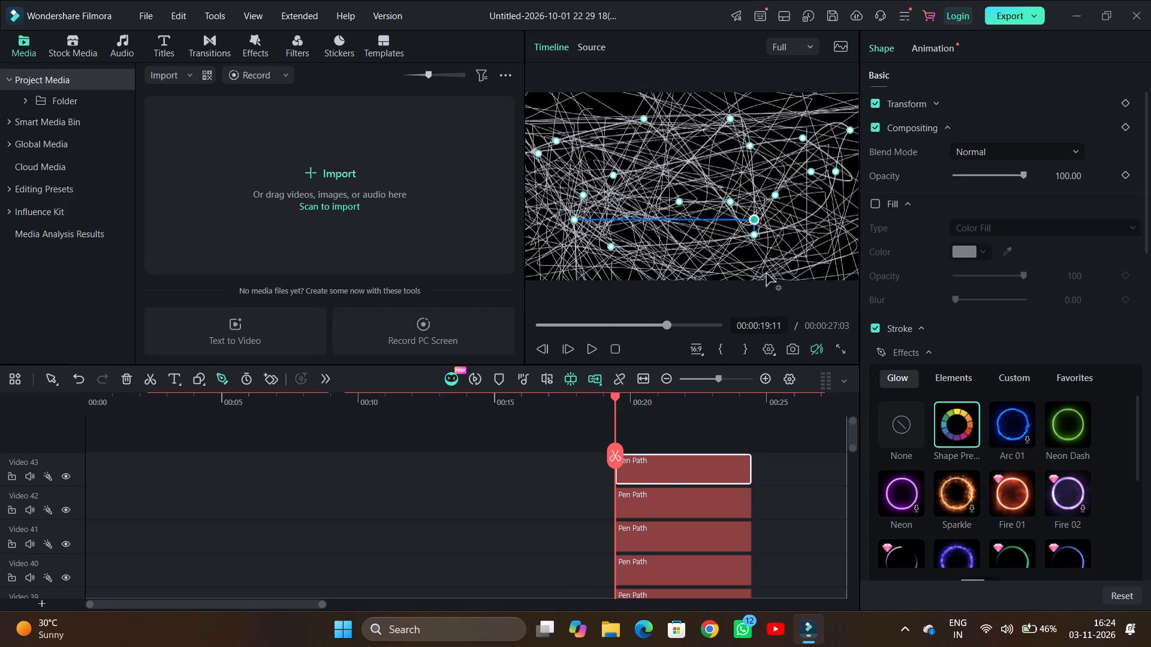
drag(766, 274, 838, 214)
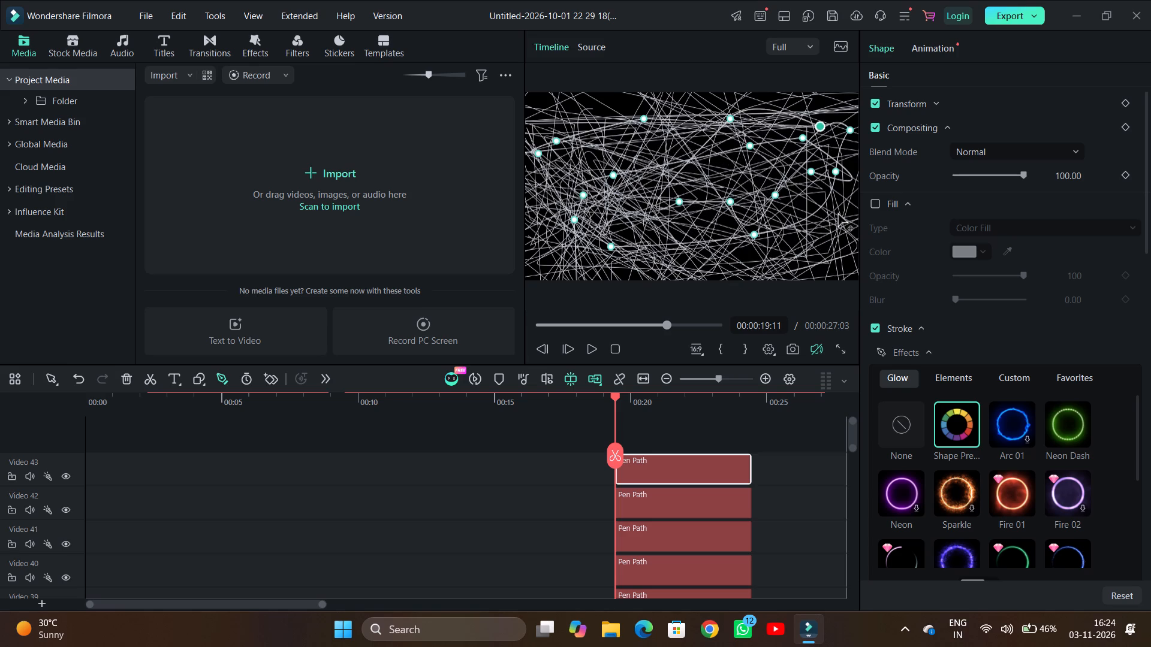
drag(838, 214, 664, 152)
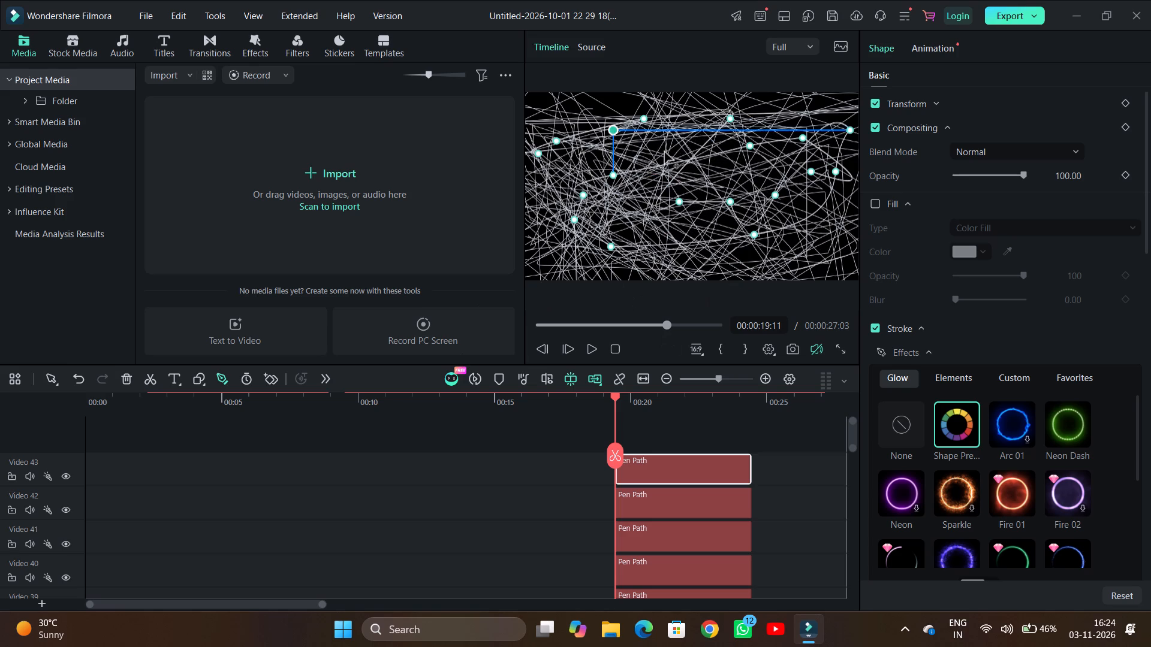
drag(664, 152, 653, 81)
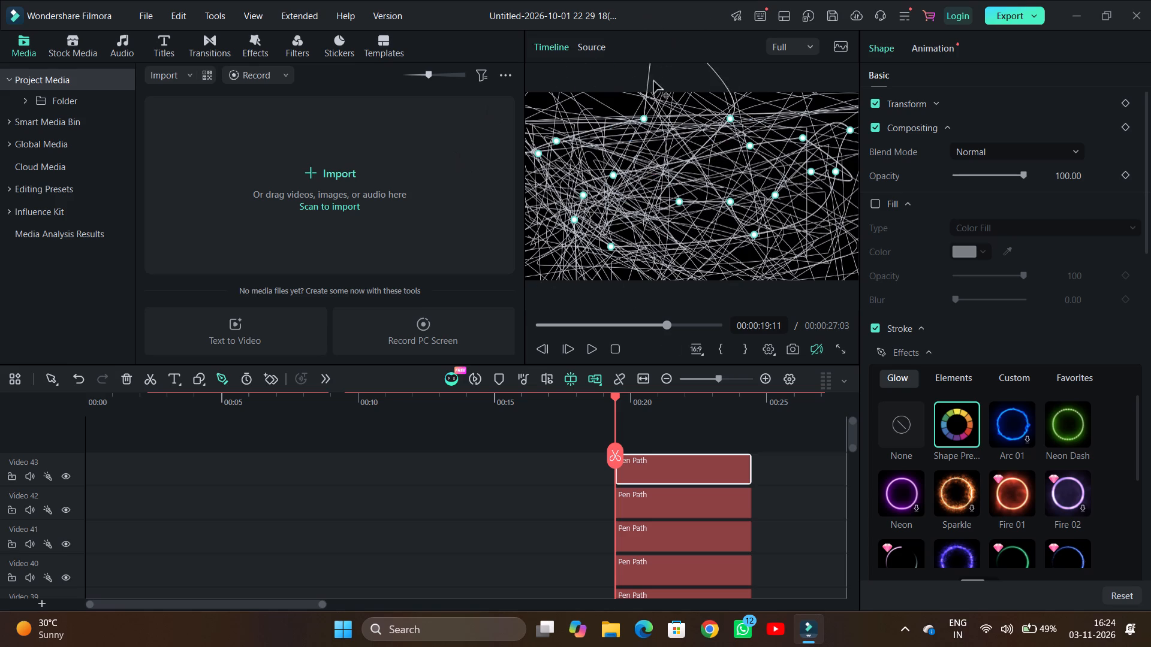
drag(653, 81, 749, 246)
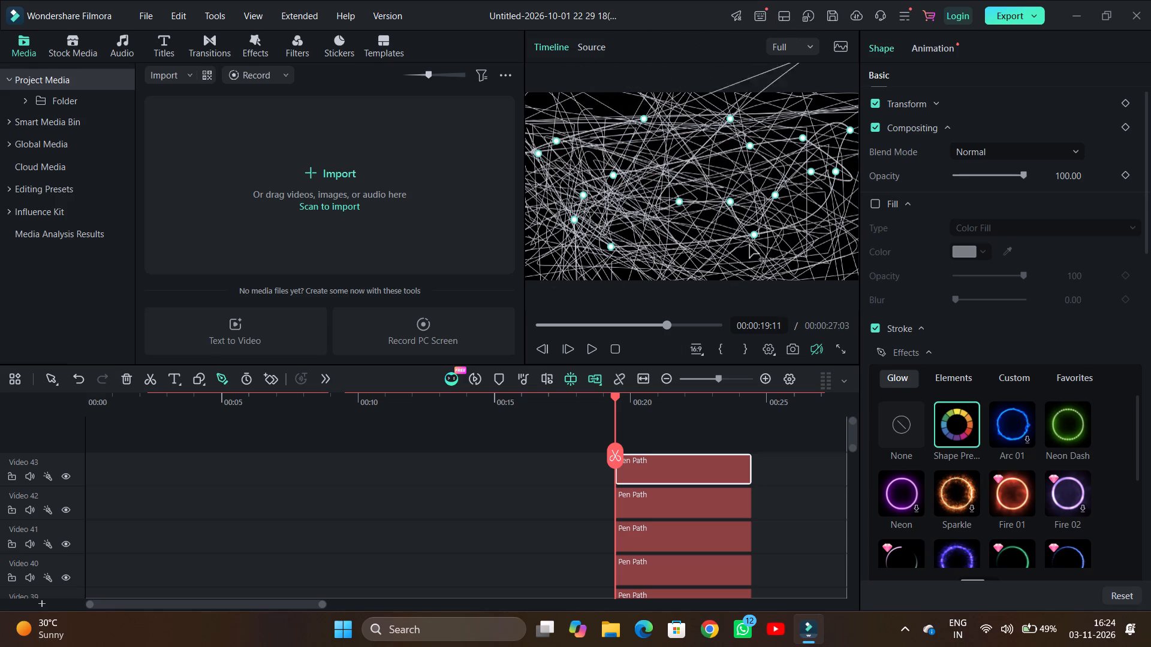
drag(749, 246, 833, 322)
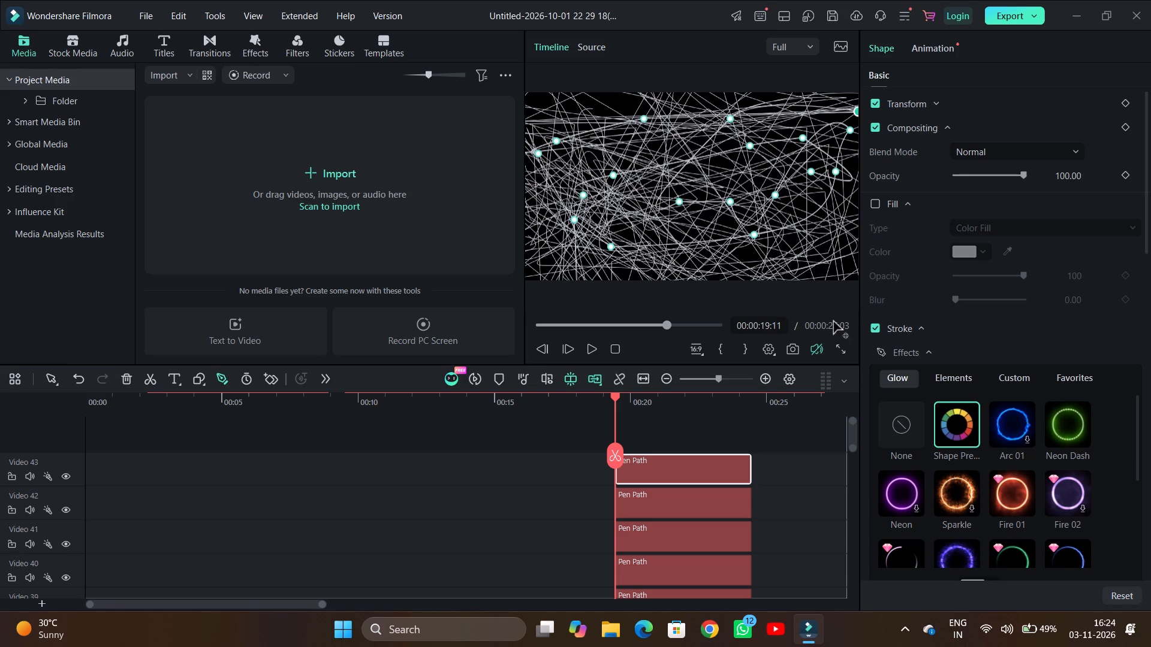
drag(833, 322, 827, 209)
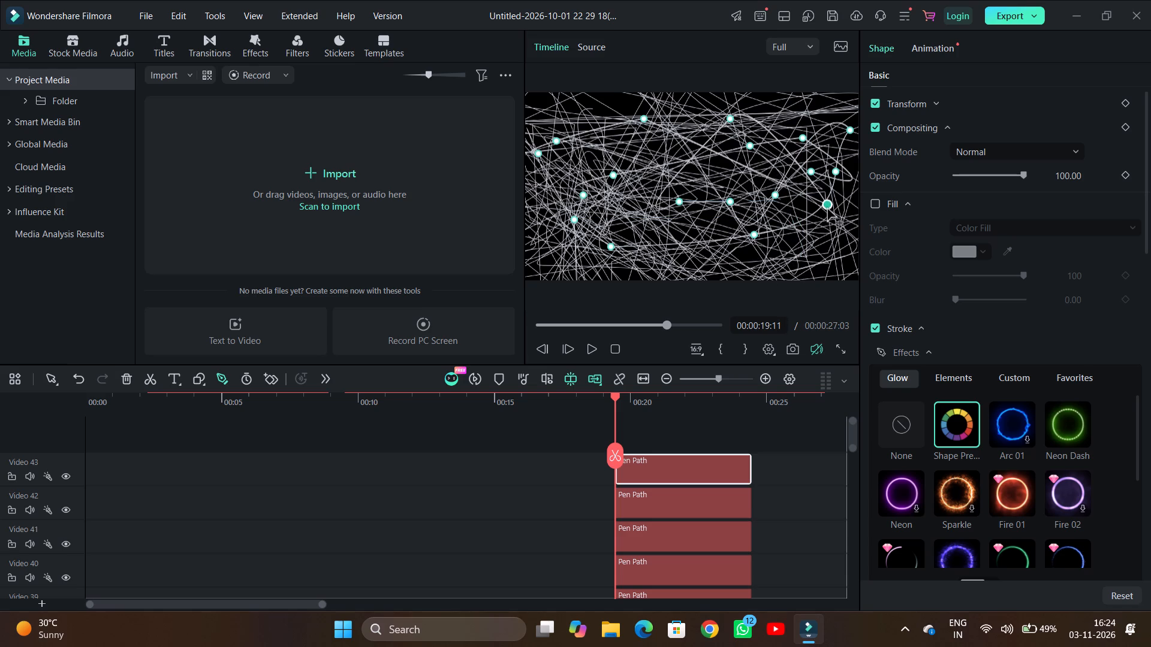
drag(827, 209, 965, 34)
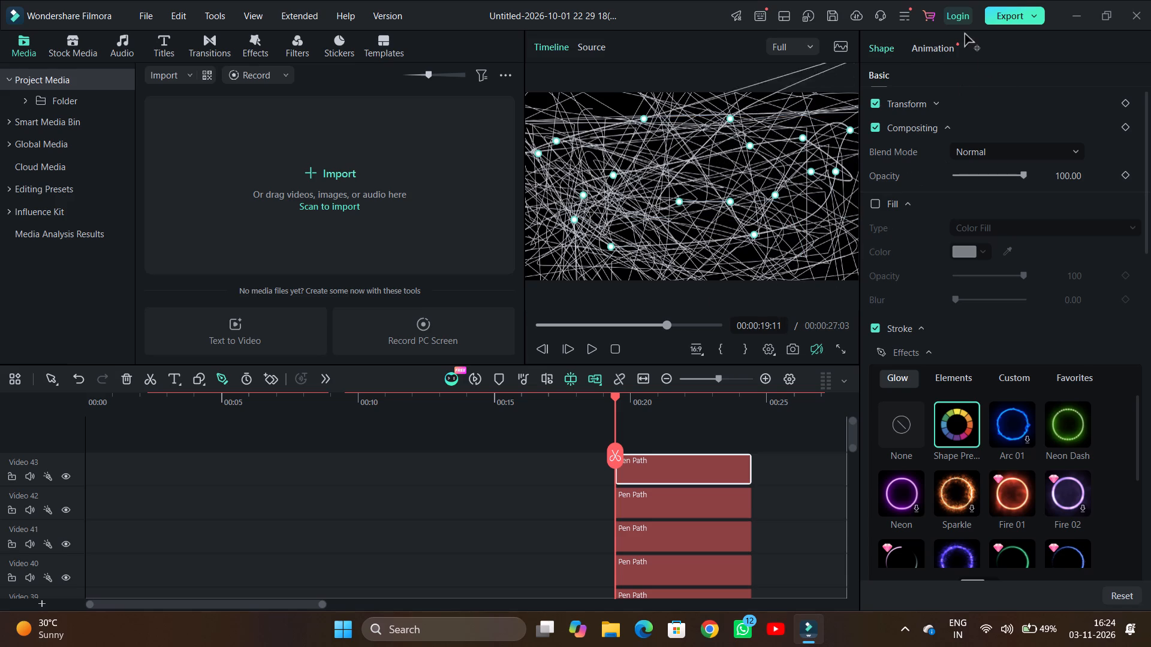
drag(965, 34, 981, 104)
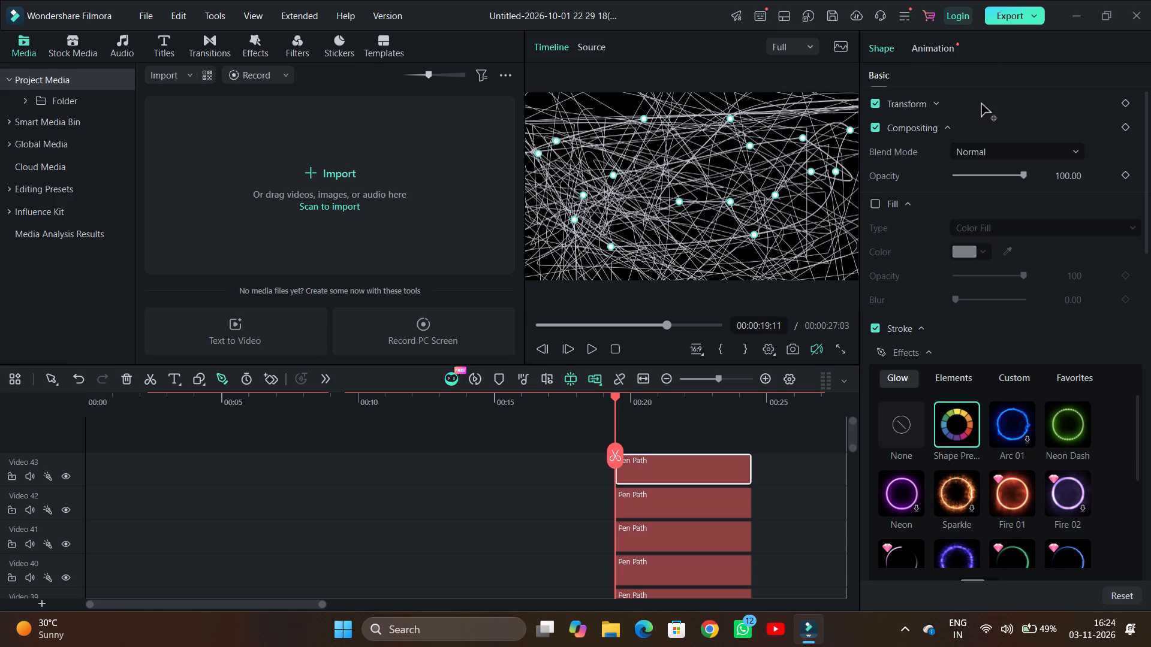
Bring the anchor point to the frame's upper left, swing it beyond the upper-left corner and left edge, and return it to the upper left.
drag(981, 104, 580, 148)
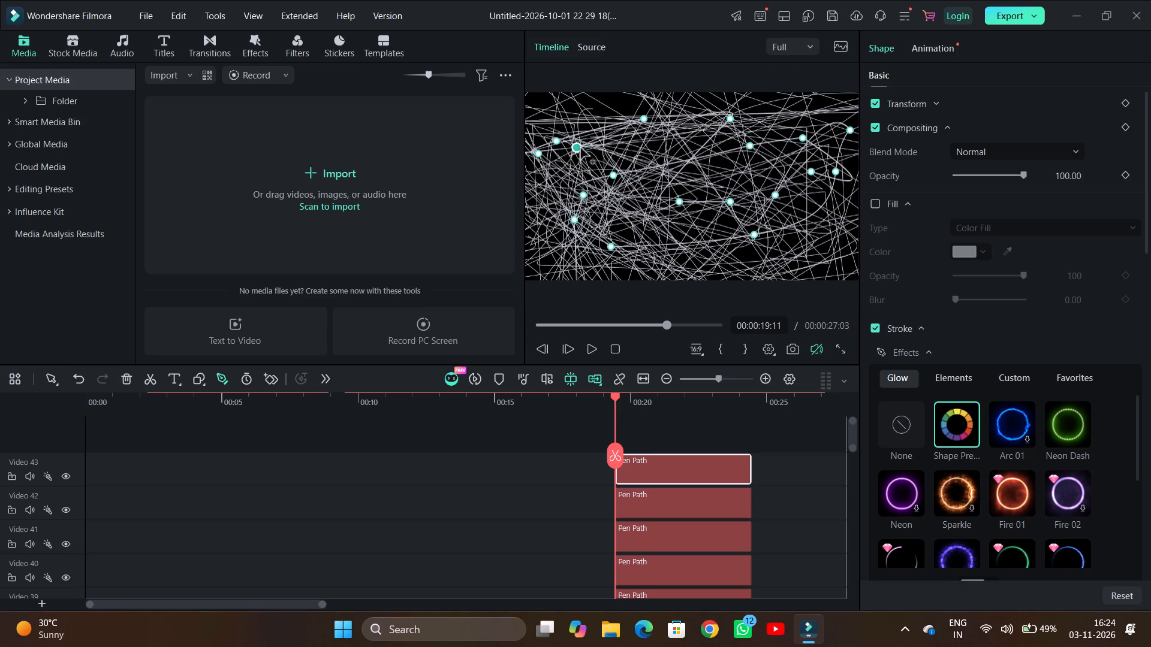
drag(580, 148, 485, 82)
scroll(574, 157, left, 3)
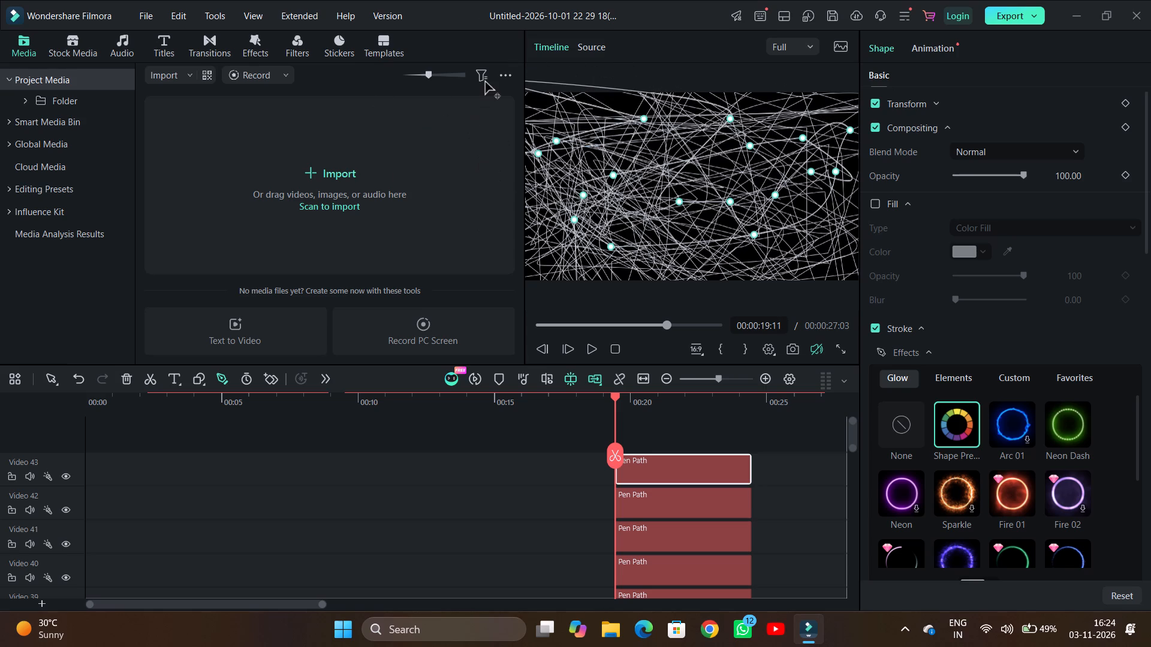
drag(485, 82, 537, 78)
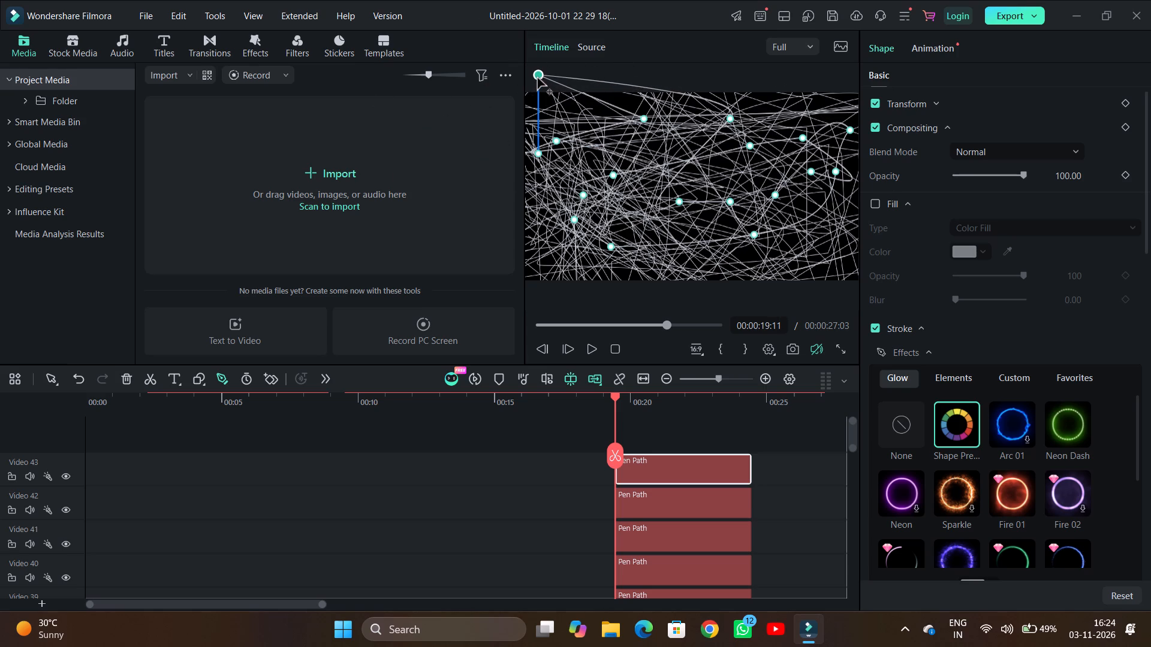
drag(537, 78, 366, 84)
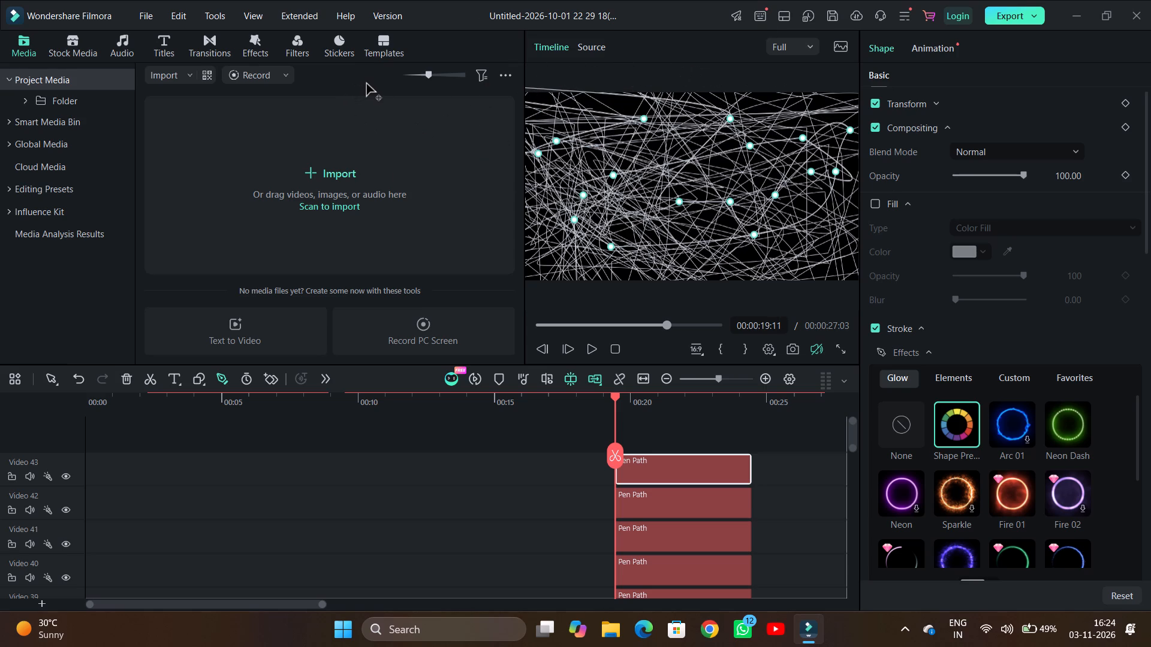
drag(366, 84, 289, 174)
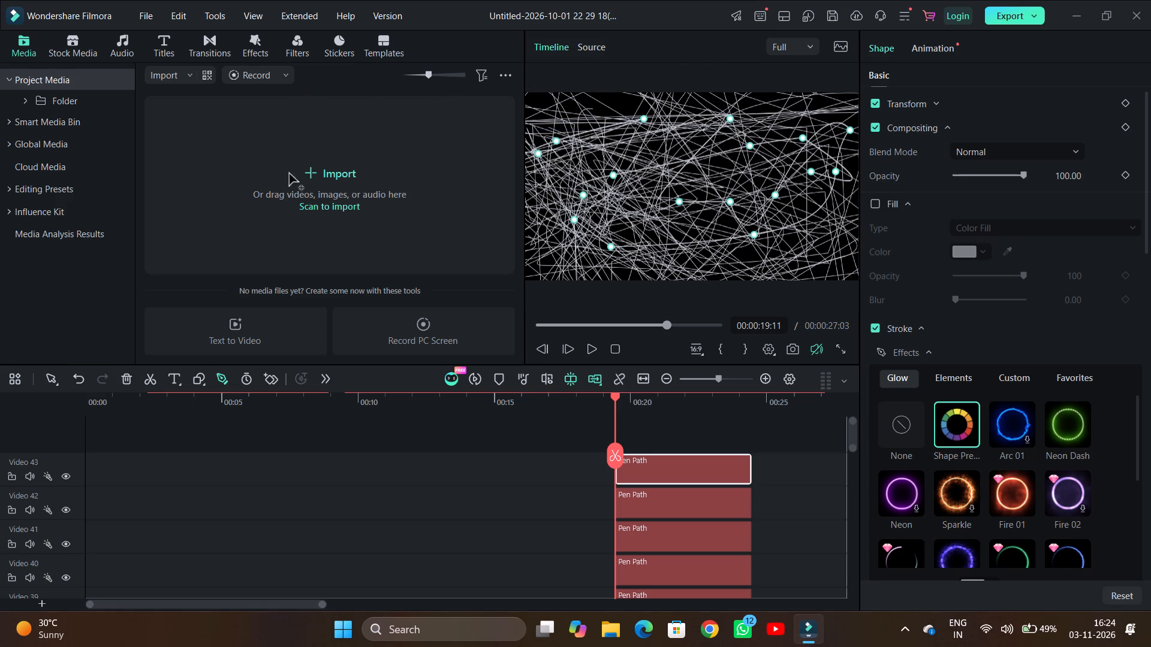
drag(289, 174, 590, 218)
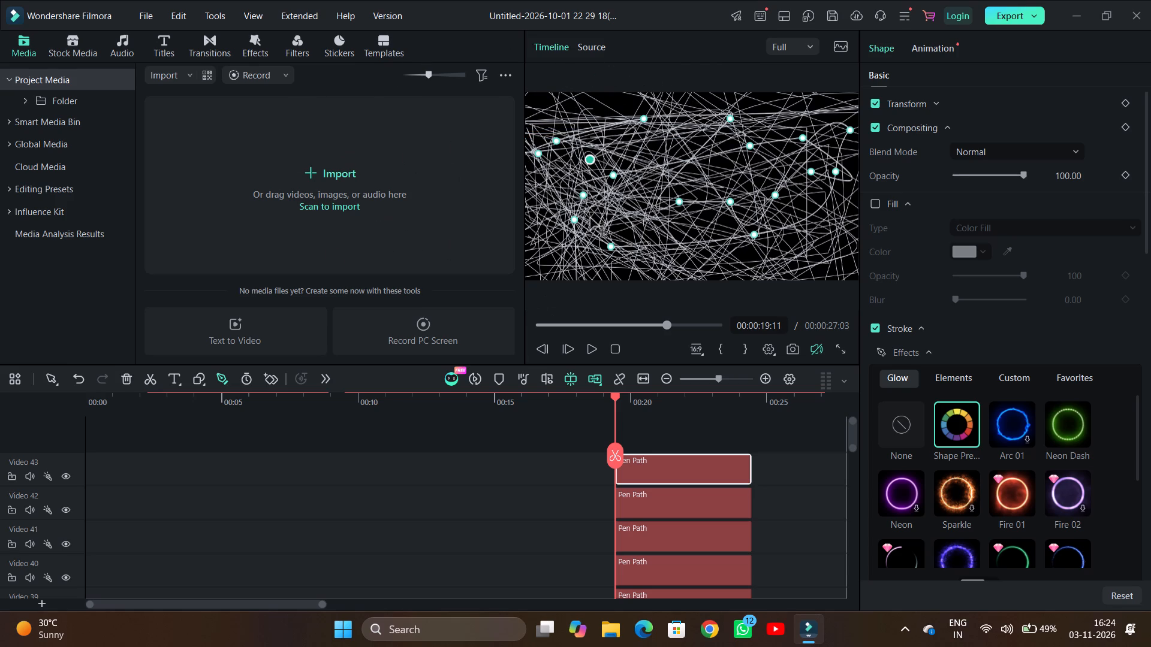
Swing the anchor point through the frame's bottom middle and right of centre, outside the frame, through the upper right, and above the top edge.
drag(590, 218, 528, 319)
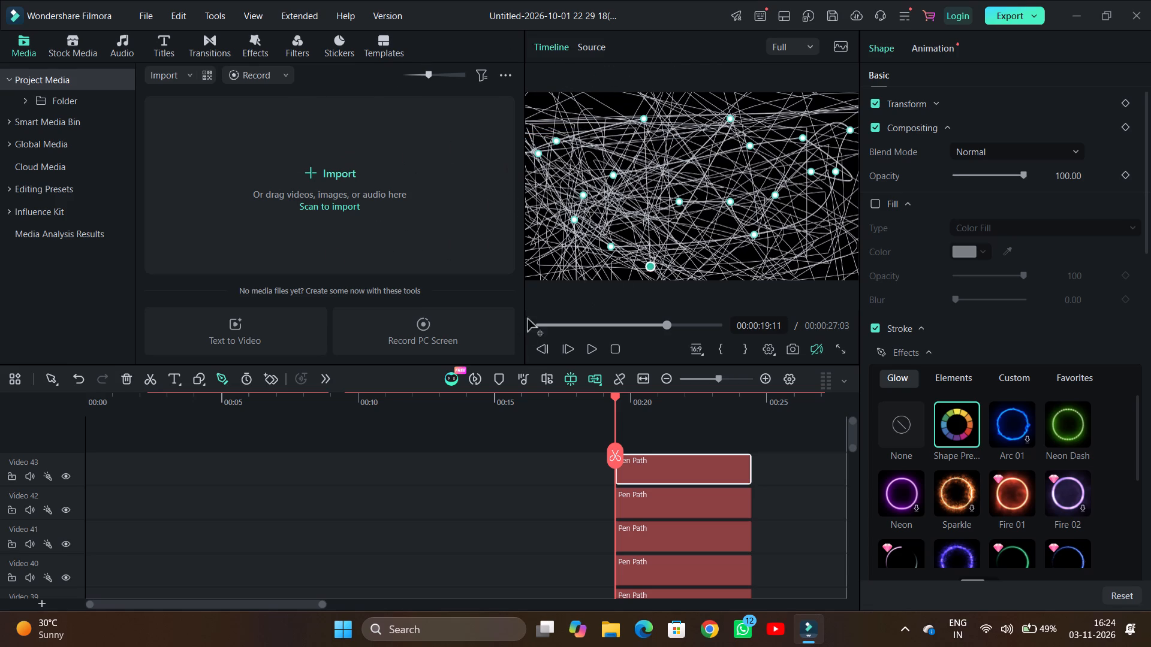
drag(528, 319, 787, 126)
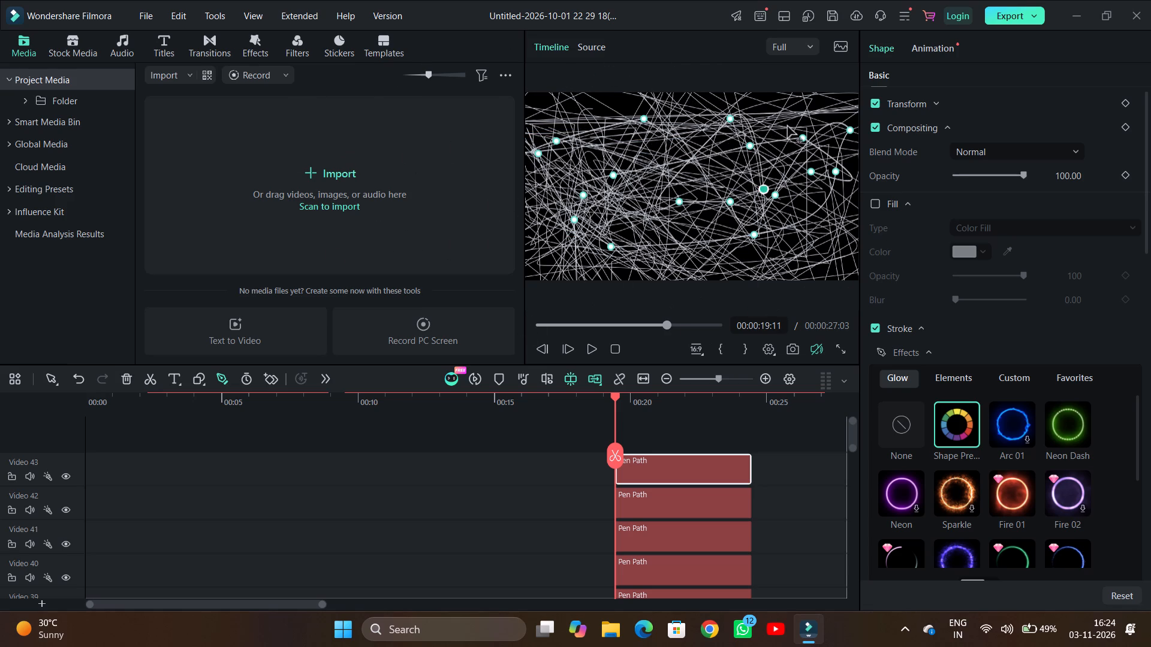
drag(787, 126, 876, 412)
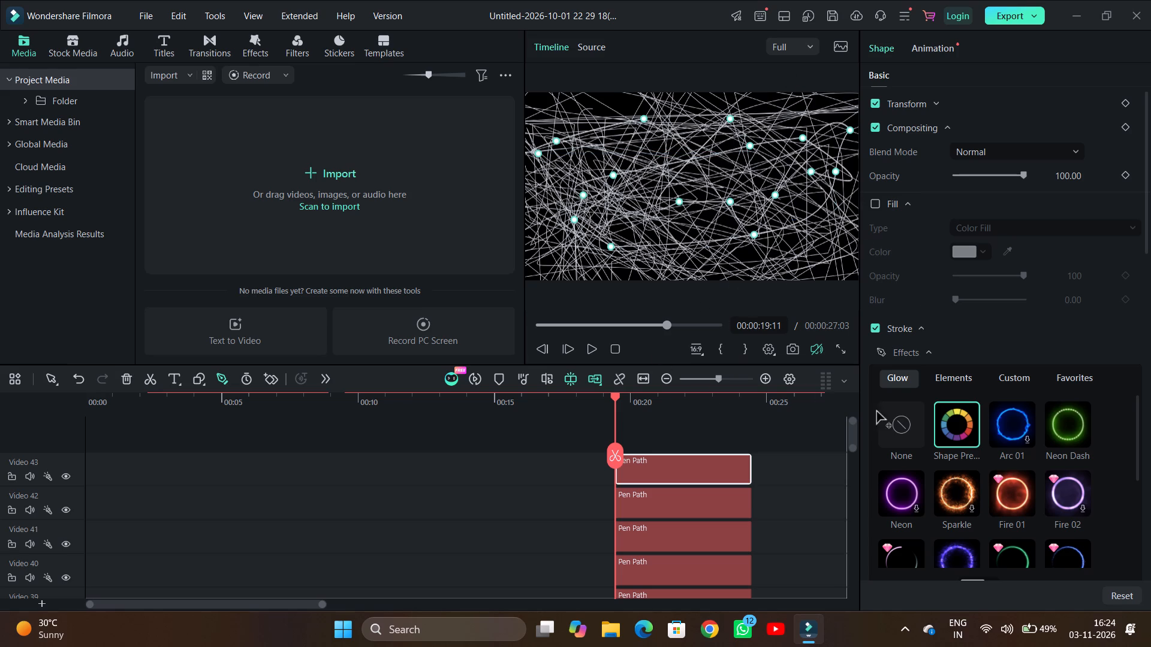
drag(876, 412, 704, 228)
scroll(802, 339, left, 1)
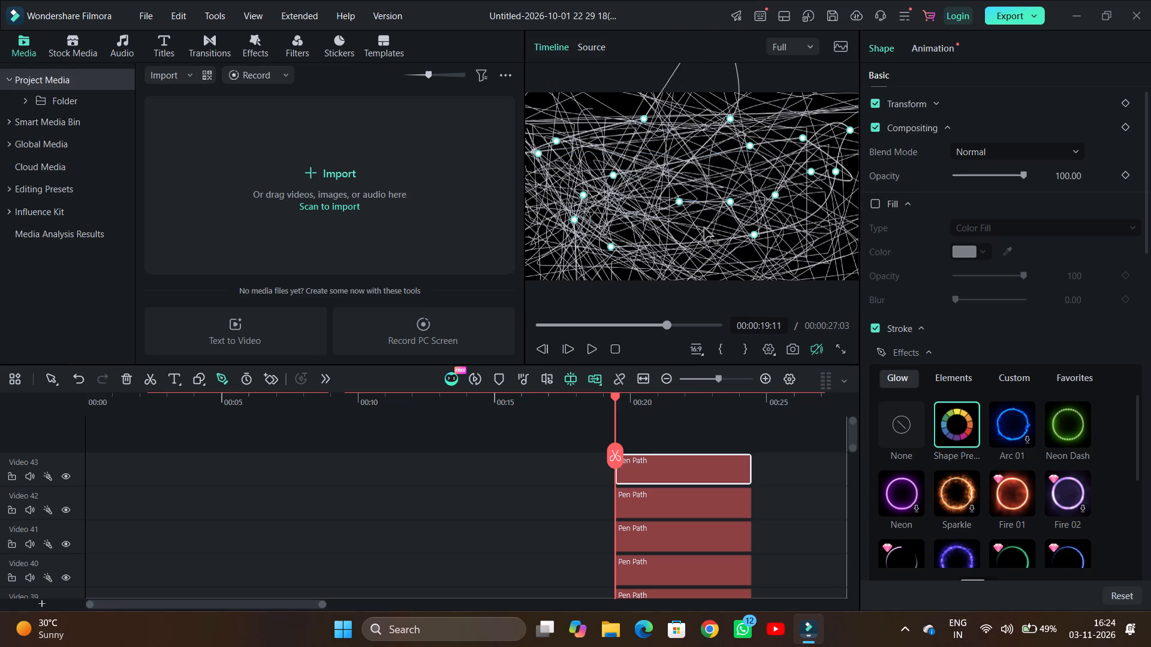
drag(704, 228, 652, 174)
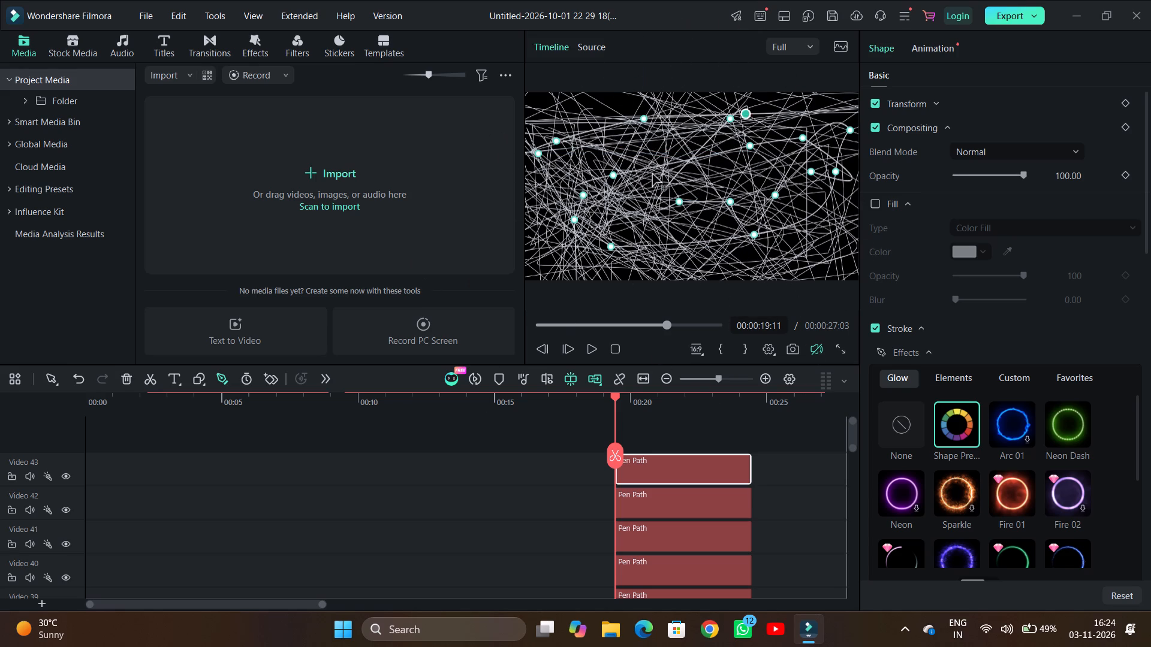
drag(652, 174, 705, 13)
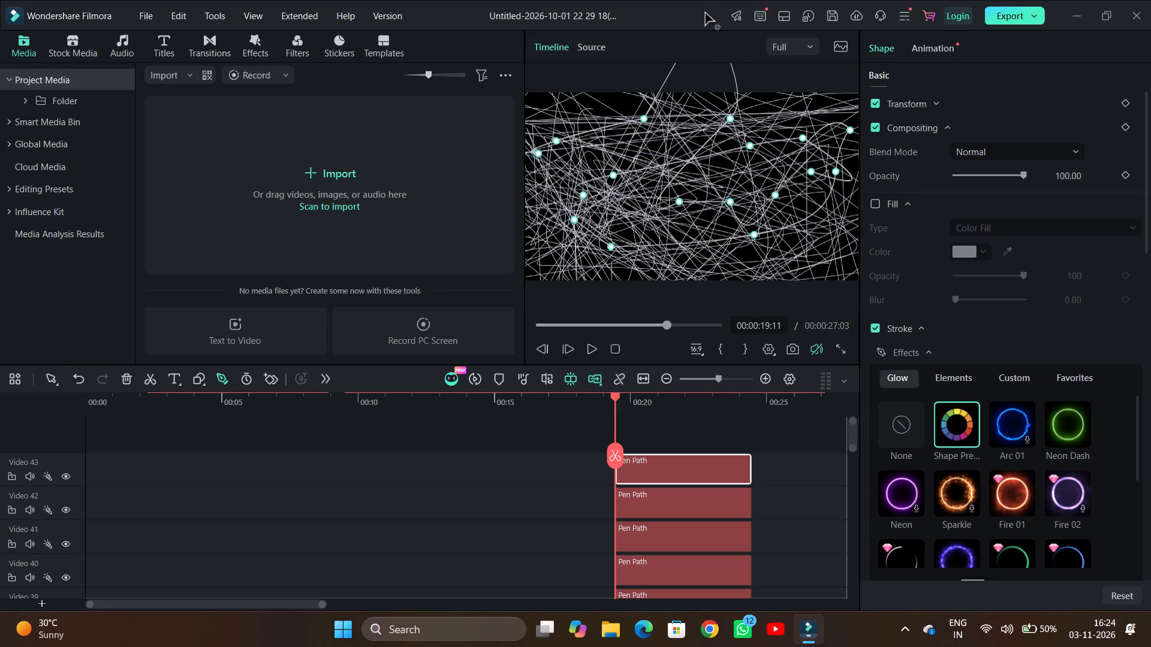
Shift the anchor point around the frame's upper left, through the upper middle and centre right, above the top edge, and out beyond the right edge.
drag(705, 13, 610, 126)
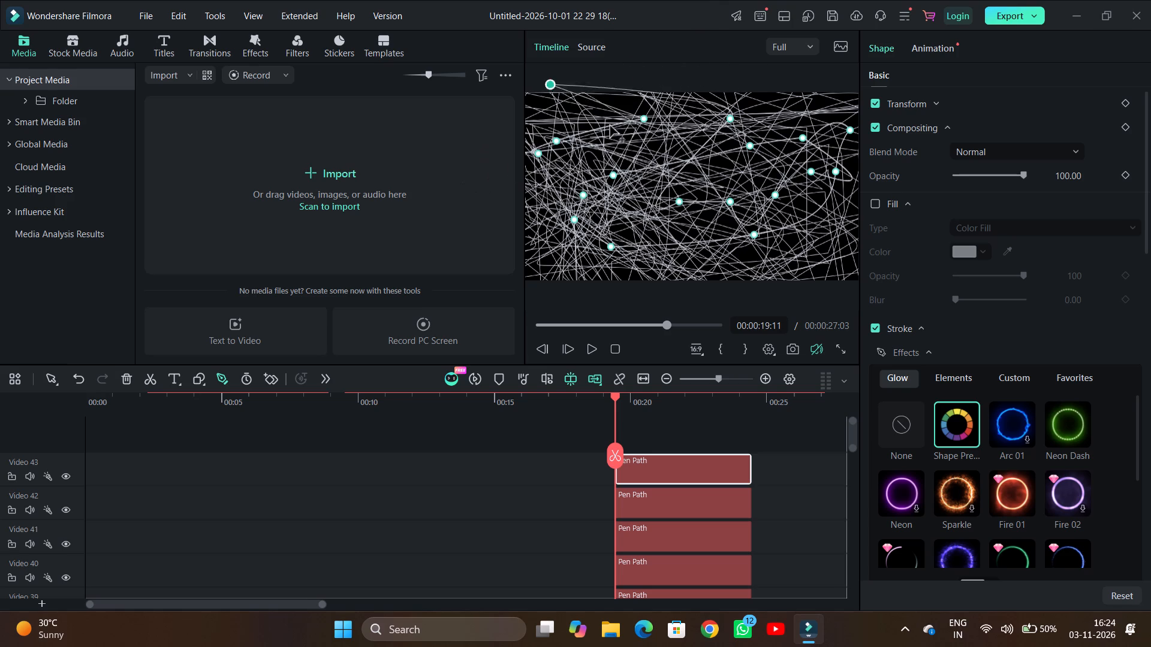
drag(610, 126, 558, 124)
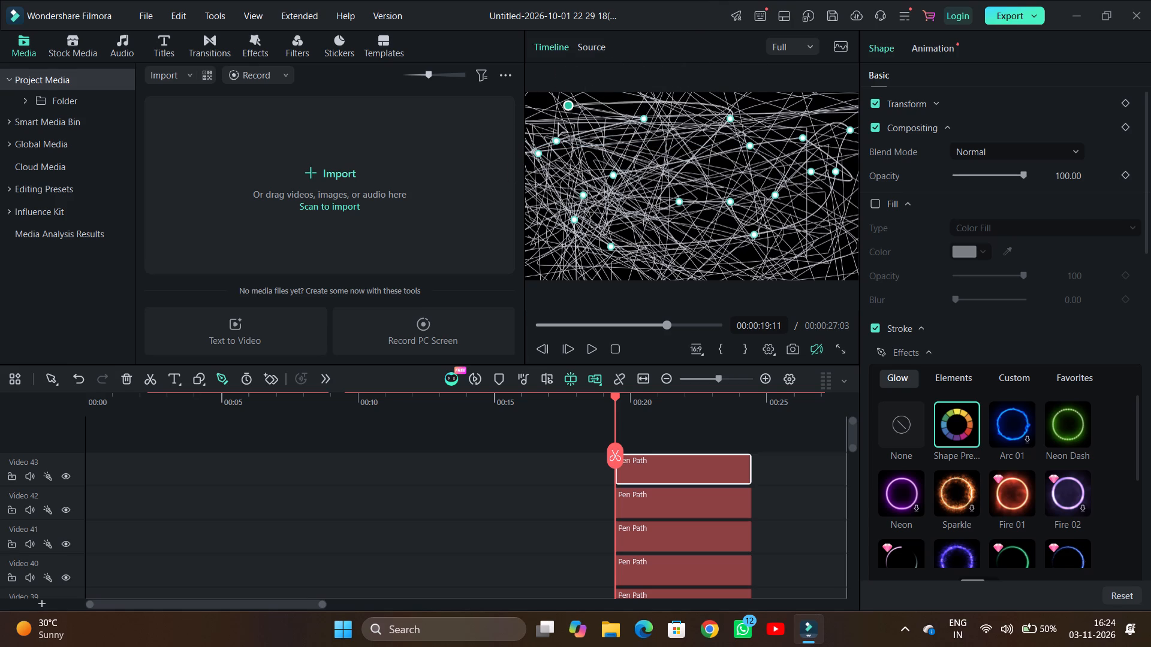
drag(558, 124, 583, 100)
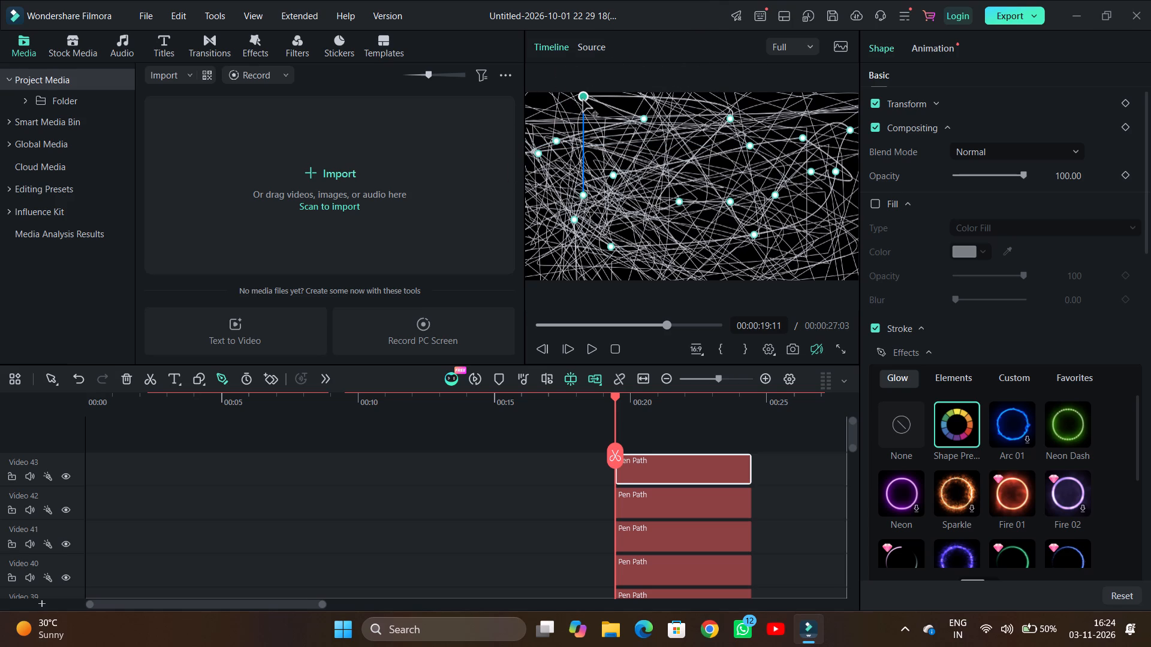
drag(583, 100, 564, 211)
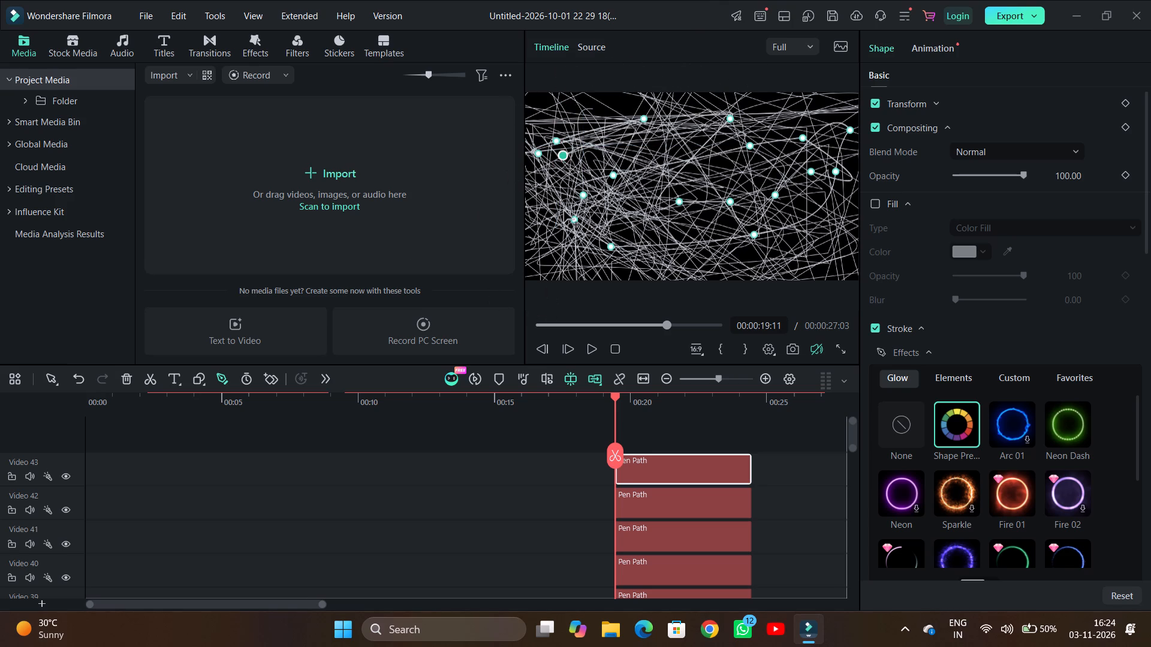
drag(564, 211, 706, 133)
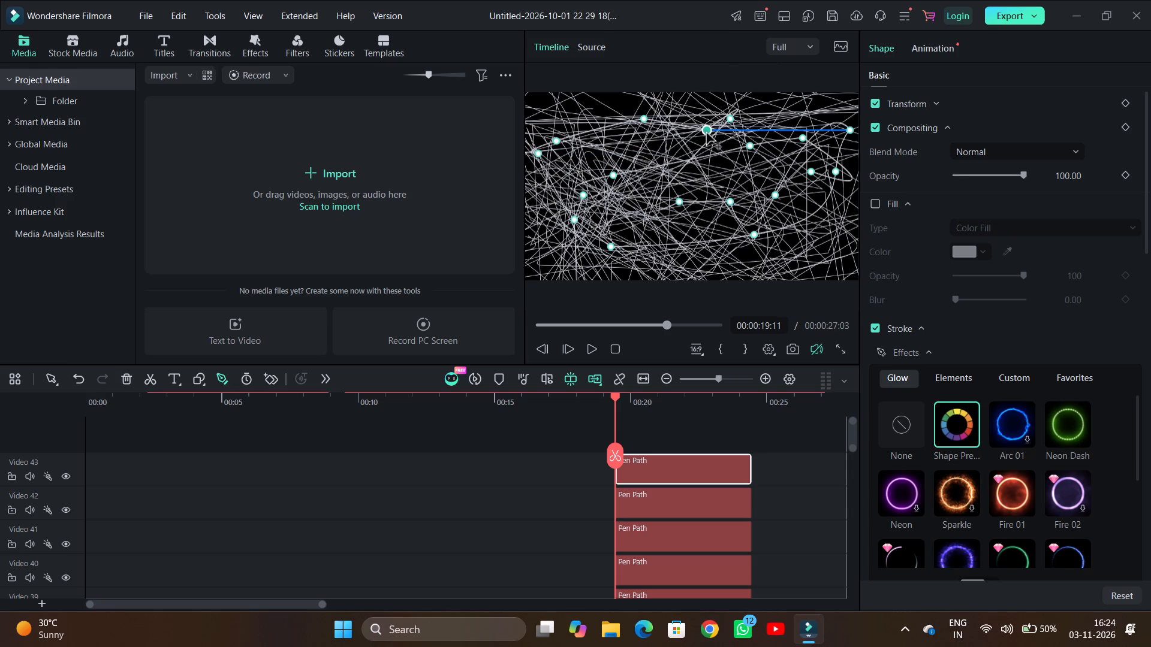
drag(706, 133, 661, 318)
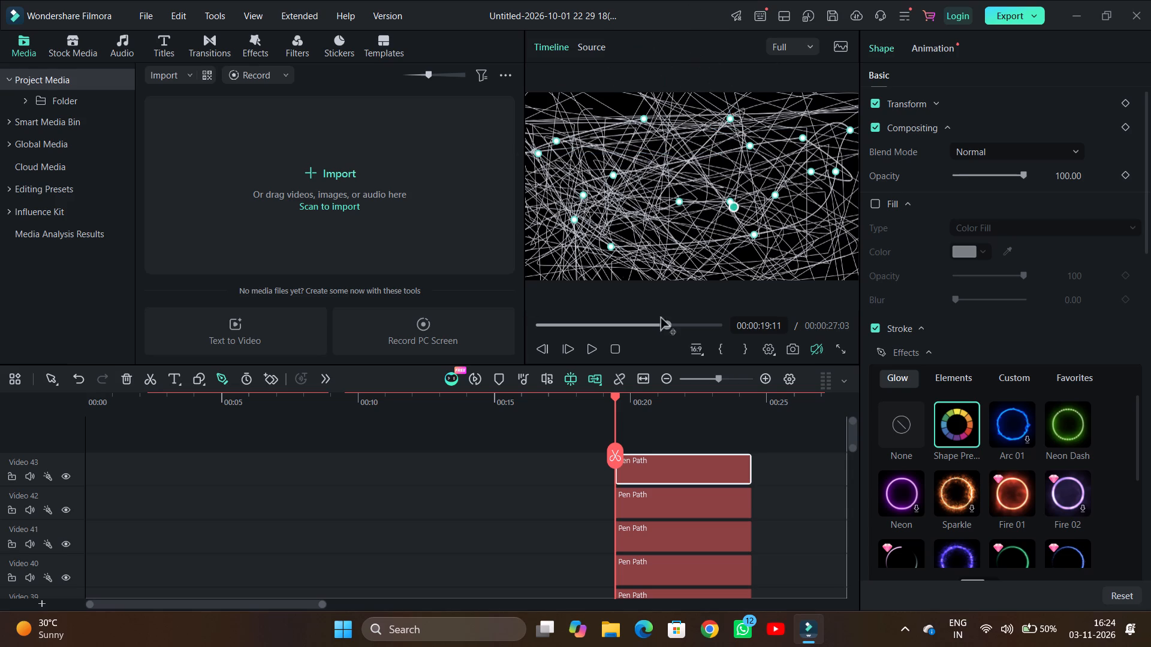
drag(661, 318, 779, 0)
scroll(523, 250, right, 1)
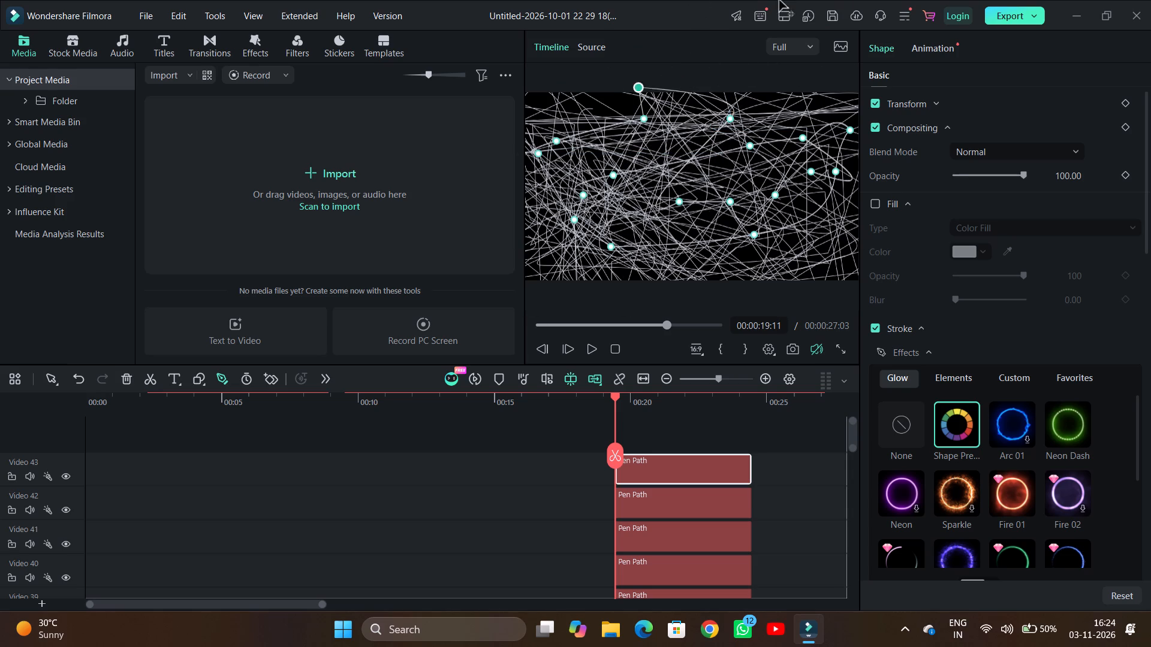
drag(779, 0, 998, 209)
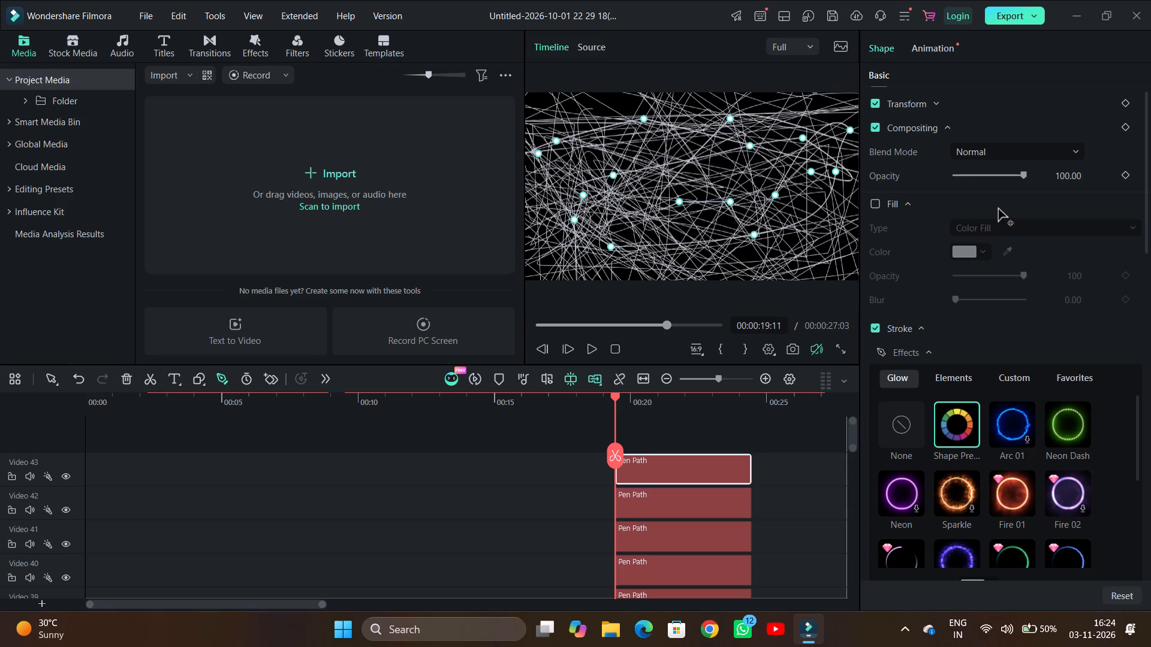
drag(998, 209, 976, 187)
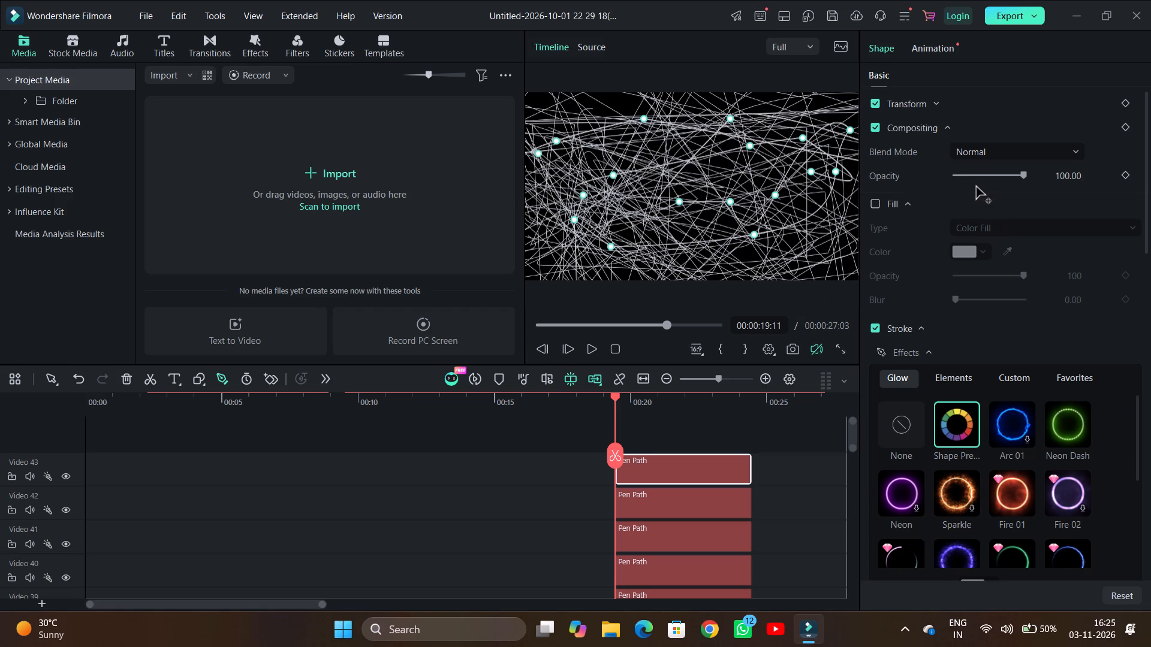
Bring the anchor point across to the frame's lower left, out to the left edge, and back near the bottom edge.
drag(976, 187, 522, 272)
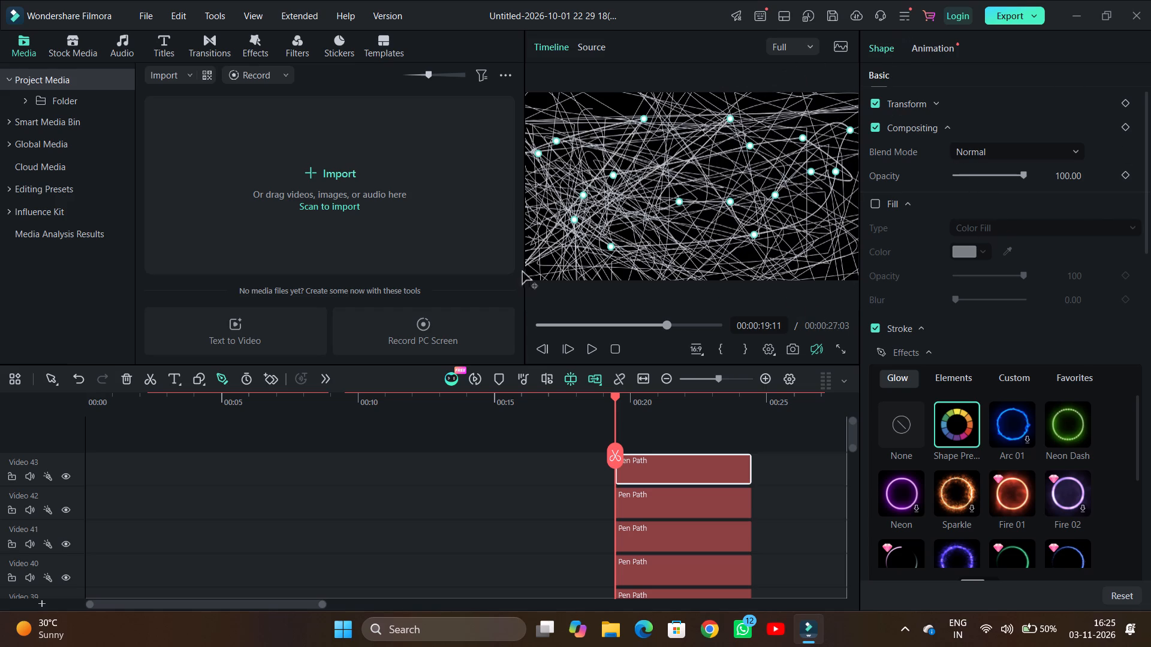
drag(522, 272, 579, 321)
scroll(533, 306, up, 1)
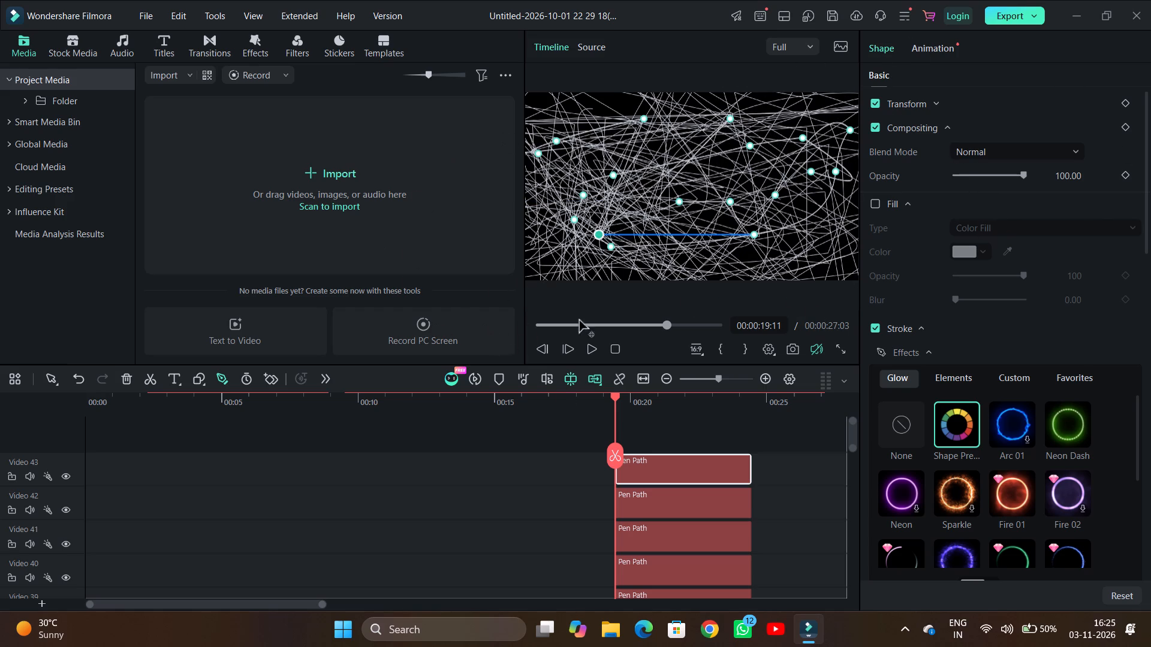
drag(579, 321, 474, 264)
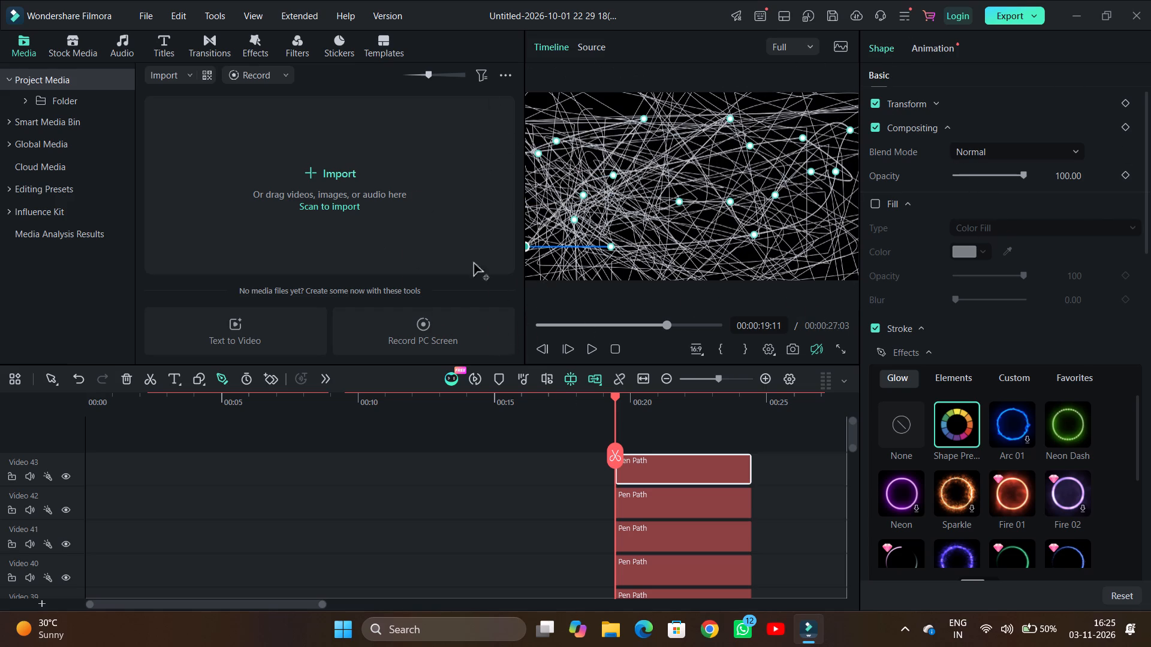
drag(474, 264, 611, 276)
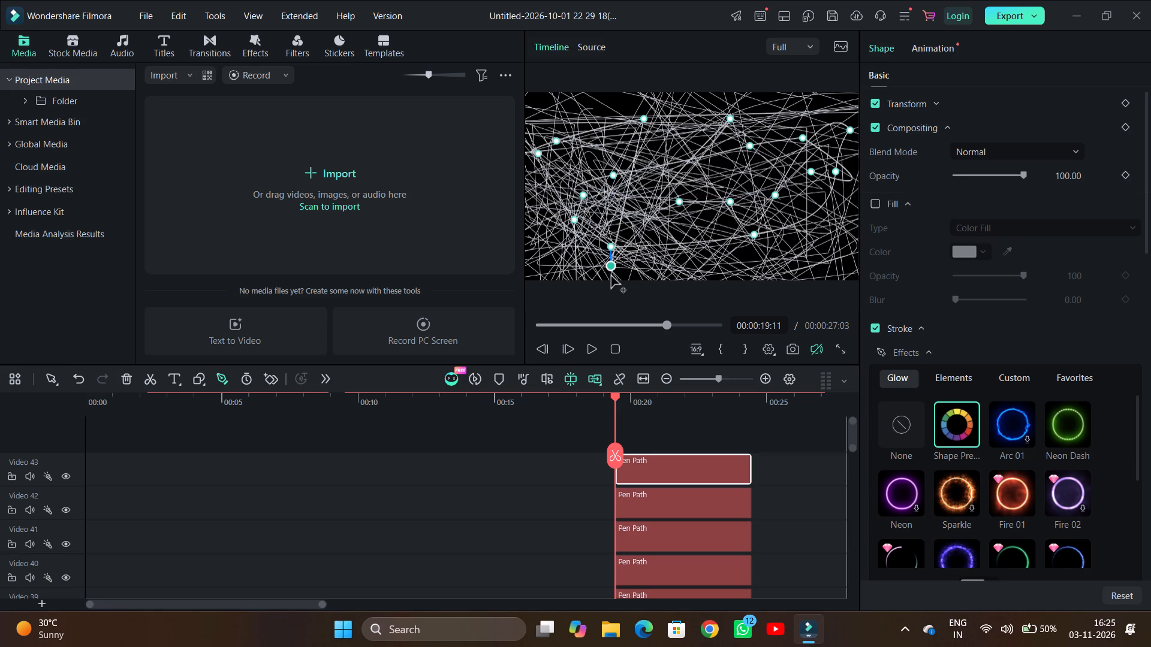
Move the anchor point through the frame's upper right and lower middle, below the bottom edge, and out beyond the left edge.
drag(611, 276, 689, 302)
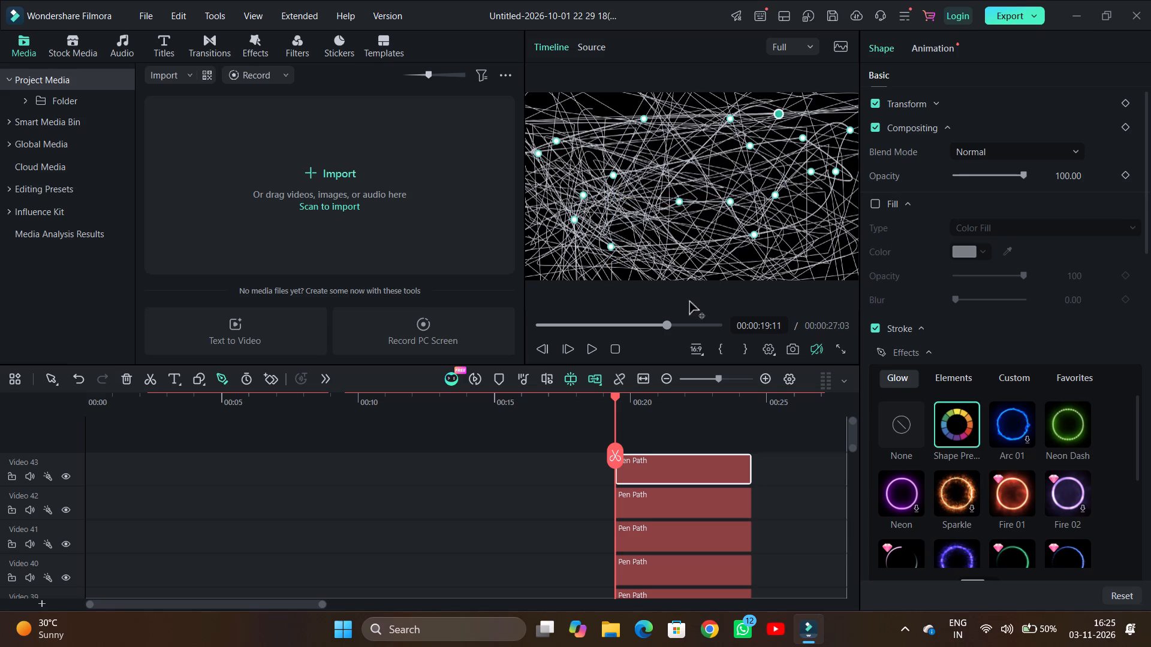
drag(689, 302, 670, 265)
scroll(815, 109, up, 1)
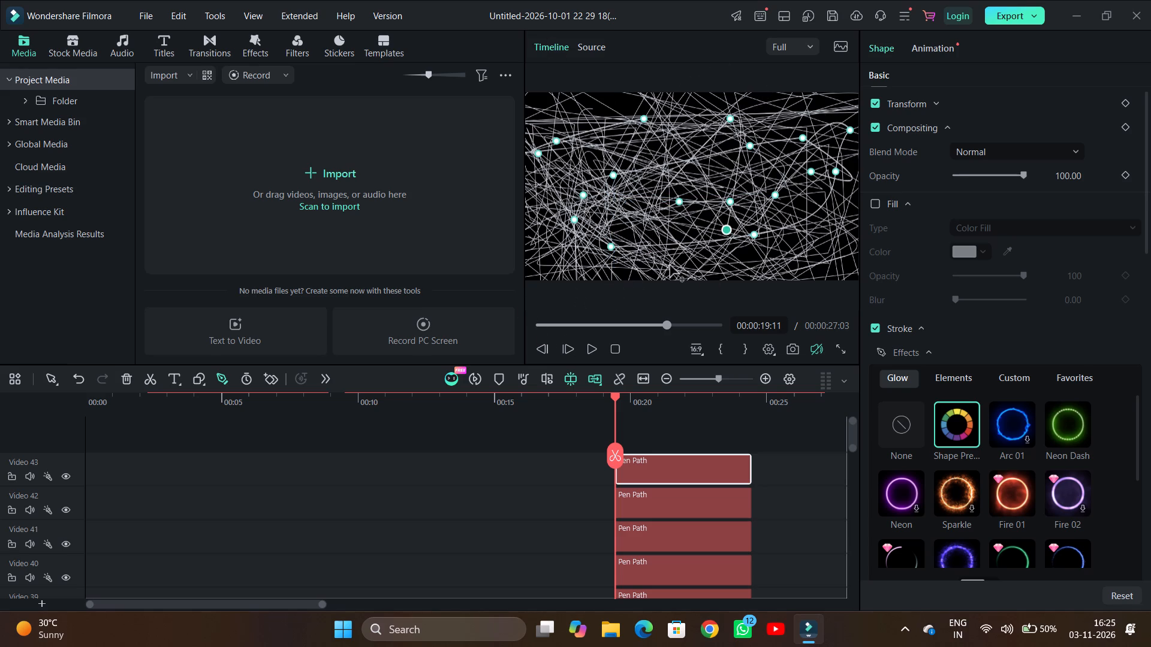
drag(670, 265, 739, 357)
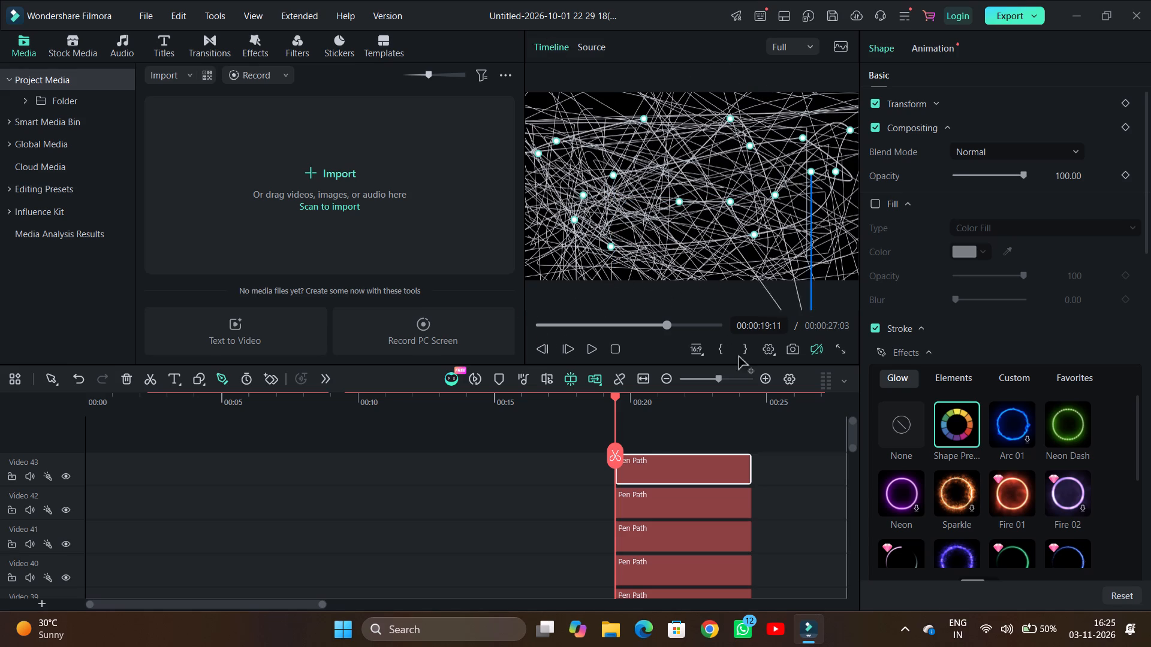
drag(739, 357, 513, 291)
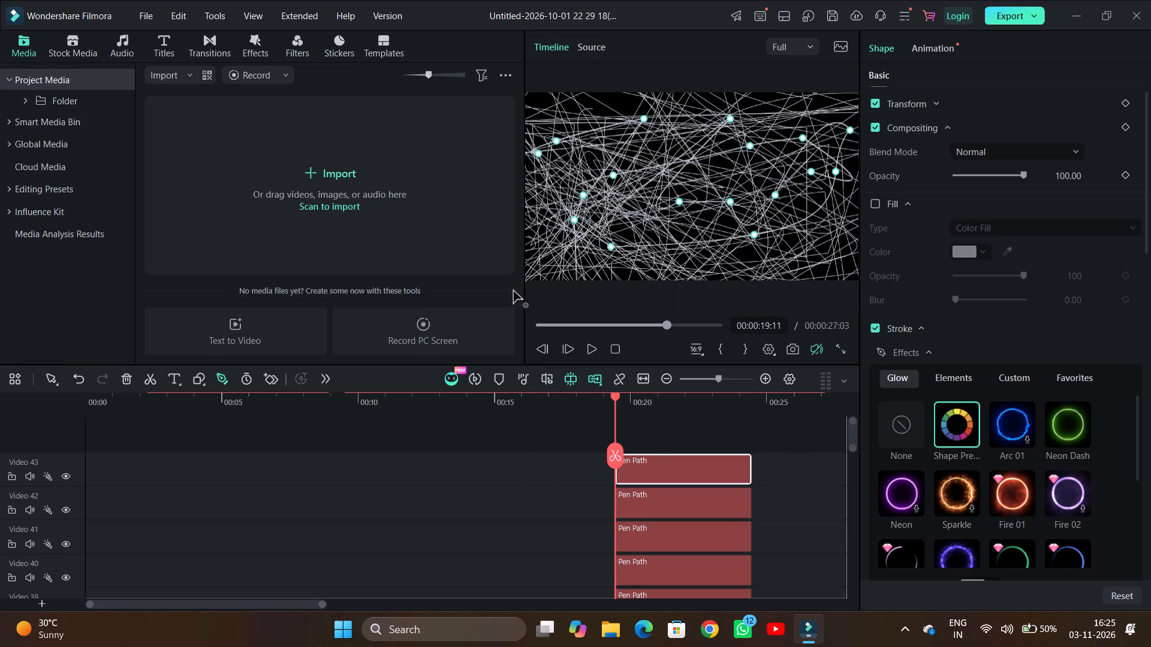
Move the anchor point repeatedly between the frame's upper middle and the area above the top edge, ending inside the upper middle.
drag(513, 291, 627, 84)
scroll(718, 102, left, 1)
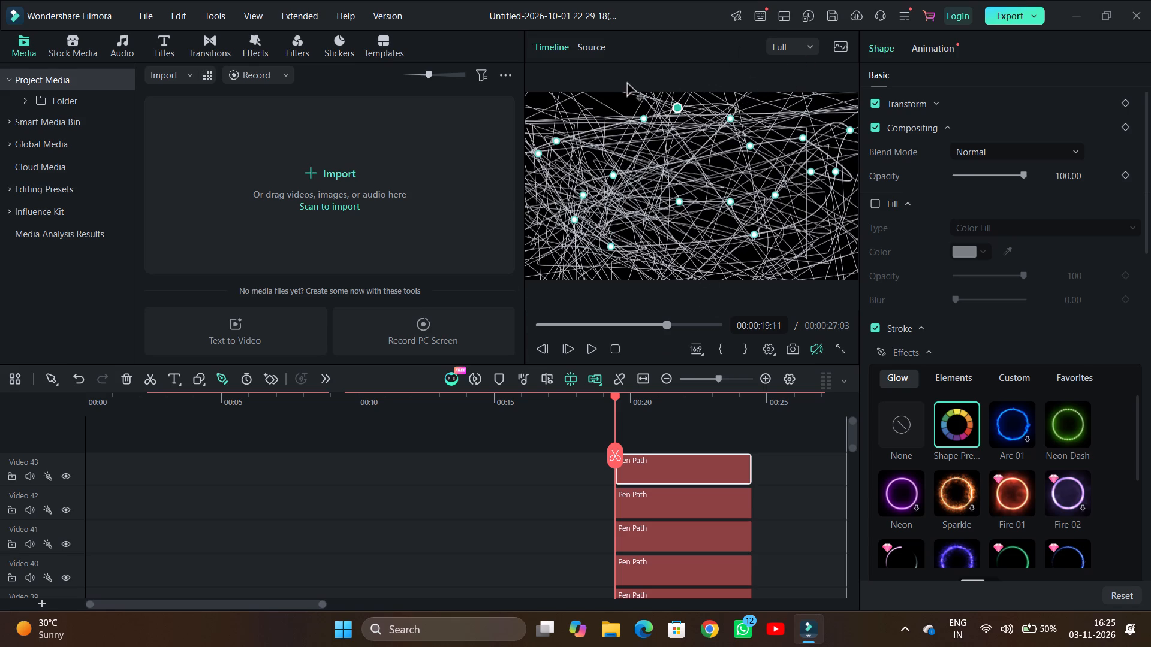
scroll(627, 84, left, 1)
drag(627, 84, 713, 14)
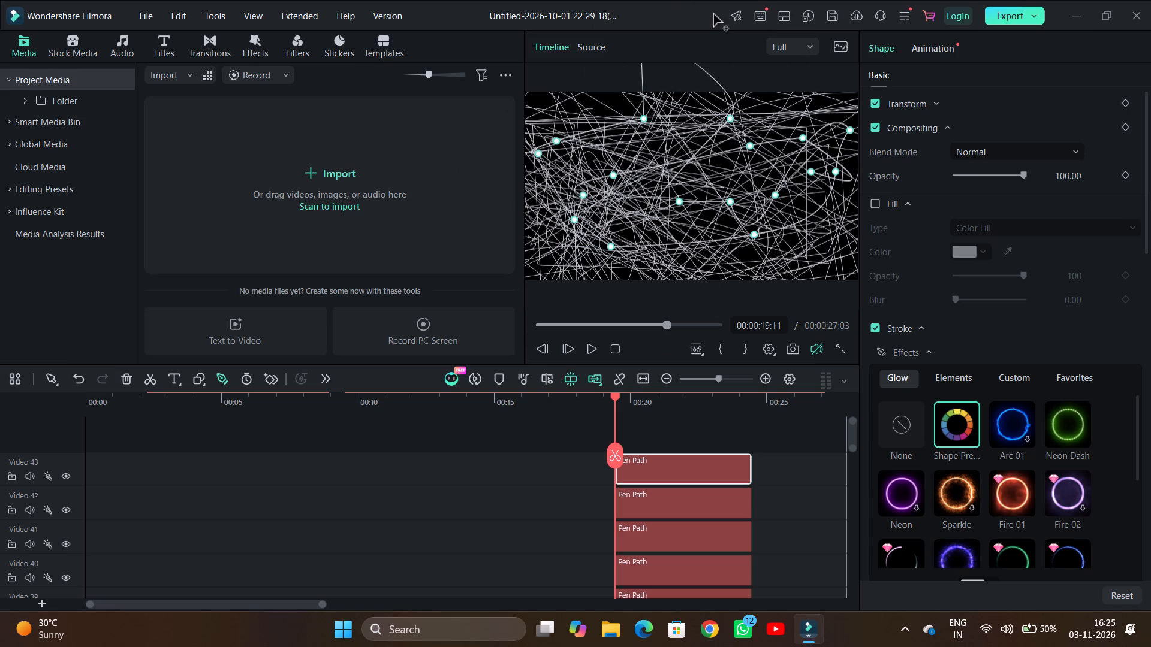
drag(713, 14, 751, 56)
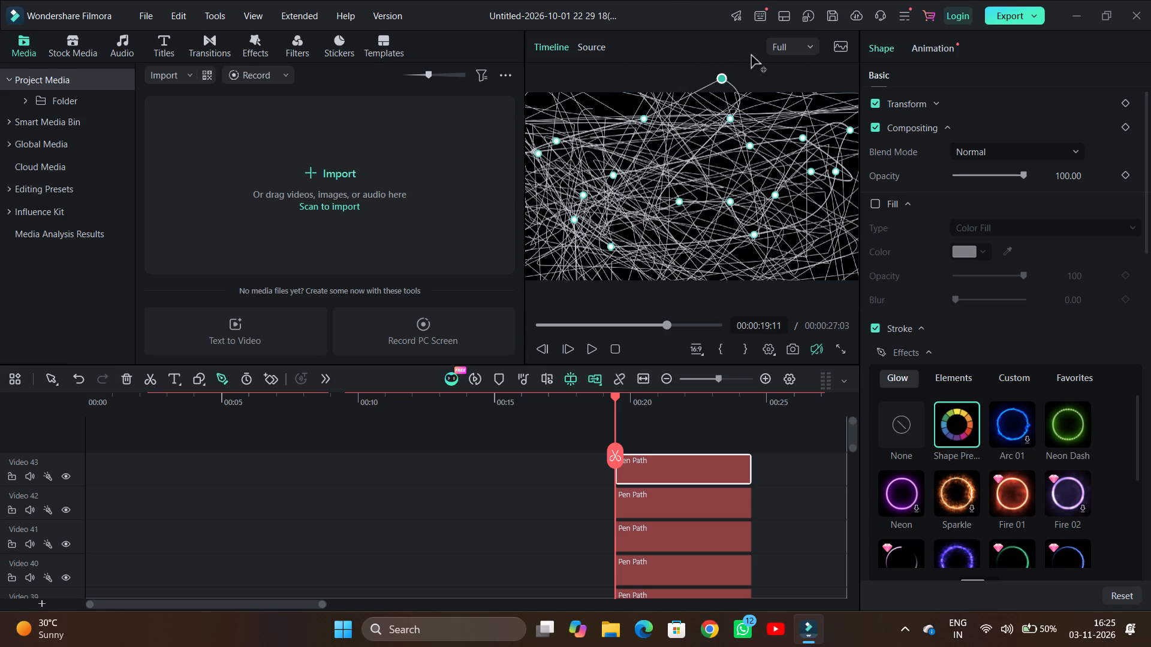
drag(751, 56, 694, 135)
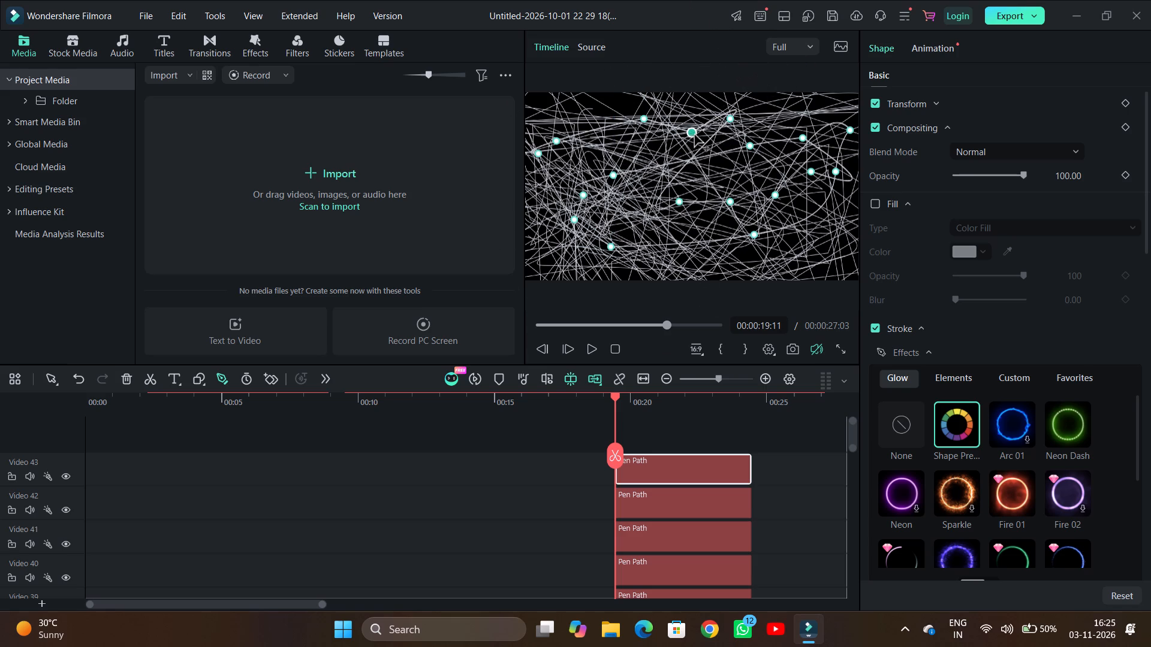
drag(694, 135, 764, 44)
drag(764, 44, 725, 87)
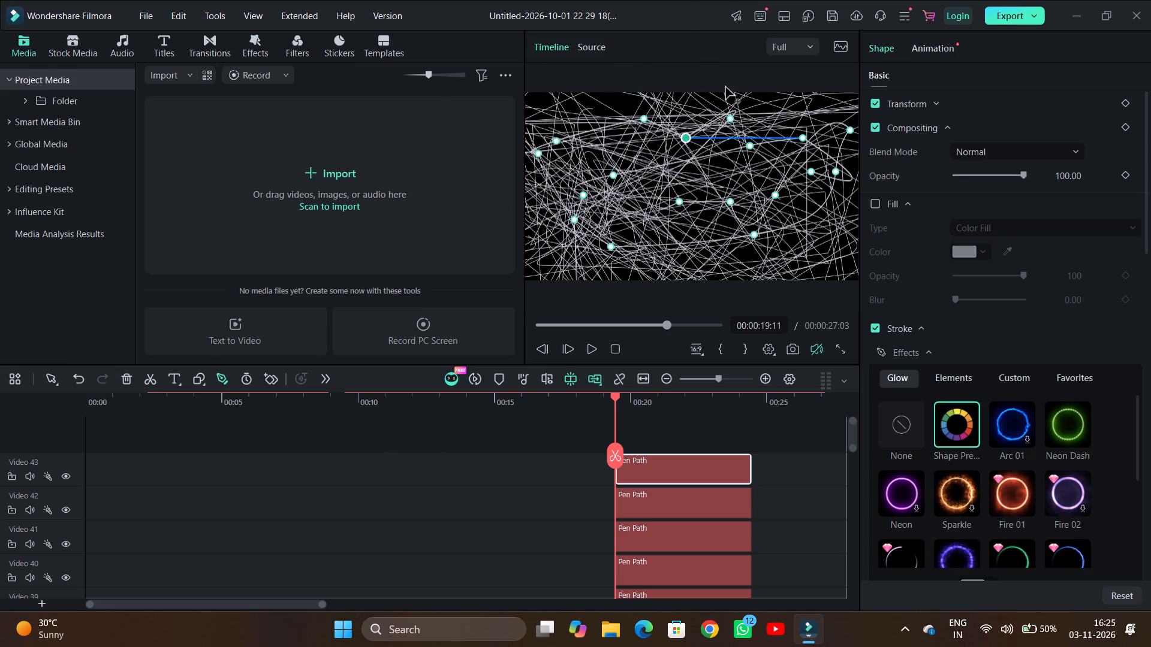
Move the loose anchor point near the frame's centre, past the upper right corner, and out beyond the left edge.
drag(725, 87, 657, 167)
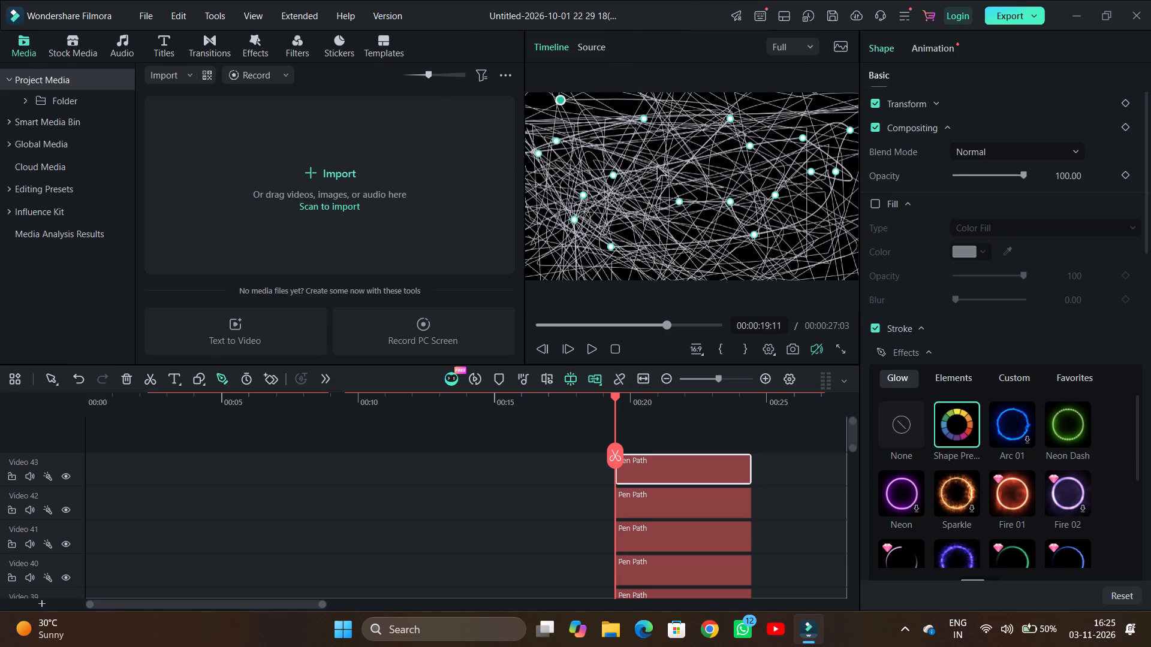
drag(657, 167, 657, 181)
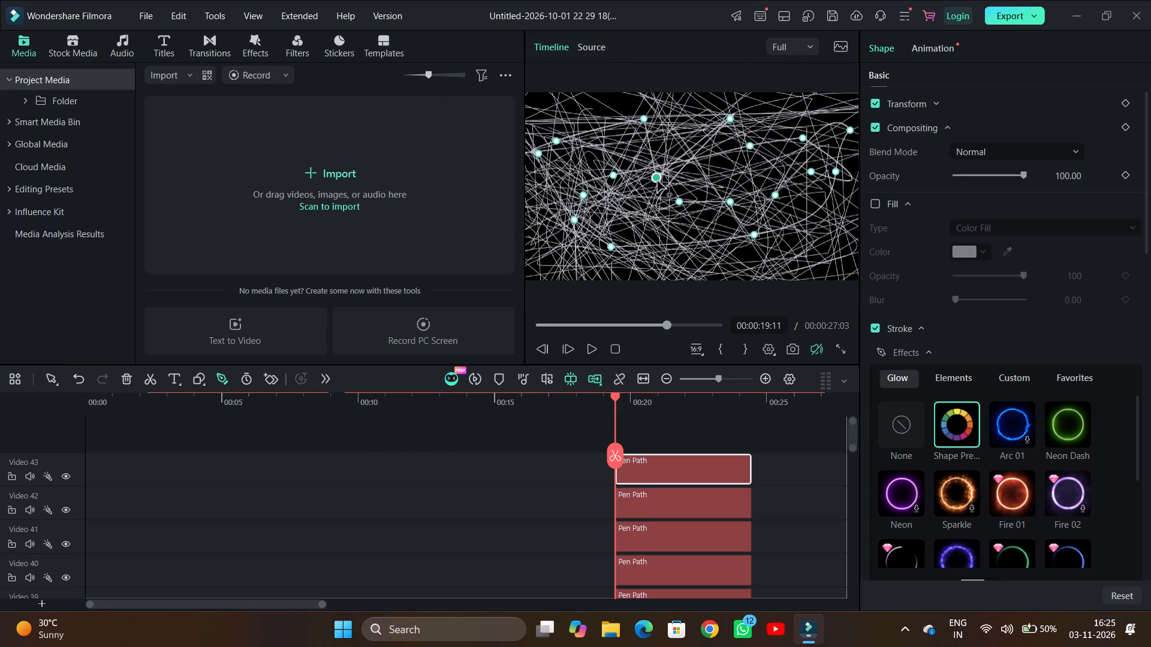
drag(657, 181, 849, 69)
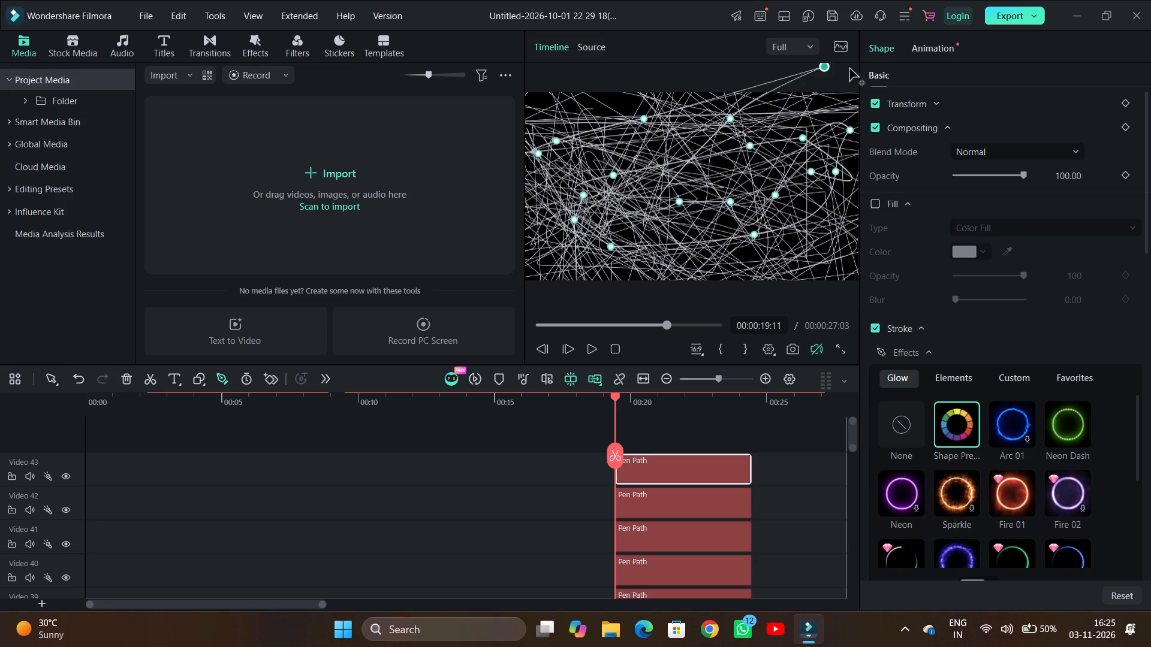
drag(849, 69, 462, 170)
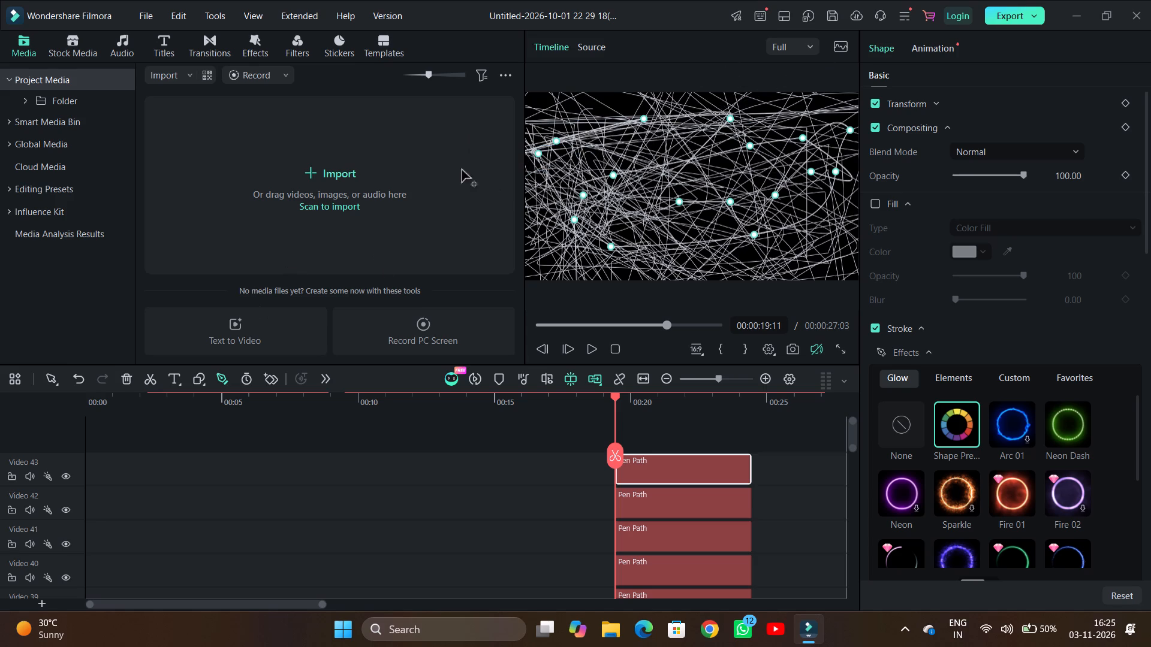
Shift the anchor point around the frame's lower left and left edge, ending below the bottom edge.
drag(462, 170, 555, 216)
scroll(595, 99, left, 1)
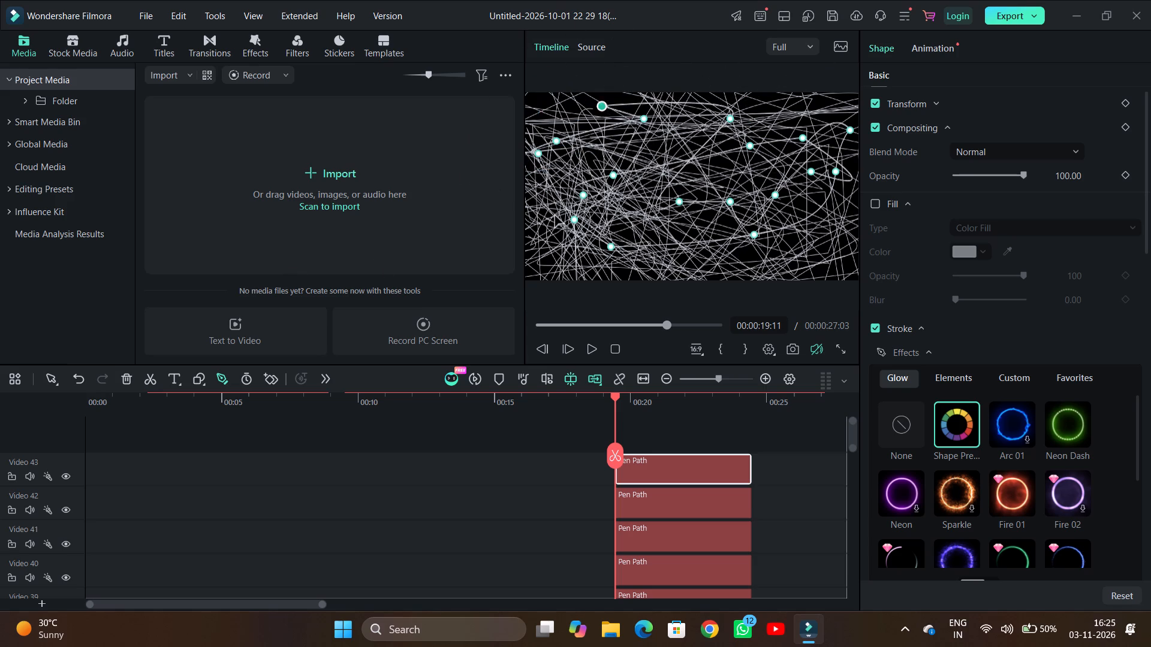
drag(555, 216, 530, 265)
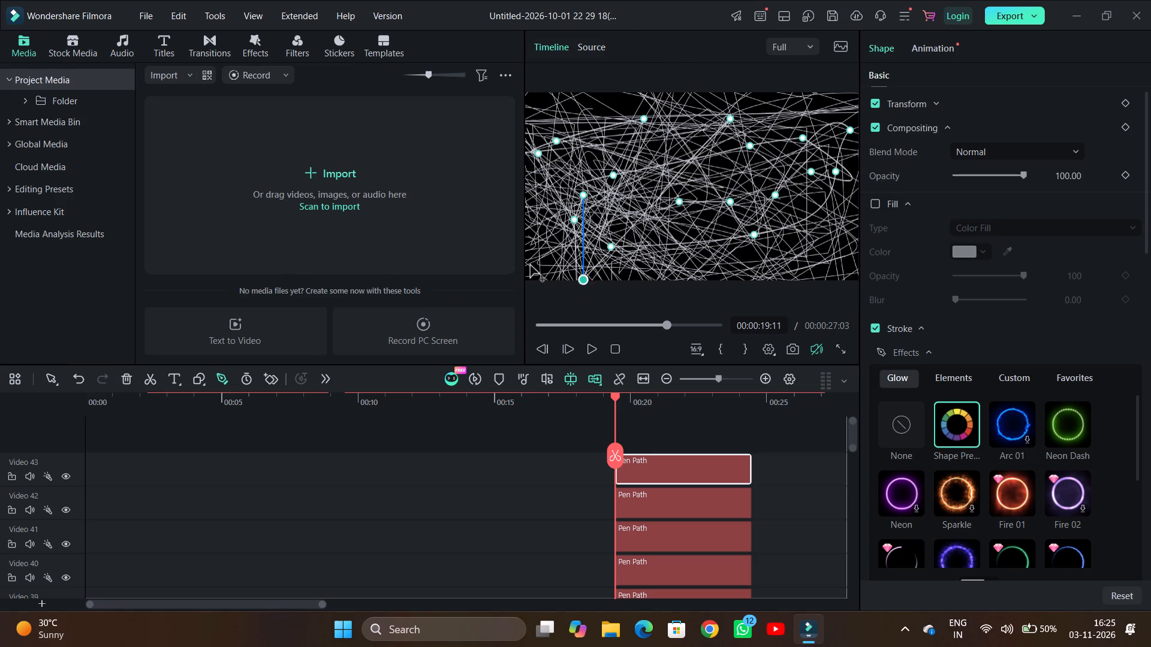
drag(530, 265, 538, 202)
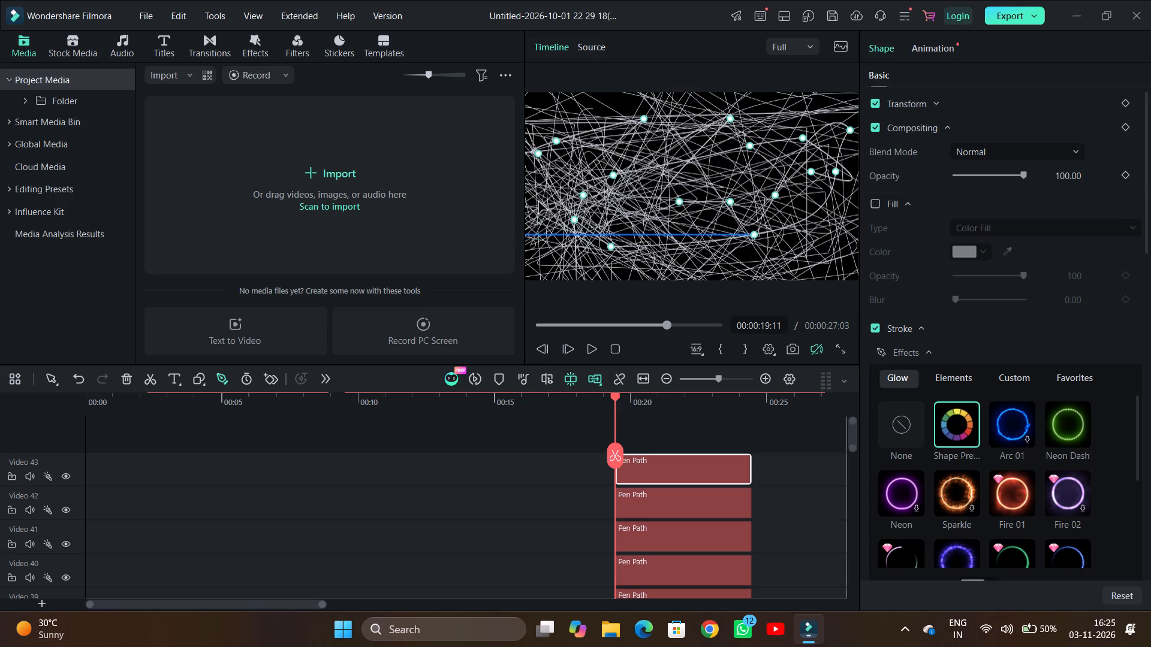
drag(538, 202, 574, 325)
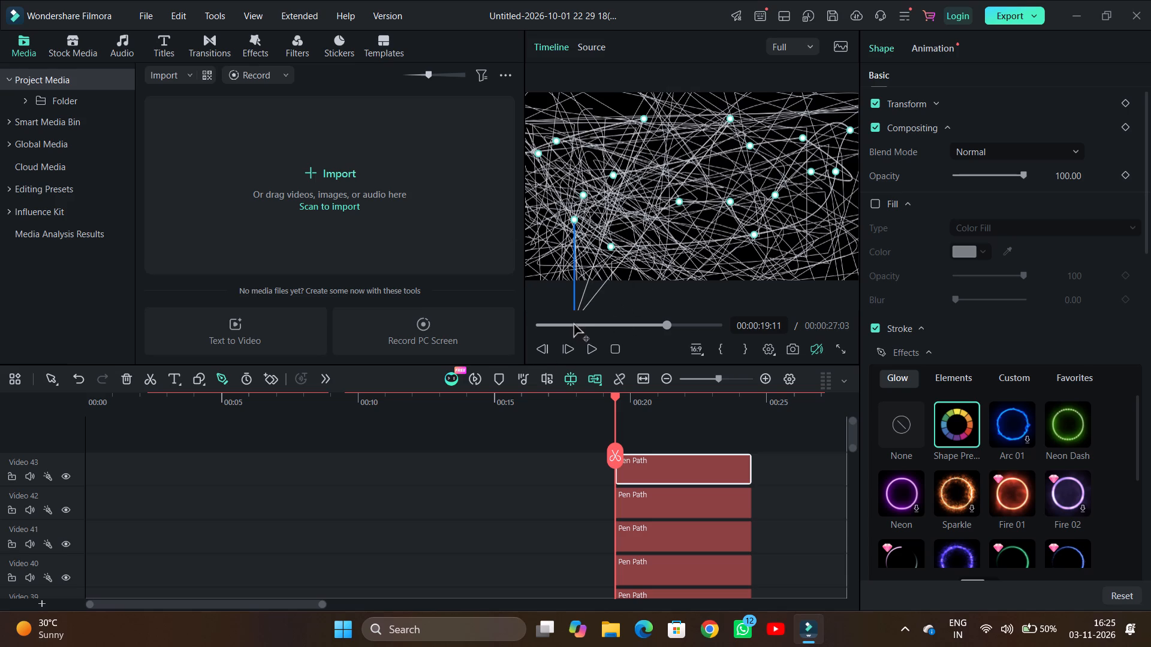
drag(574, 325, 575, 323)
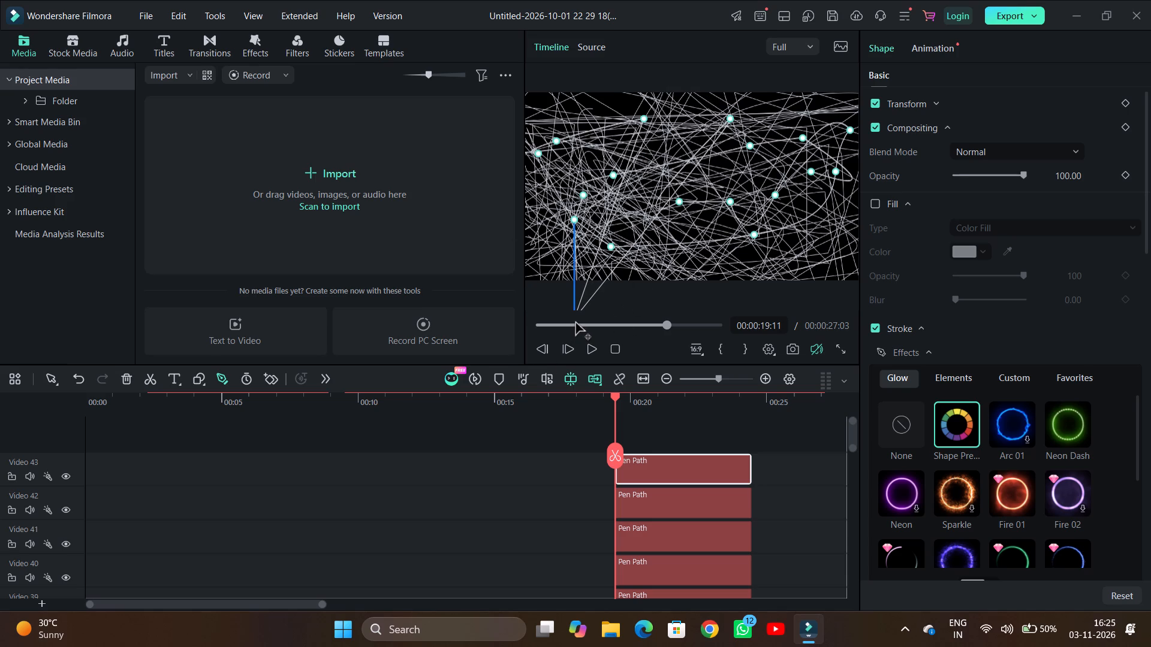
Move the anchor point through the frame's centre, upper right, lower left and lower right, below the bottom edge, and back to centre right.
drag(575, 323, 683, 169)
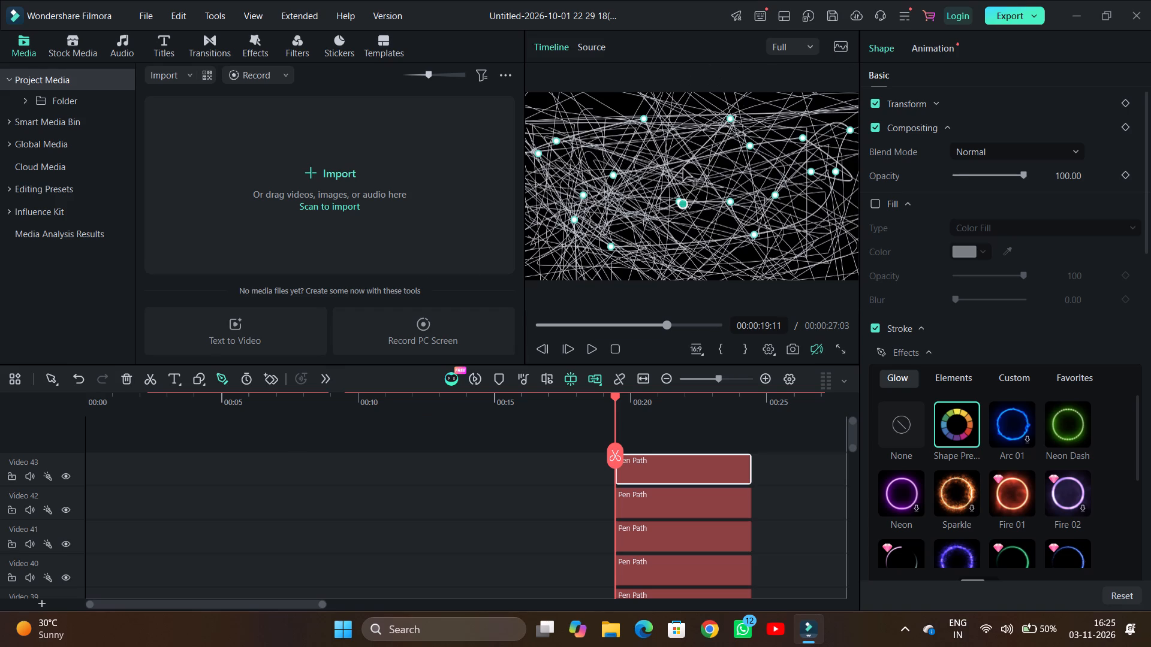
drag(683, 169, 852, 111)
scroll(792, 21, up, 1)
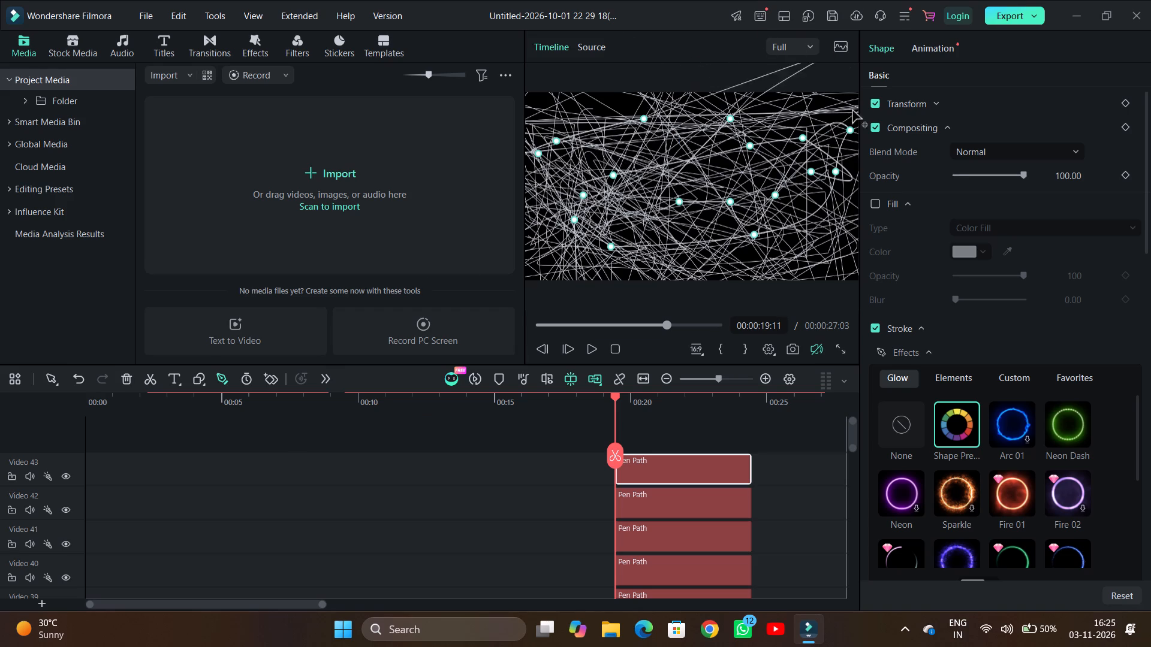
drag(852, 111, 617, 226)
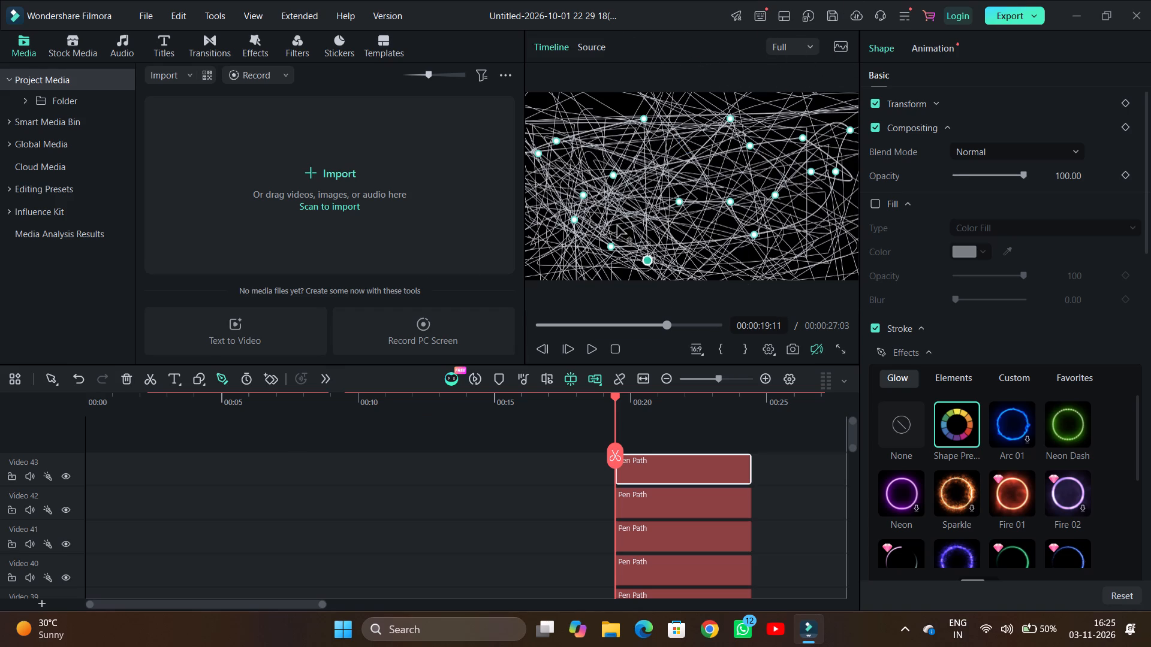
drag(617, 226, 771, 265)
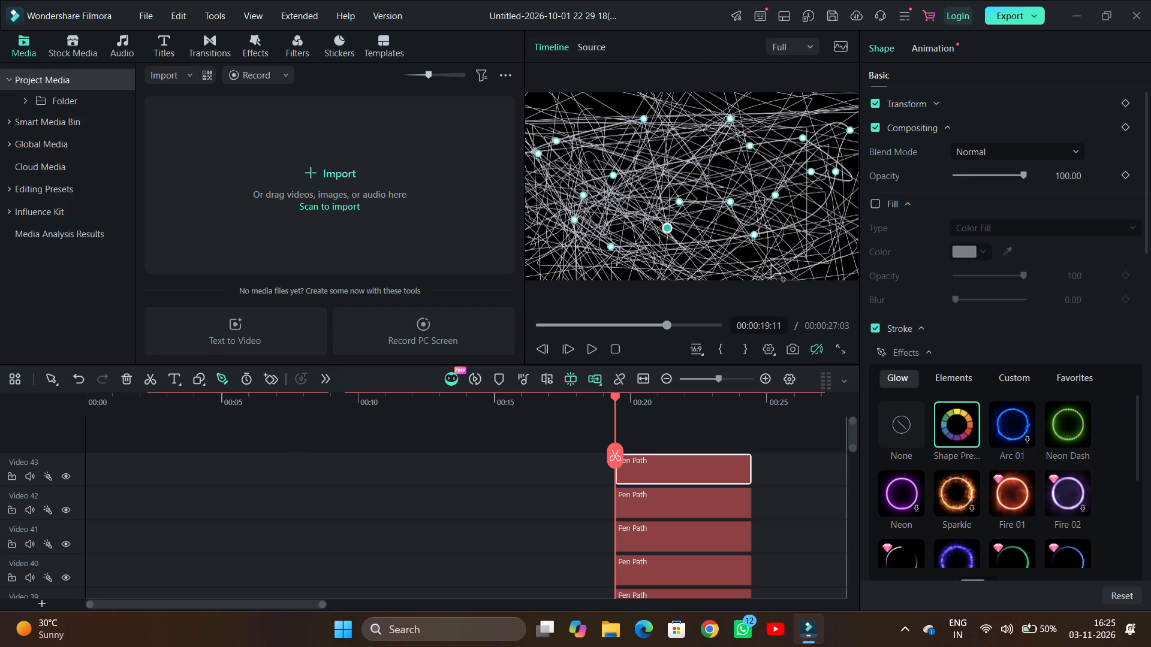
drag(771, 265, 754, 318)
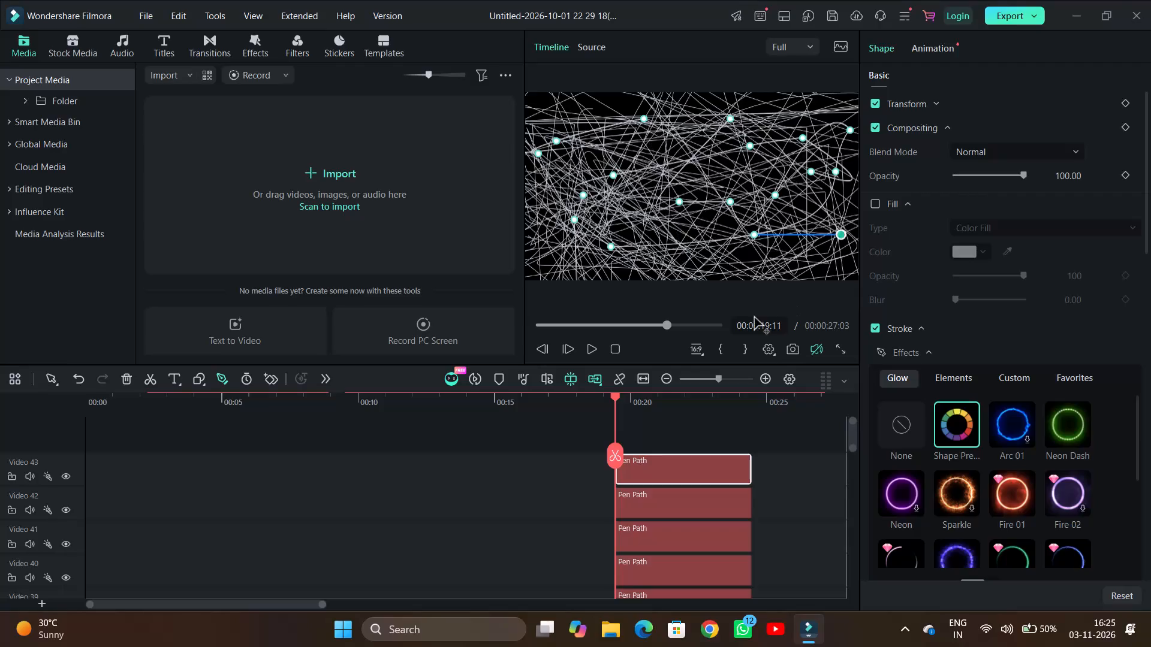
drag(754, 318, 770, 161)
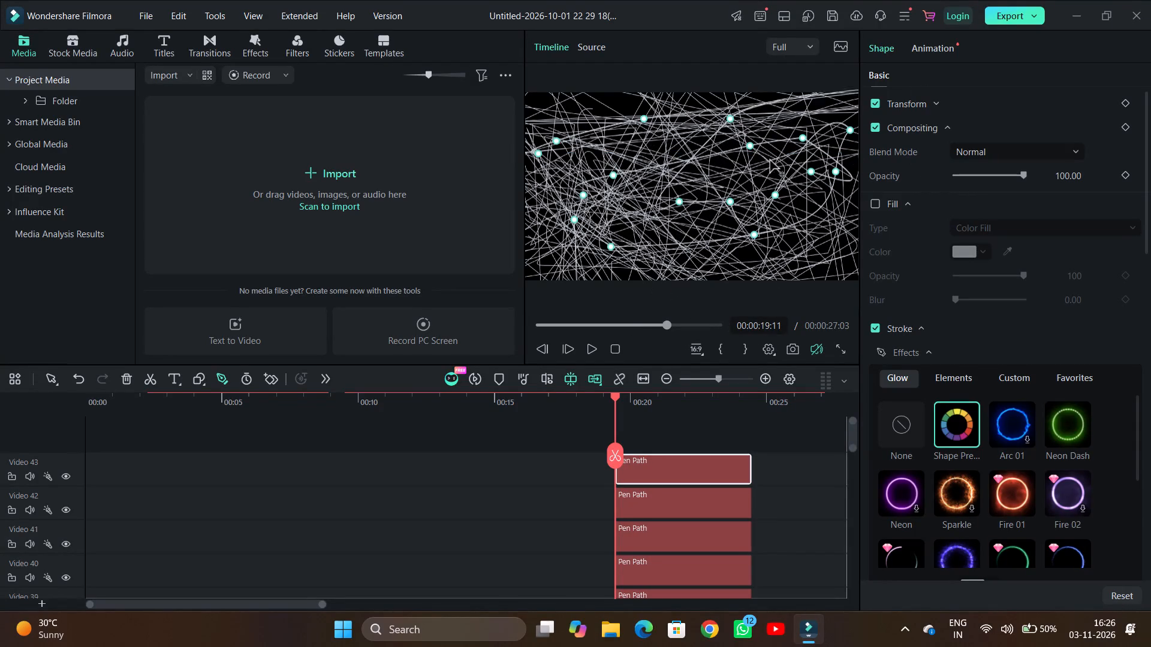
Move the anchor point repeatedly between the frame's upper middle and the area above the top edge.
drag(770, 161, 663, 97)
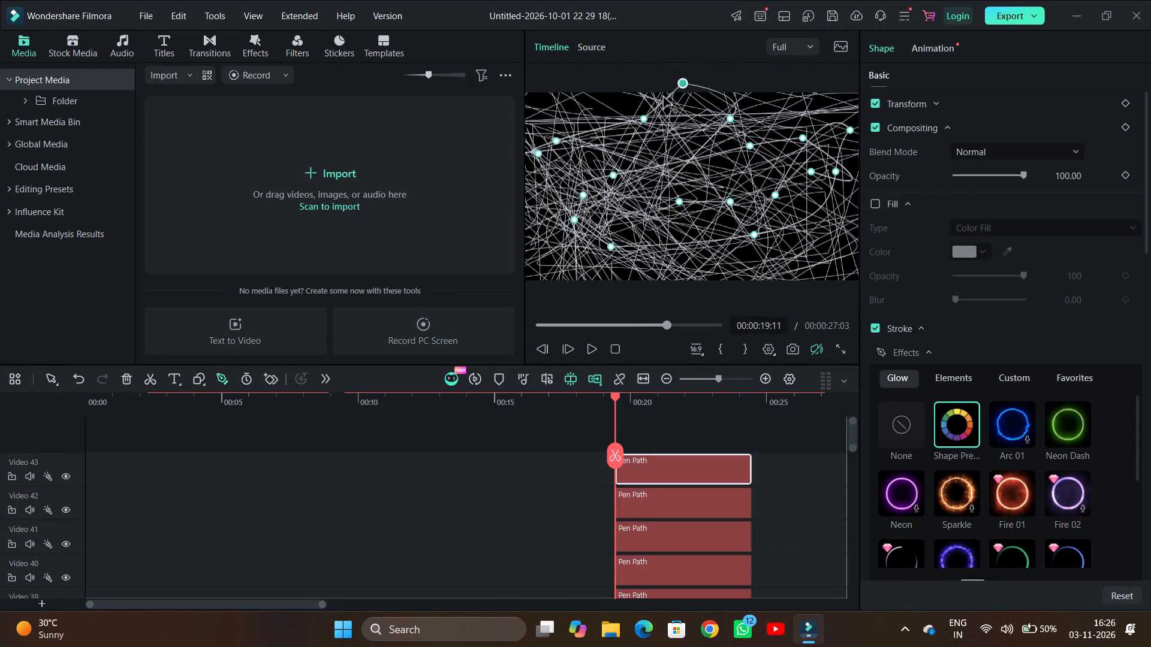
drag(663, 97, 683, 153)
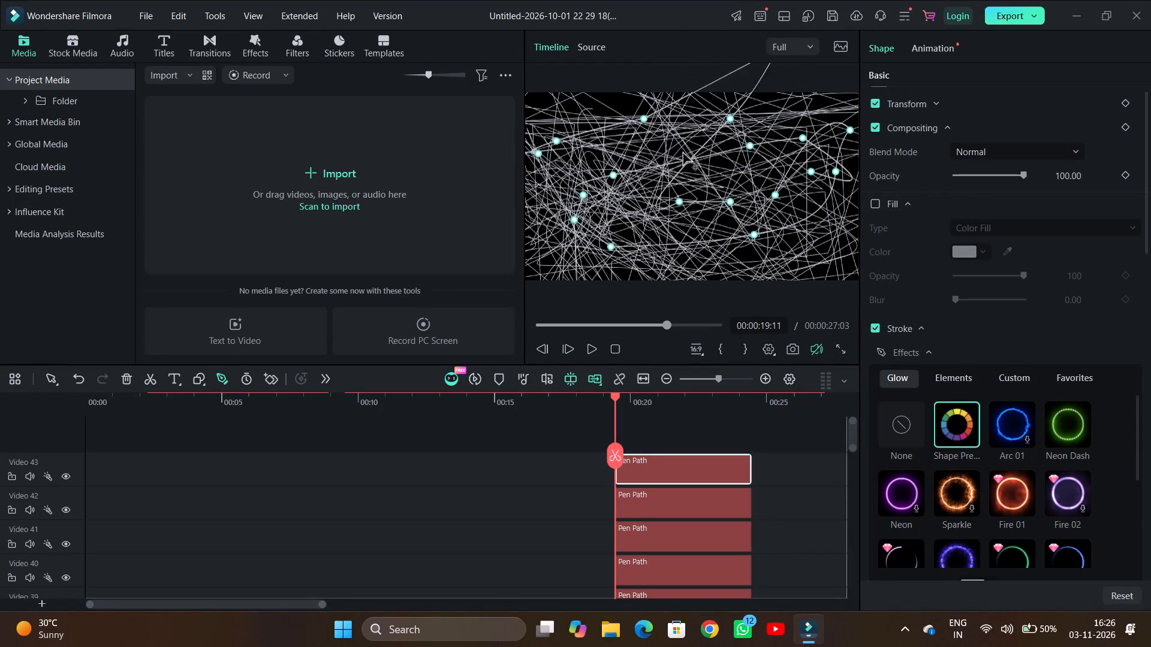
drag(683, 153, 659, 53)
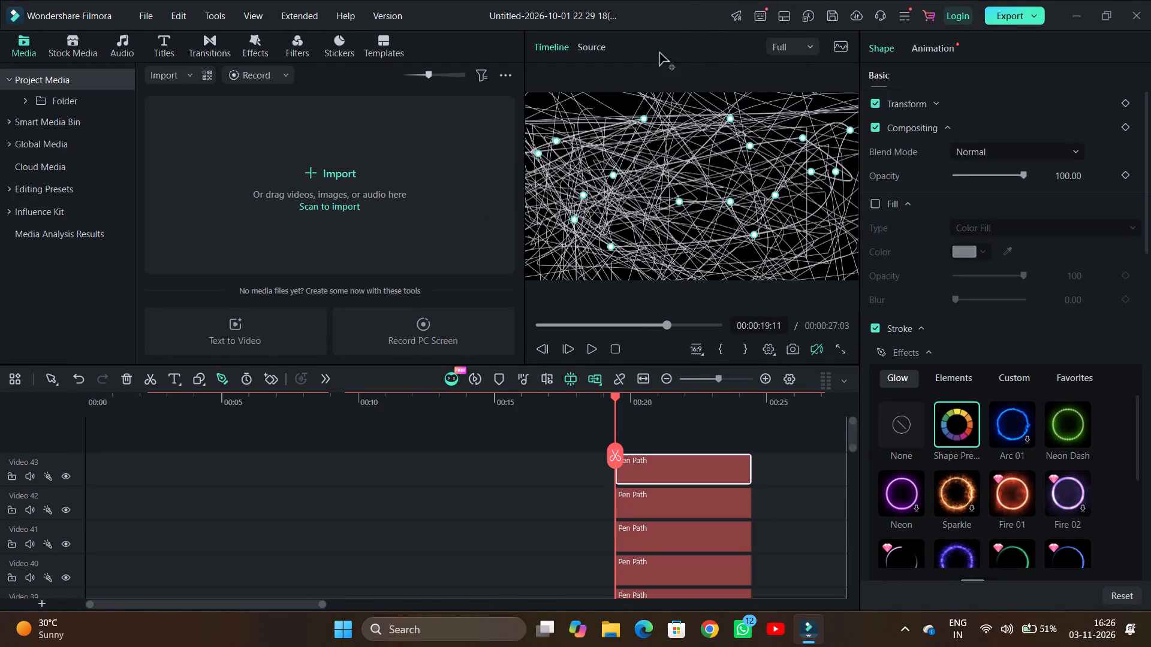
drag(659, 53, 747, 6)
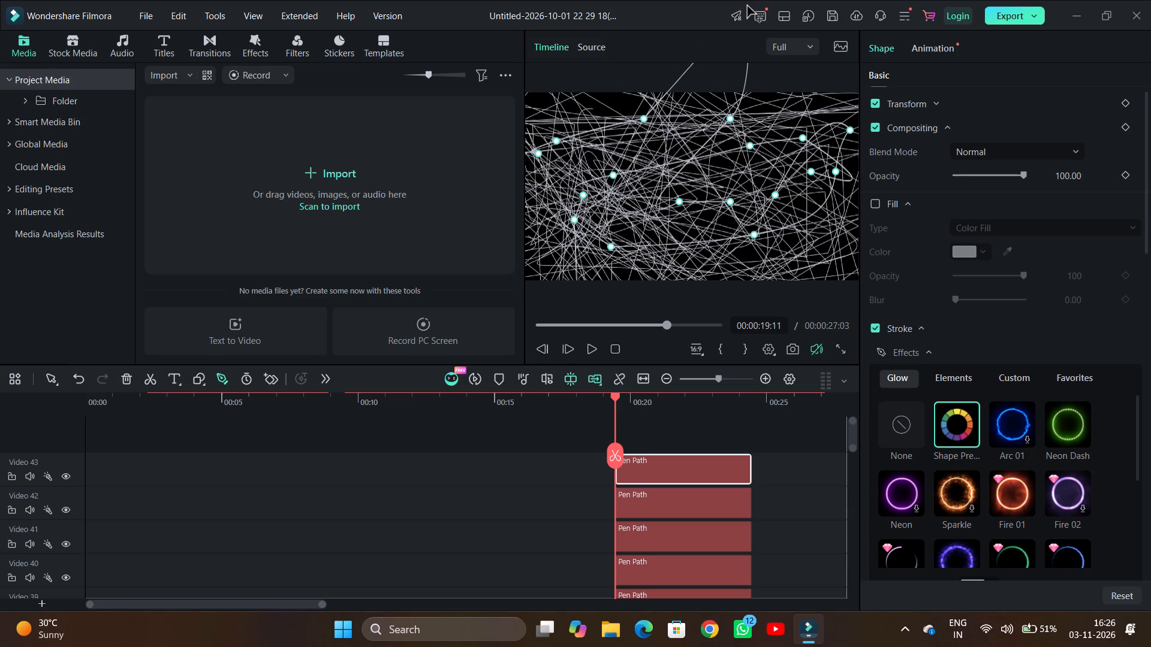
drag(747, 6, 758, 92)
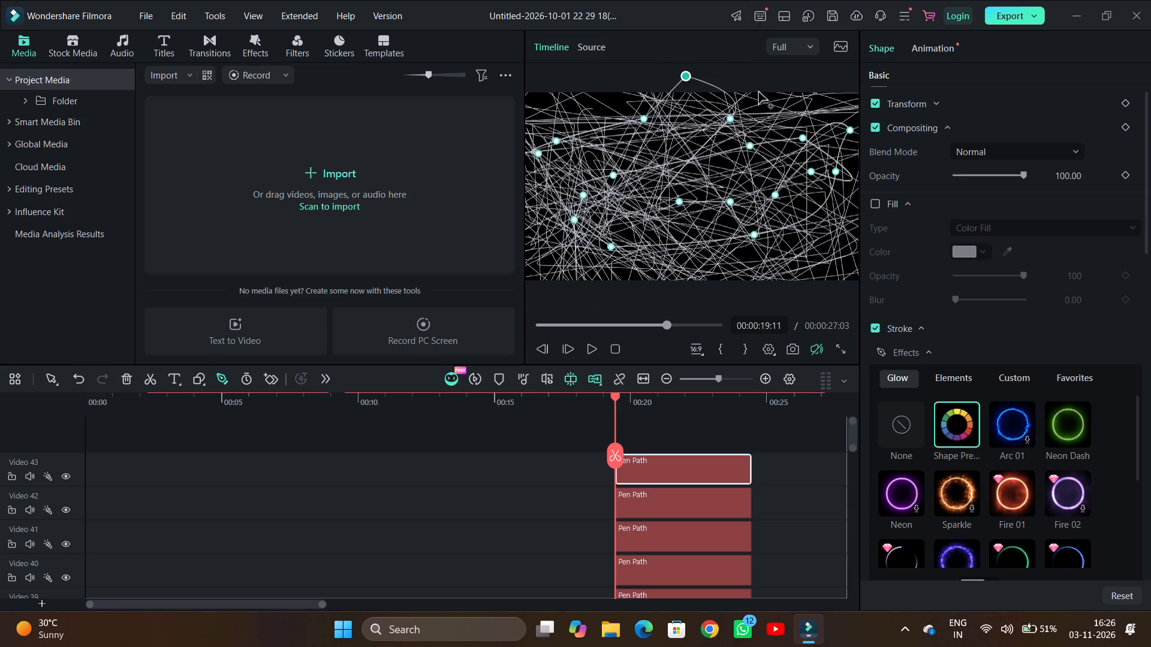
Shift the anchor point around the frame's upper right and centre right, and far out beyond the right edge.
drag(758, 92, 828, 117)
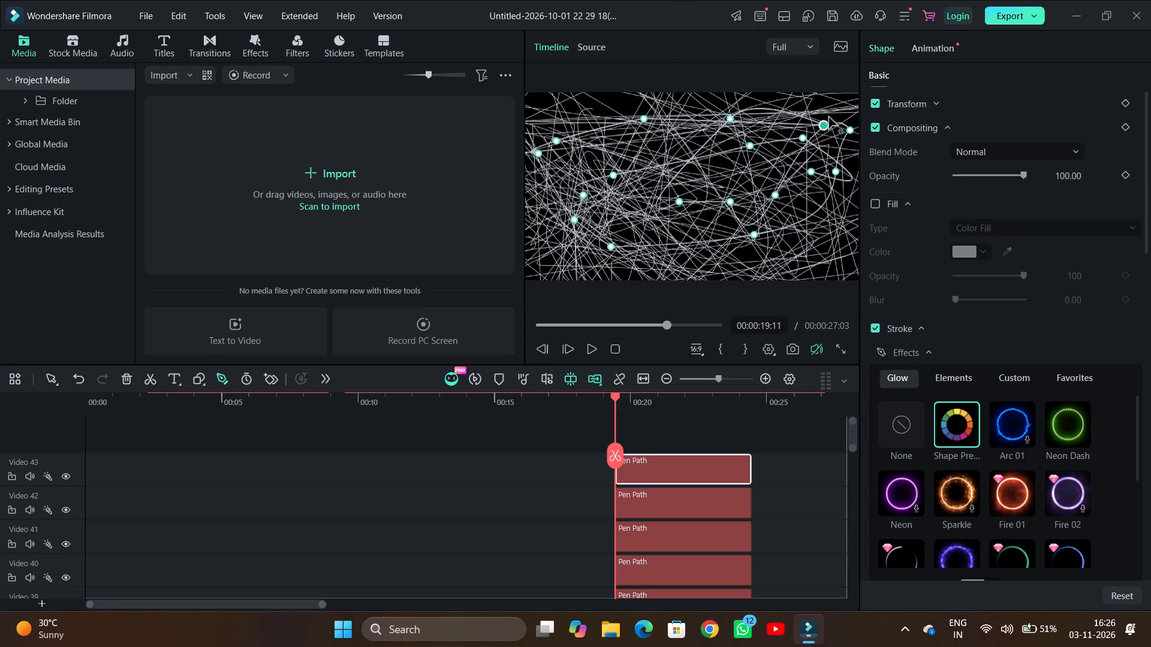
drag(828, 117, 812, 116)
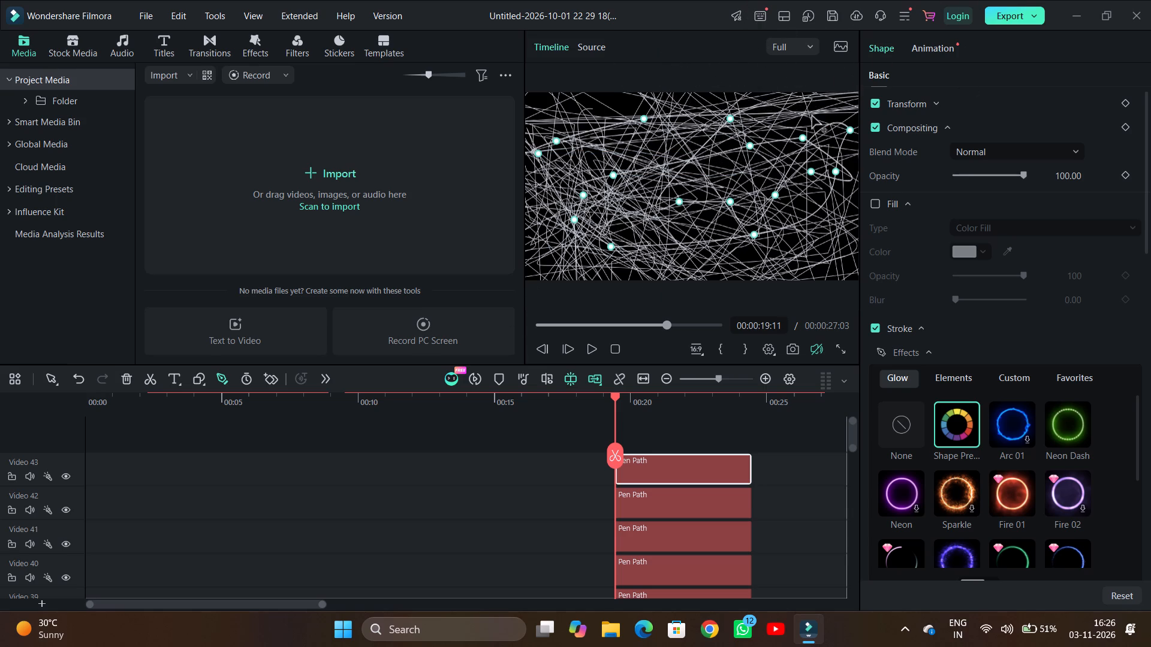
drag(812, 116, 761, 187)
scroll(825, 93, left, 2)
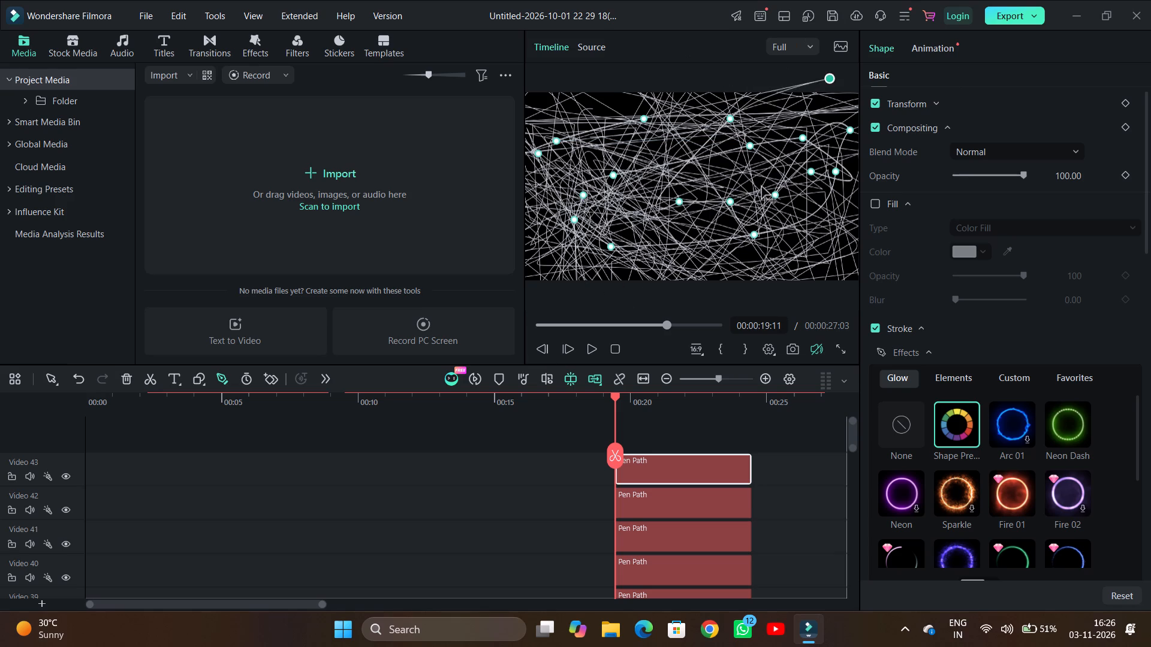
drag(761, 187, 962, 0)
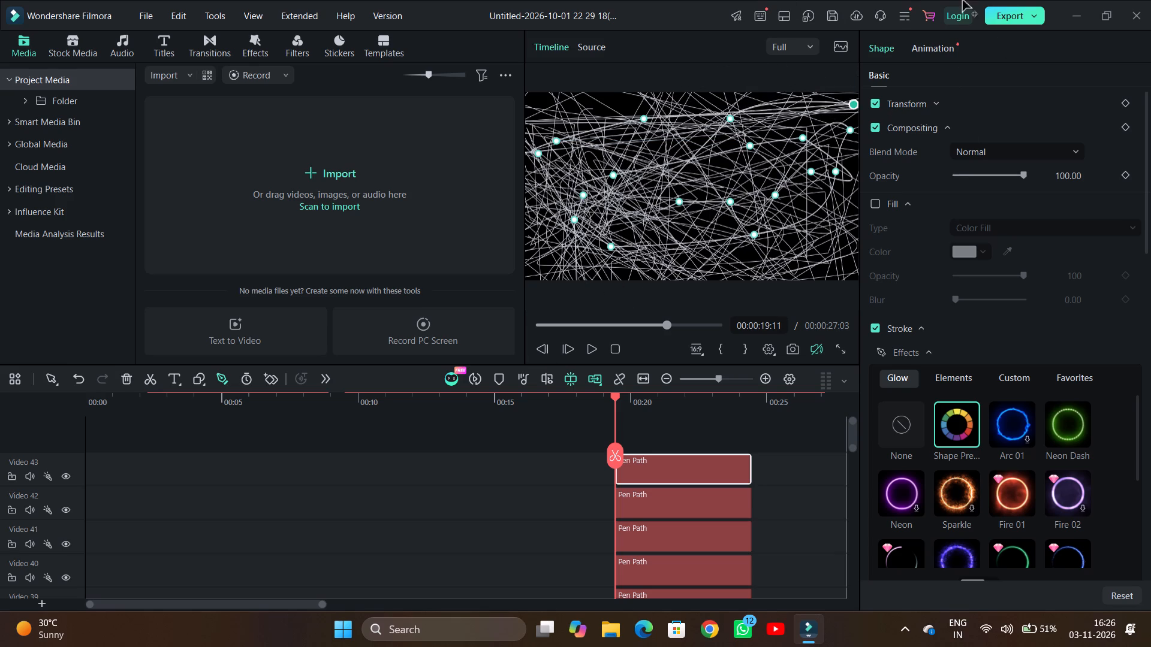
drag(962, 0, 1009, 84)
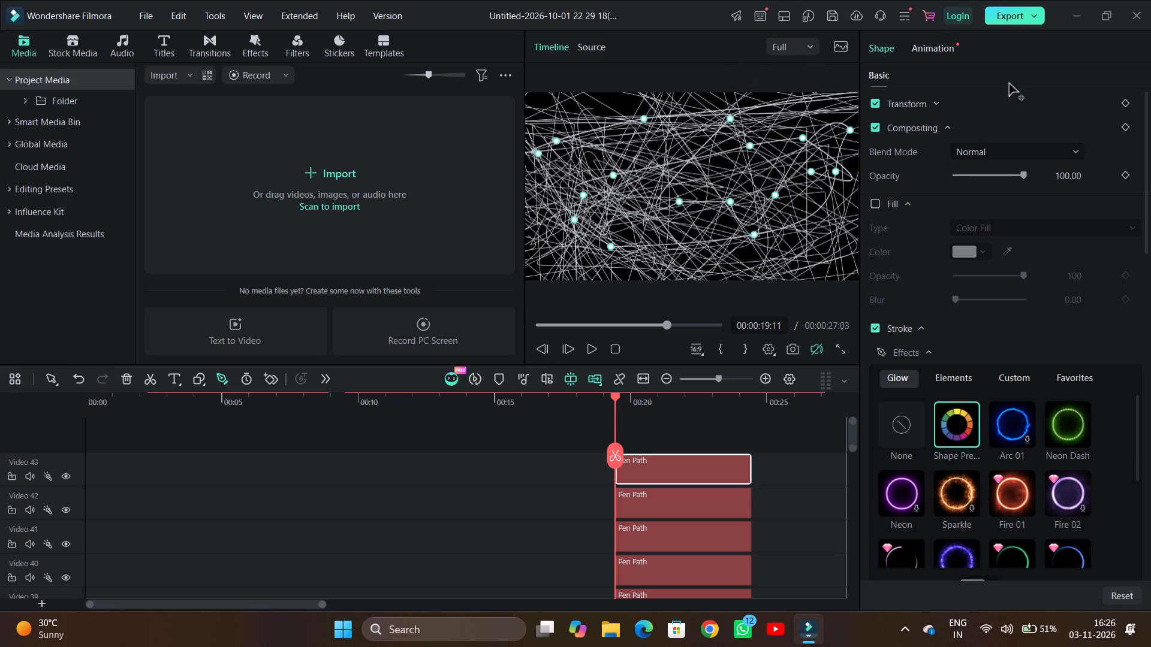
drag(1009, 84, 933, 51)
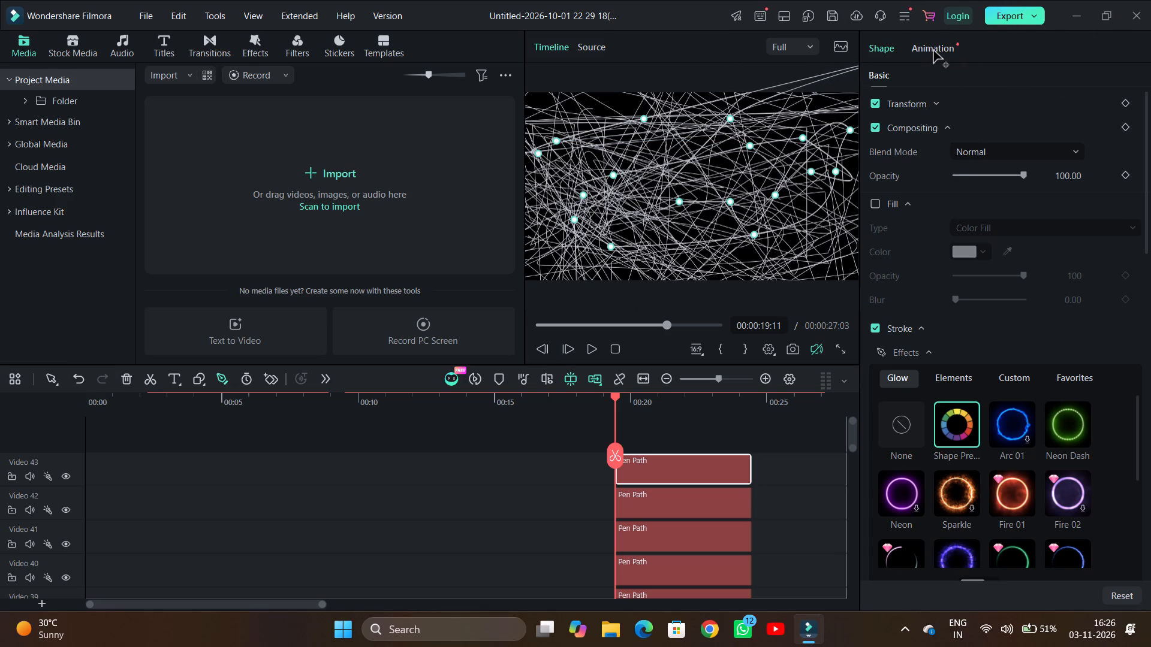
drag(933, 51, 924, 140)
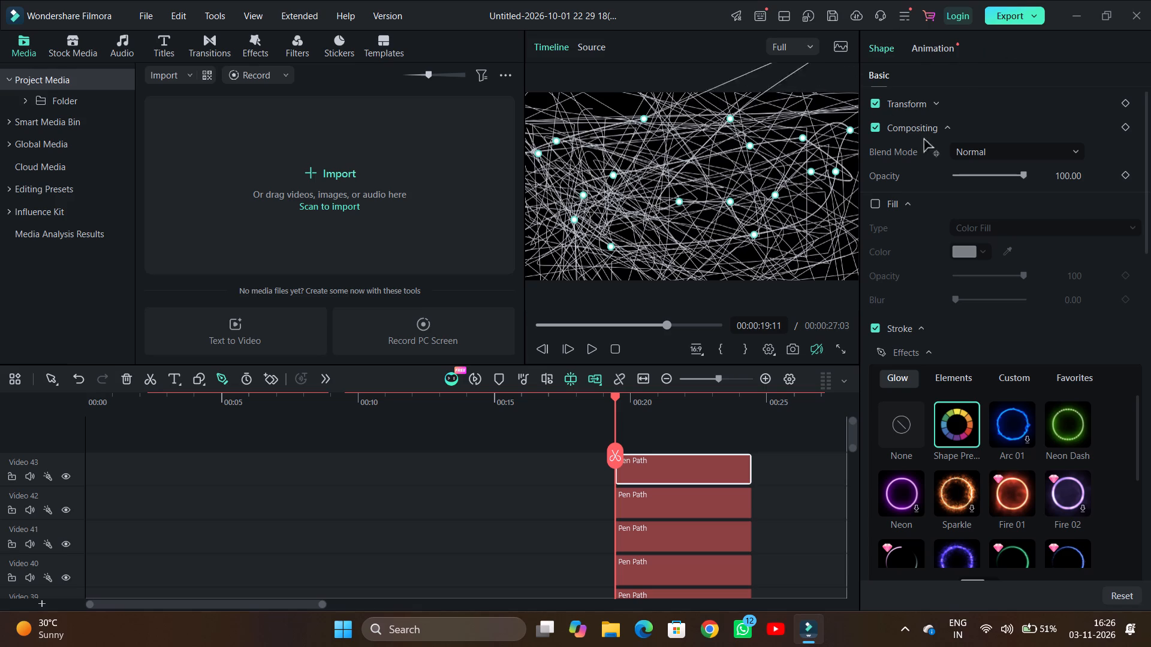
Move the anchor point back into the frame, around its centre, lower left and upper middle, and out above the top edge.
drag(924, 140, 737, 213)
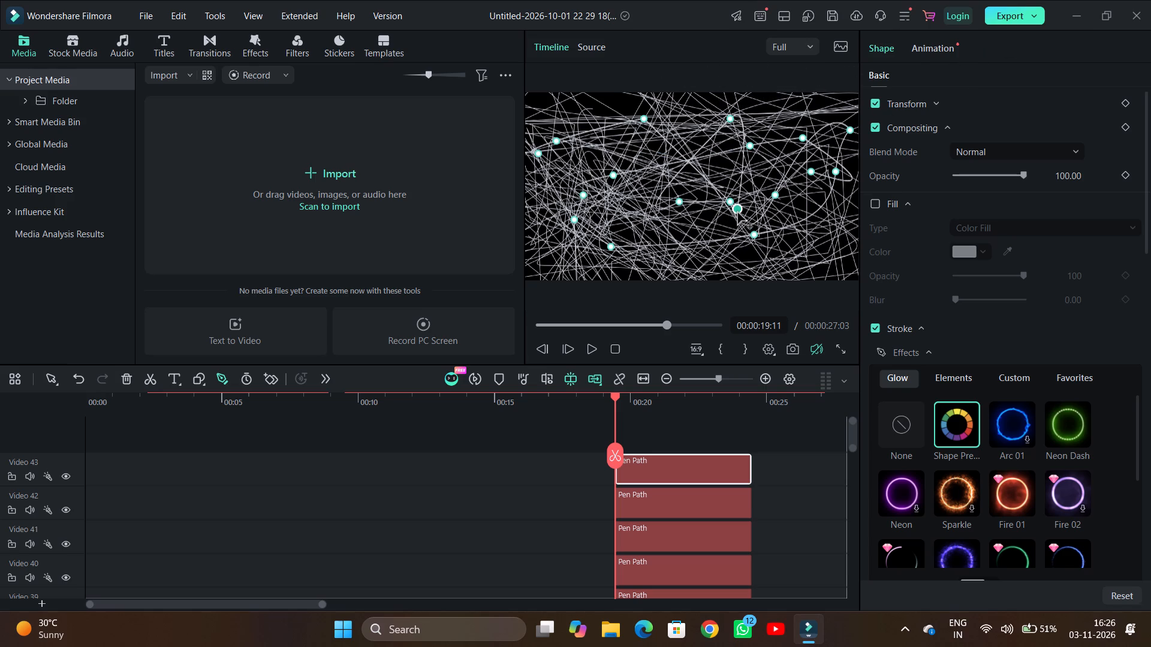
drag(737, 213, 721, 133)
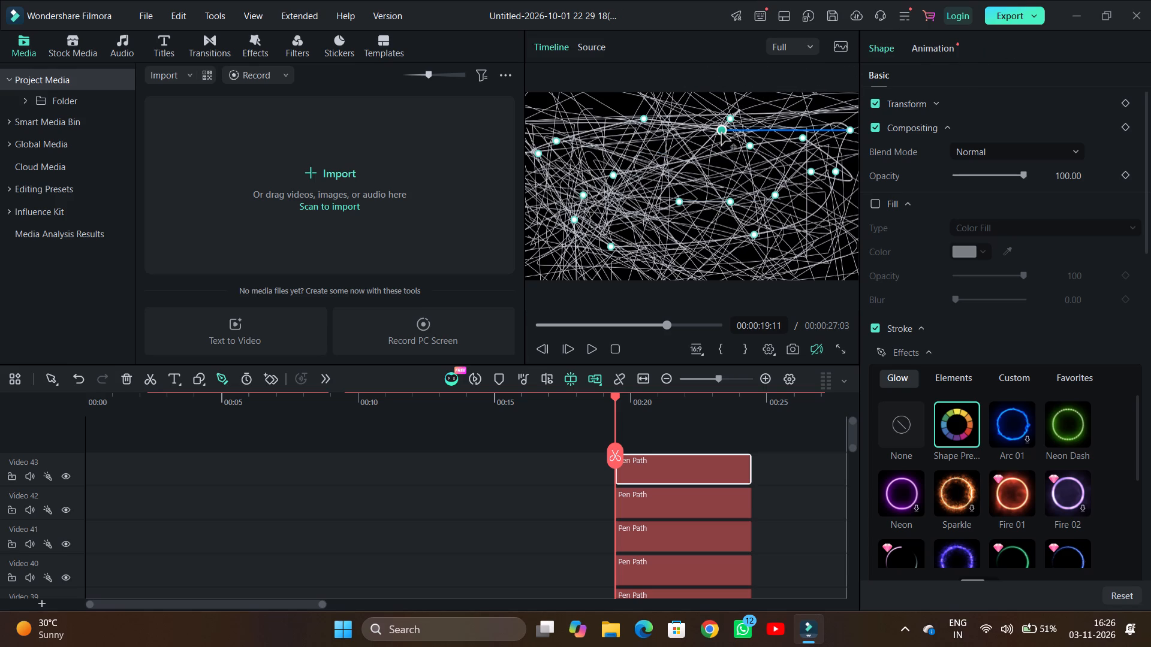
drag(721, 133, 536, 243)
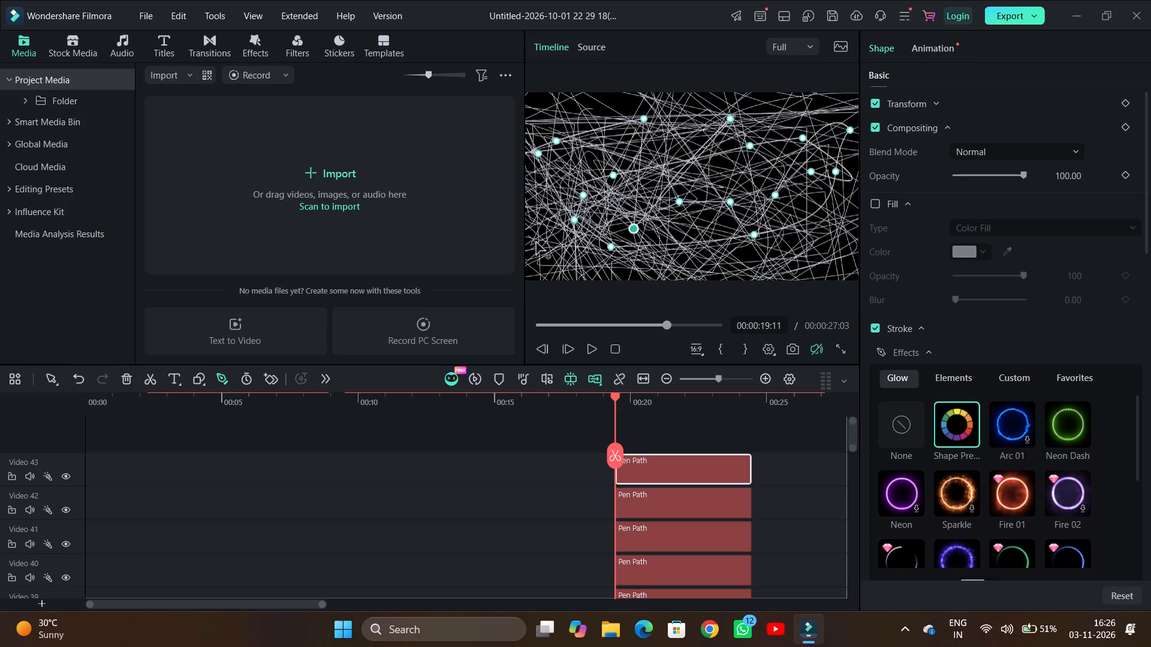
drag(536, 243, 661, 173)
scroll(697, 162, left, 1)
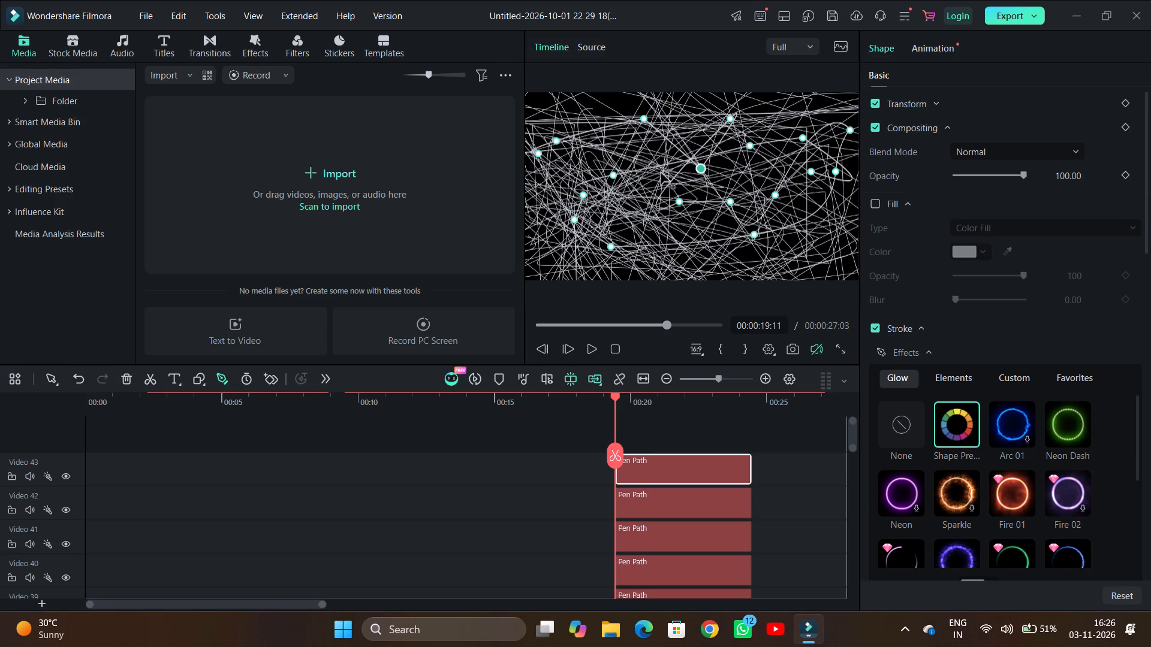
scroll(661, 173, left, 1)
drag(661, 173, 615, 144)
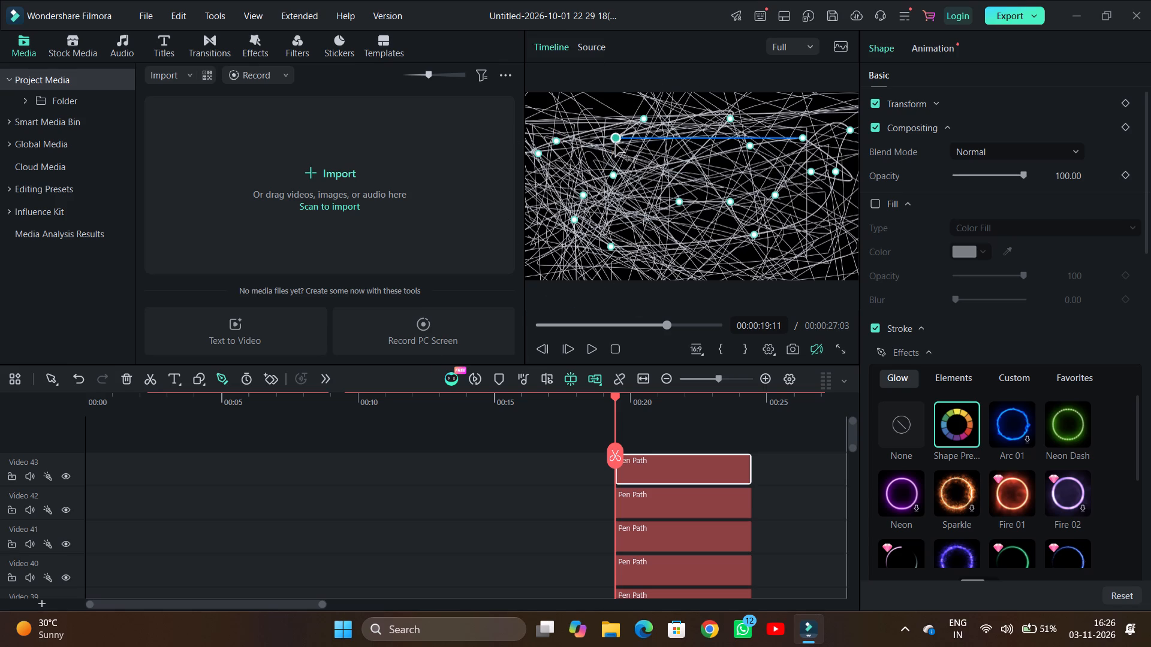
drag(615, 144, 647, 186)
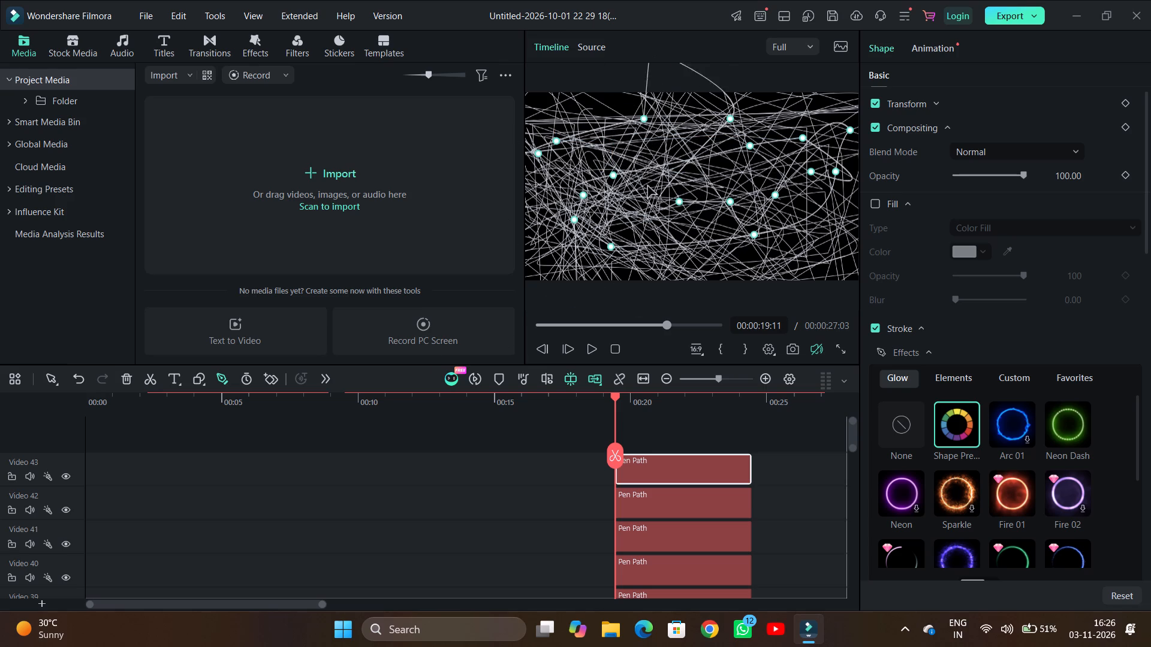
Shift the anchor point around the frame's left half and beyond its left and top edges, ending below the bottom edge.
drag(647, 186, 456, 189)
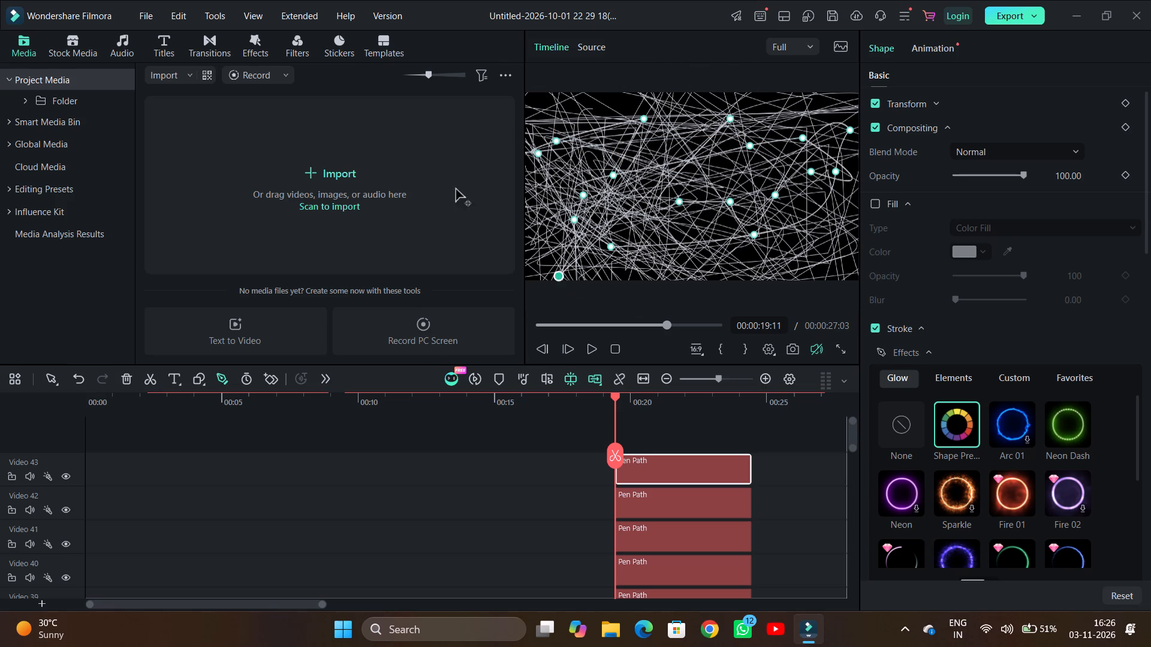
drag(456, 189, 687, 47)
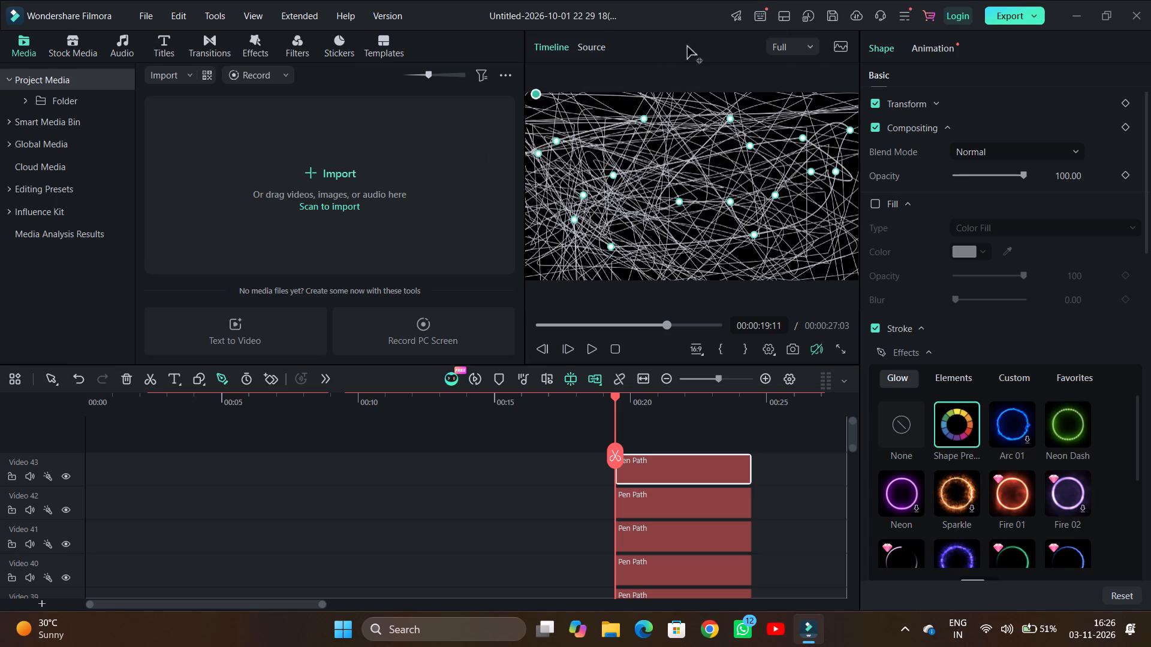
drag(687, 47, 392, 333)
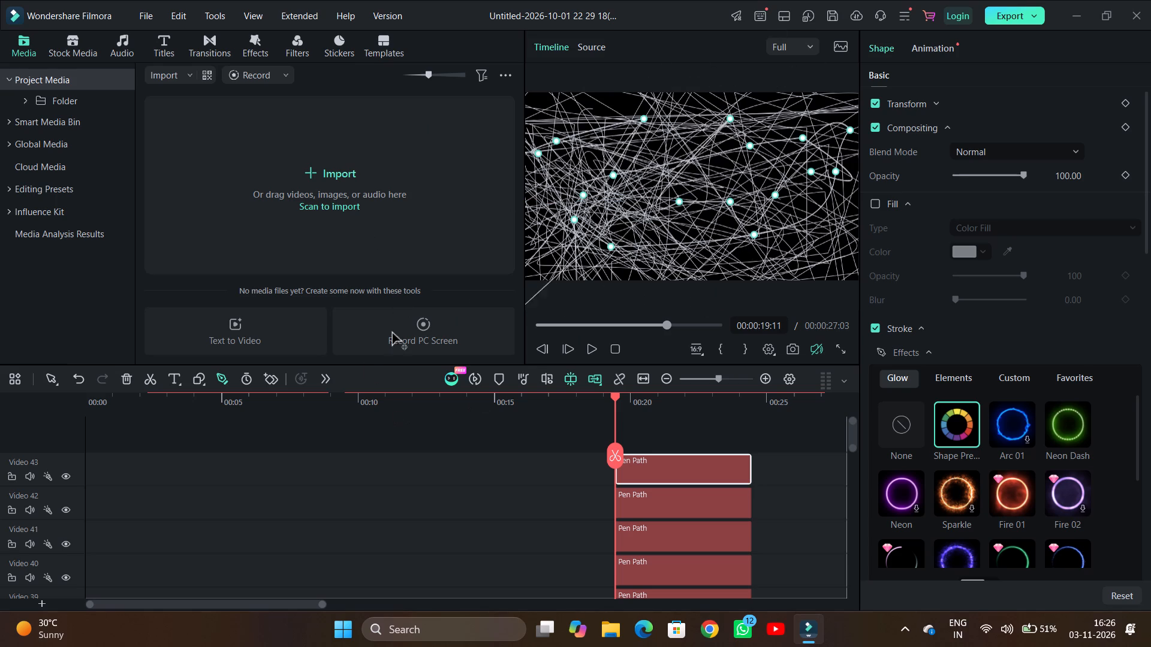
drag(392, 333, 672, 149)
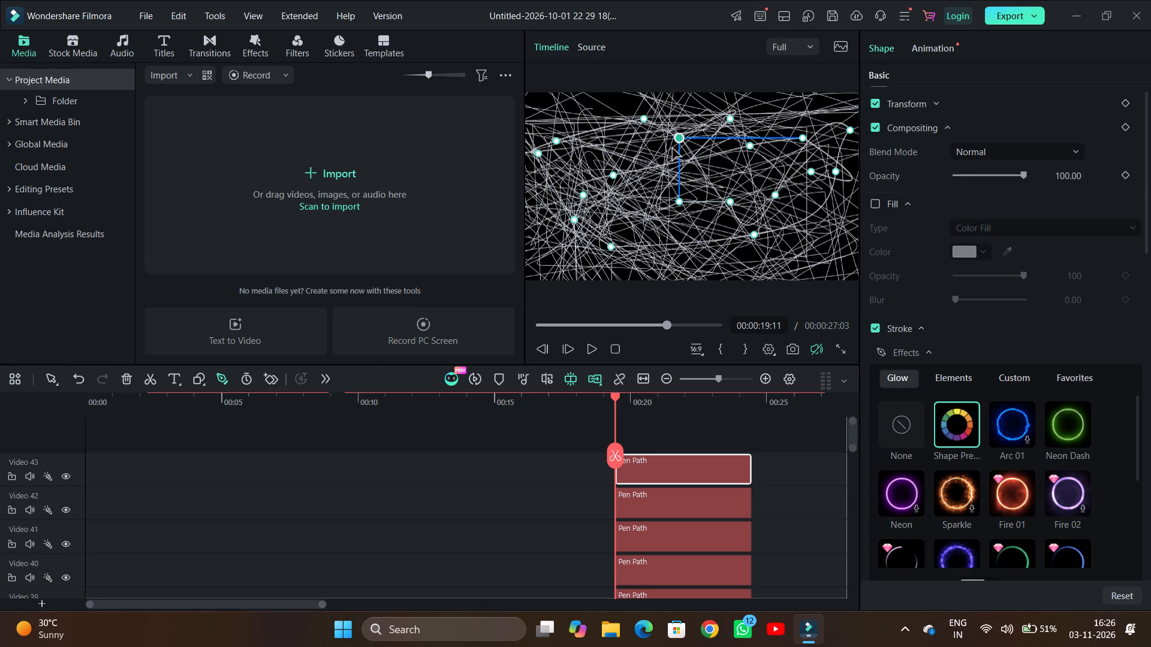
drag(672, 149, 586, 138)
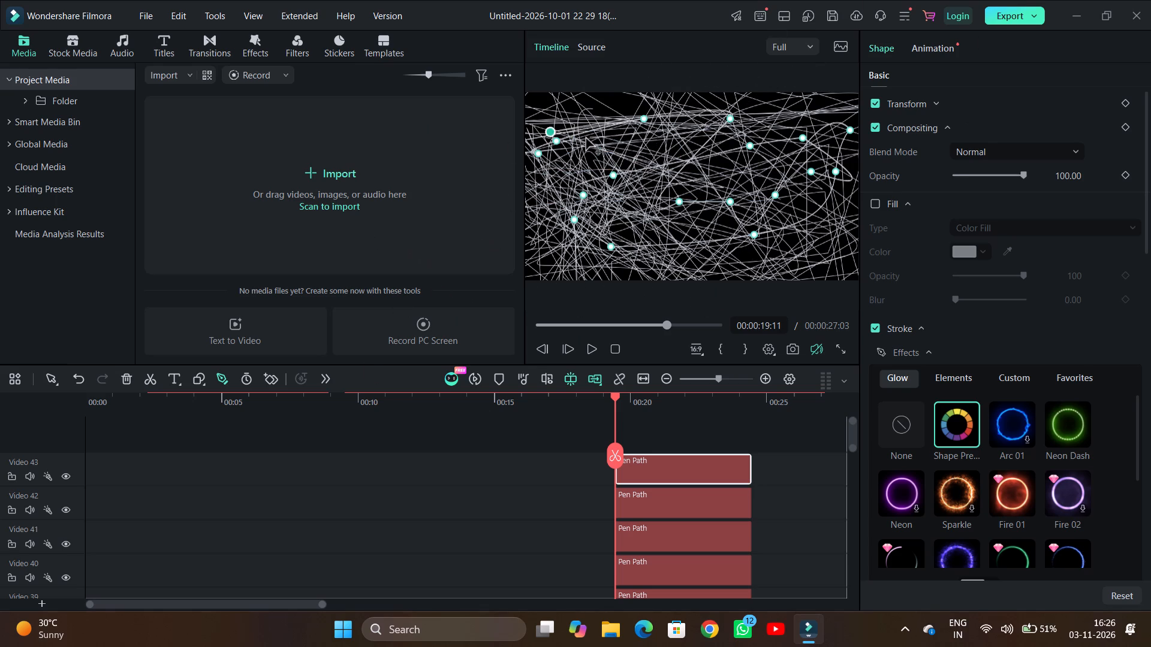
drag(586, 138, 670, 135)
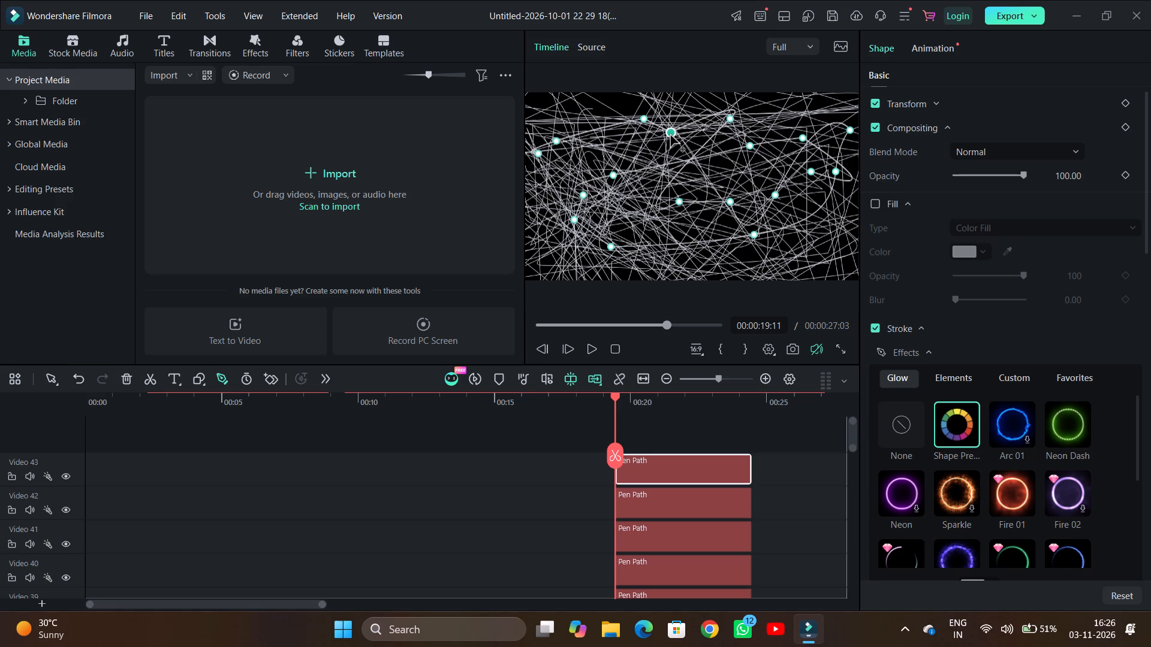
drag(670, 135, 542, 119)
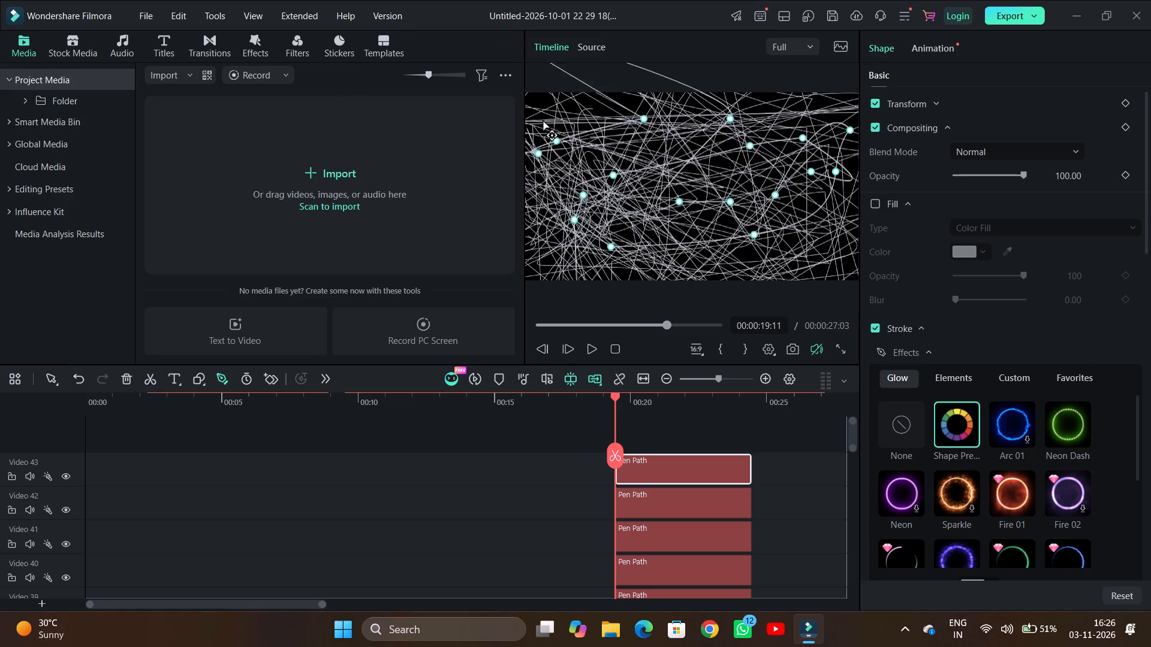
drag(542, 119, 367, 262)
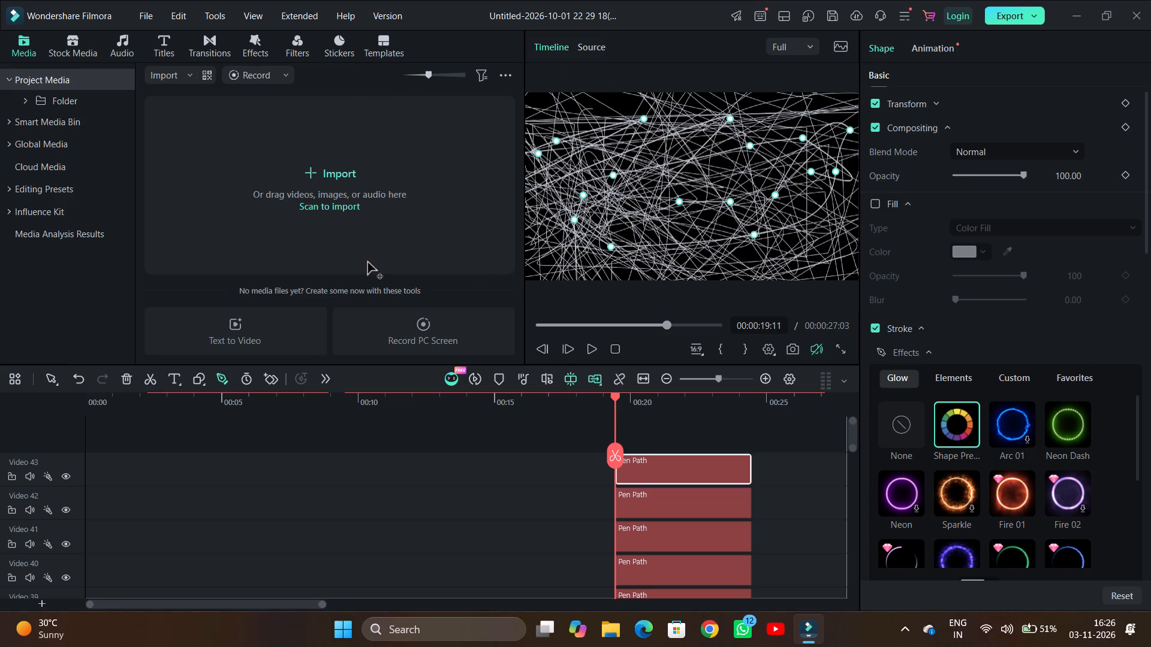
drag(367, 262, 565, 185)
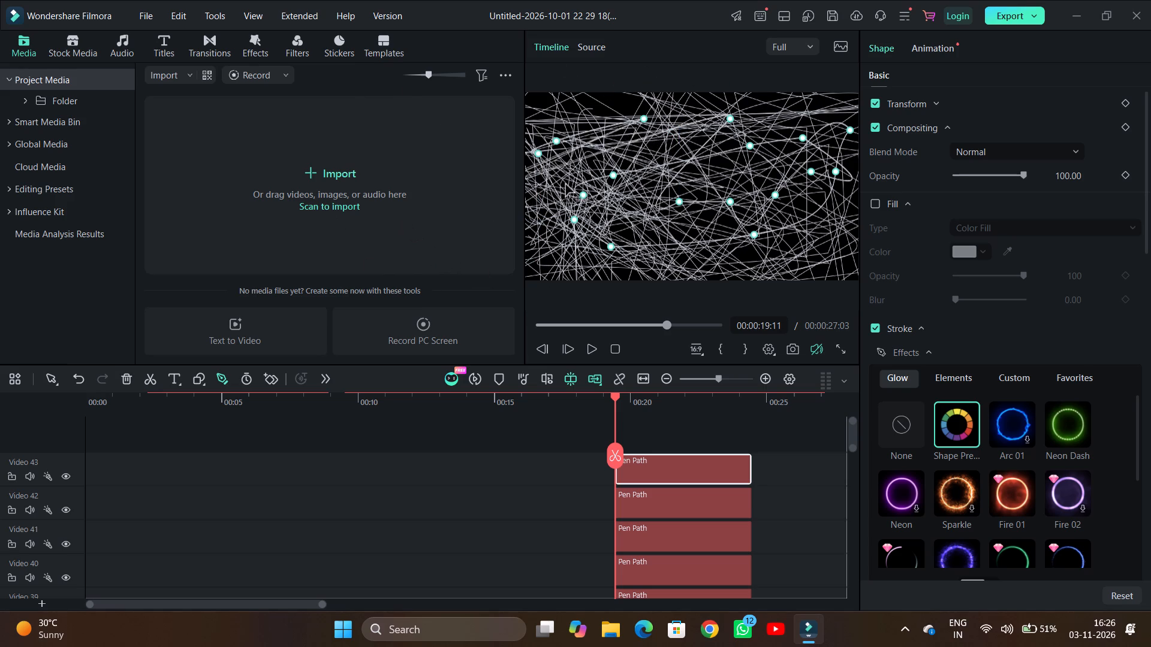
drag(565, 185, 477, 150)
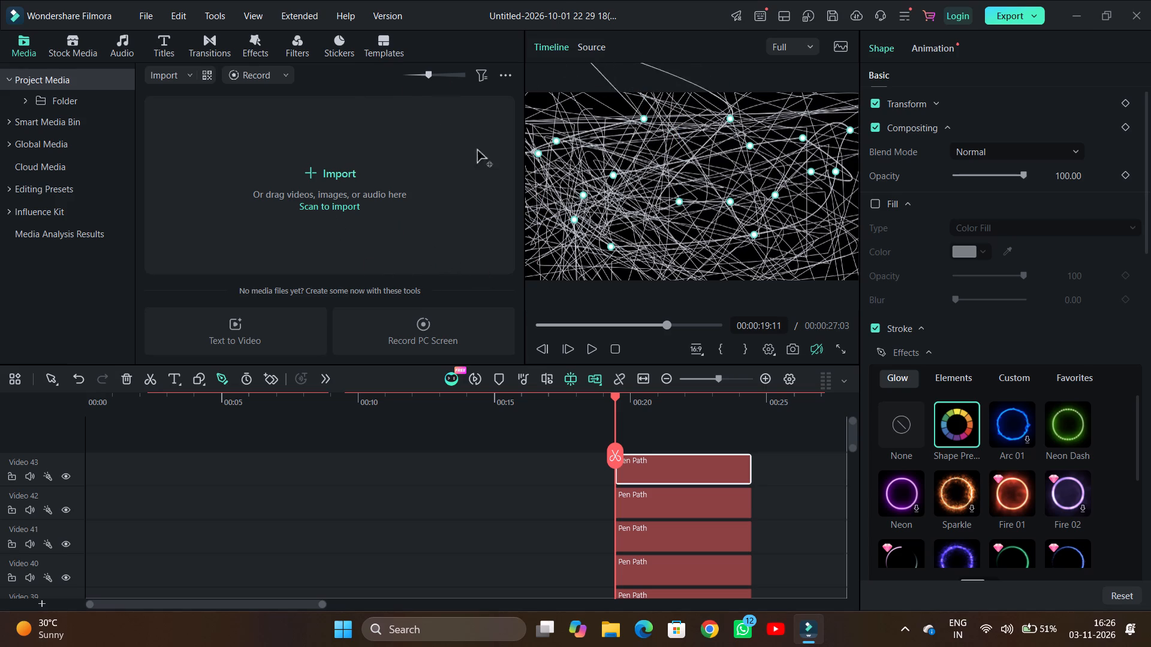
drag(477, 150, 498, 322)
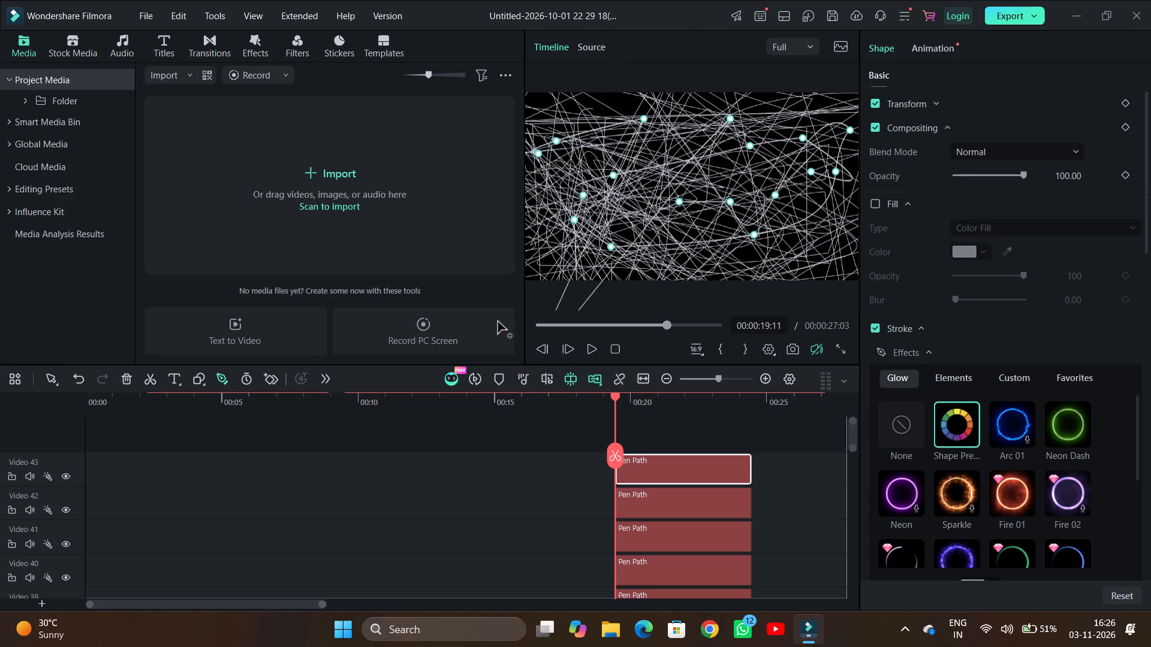
Move the anchor point through the frame's upper middle, upper right and lower left, and place it below the bottom edge, left of centre.
drag(498, 322, 600, 223)
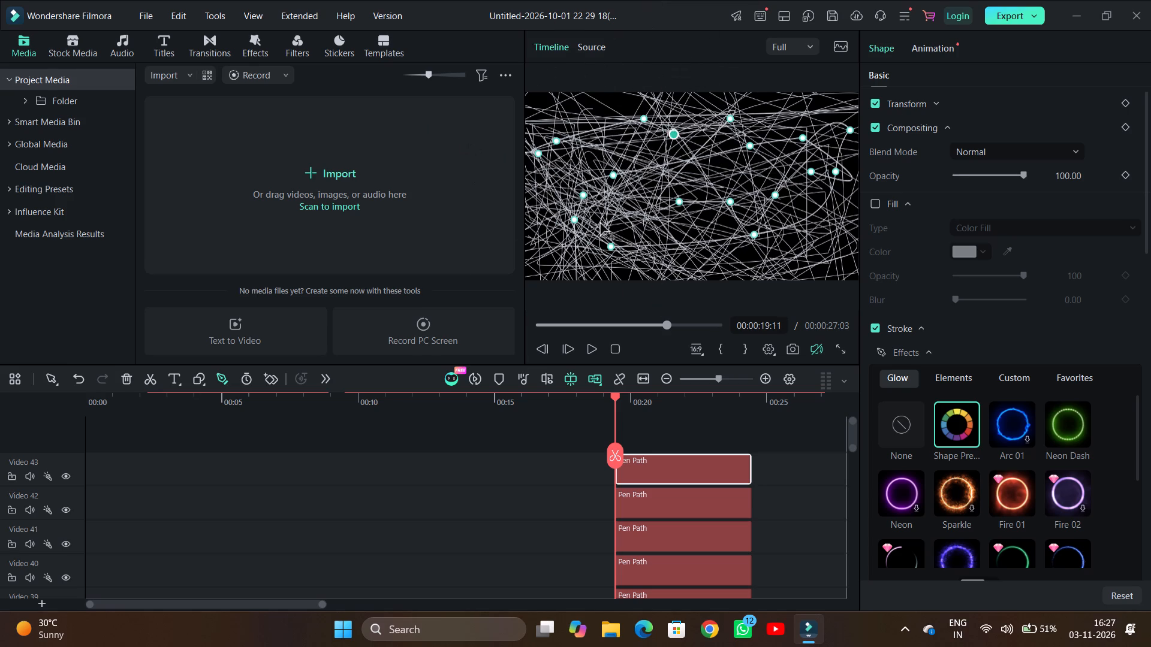
drag(600, 223, 643, 244)
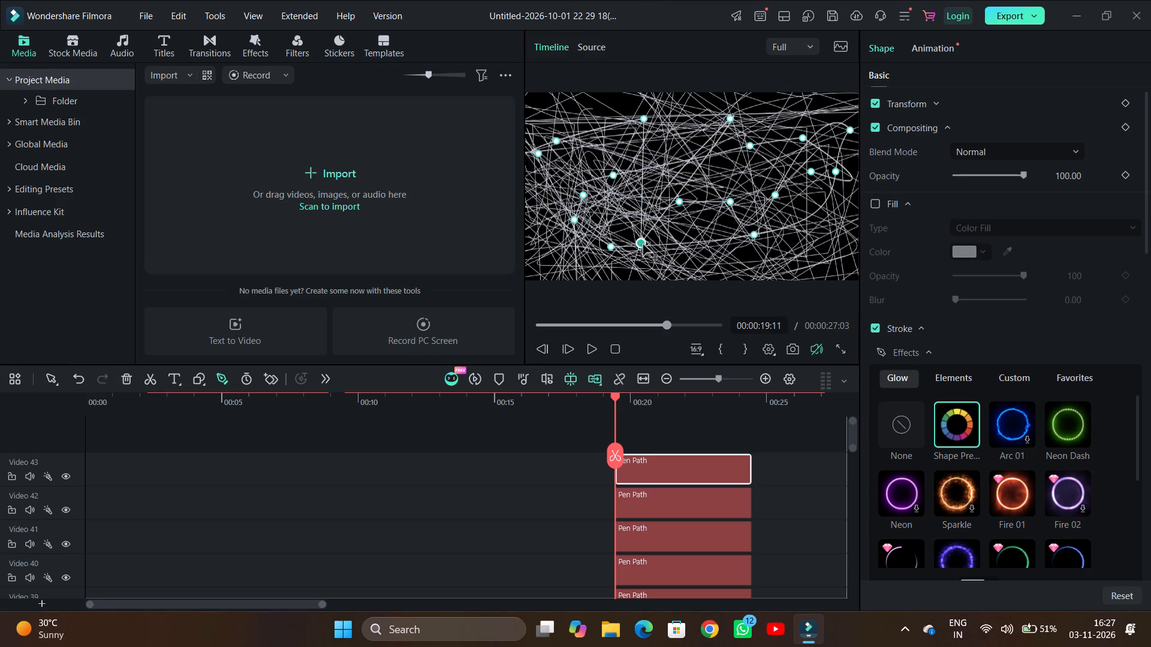
drag(643, 244, 695, 314)
scroll(688, 206, up, 1)
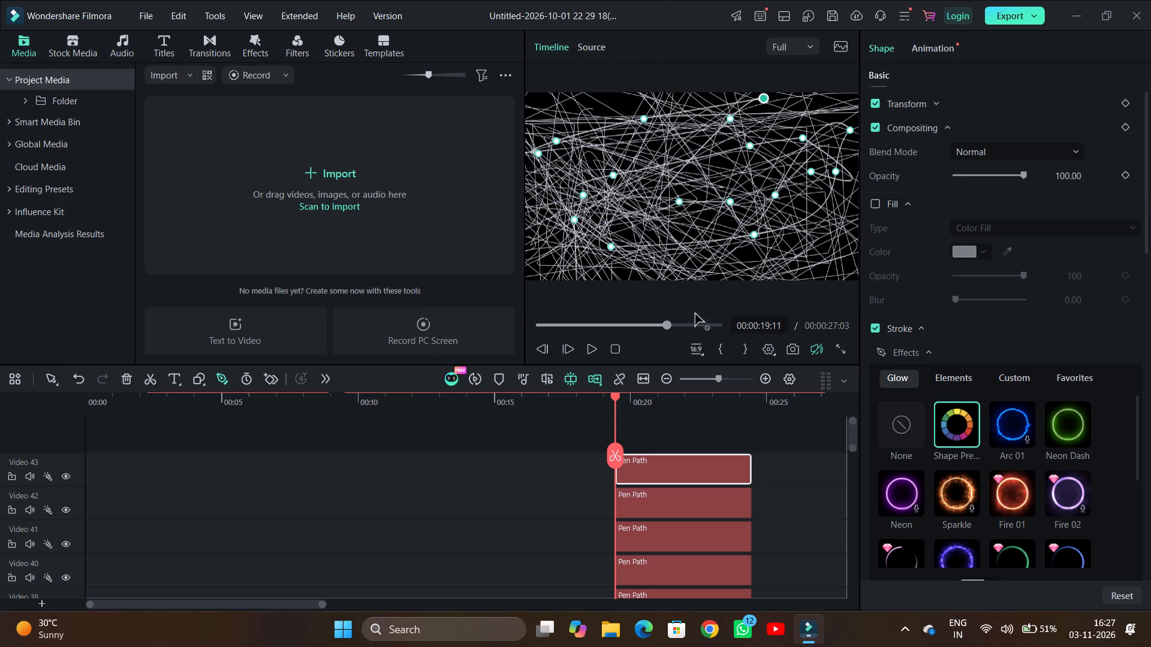
drag(695, 314, 505, 247)
scroll(586, 240, left, 1)
scroll(578, 162, left, 1)
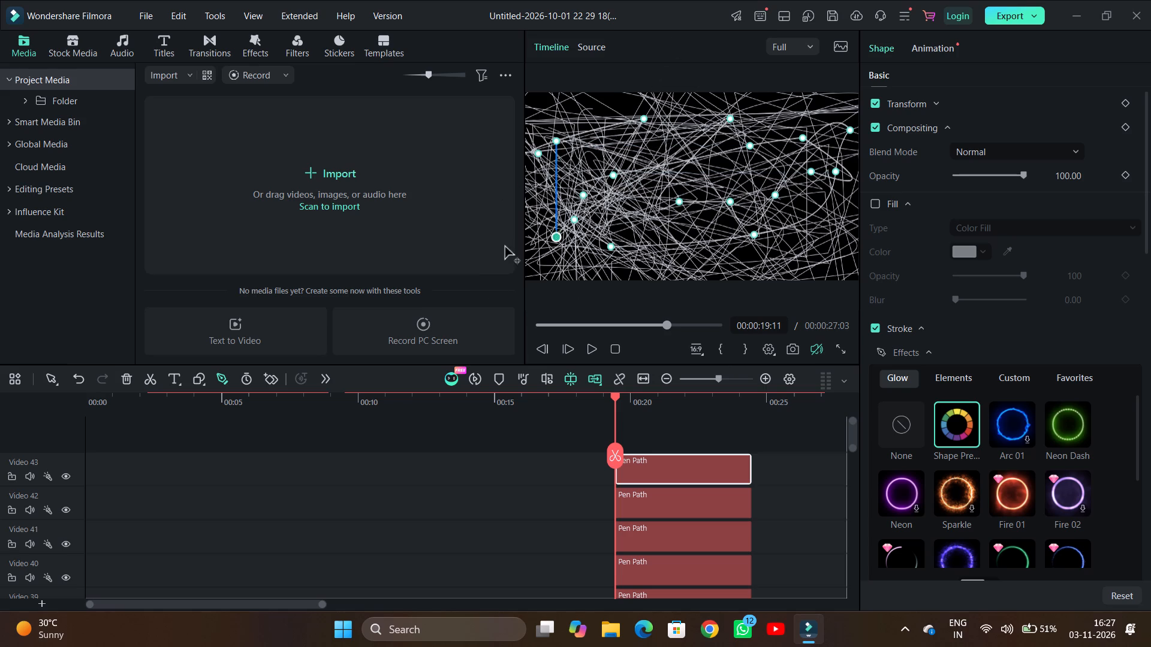
drag(505, 247, 638, 205)
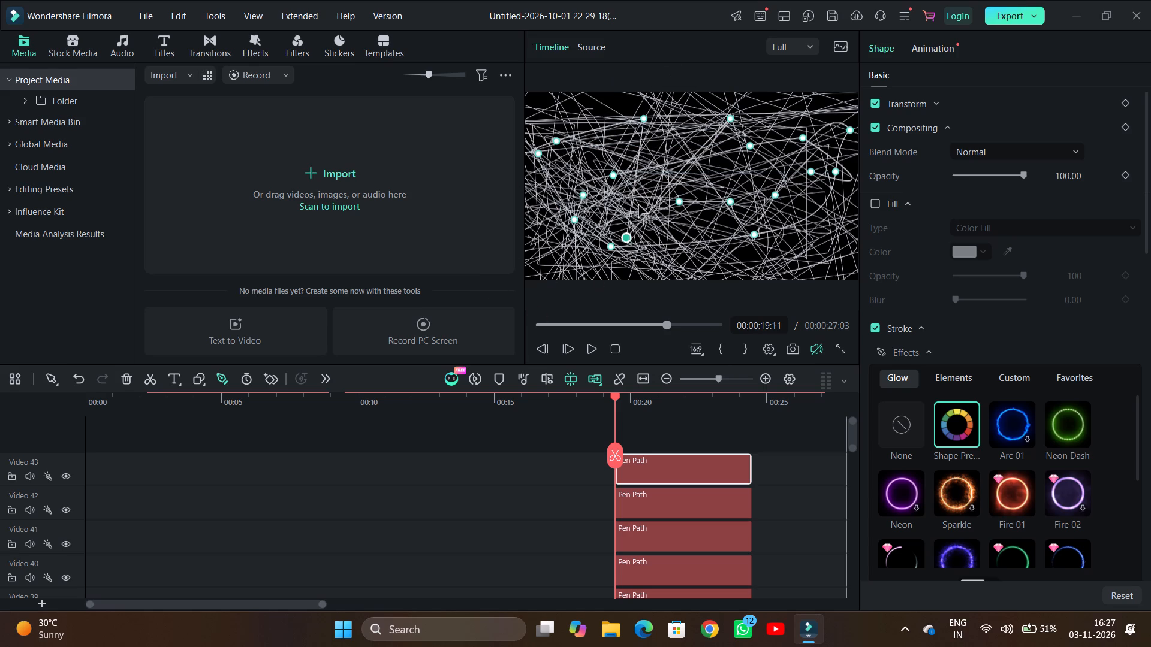
drag(638, 205, 781, 190)
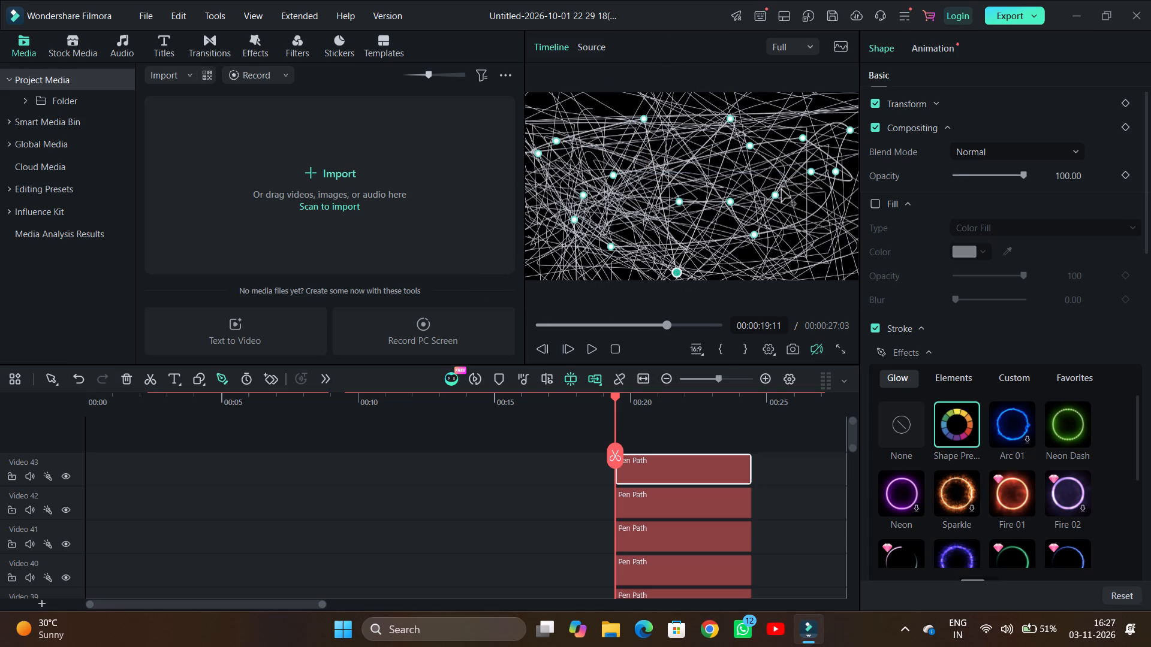
drag(781, 190, 608, 398)
scroll(683, 310, up, 2)
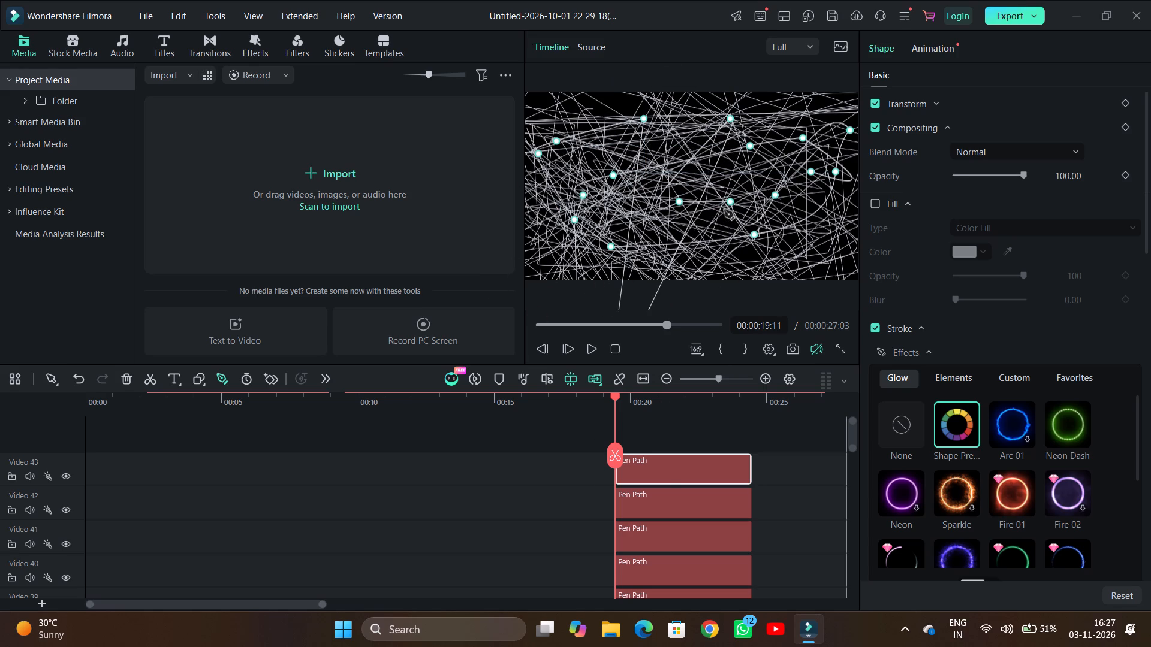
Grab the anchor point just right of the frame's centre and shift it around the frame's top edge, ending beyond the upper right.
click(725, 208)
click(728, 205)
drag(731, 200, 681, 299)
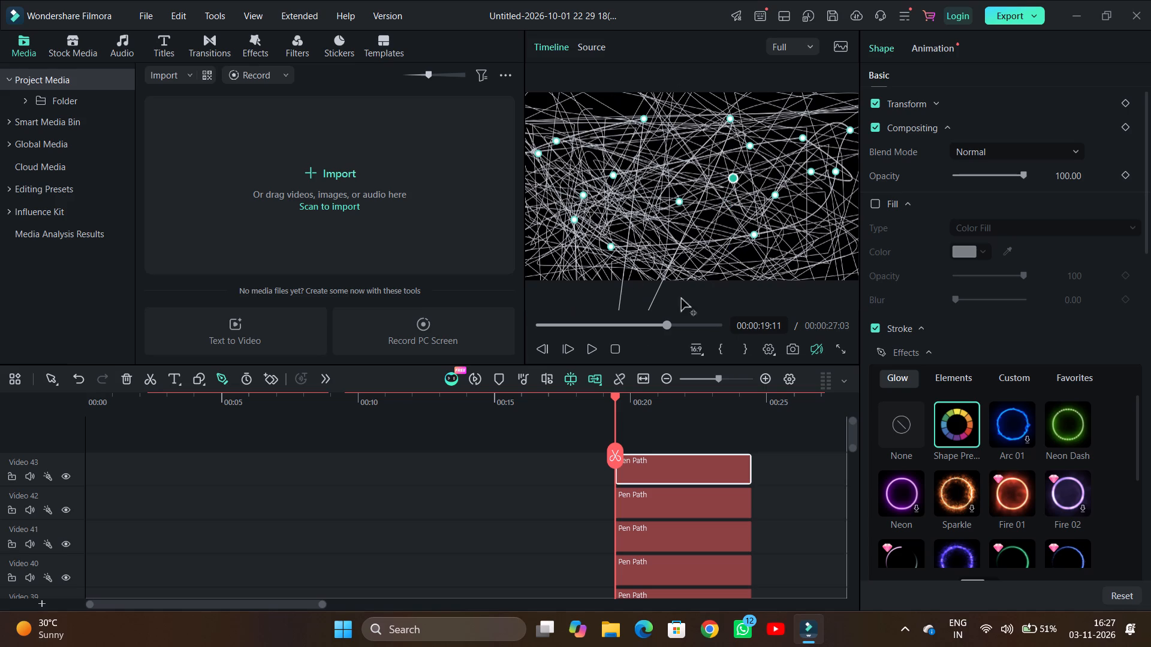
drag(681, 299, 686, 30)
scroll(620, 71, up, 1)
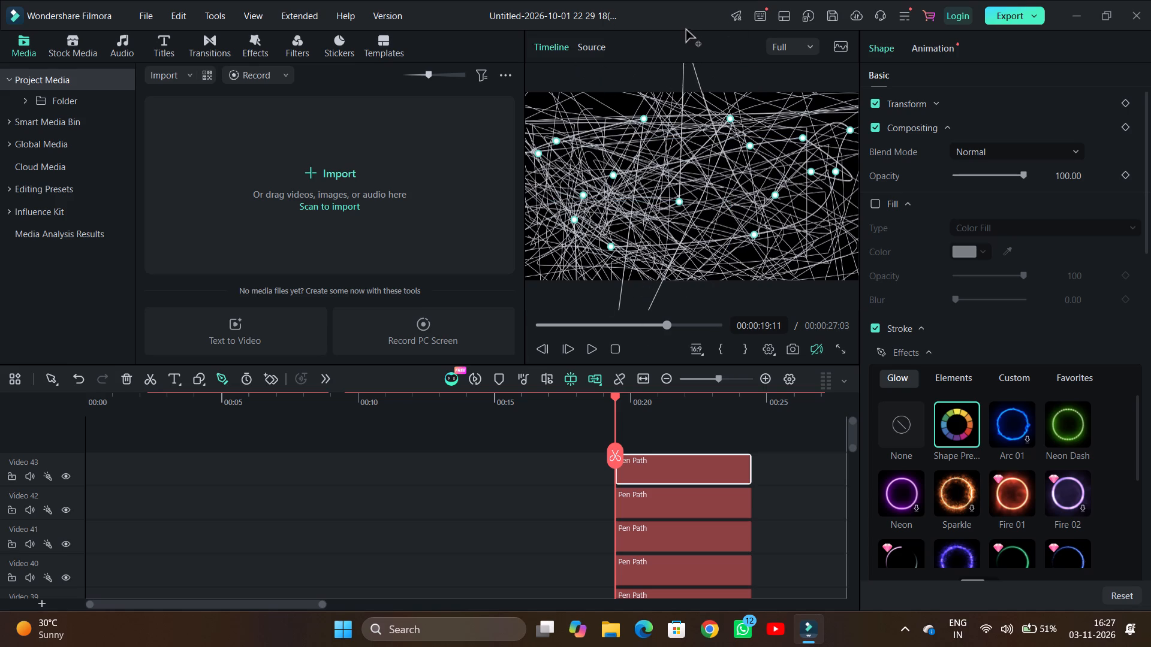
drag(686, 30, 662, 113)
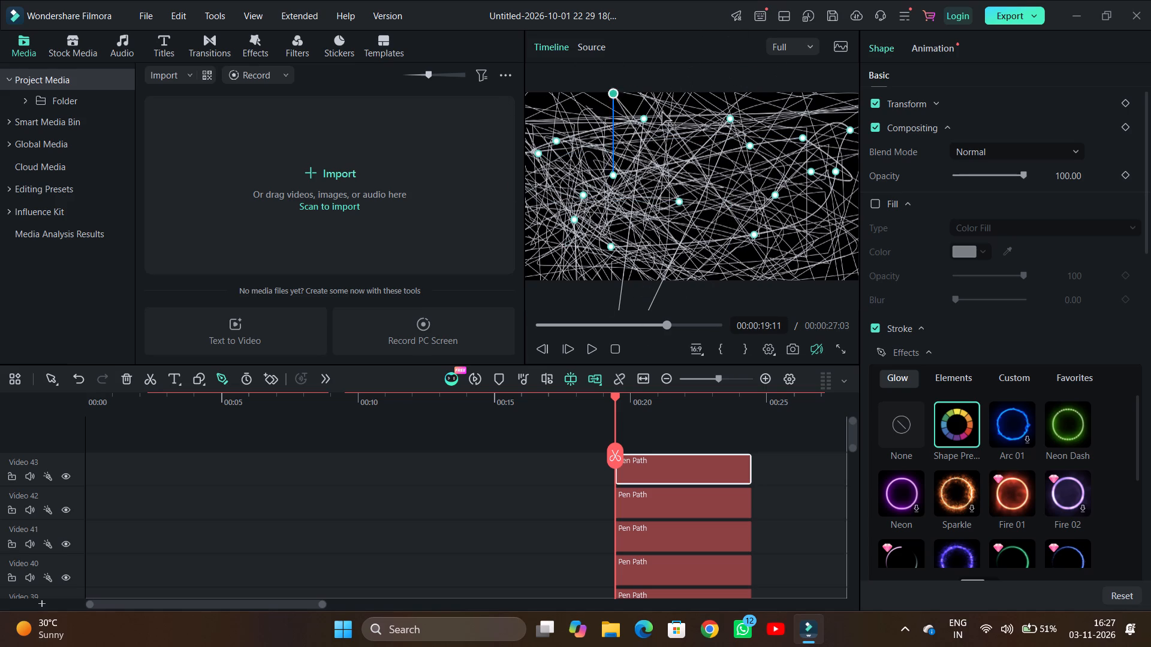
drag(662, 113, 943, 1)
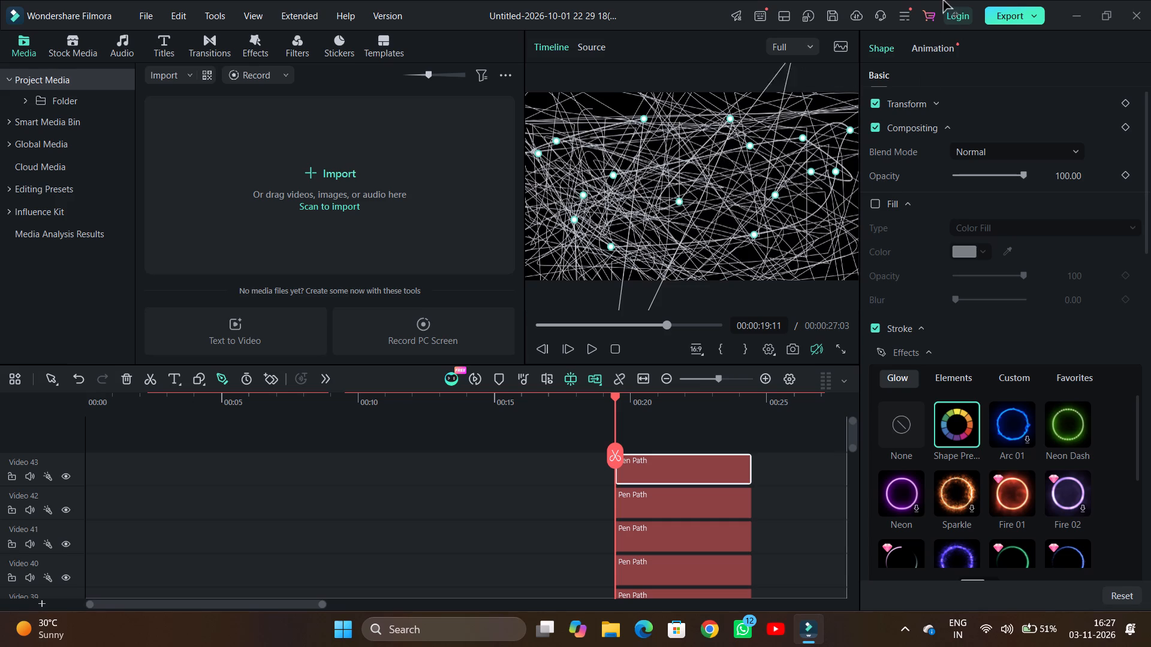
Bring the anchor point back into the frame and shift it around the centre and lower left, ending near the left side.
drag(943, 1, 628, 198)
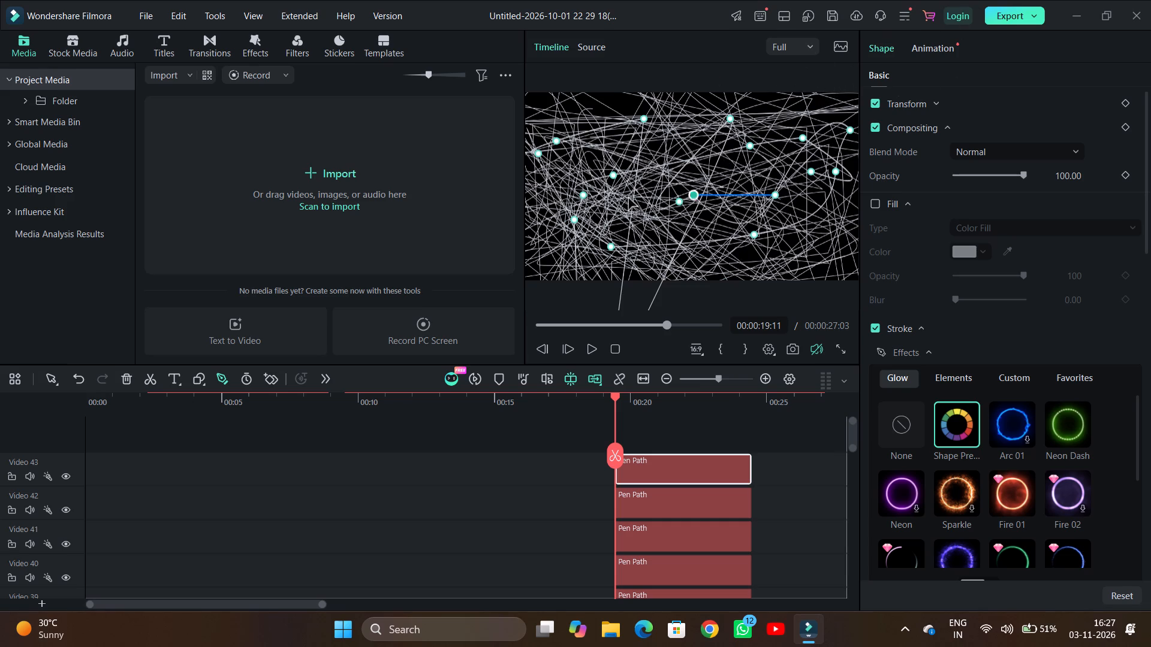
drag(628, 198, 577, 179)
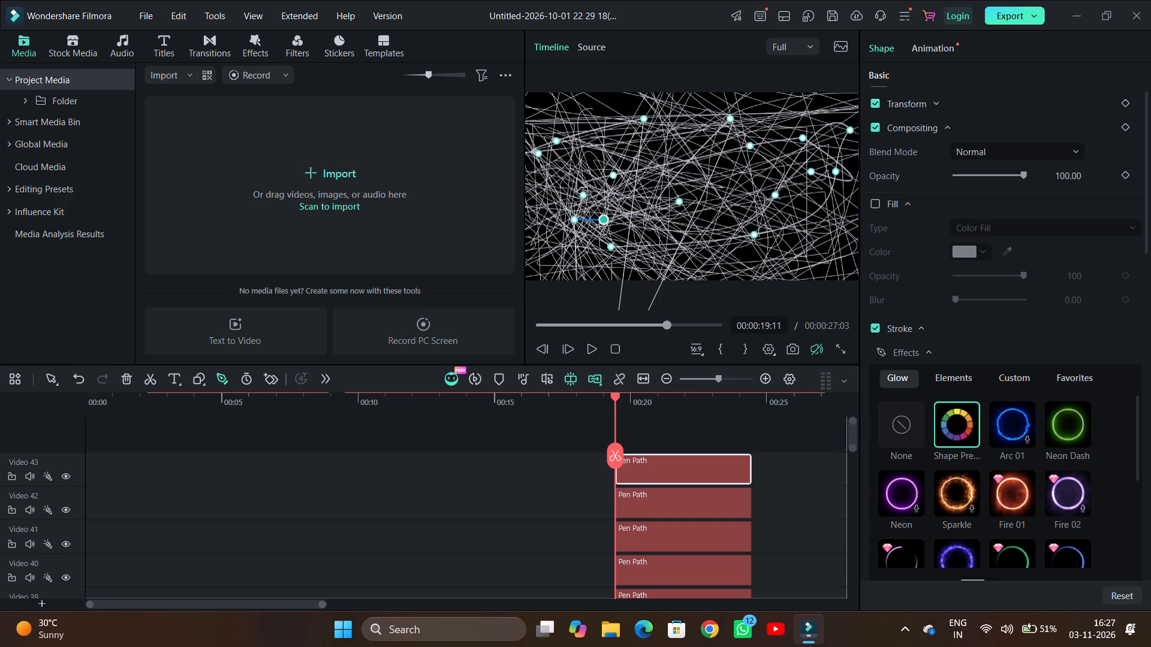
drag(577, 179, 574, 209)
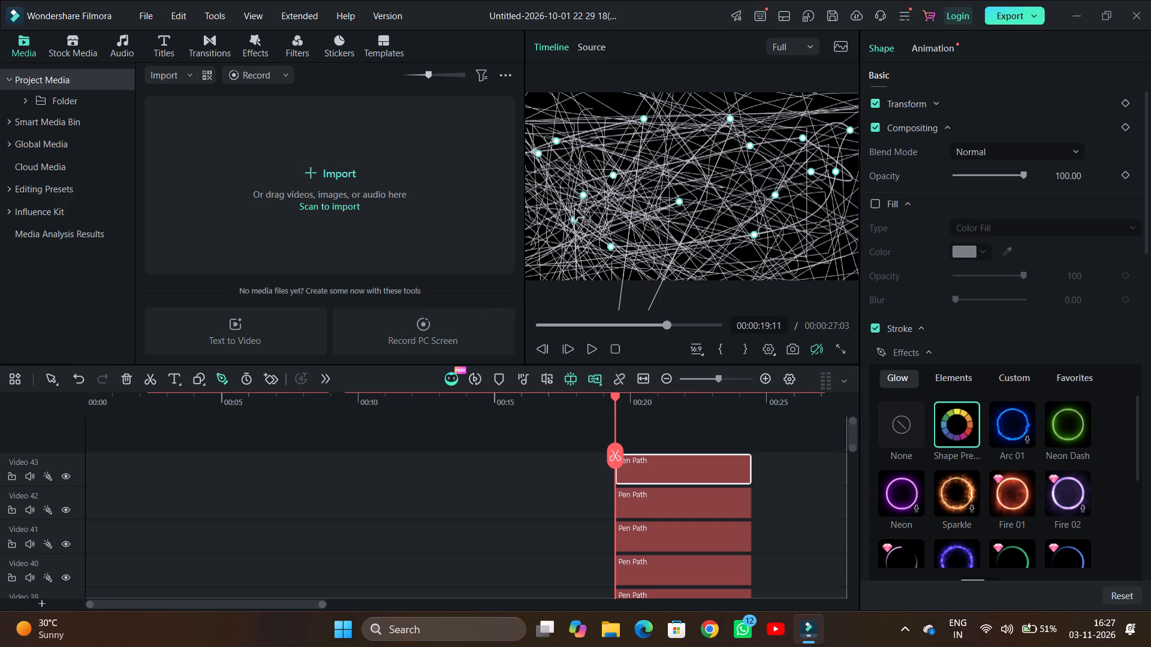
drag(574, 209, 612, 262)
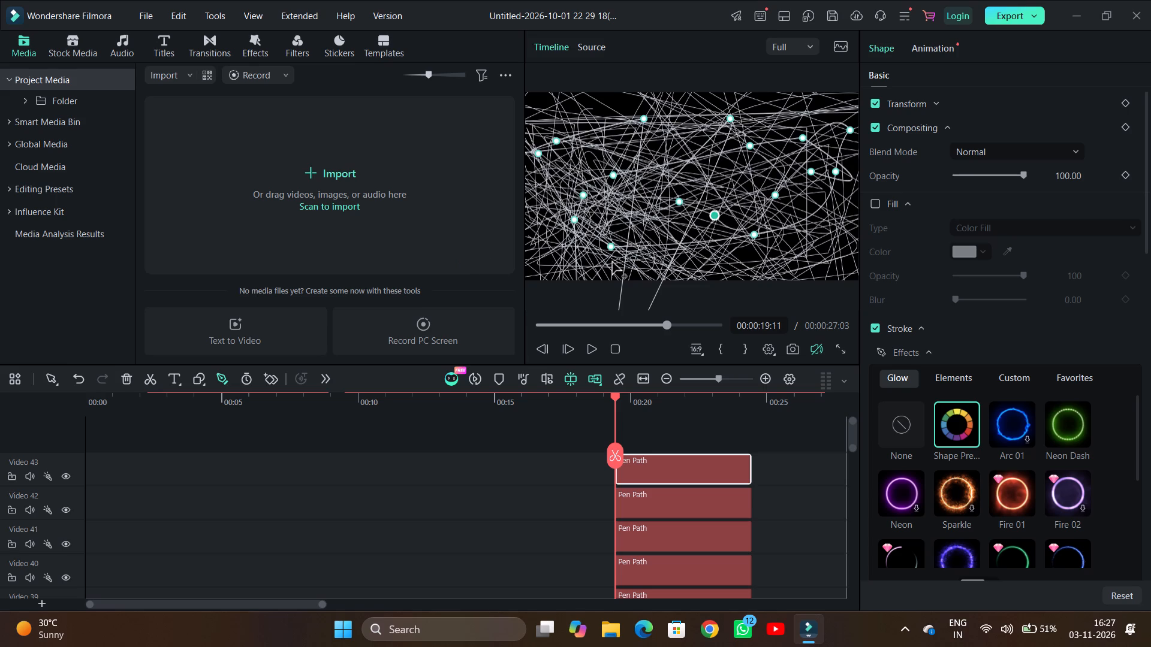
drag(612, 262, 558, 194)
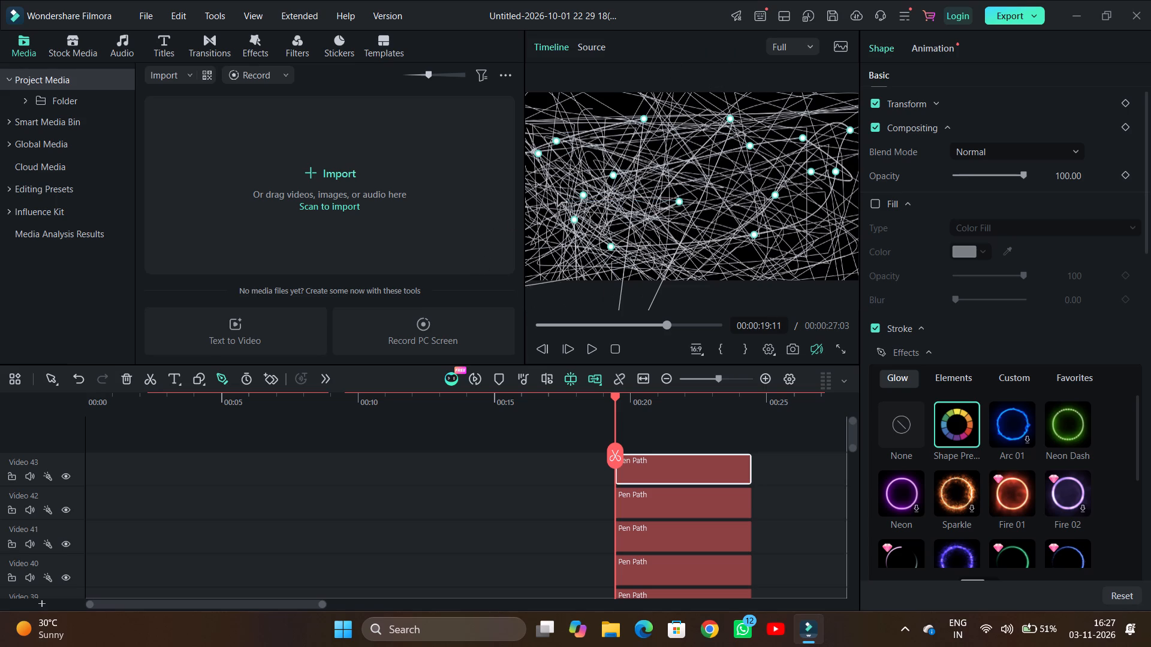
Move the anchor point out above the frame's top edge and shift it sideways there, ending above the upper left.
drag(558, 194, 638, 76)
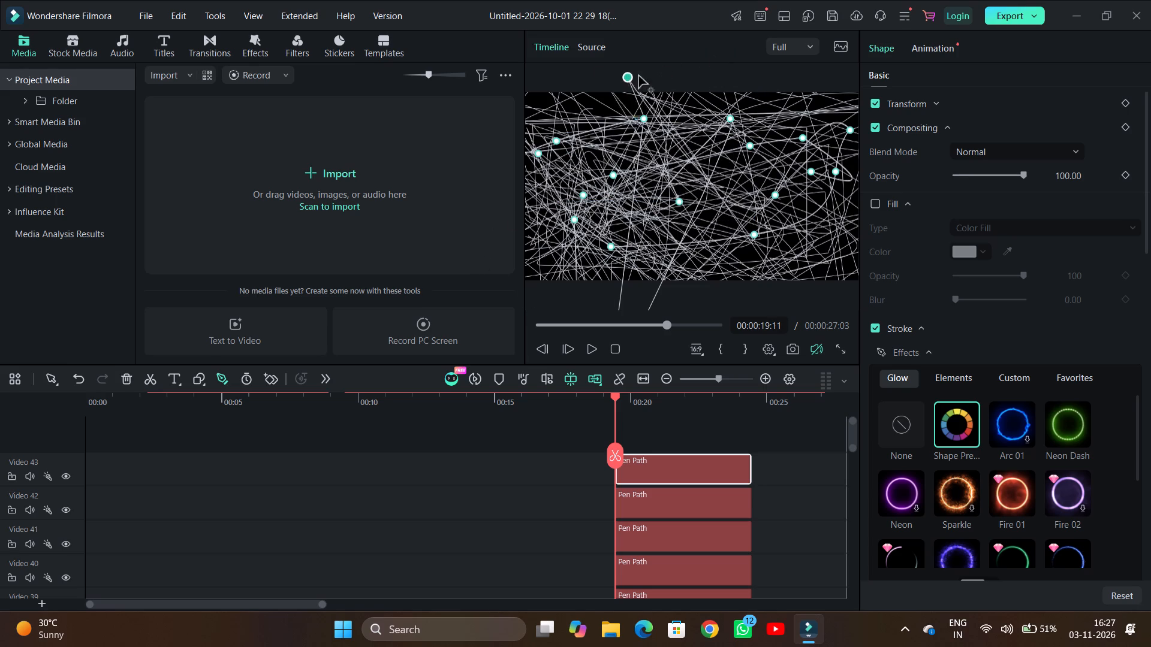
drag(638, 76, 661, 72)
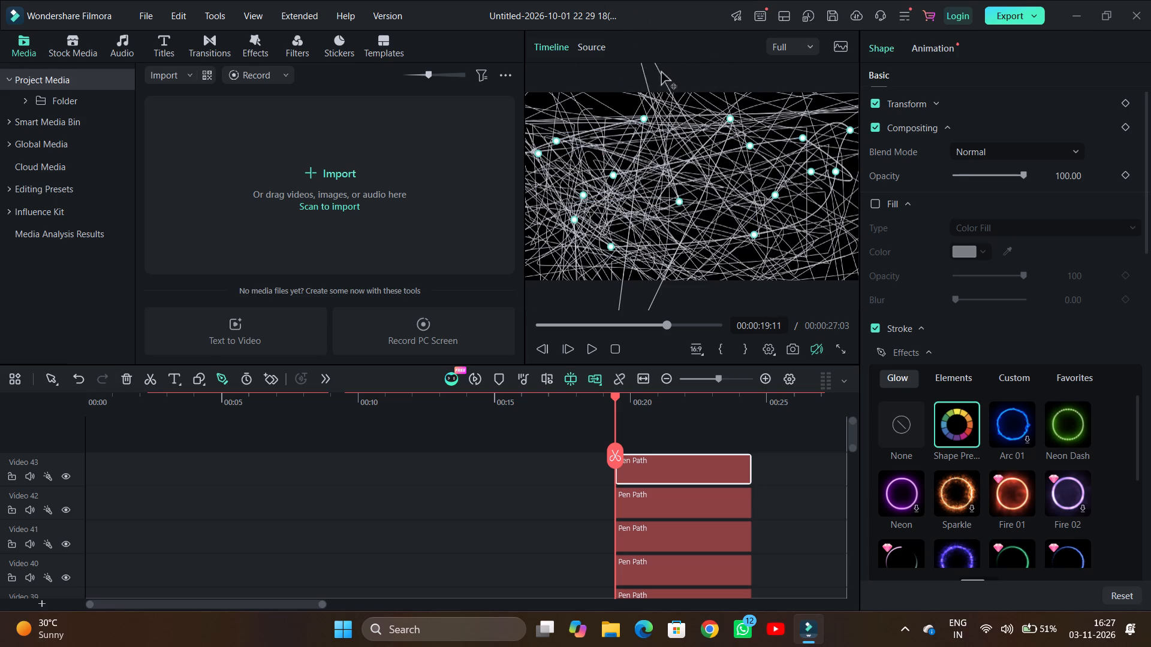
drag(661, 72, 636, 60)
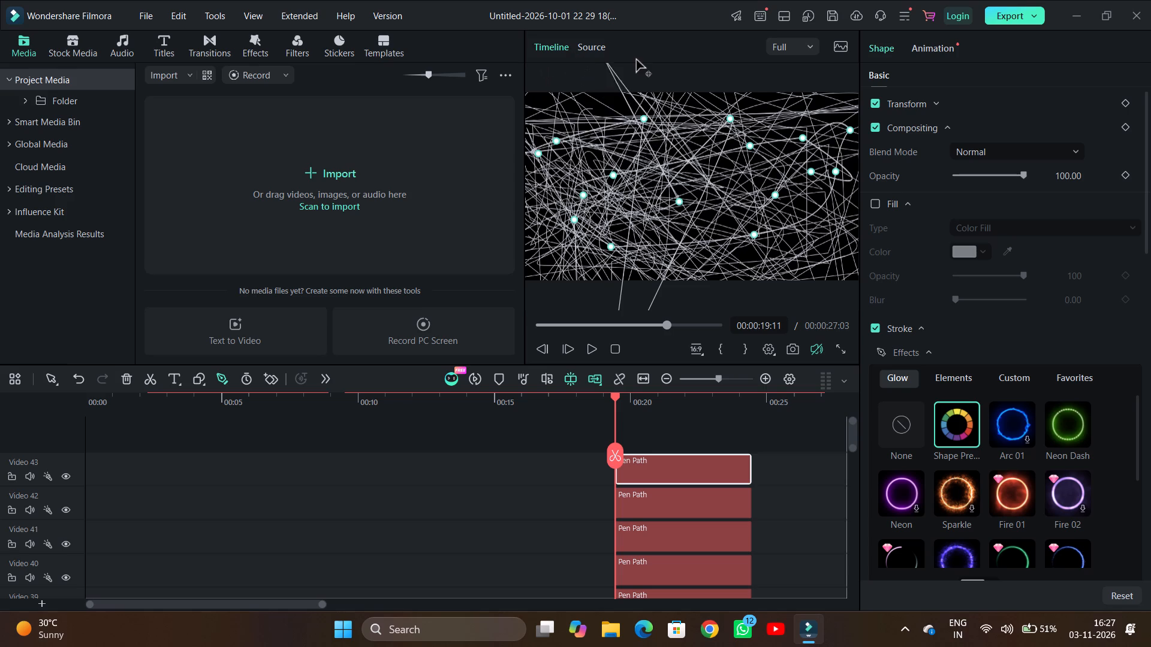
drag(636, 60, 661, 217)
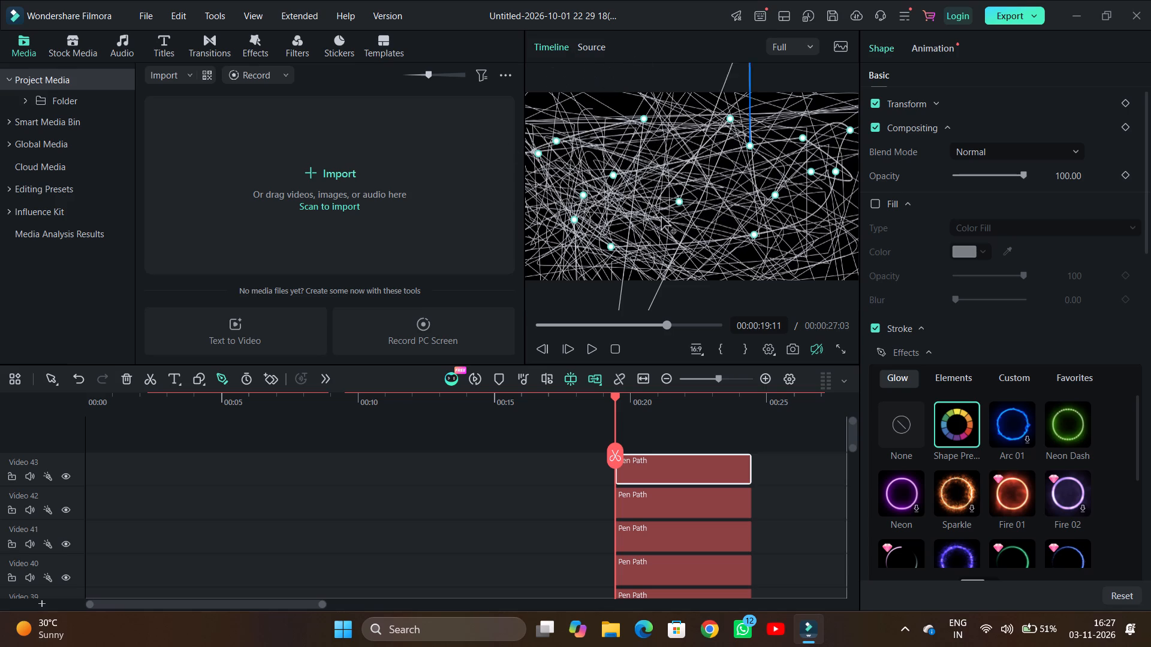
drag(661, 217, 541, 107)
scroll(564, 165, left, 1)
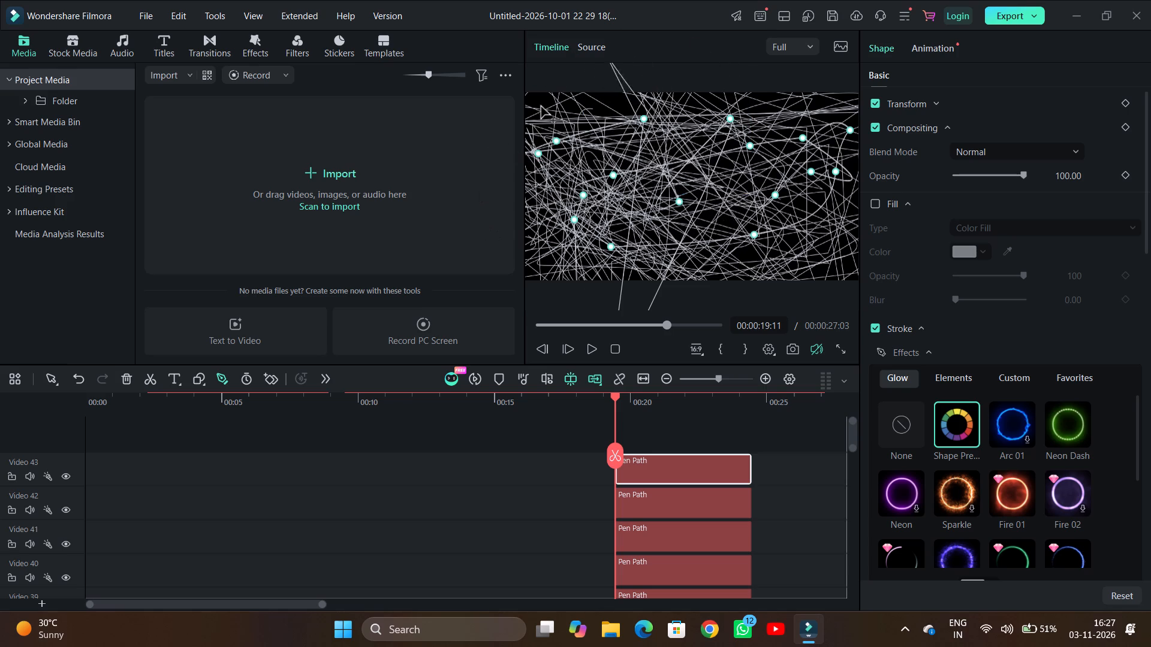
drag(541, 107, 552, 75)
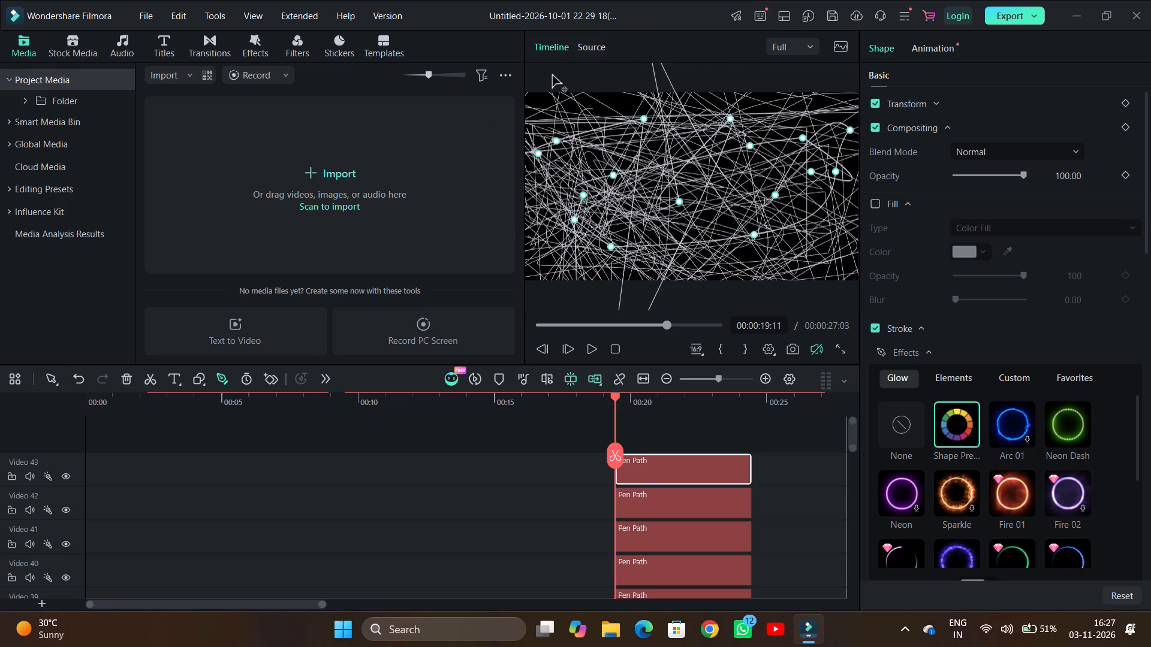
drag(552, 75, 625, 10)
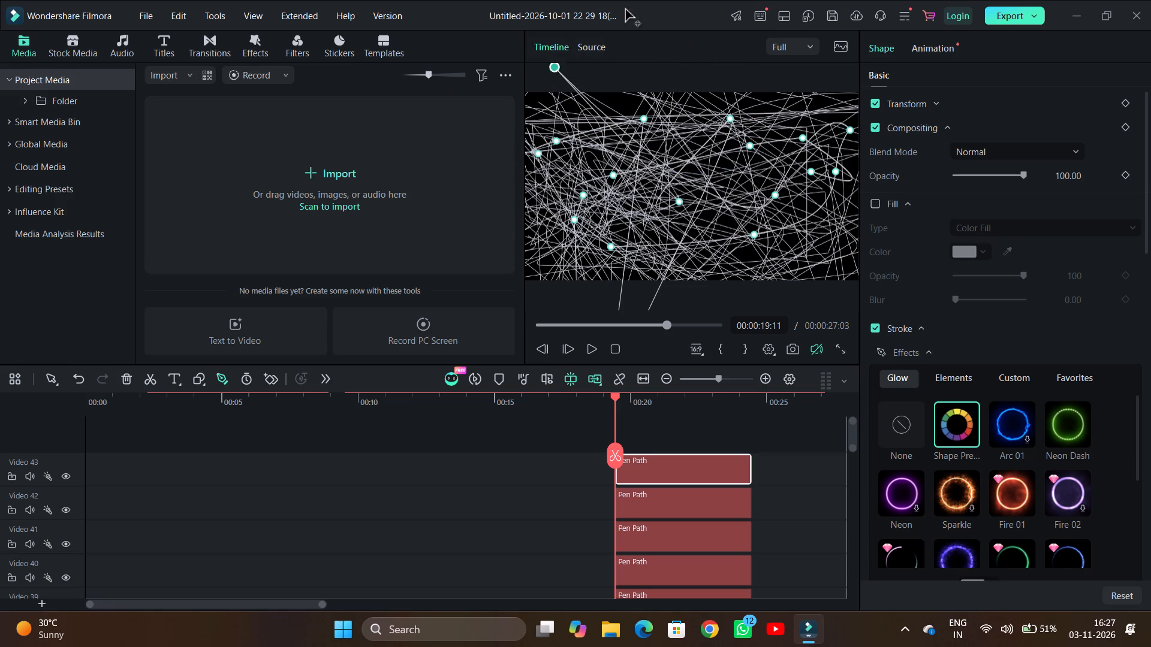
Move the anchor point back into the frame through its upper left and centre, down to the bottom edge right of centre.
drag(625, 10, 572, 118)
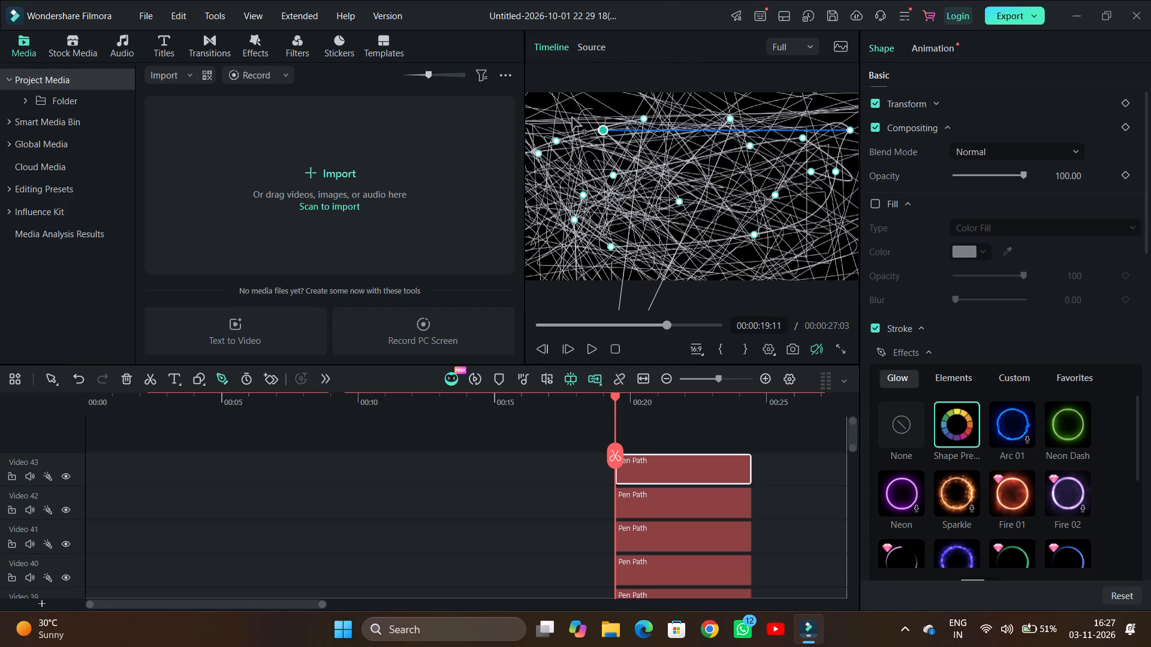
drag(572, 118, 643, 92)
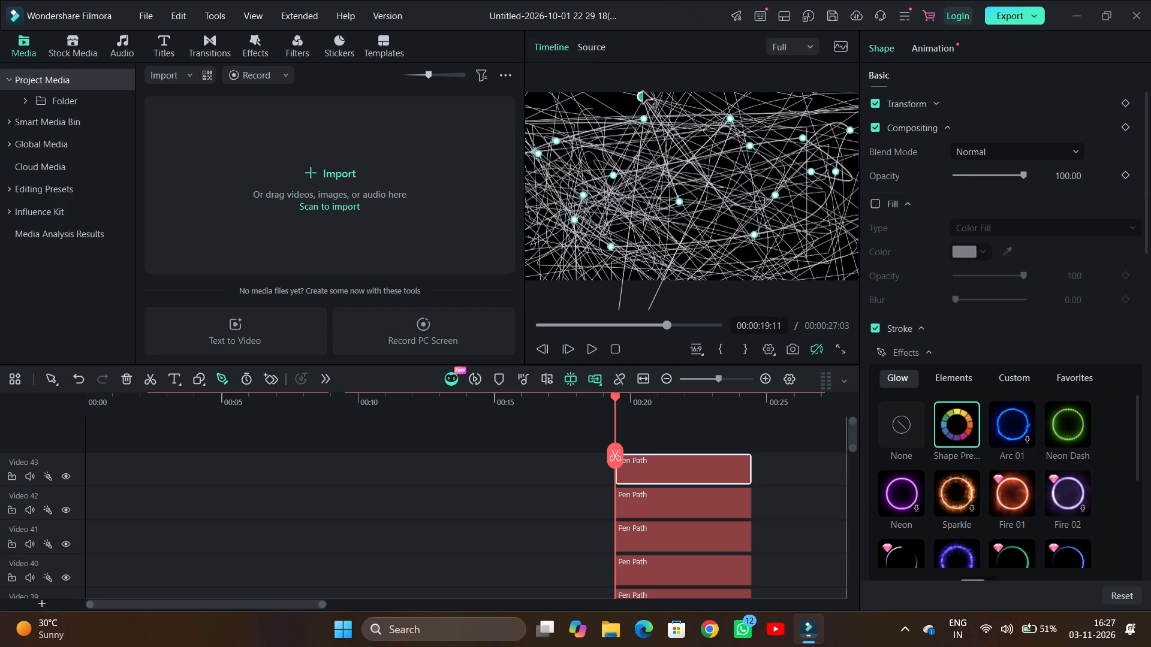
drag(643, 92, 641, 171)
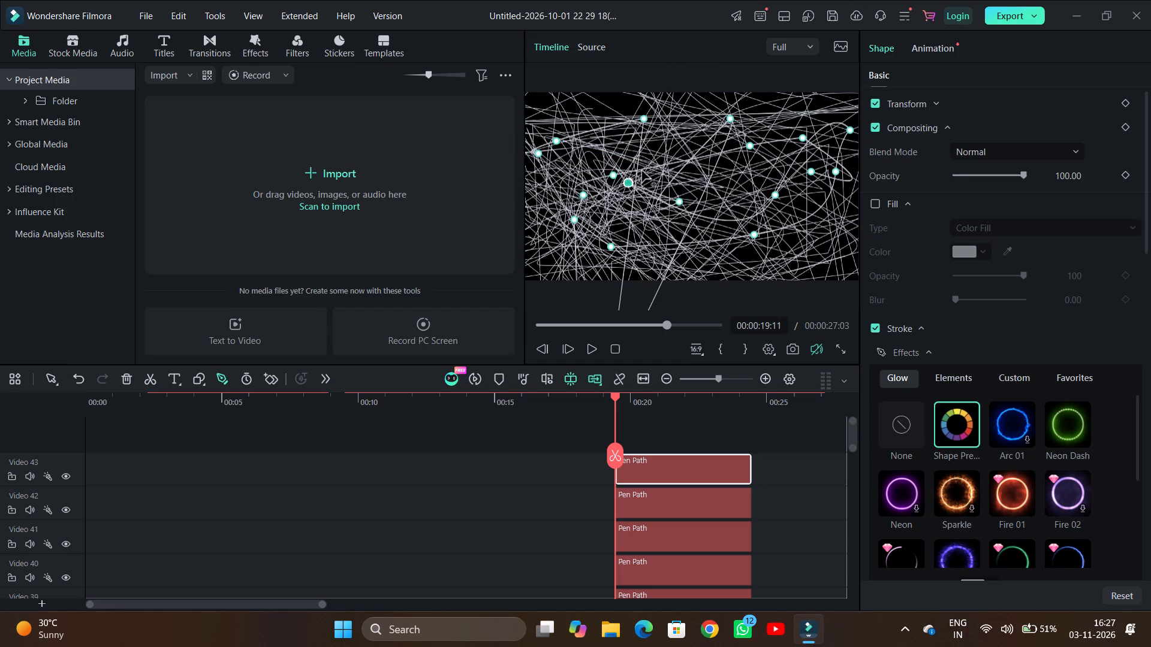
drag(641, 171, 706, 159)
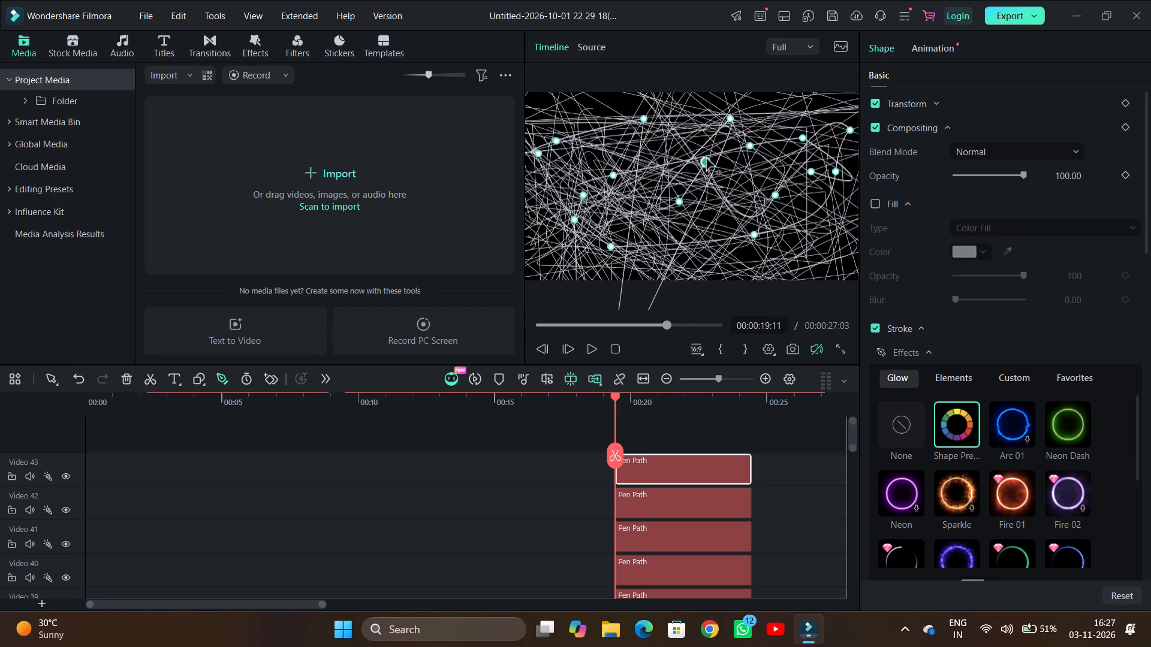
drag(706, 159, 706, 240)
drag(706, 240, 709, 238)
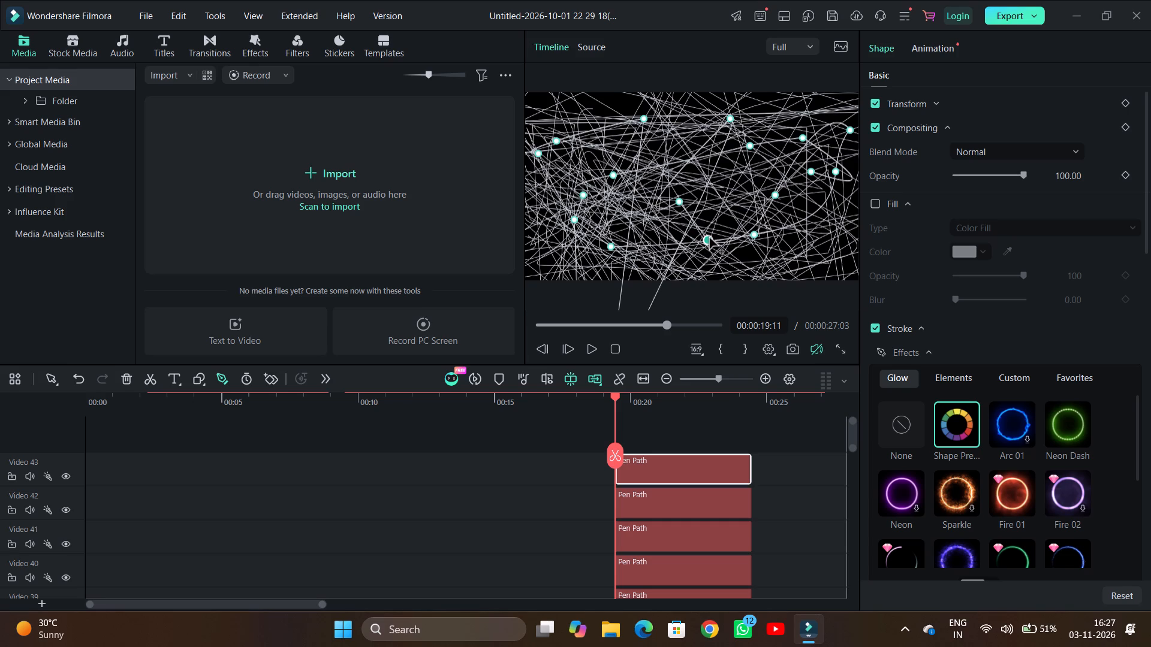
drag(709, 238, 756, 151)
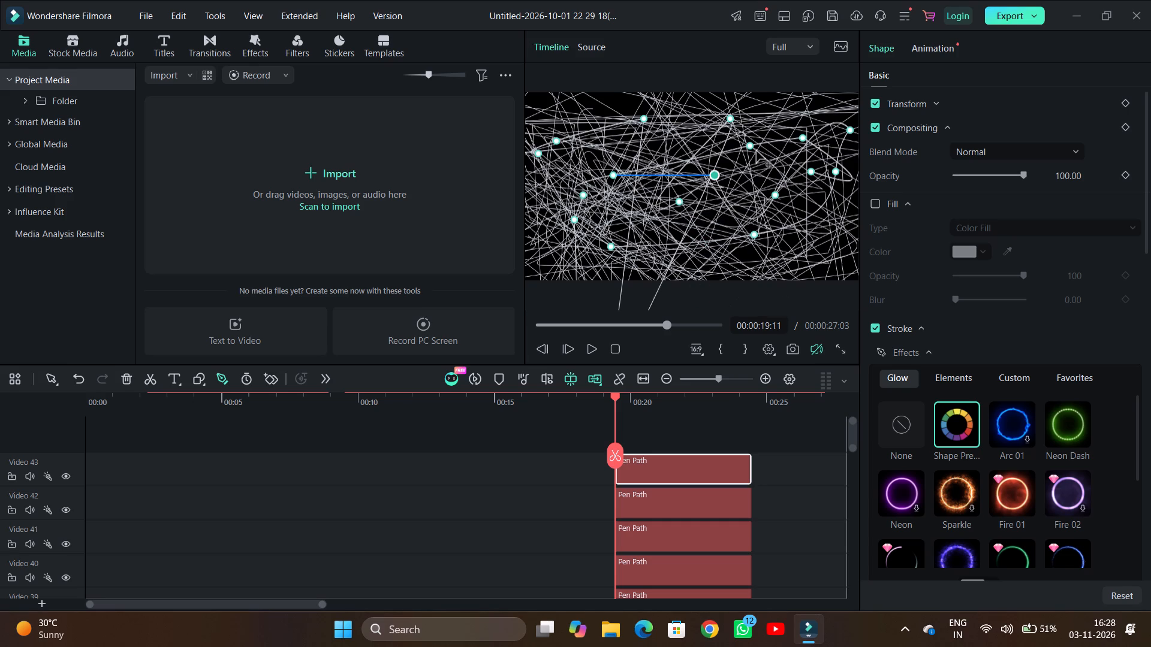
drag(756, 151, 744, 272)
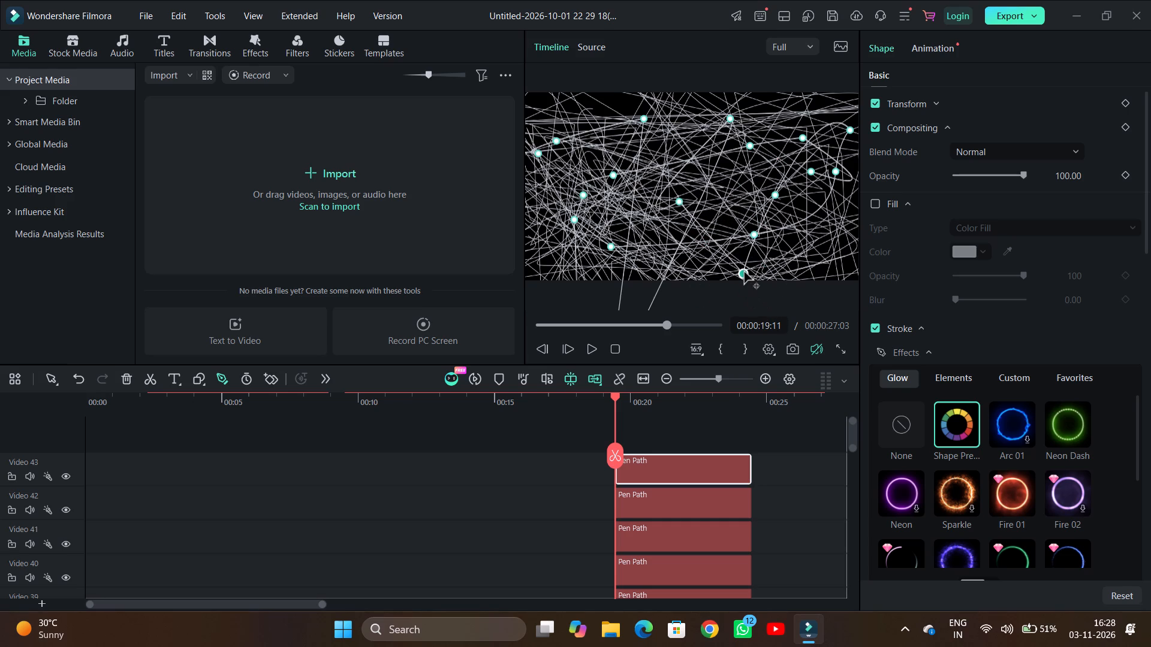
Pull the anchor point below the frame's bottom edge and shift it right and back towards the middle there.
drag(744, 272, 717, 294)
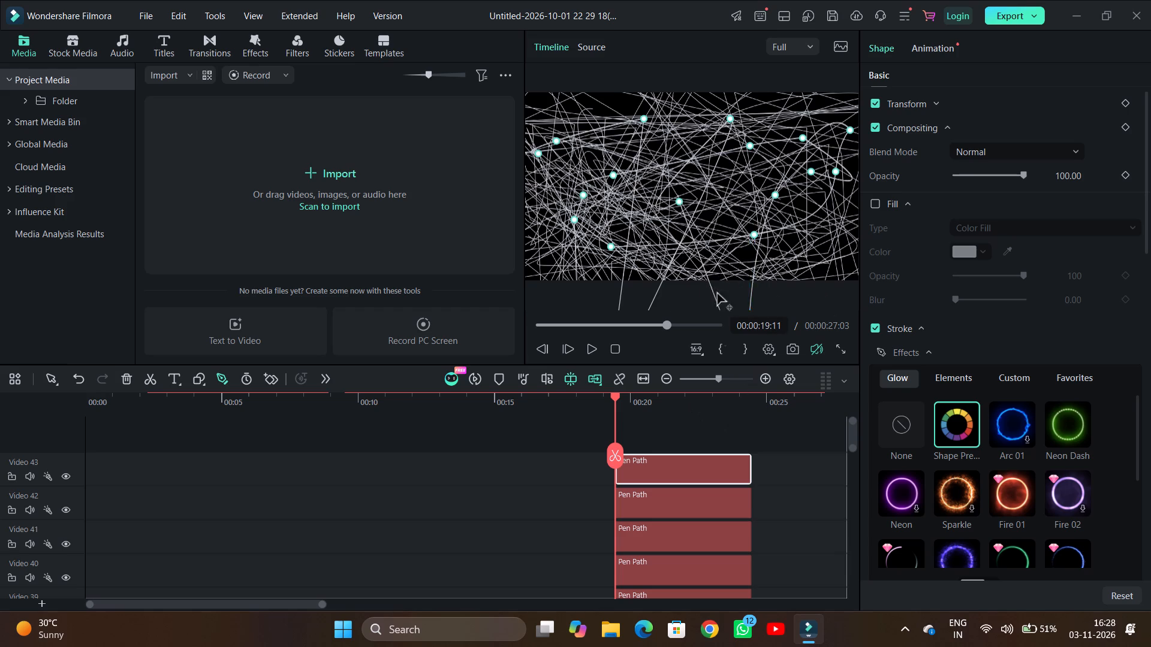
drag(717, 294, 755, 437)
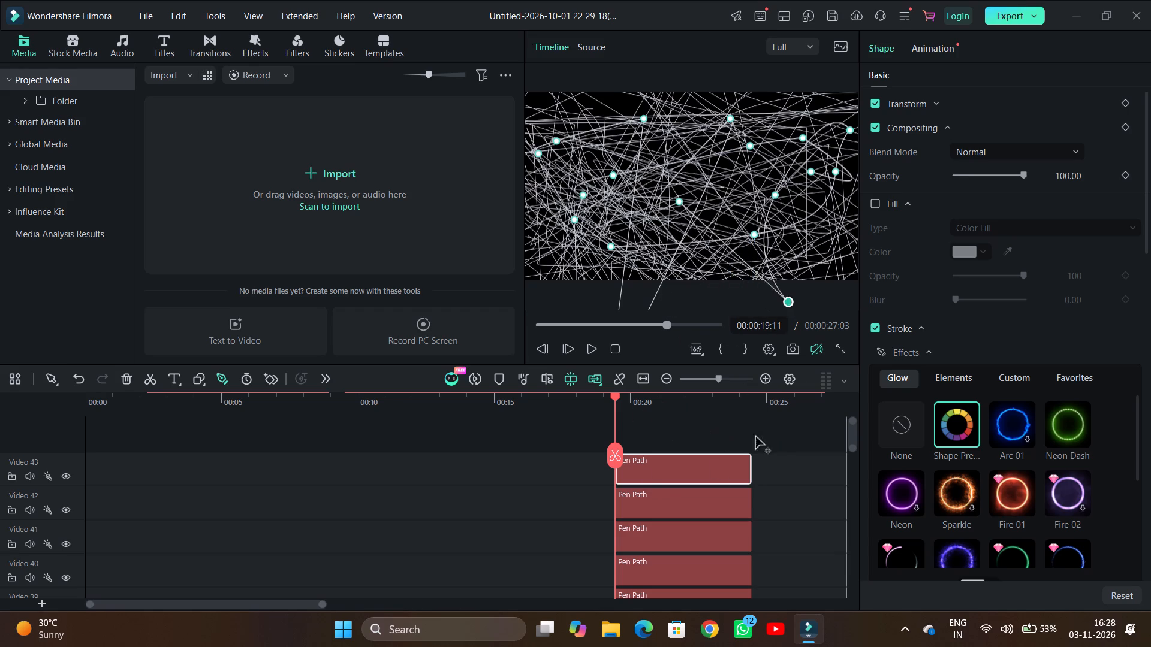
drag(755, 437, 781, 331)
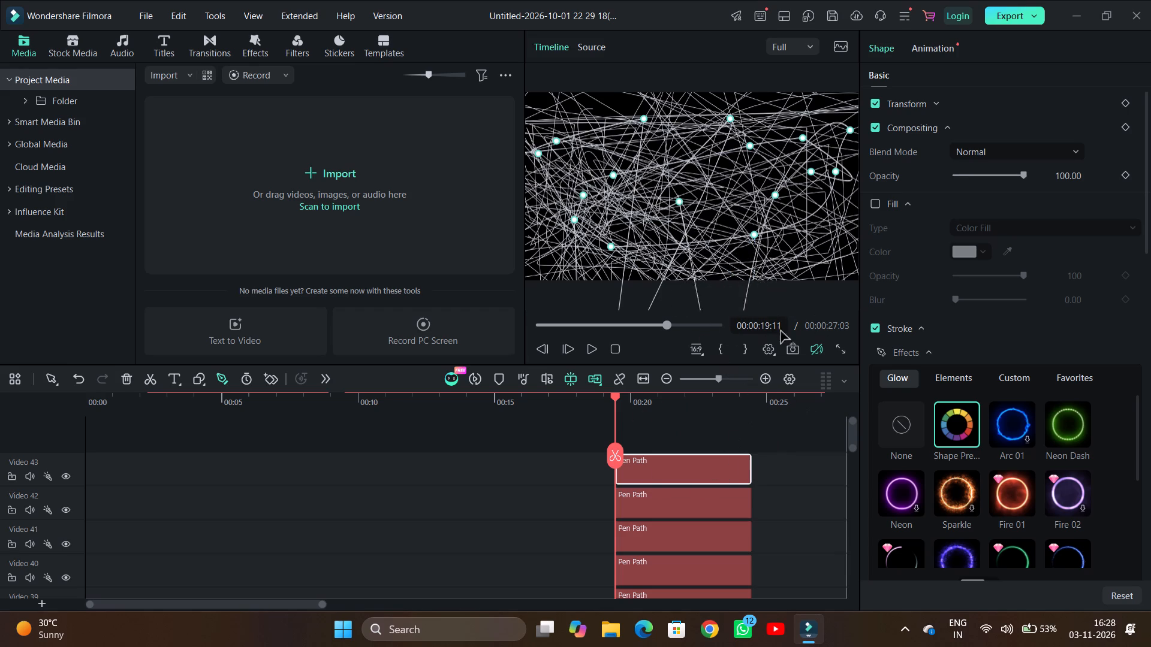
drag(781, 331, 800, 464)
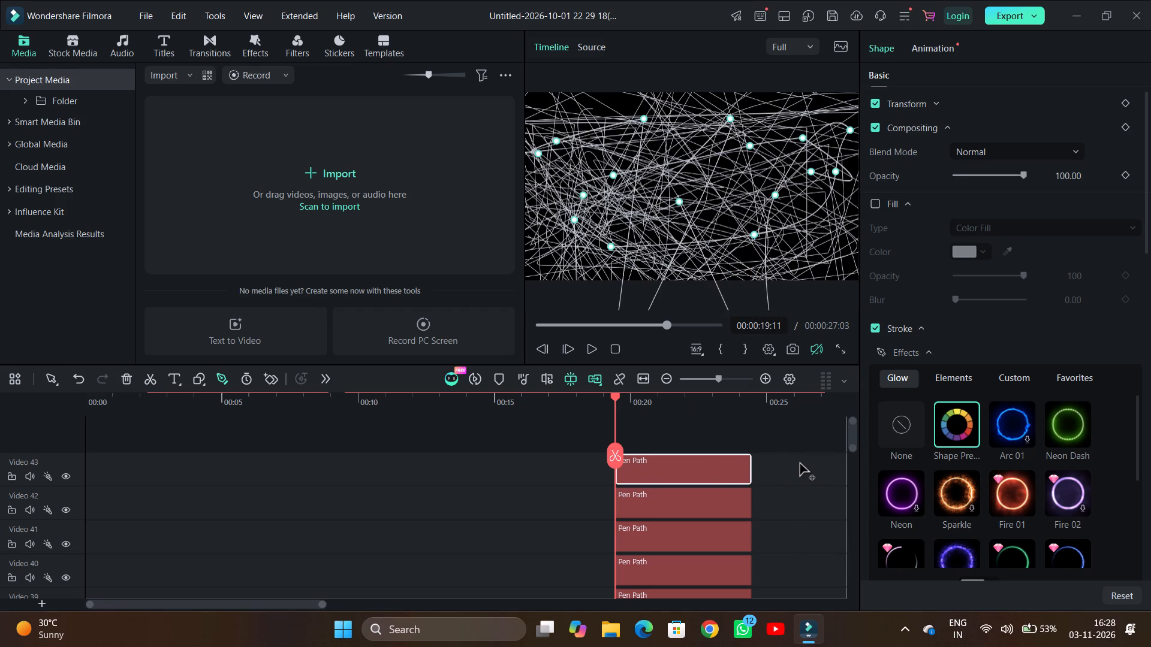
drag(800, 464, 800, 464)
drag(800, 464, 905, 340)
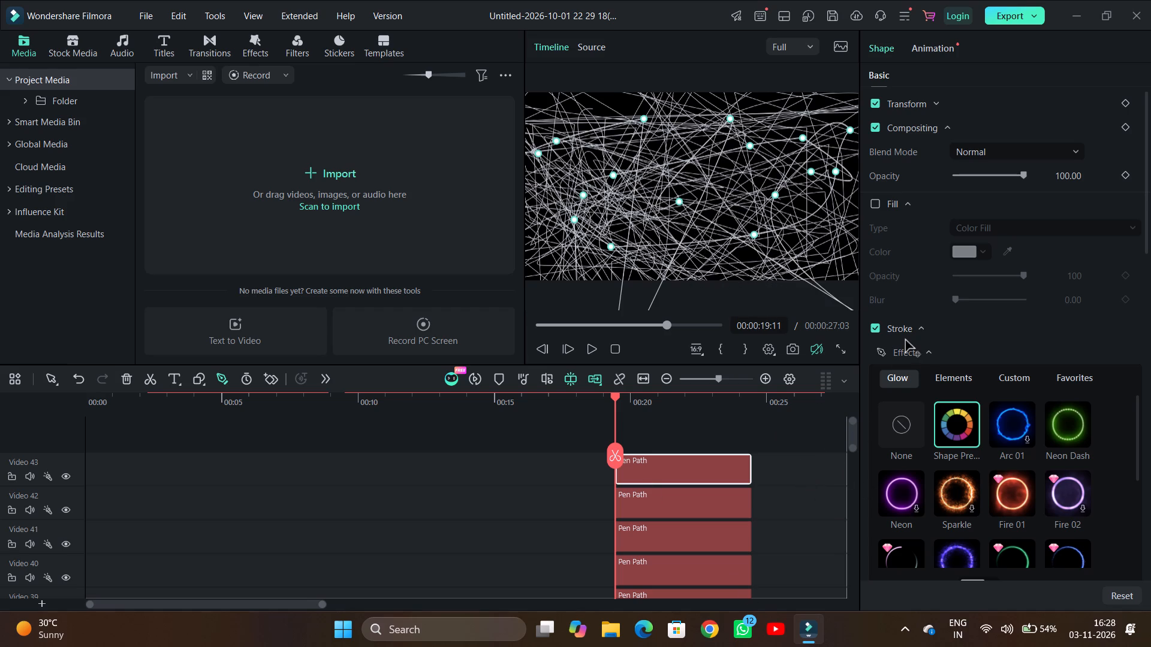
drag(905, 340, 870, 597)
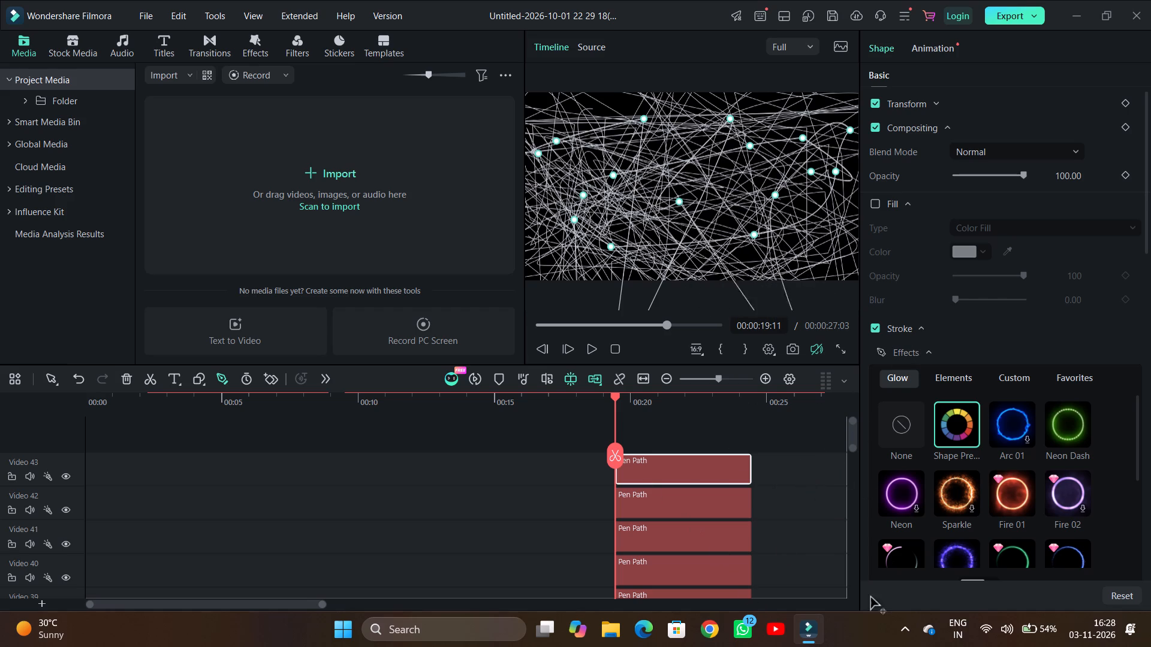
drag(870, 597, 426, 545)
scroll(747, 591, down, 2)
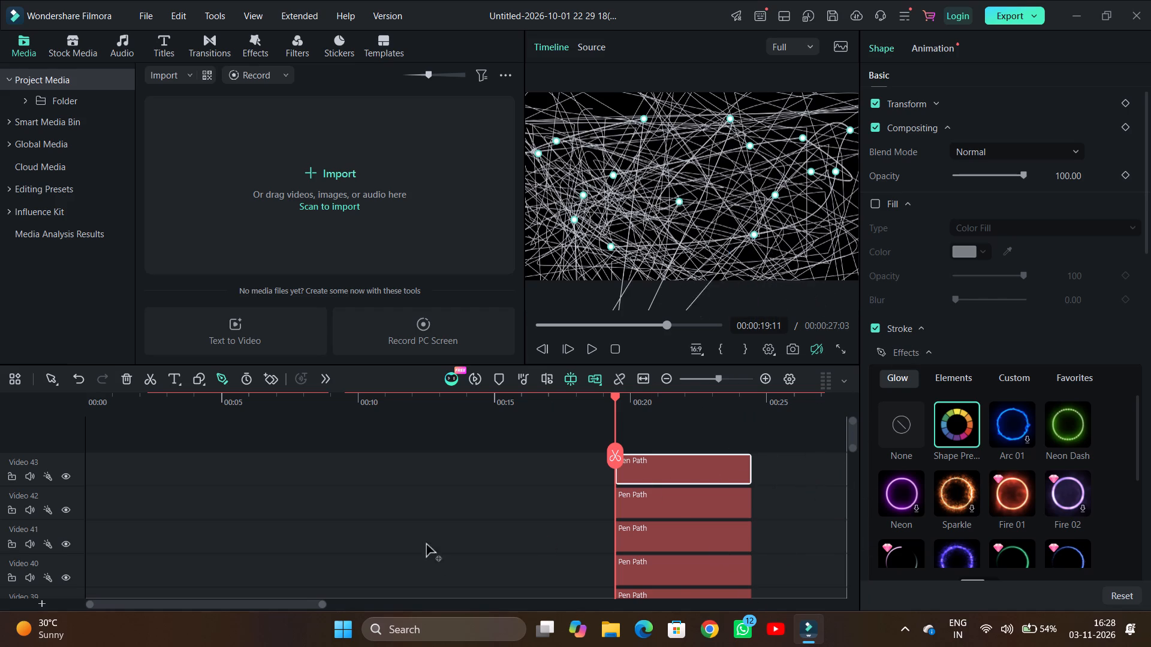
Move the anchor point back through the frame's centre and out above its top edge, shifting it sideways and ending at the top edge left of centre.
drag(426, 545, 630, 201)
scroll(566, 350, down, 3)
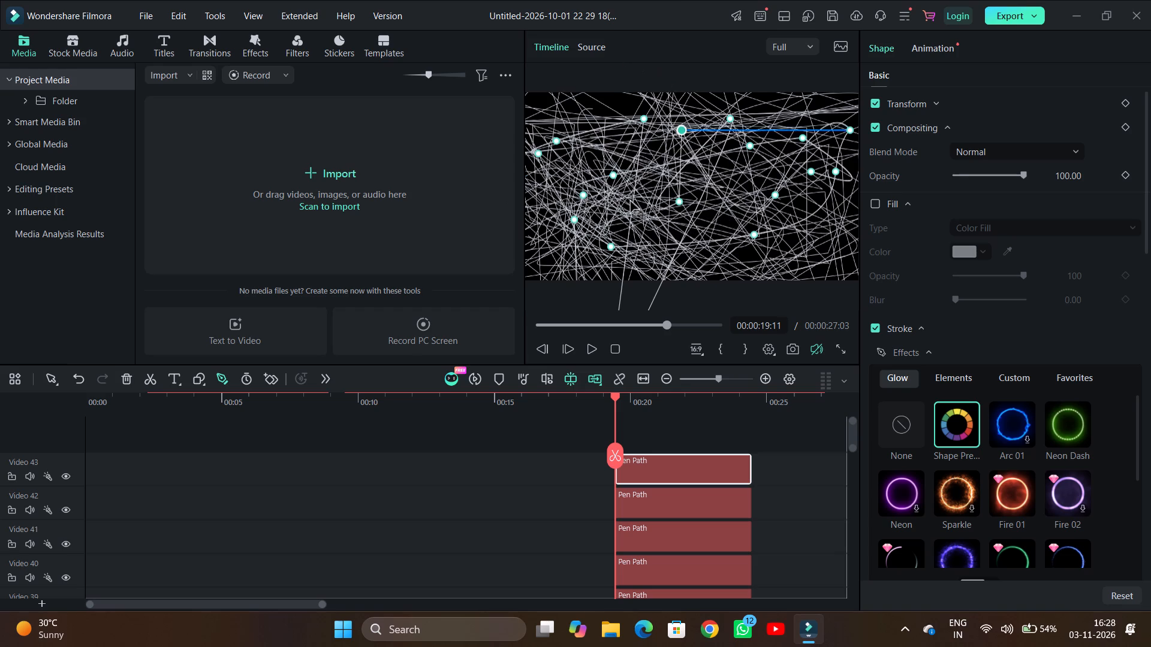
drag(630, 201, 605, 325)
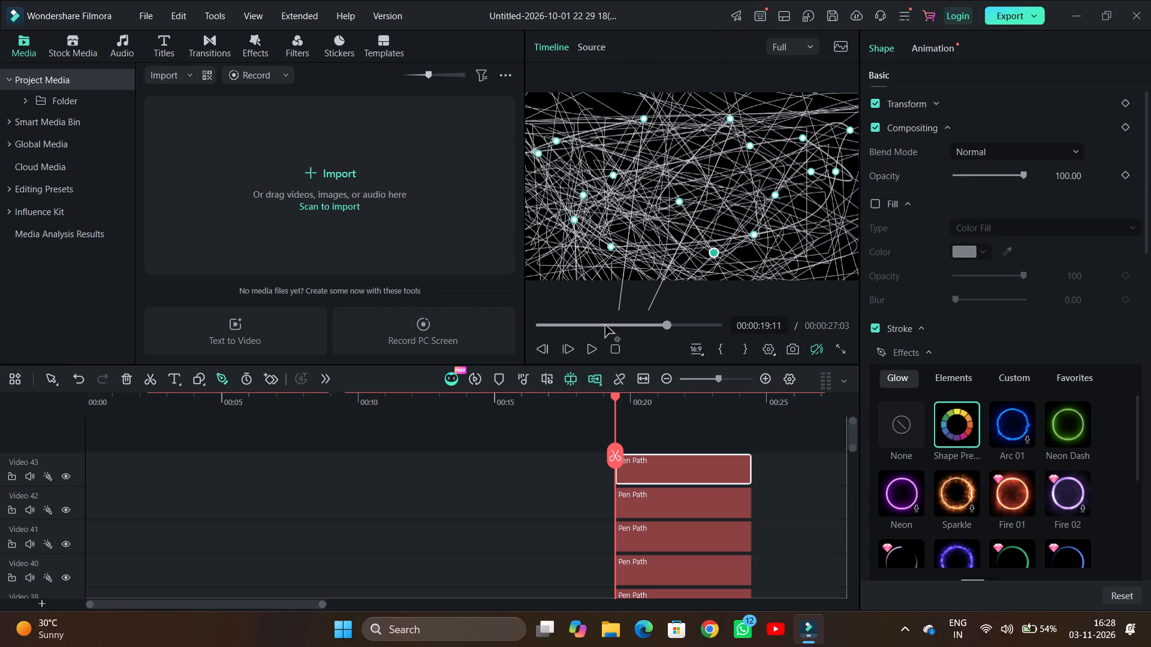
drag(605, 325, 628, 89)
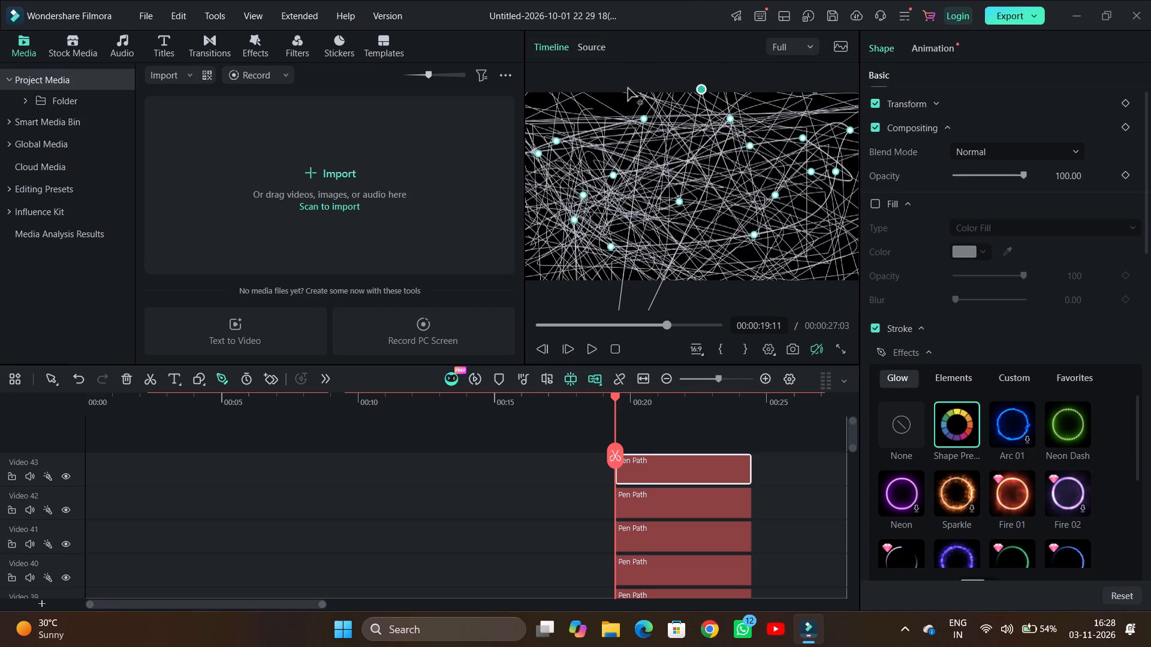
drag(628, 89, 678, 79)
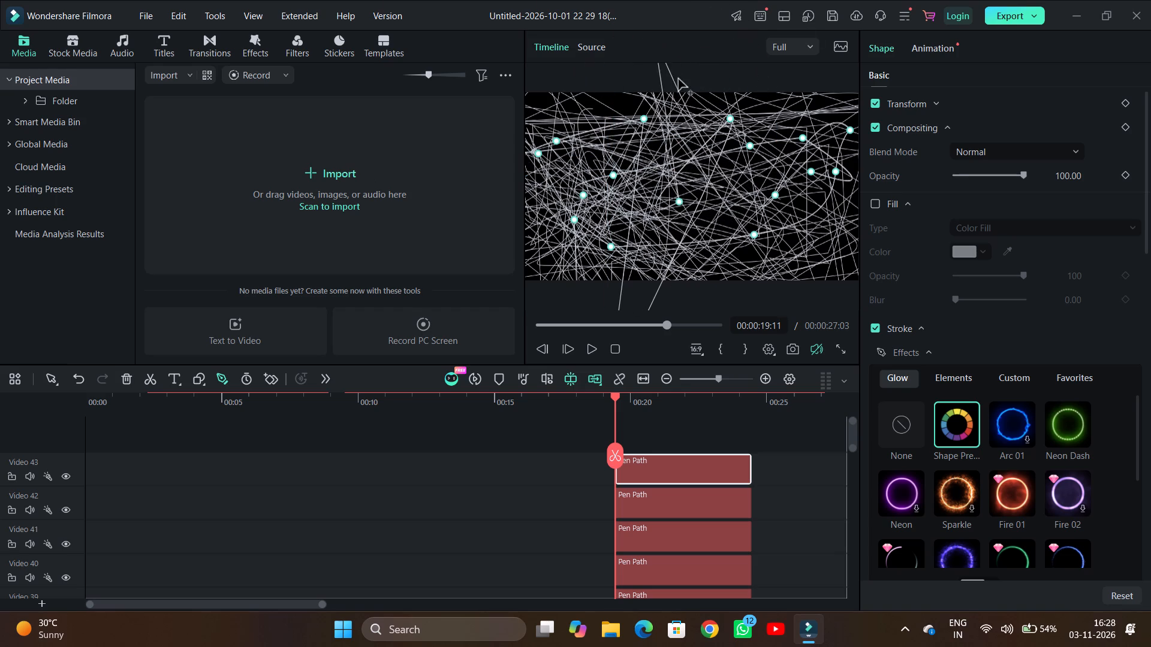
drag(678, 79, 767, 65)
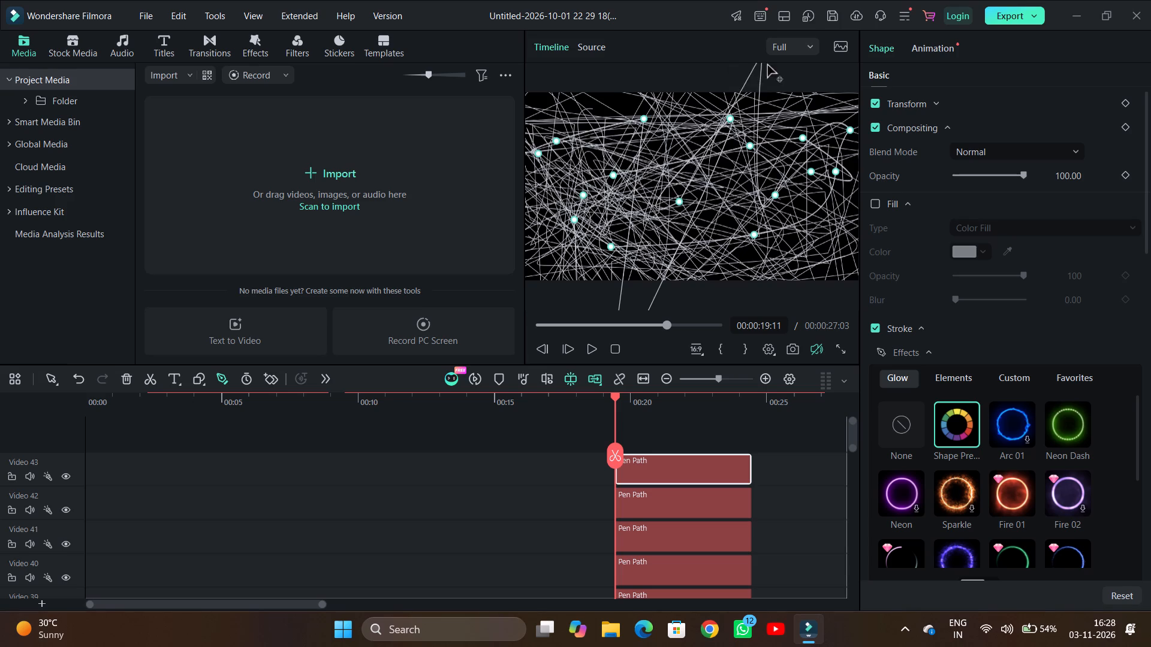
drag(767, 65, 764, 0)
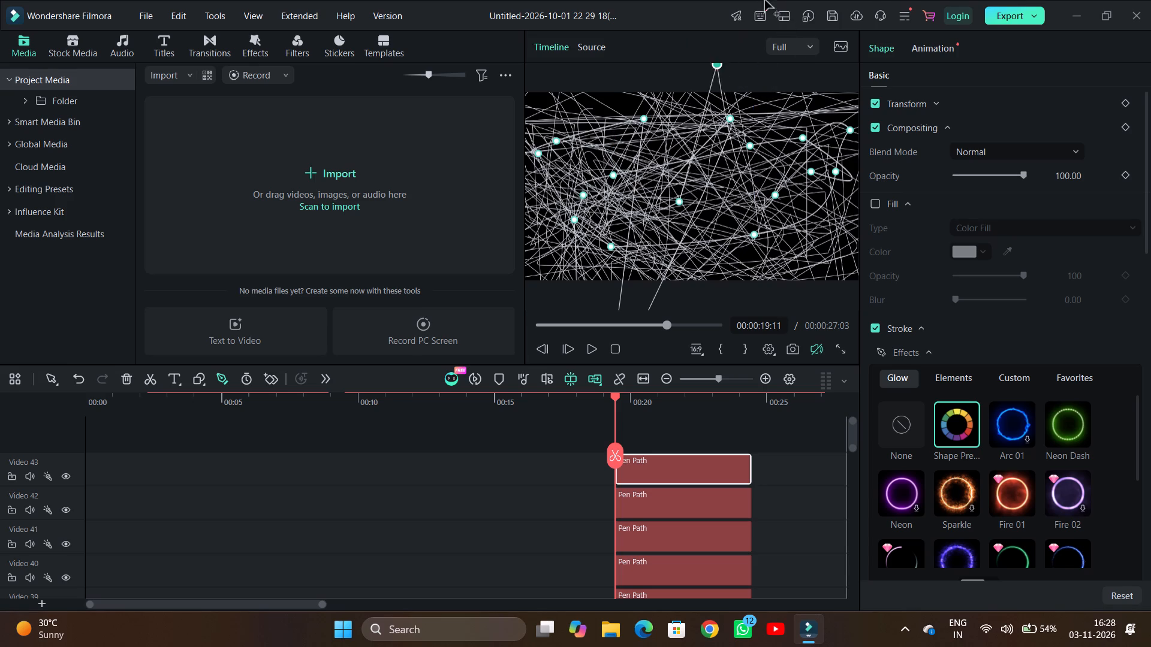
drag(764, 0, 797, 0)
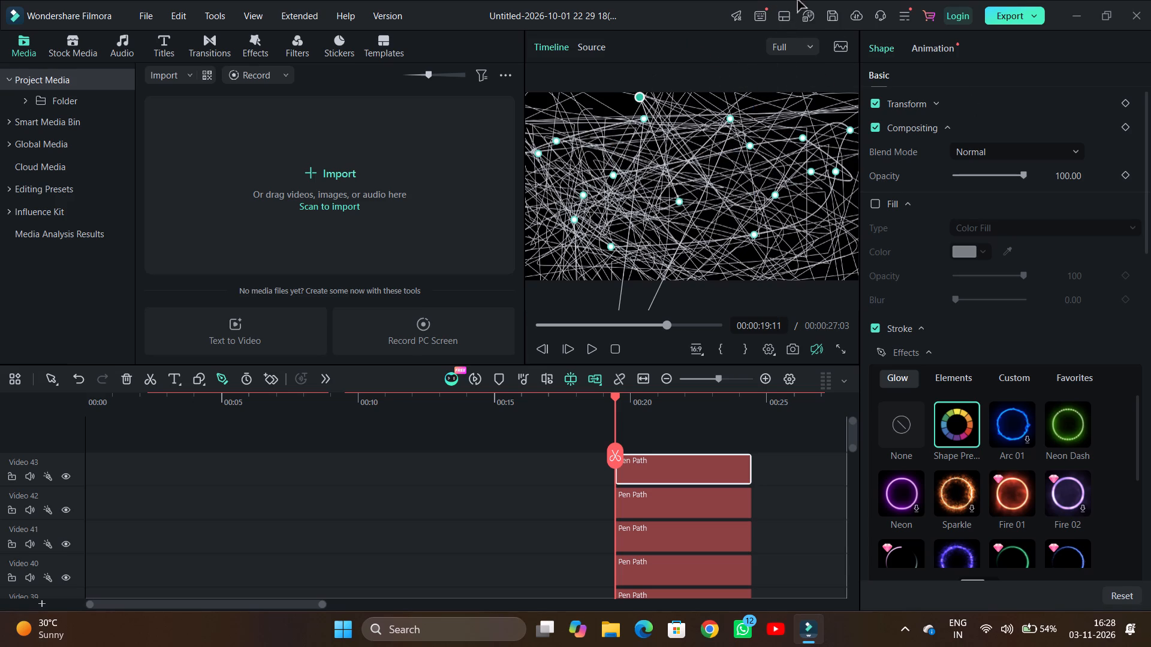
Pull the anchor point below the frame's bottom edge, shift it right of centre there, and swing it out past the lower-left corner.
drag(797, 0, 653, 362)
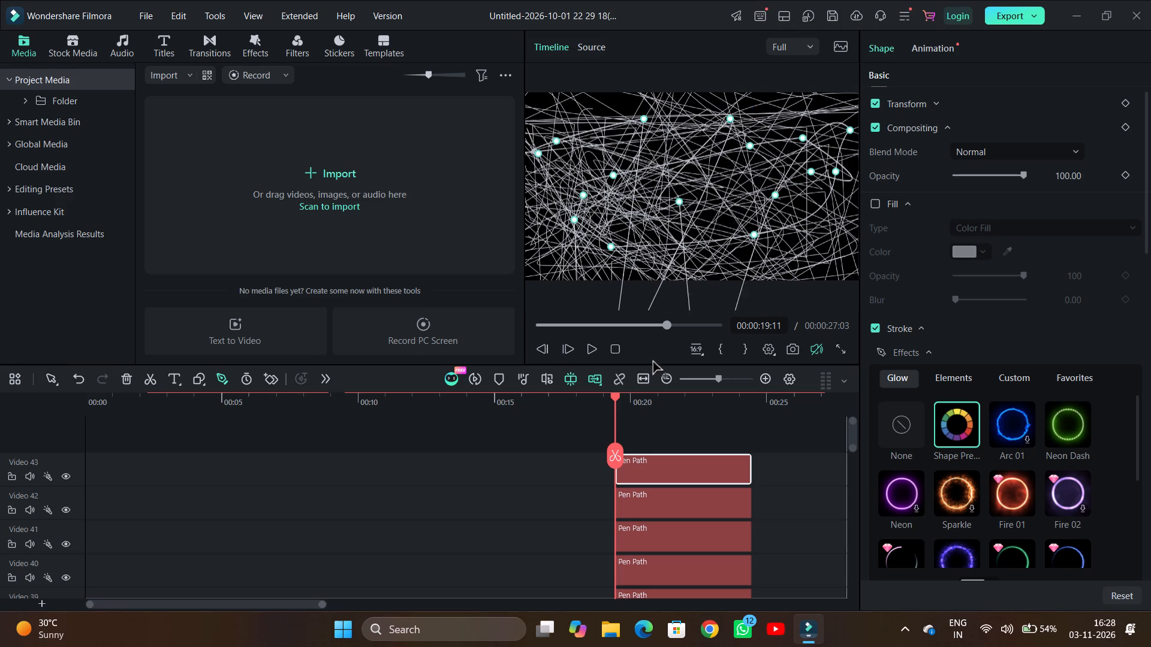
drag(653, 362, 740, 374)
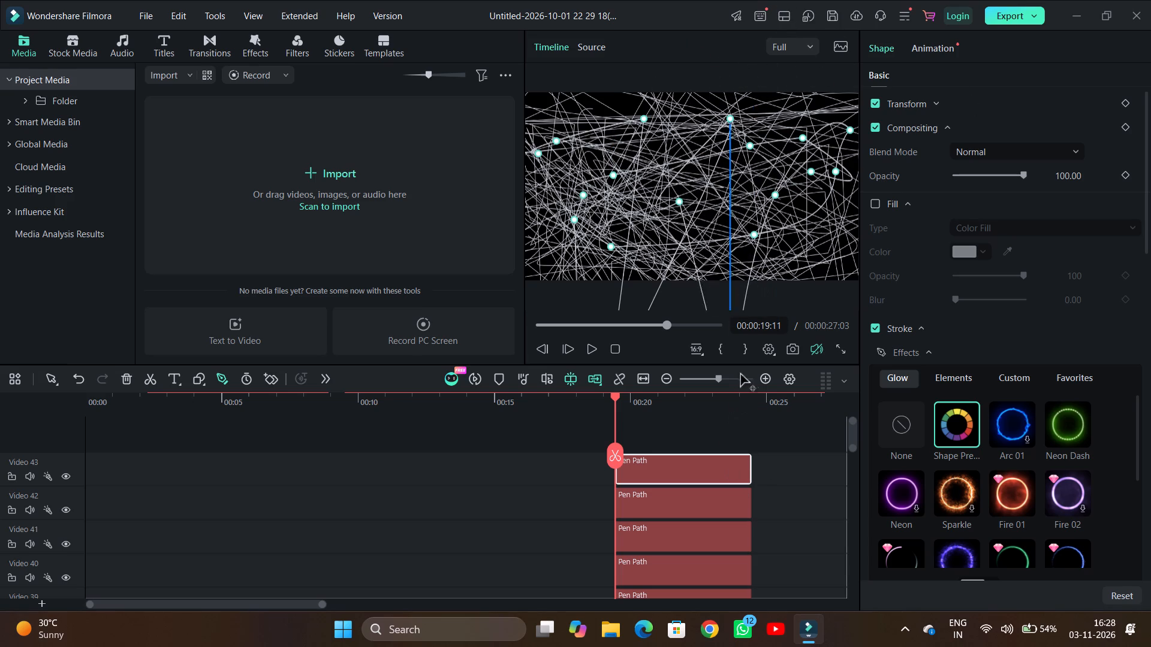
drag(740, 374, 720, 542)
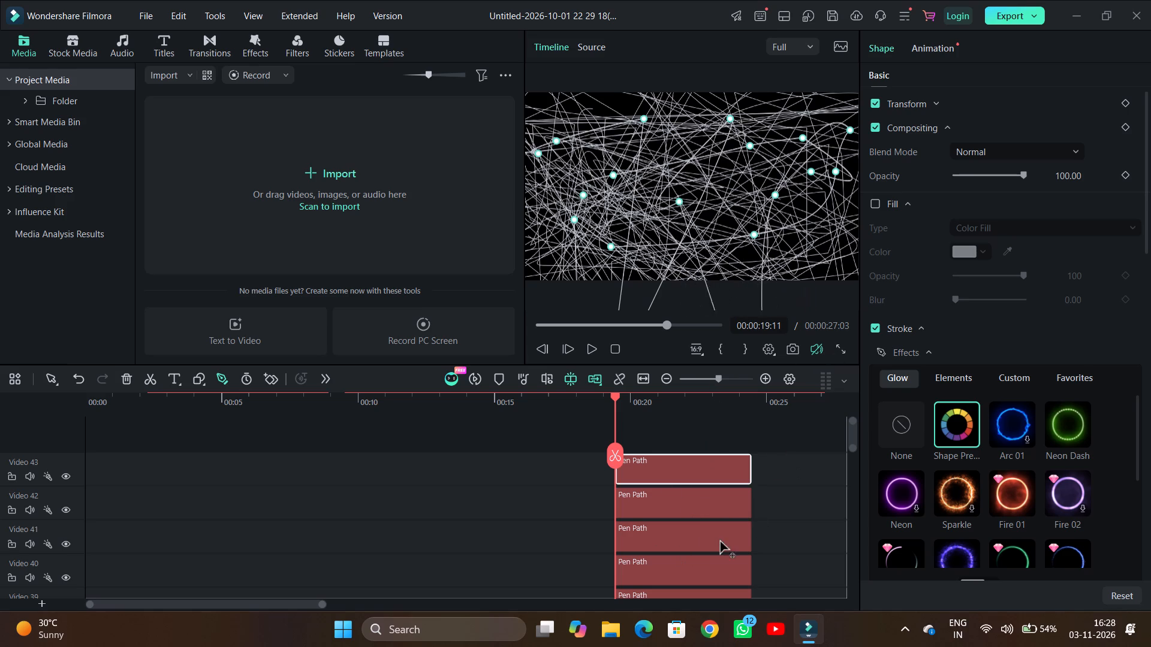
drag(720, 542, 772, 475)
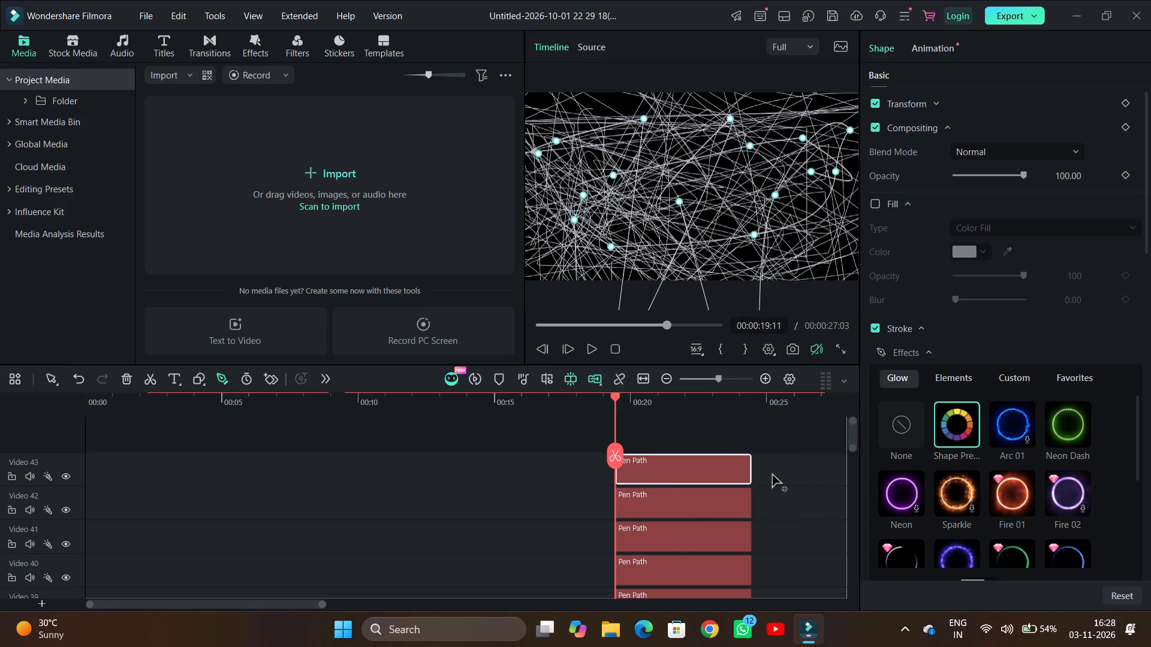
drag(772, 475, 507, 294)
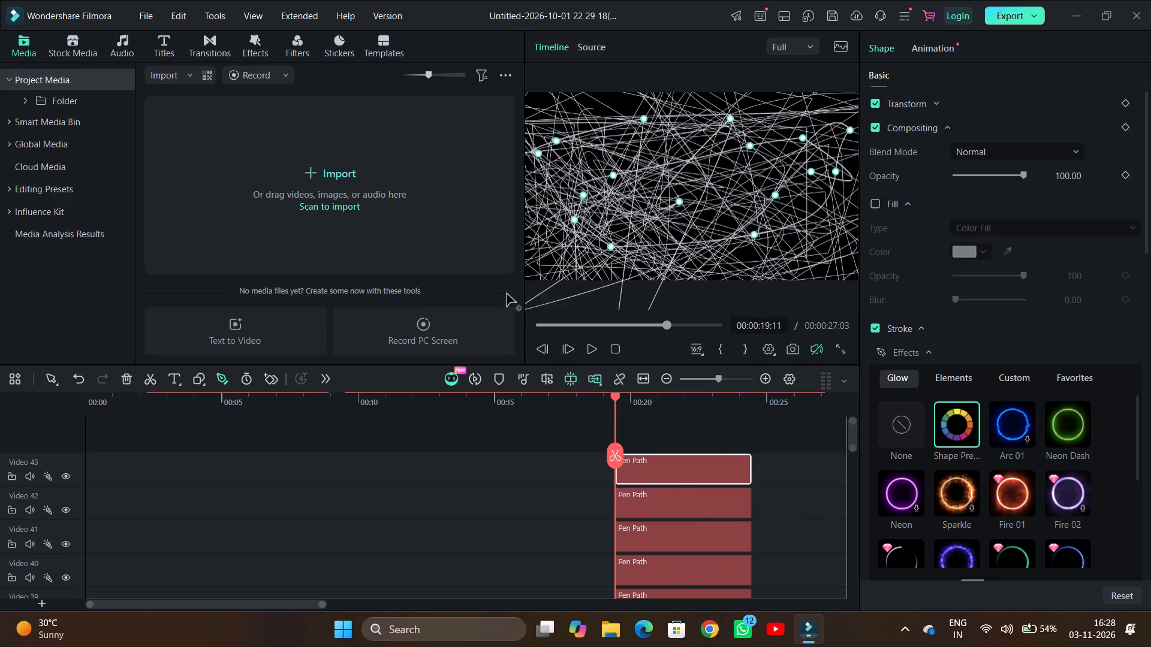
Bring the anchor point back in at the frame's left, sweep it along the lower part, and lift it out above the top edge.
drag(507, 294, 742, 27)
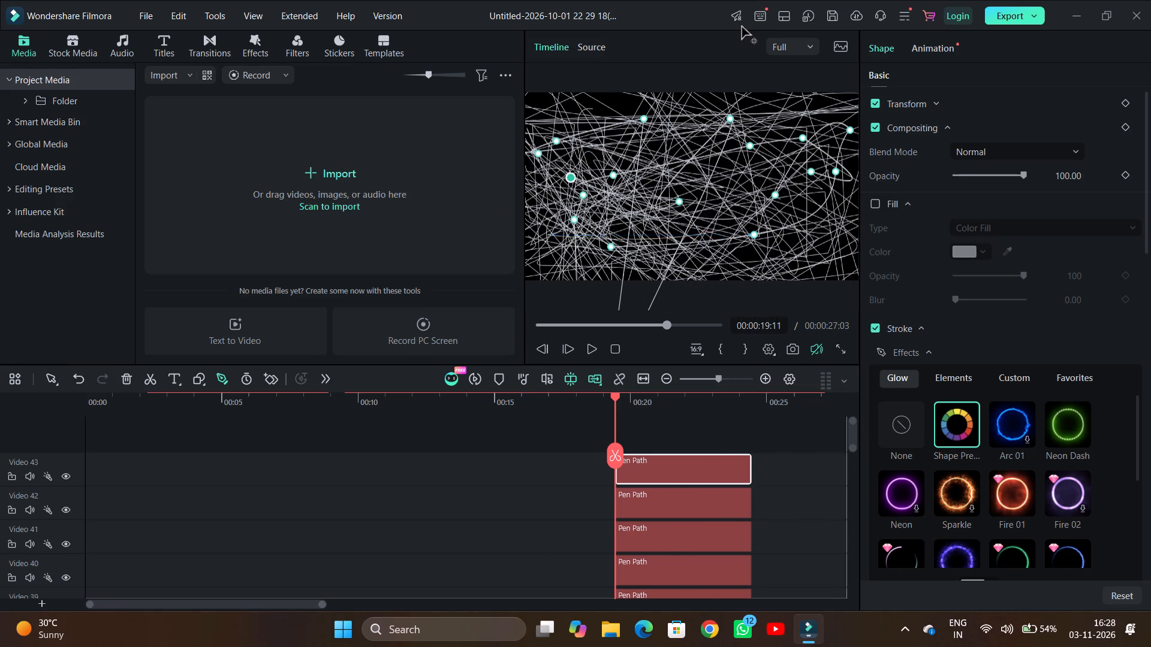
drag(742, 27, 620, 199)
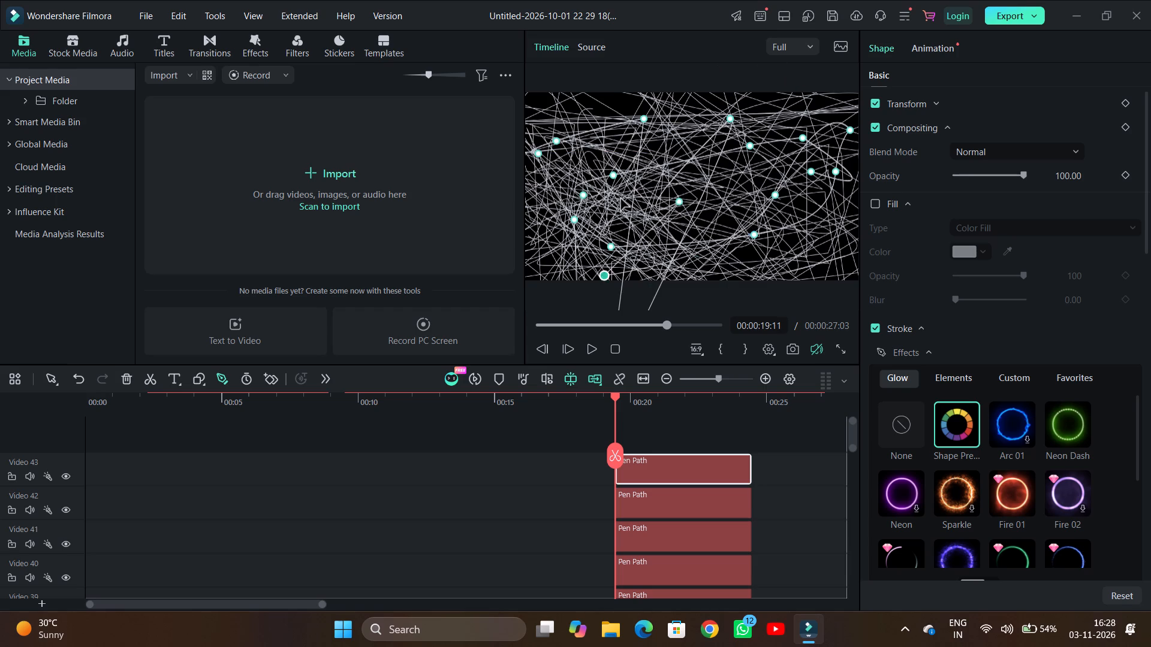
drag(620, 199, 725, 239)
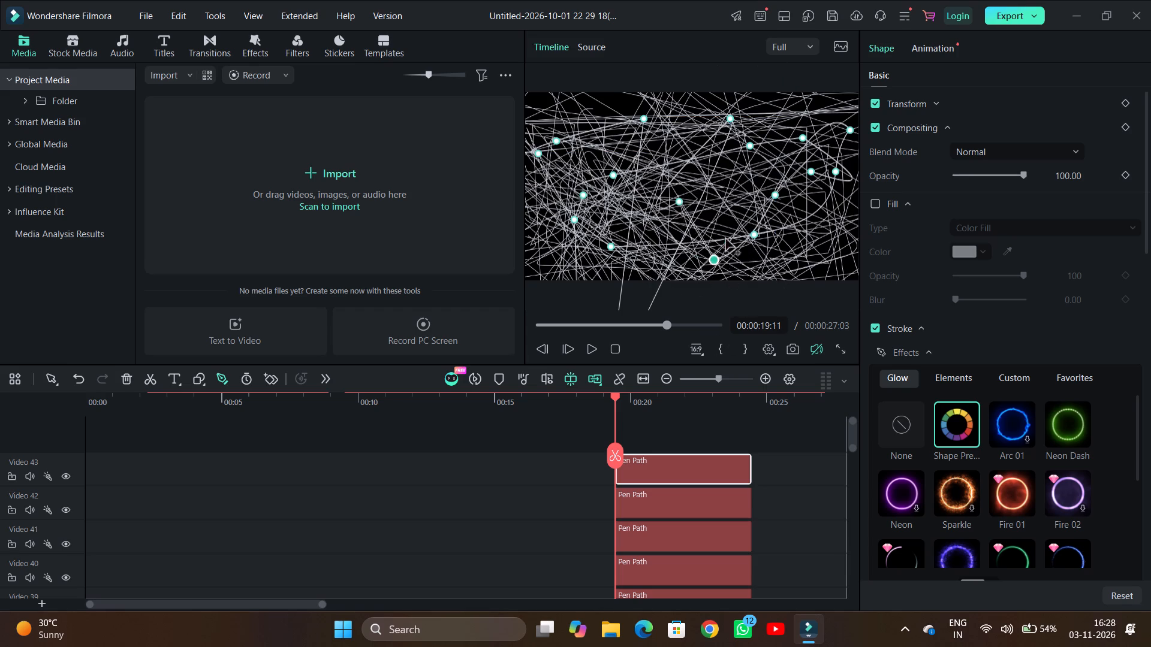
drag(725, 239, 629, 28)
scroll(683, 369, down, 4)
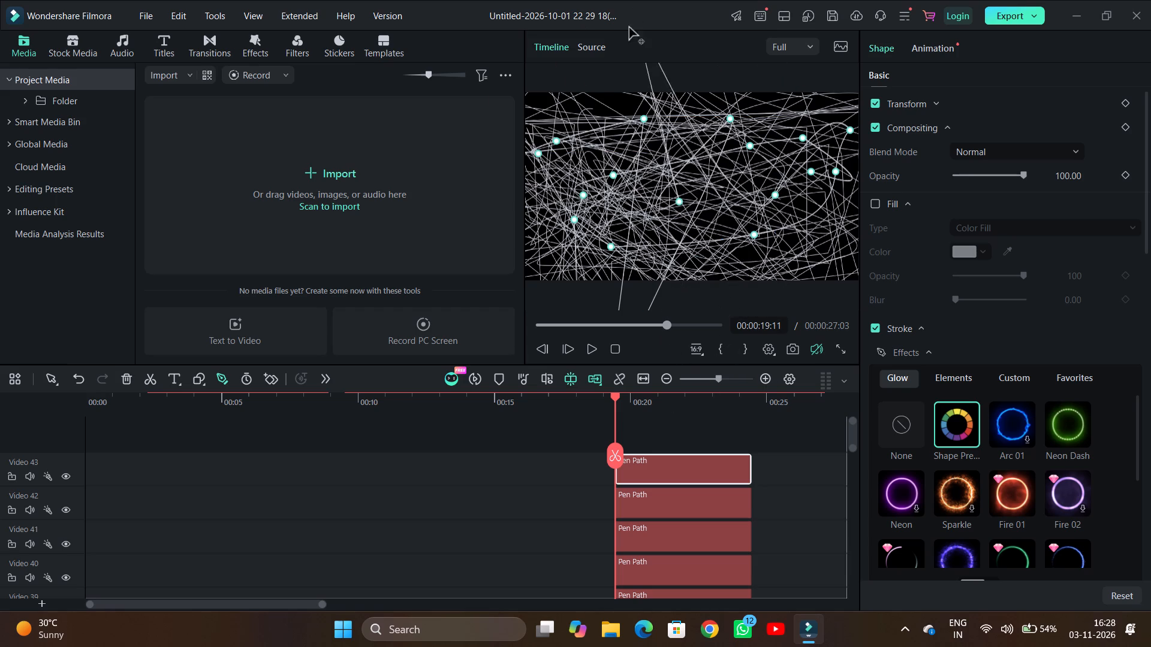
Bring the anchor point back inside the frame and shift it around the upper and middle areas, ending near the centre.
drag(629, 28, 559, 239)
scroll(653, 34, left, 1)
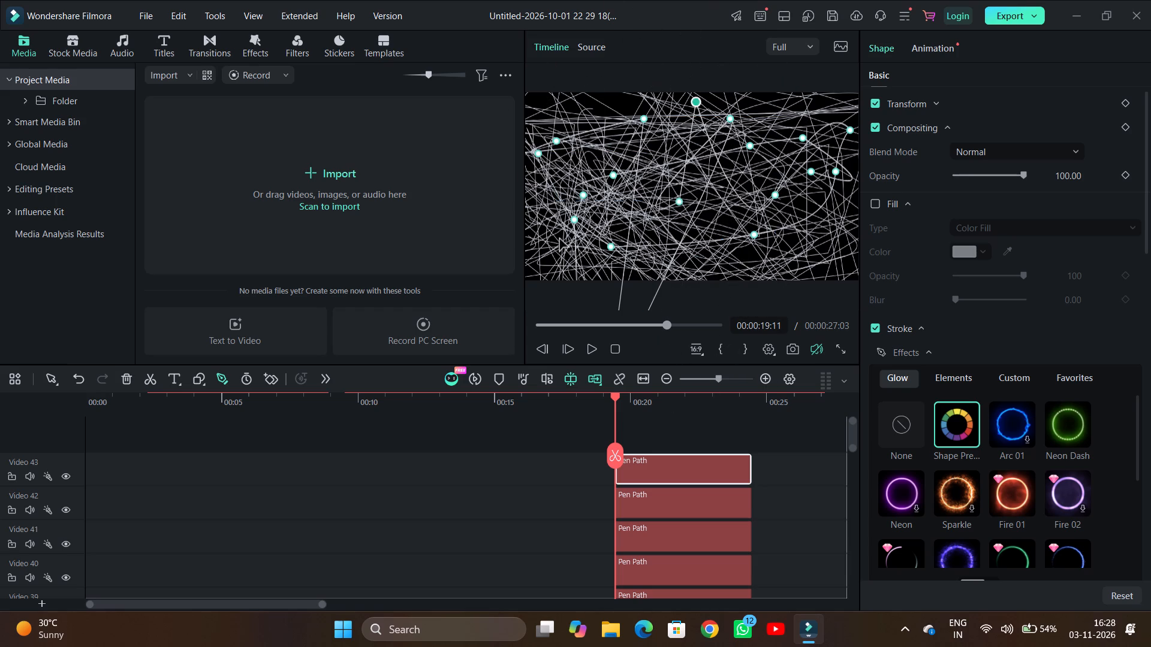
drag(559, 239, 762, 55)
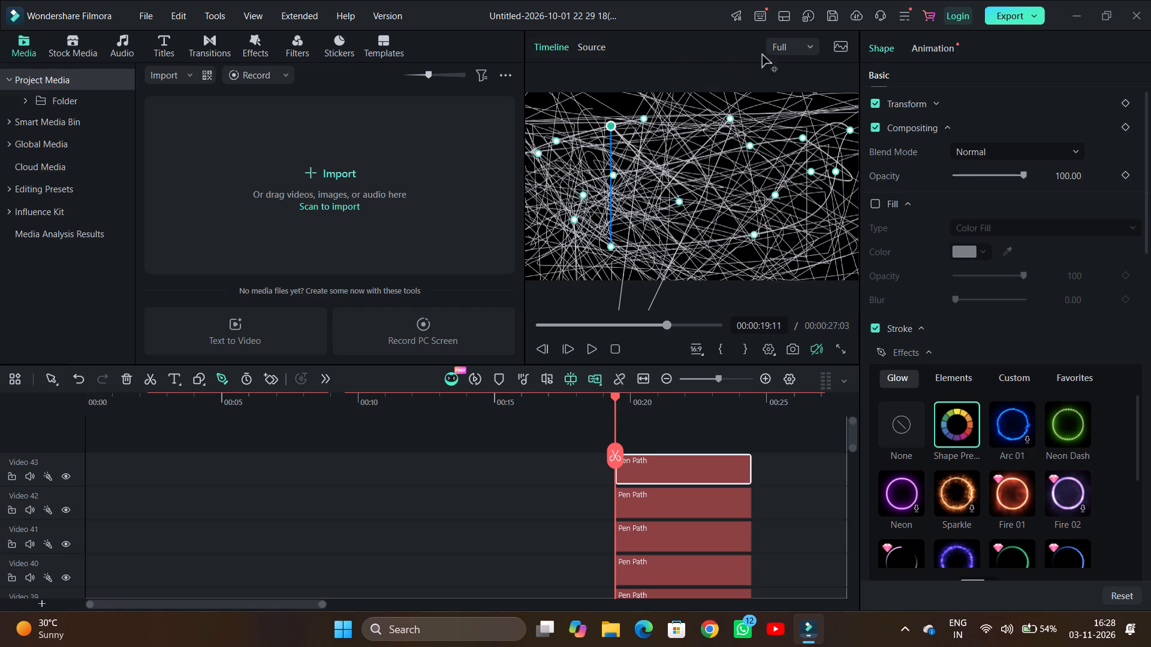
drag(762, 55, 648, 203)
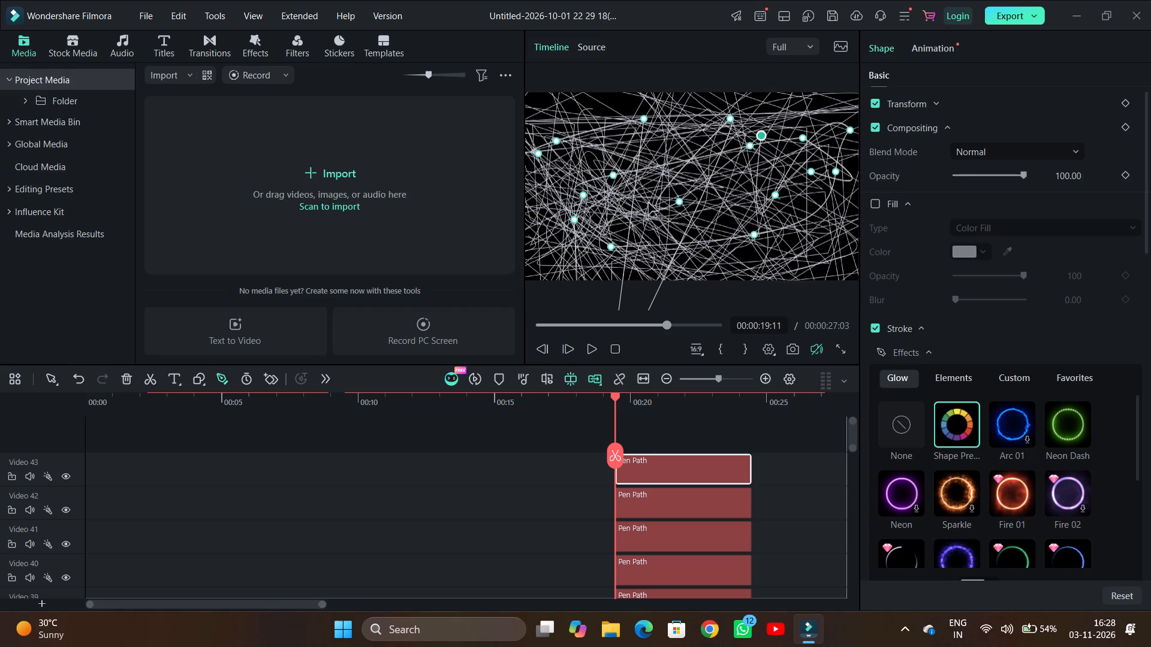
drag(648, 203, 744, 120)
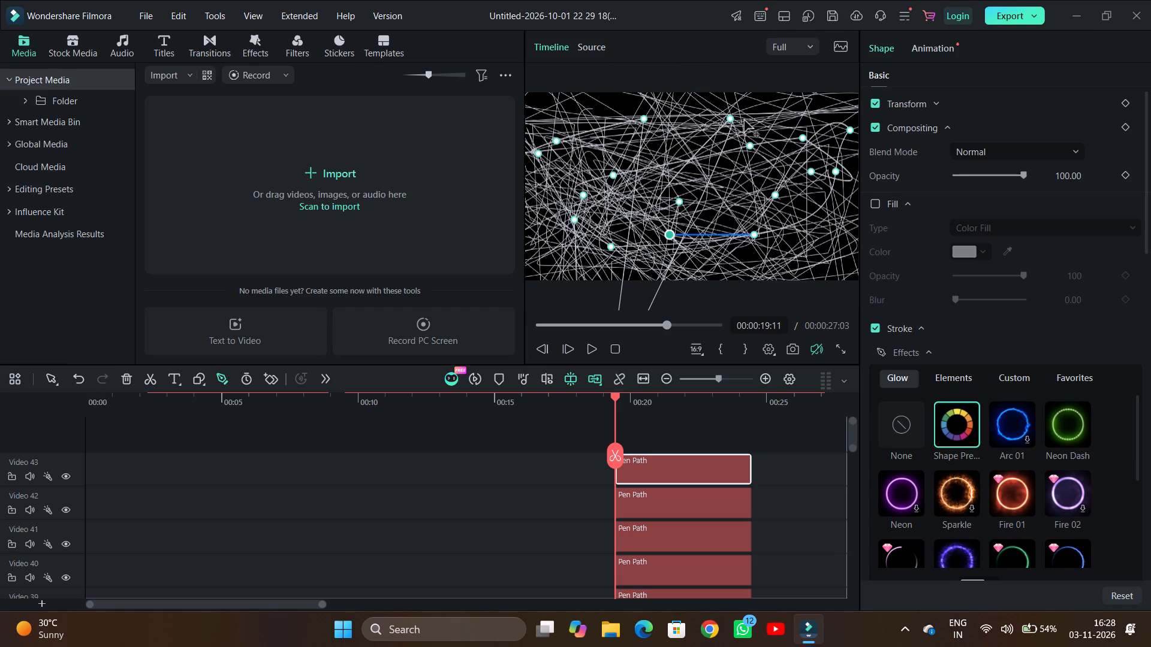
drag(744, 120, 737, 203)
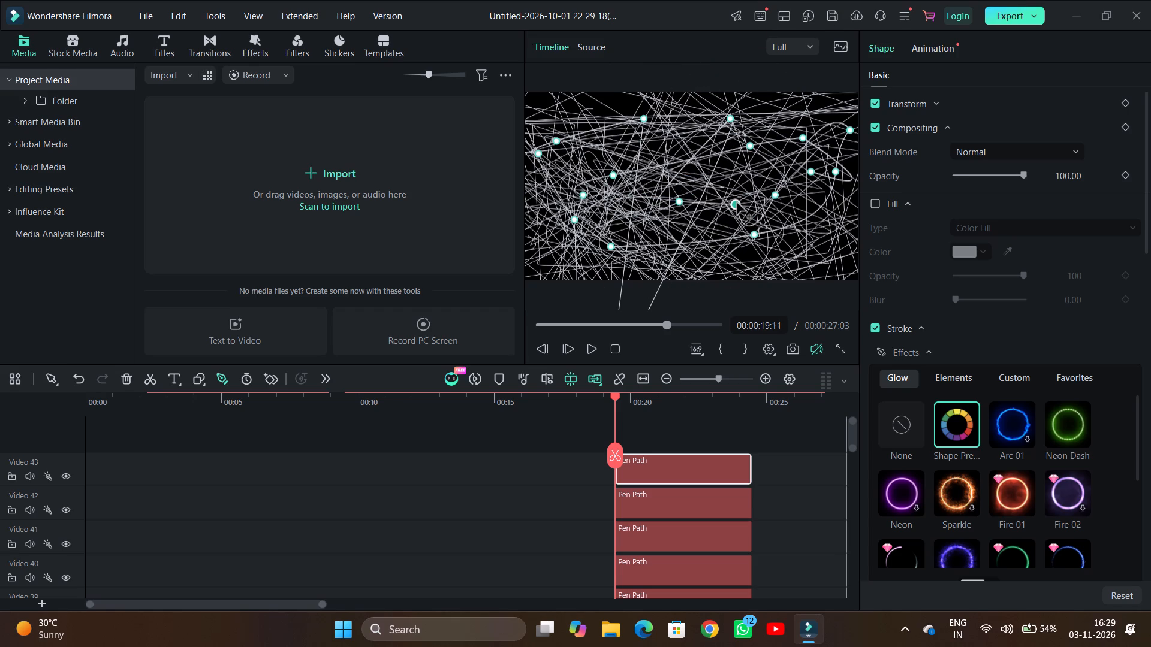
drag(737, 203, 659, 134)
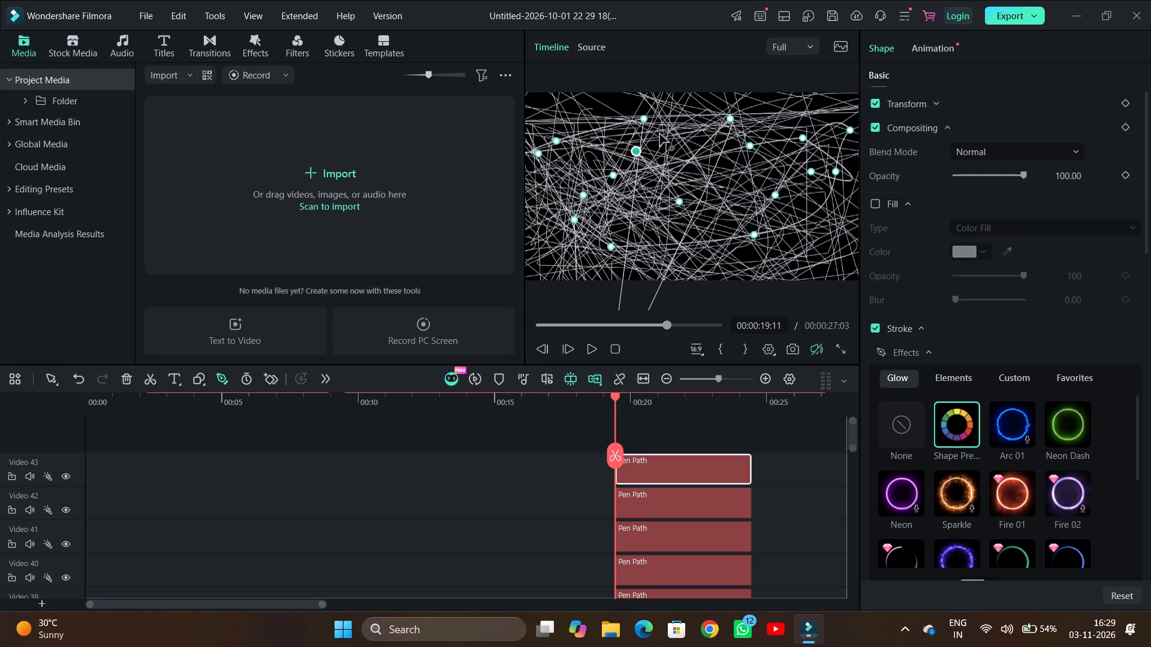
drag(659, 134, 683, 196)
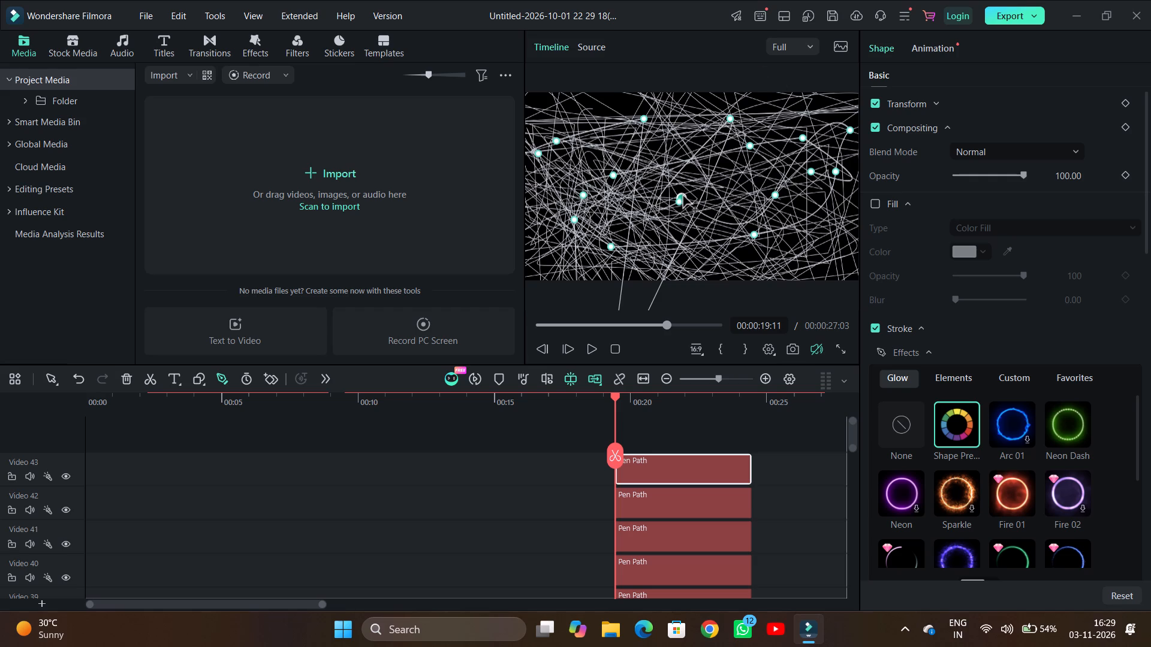
Move the anchor point up and down across the frame's top edge, then bring it back inside to just above the centre.
drag(683, 196, 706, 61)
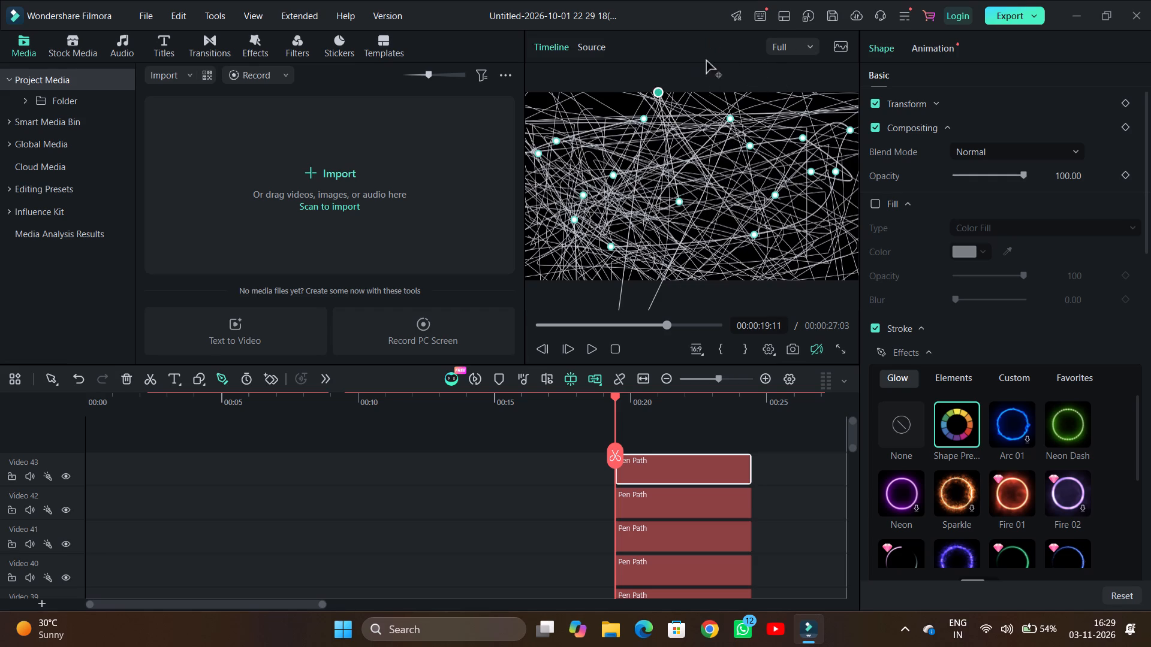
drag(706, 61, 523, 169)
scroll(661, 95, left, 1)
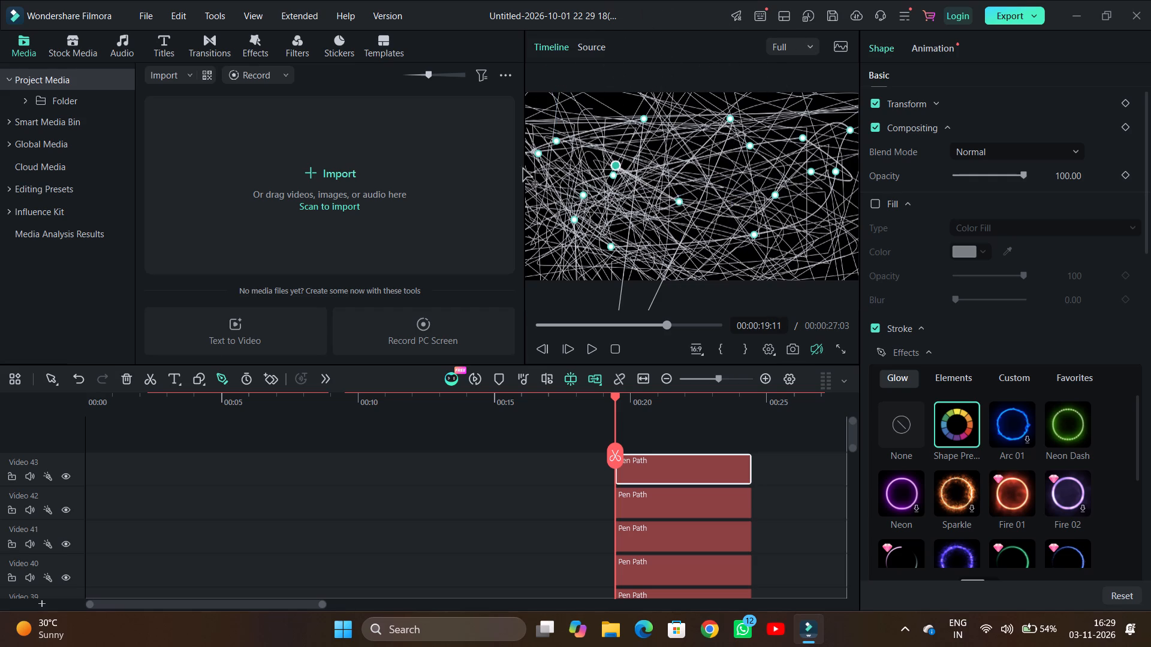
drag(523, 169, 673, 46)
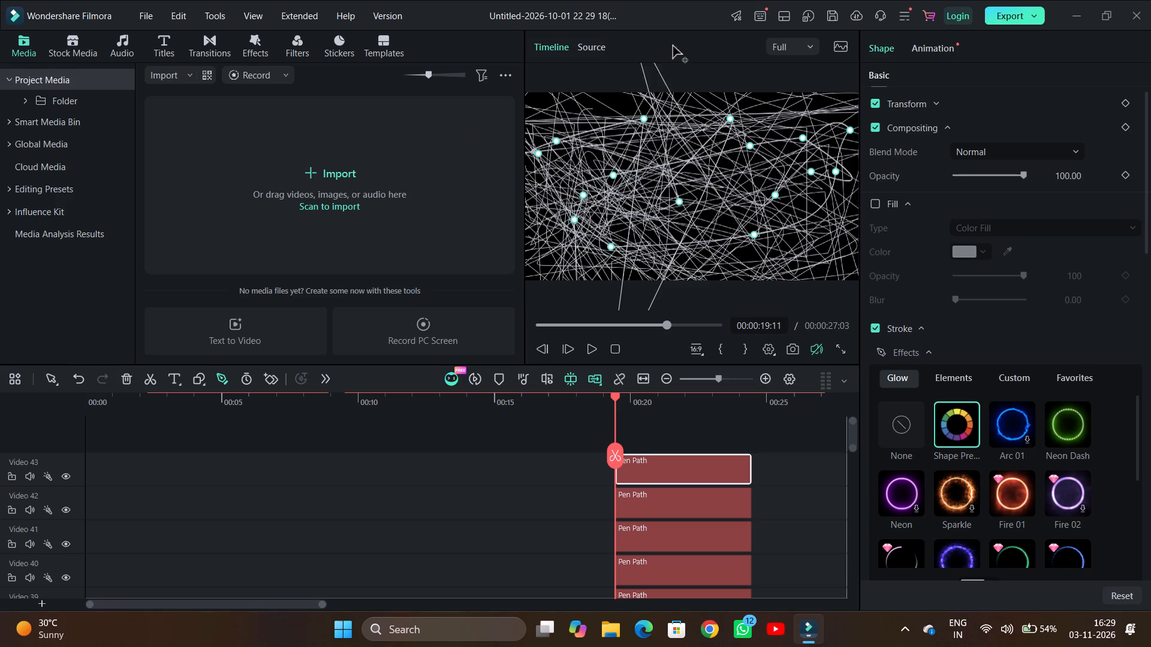
drag(673, 46, 656, 192)
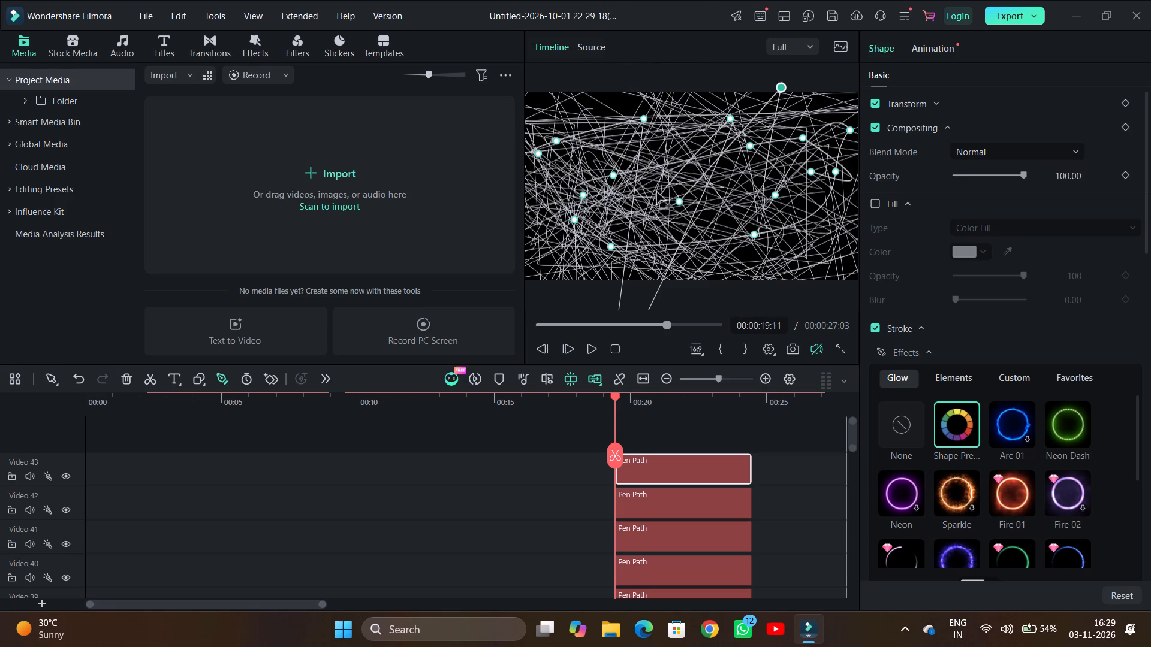
drag(656, 192, 655, 0)
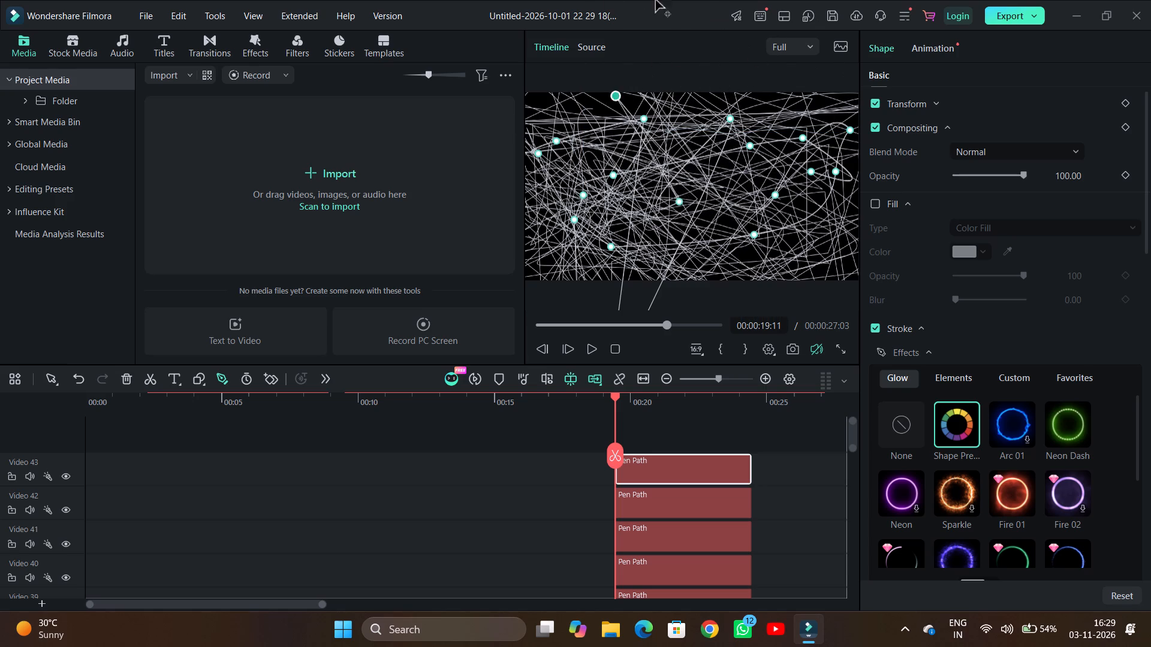
drag(655, 0, 682, 143)
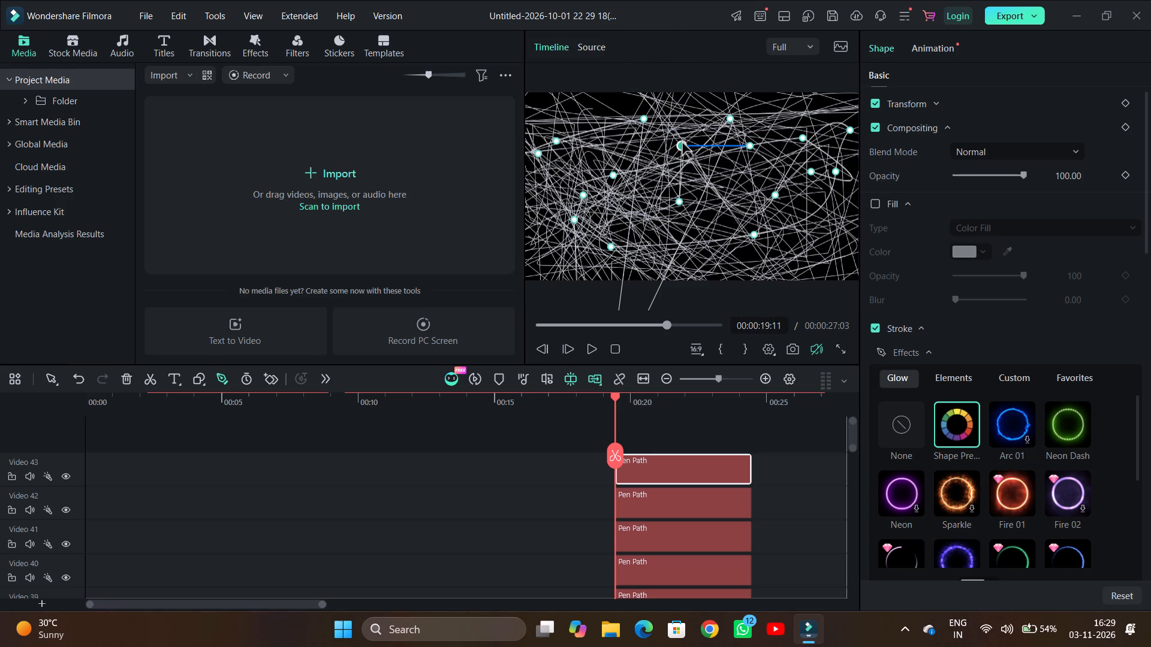
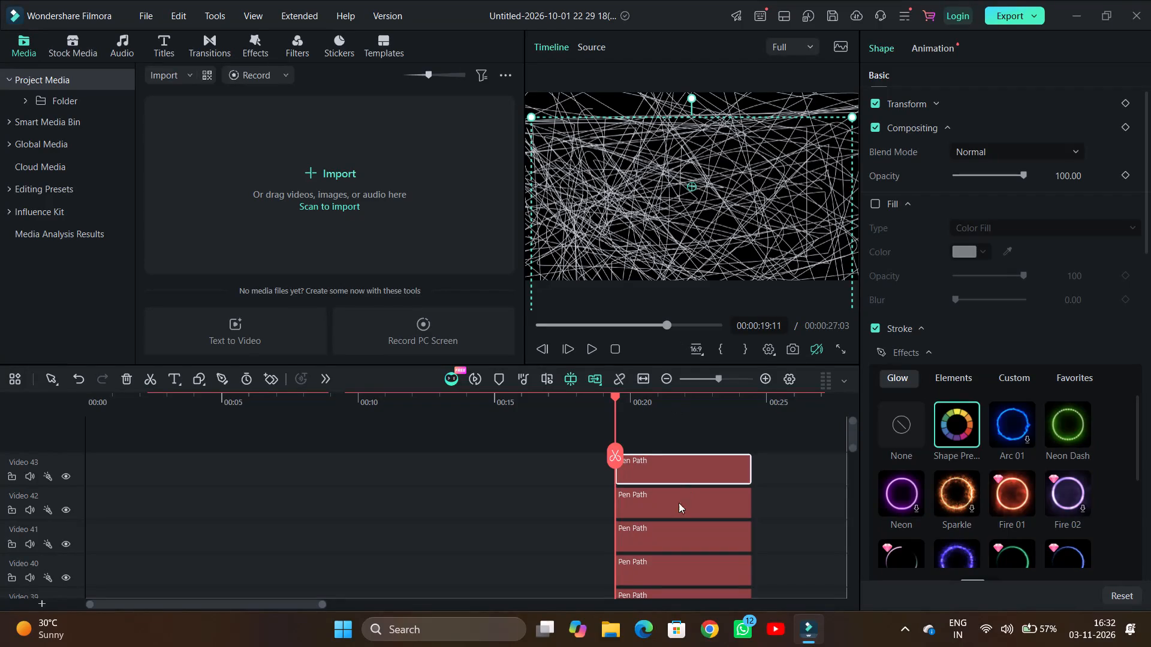
Open Windows Settings and search for "gest" to bring up the Advanced touchpad gestures page.
click(617, 615)
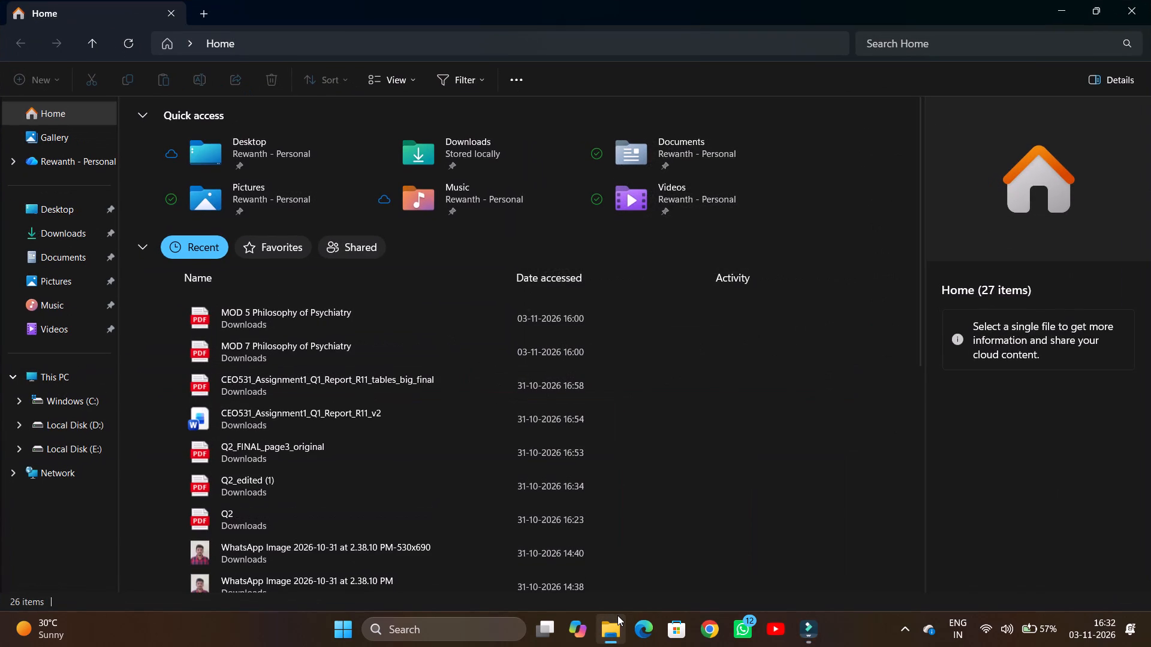
click(481, 634)
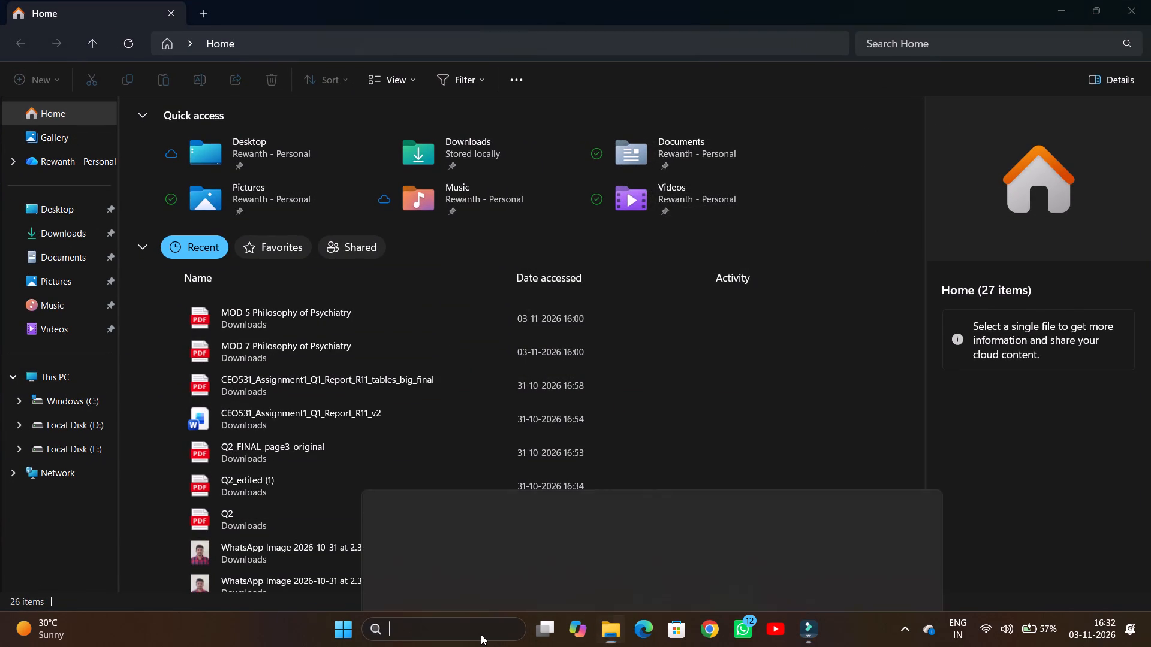
text(se)
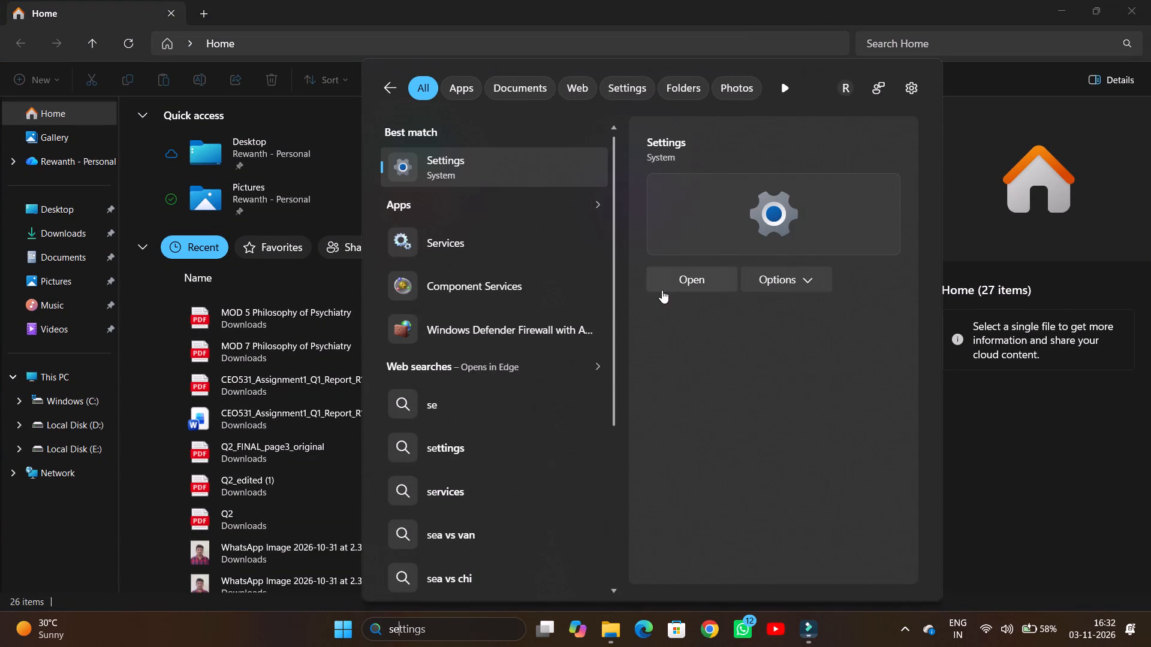
click(662, 290)
click(519, 17)
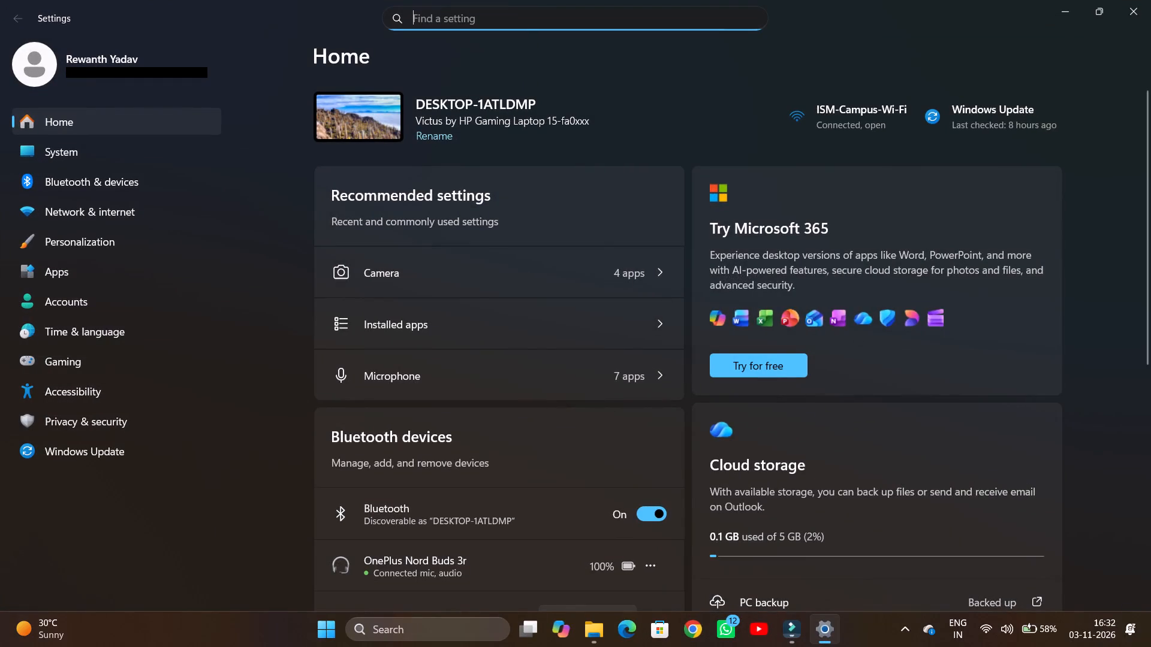
text(ges)
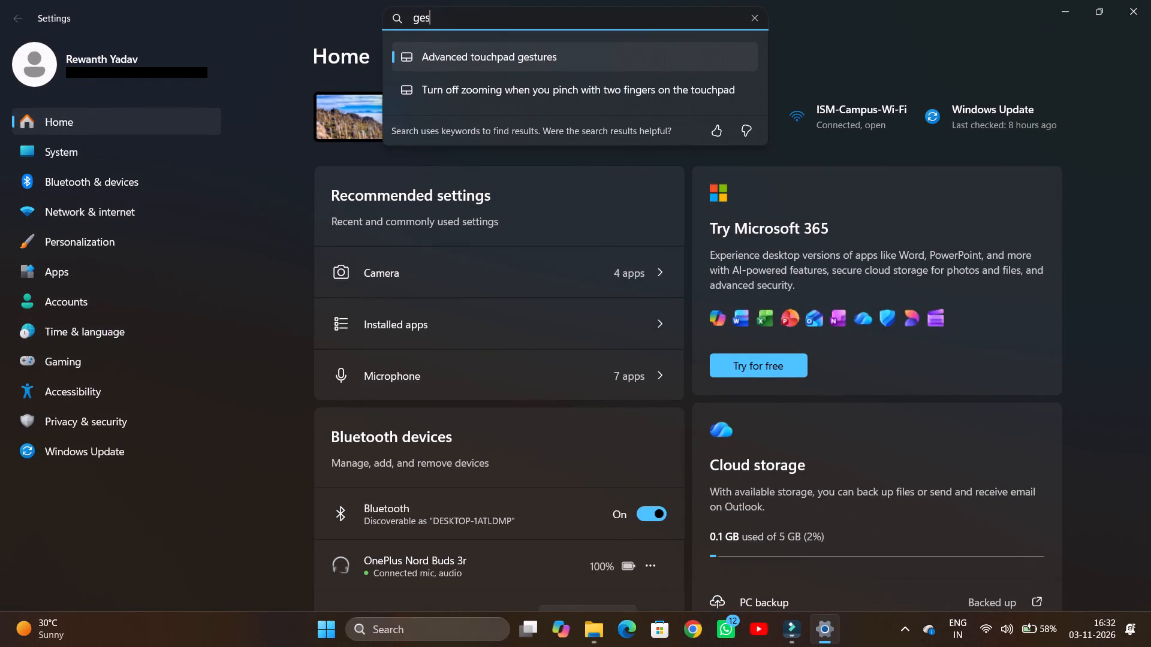
key(t)
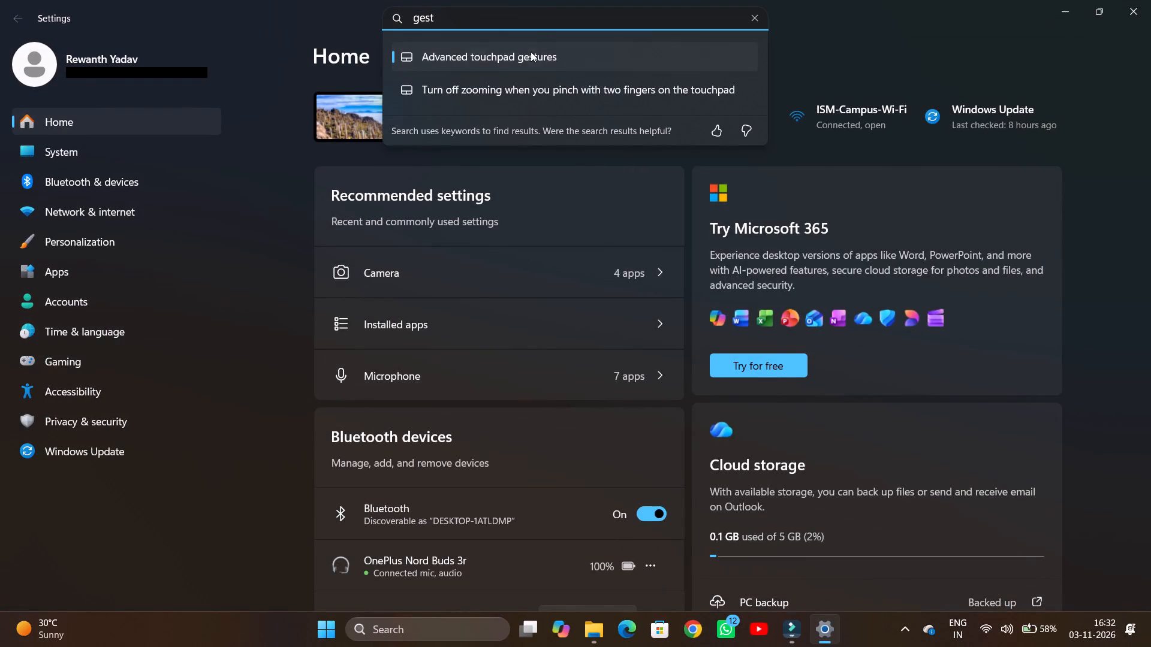
click(529, 55)
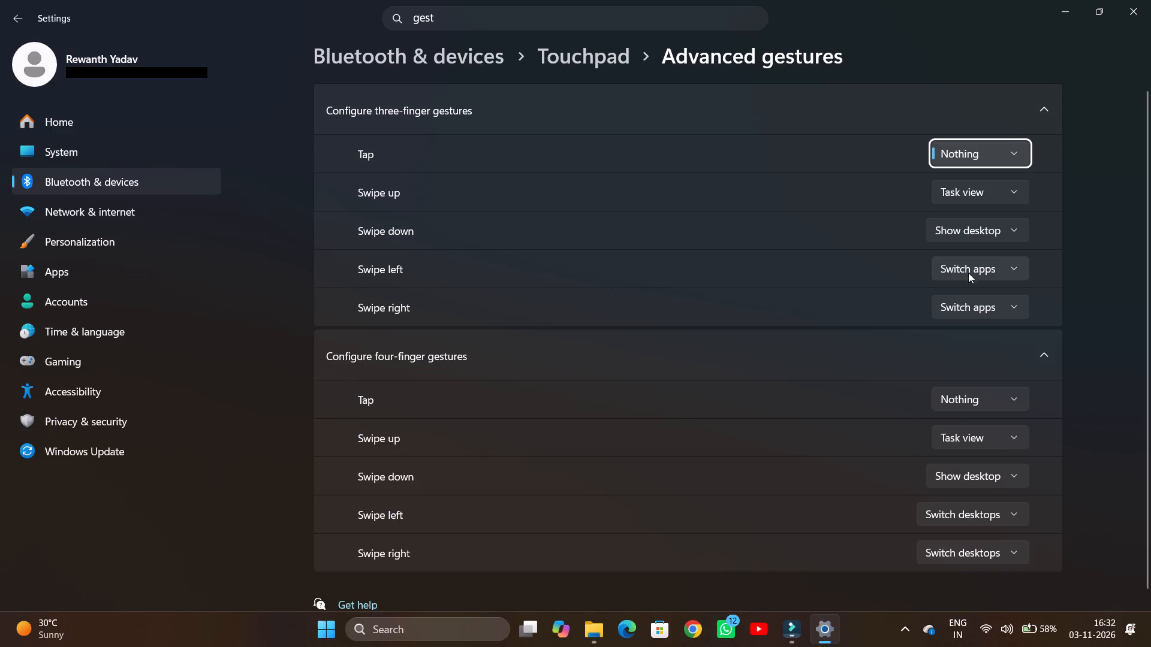
Set the three-finger swipe up gesture to Show desktop and try it out.
click(1020, 150)
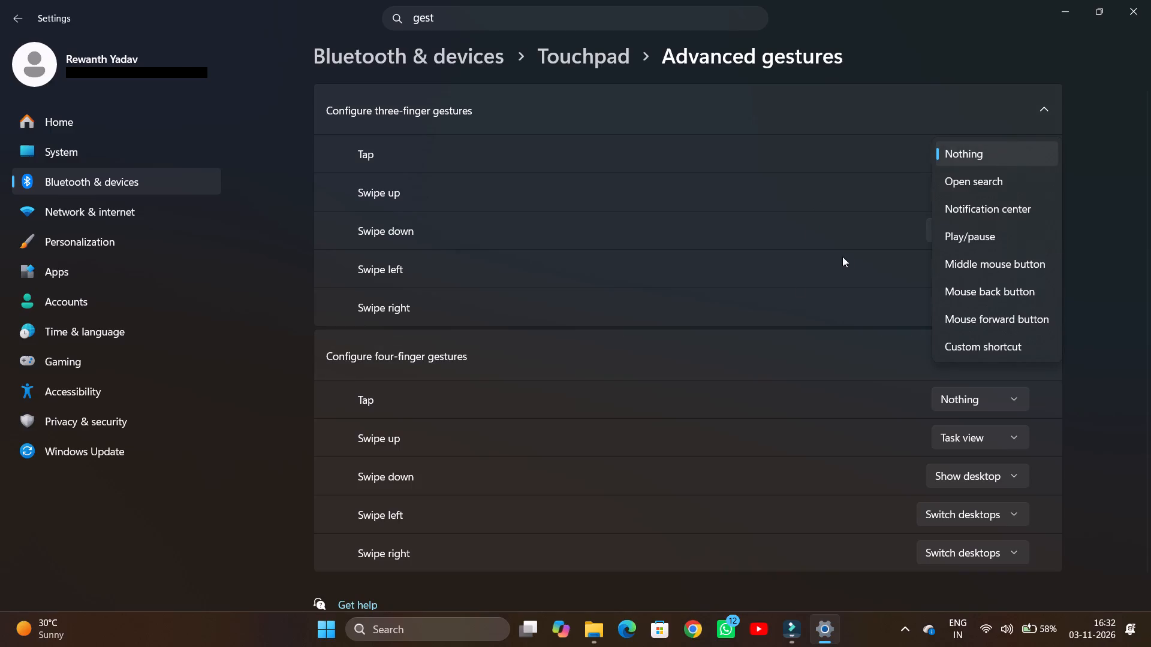
click(886, 156)
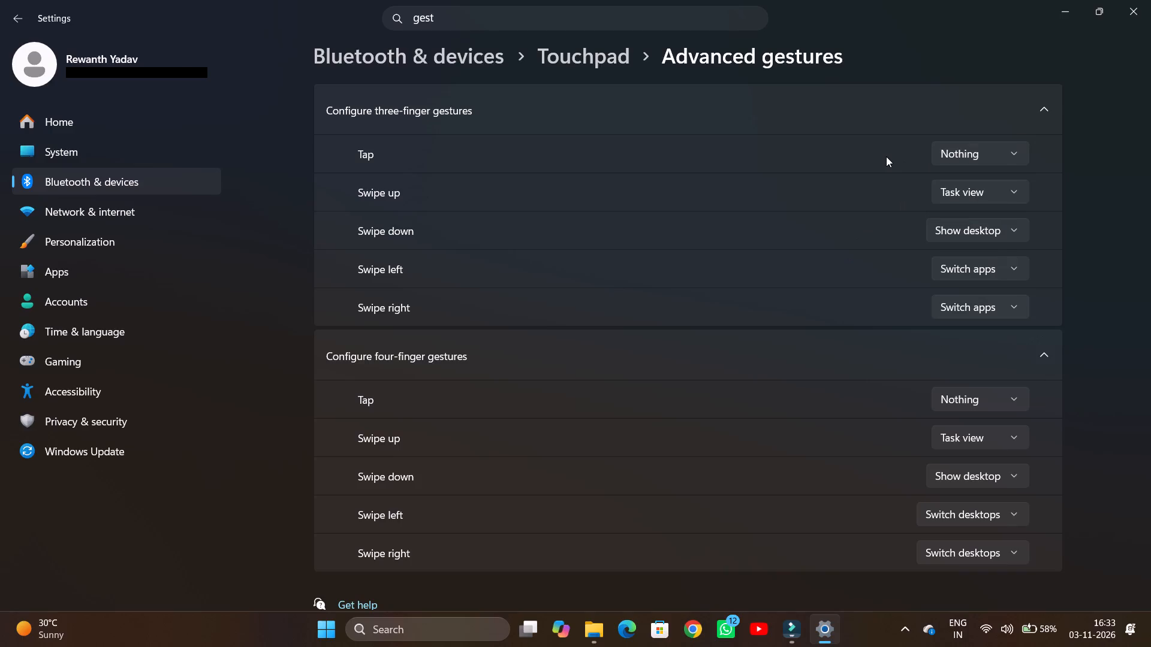
click(951, 182)
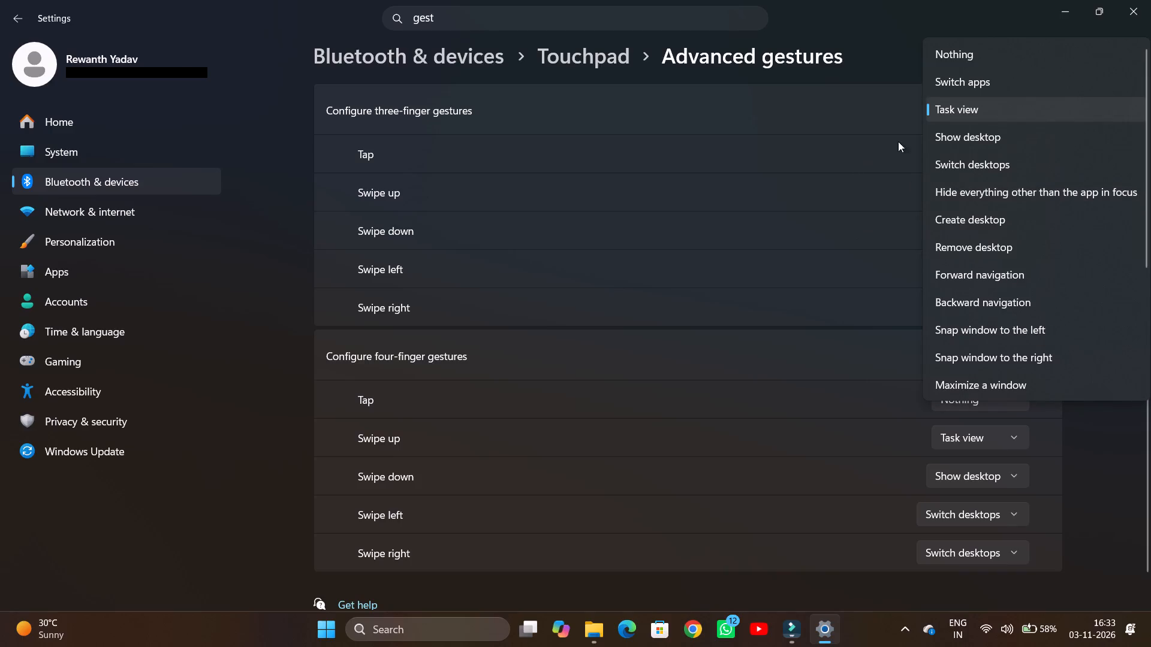
click(981, 149)
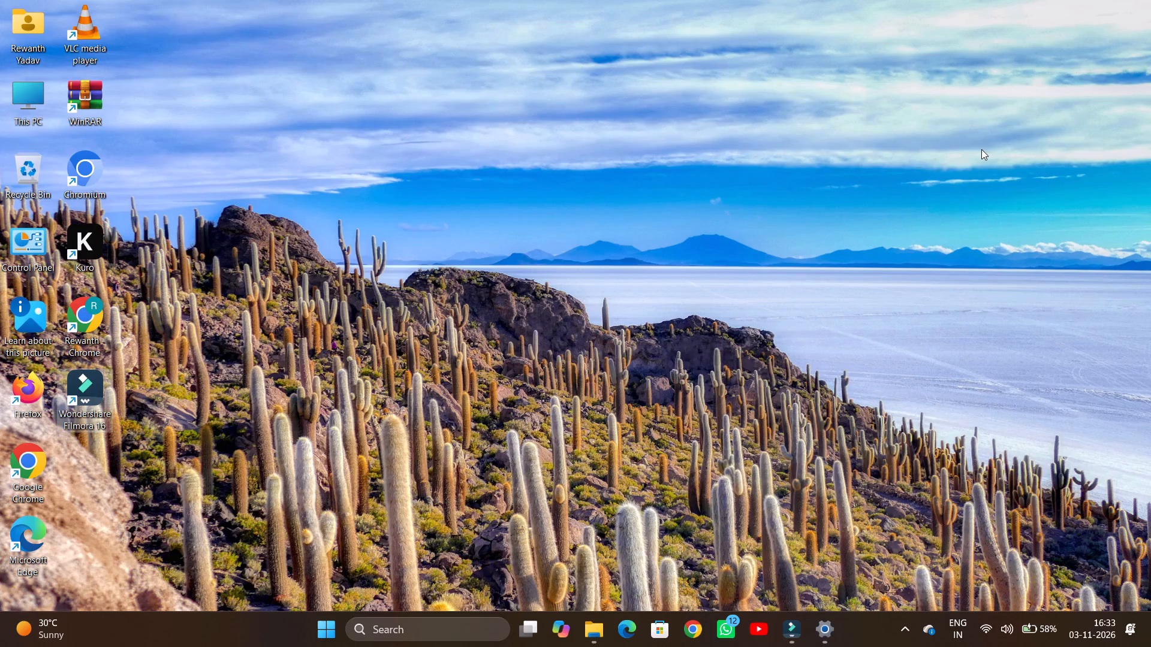
scroll(981, 149, up, 3)
scroll(981, 149, down, 6)
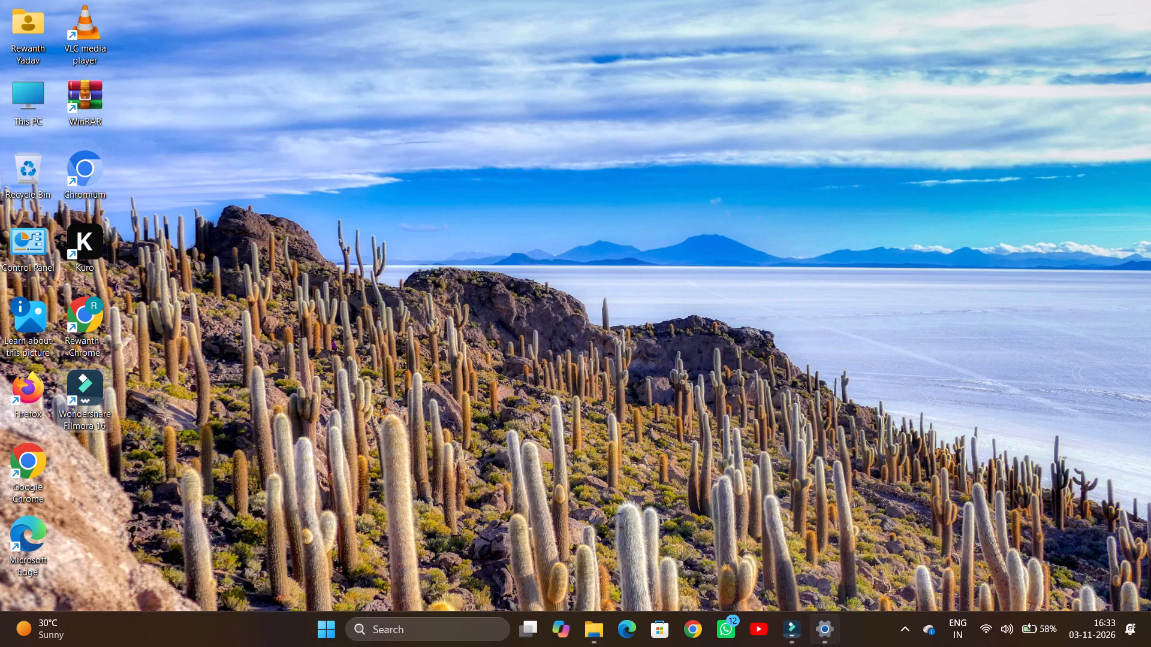
Back in Settings, set the three-finger swipe down gesture to Switch apps.
click(839, 645)
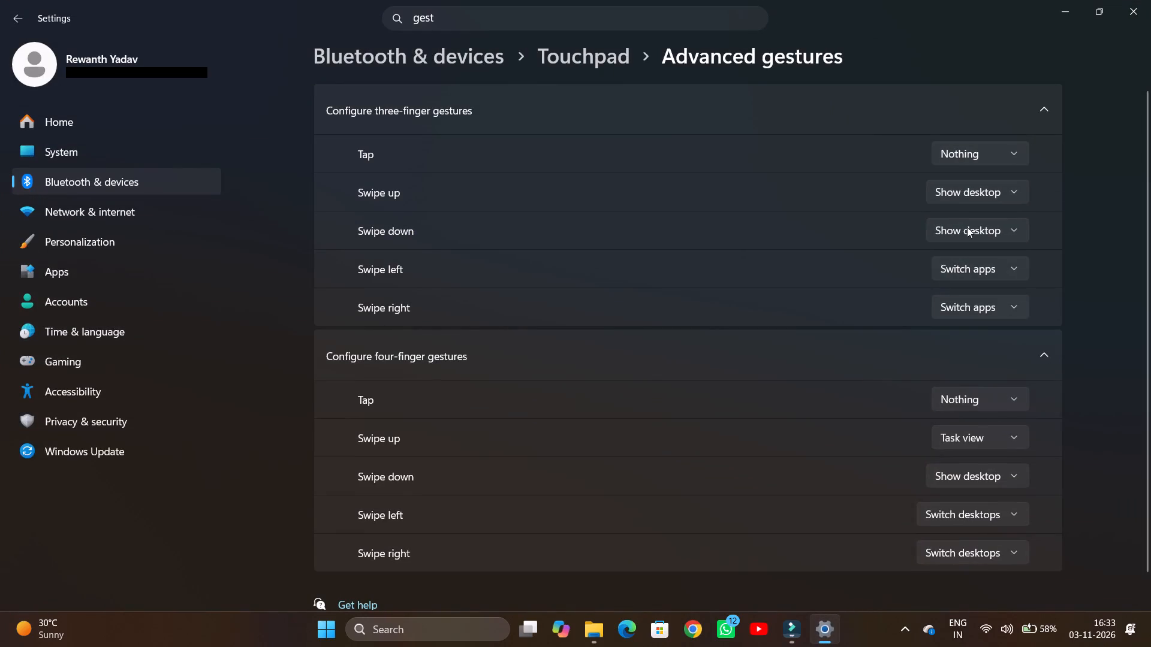
click(967, 227)
click(980, 125)
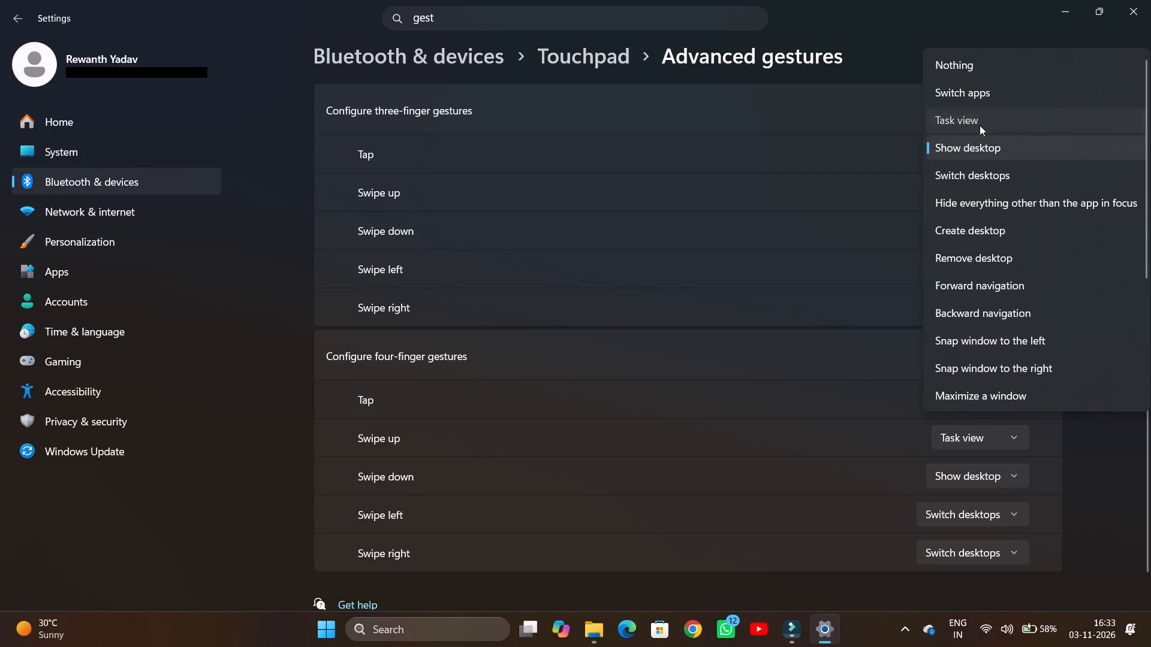
click(972, 229)
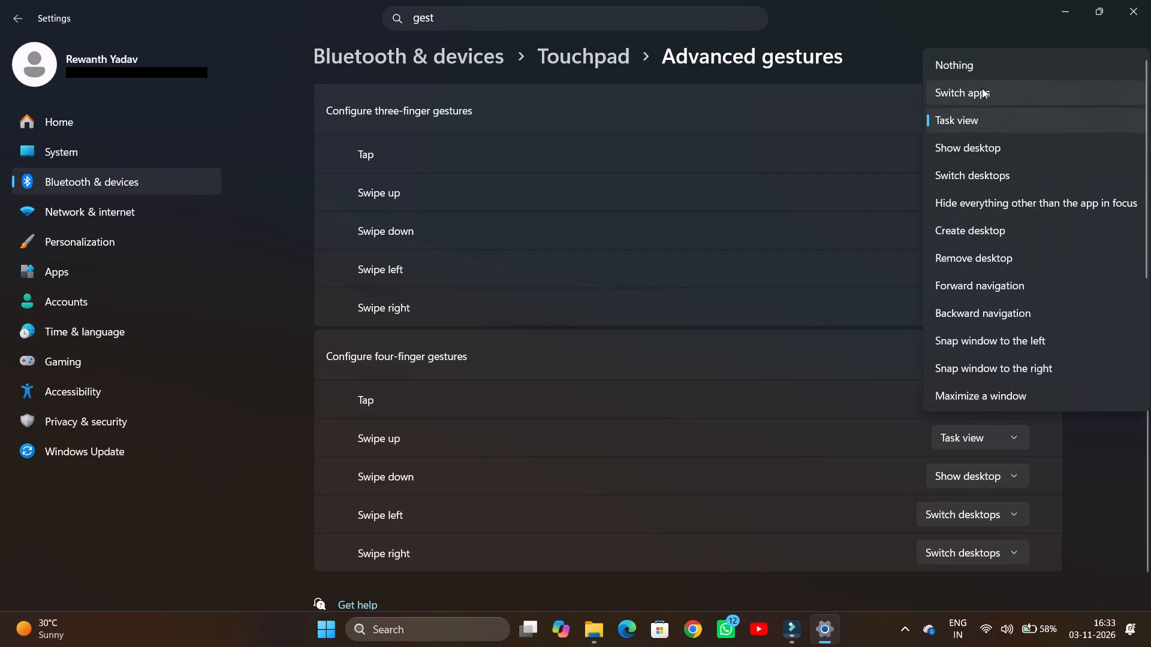
click(982, 88)
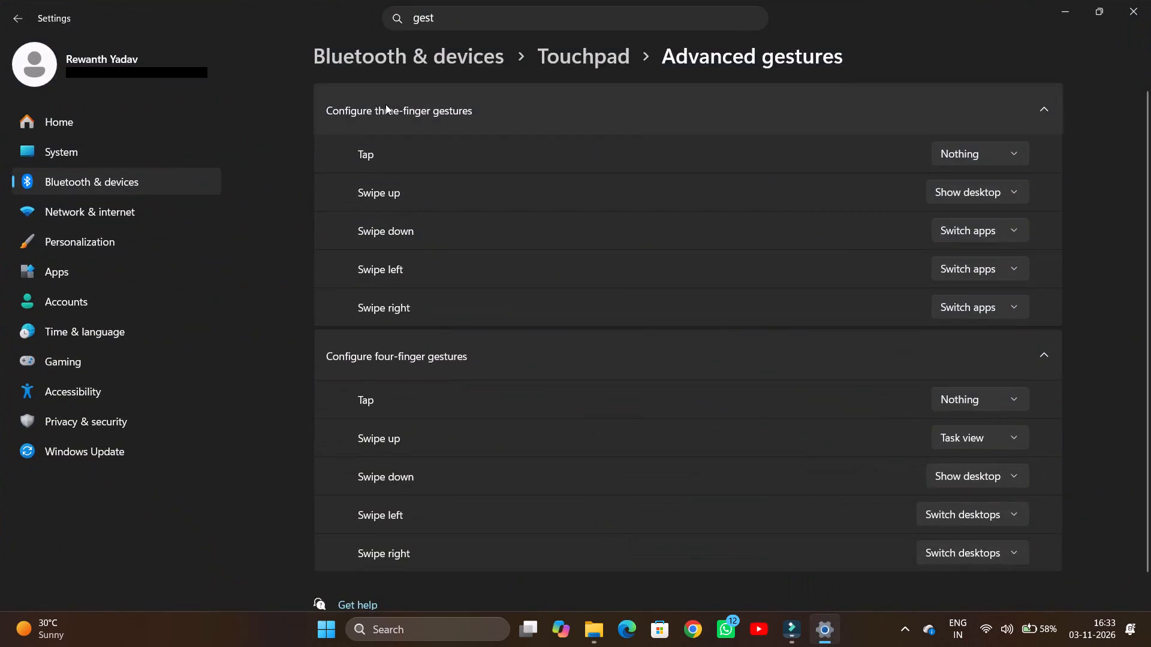
Collapse the three-finger gestures section, launch Chromium and Learn about this picture from the desktop, and return to Settings.
click(385, 104)
double_click(94, 162)
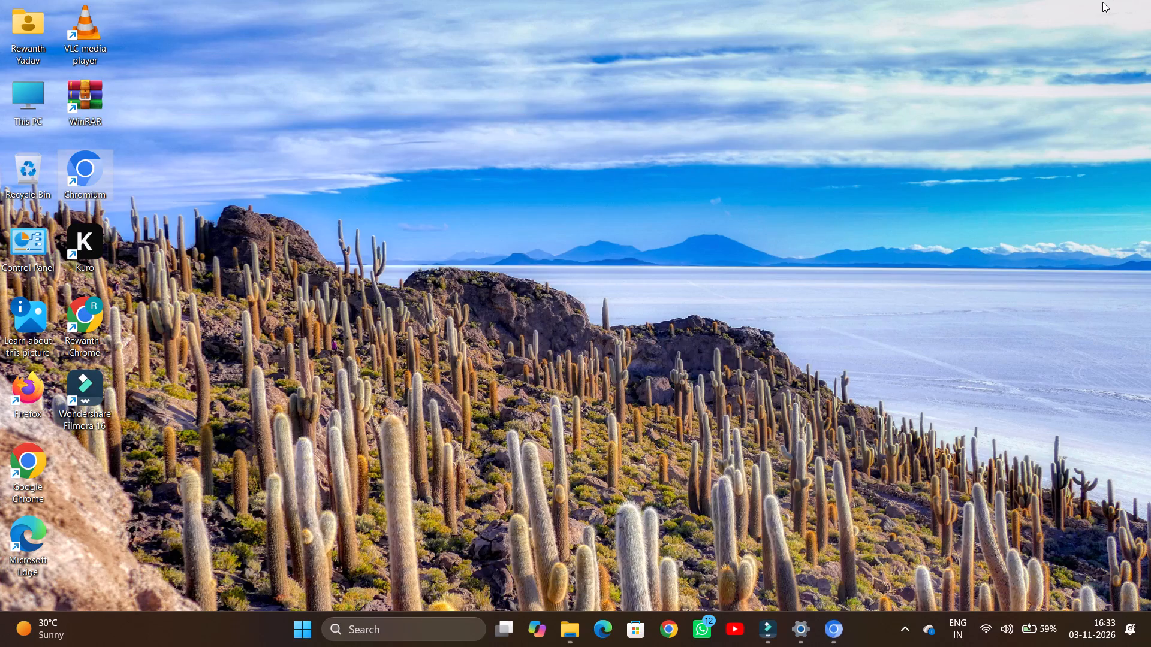
click(809, 625)
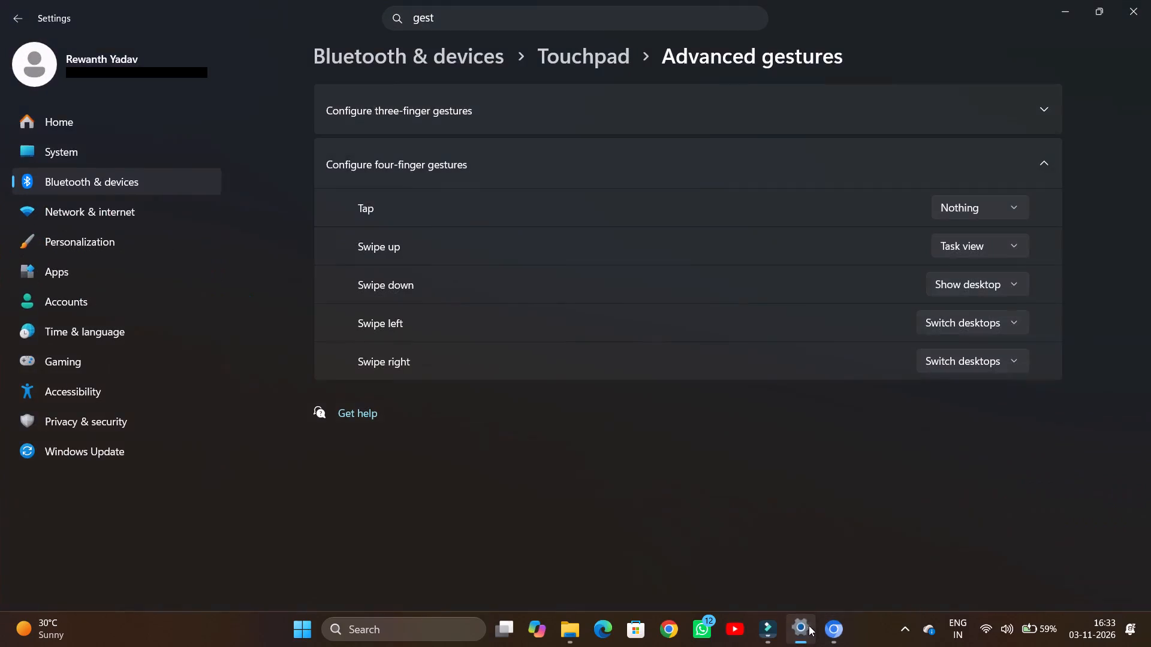
click(1075, 5)
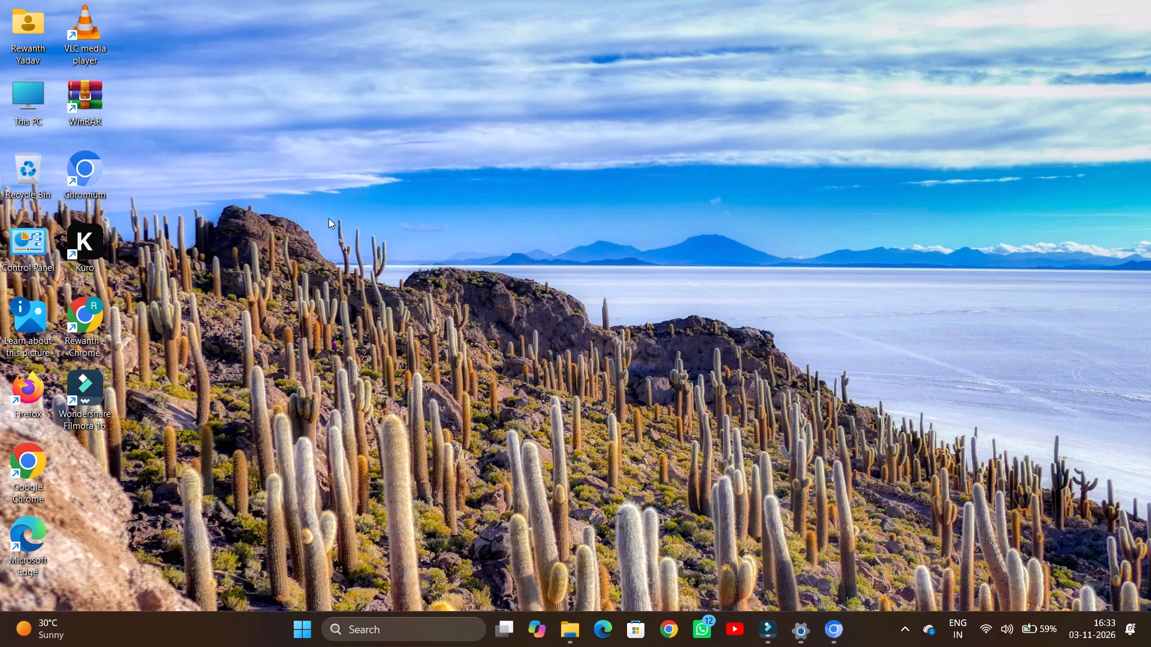
double_click(22, 332)
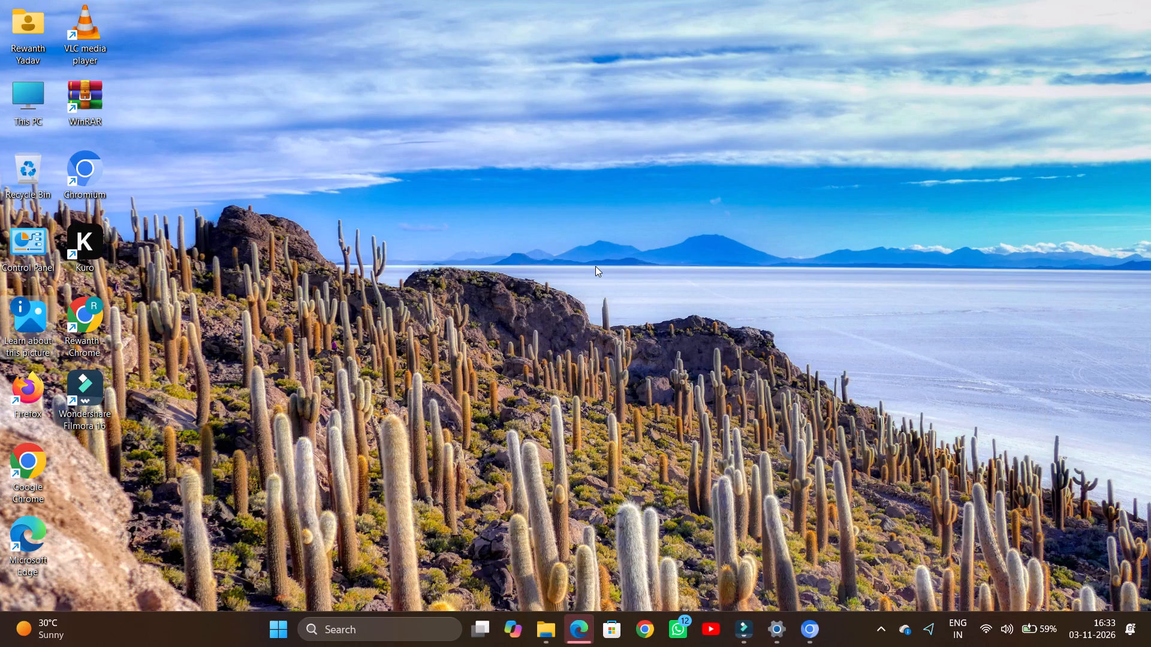
click(775, 632)
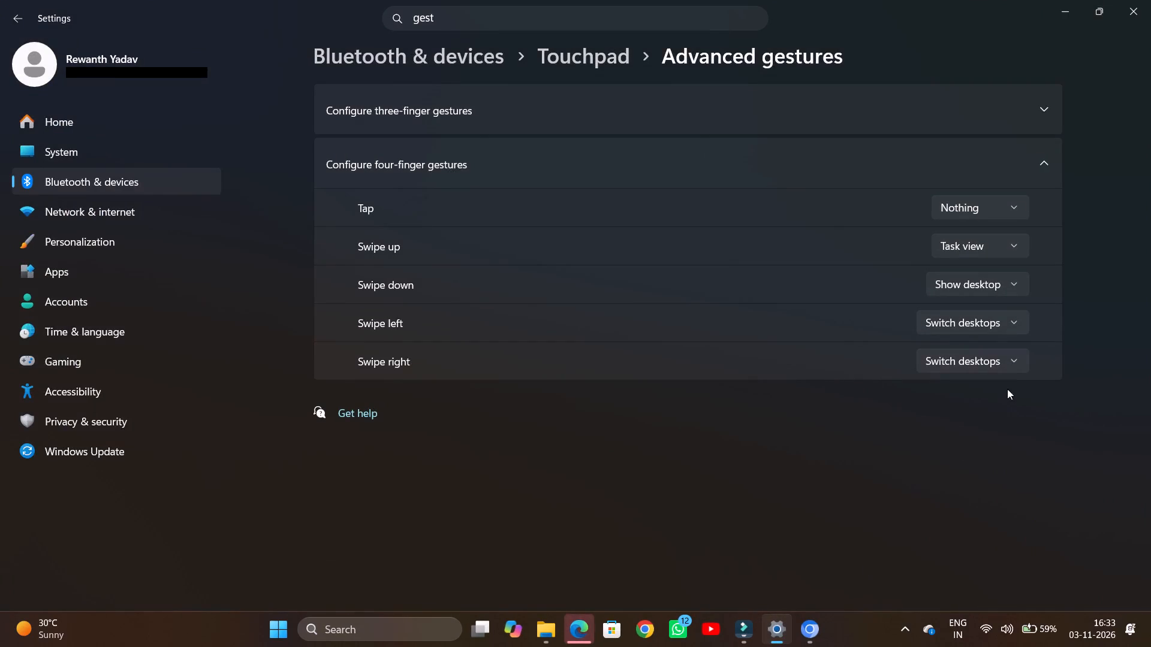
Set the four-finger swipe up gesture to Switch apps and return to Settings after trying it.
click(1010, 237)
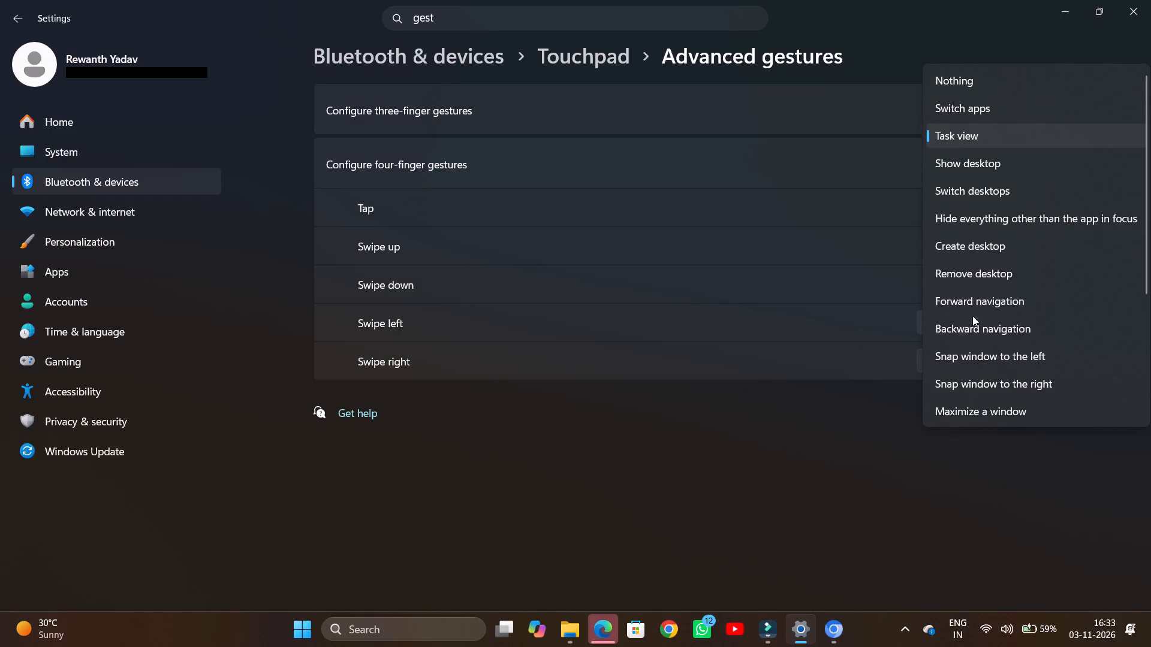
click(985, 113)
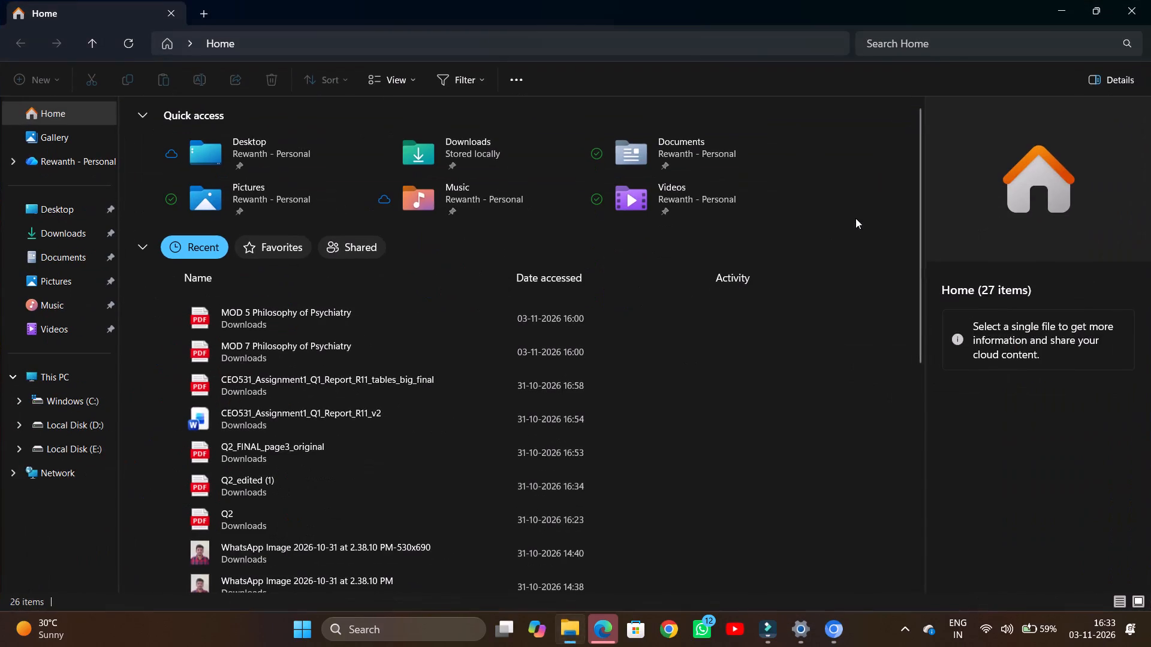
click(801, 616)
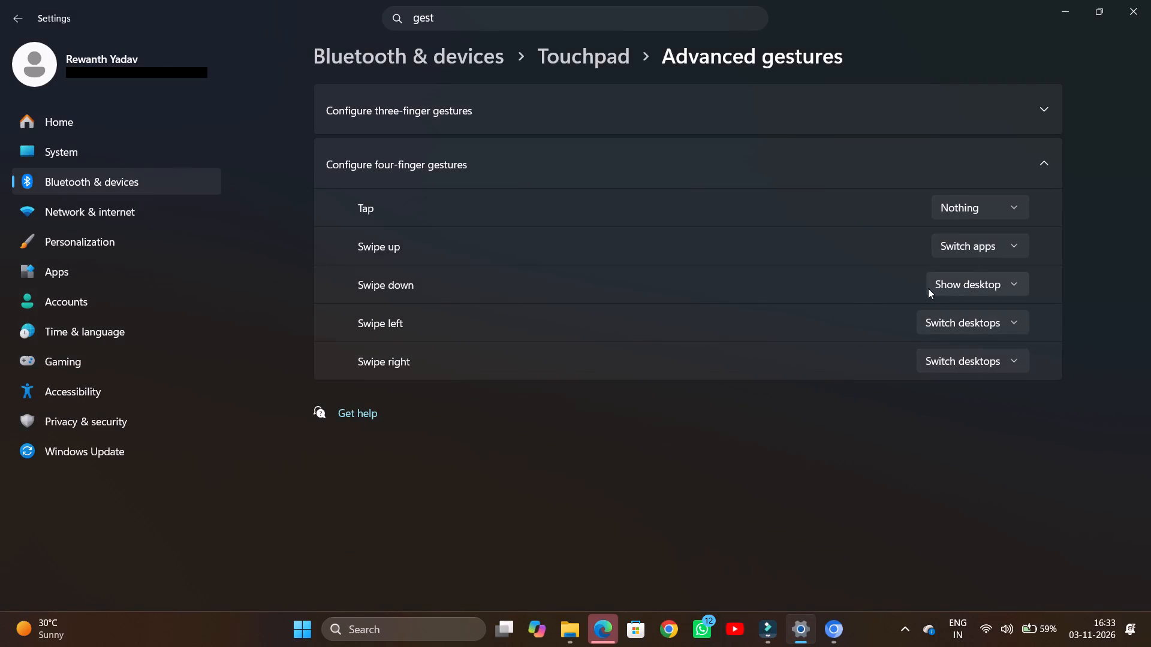
Set the four-finger swipe up gesture to Show desktop.
click(935, 287)
click(879, 246)
click(978, 247)
click(989, 159)
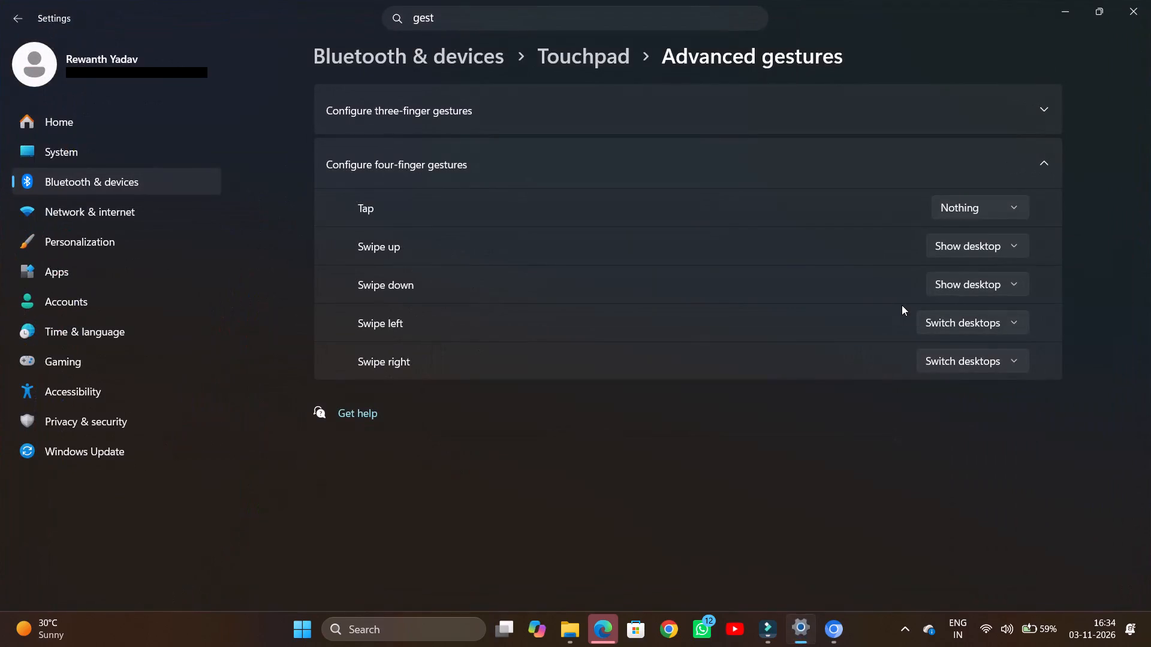
Set the four-finger swipe down gesture to Task view and try the gestures.
click(972, 274)
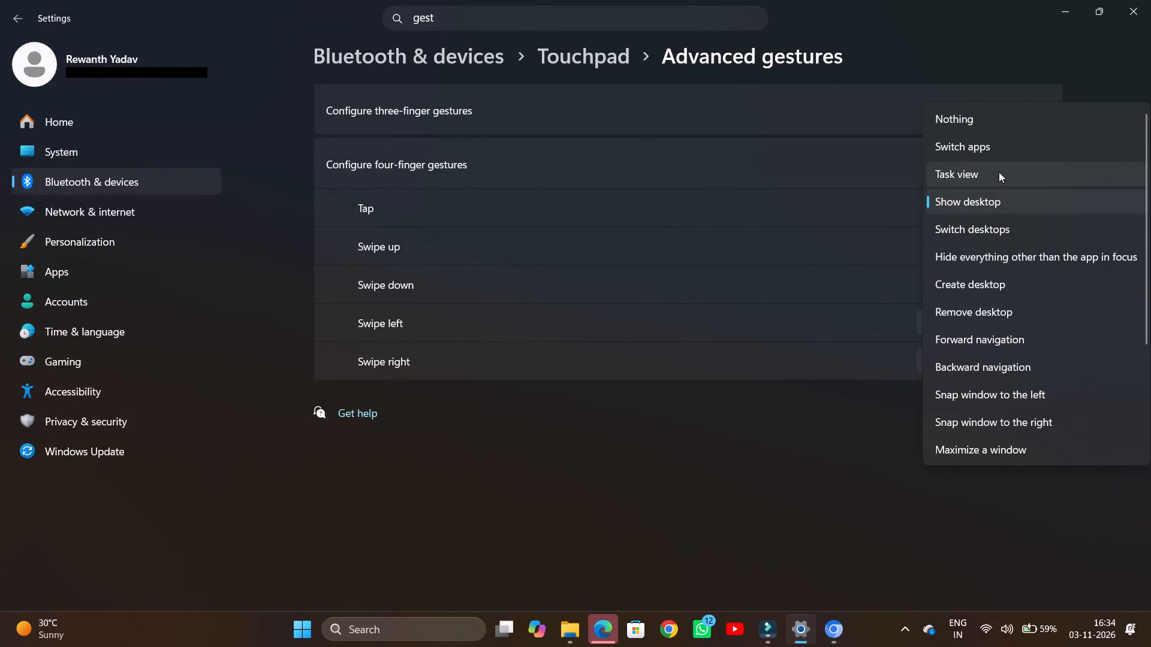
click(999, 172)
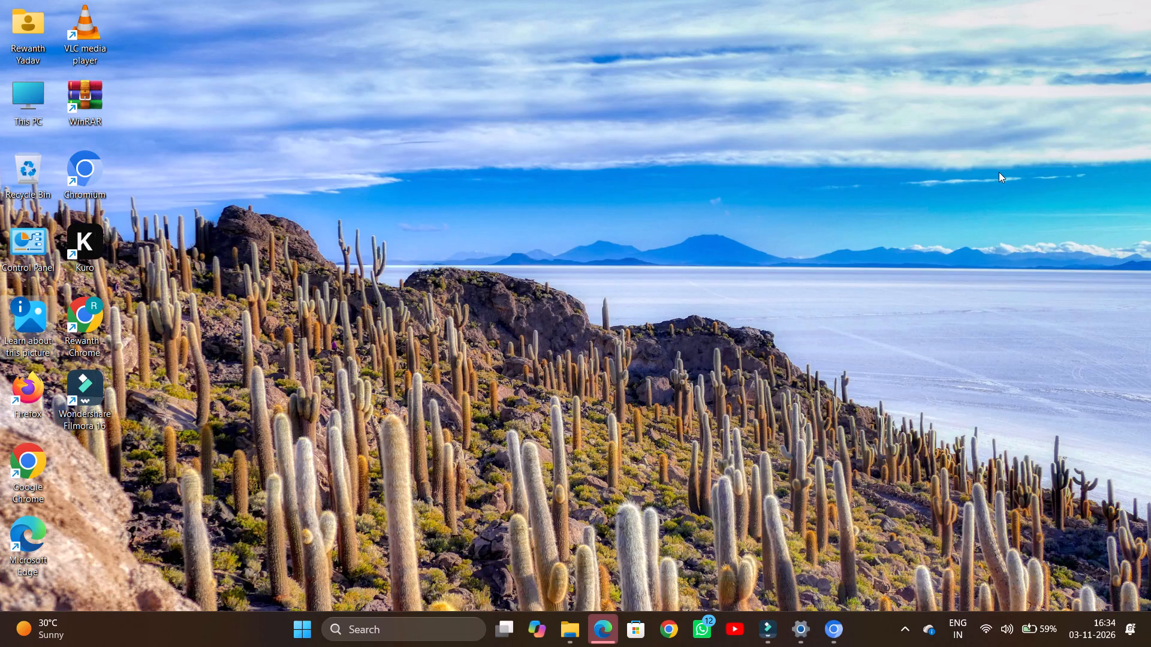
scroll(999, 172, up, 4)
Switch back to the Wondershare Filmora project.
click(783, 646)
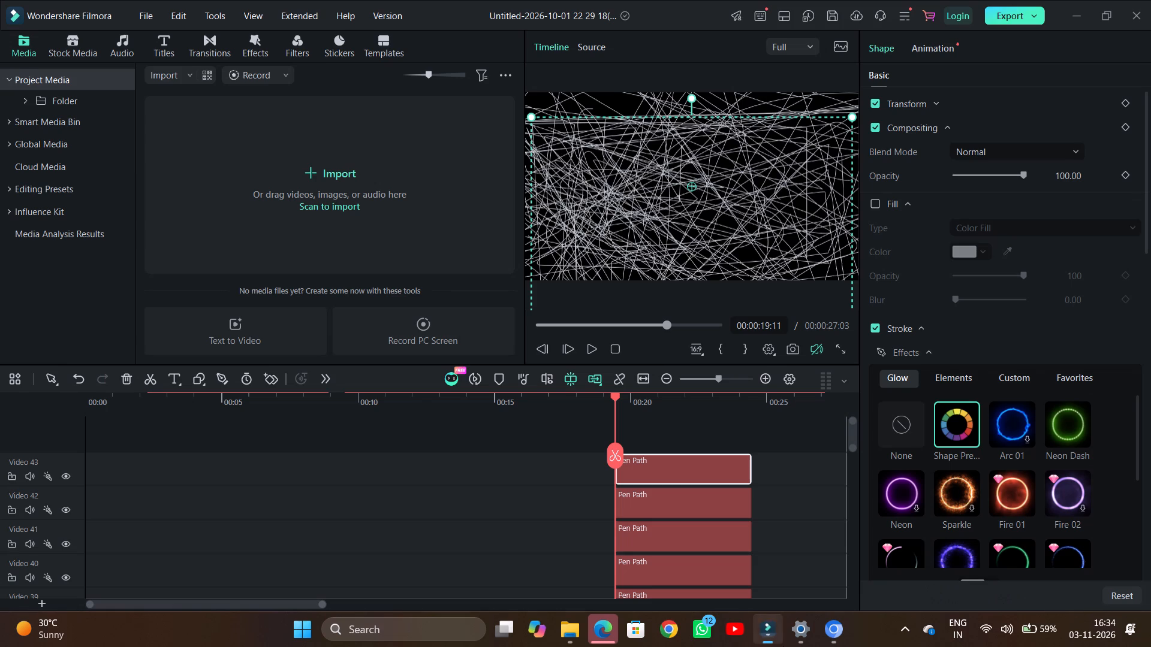
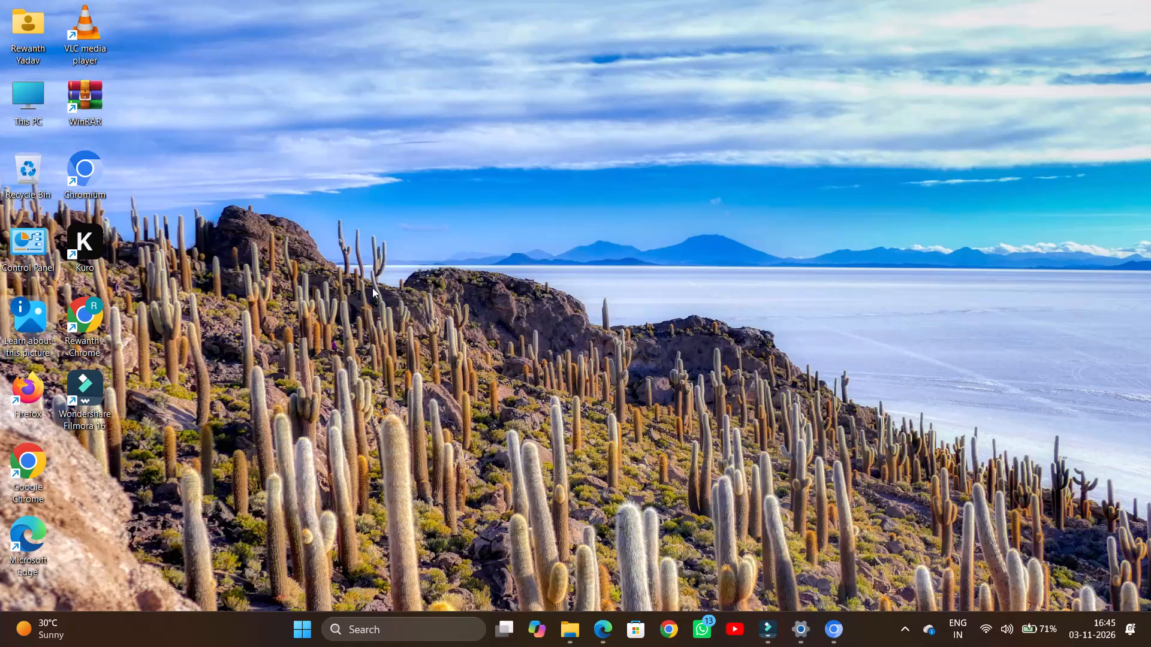
Switch from the desktop to the open Wondershare Filmora project.
double_click(82, 386)
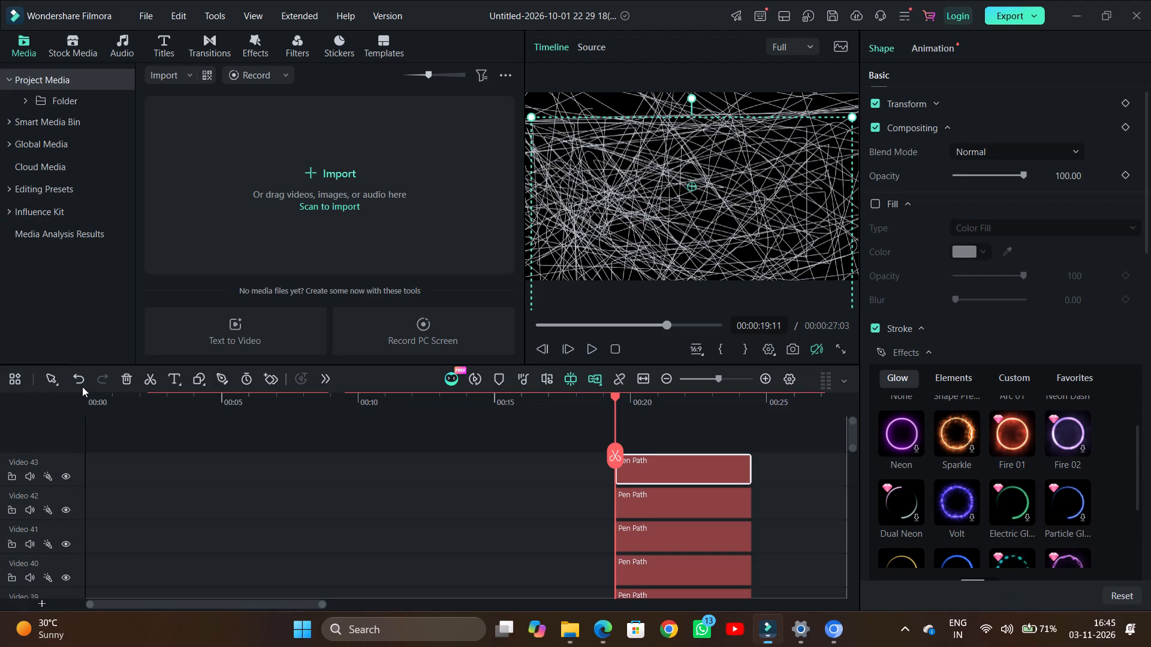
Start a new pen path at 00:00:19:11 with three curved anchors running from the frame's centre toward its upper-right area.
click(227, 375)
drag(686, 165, 710, 149)
click(710, 149)
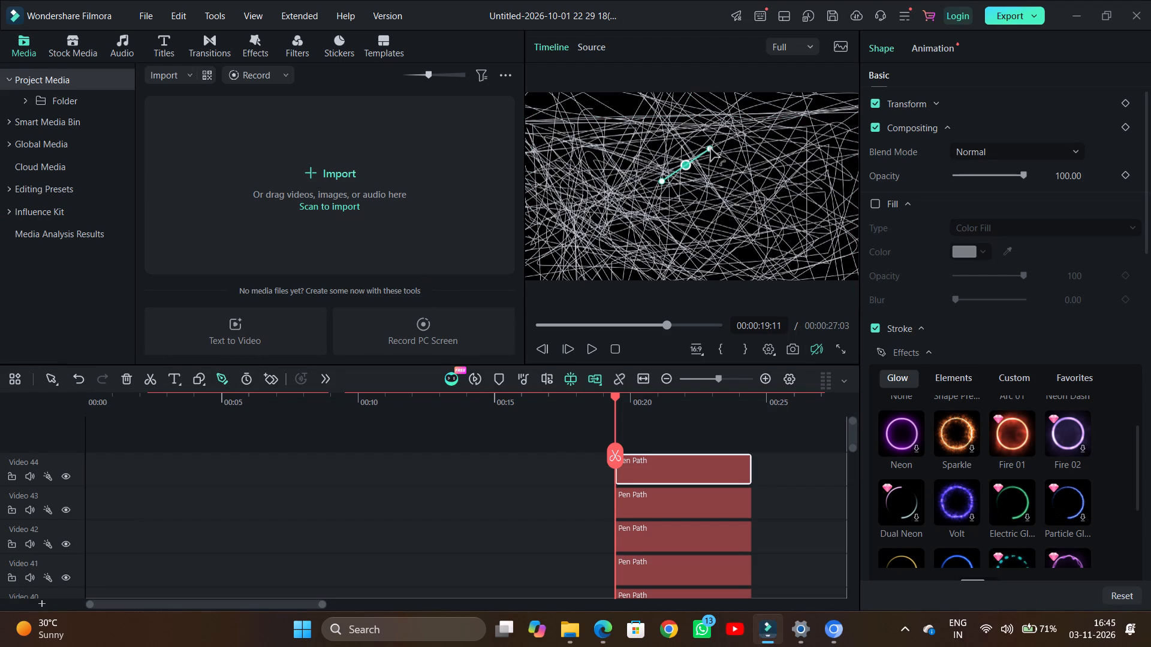
drag(710, 149, 739, 146)
drag(739, 146, 757, 144)
drag(782, 143, 772, 171)
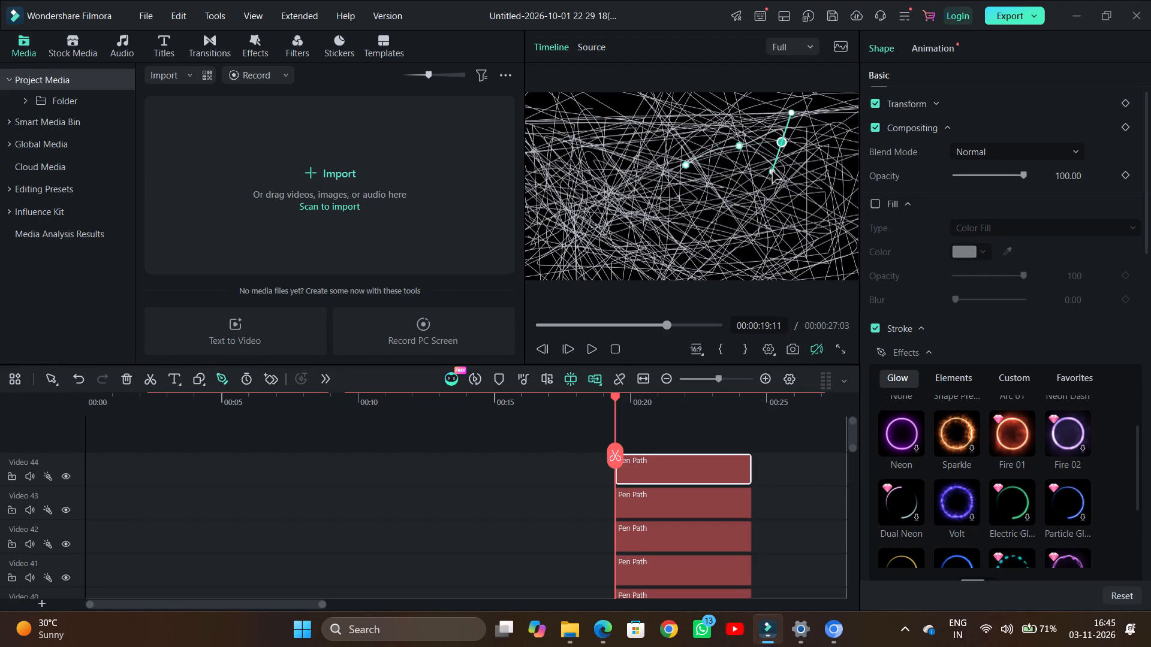
Extend the pen path with curved anchors near the frame's left side and just below centre, and close it at the starting anchor.
drag(772, 171, 707, 203)
drag(707, 203, 659, 219)
drag(659, 219, 626, 226)
double_click(626, 226)
drag(626, 226, 580, 211)
click(580, 211)
drag(580, 211, 546, 184)
click(546, 184)
drag(546, 184, 555, 171)
drag(555, 171, 577, 157)
double_click(577, 157)
drag(577, 157, 614, 162)
drag(614, 162, 635, 198)
click(635, 198)
drag(635, 198, 693, 204)
drag(693, 204, 685, 169)
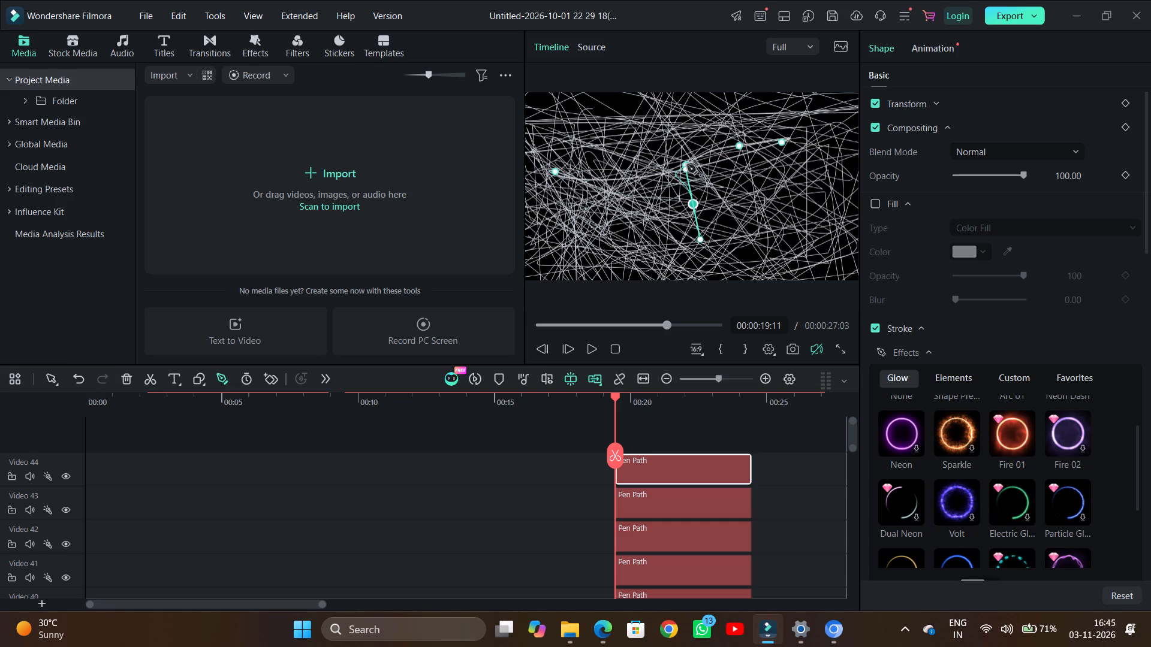
drag(687, 165, 740, 144)
Pull the new path's second anchor through and around the frame, ending beyond the frame's left edge.
drag(740, 144, 800, 353)
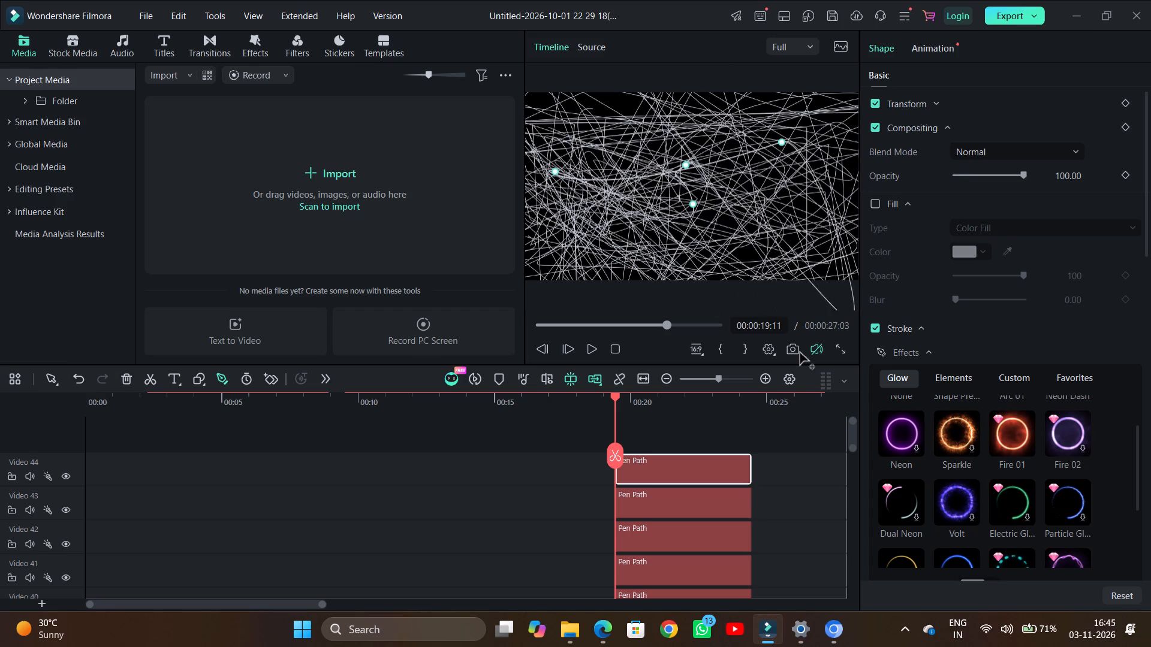
drag(800, 353, 638, 35)
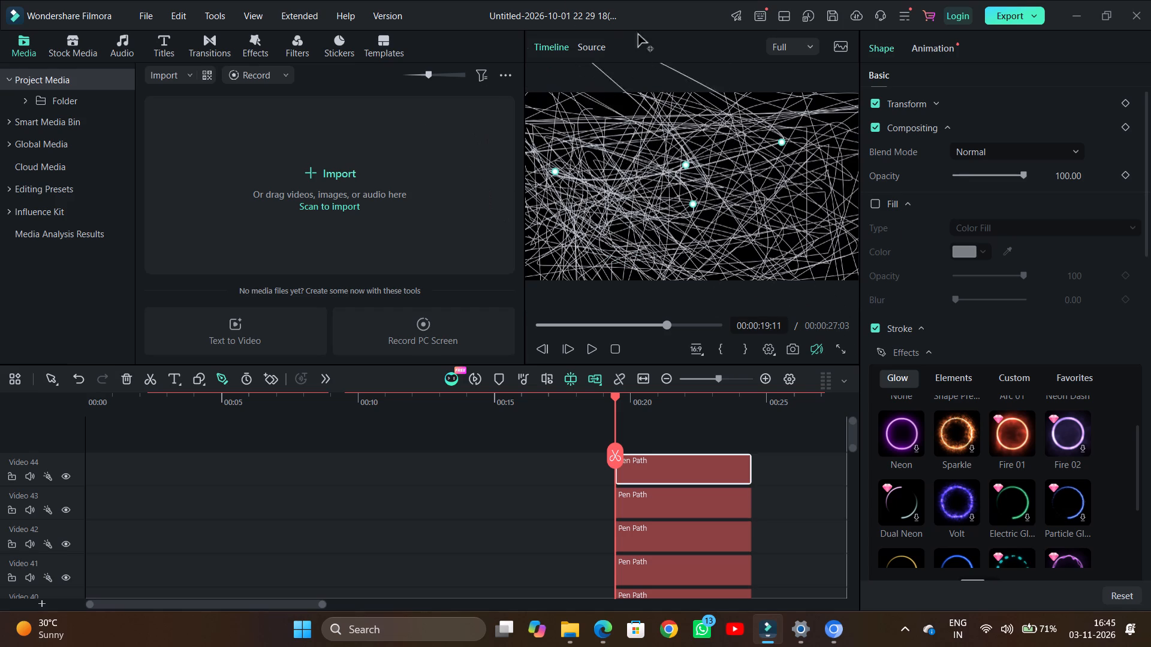
drag(638, 35, 686, 153)
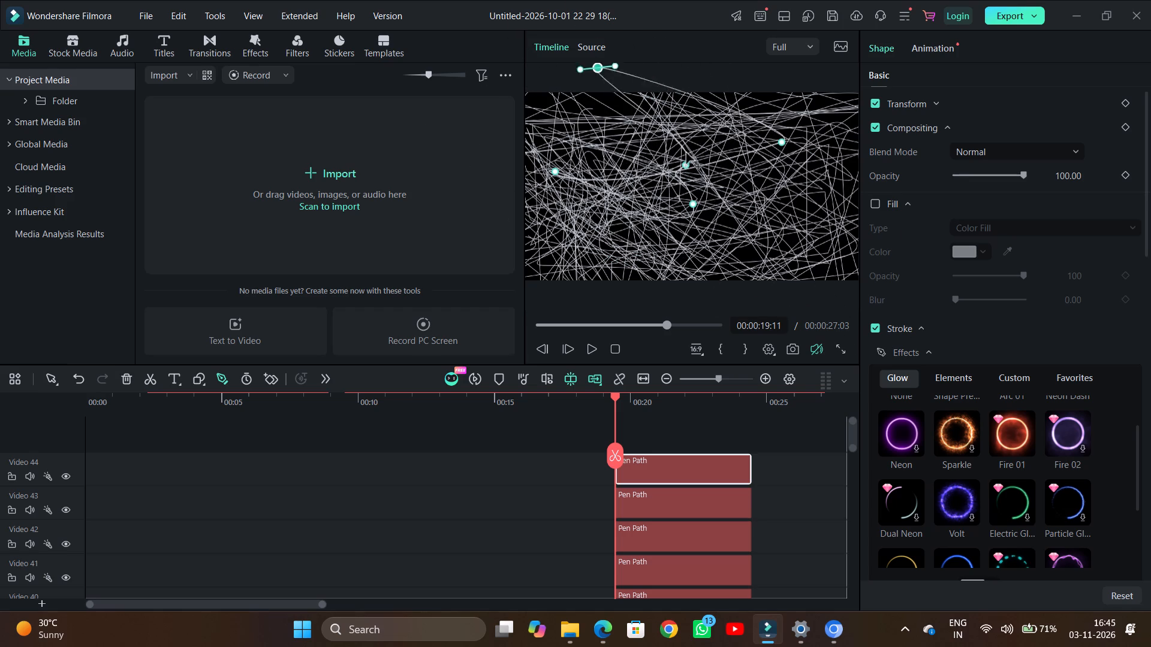
drag(686, 153, 800, 51)
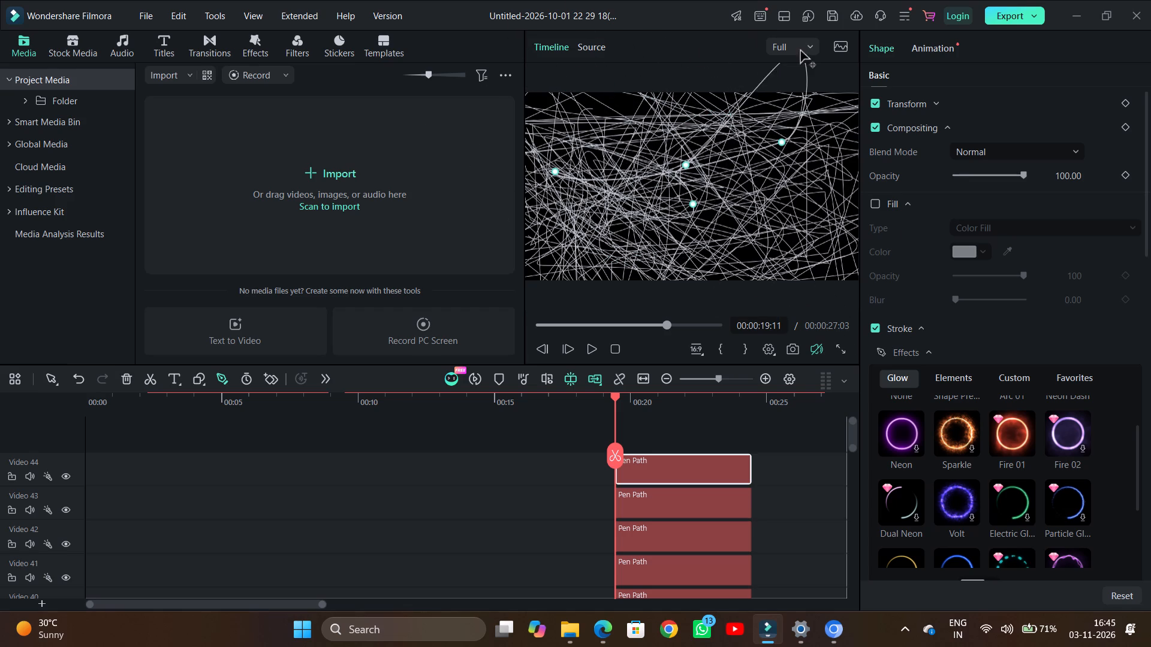
drag(800, 51, 668, 122)
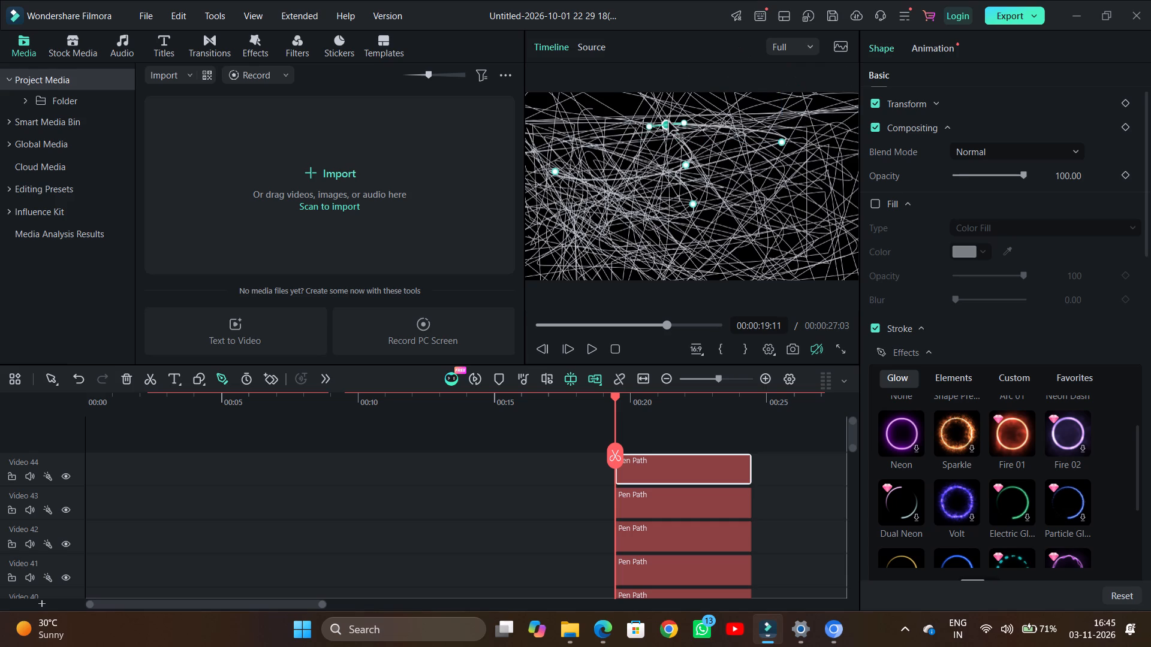
drag(668, 122, 710, 114)
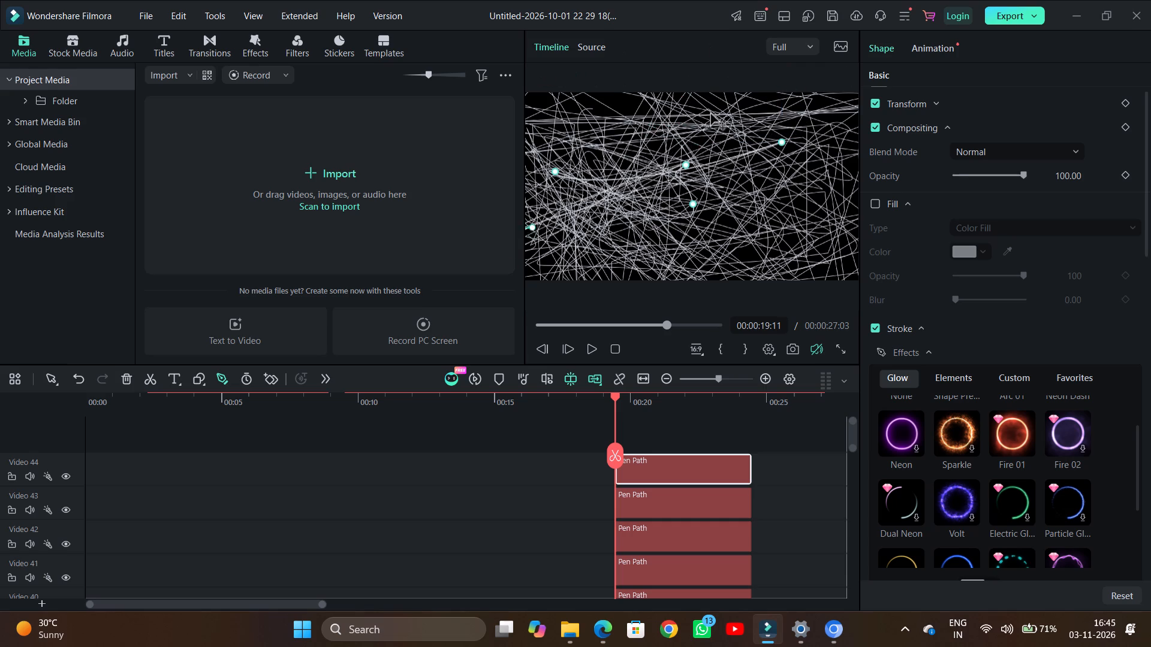
drag(710, 114, 515, 49)
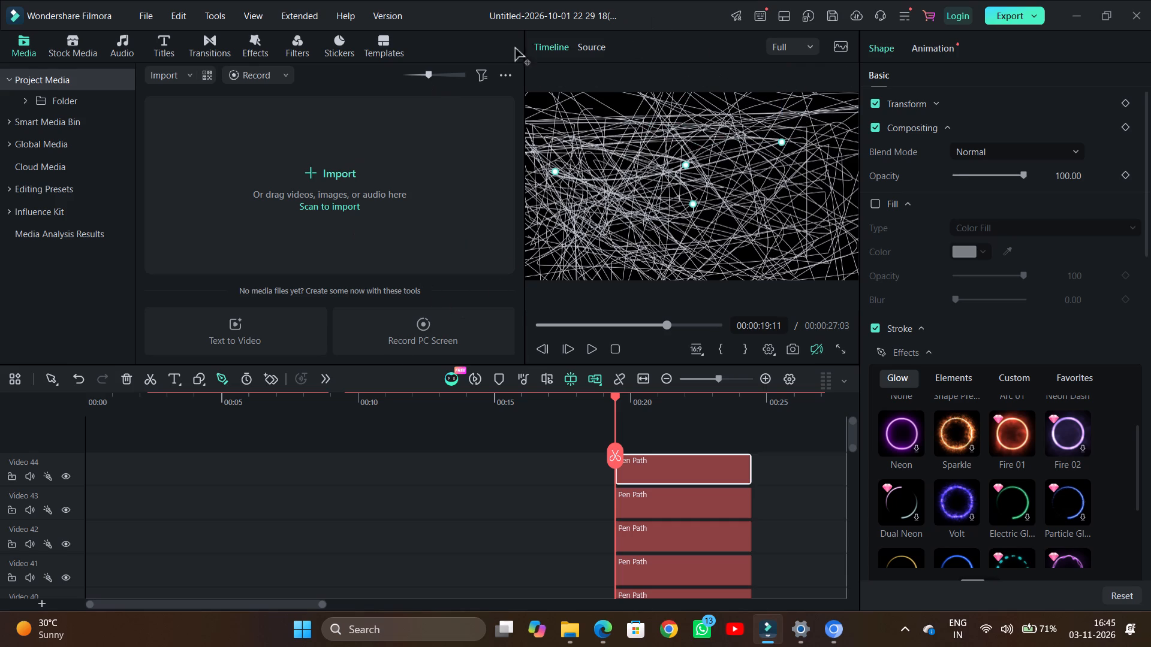
drag(515, 49, 713, 32)
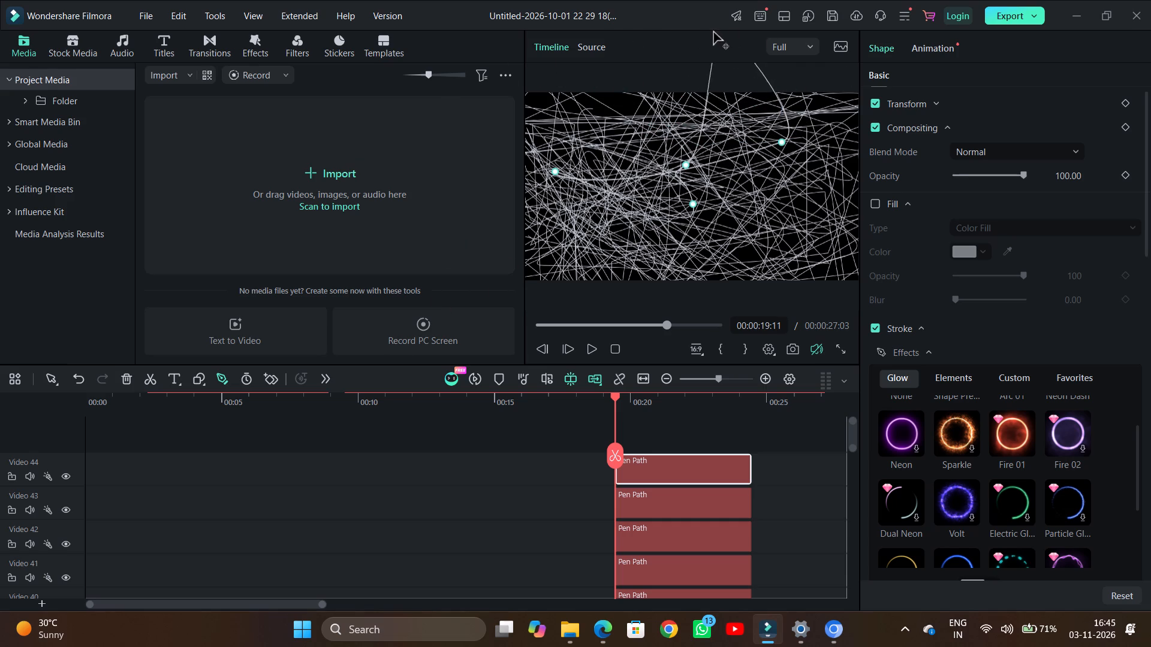
drag(713, 32, 628, 196)
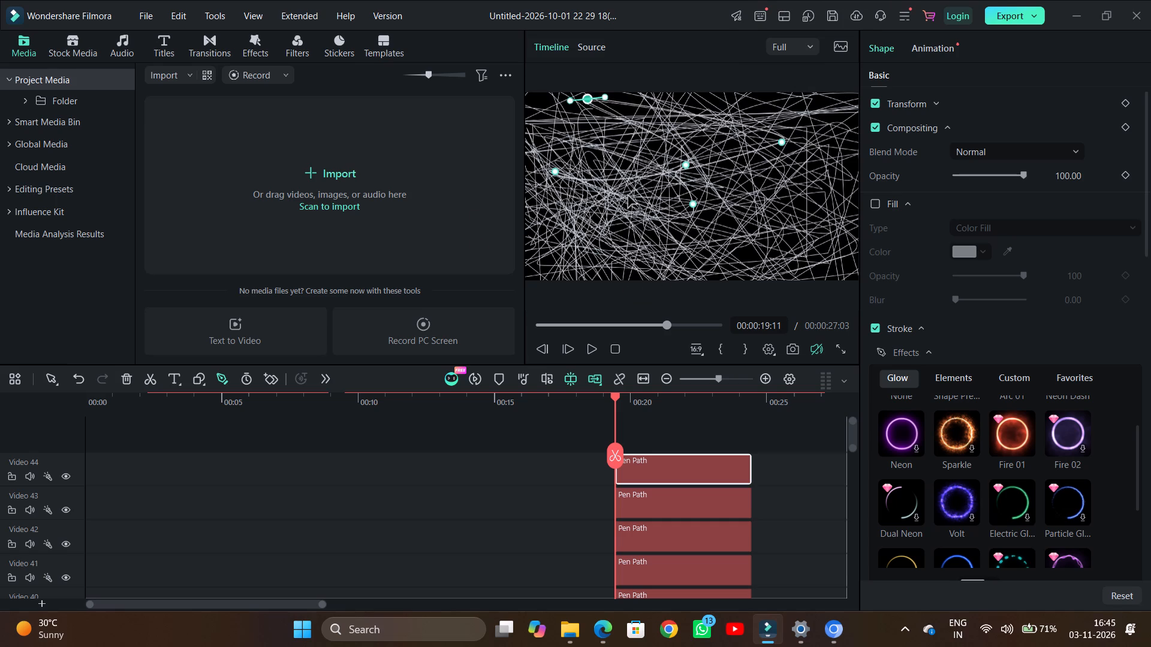
drag(628, 196, 816, 304)
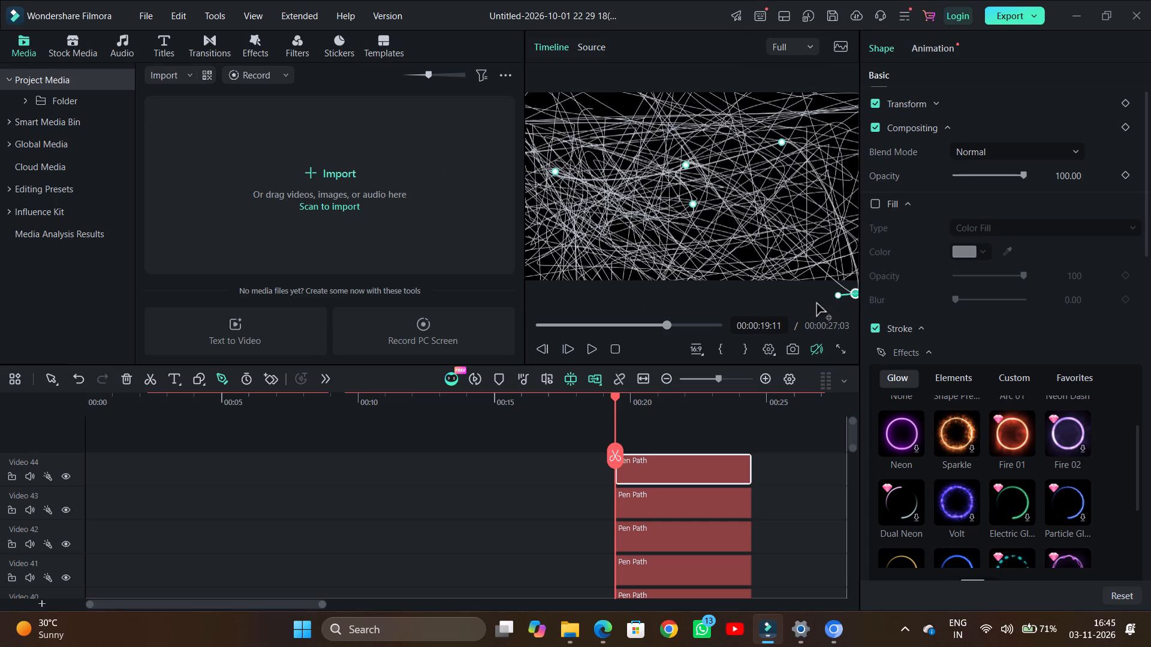
drag(816, 304, 602, 270)
scroll(616, 191, left, 1)
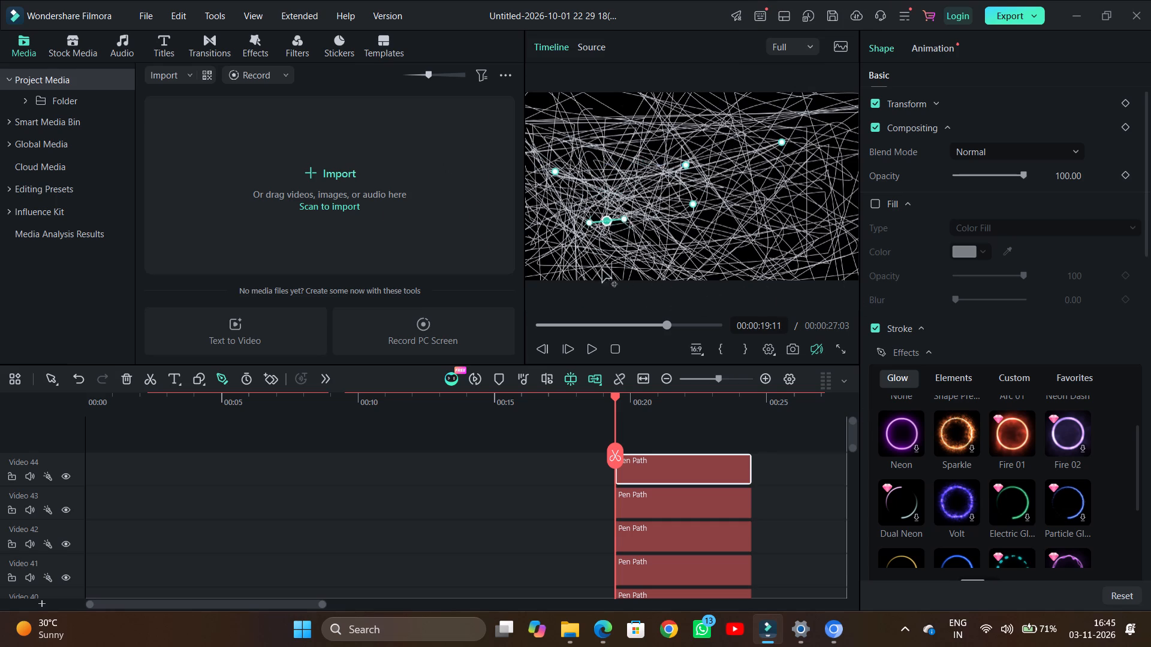
drag(602, 270, 589, 252)
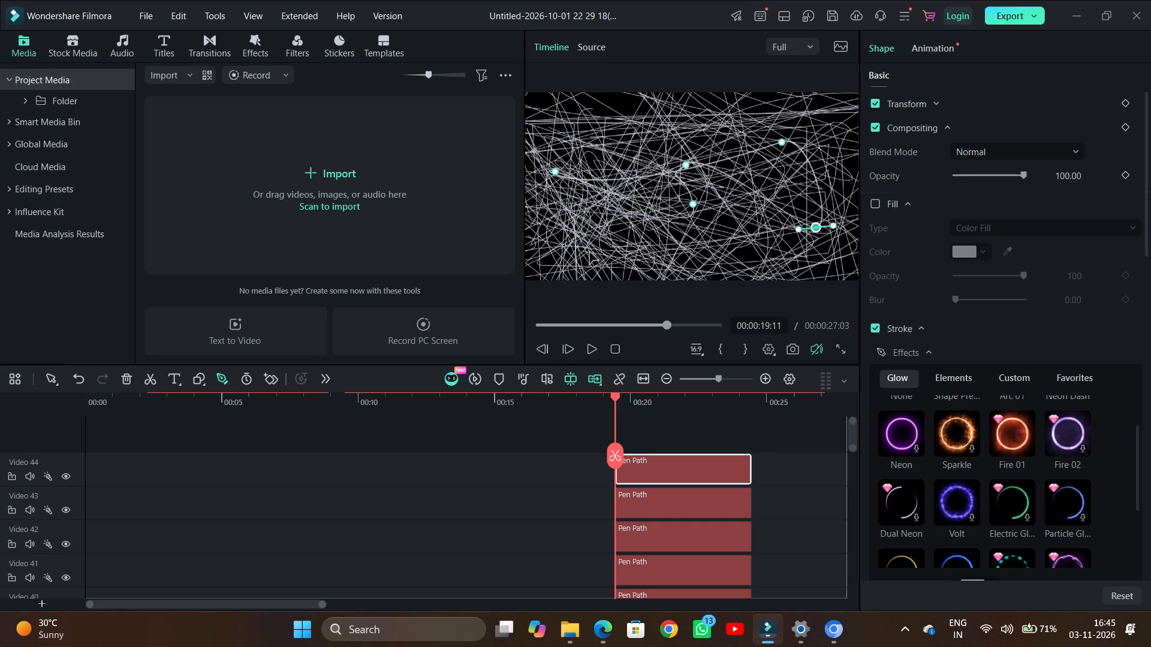
drag(589, 252, 656, 312)
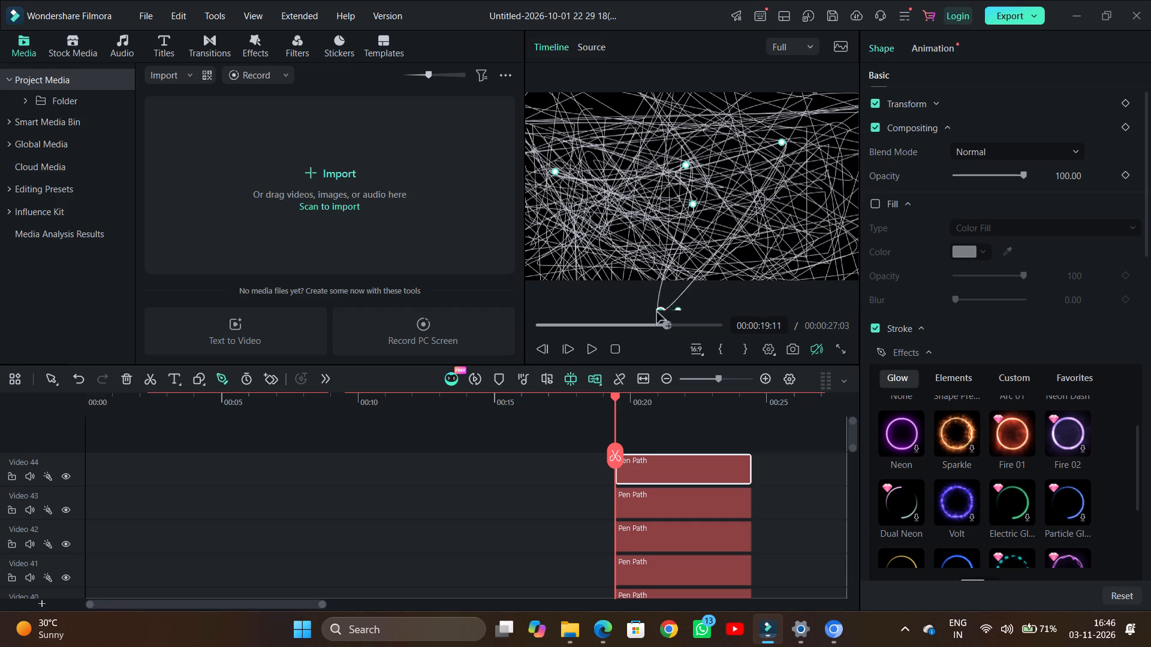
drag(656, 312, 694, 259)
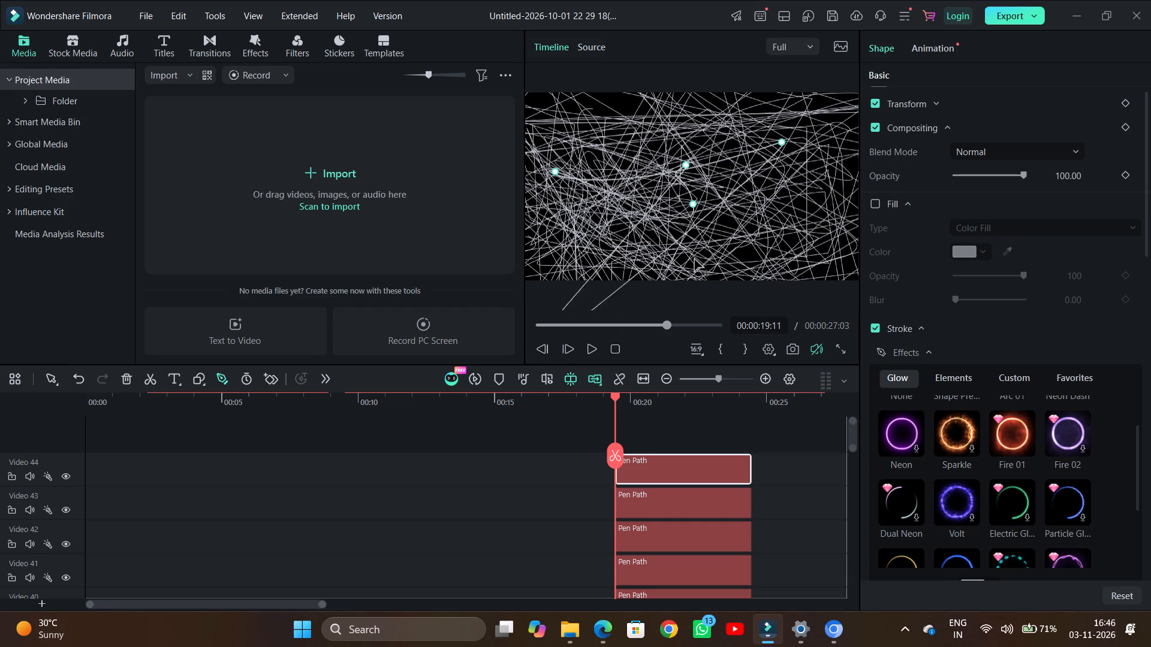
drag(694, 259, 623, 210)
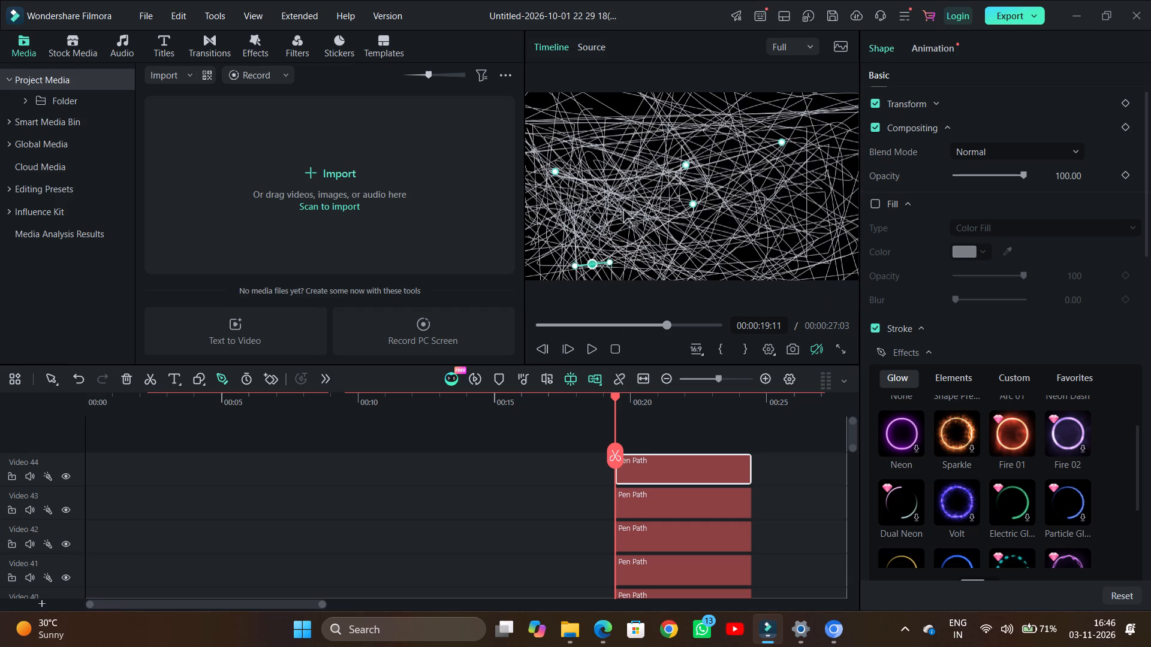
drag(623, 210, 498, 209)
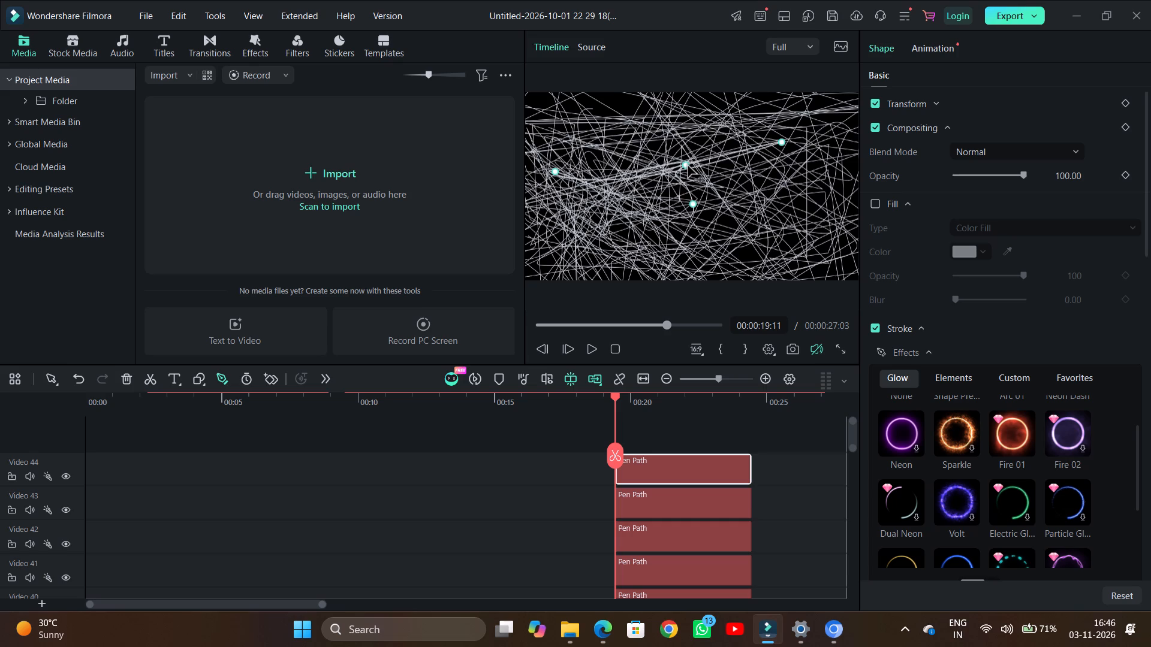
Pull the new path's starting anchor from the frame's centre through varied positions, ending outside the frame's lower-left area.
drag(688, 166, 783, 143)
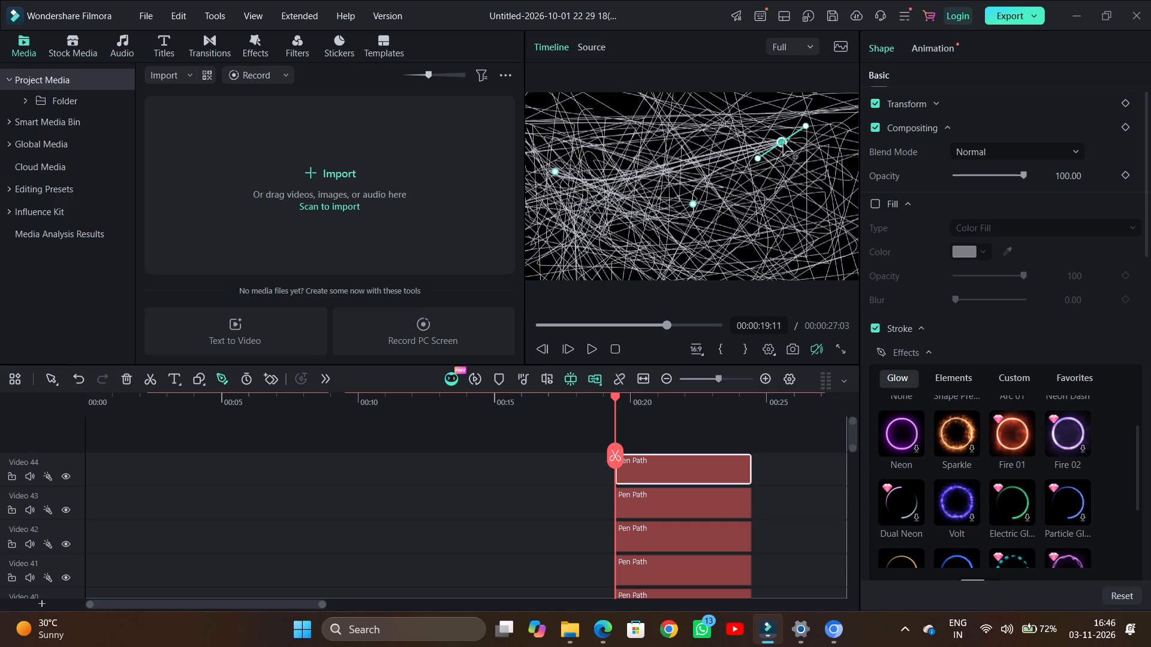
drag(783, 143, 764, 161)
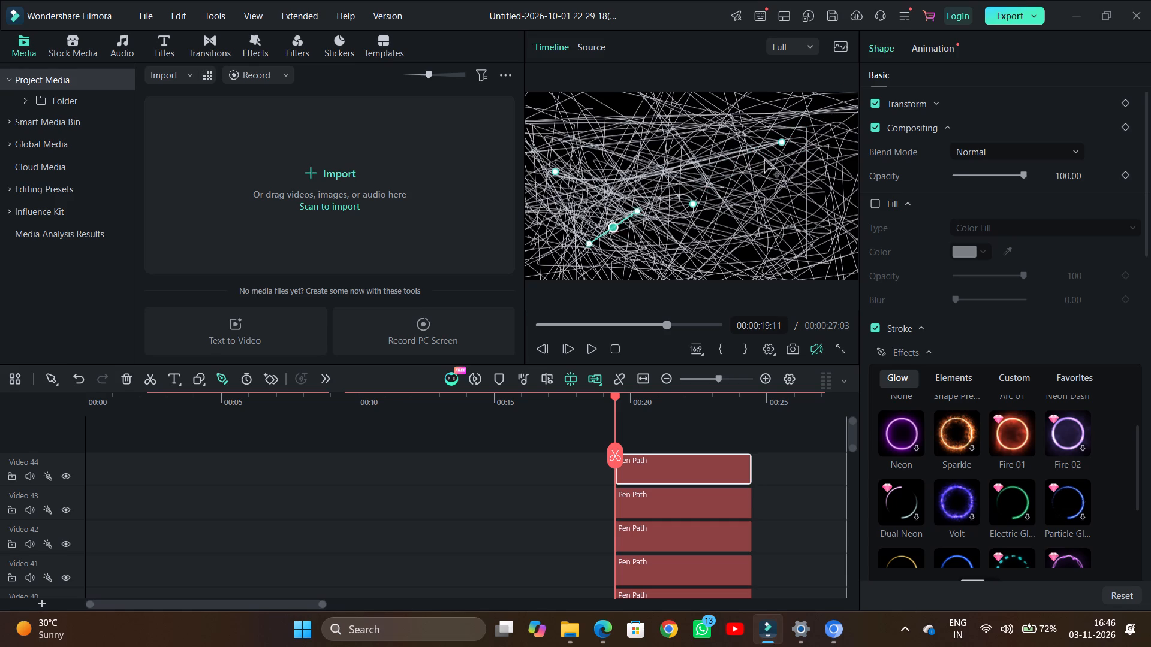
drag(764, 161, 635, 220)
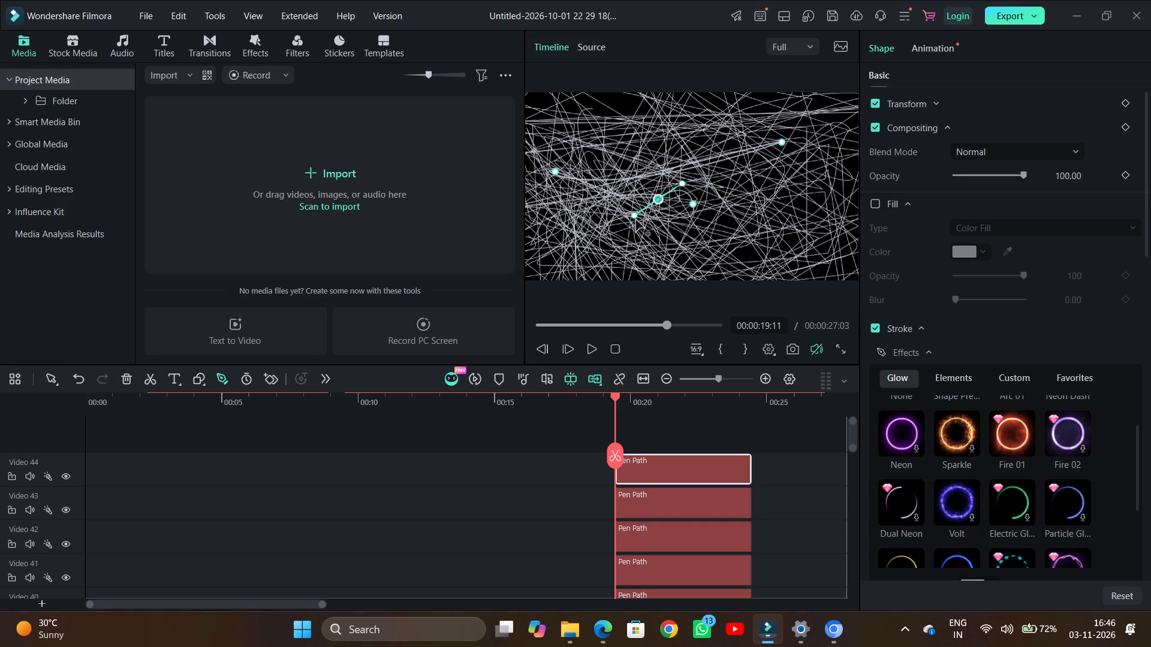
drag(635, 220, 833, 126)
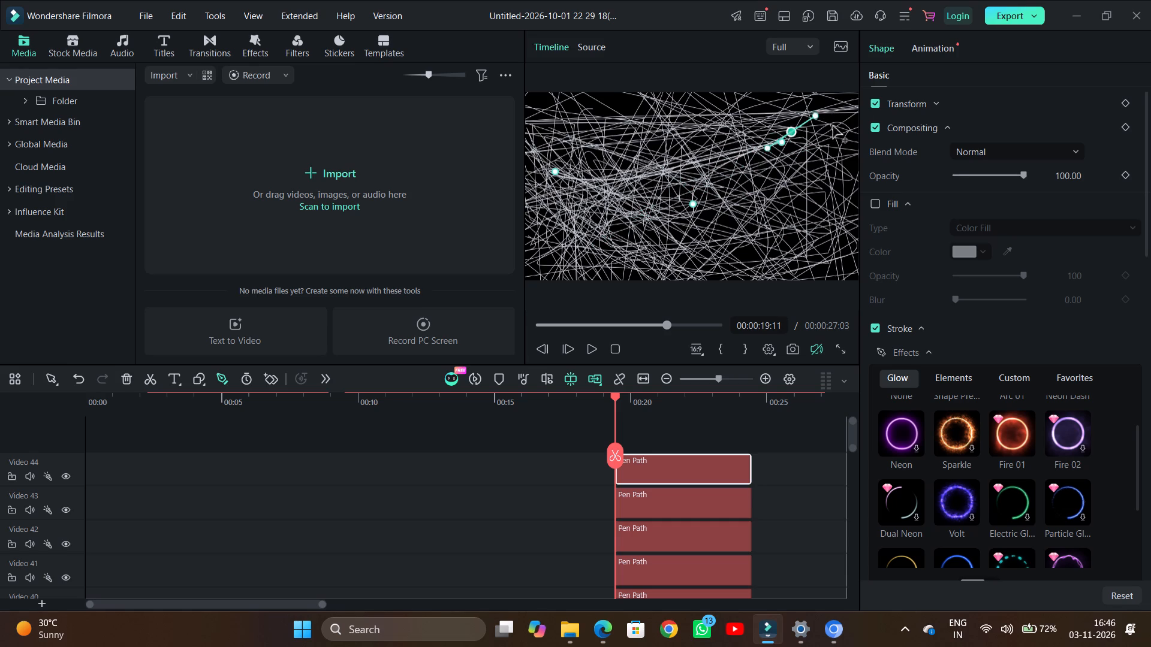
drag(833, 126, 814, 71)
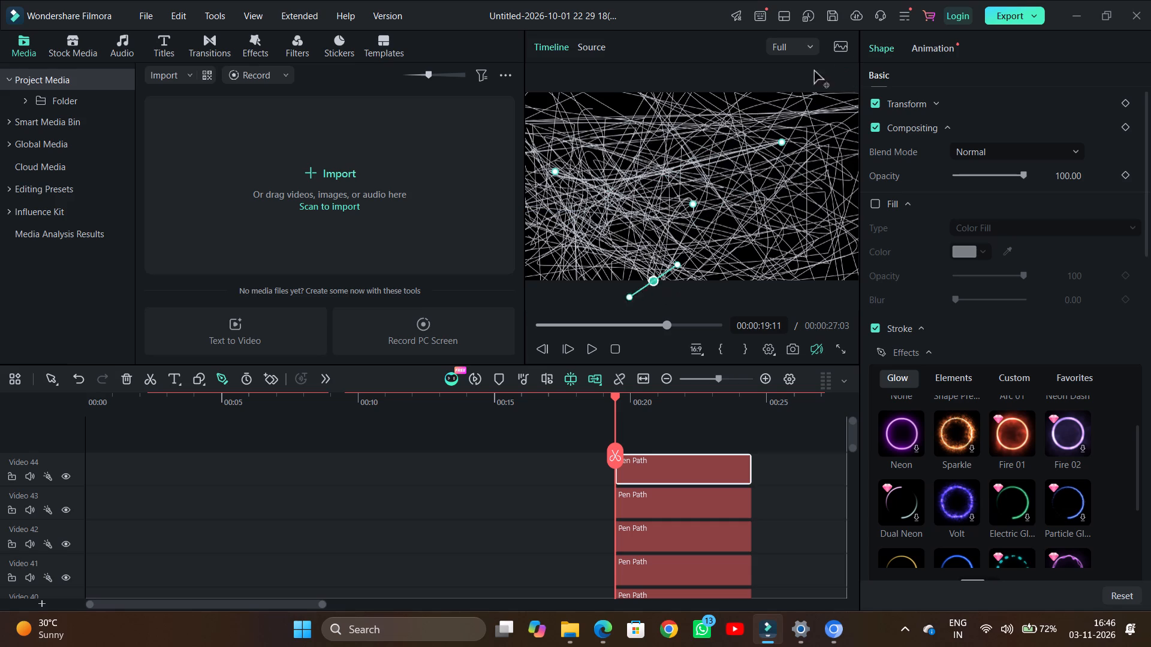
drag(814, 71, 791, 208)
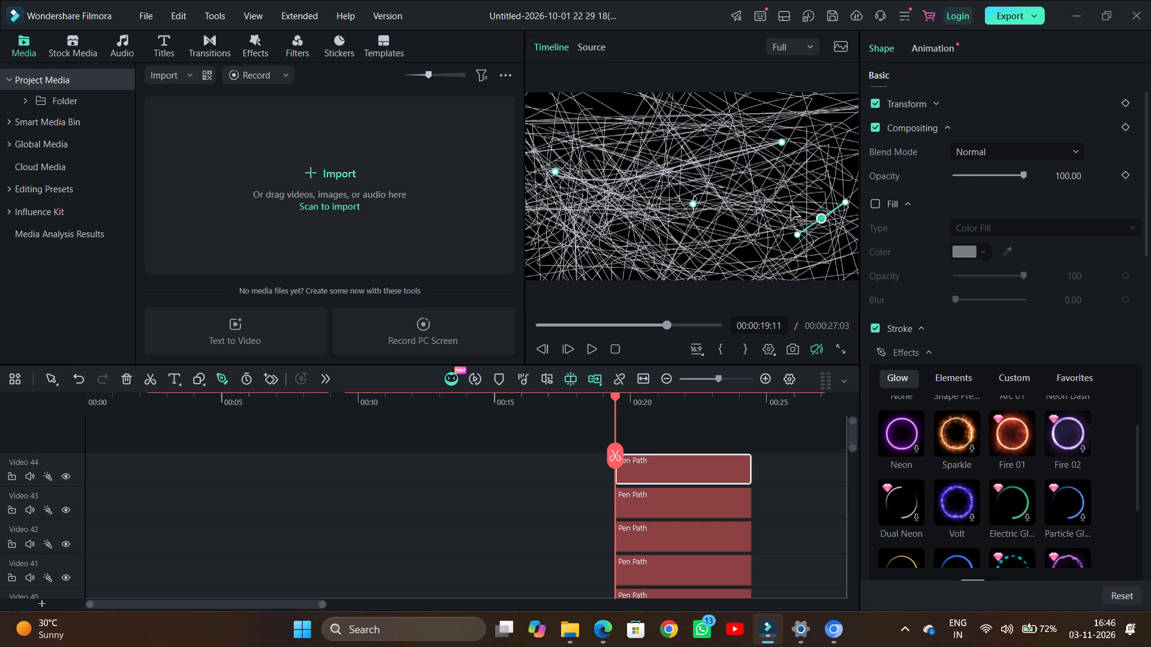
drag(791, 208, 564, 404)
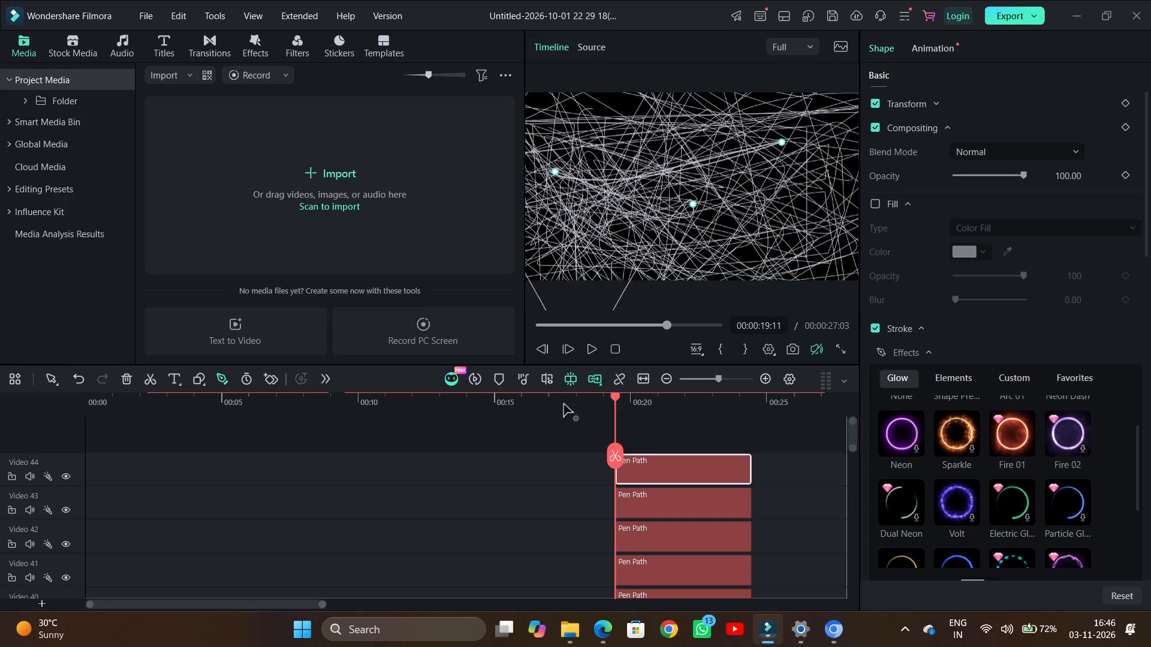
drag(564, 404, 547, 274)
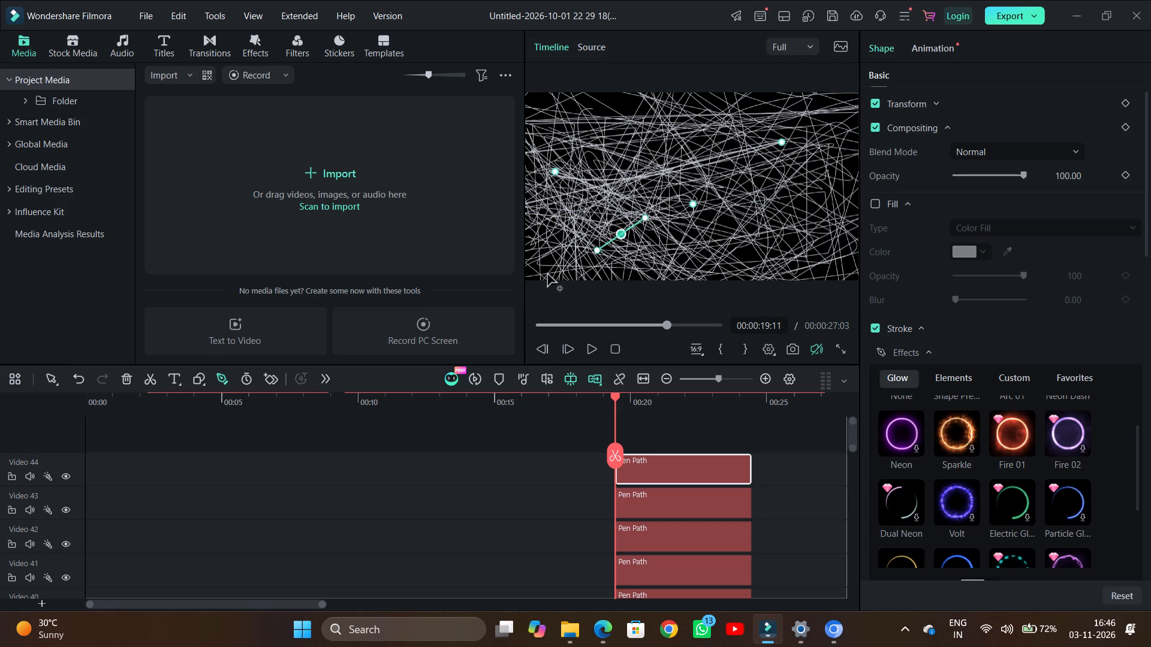
drag(547, 274, 454, 350)
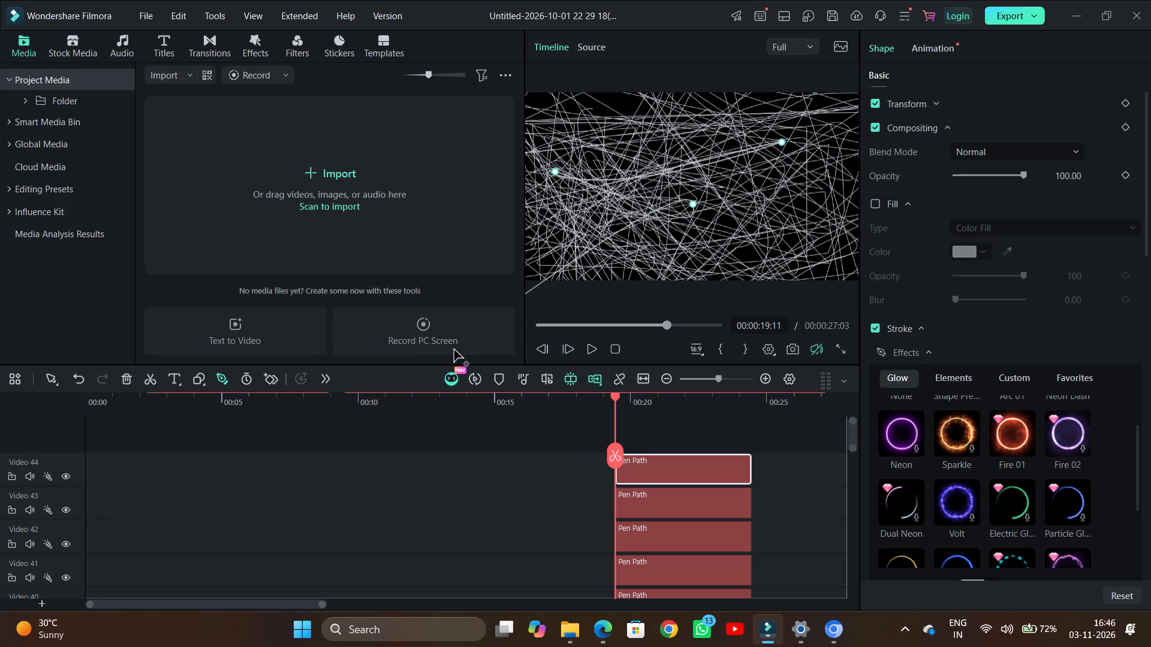
drag(454, 350, 984, 56)
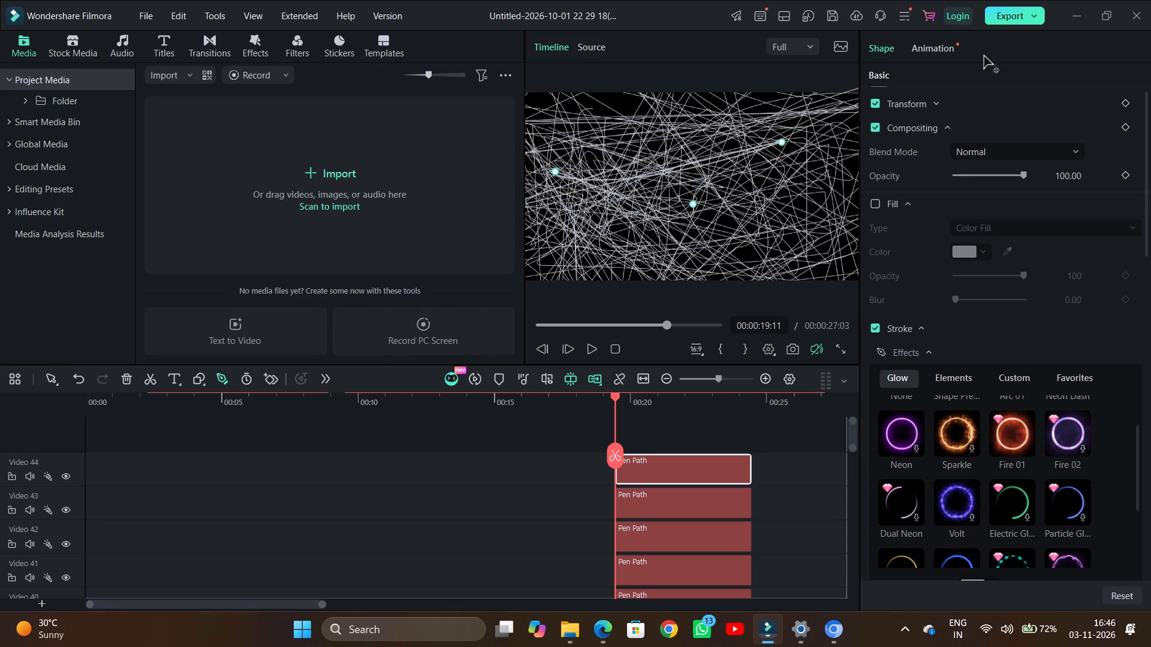
drag(984, 56, 502, 347)
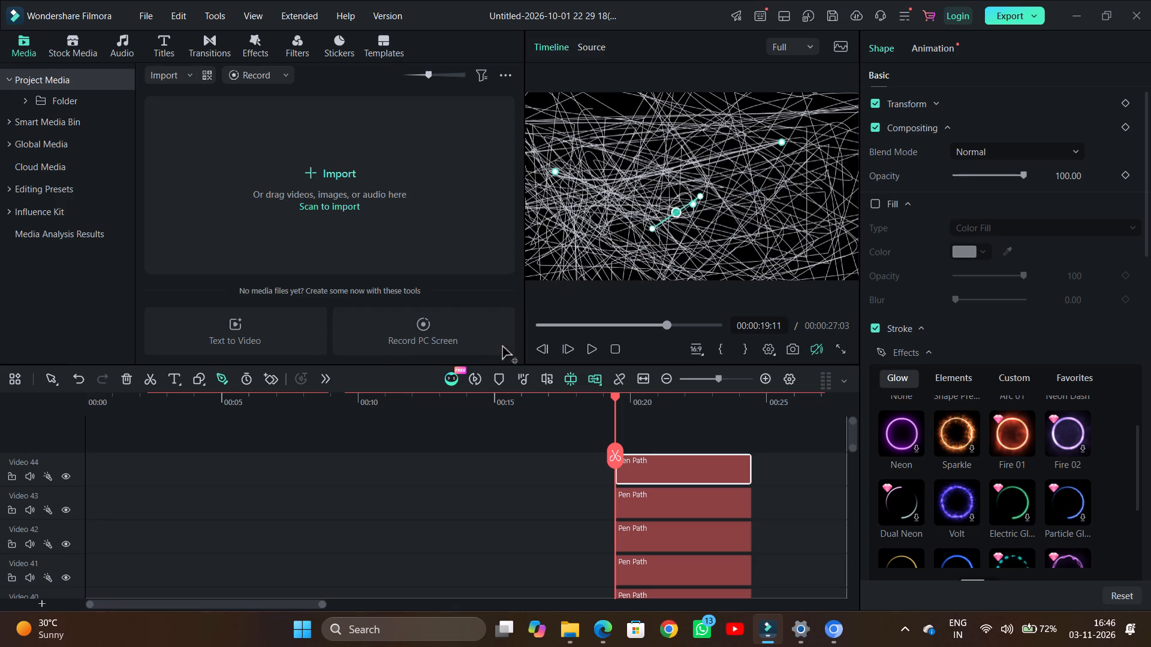
drag(502, 347, 507, 313)
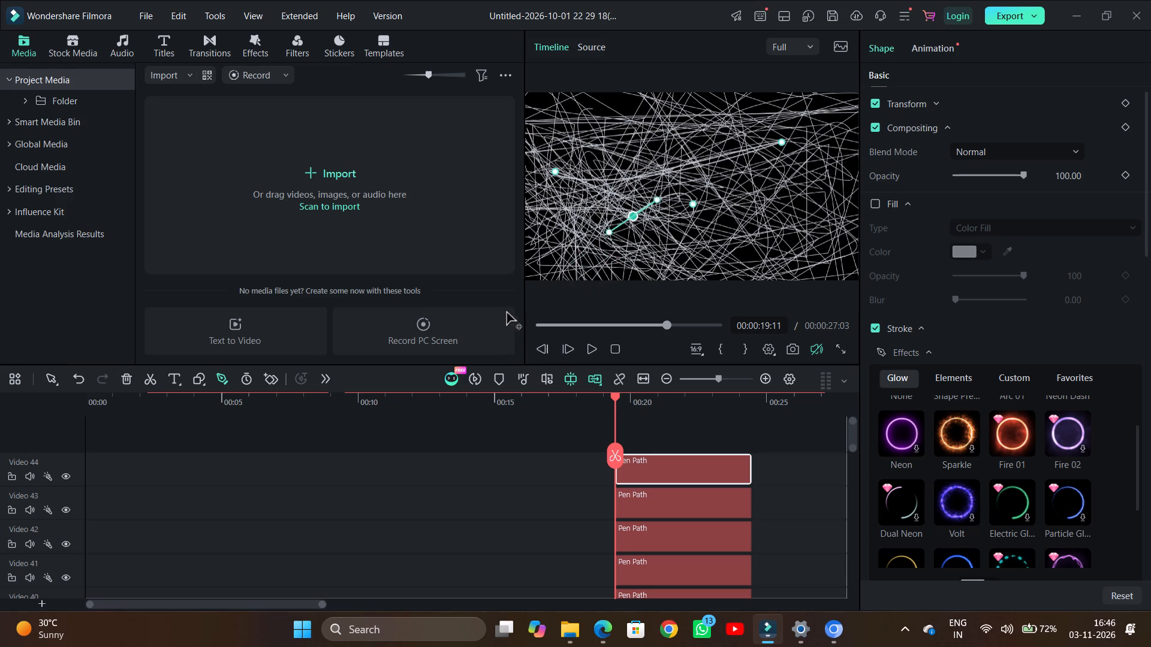
drag(507, 313, 652, 198)
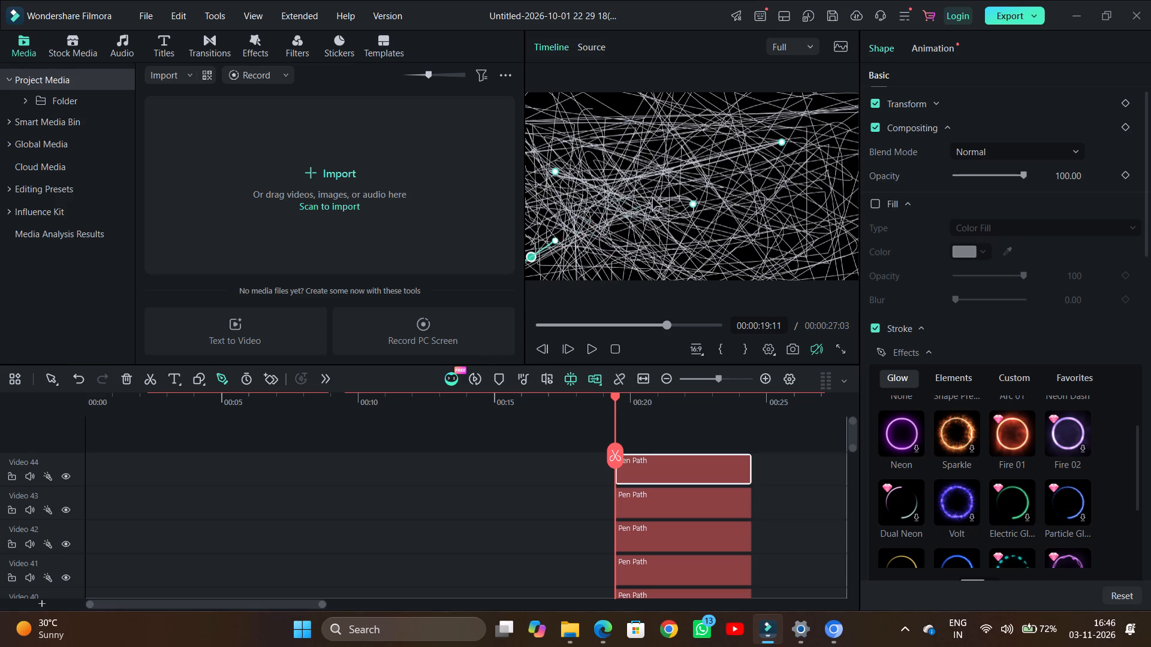
drag(652, 198, 695, 204)
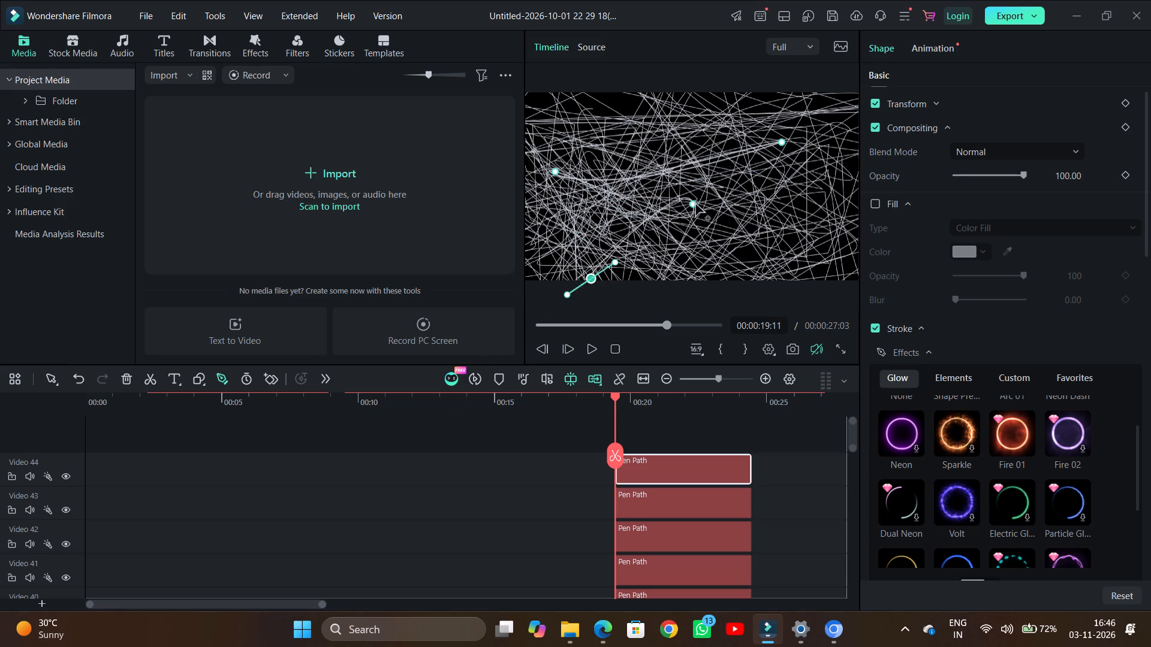
drag(695, 204, 466, 306)
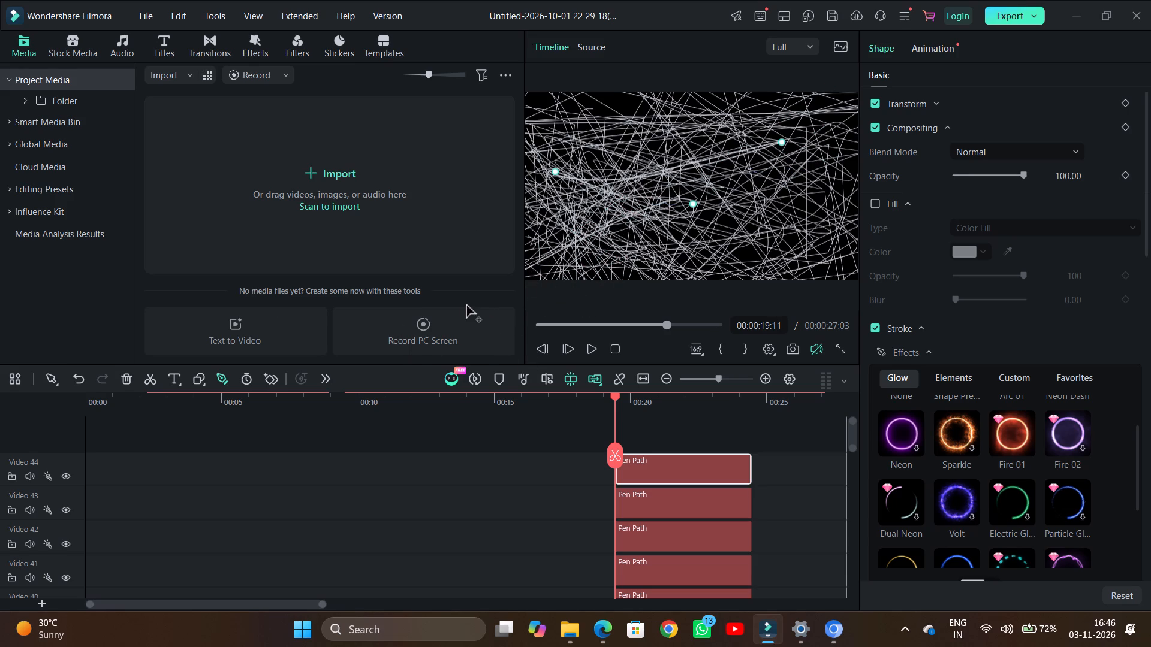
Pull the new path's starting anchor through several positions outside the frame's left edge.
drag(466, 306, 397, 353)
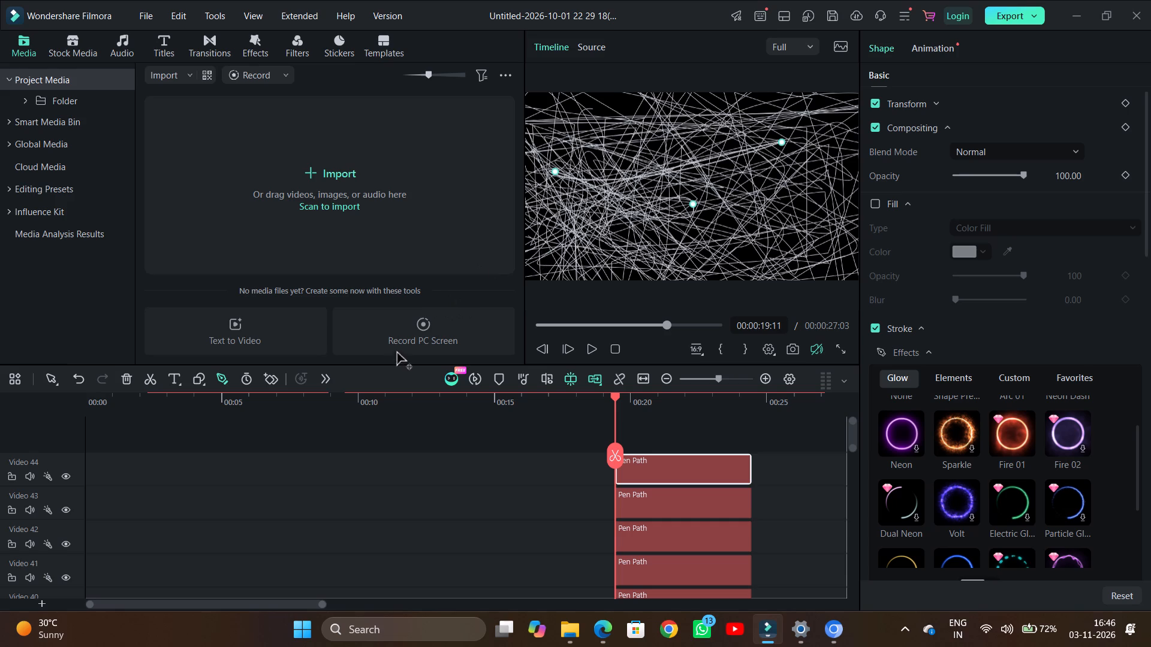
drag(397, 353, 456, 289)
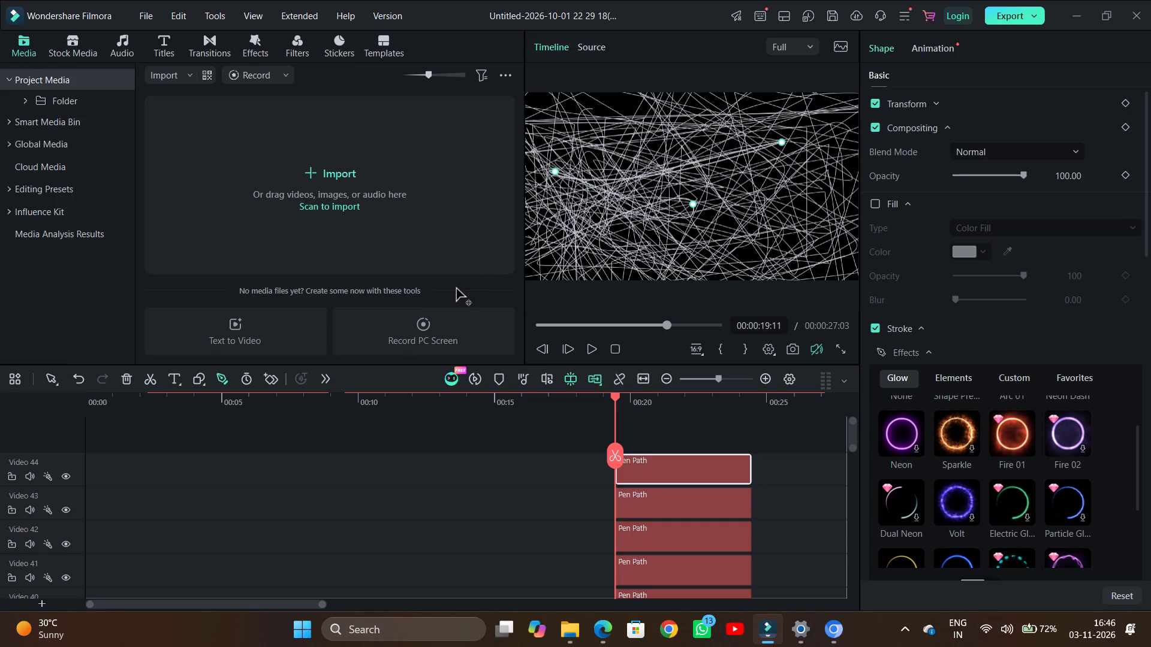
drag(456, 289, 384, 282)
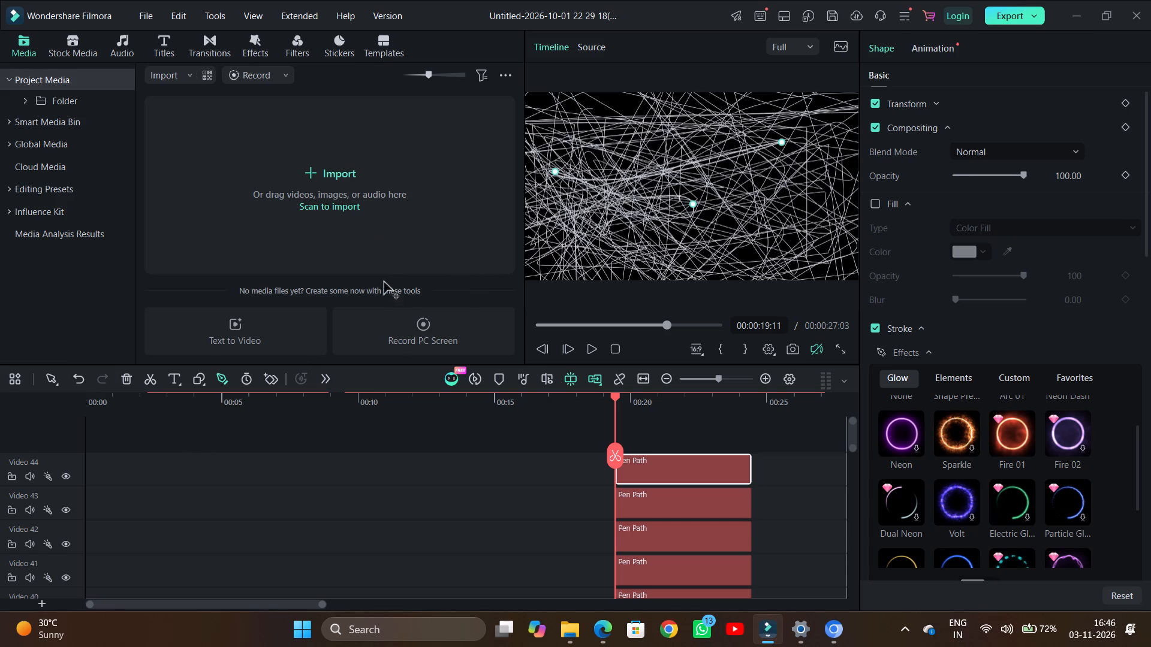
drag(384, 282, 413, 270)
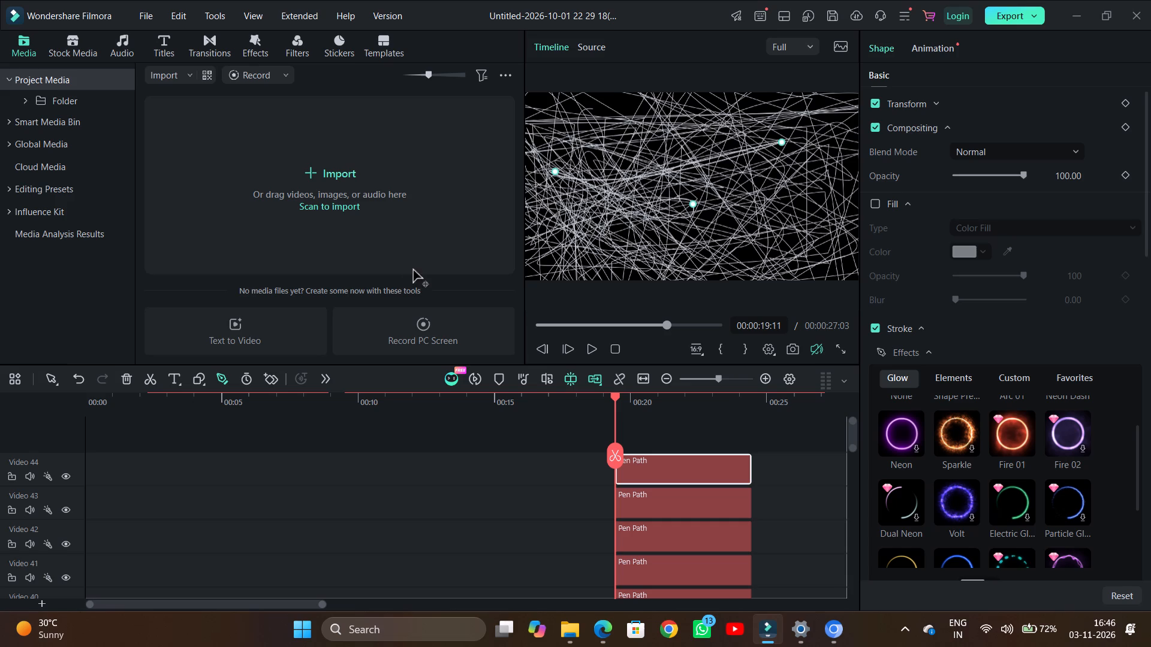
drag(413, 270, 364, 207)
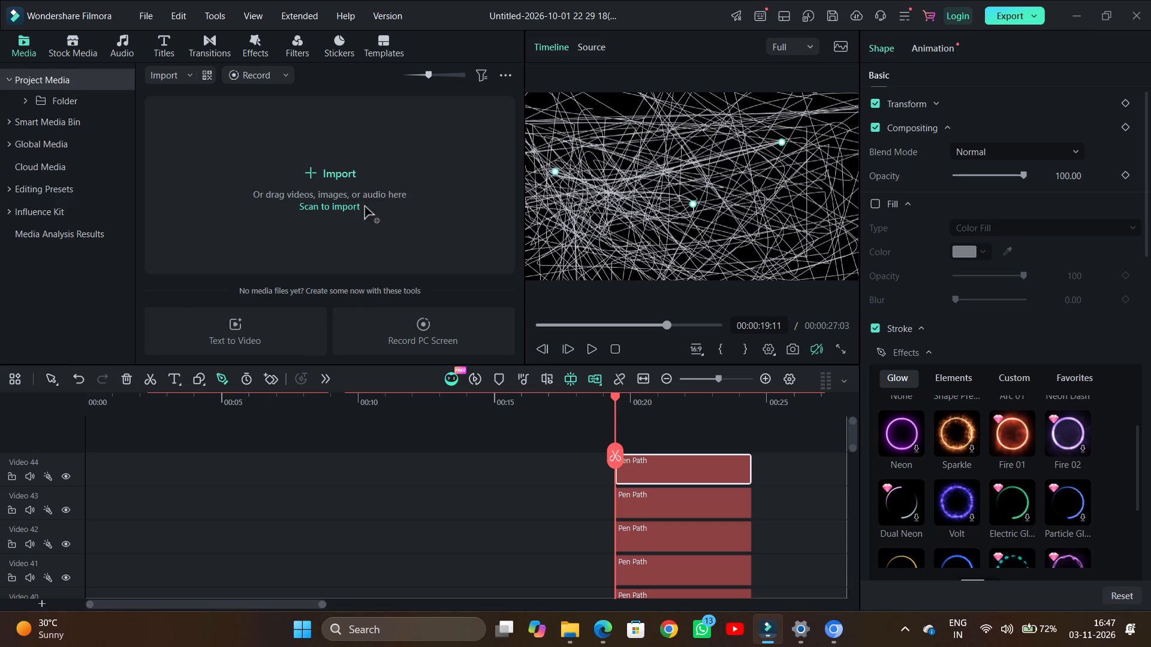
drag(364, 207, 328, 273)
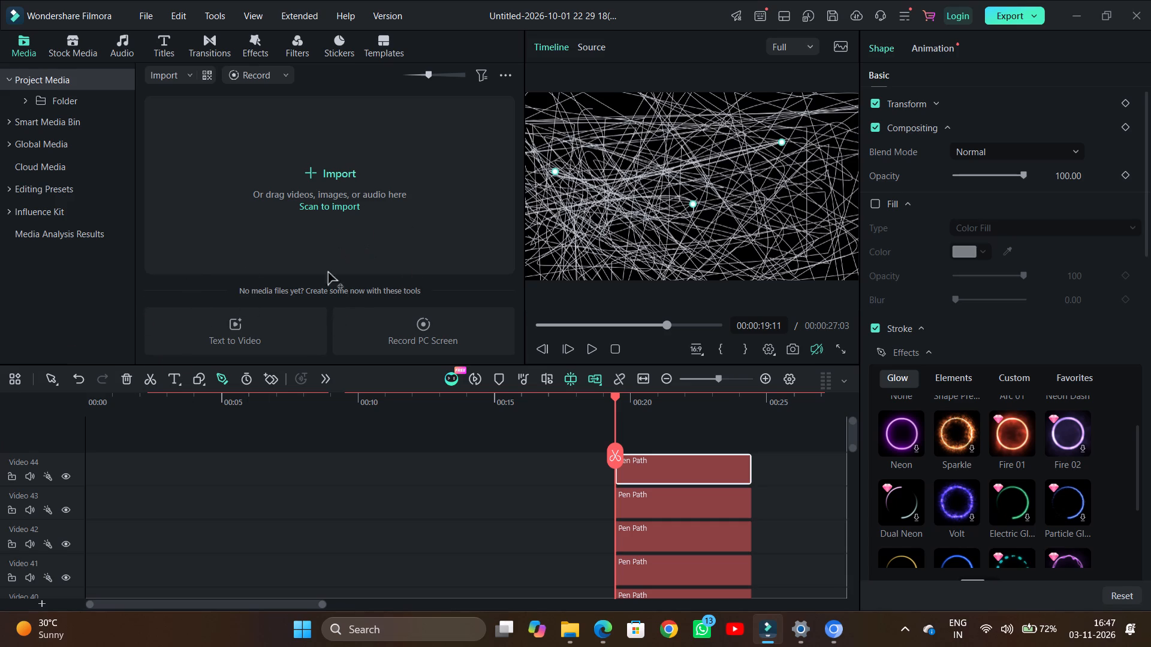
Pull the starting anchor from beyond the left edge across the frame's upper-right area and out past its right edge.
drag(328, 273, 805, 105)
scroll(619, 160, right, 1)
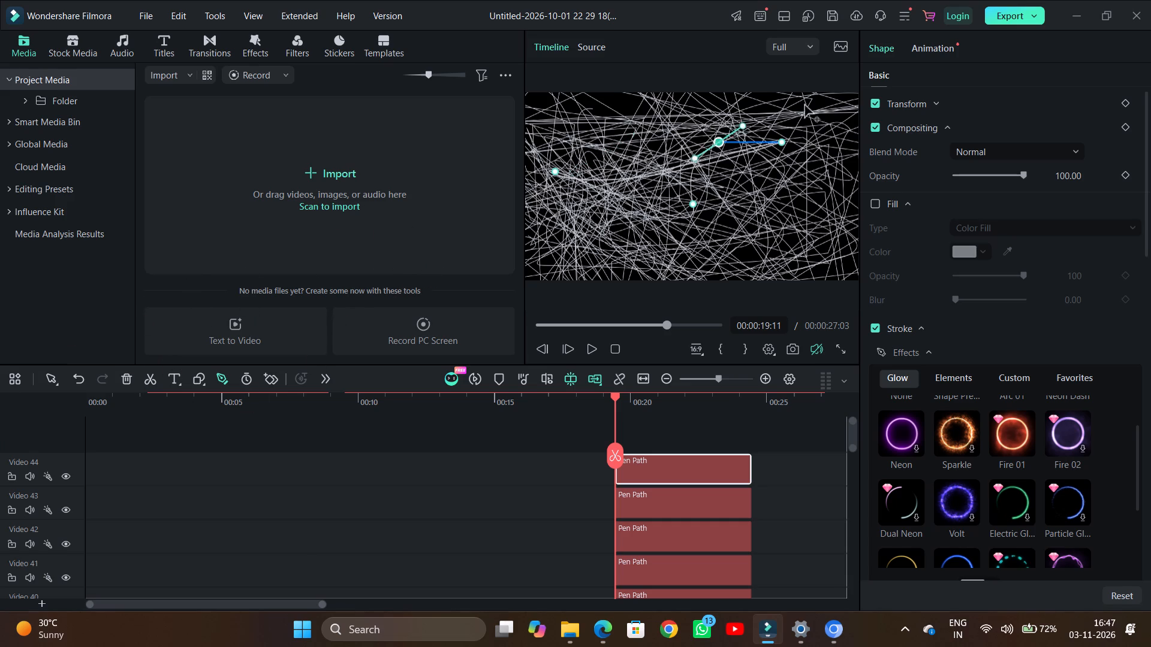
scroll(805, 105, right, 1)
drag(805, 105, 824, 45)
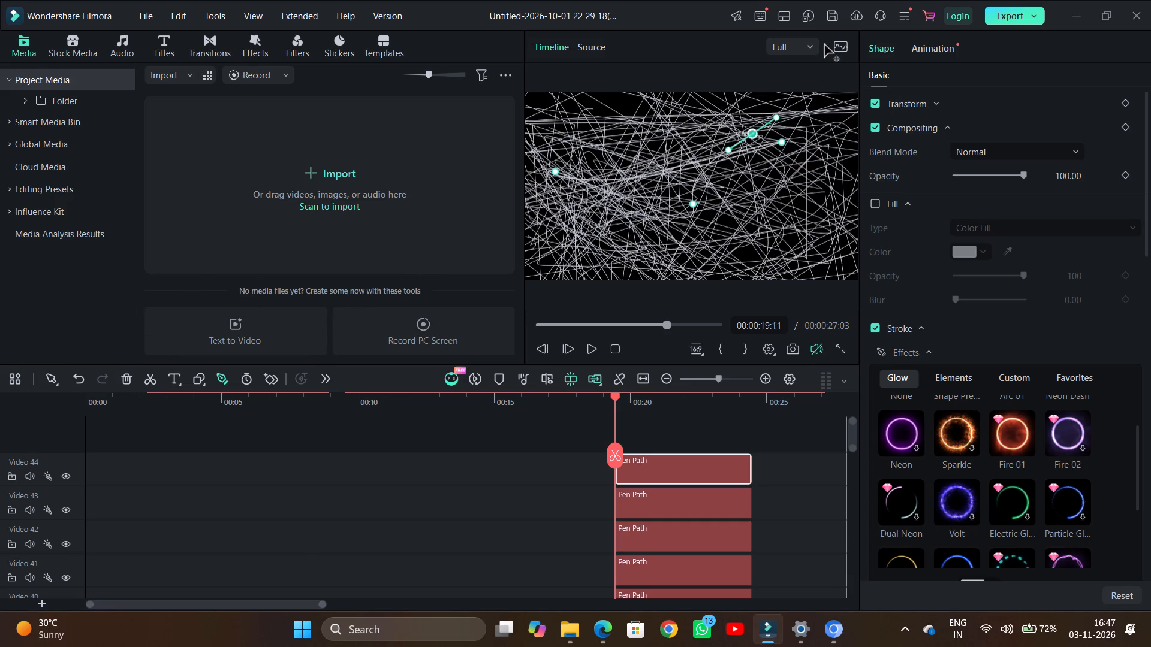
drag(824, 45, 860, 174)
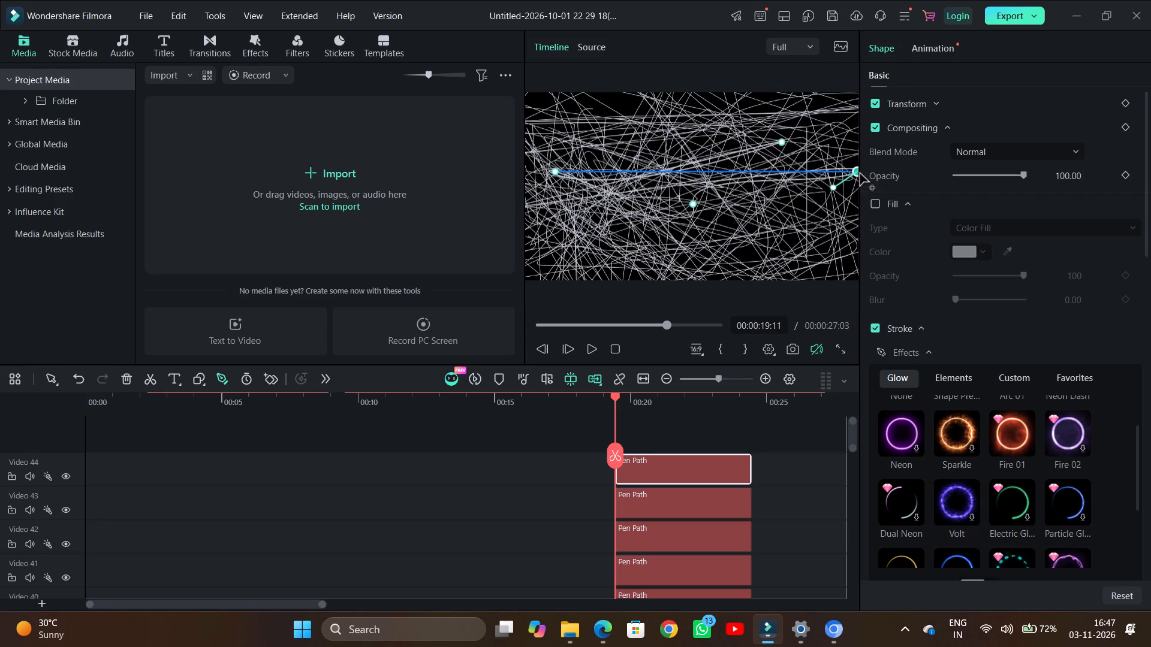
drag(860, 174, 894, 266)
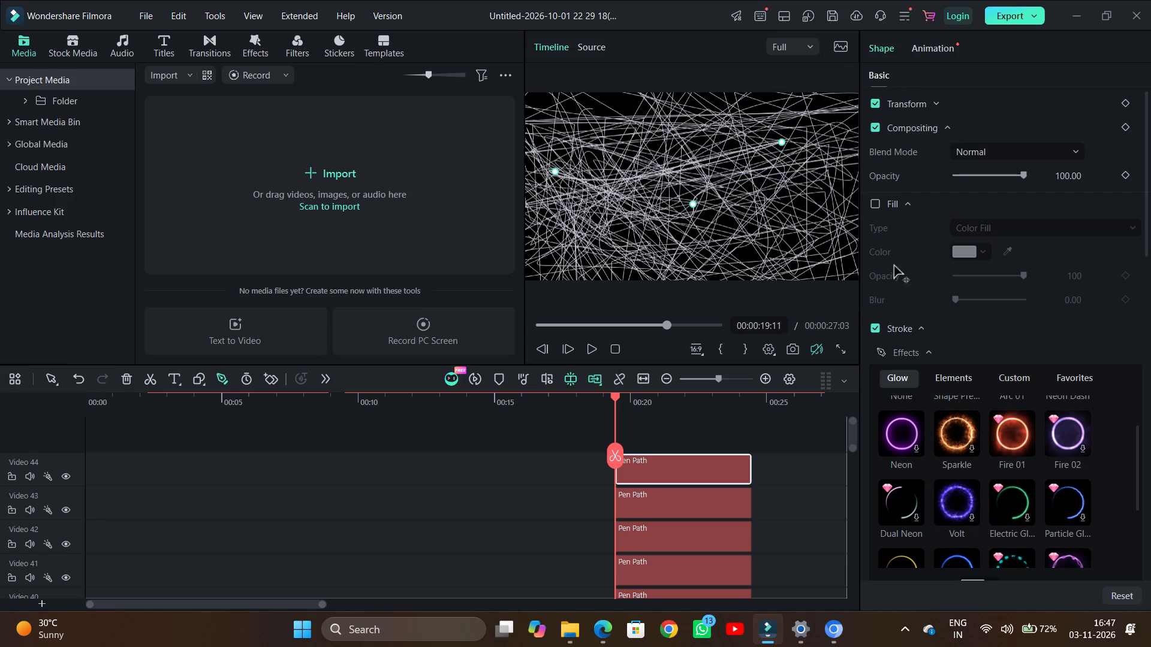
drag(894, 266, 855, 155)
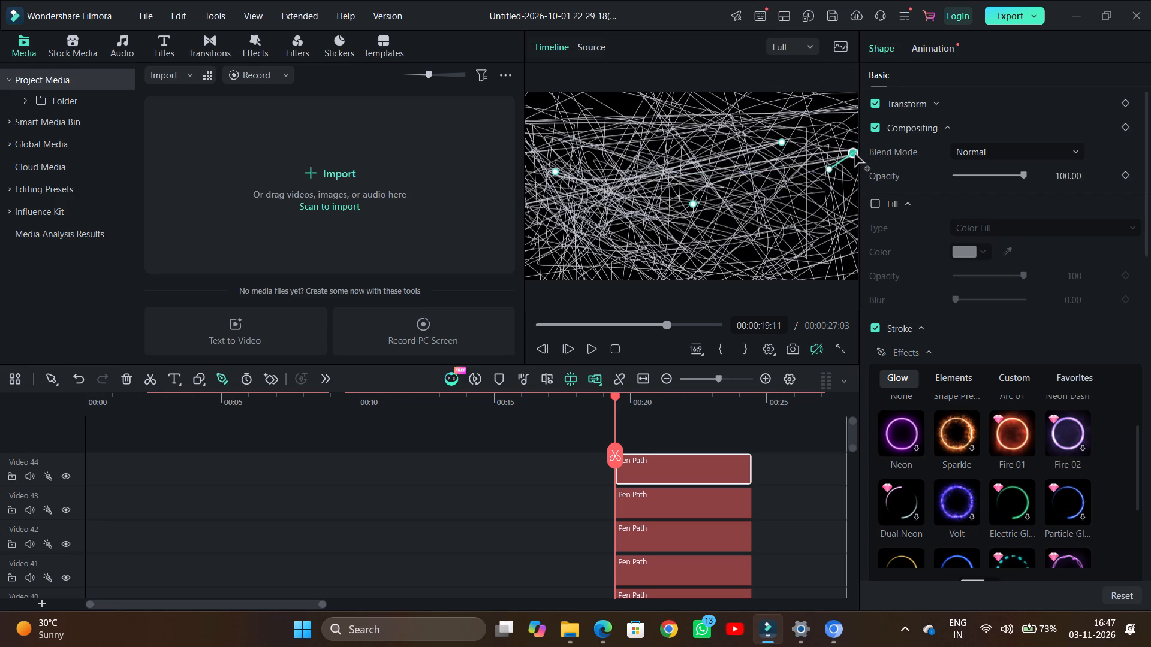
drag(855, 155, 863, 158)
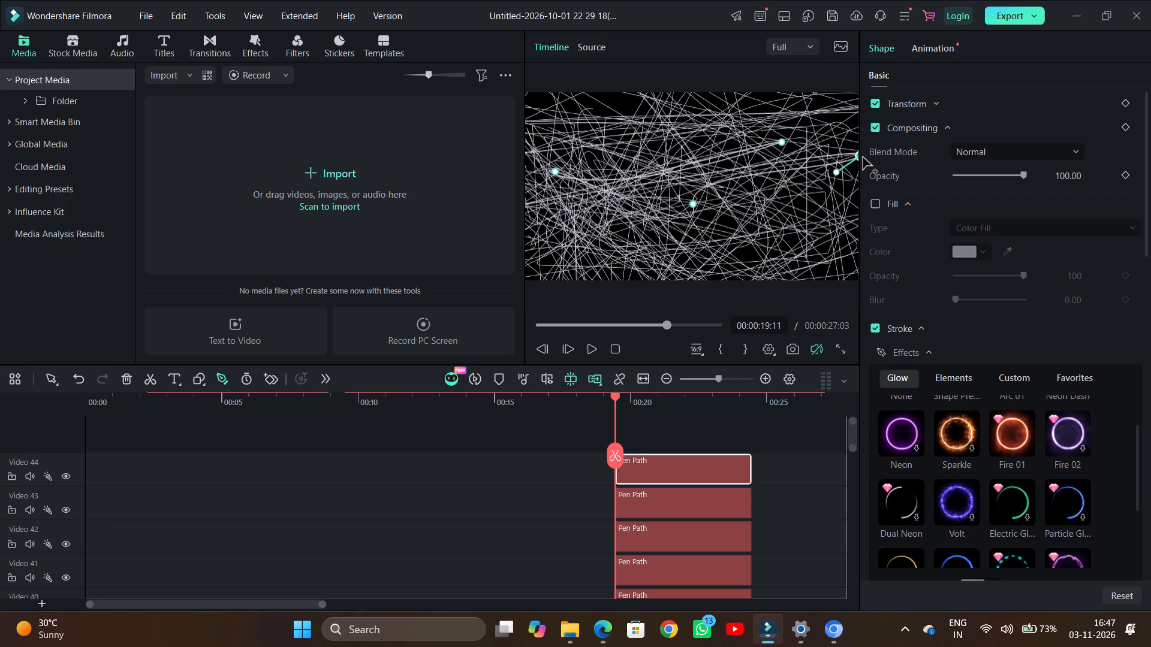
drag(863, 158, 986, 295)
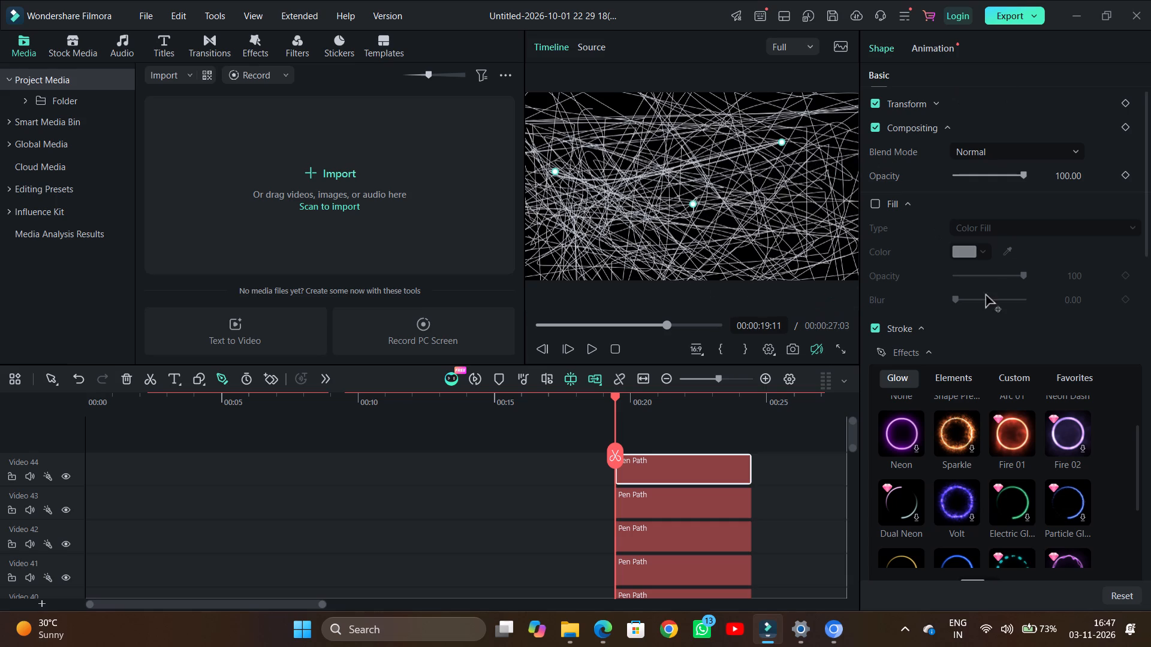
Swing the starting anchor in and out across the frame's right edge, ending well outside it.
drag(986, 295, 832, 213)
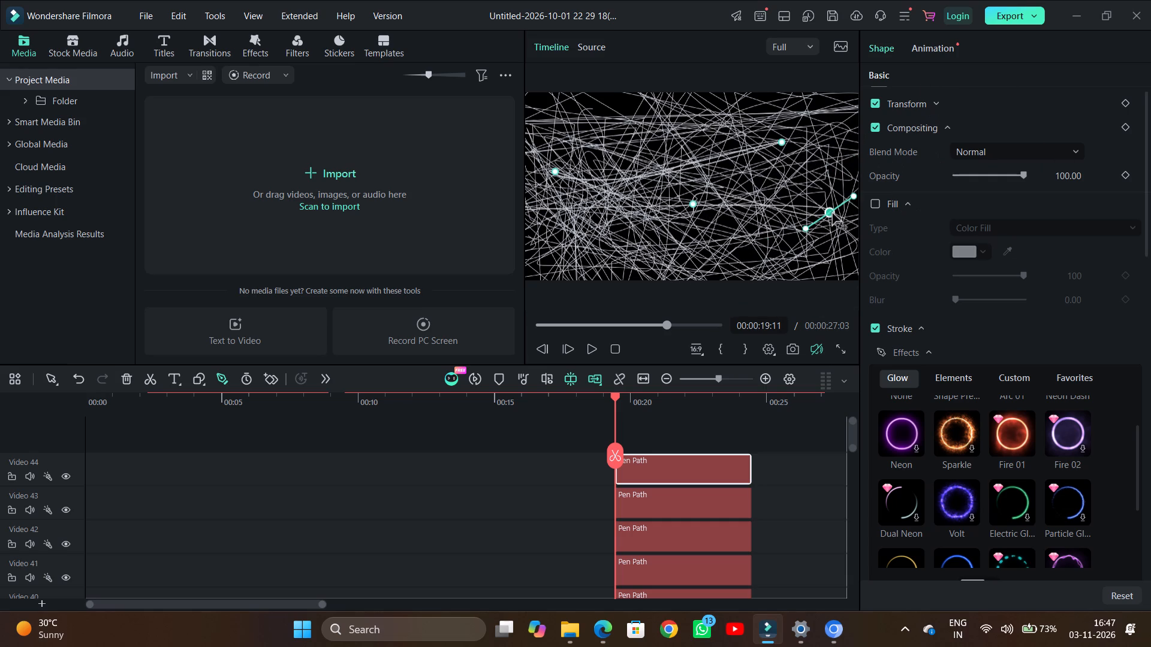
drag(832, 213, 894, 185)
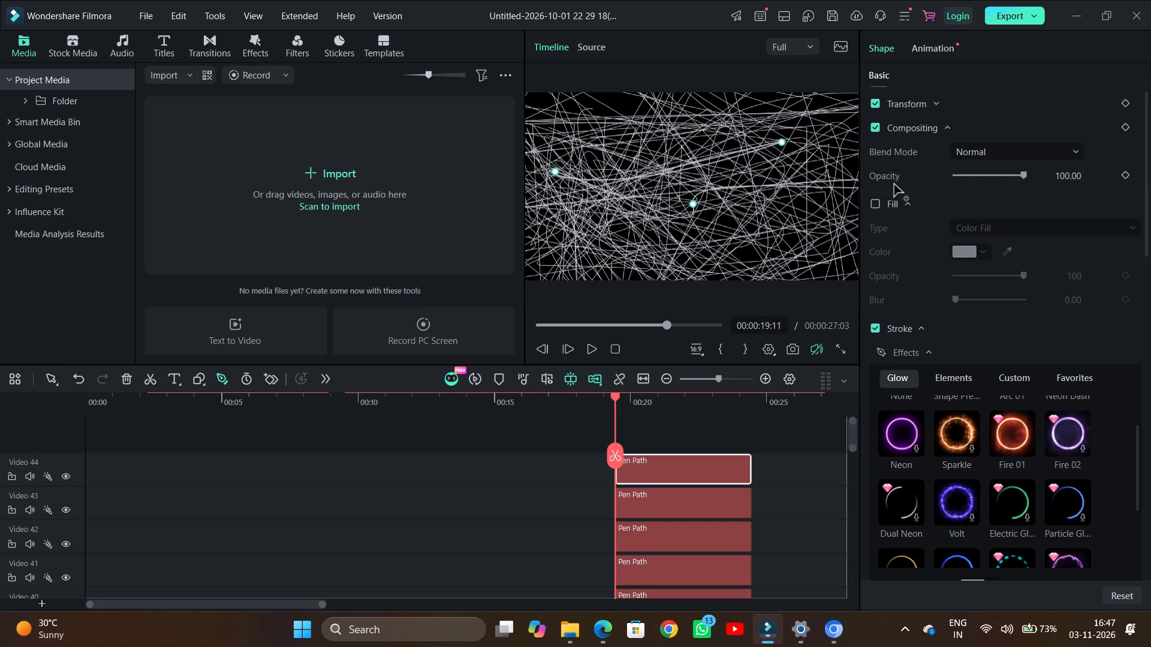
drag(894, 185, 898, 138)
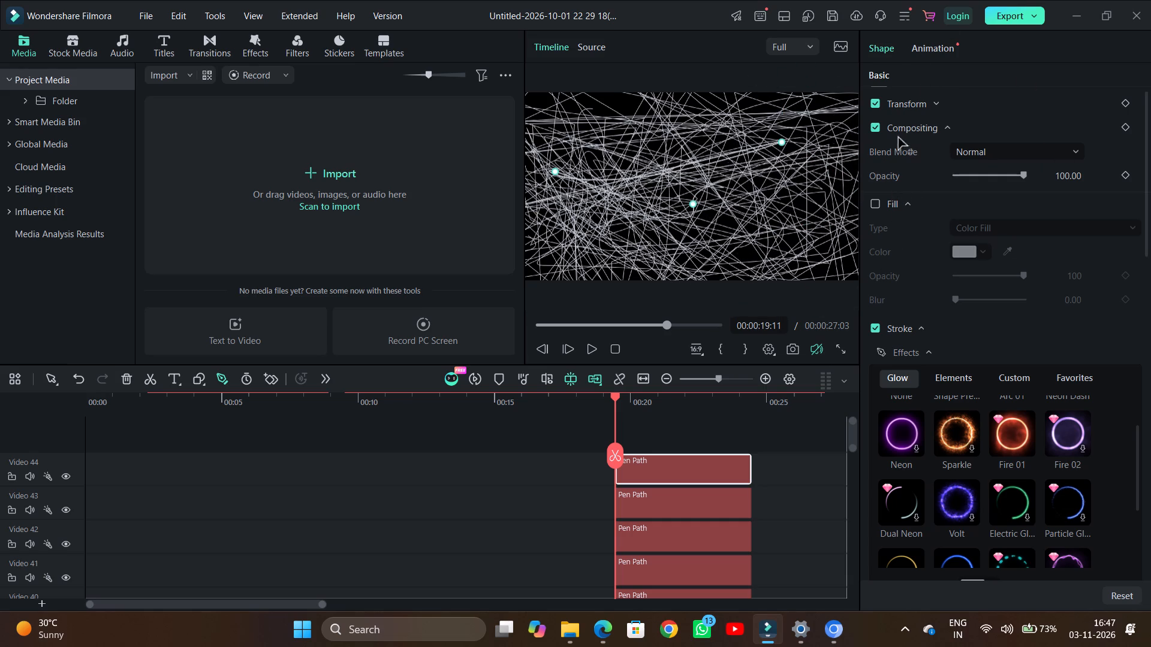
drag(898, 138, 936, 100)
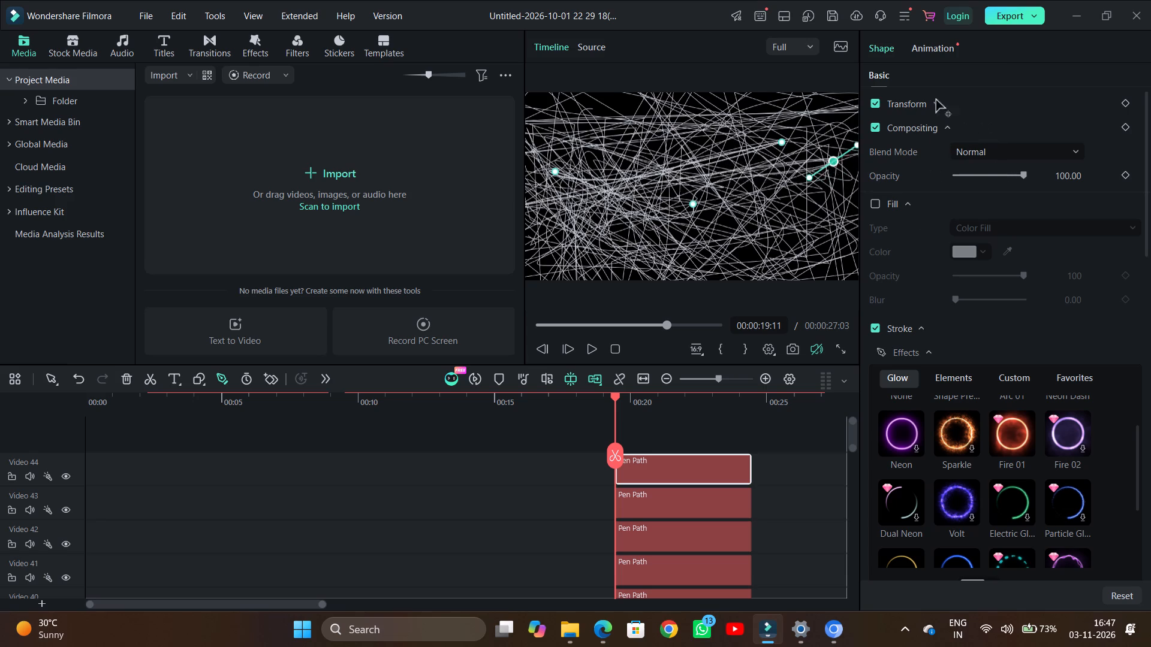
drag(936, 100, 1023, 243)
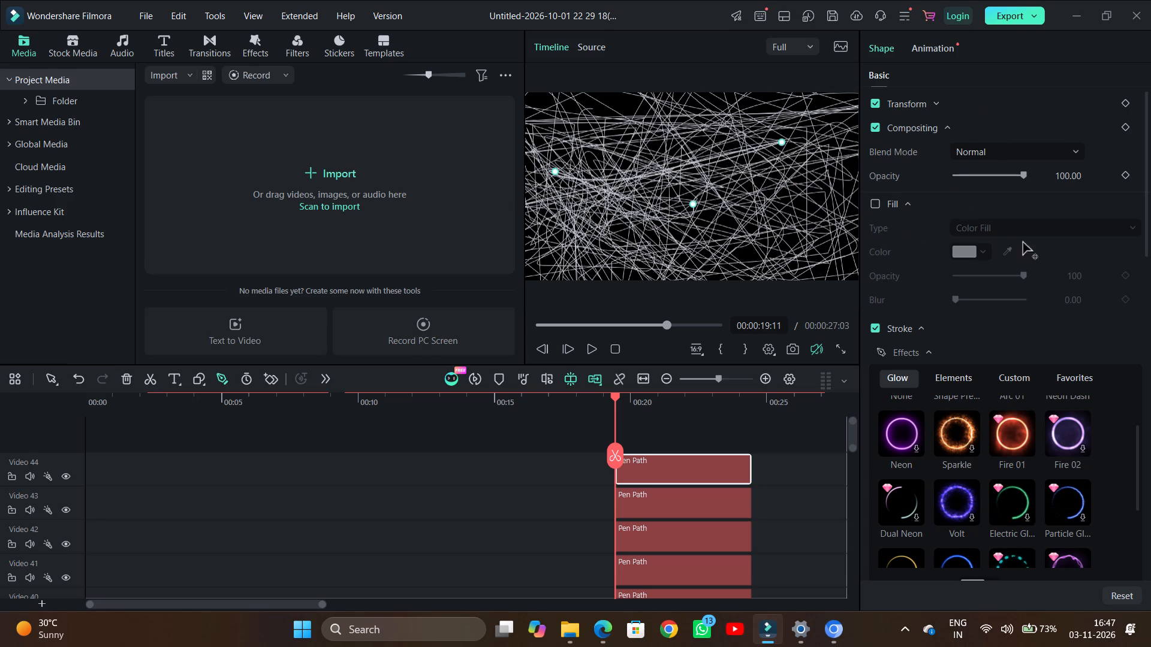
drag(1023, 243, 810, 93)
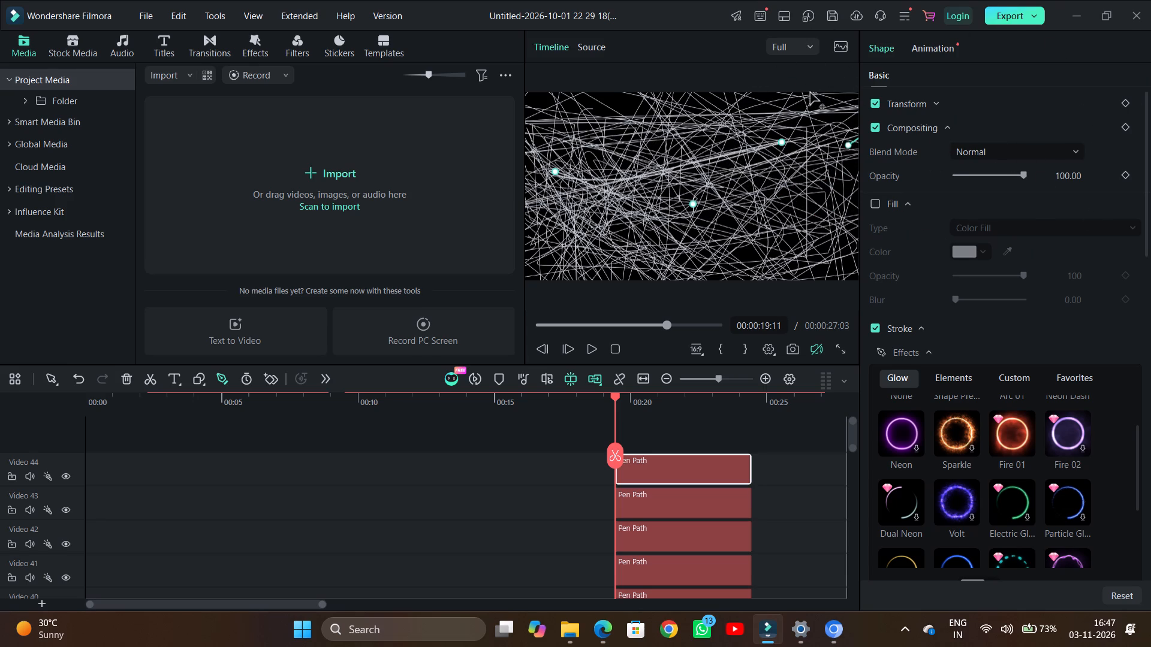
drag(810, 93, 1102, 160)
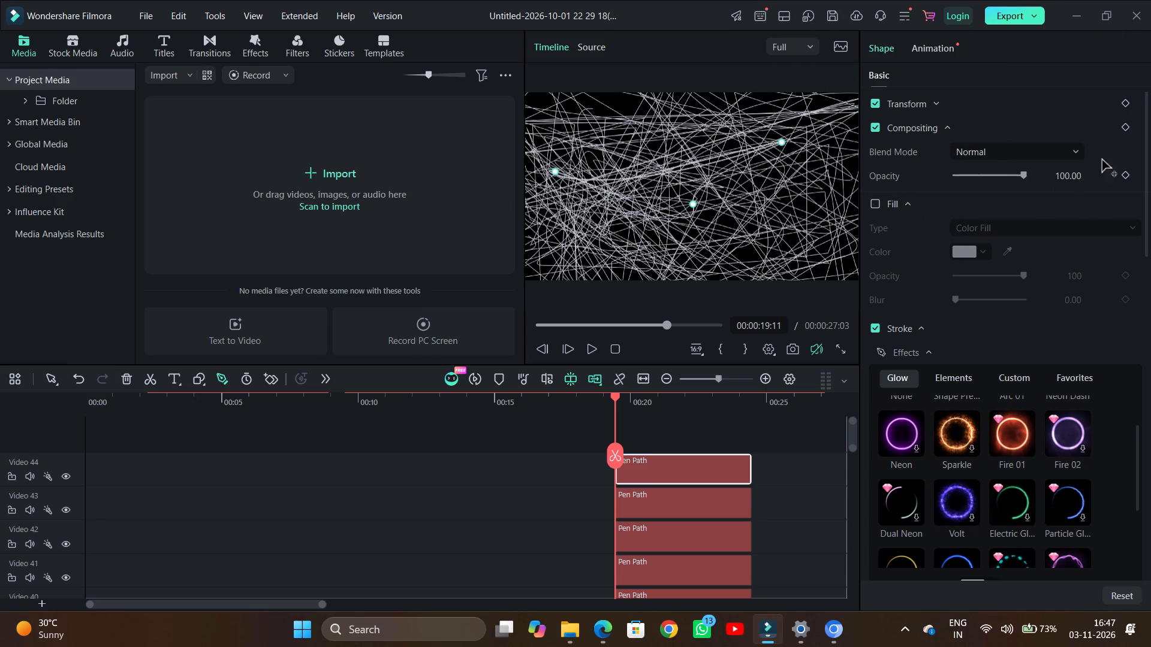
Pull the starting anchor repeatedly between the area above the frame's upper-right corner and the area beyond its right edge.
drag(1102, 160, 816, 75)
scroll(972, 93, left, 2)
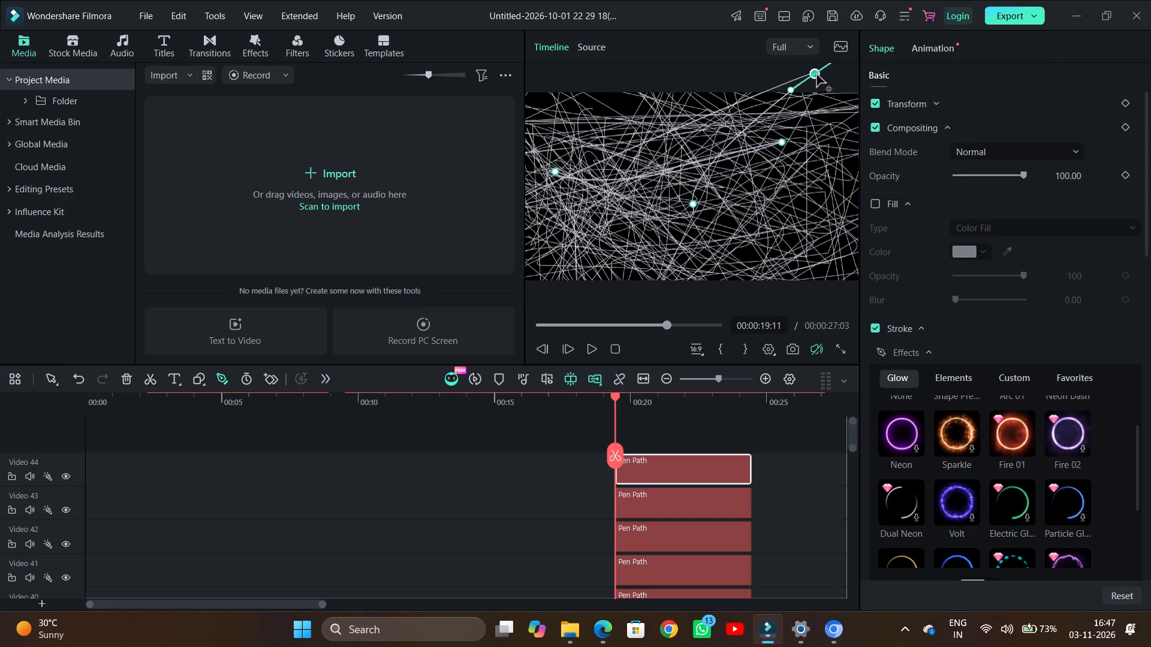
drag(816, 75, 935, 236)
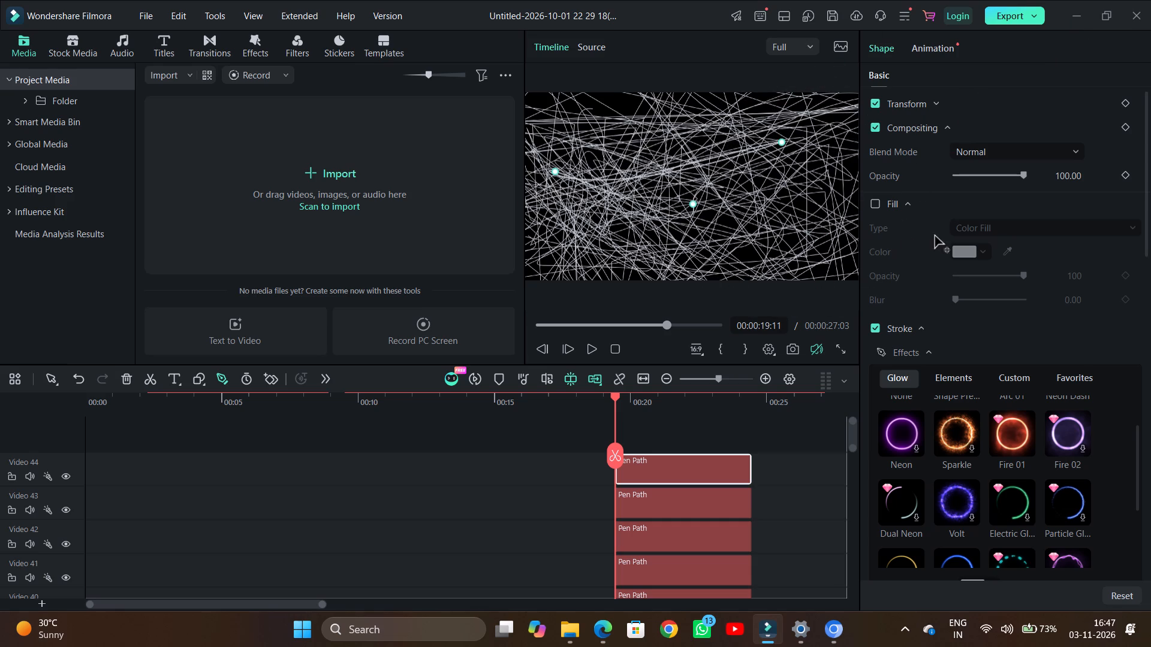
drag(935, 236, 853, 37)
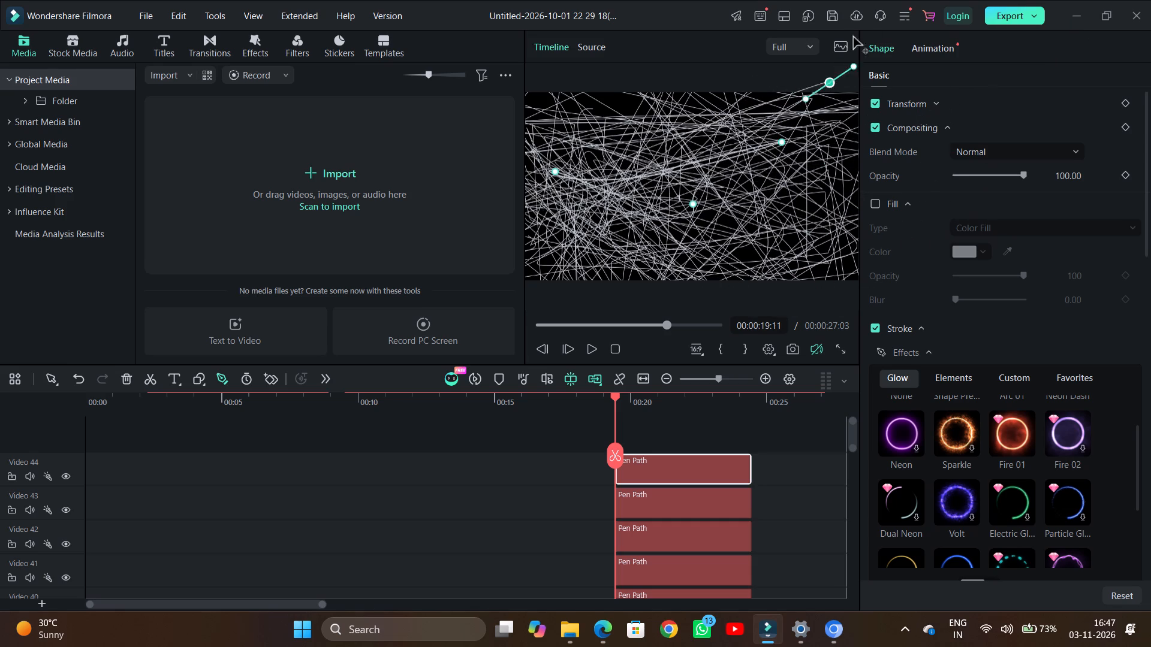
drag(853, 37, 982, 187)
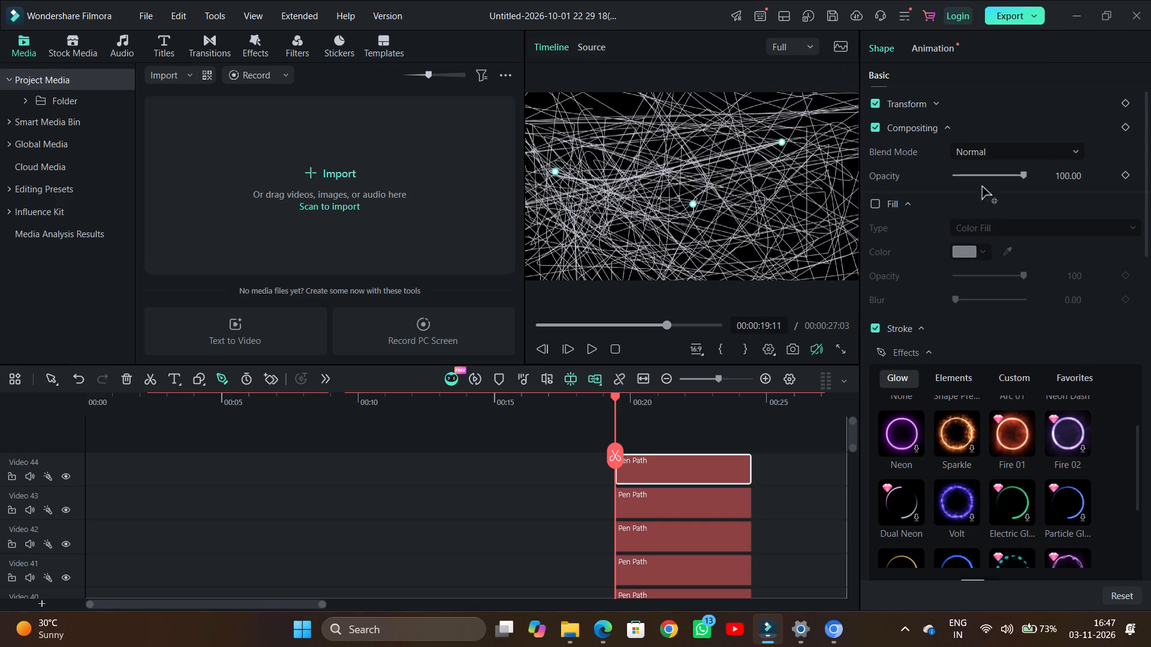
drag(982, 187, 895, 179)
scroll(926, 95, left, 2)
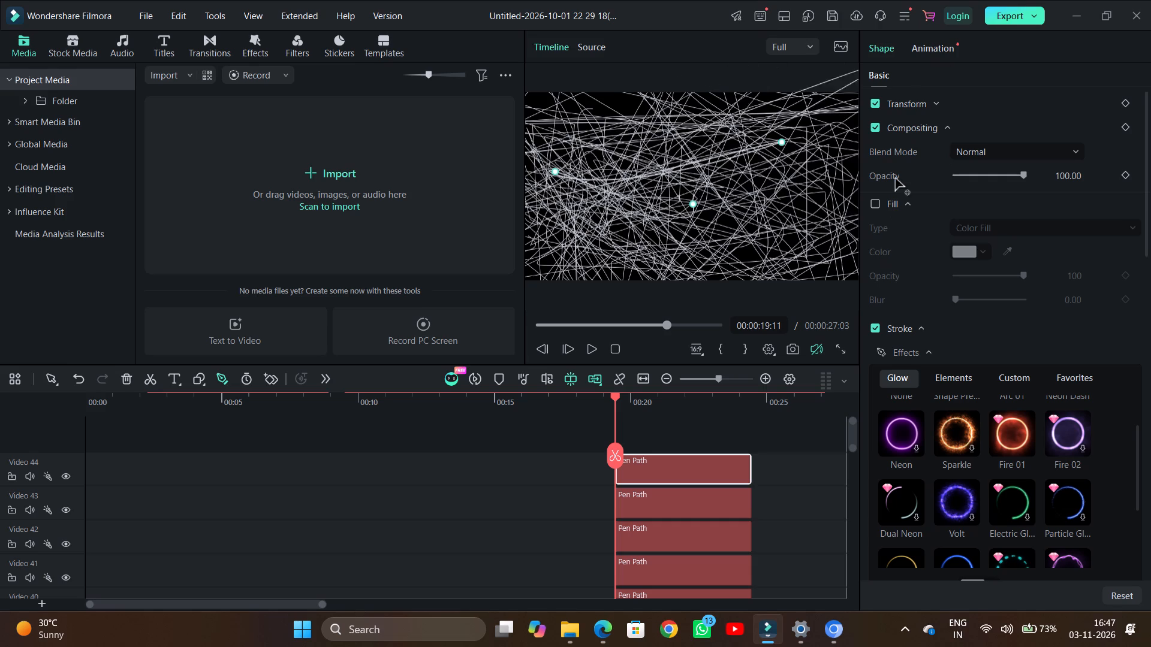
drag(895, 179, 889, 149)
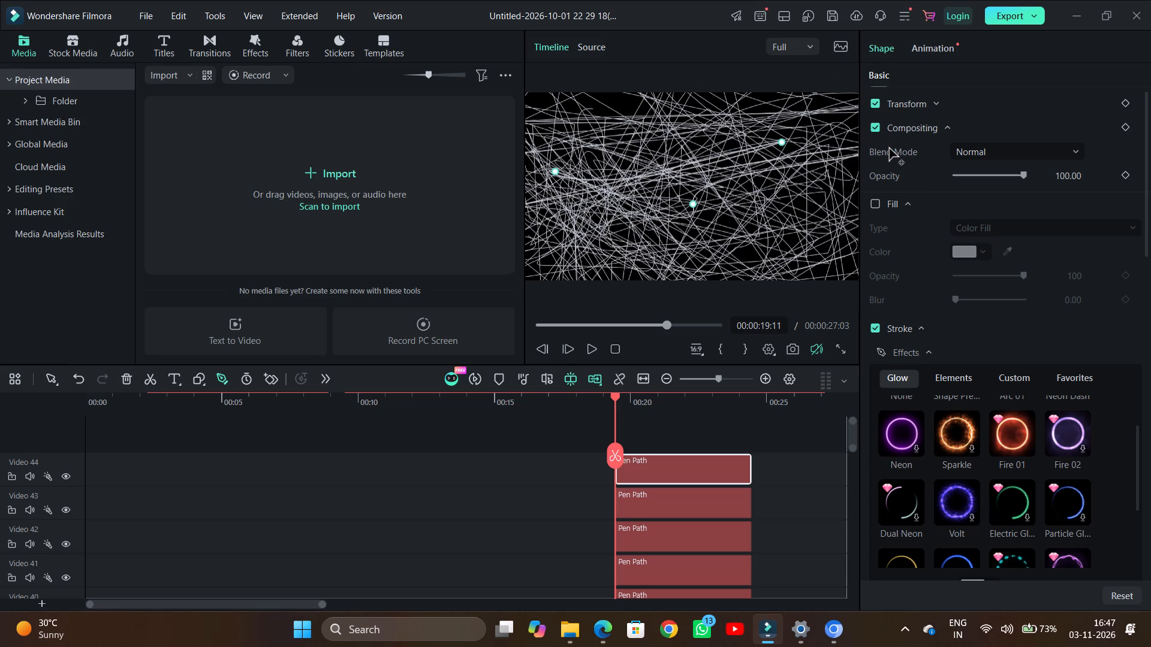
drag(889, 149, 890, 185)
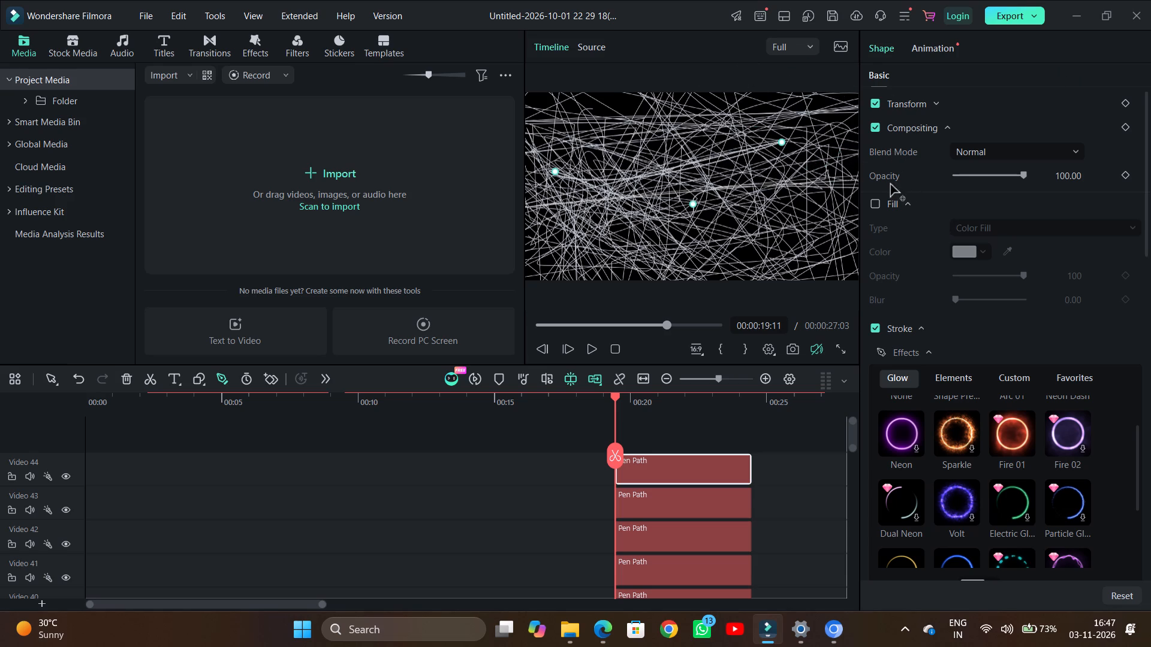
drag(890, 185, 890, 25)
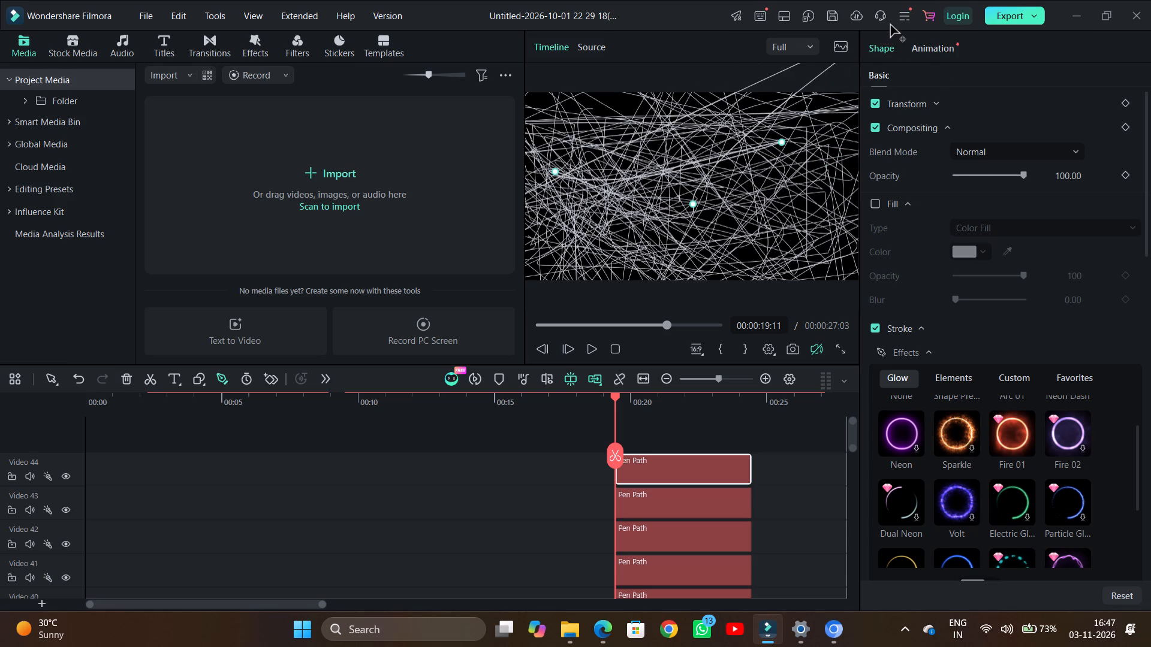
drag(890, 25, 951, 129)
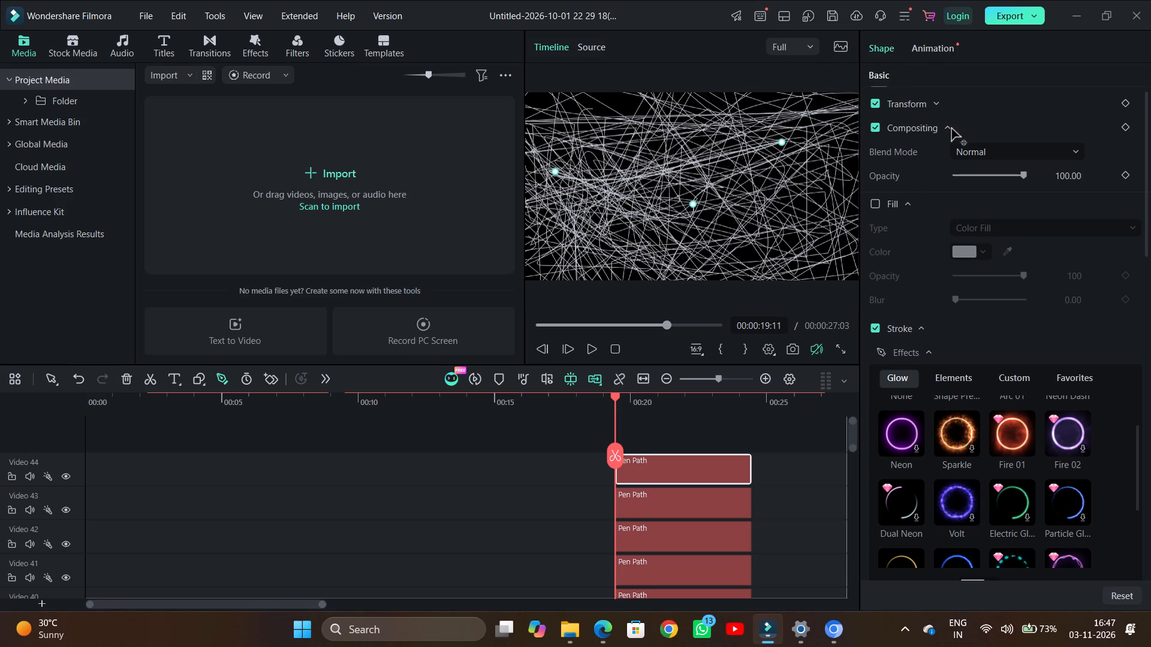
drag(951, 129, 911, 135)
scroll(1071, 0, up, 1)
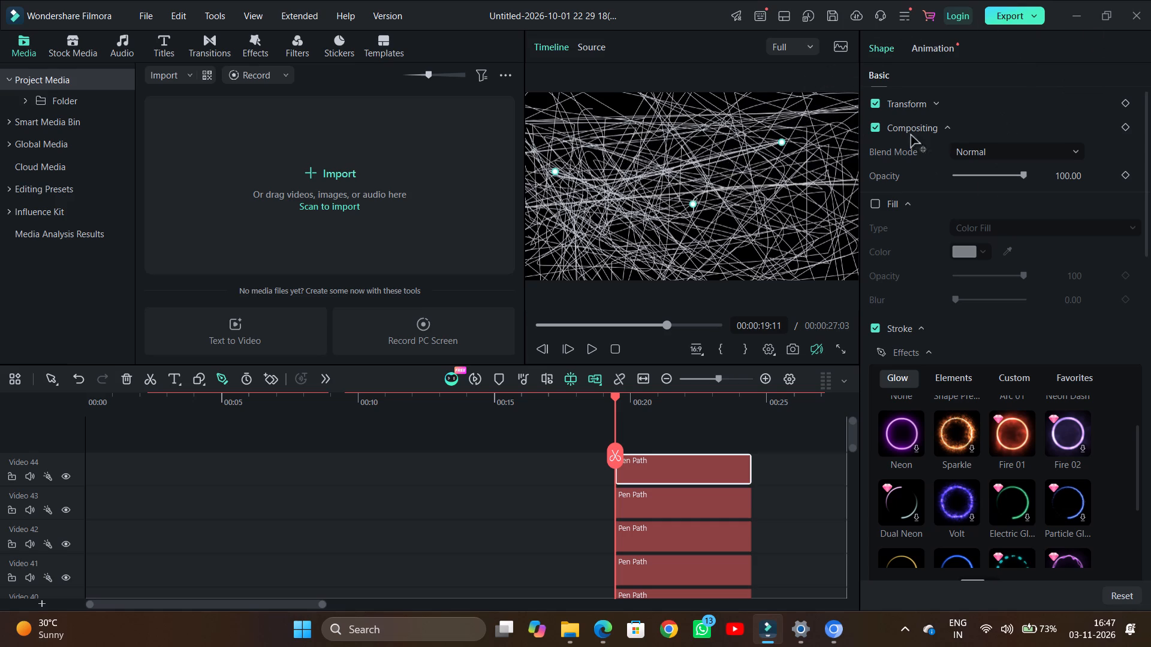
Swing the starting anchor from beyond the frame's right edge through its interior and place it just below the frame's lower-right corner.
drag(911, 135, 667, 154)
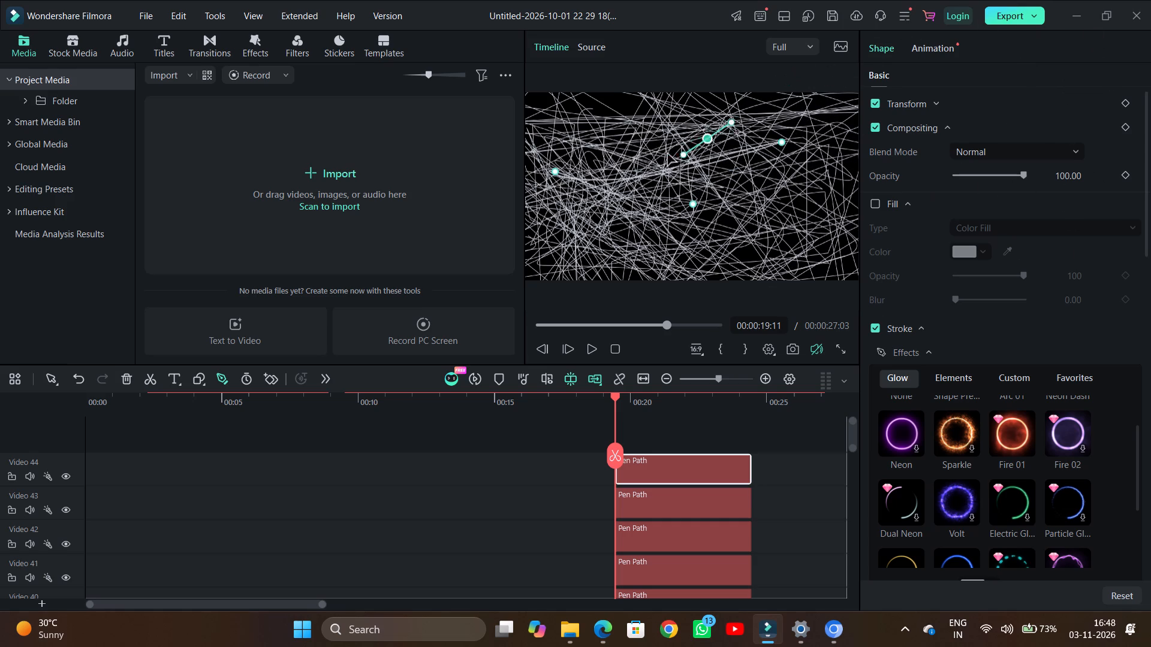
drag(667, 154, 729, 200)
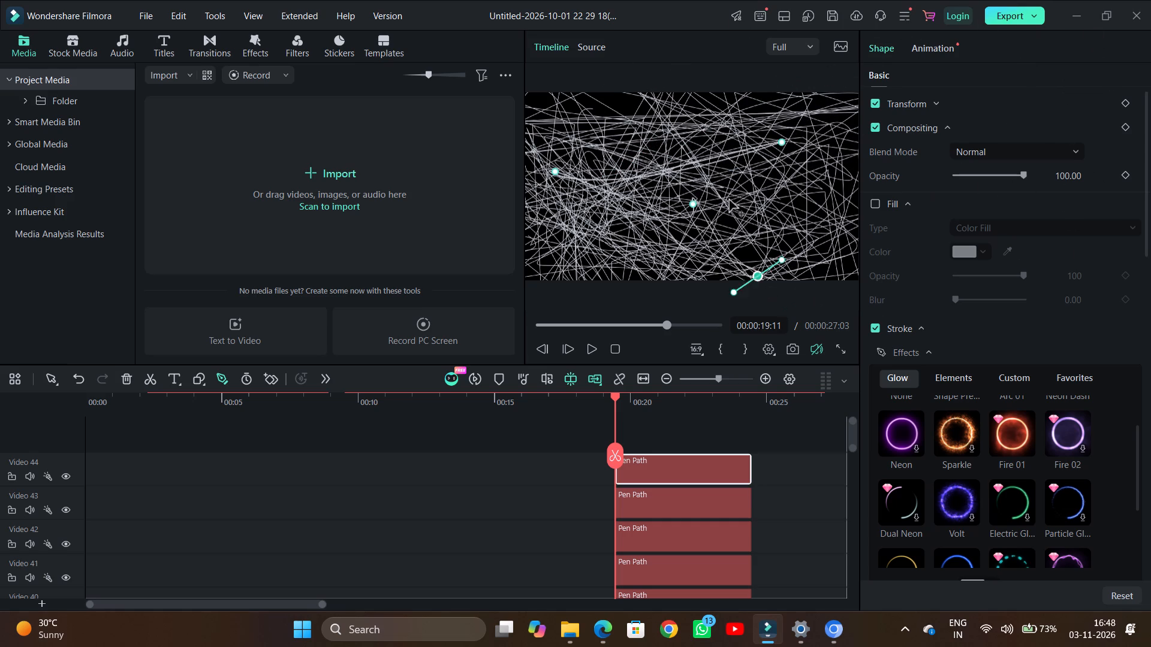
drag(729, 200, 813, 272)
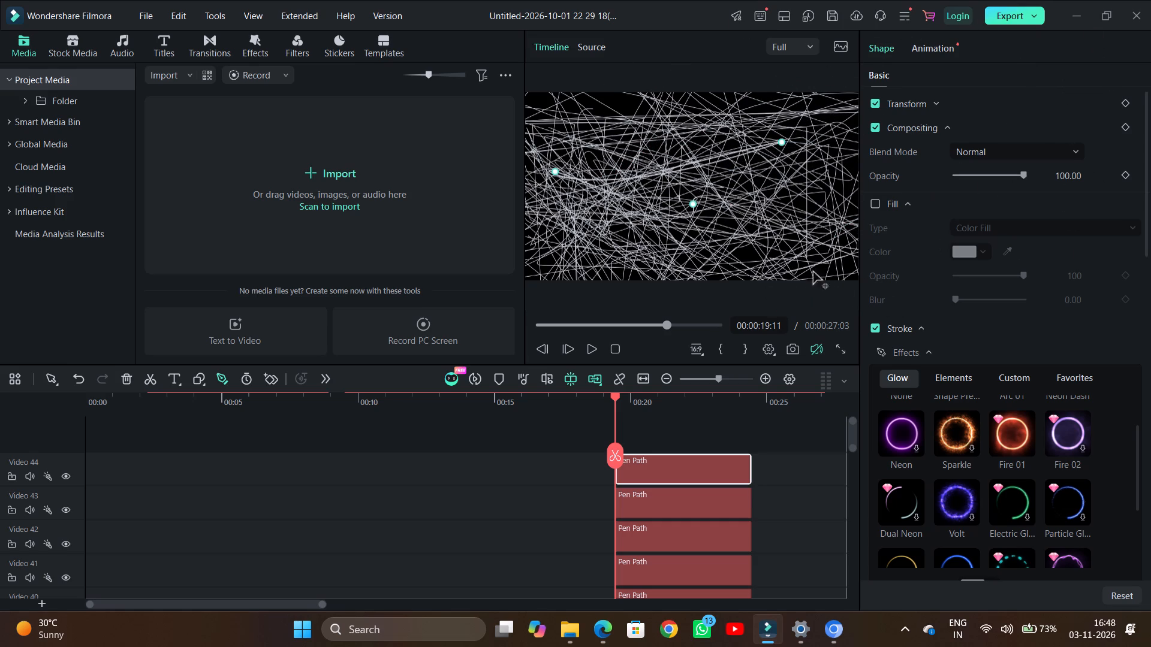
drag(813, 272, 791, 359)
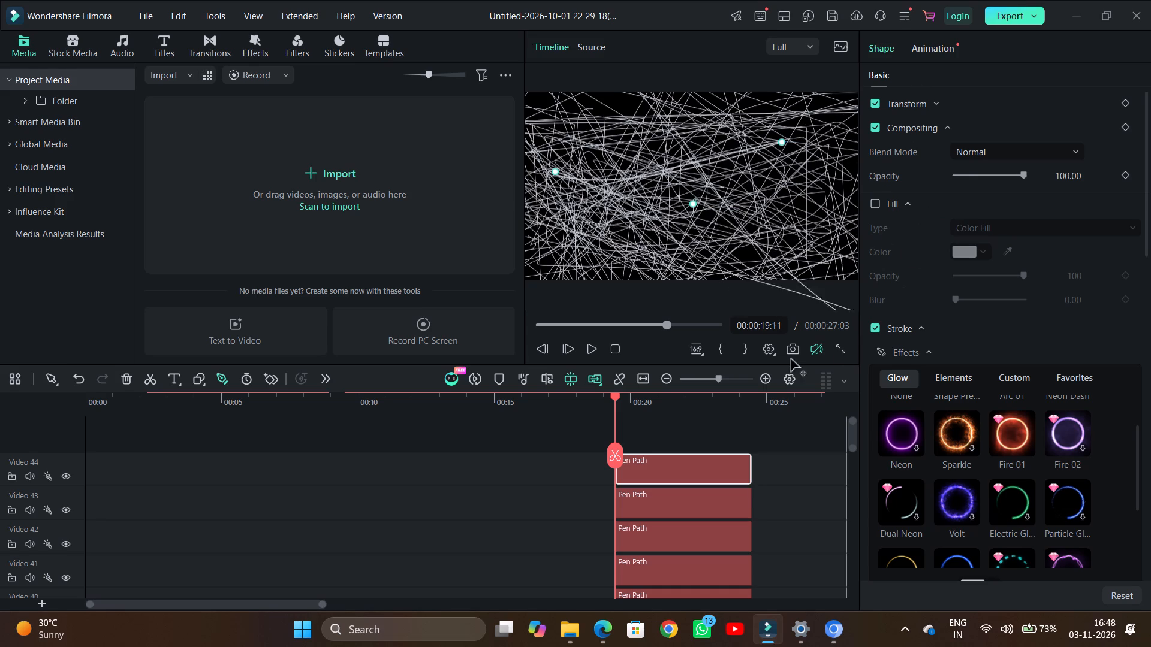
drag(791, 359, 866, 286)
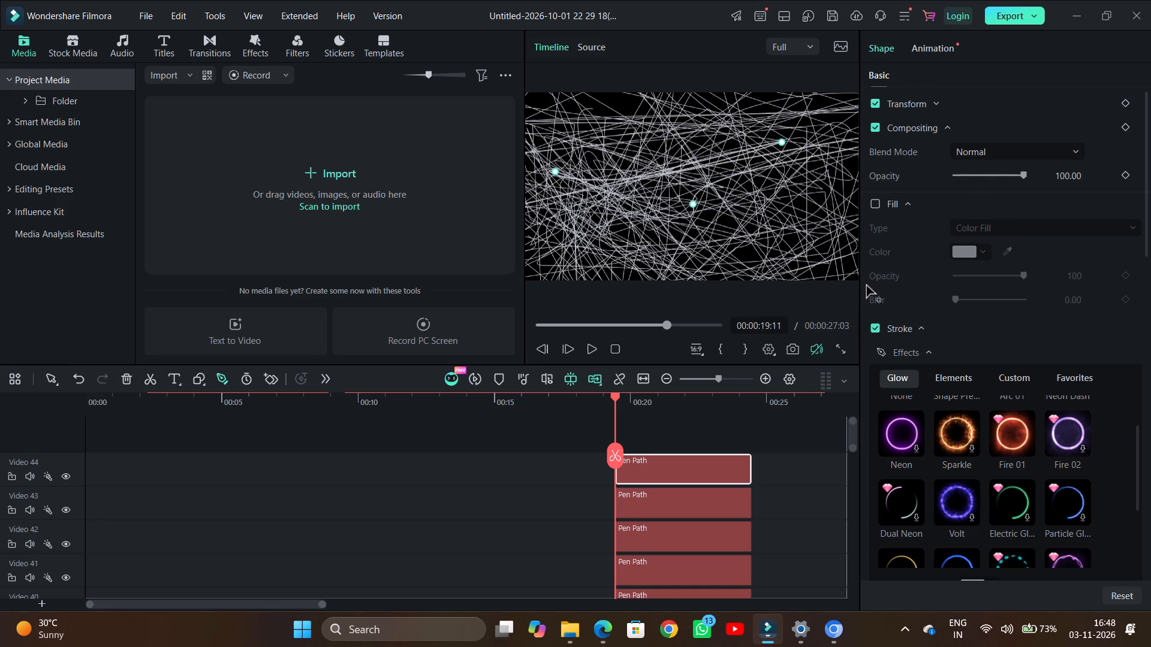
drag(866, 286, 902, 183)
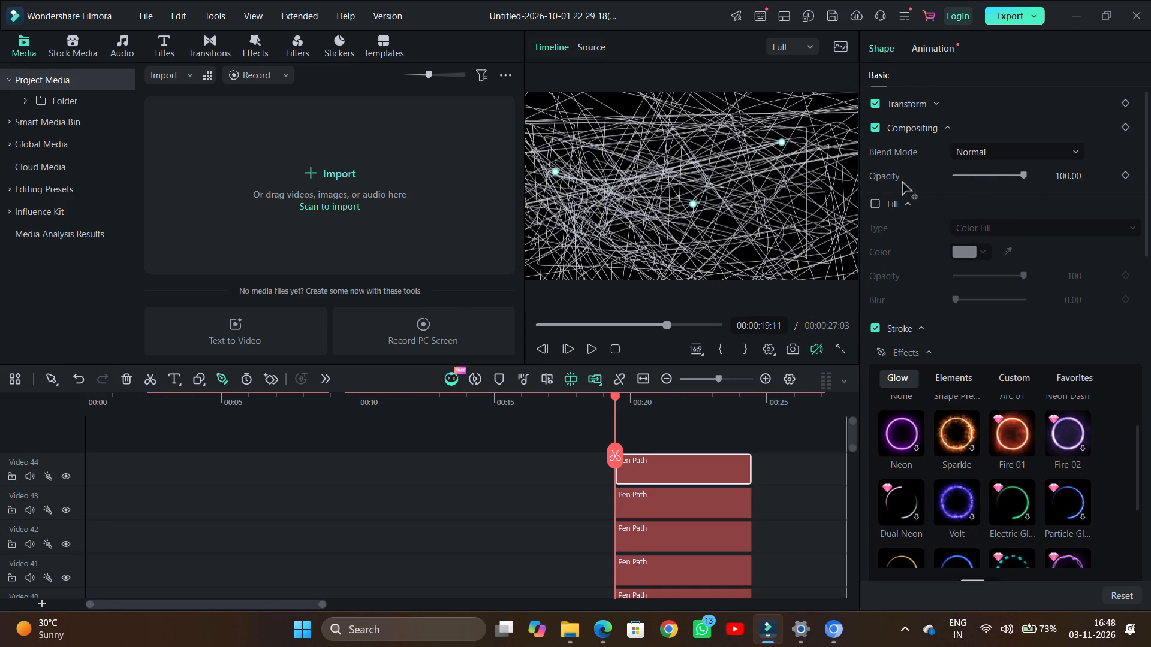
drag(902, 183, 853, 286)
scroll(689, 263, right, 4)
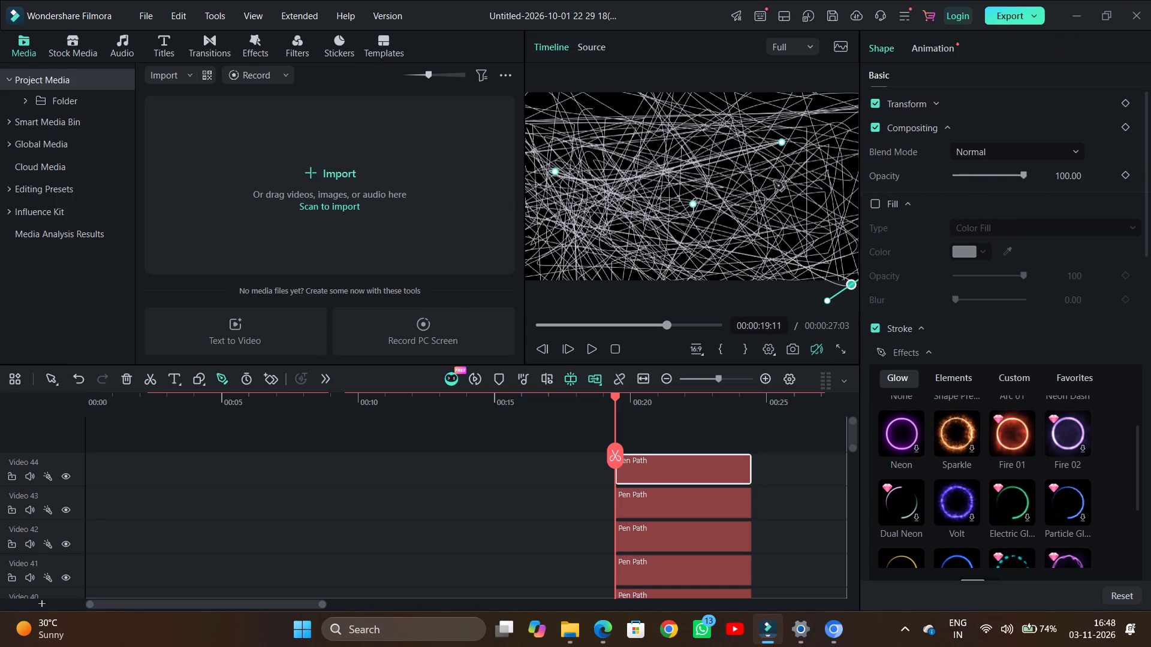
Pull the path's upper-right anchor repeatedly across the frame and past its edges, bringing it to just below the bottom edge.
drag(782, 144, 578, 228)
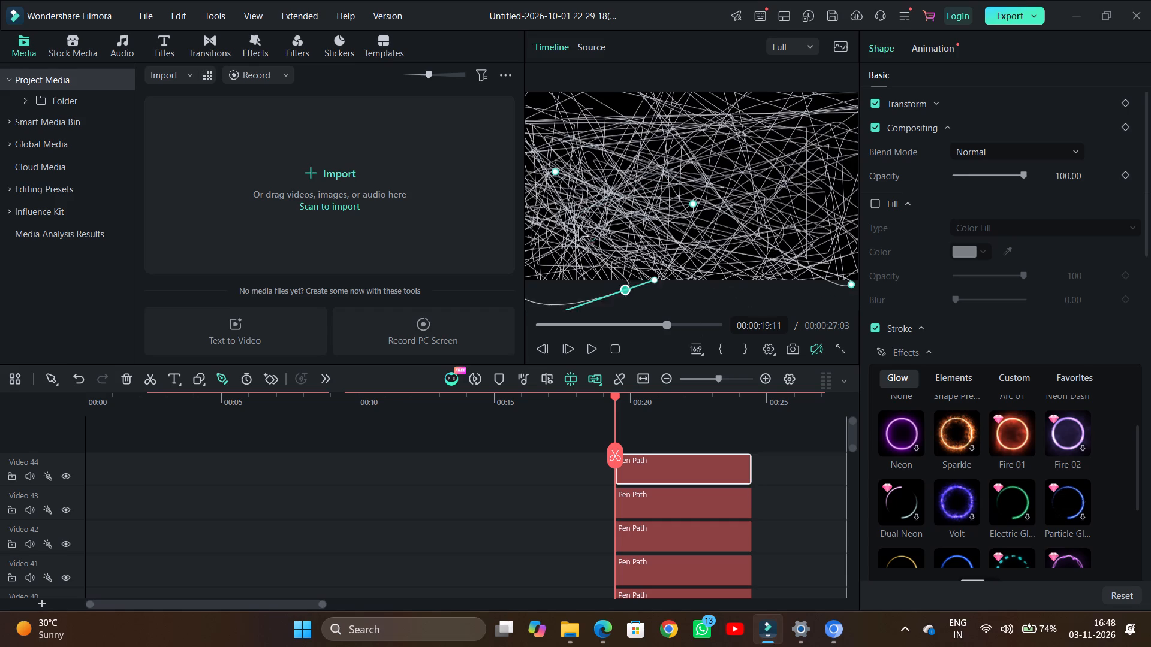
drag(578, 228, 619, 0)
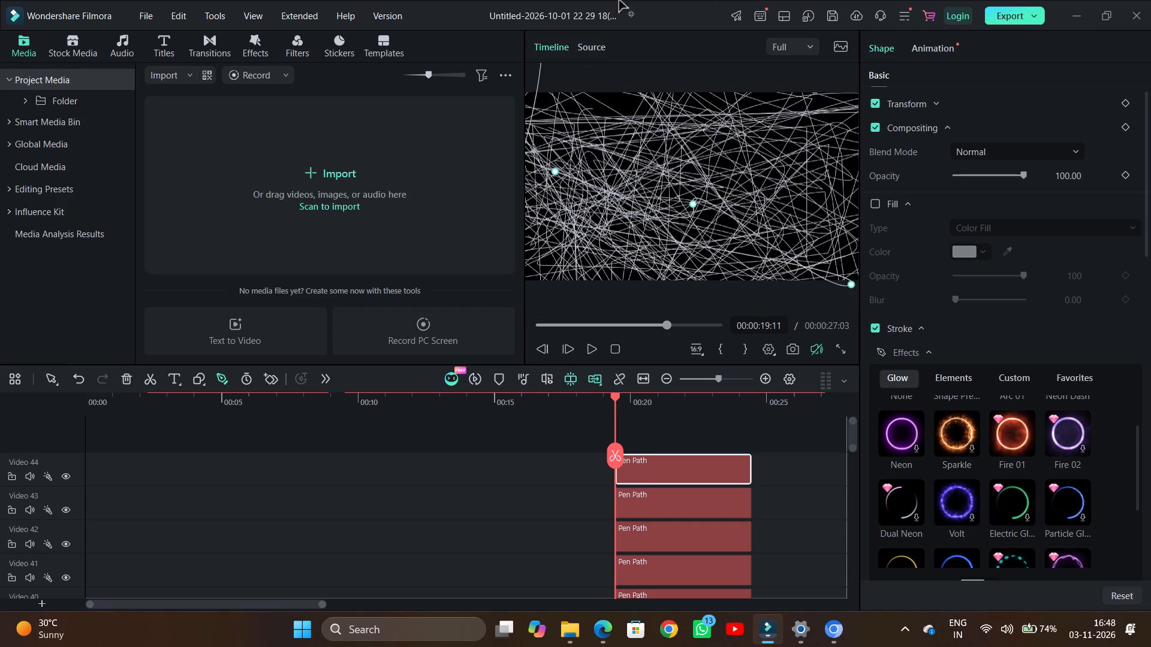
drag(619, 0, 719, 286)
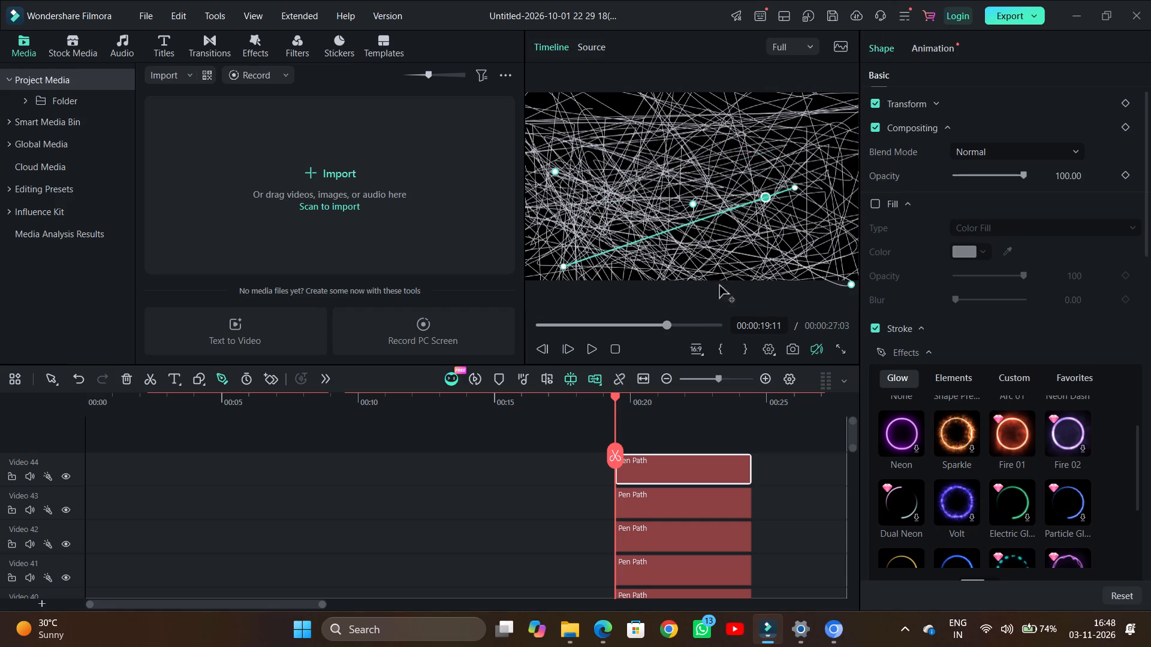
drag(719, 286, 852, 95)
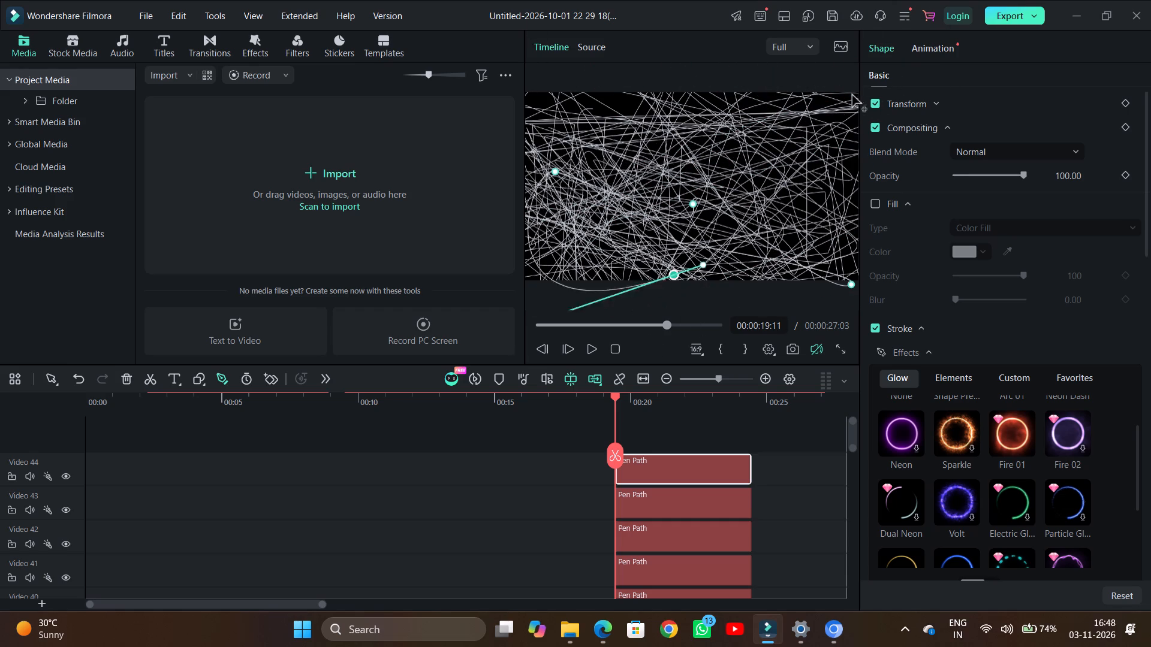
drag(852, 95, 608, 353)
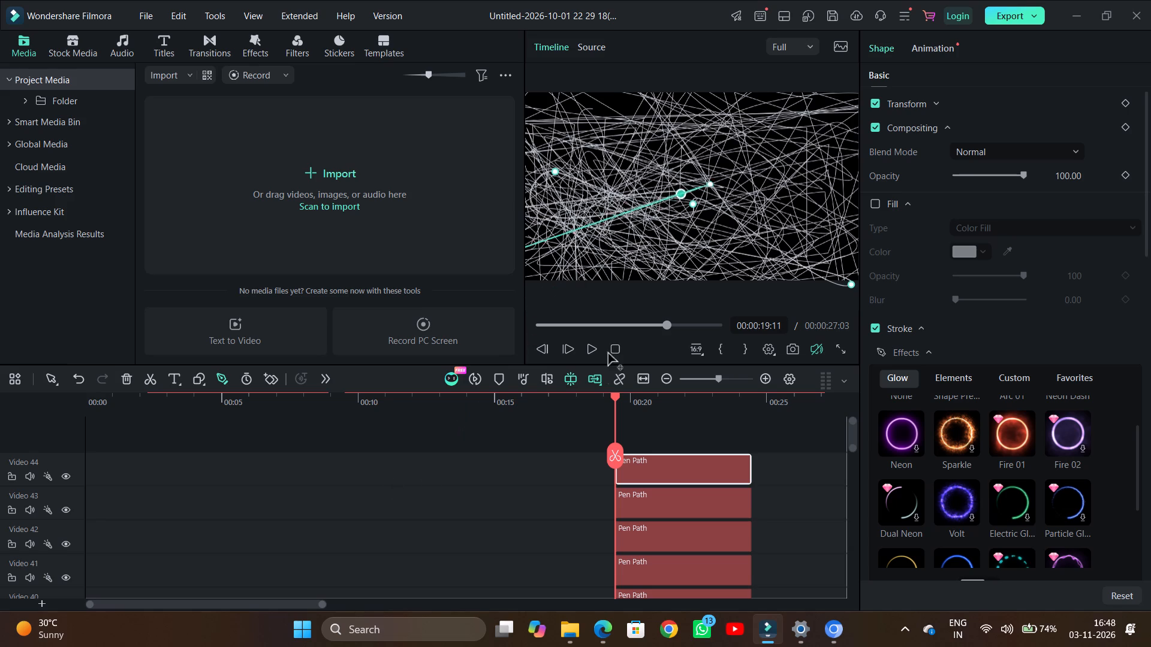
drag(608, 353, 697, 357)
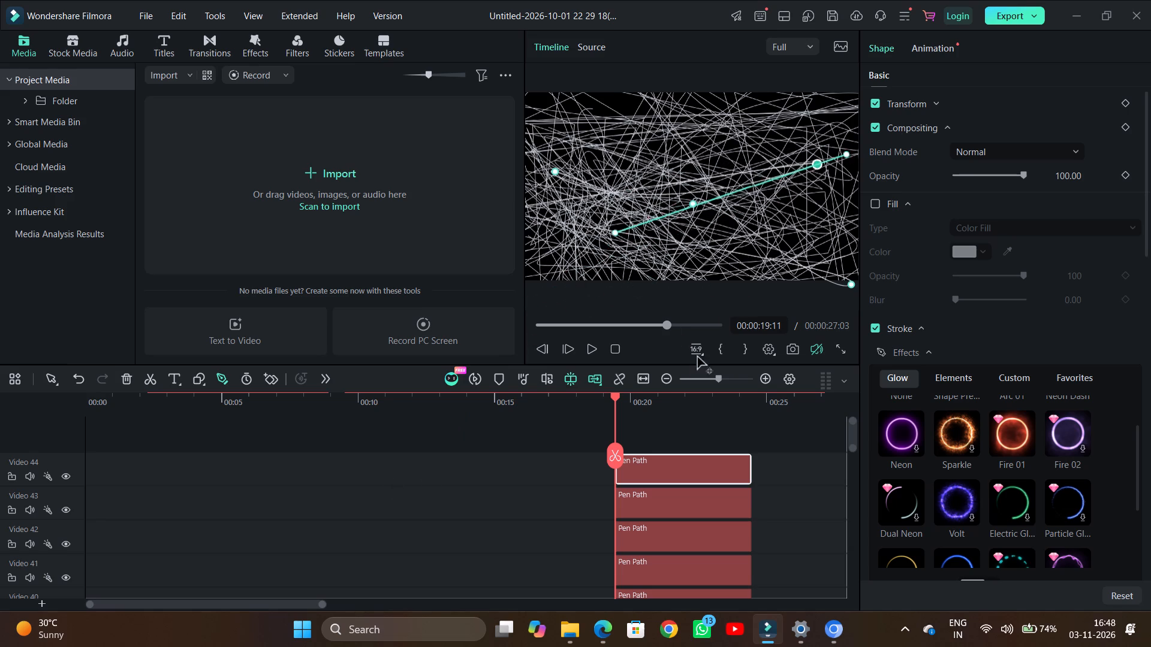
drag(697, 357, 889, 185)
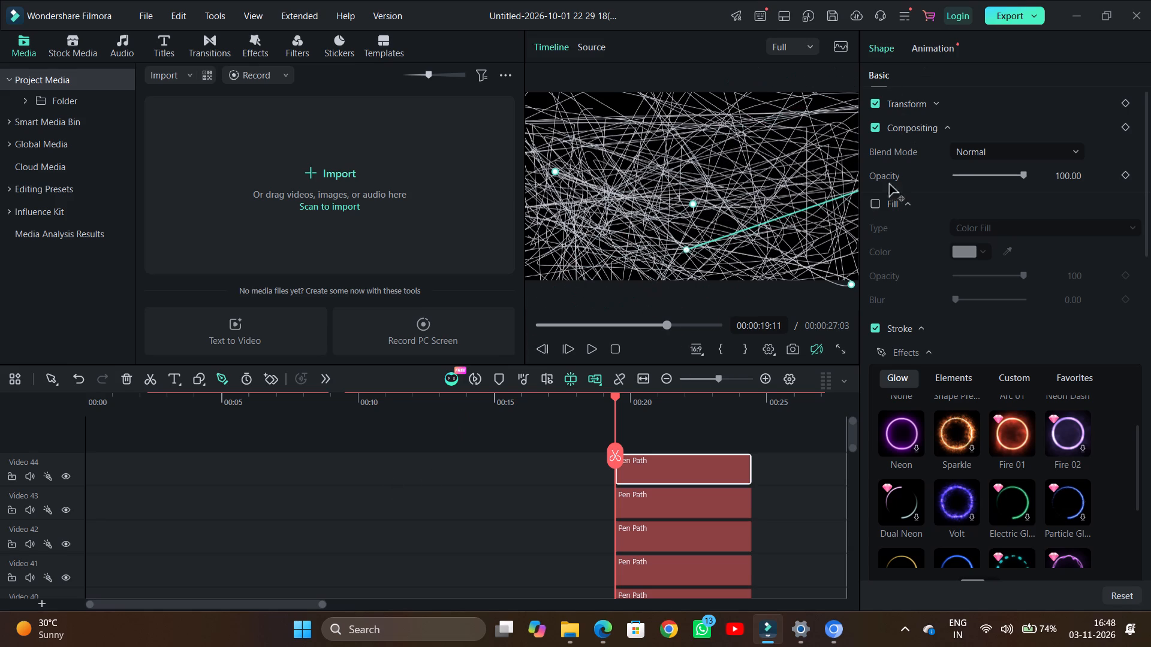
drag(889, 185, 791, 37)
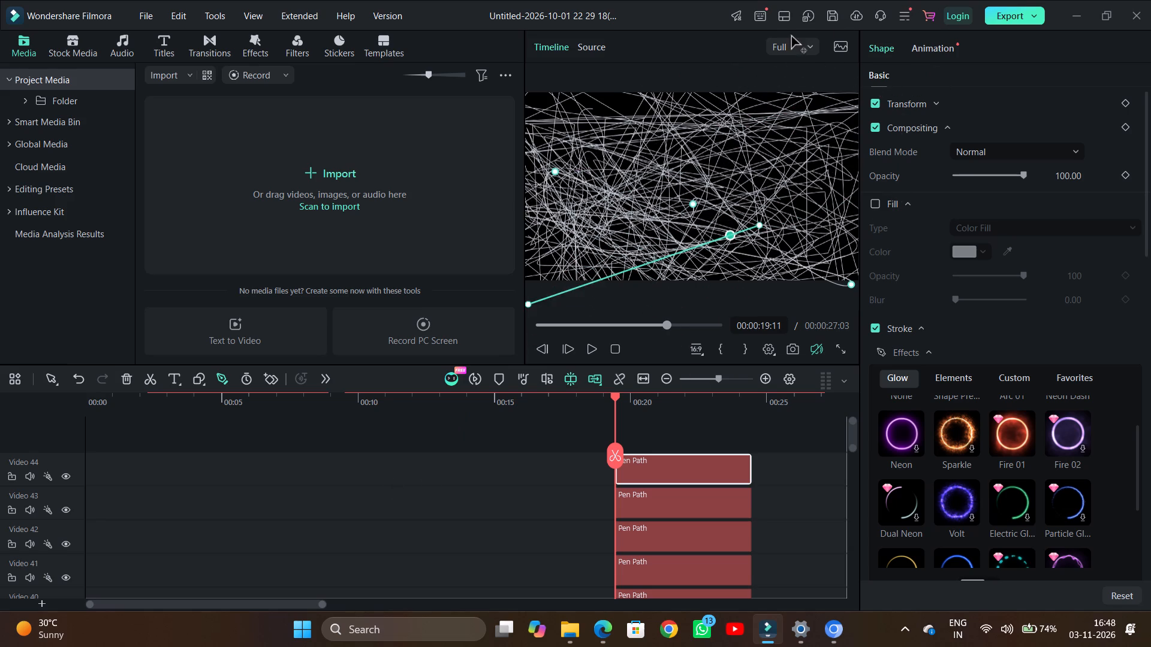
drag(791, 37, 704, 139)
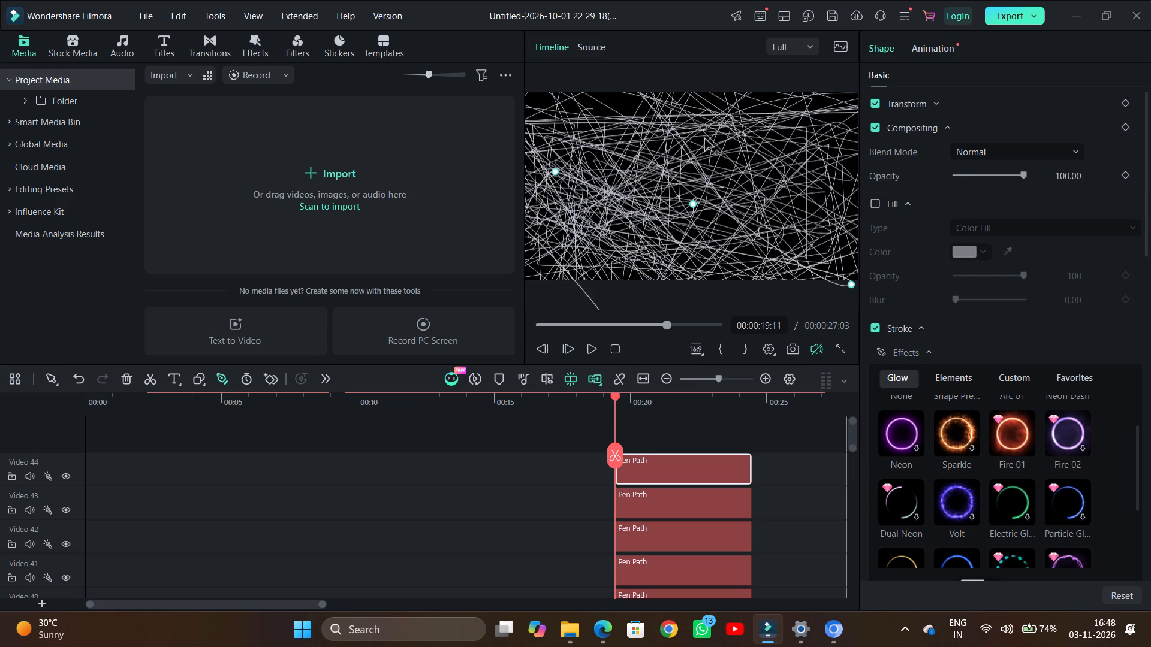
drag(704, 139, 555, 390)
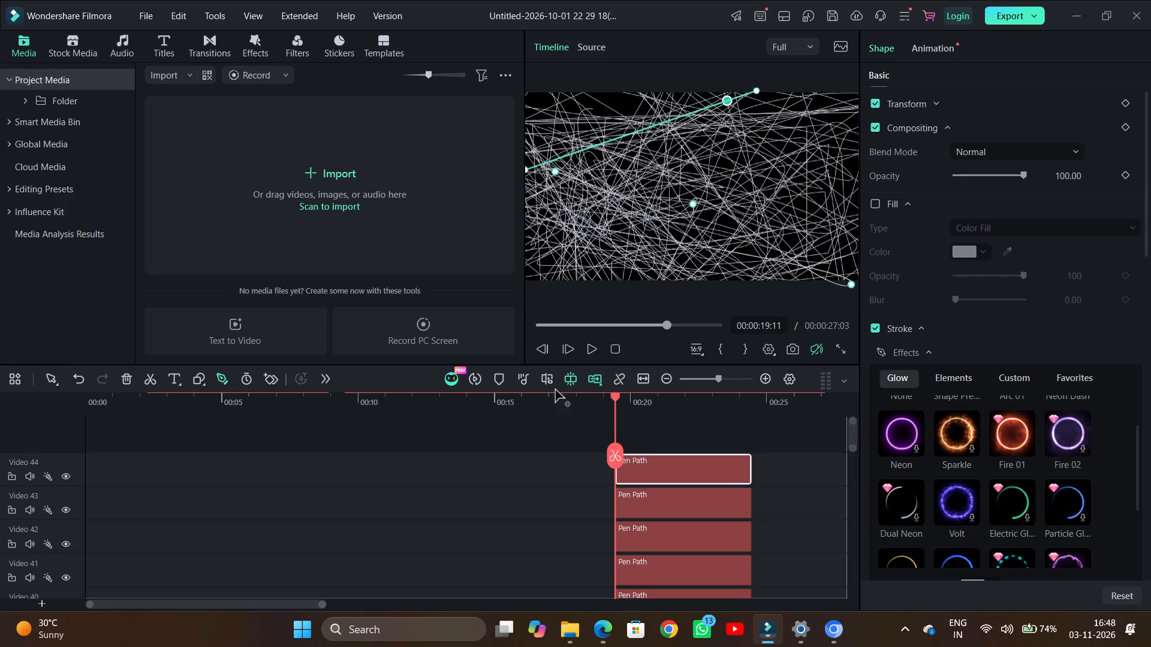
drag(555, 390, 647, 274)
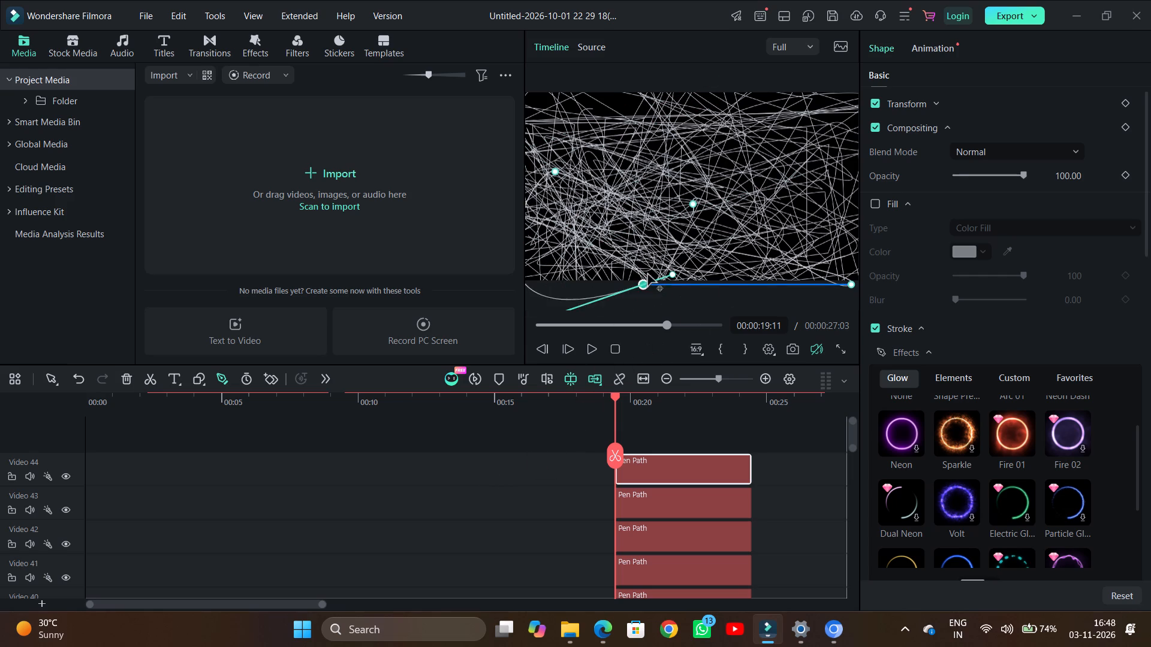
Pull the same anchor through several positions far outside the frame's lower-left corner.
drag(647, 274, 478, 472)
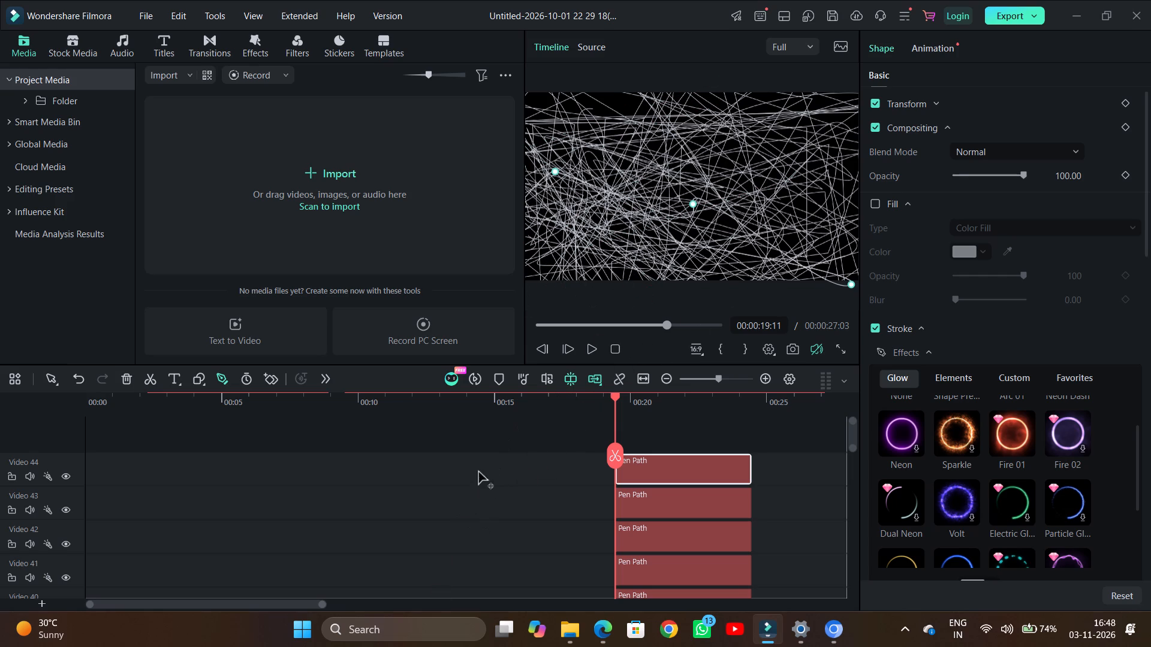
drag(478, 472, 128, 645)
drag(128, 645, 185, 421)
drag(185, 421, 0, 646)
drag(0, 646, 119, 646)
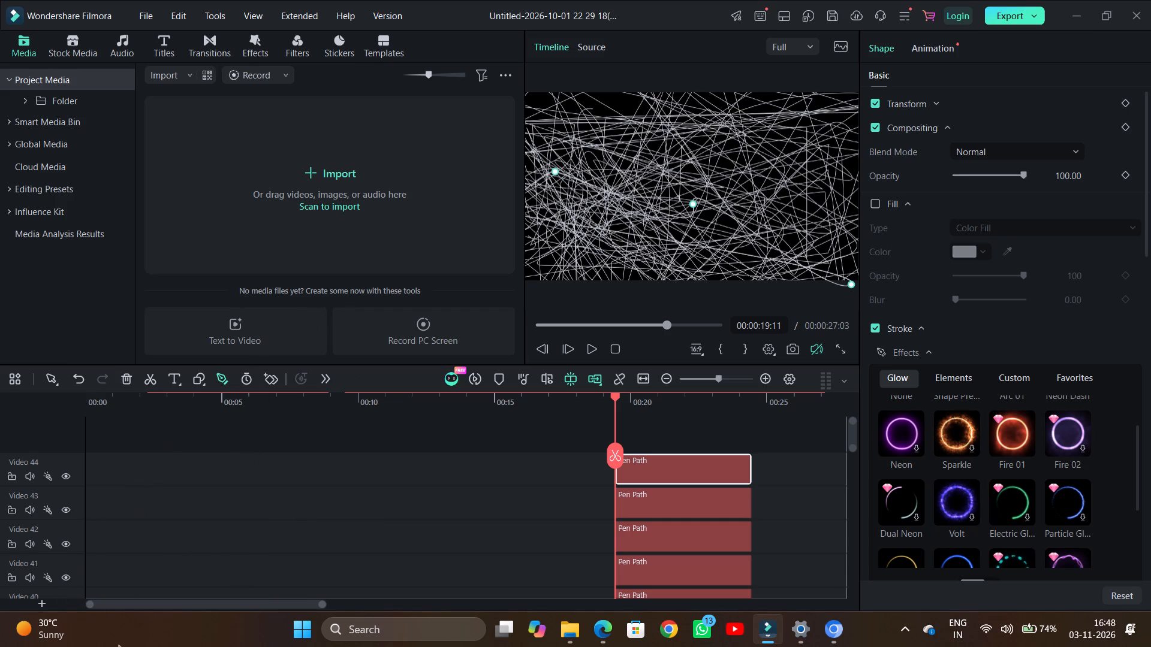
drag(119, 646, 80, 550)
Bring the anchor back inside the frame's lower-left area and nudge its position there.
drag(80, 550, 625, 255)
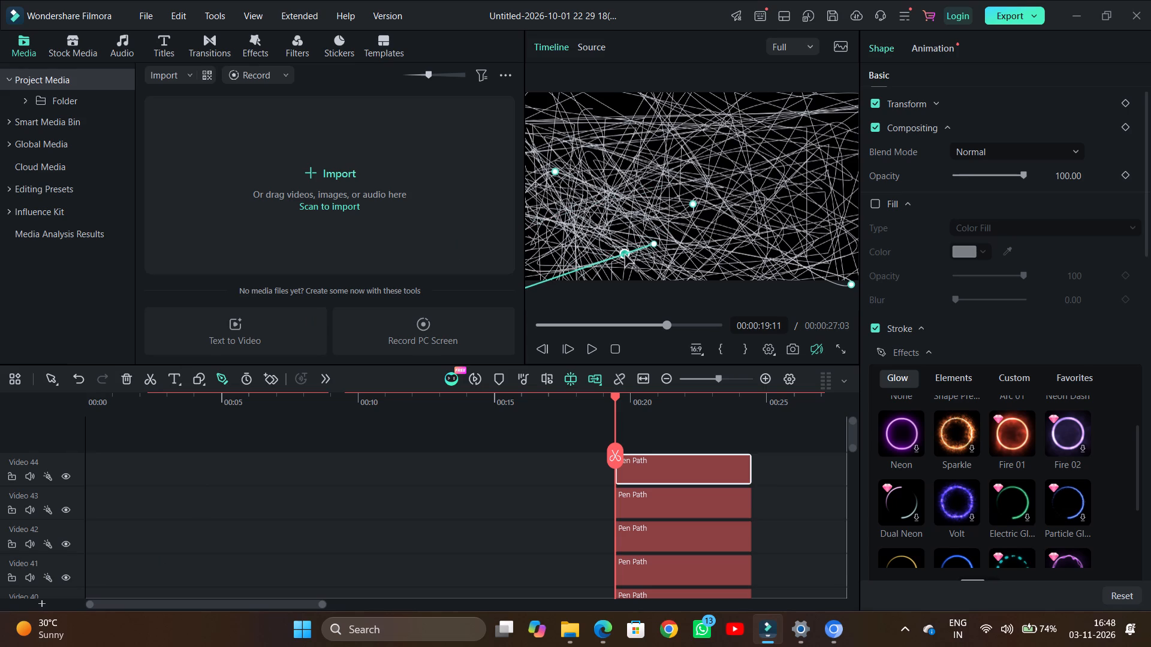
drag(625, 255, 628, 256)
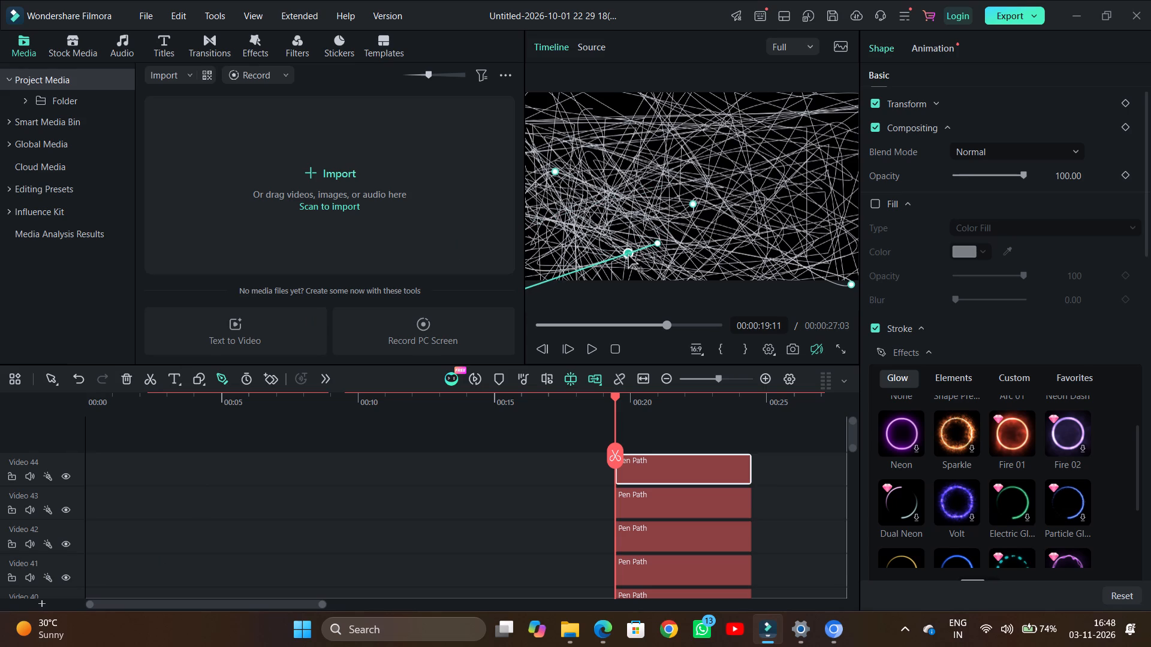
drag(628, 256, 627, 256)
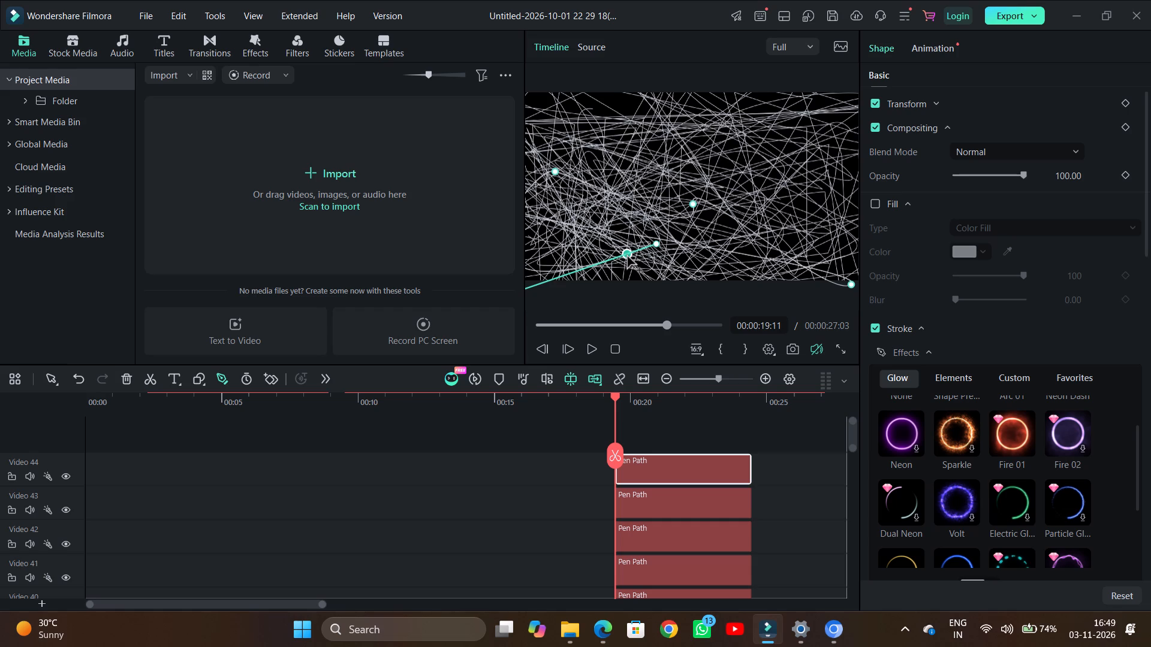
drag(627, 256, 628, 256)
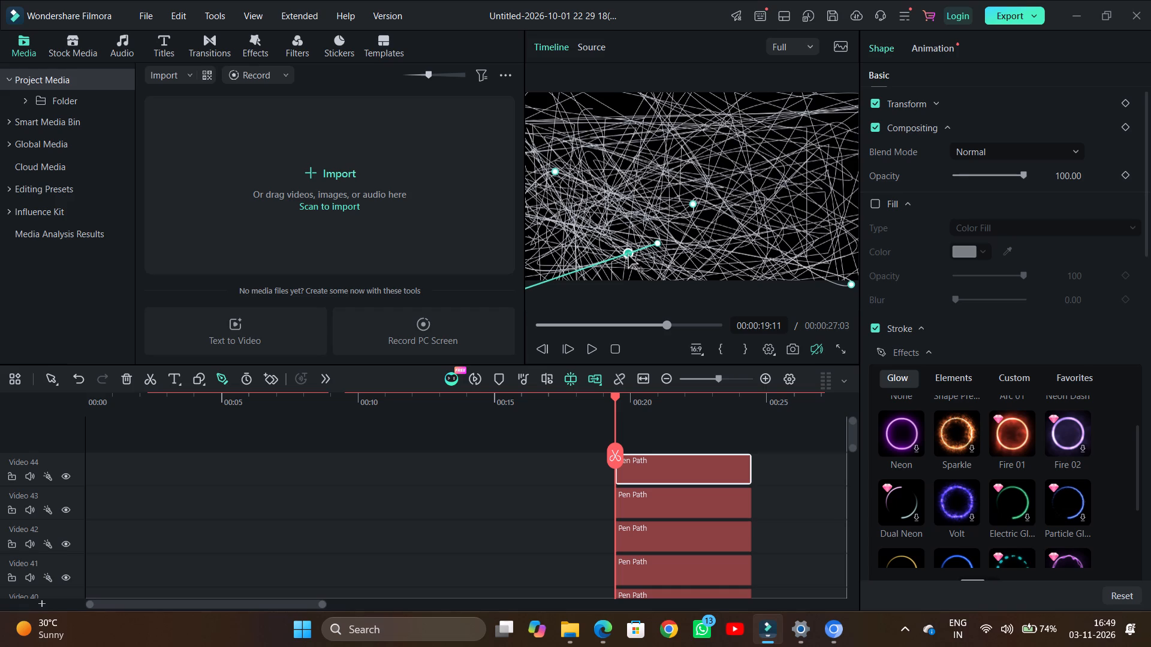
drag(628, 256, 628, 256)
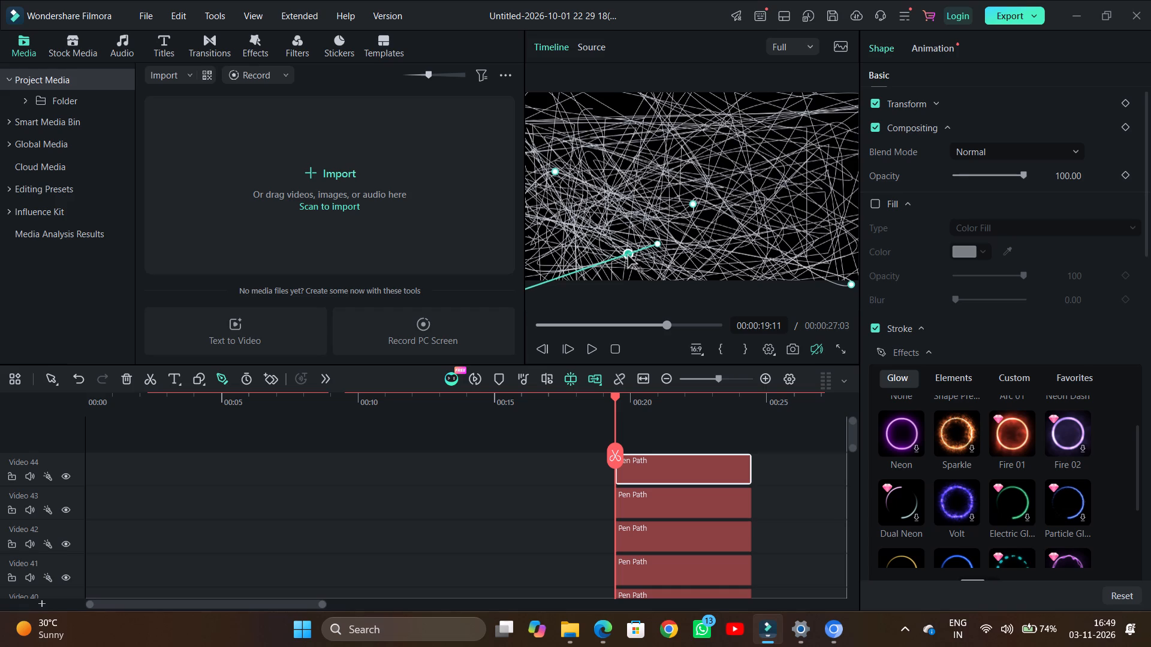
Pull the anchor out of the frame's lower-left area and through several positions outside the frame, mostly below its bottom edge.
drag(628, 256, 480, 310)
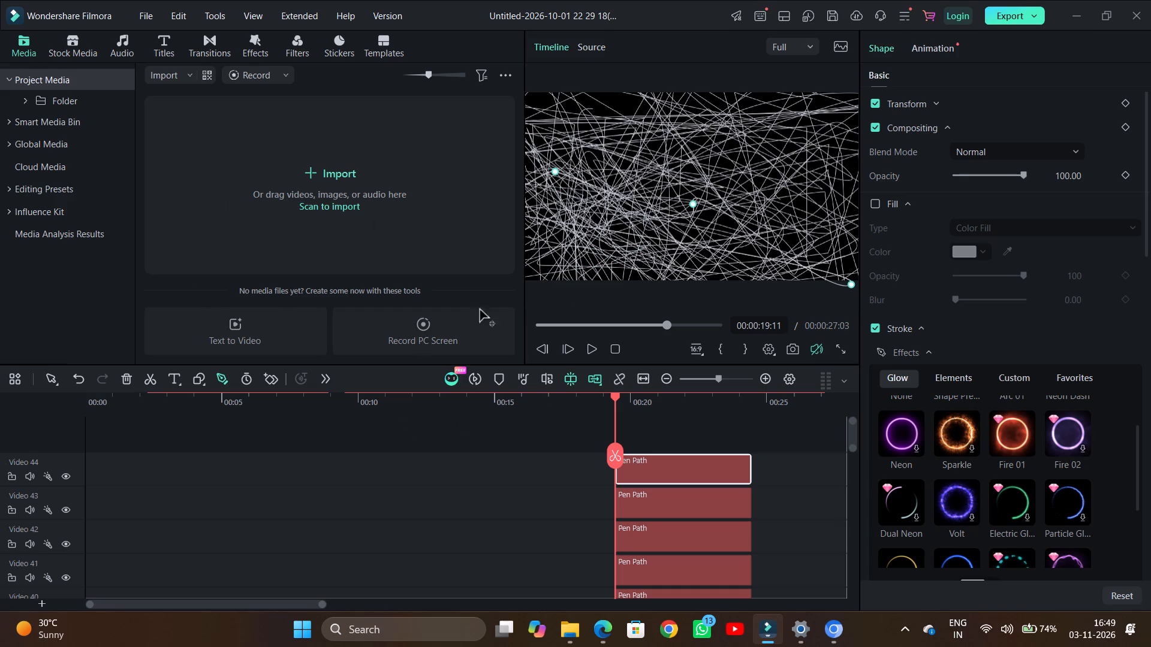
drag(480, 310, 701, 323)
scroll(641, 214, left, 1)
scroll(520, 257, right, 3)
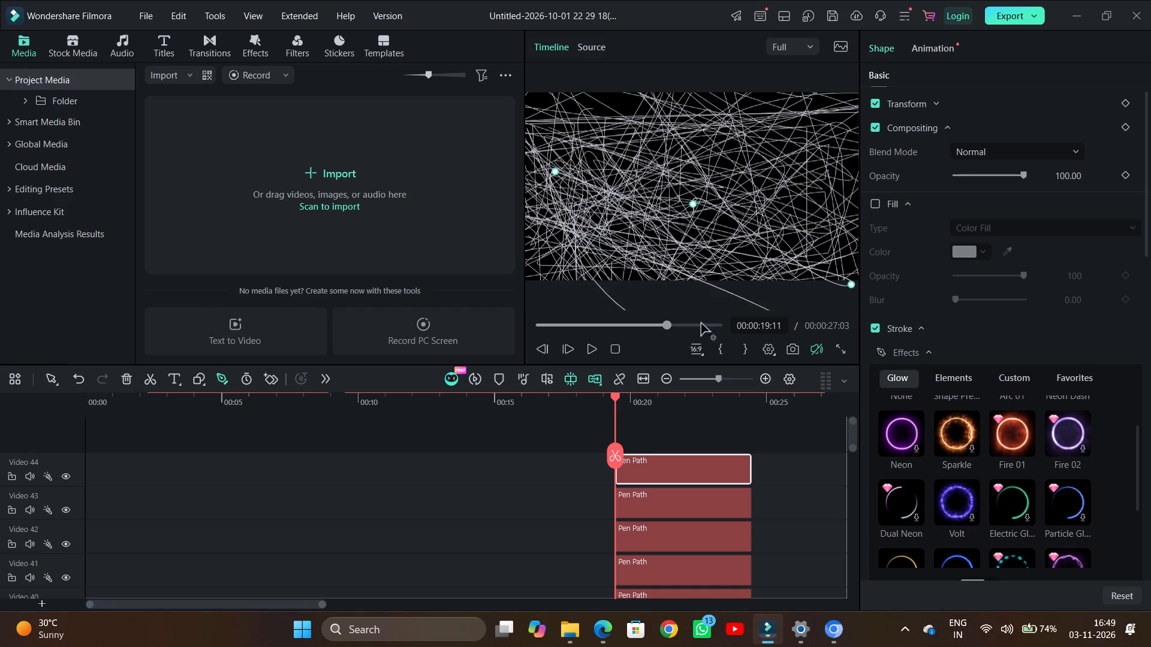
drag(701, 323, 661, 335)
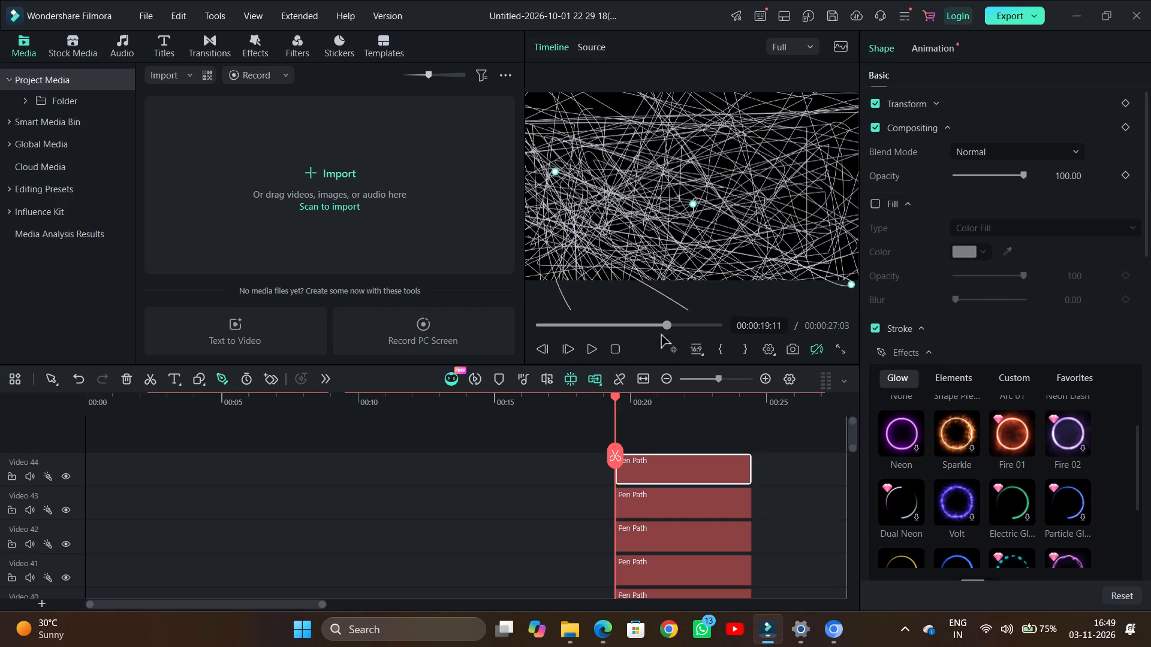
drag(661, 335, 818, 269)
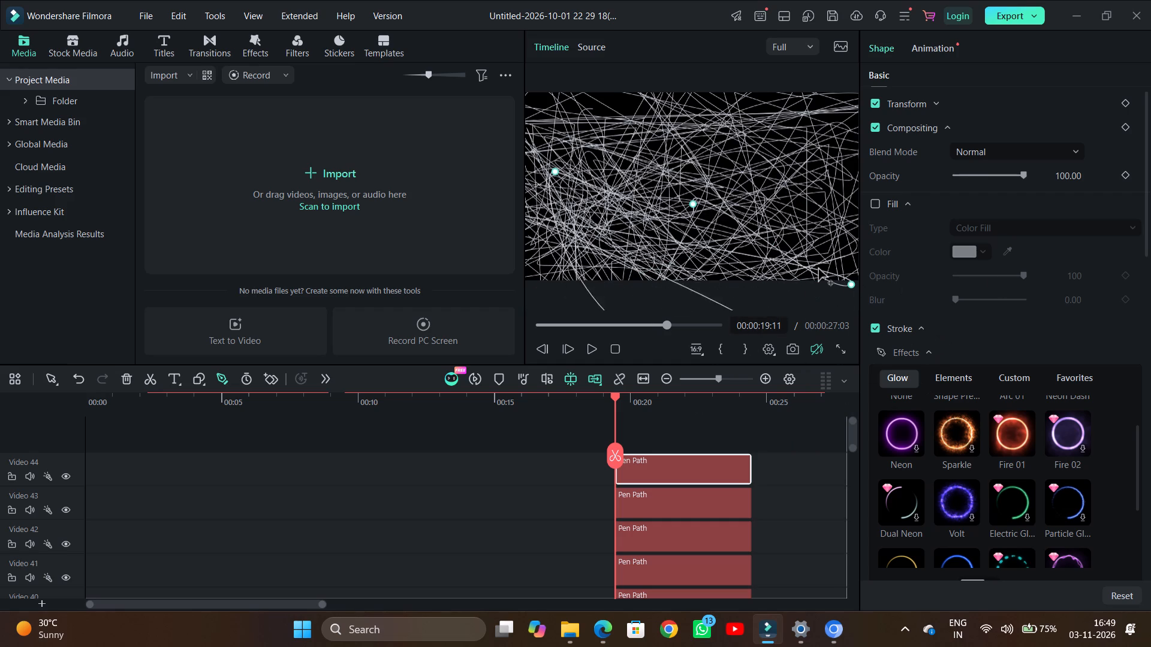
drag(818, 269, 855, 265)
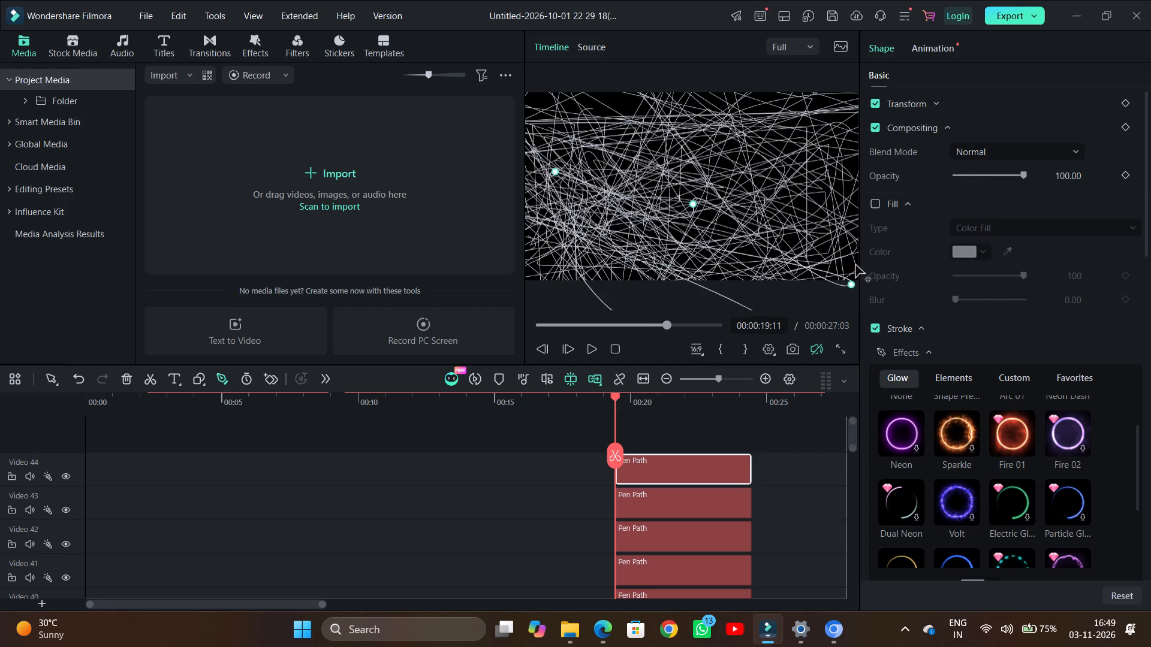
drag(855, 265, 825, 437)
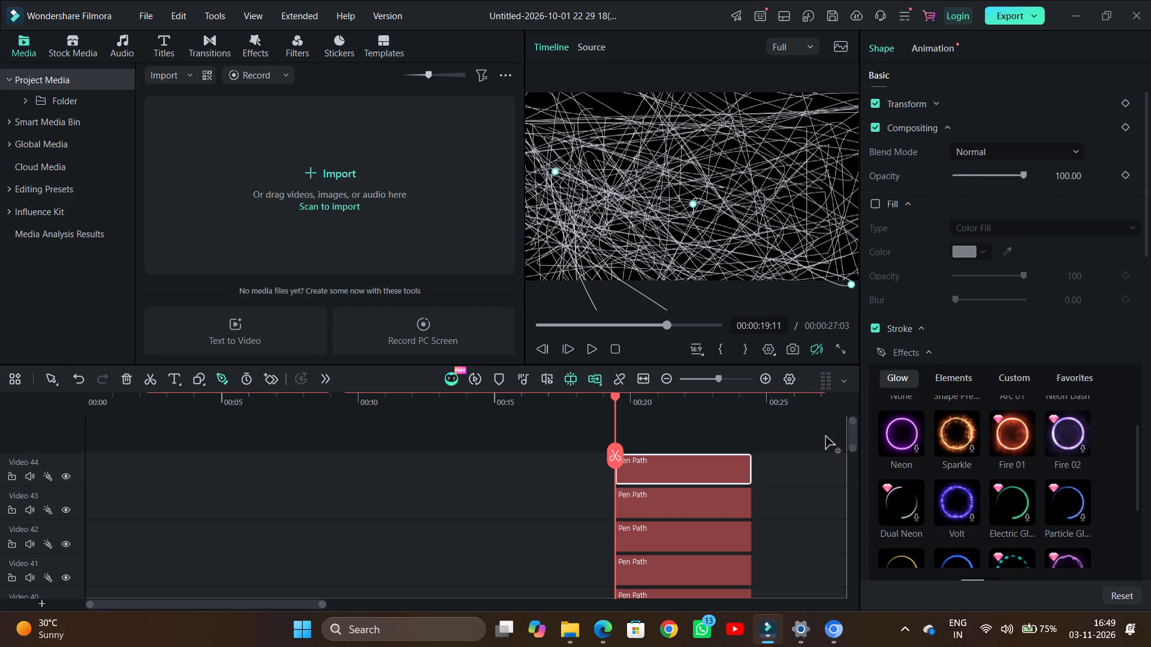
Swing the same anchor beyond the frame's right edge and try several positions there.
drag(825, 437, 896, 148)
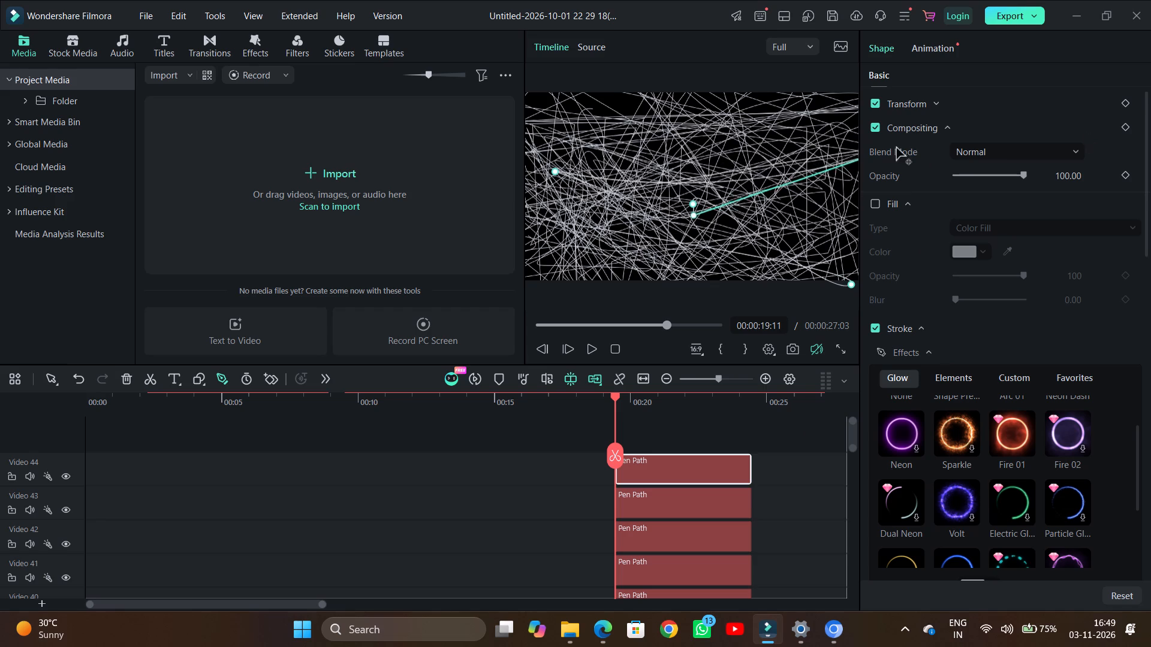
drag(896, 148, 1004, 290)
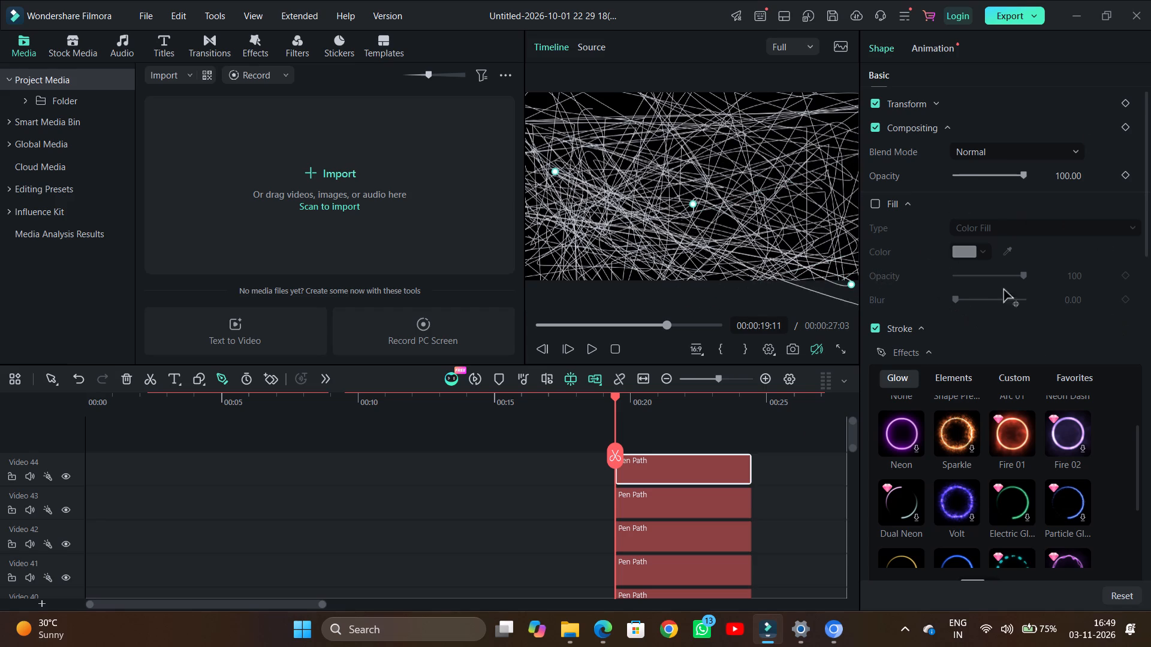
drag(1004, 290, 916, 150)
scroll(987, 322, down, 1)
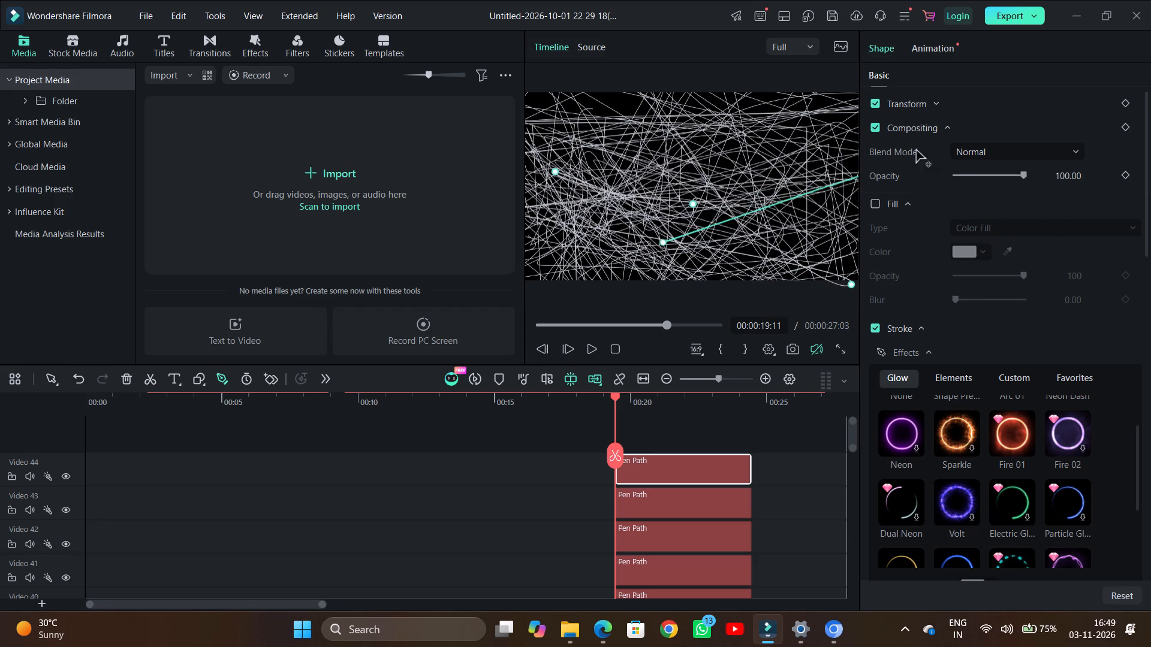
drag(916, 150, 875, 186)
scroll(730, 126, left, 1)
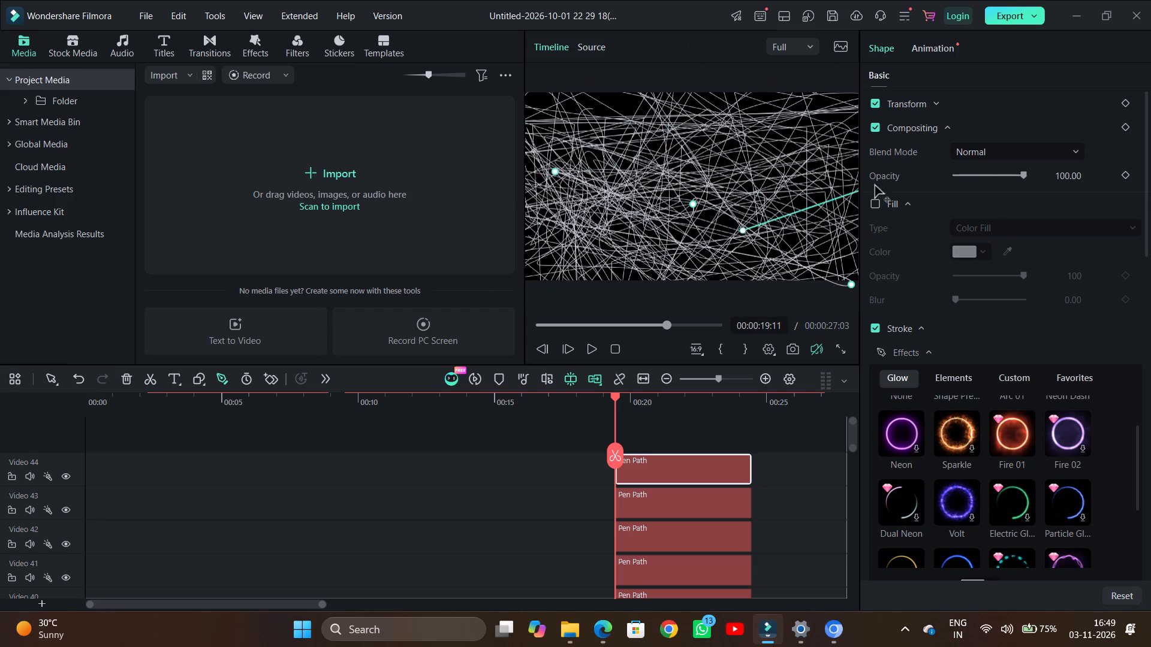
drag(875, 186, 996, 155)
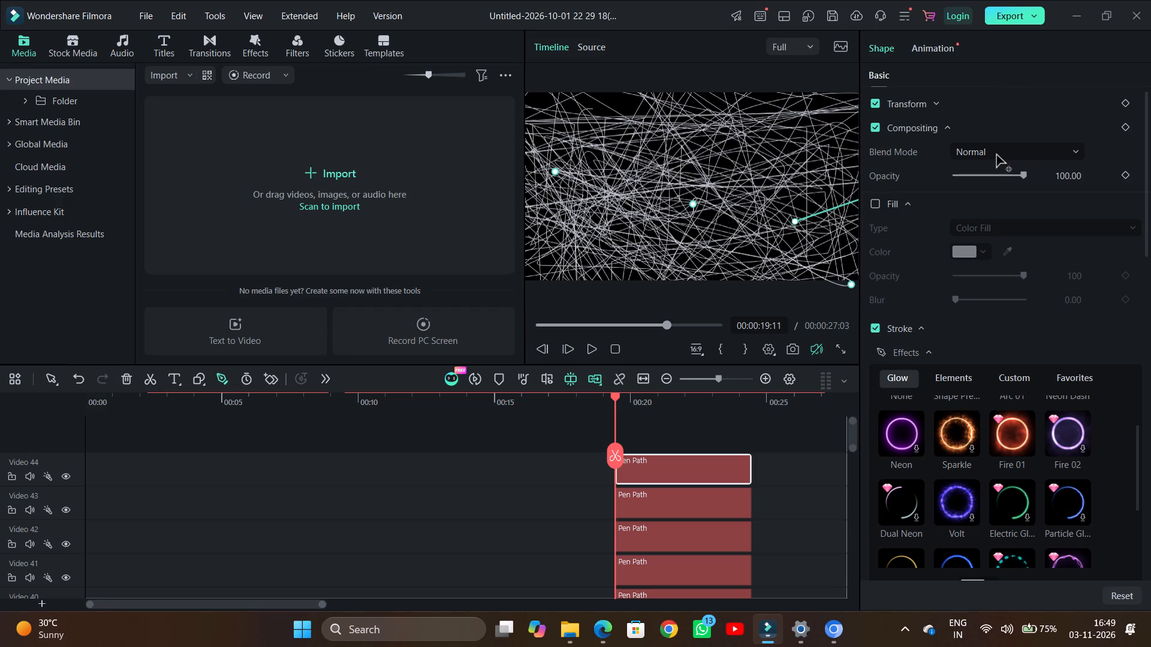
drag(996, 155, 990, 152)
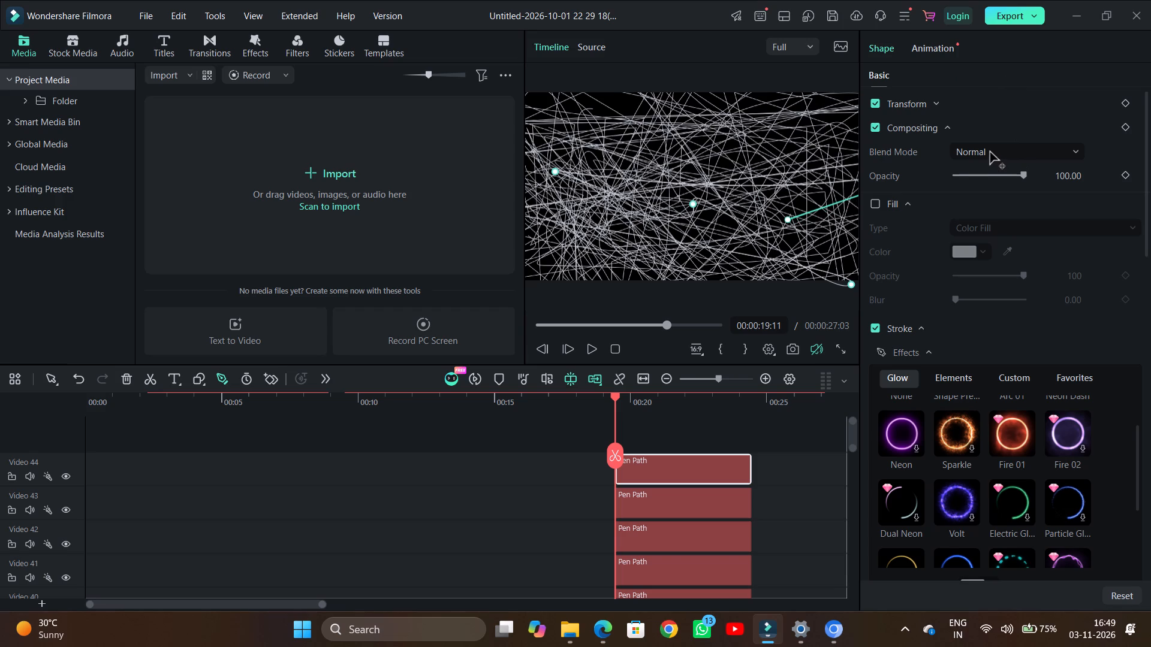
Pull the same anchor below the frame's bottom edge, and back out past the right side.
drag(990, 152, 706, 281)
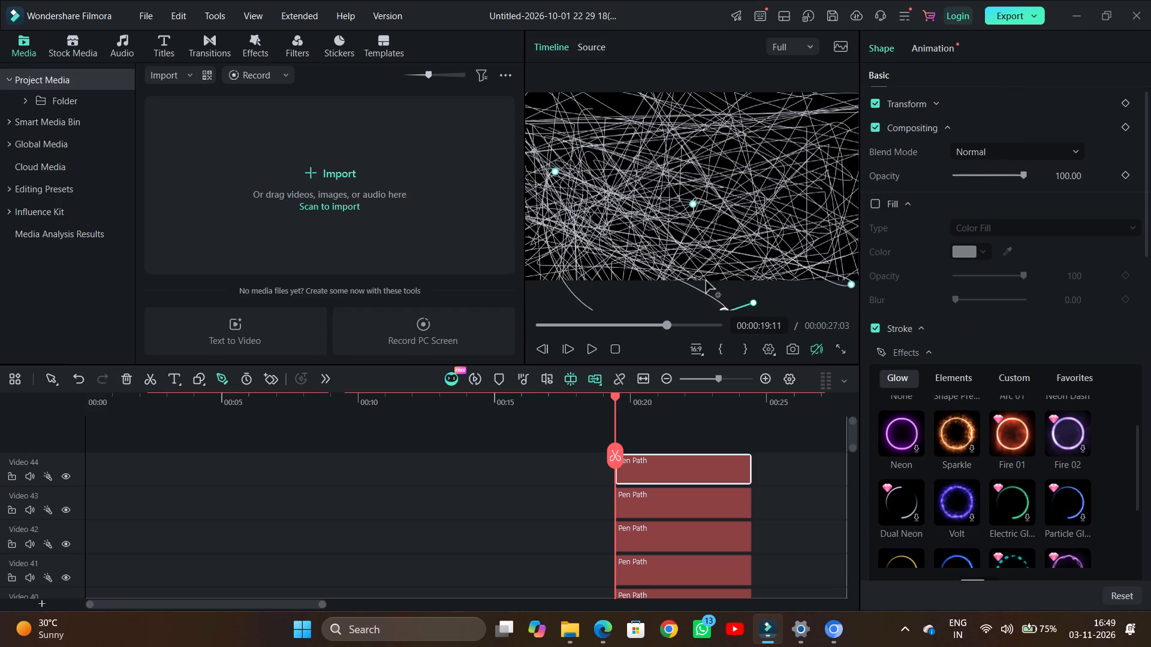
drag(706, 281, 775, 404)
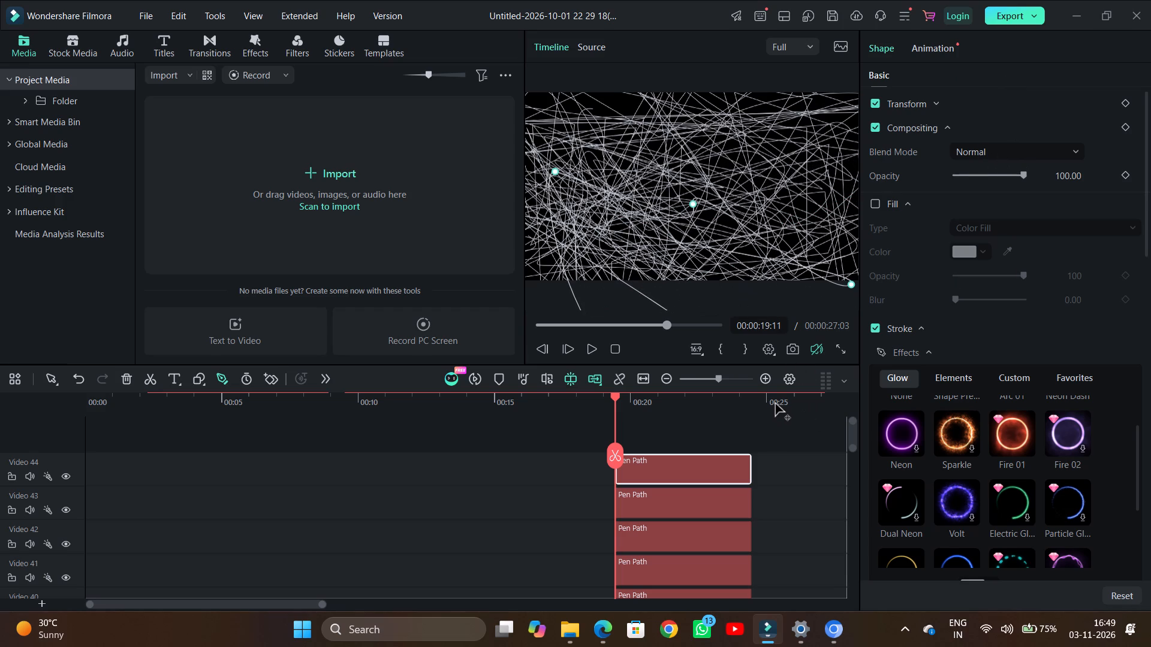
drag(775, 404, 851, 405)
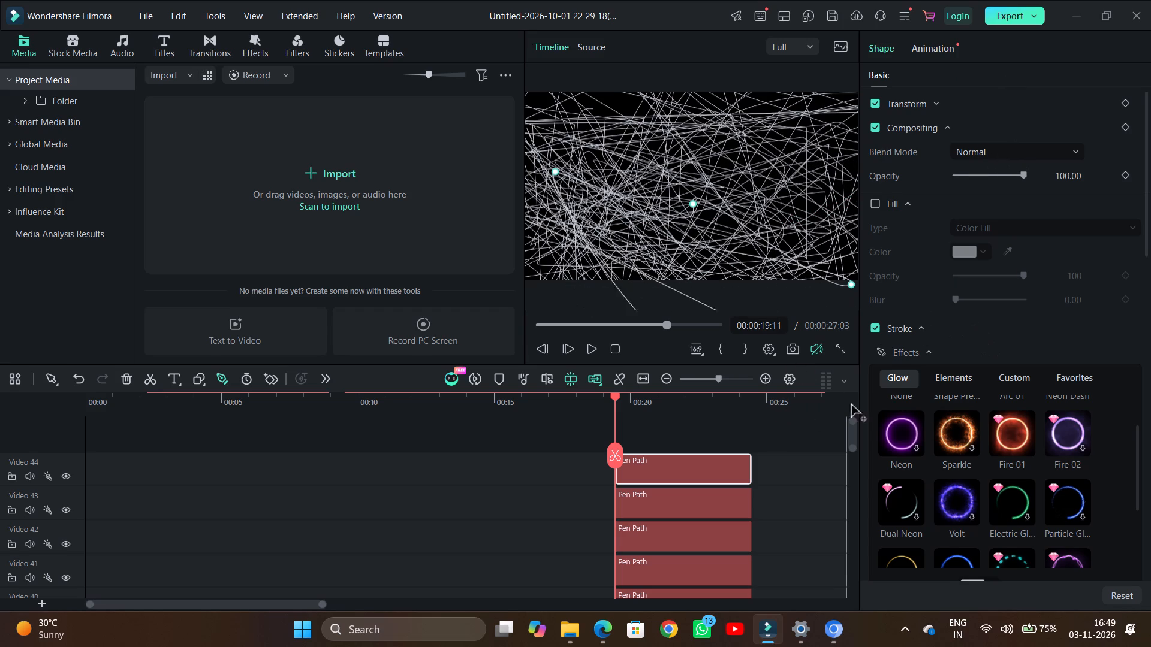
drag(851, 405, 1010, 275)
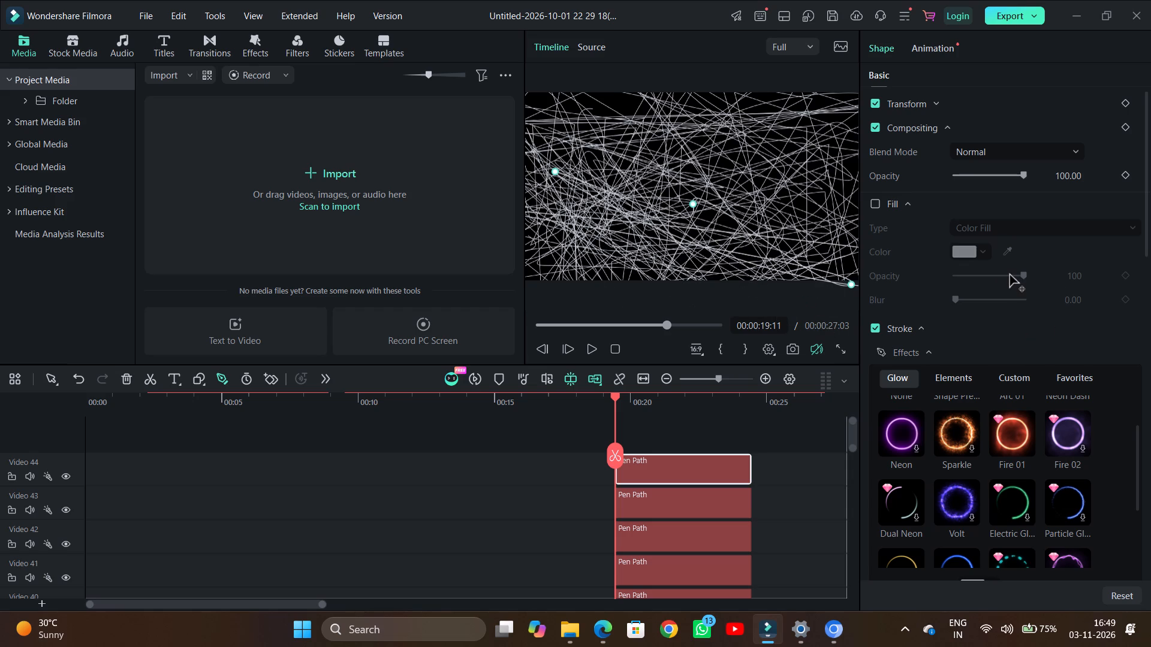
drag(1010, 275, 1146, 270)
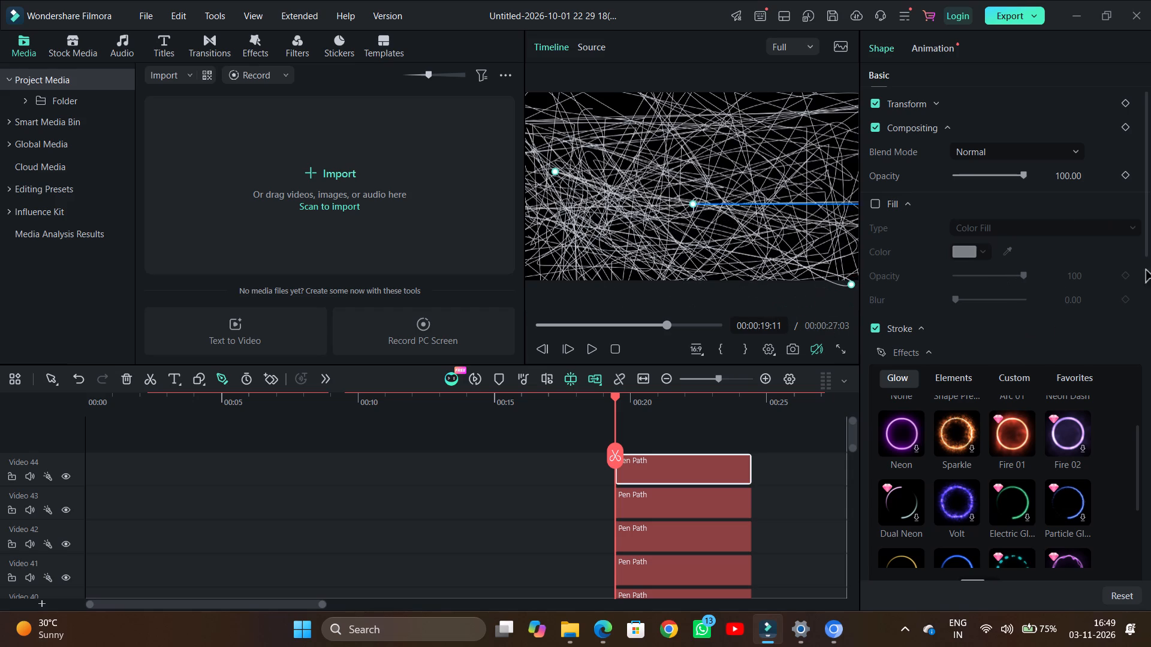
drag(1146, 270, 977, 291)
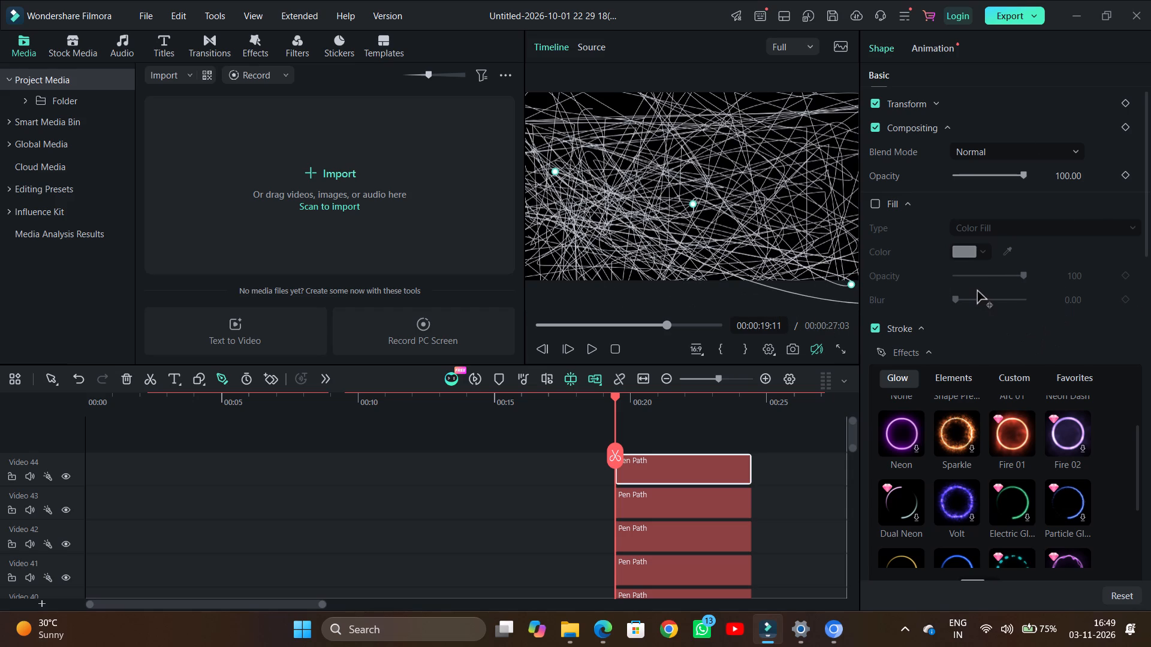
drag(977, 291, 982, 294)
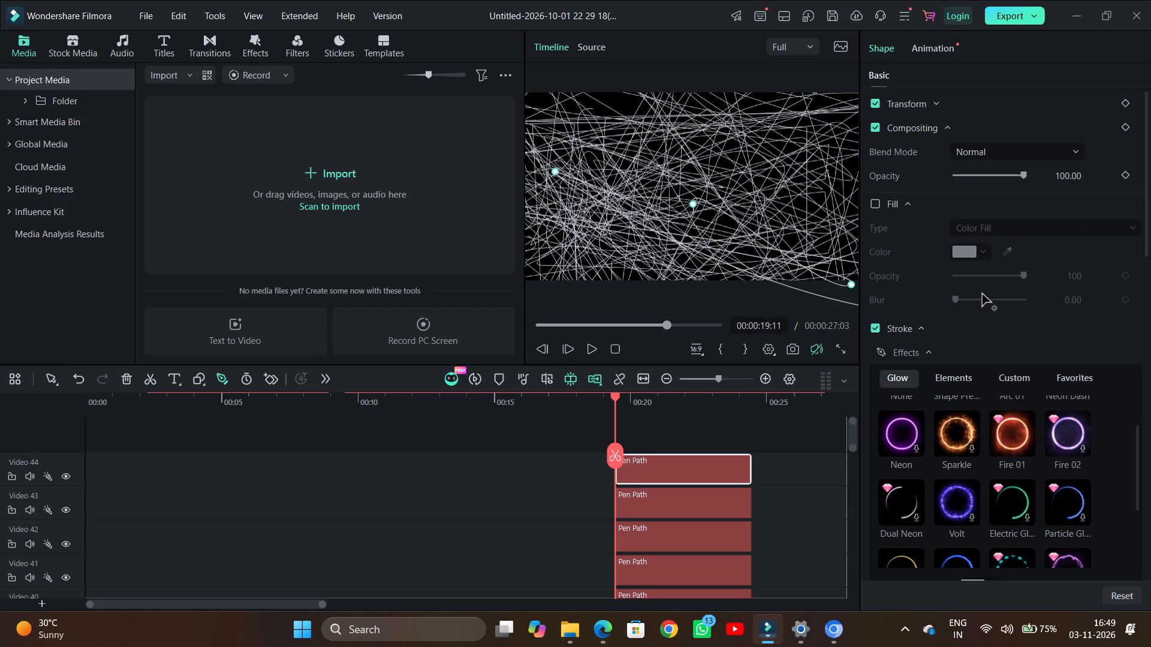
Bring the anchor back through the frame's interior and its top area, and place it beyond the upper-right edge.
drag(982, 294, 803, 180)
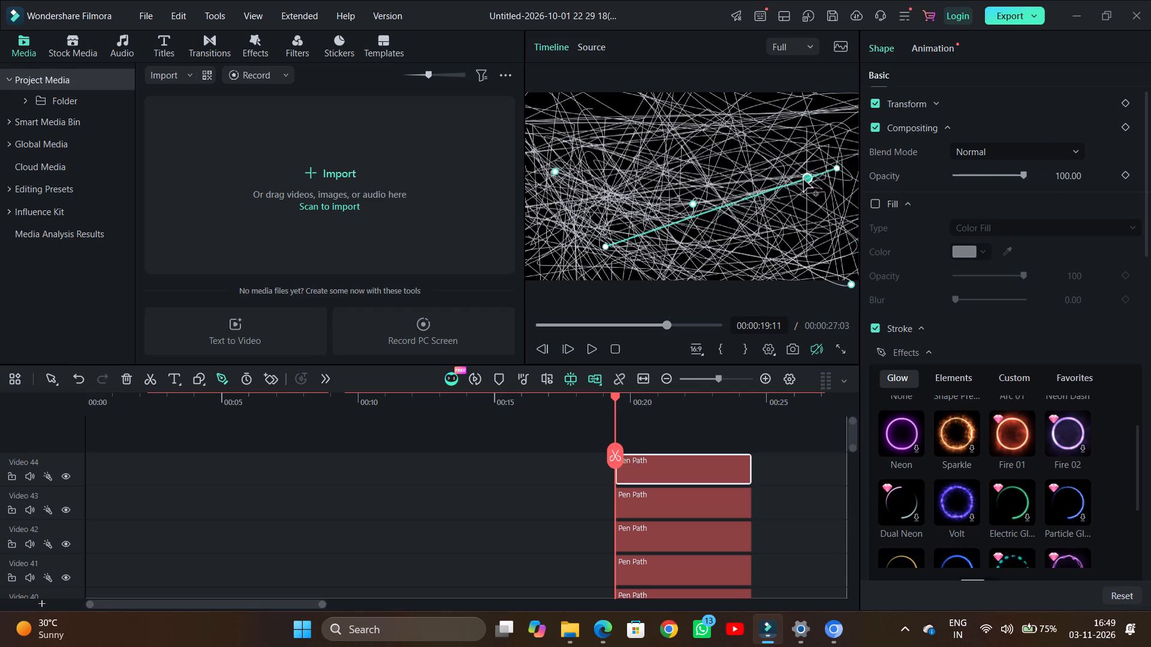
drag(803, 180, 810, 229)
scroll(872, 178, left, 1)
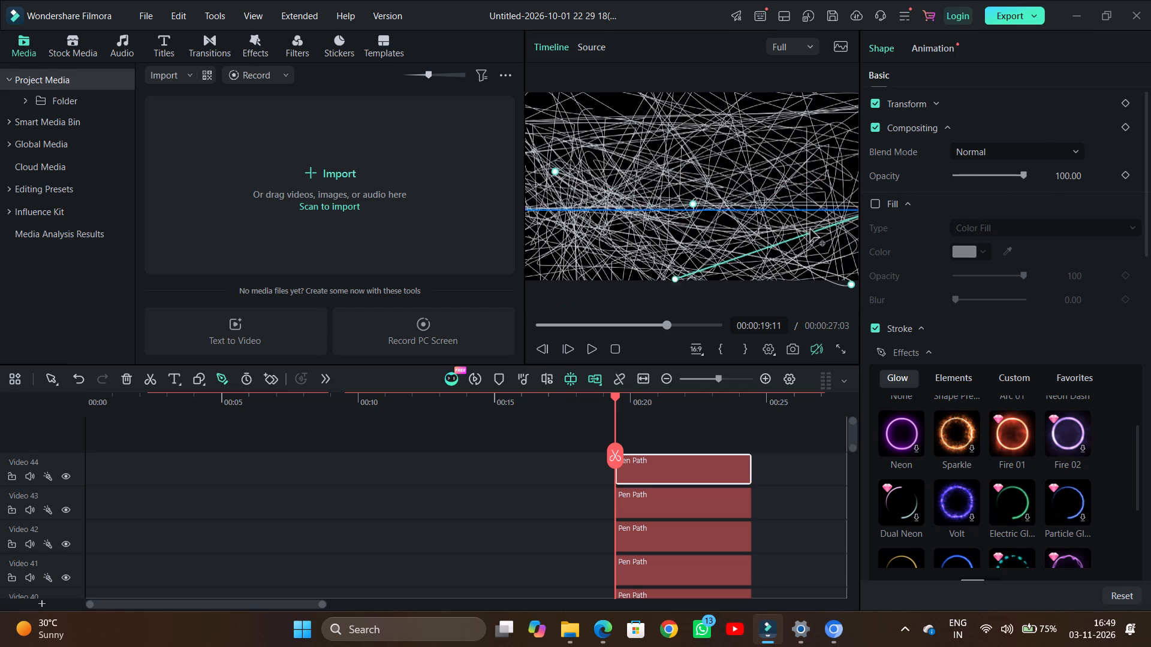
drag(810, 229, 686, 108)
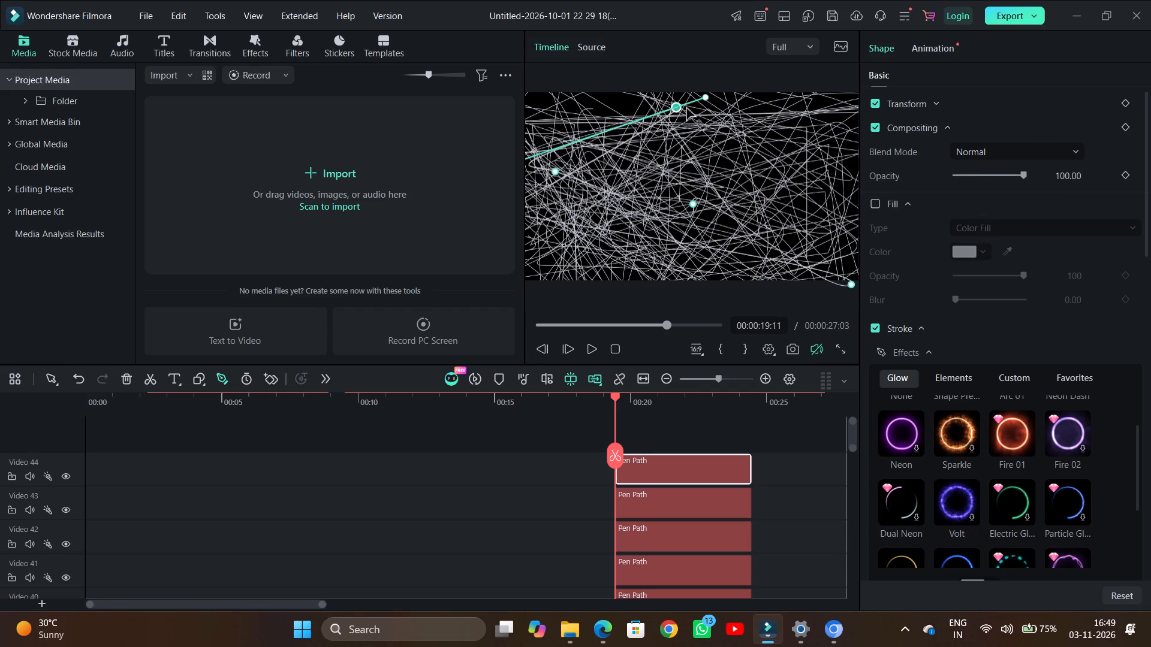
drag(686, 108, 998, 78)
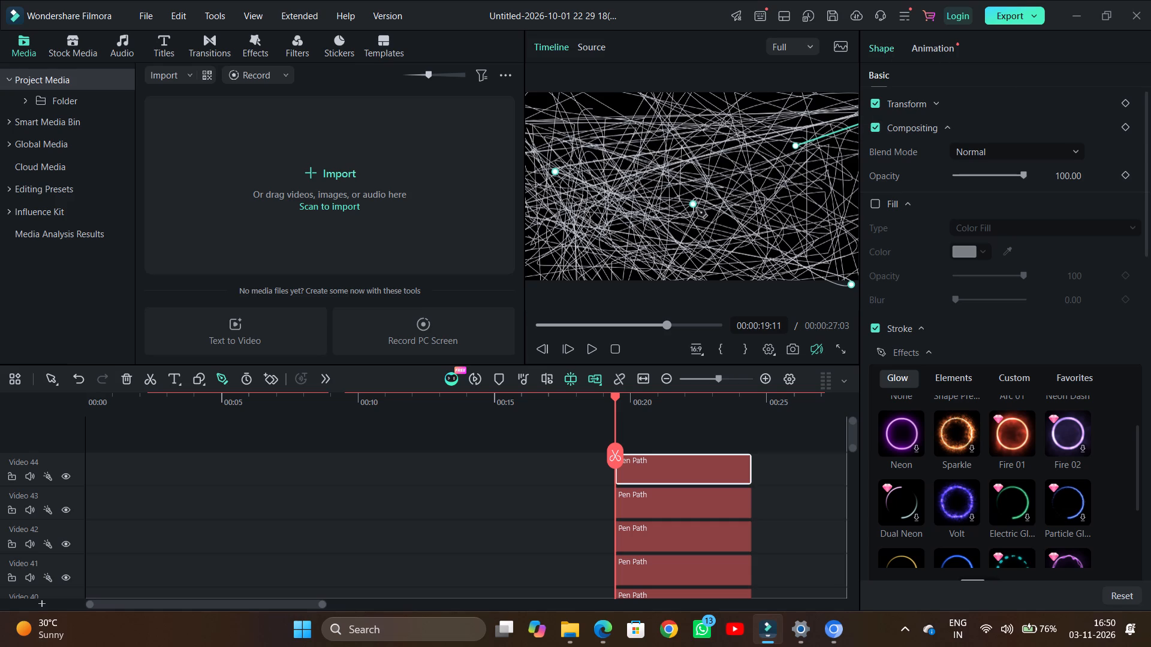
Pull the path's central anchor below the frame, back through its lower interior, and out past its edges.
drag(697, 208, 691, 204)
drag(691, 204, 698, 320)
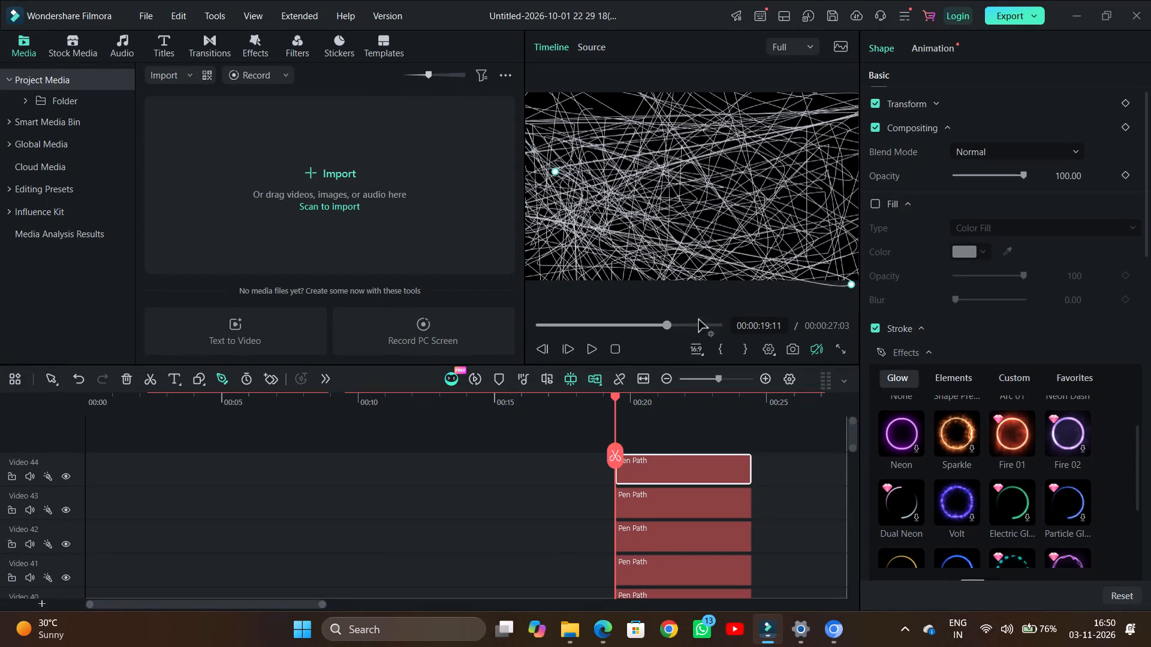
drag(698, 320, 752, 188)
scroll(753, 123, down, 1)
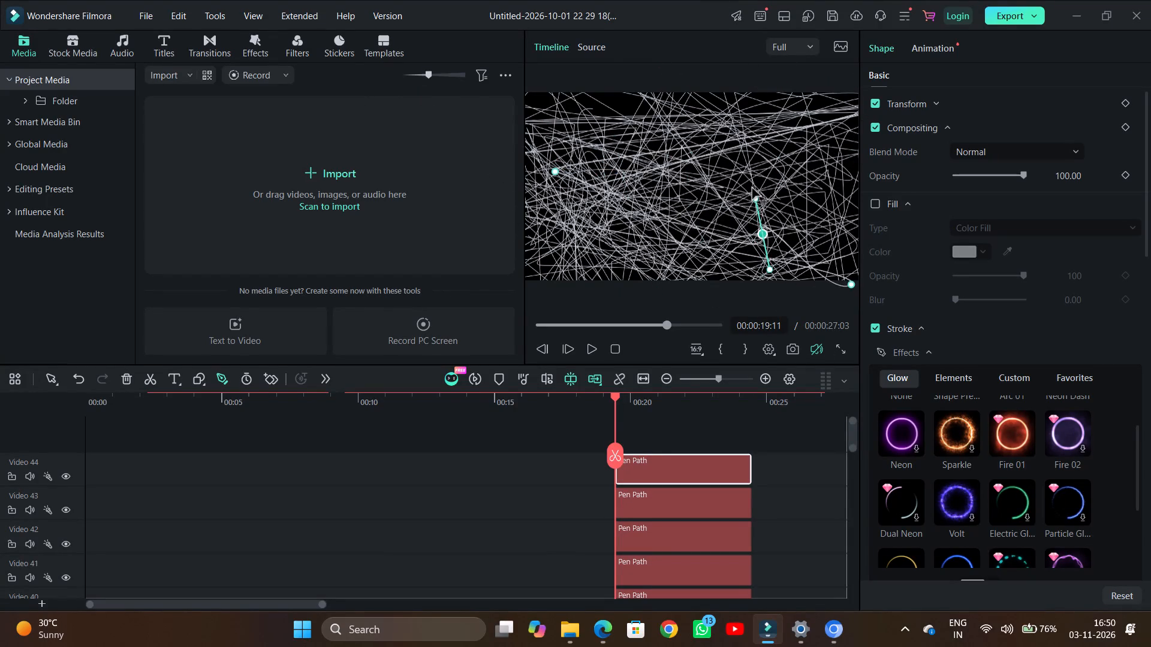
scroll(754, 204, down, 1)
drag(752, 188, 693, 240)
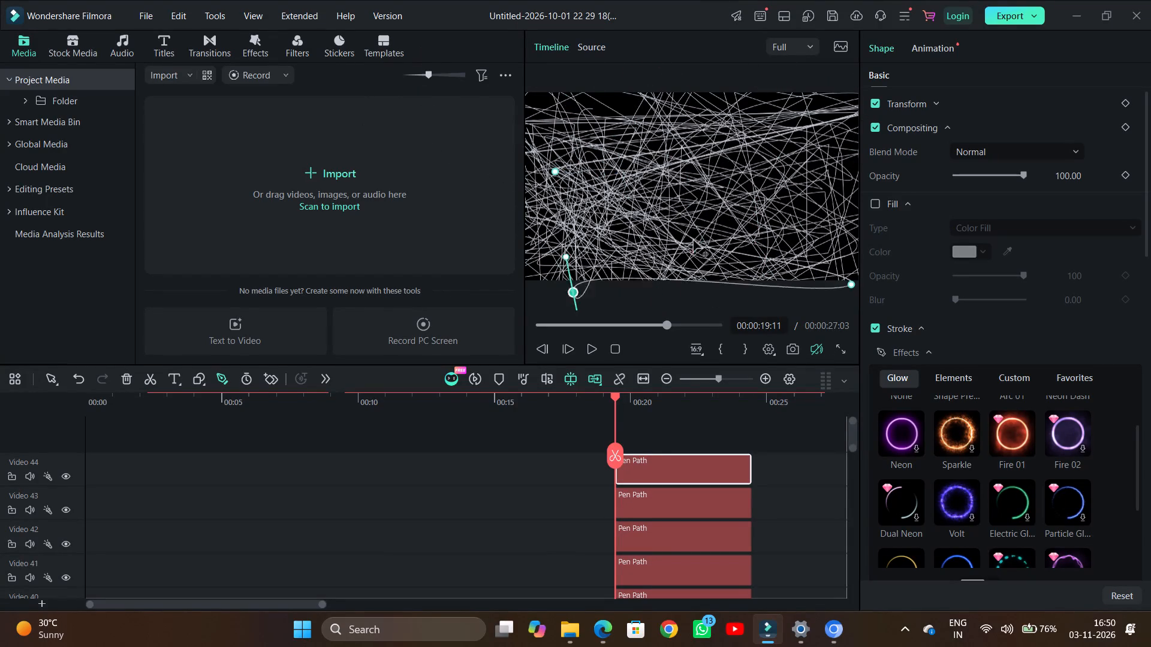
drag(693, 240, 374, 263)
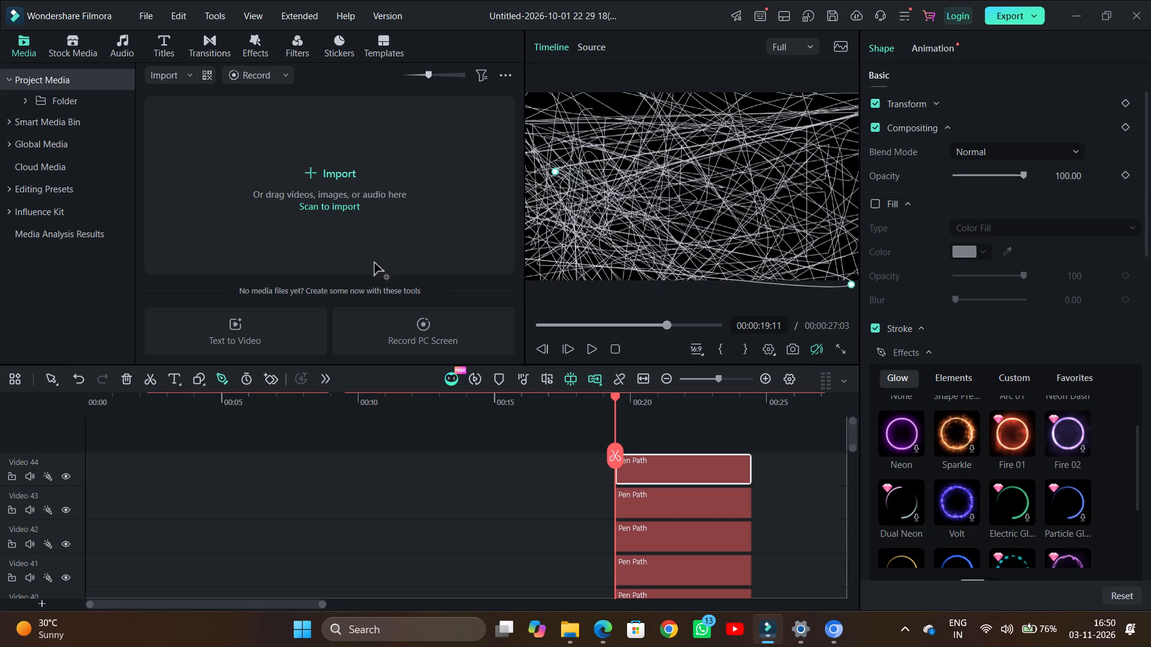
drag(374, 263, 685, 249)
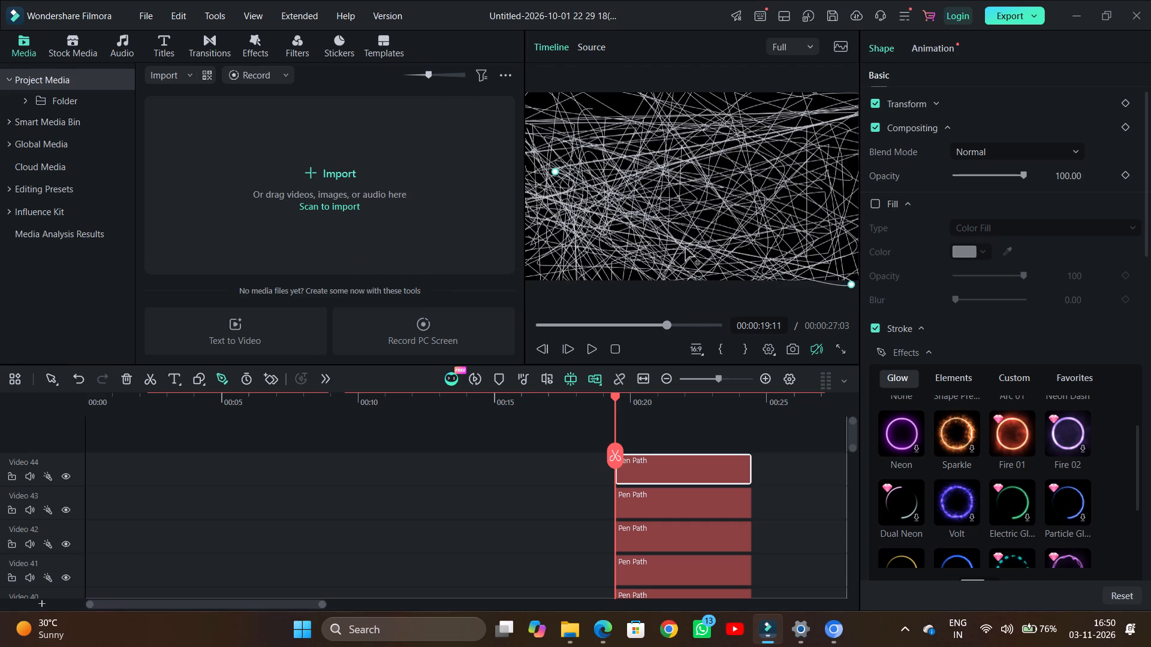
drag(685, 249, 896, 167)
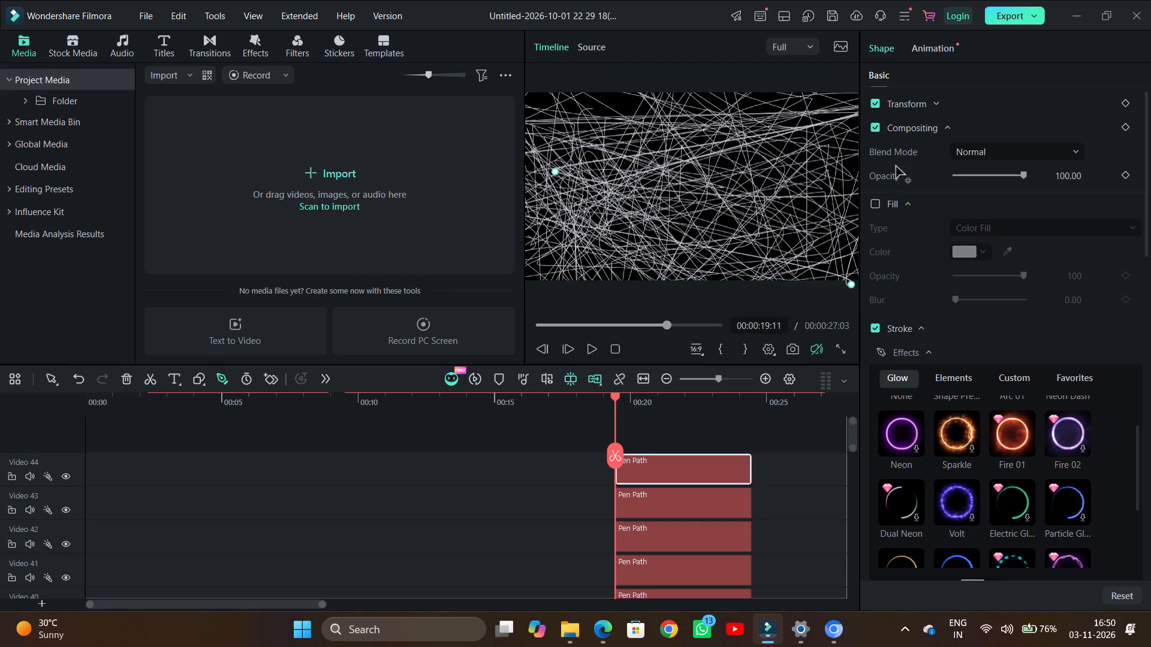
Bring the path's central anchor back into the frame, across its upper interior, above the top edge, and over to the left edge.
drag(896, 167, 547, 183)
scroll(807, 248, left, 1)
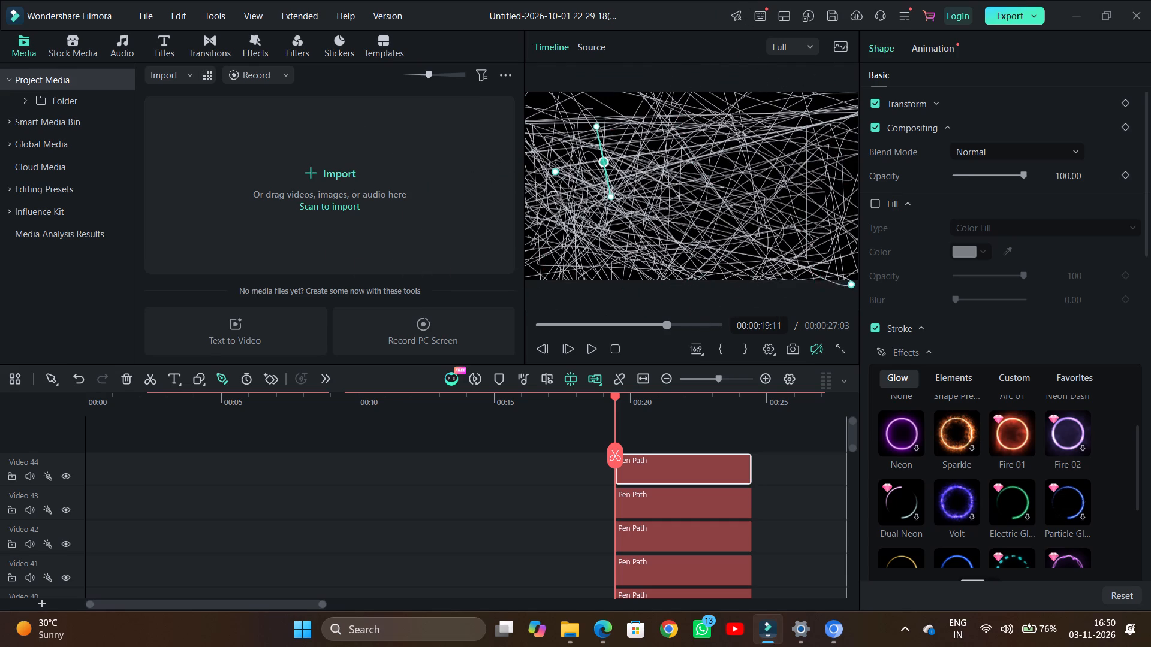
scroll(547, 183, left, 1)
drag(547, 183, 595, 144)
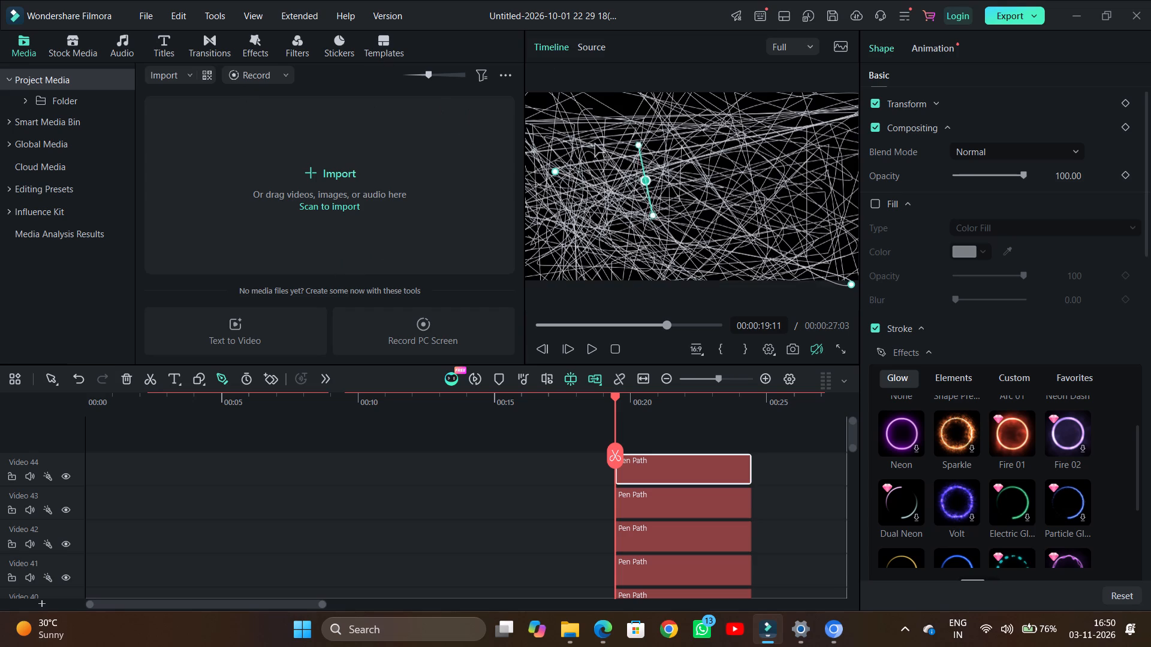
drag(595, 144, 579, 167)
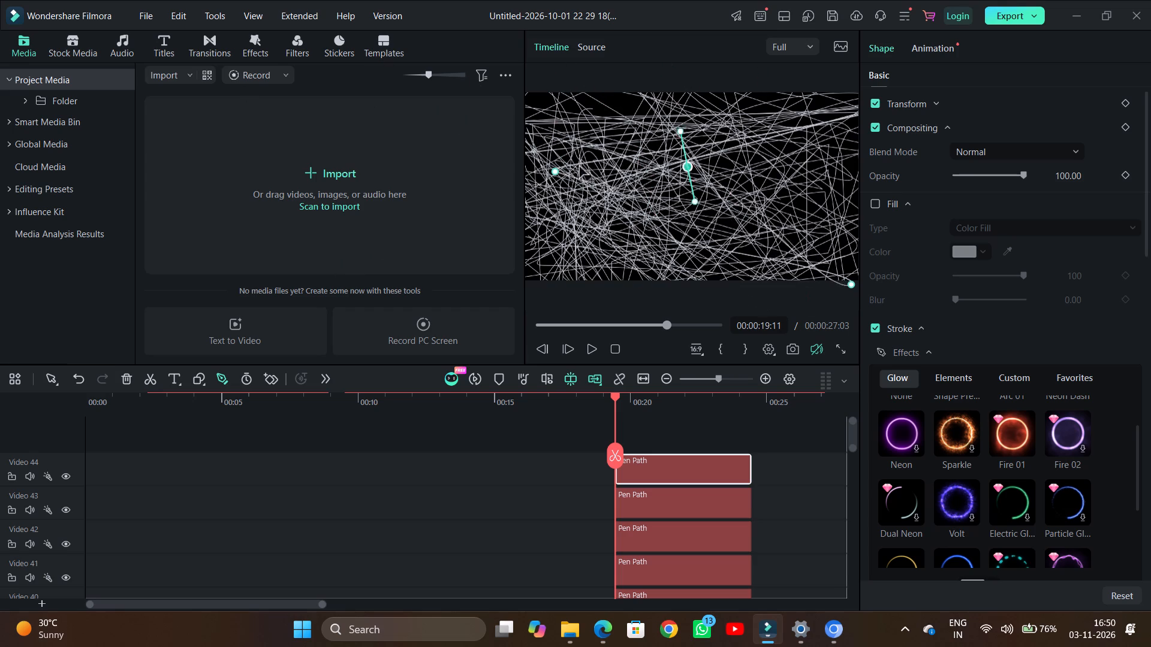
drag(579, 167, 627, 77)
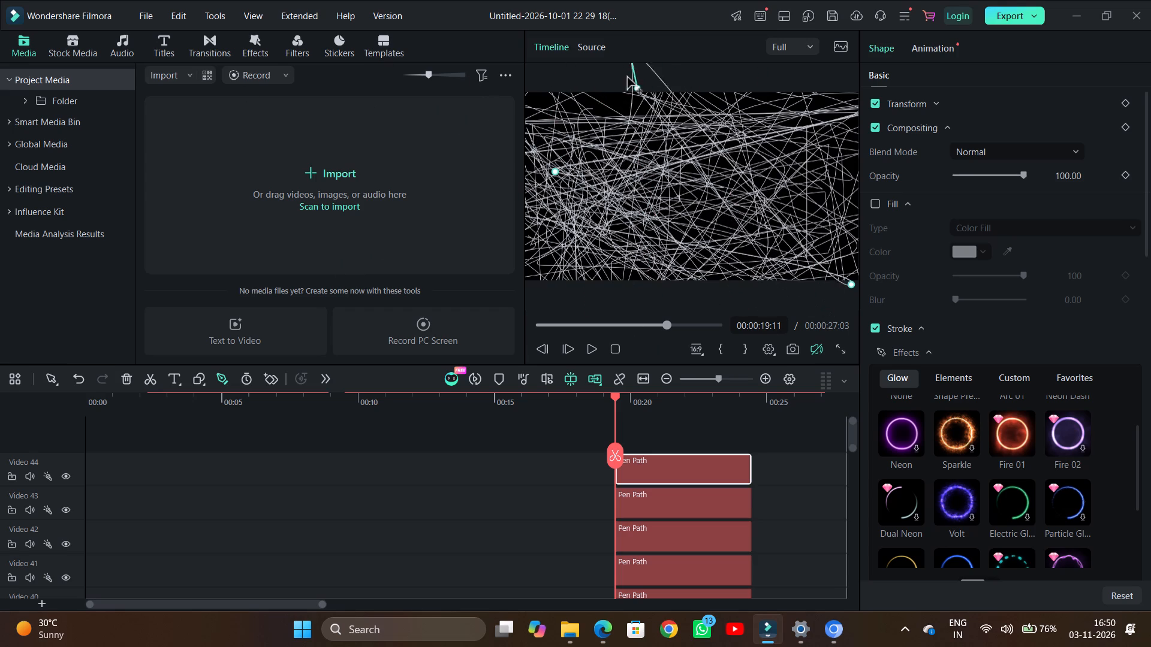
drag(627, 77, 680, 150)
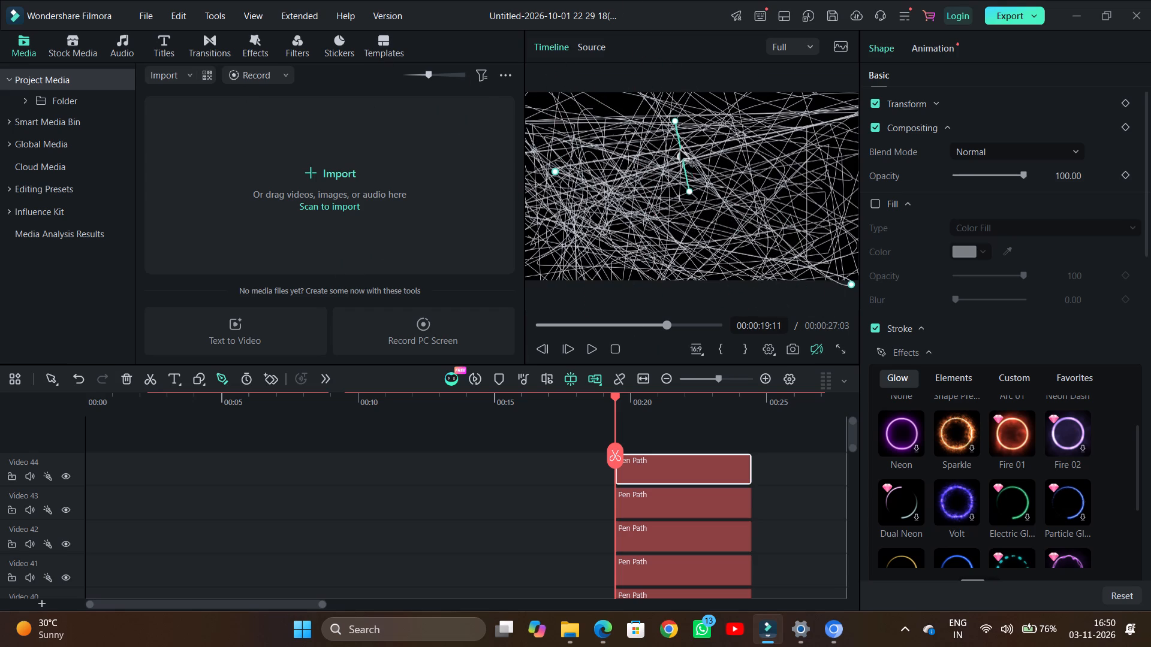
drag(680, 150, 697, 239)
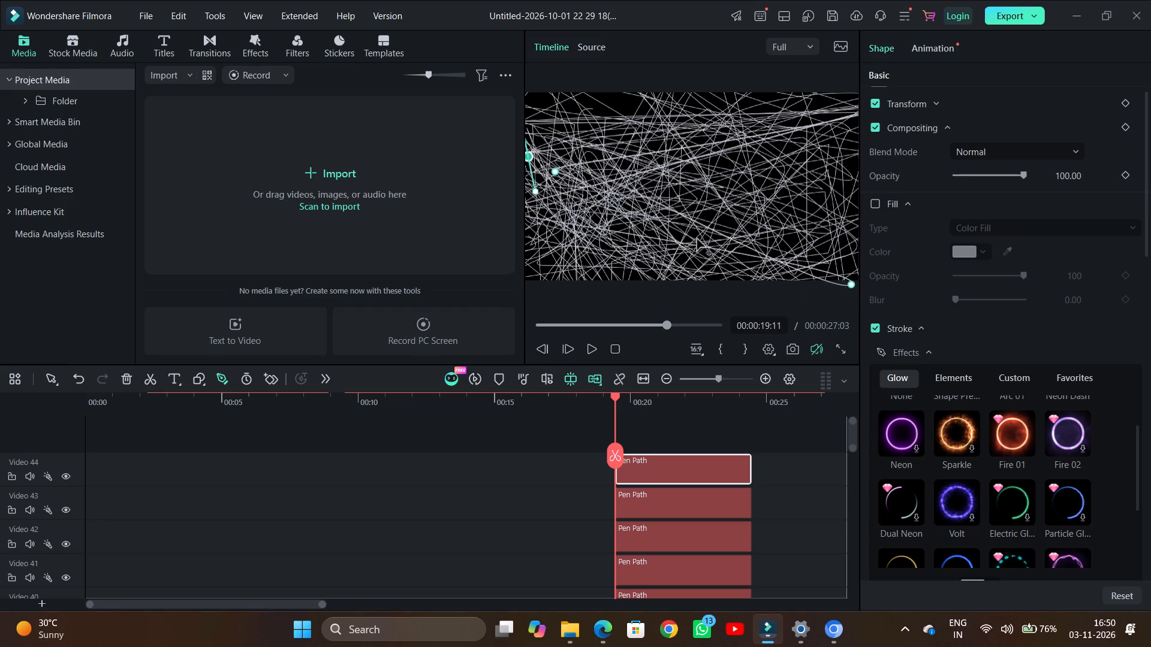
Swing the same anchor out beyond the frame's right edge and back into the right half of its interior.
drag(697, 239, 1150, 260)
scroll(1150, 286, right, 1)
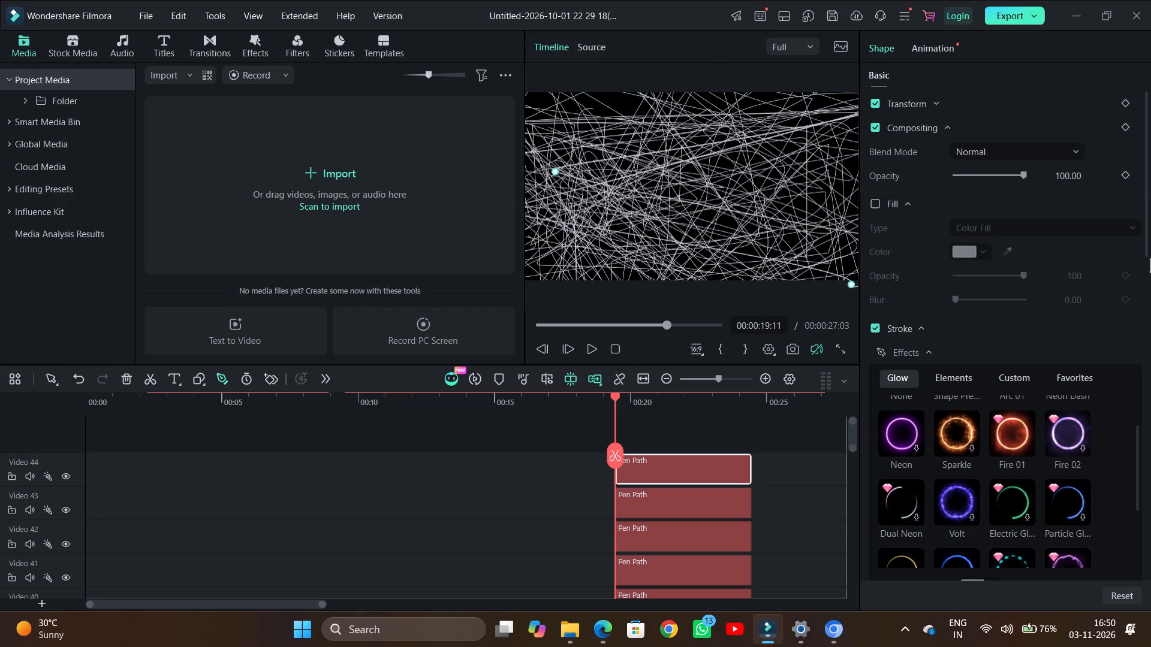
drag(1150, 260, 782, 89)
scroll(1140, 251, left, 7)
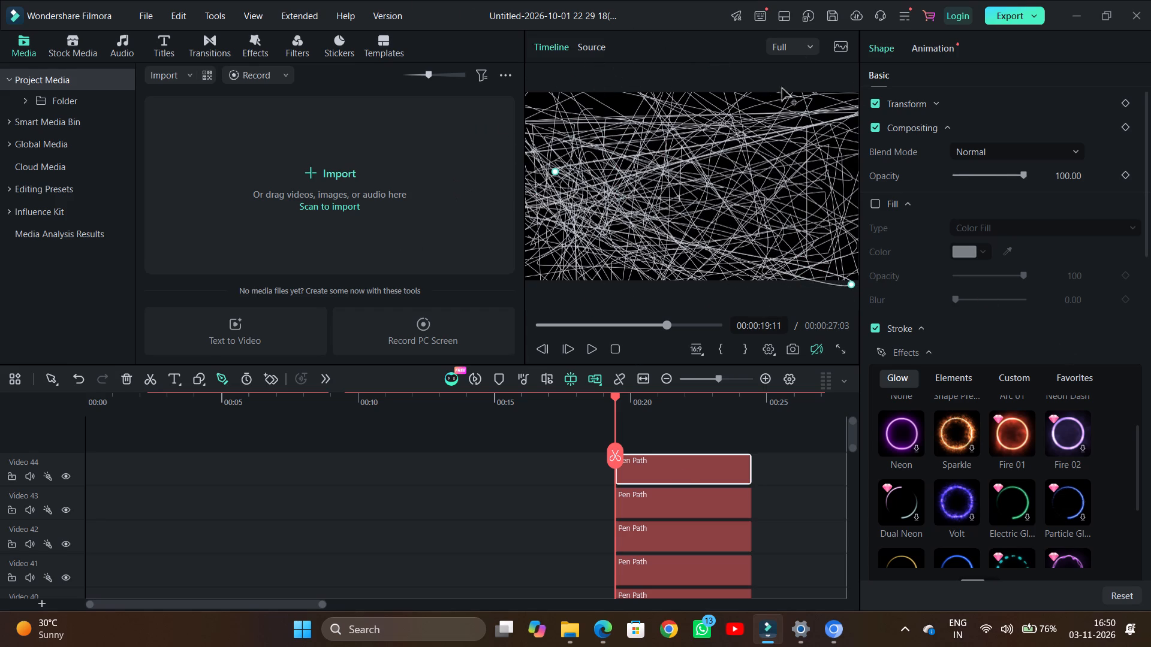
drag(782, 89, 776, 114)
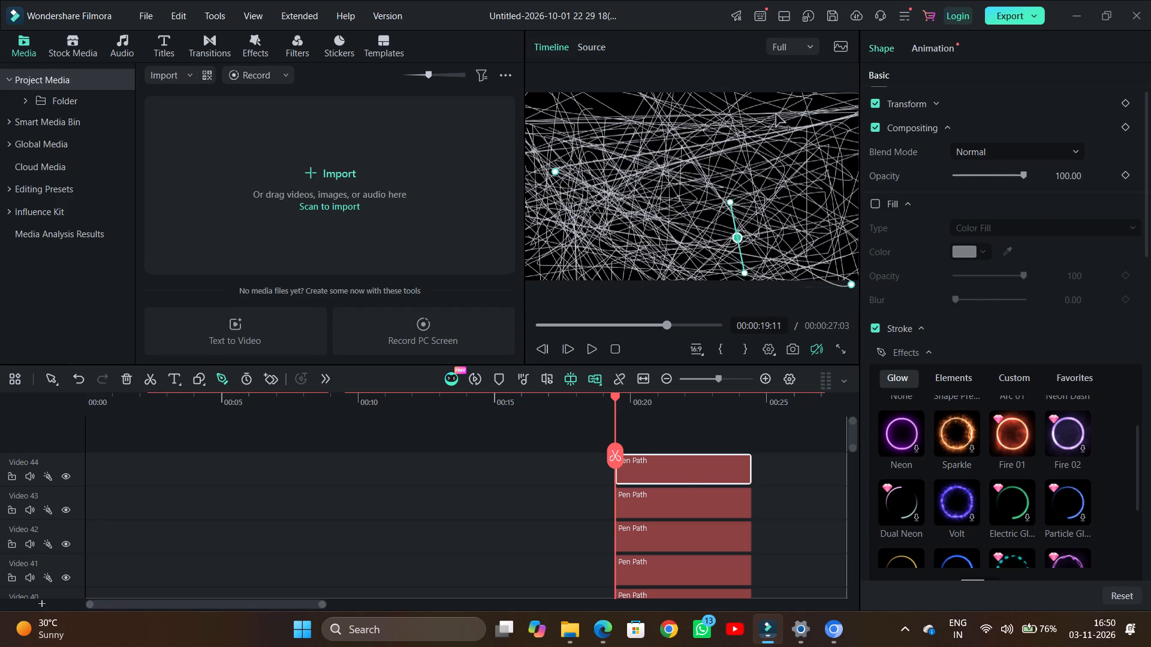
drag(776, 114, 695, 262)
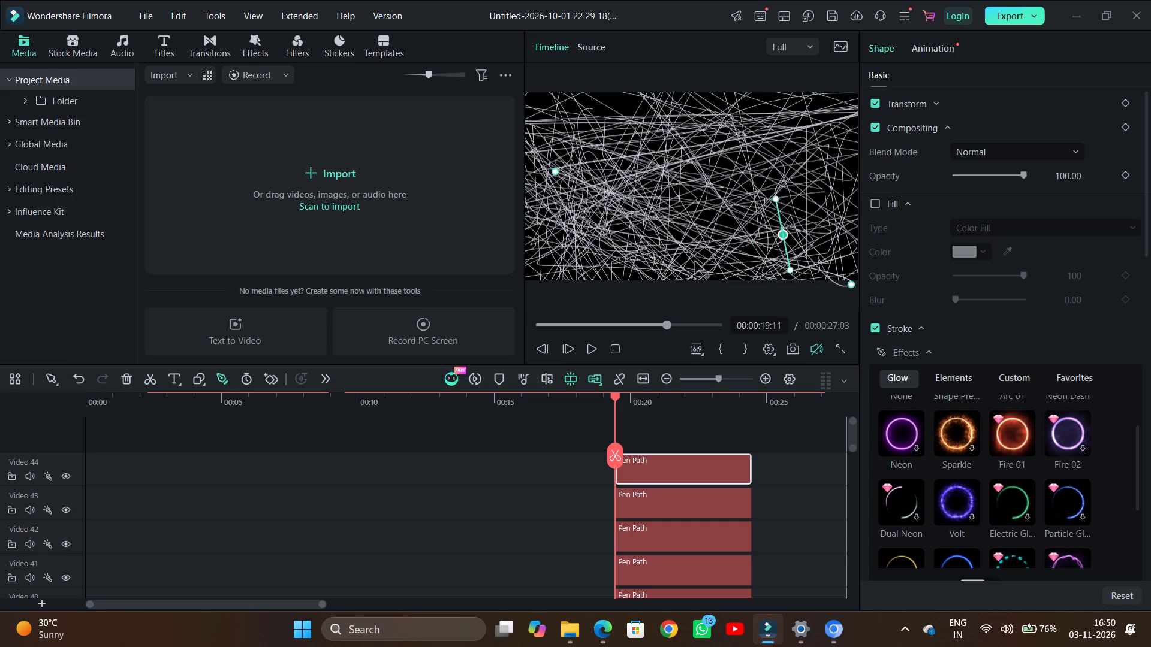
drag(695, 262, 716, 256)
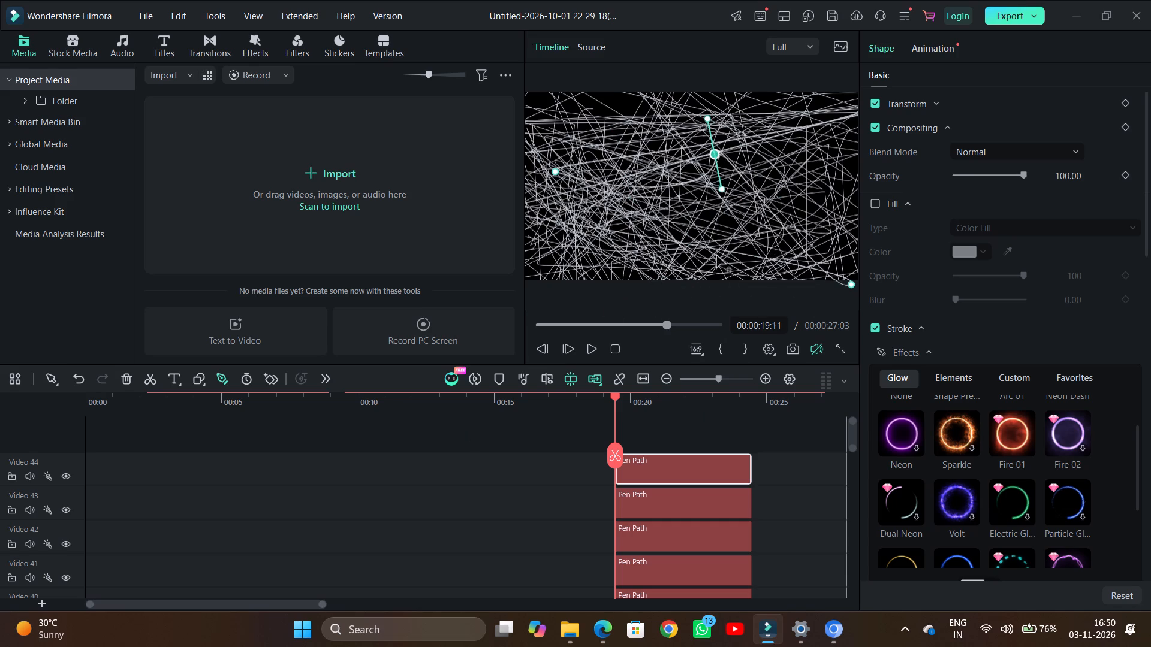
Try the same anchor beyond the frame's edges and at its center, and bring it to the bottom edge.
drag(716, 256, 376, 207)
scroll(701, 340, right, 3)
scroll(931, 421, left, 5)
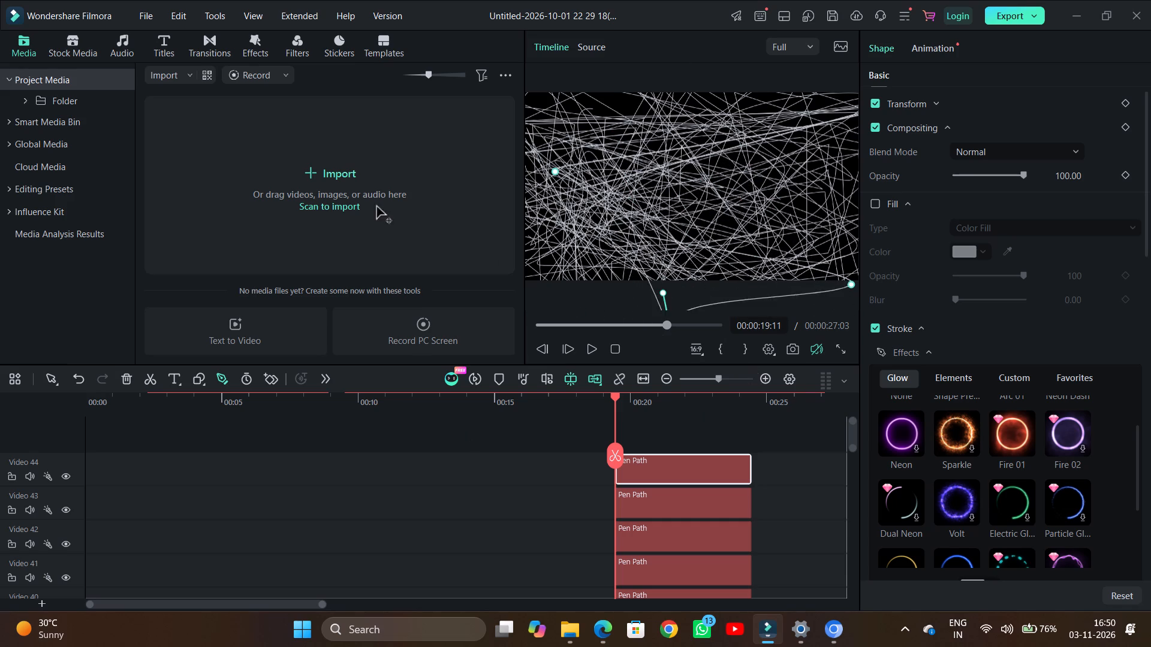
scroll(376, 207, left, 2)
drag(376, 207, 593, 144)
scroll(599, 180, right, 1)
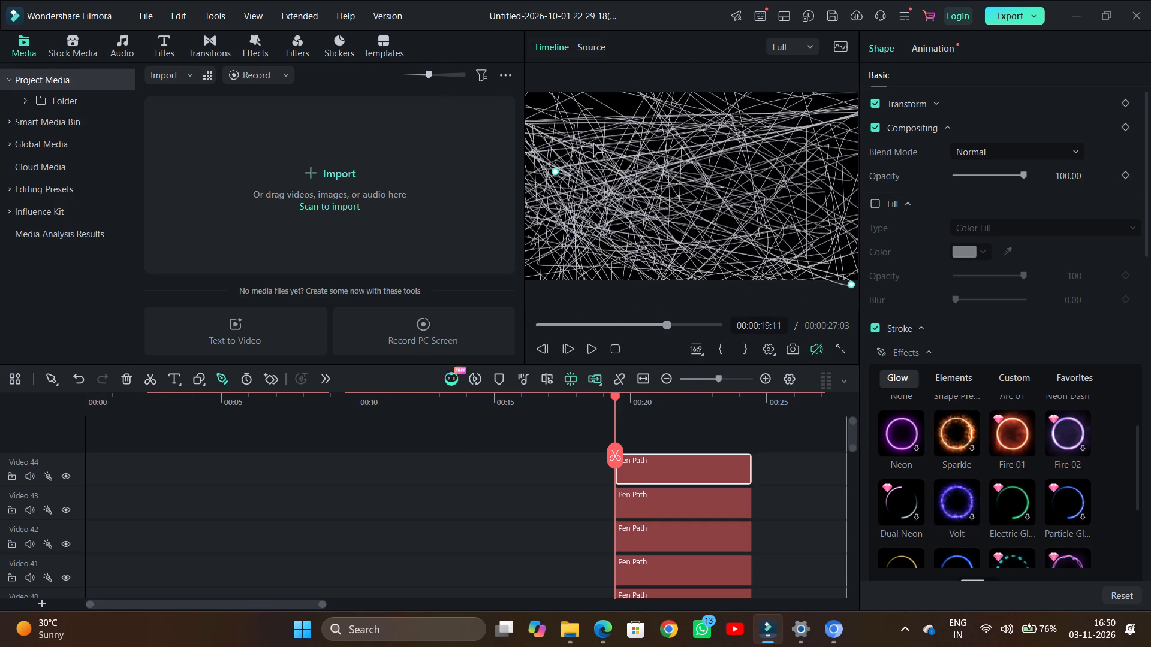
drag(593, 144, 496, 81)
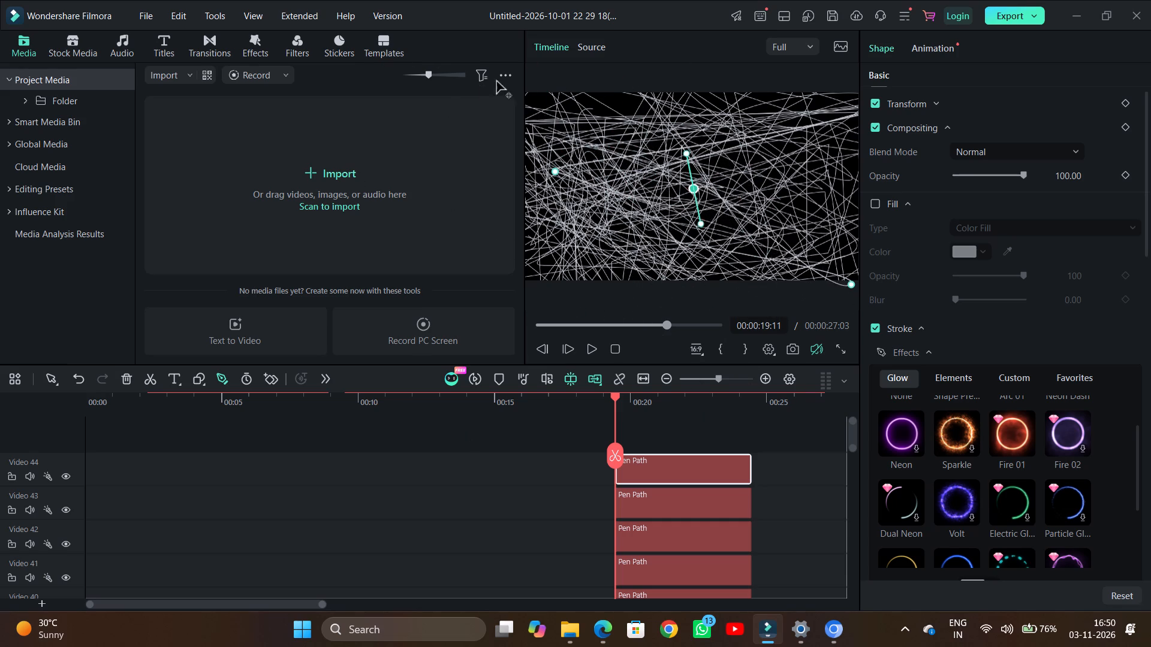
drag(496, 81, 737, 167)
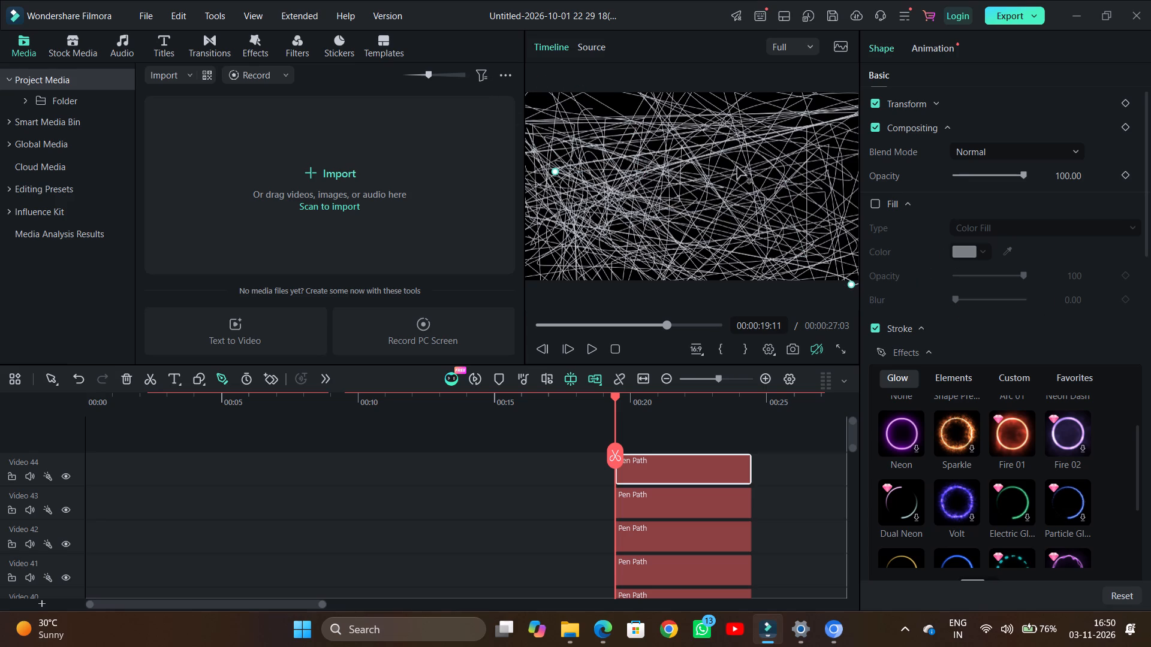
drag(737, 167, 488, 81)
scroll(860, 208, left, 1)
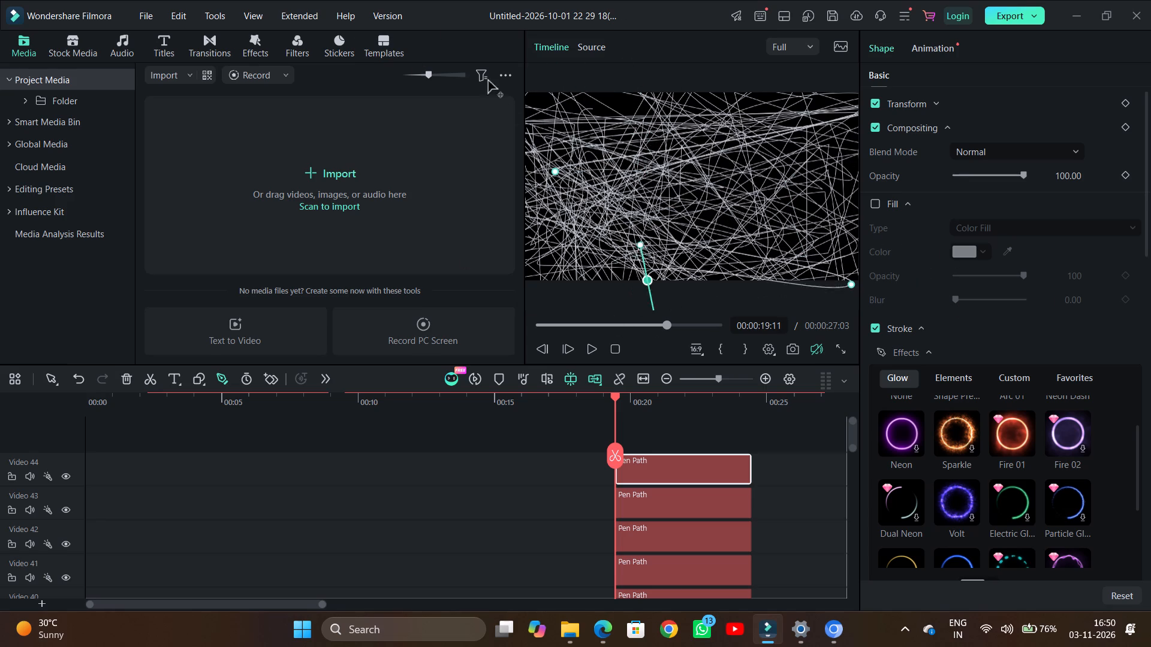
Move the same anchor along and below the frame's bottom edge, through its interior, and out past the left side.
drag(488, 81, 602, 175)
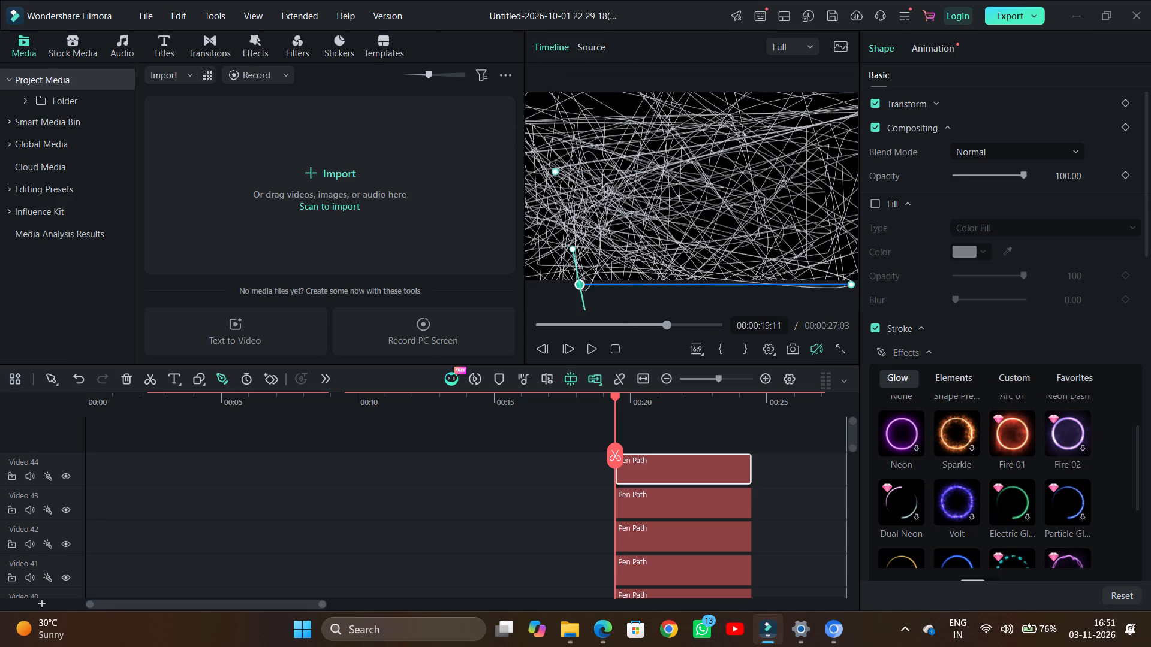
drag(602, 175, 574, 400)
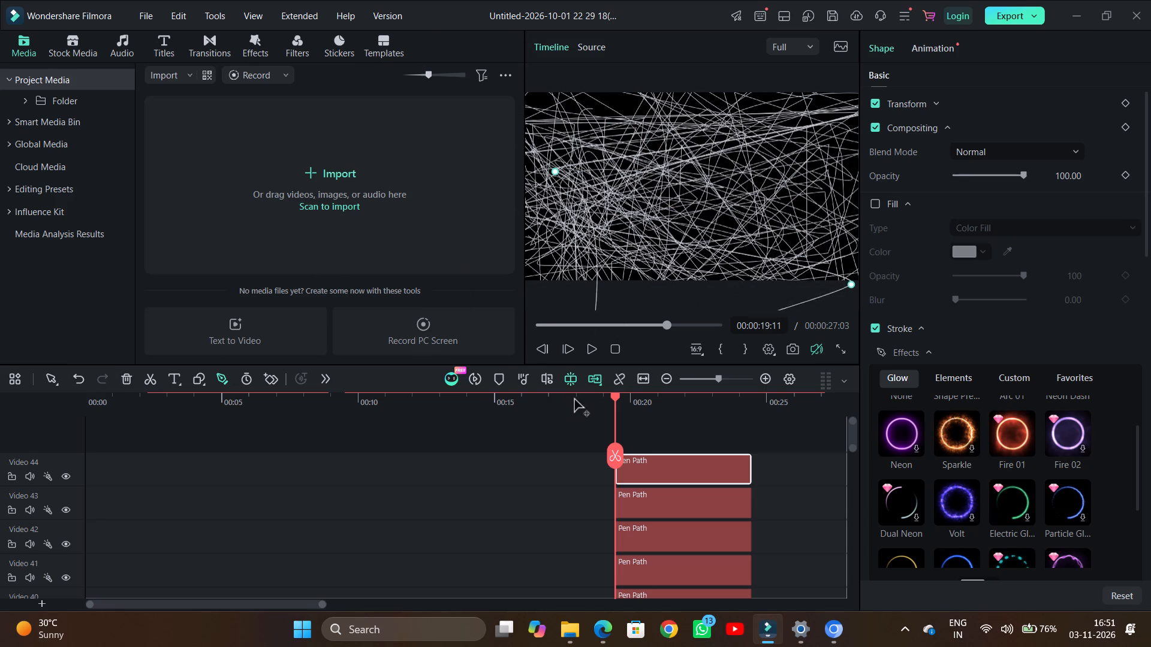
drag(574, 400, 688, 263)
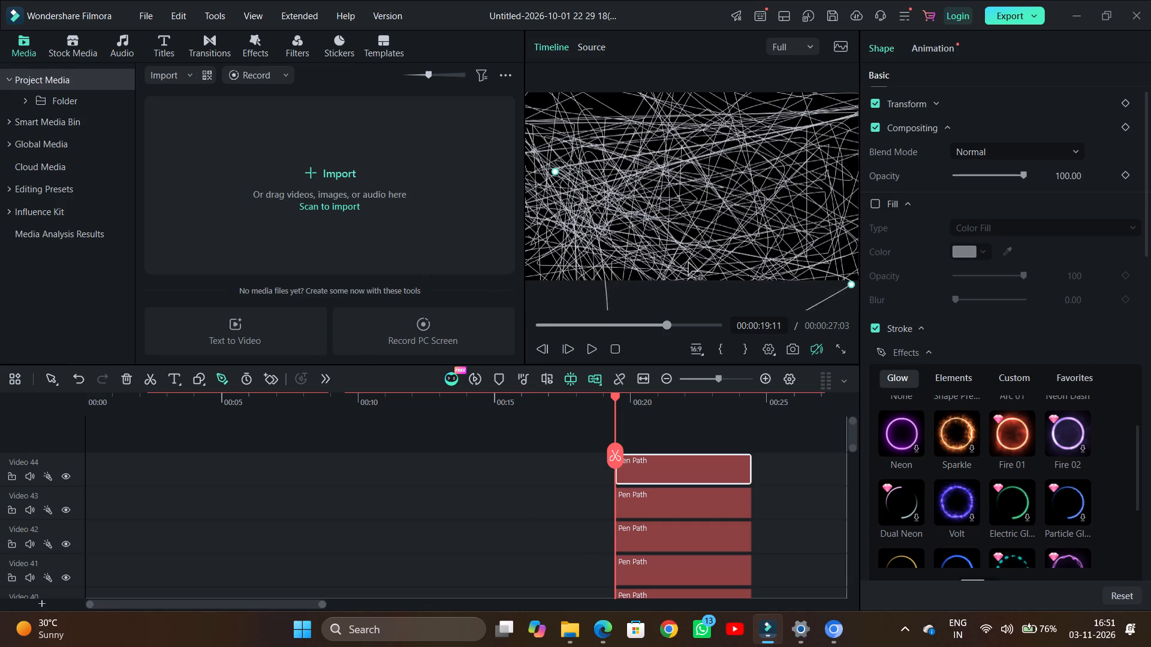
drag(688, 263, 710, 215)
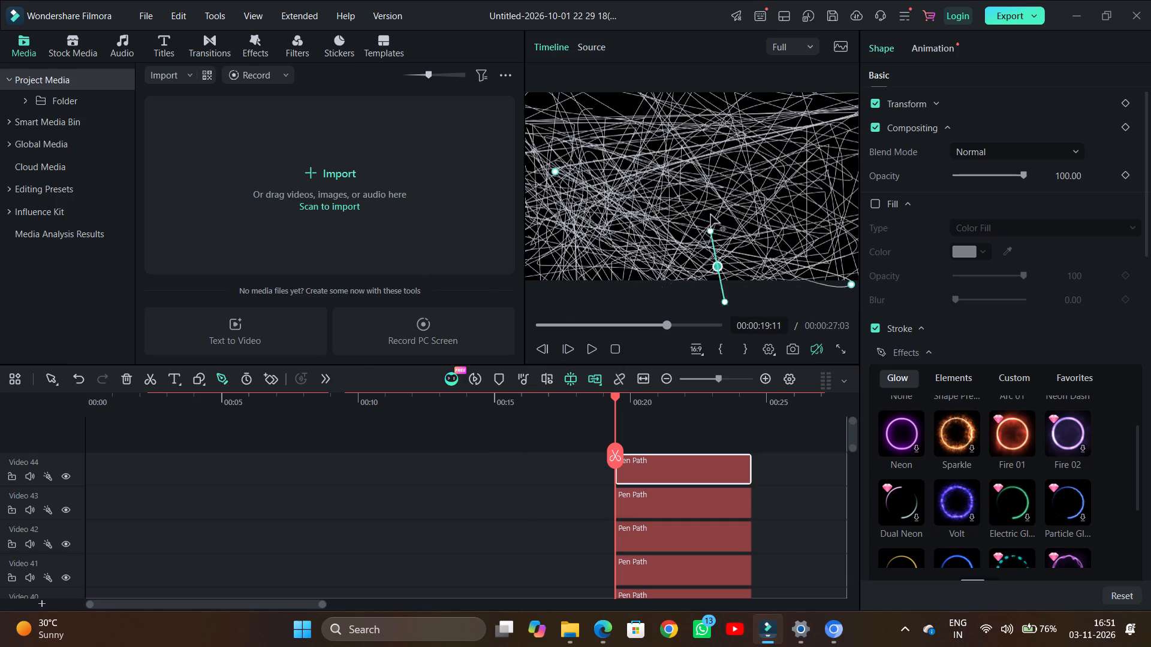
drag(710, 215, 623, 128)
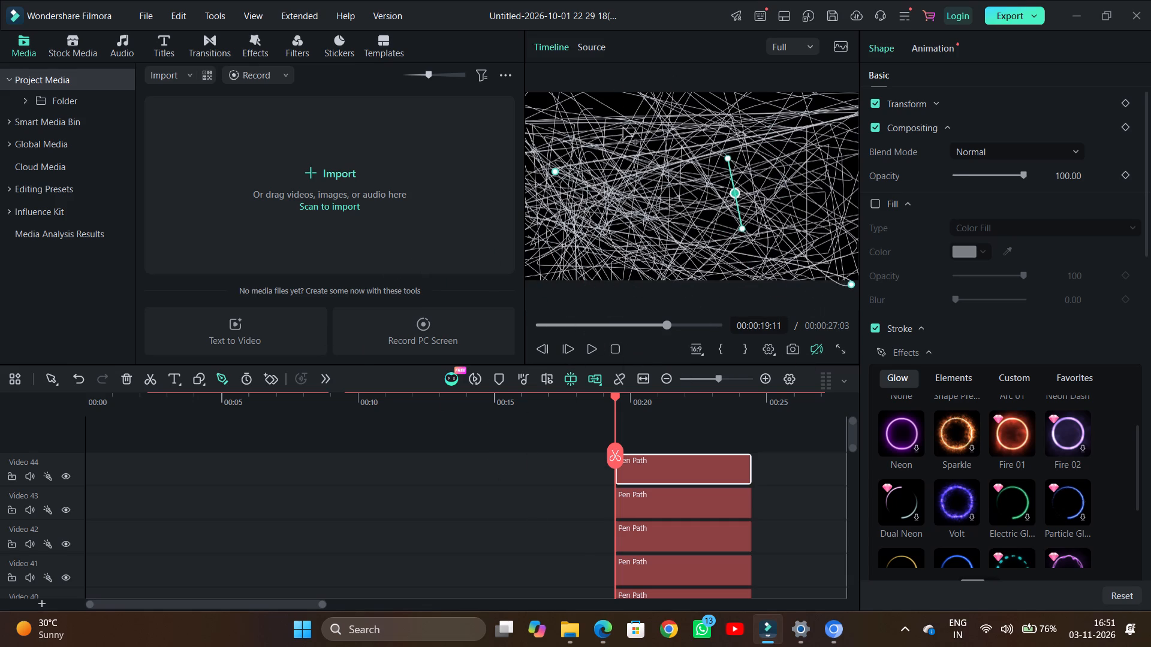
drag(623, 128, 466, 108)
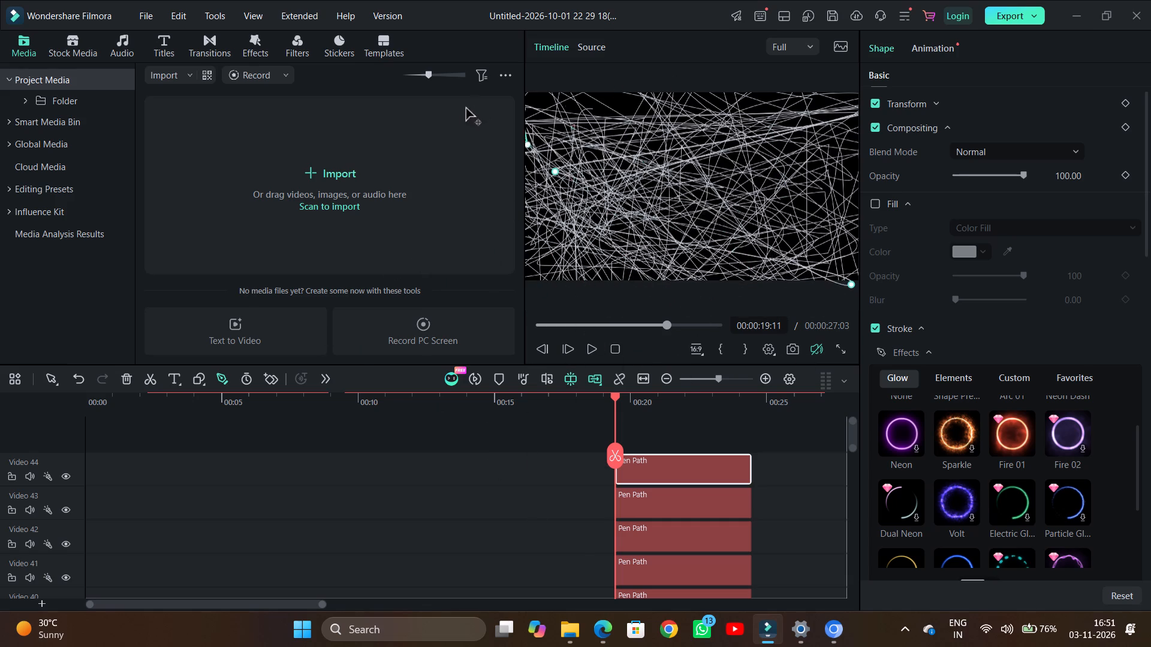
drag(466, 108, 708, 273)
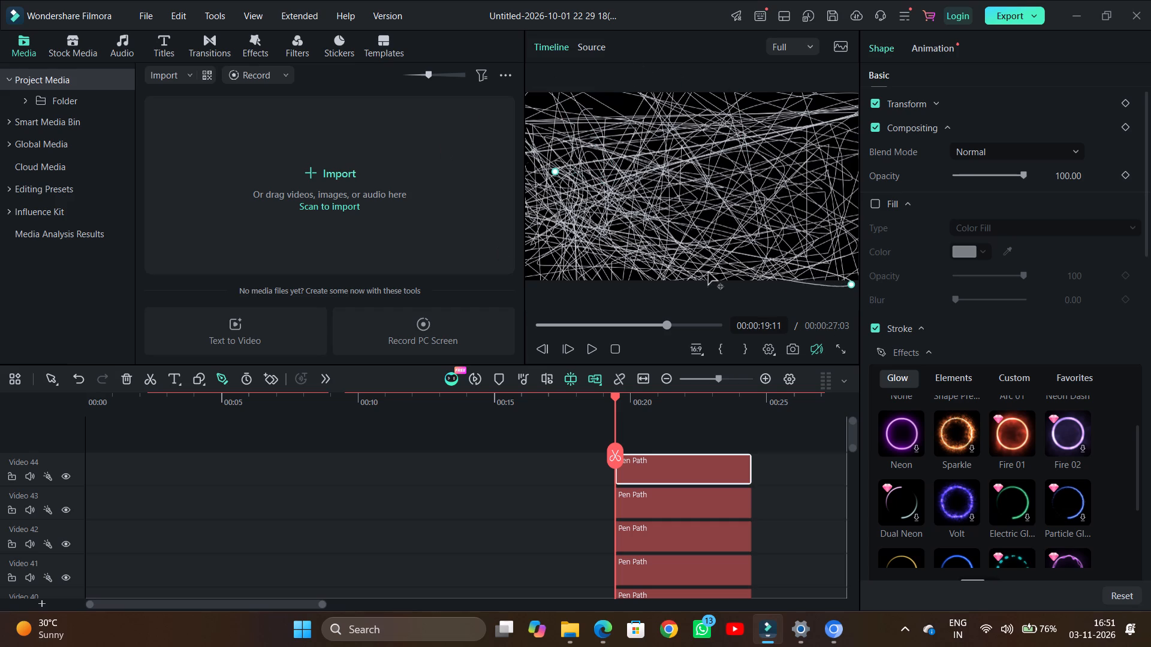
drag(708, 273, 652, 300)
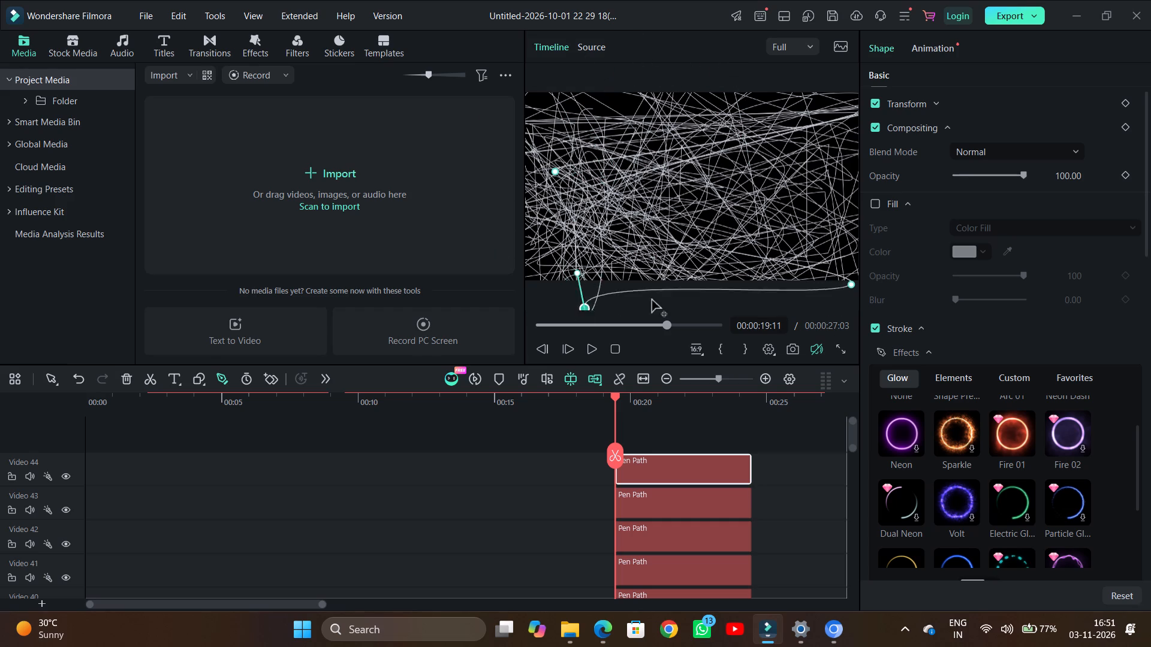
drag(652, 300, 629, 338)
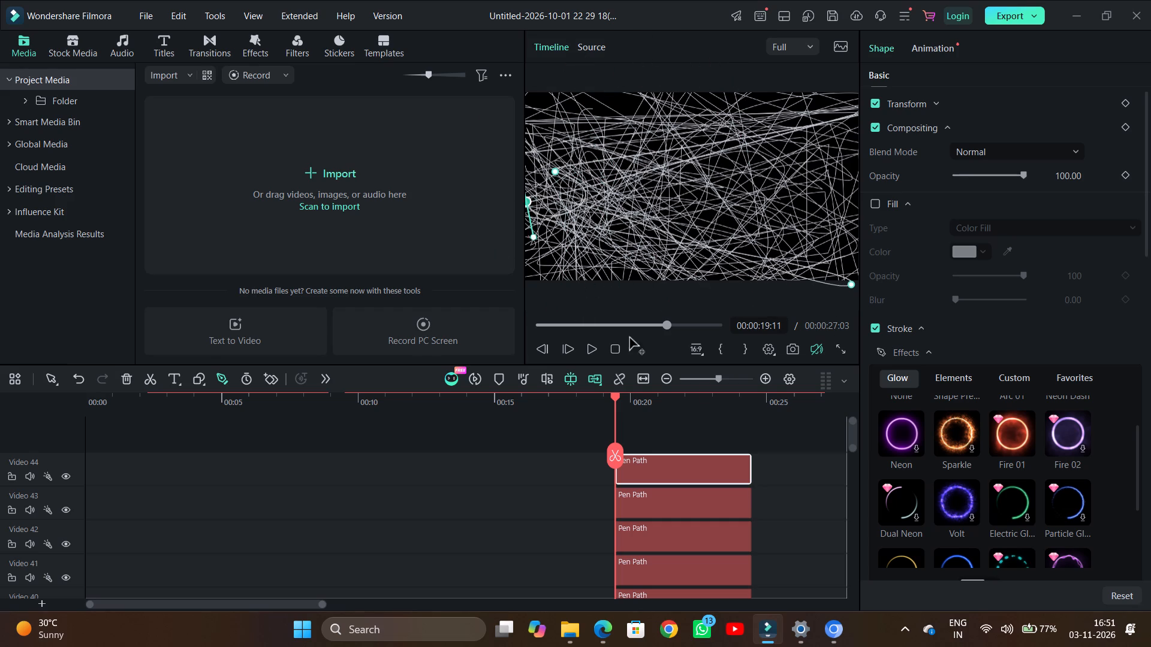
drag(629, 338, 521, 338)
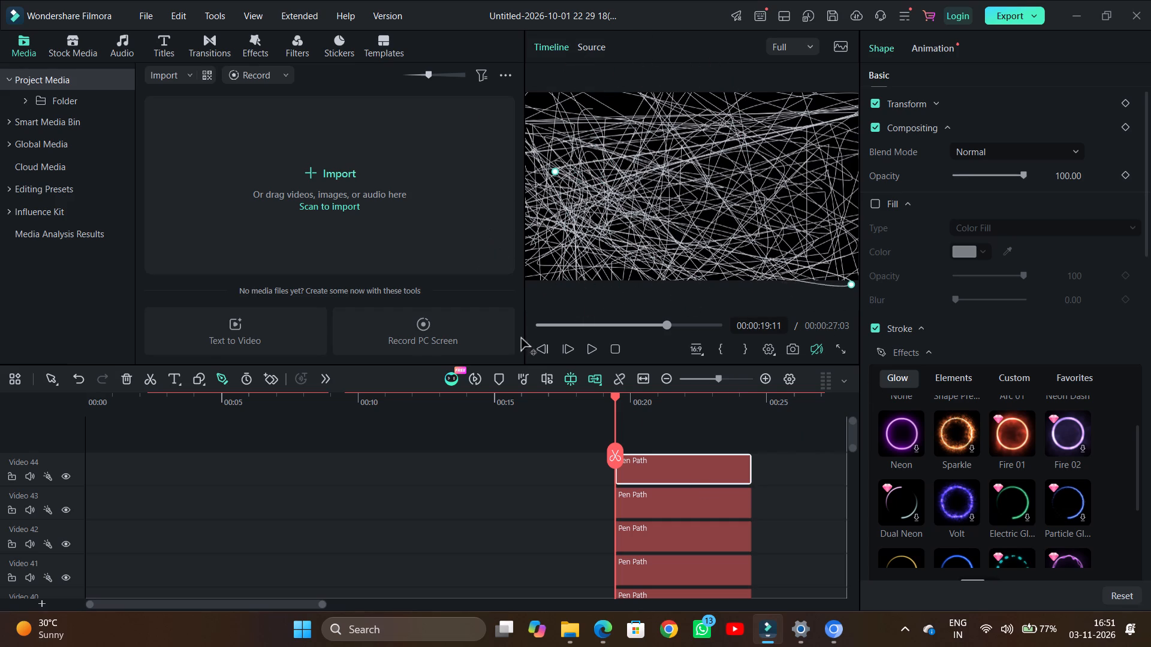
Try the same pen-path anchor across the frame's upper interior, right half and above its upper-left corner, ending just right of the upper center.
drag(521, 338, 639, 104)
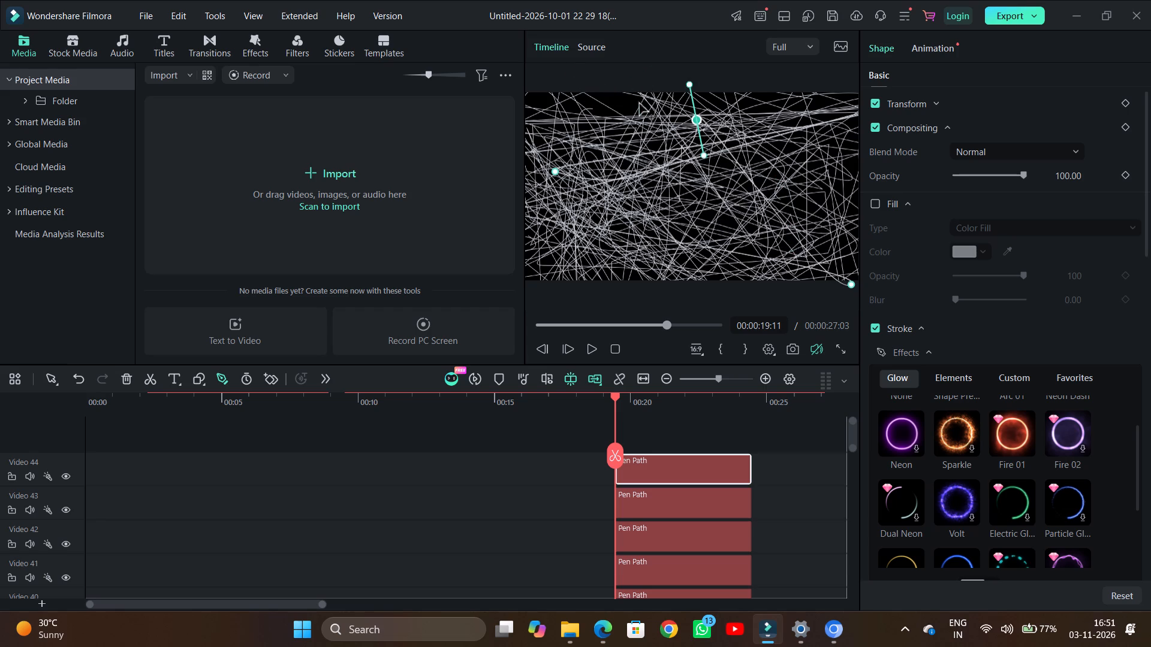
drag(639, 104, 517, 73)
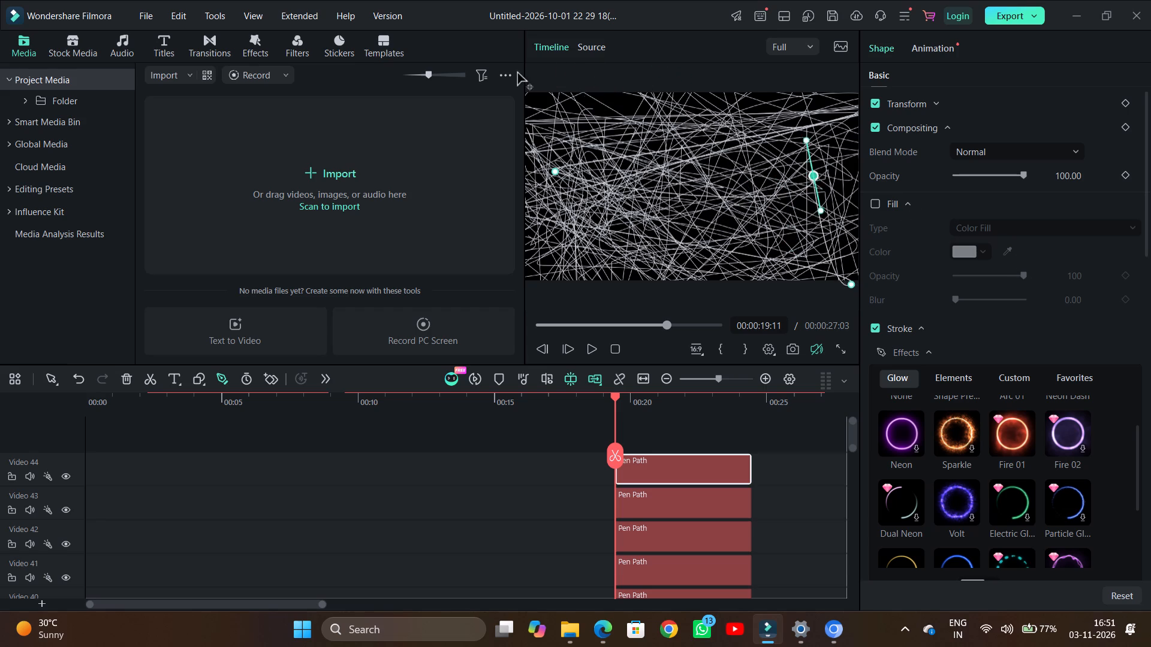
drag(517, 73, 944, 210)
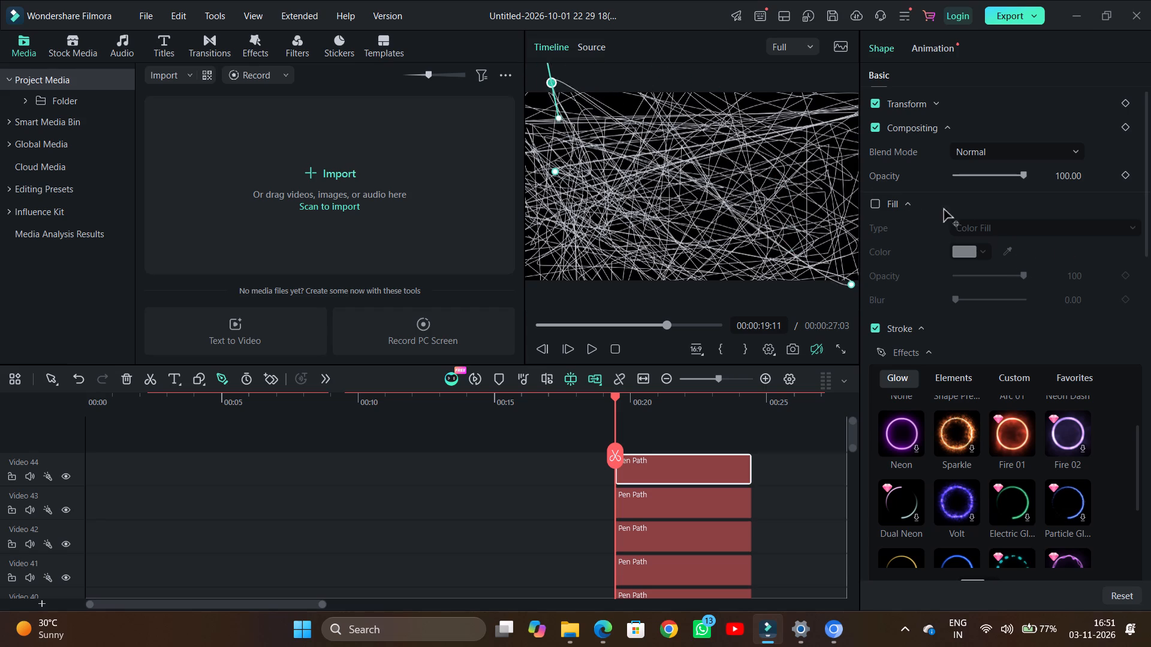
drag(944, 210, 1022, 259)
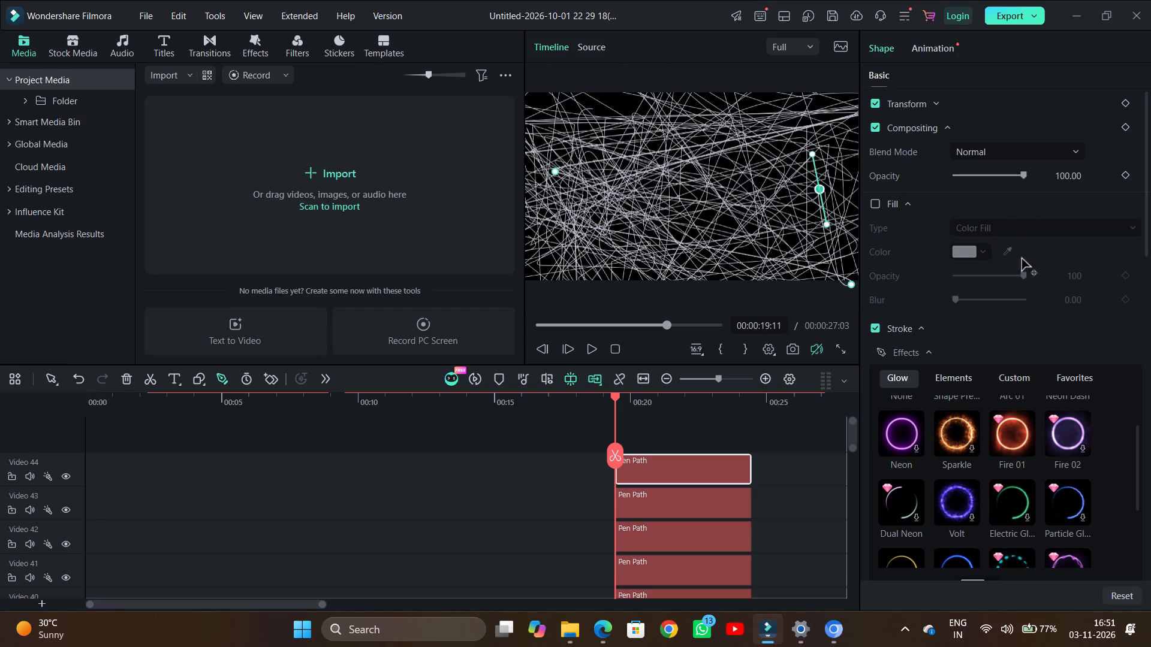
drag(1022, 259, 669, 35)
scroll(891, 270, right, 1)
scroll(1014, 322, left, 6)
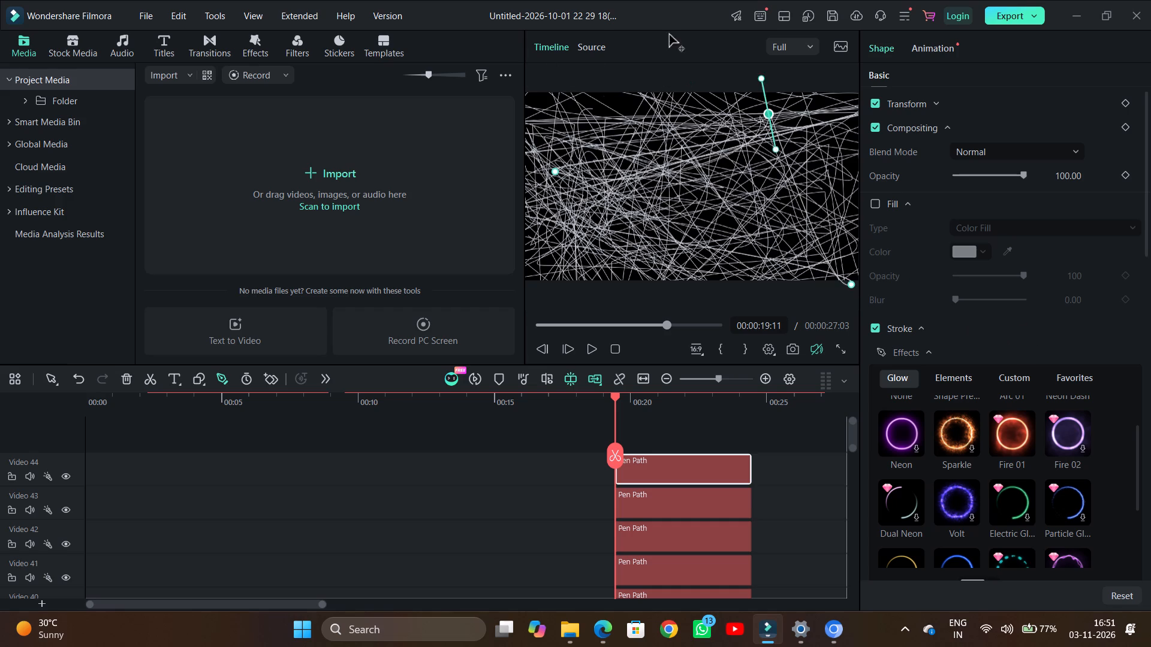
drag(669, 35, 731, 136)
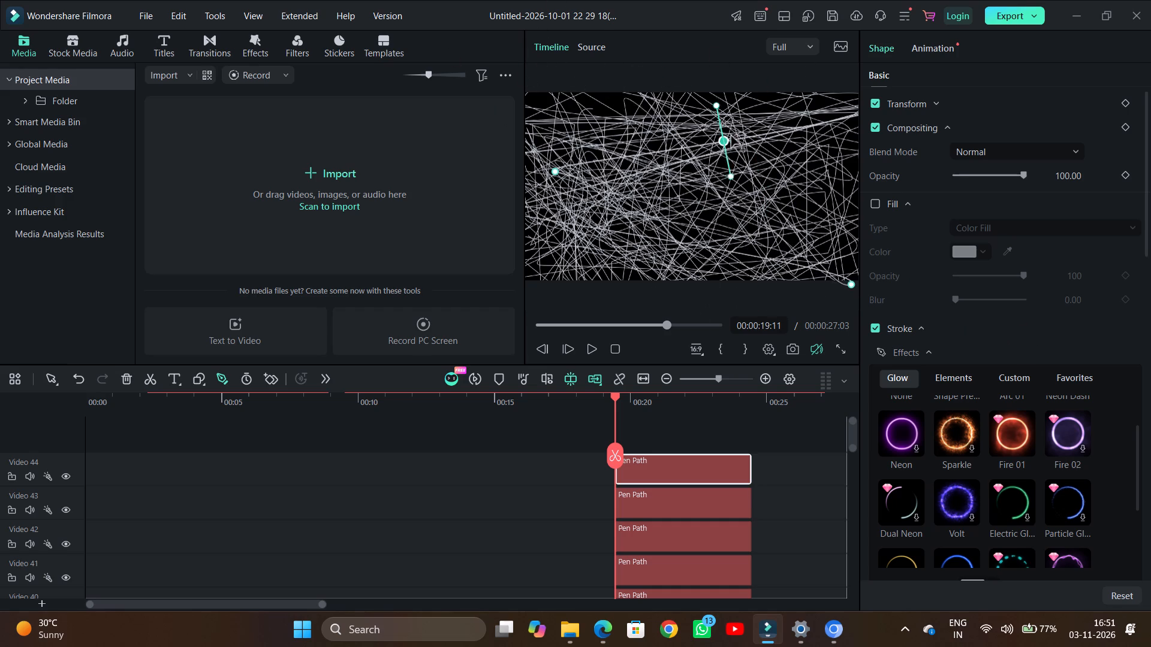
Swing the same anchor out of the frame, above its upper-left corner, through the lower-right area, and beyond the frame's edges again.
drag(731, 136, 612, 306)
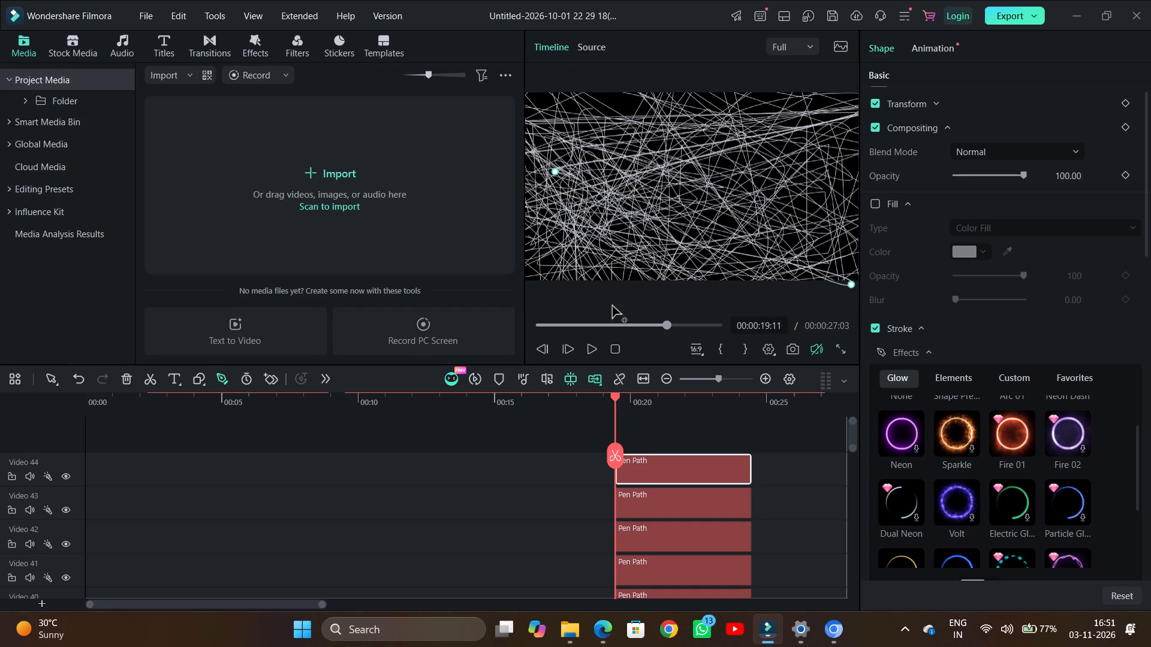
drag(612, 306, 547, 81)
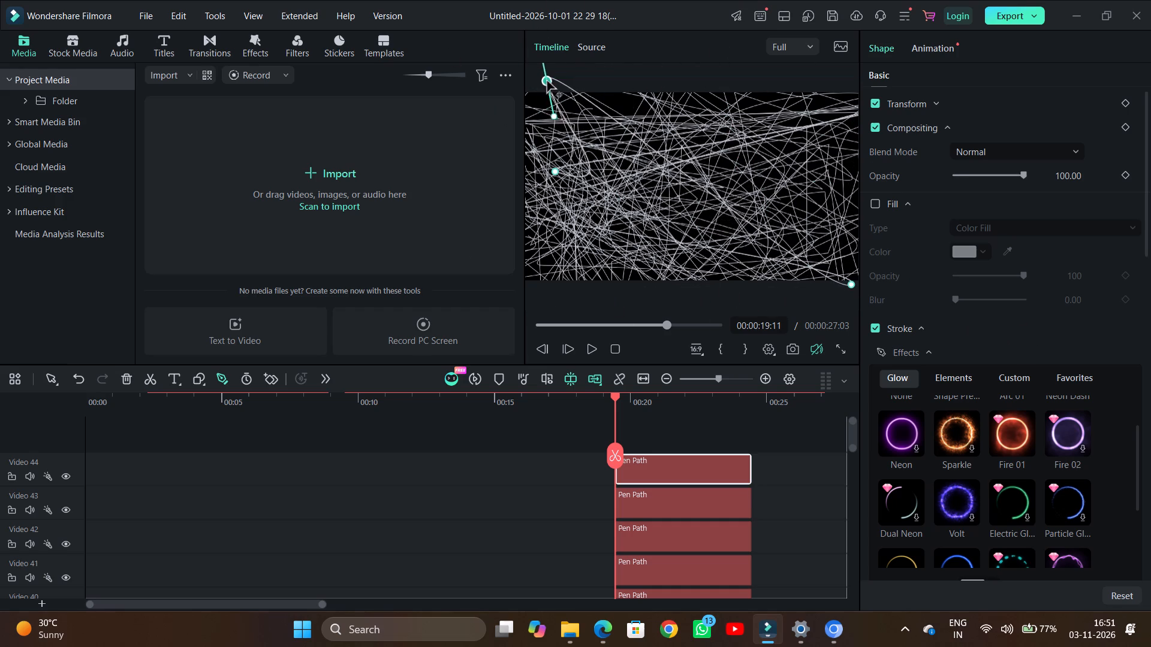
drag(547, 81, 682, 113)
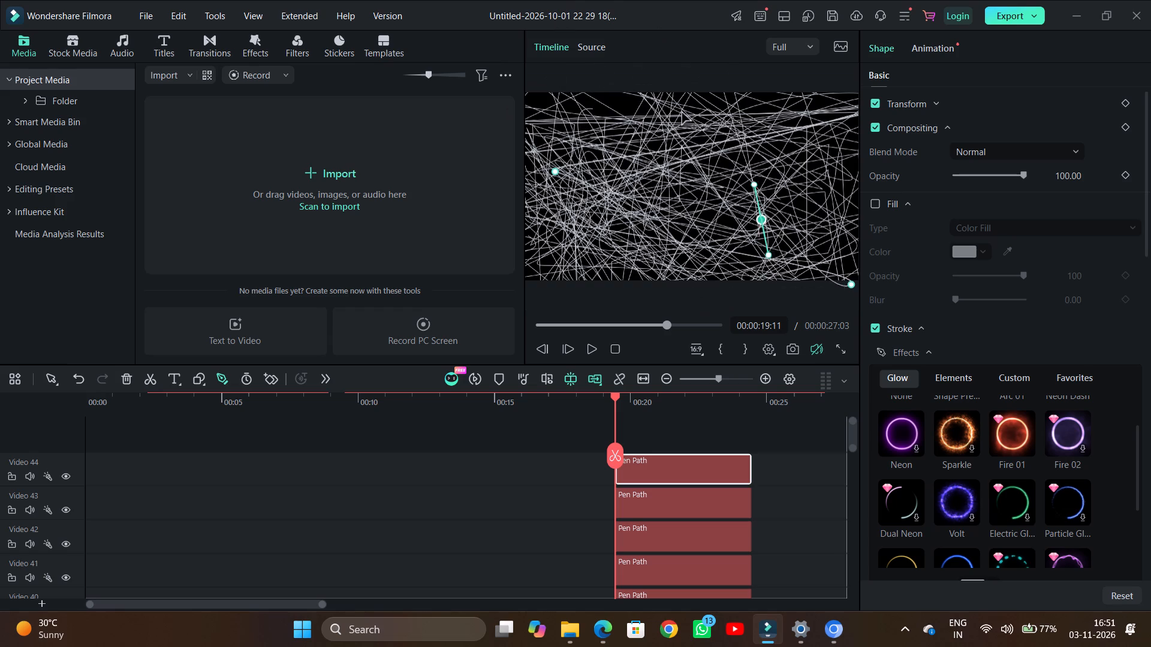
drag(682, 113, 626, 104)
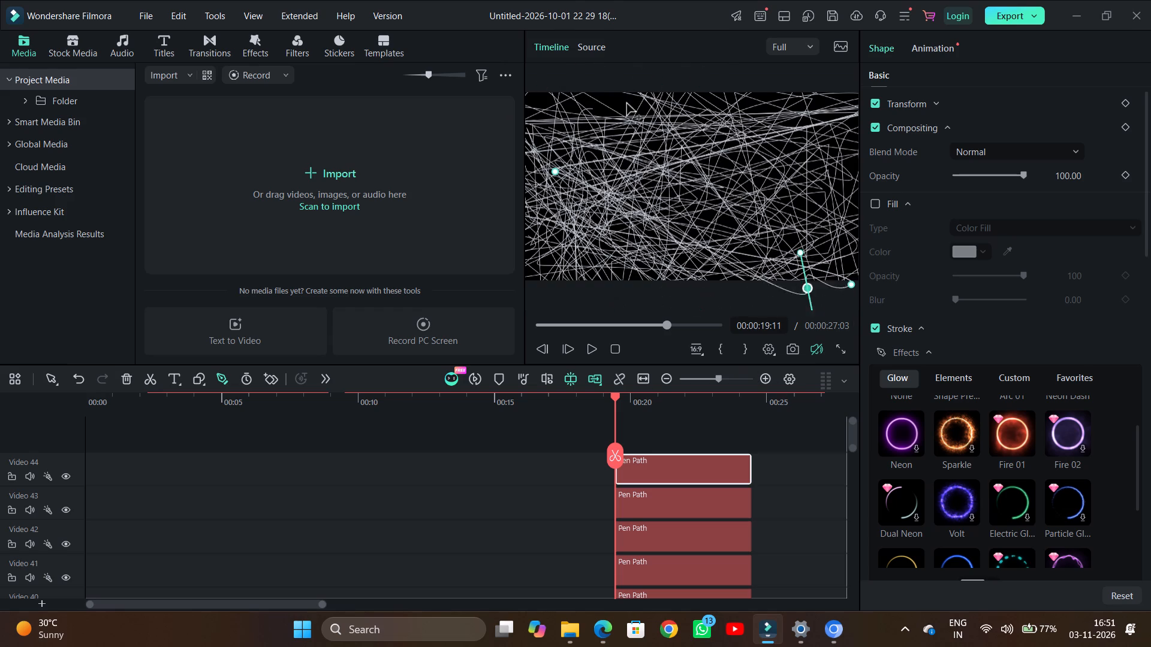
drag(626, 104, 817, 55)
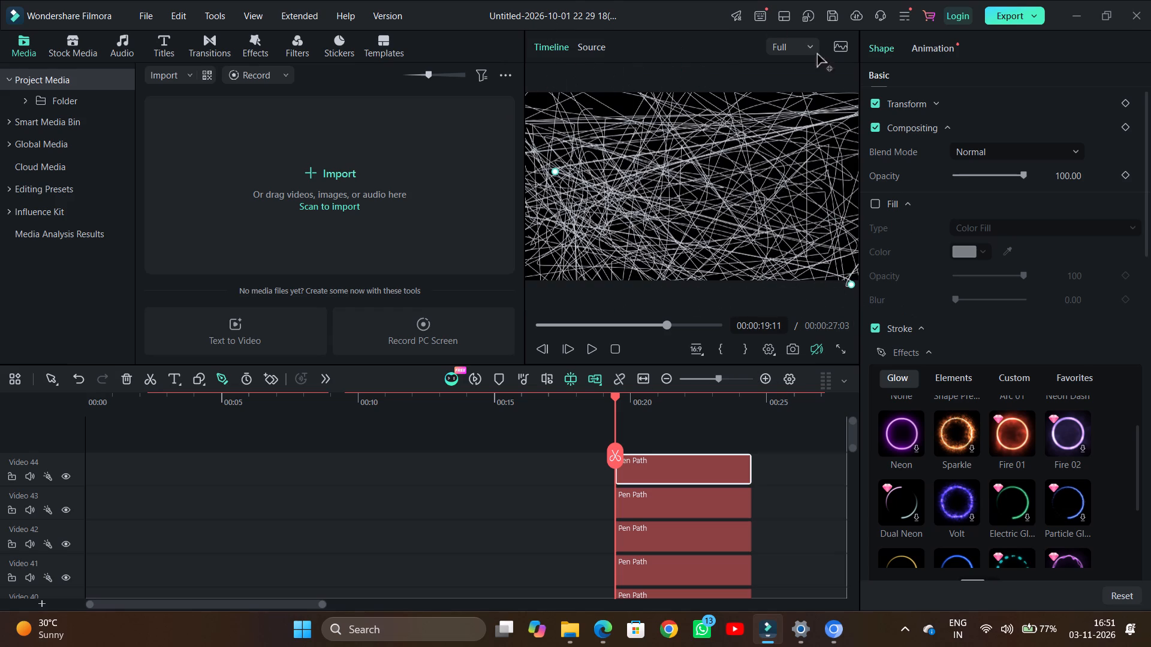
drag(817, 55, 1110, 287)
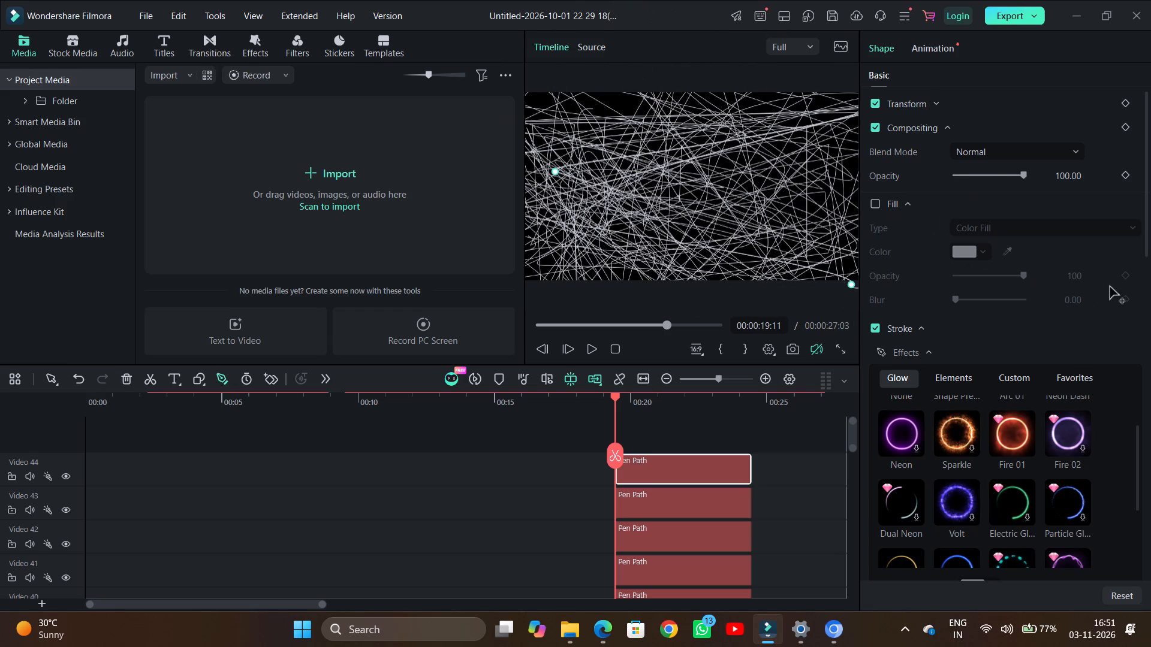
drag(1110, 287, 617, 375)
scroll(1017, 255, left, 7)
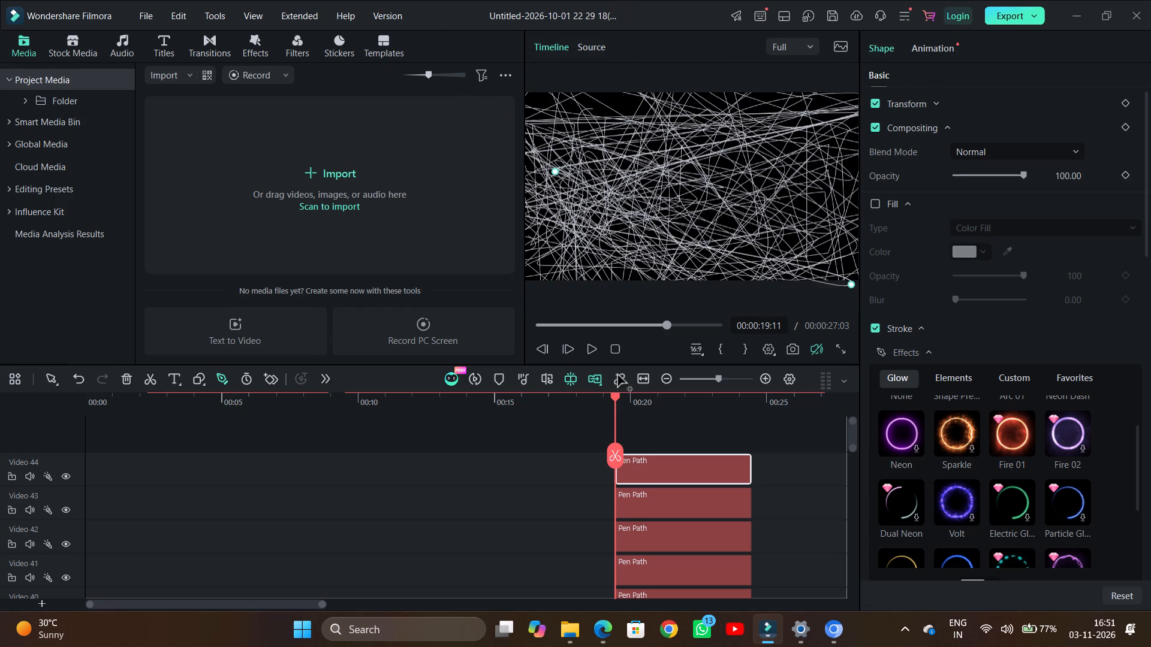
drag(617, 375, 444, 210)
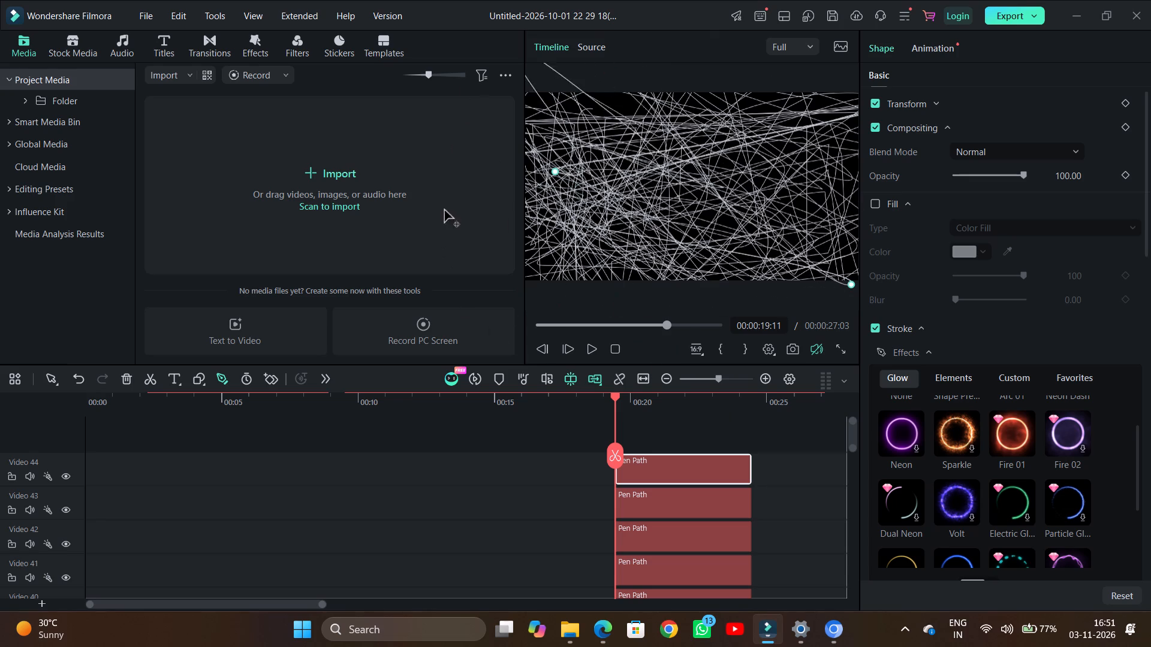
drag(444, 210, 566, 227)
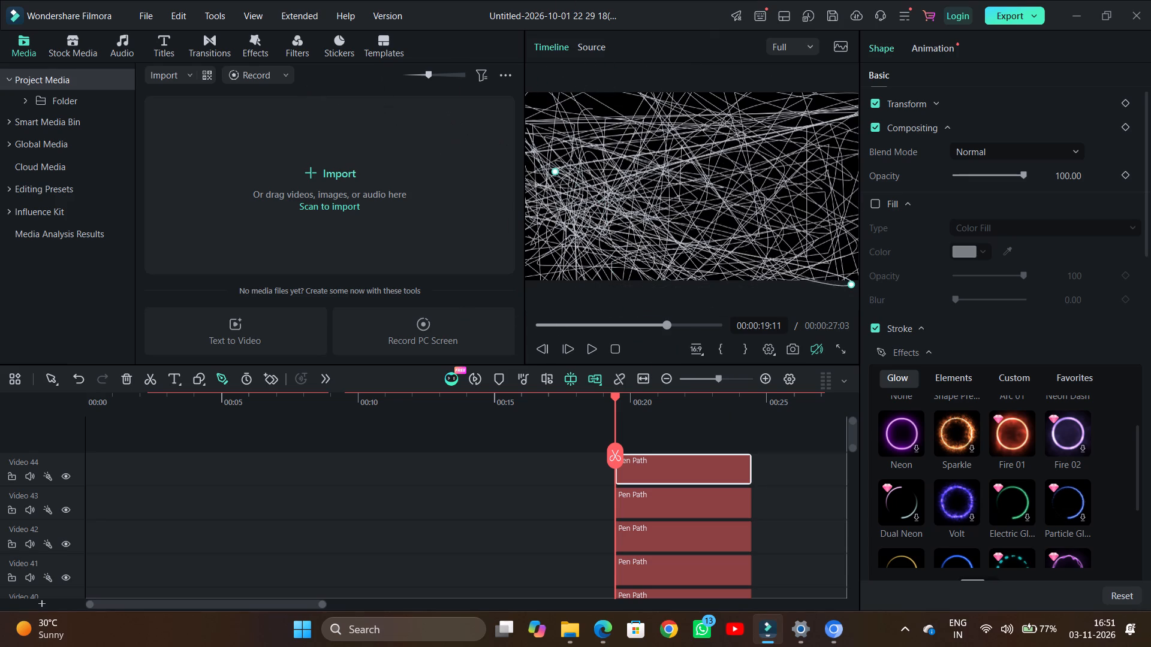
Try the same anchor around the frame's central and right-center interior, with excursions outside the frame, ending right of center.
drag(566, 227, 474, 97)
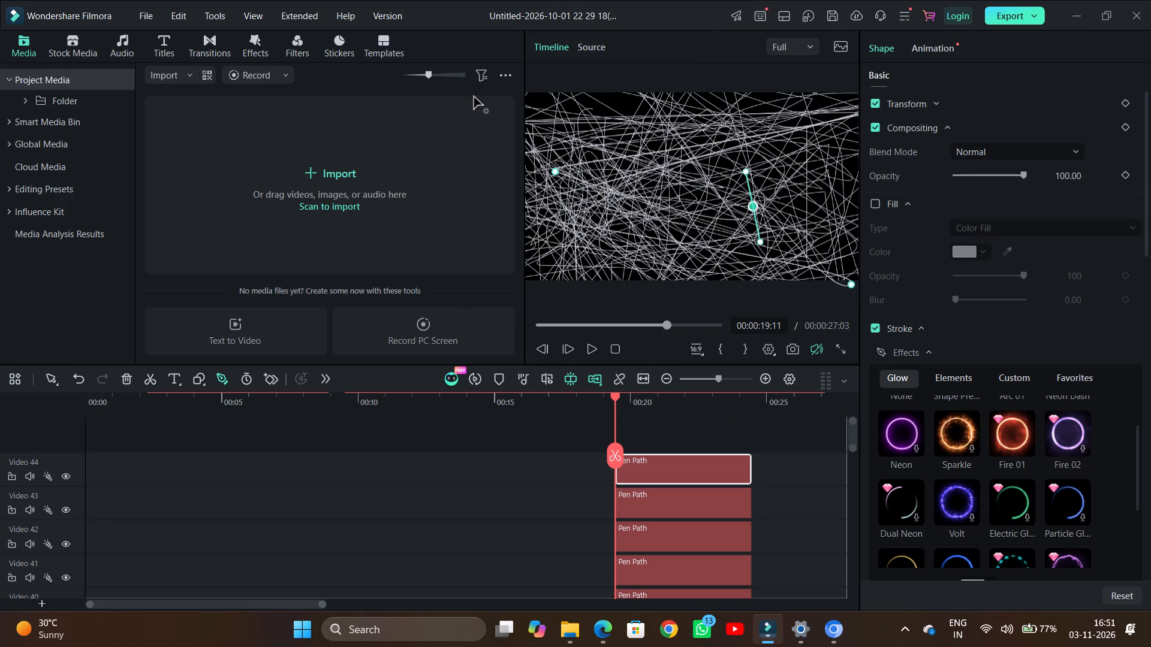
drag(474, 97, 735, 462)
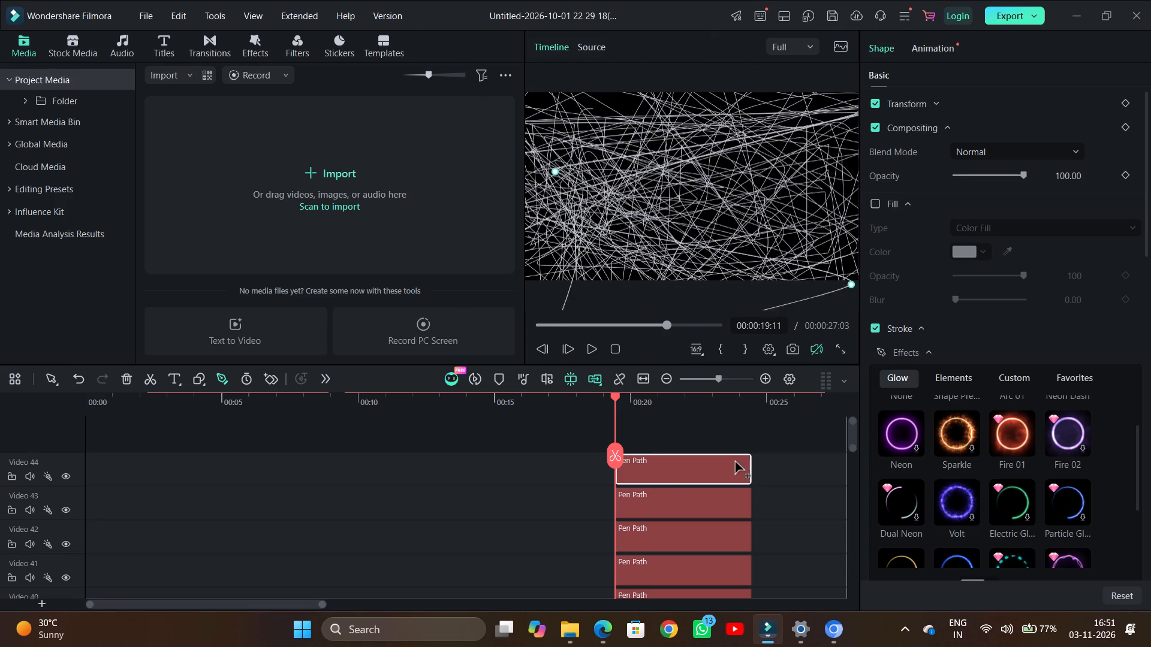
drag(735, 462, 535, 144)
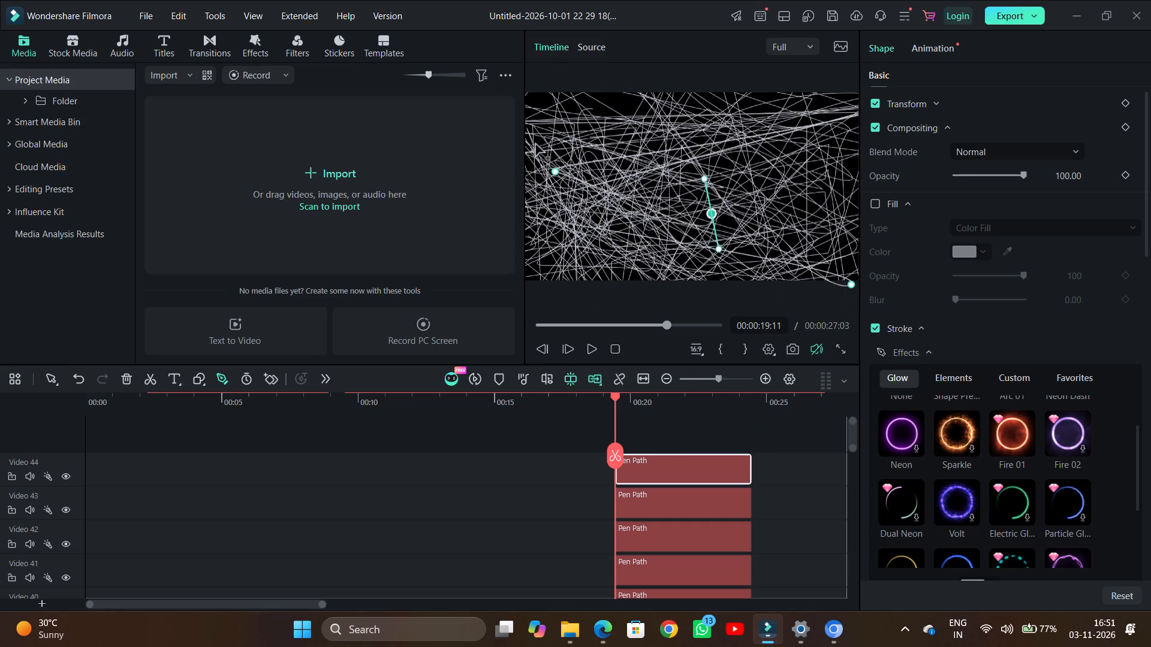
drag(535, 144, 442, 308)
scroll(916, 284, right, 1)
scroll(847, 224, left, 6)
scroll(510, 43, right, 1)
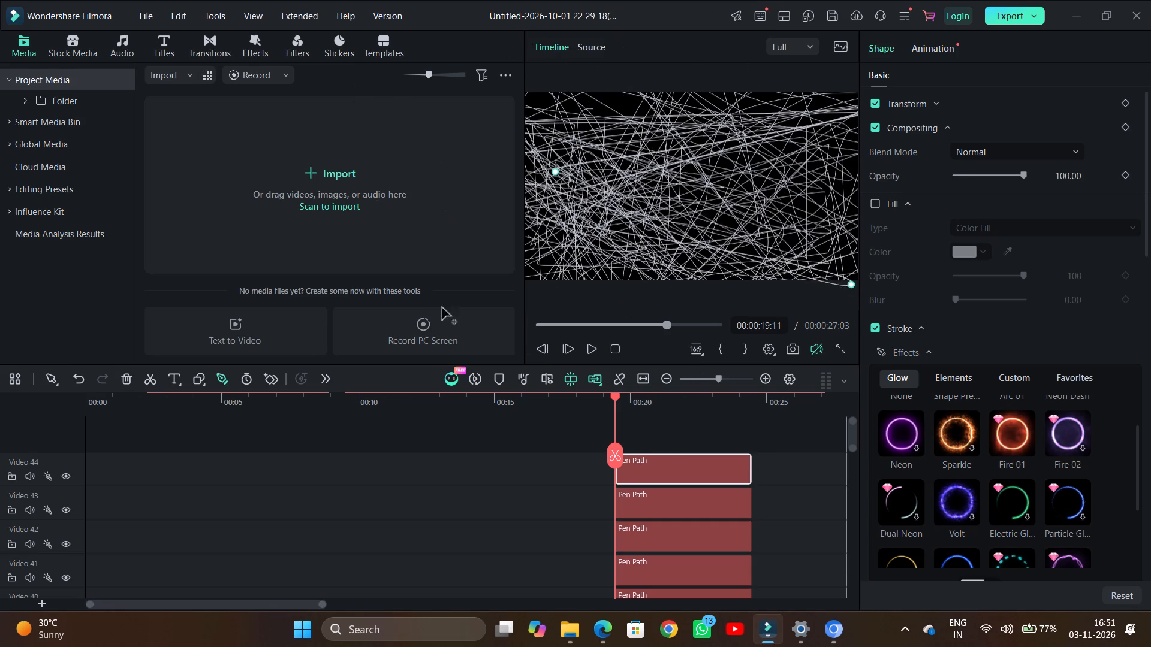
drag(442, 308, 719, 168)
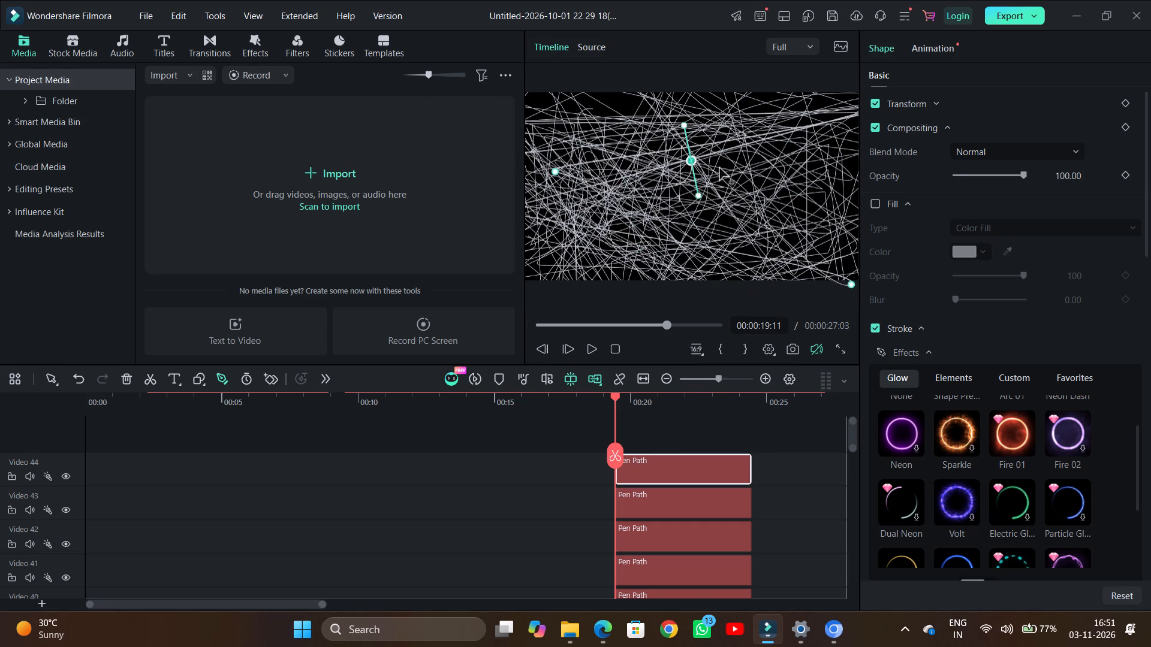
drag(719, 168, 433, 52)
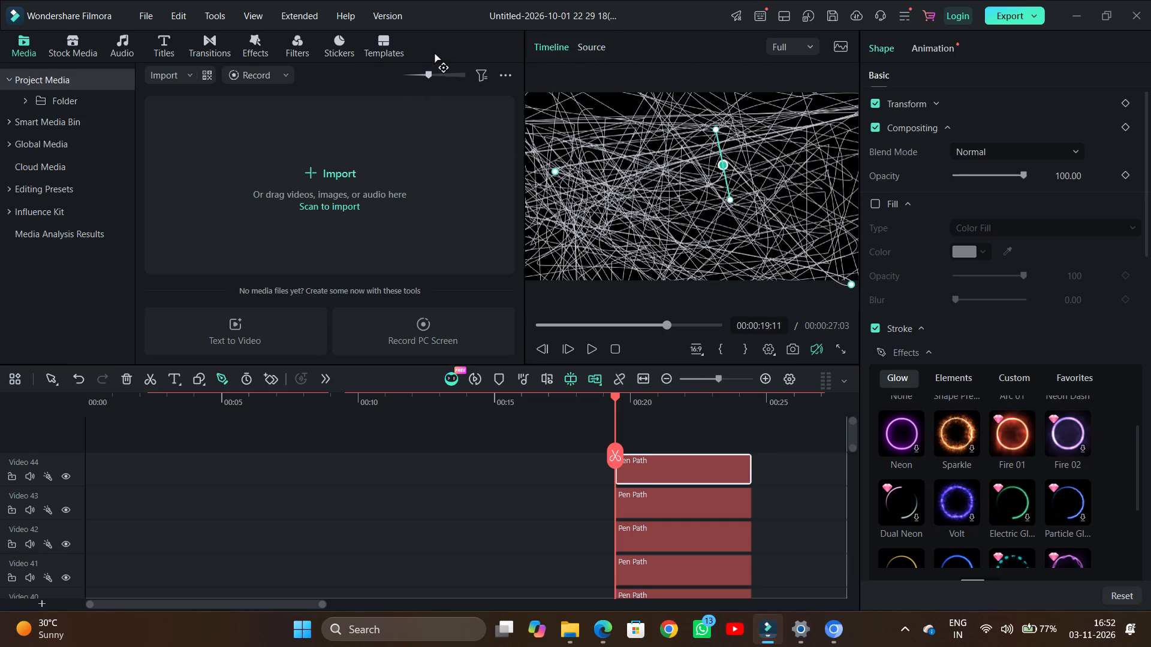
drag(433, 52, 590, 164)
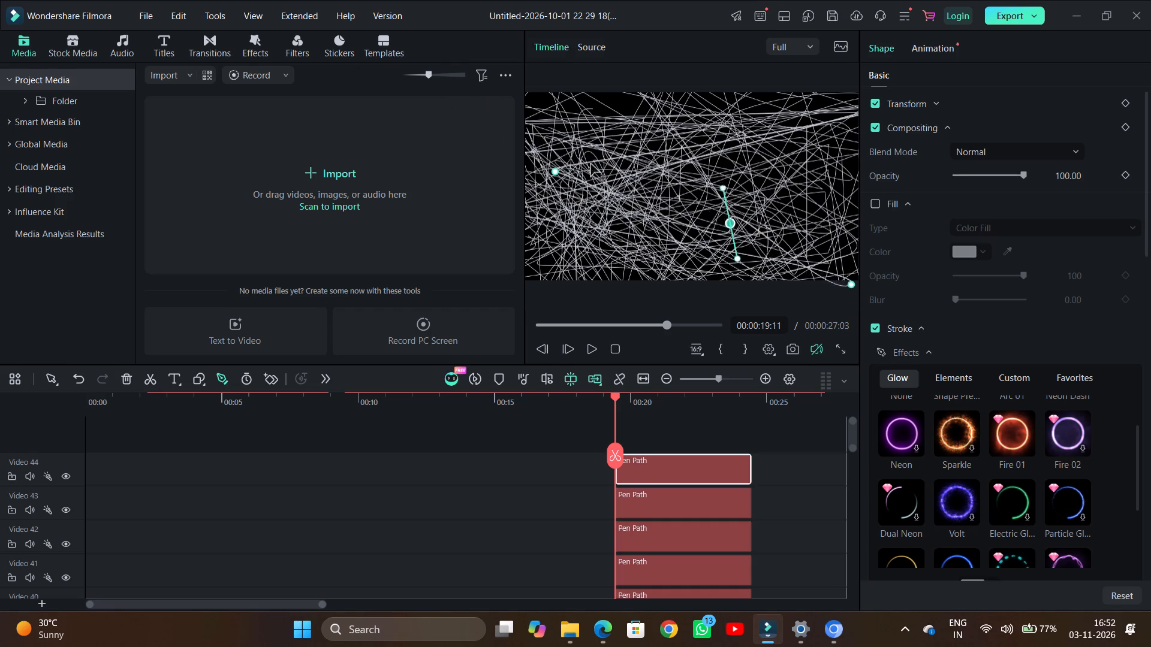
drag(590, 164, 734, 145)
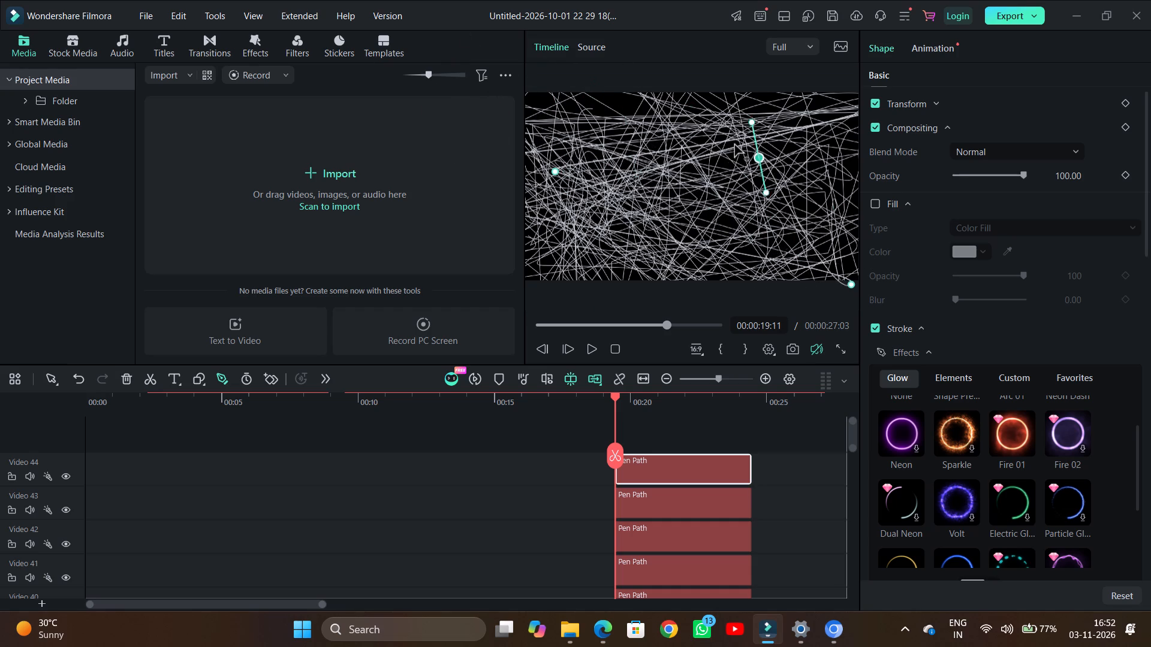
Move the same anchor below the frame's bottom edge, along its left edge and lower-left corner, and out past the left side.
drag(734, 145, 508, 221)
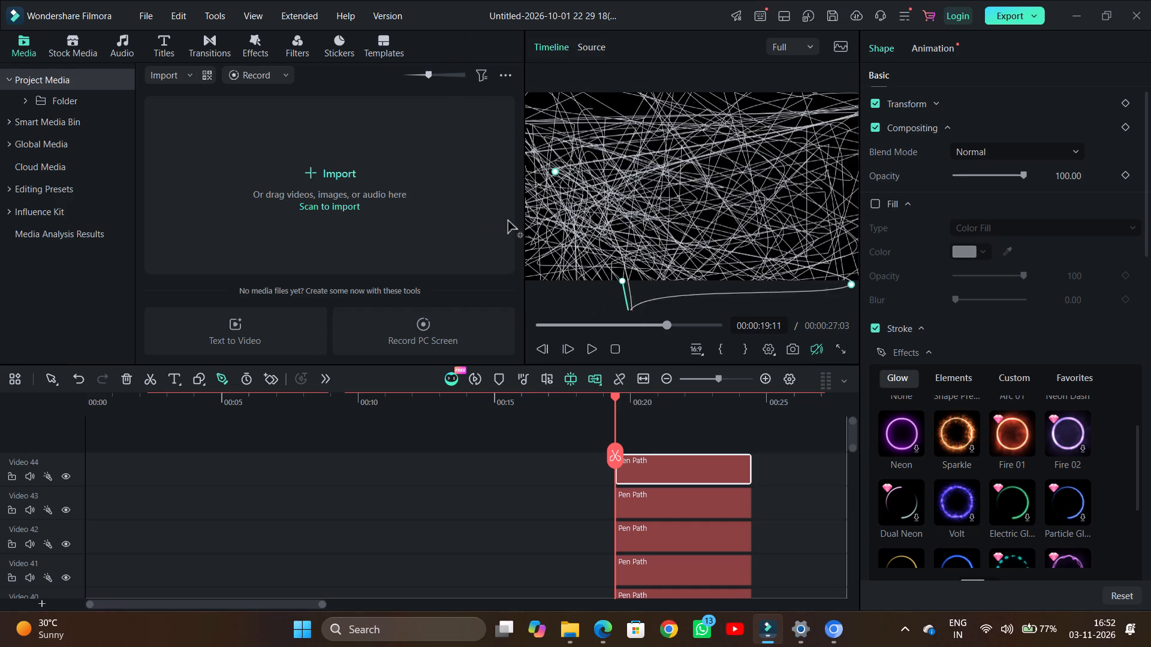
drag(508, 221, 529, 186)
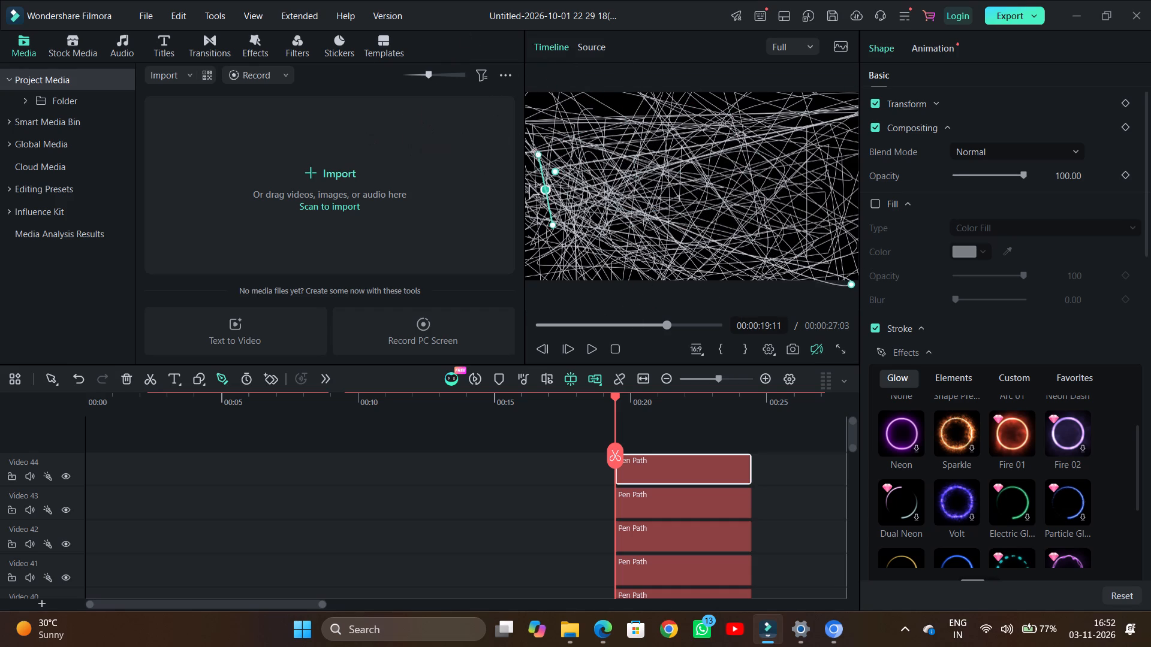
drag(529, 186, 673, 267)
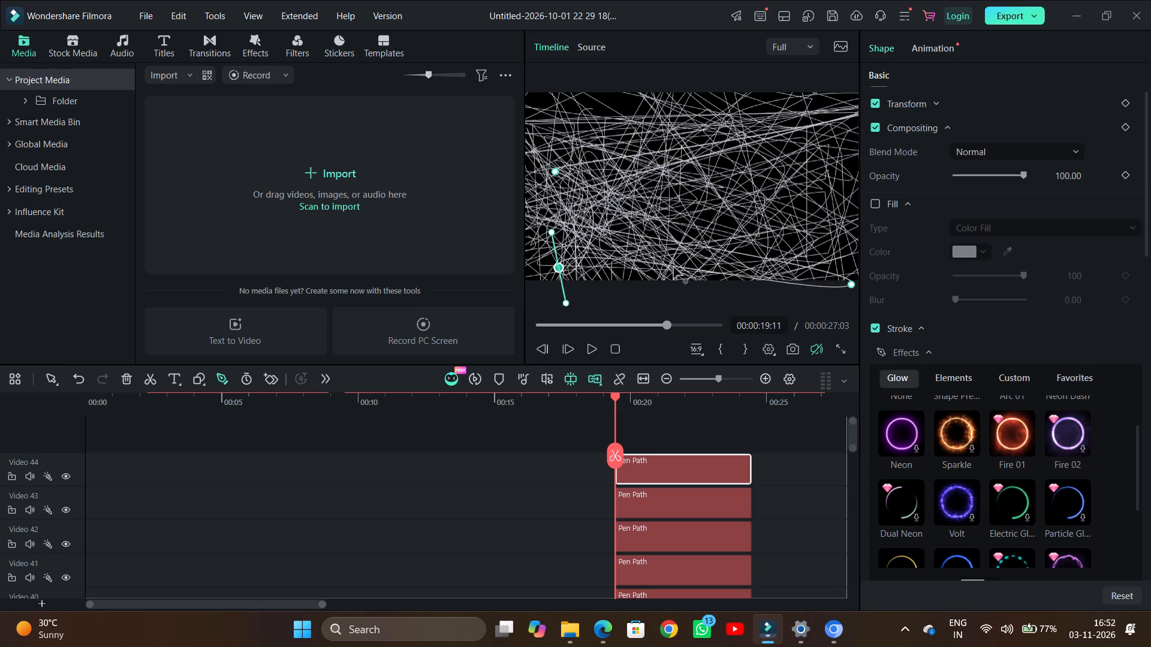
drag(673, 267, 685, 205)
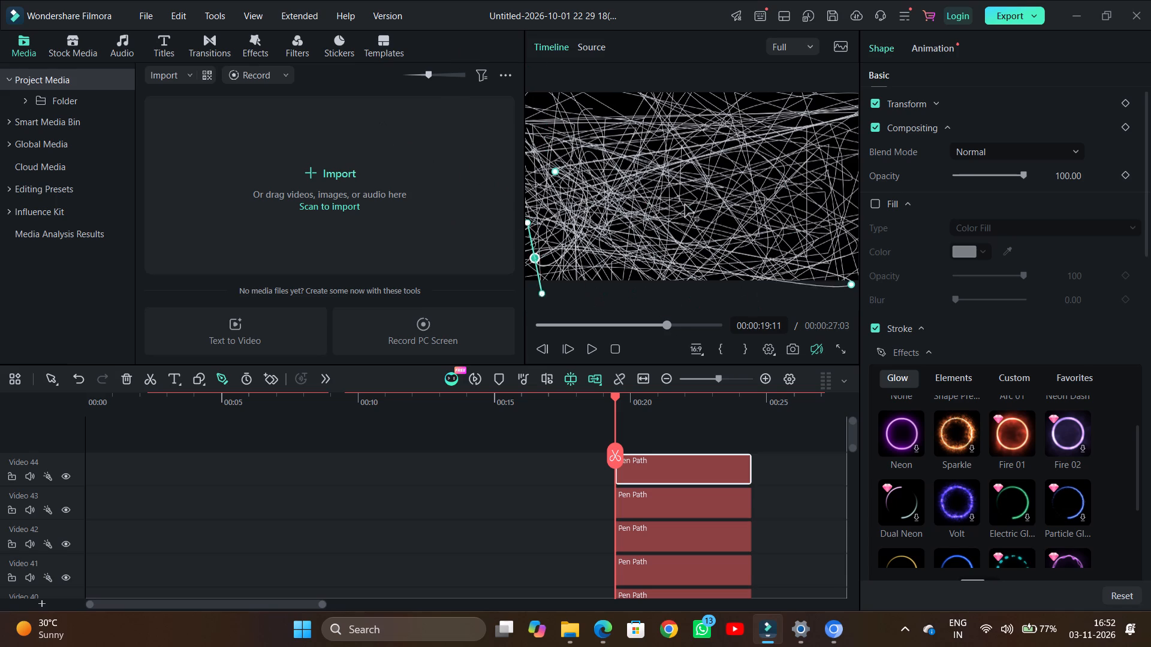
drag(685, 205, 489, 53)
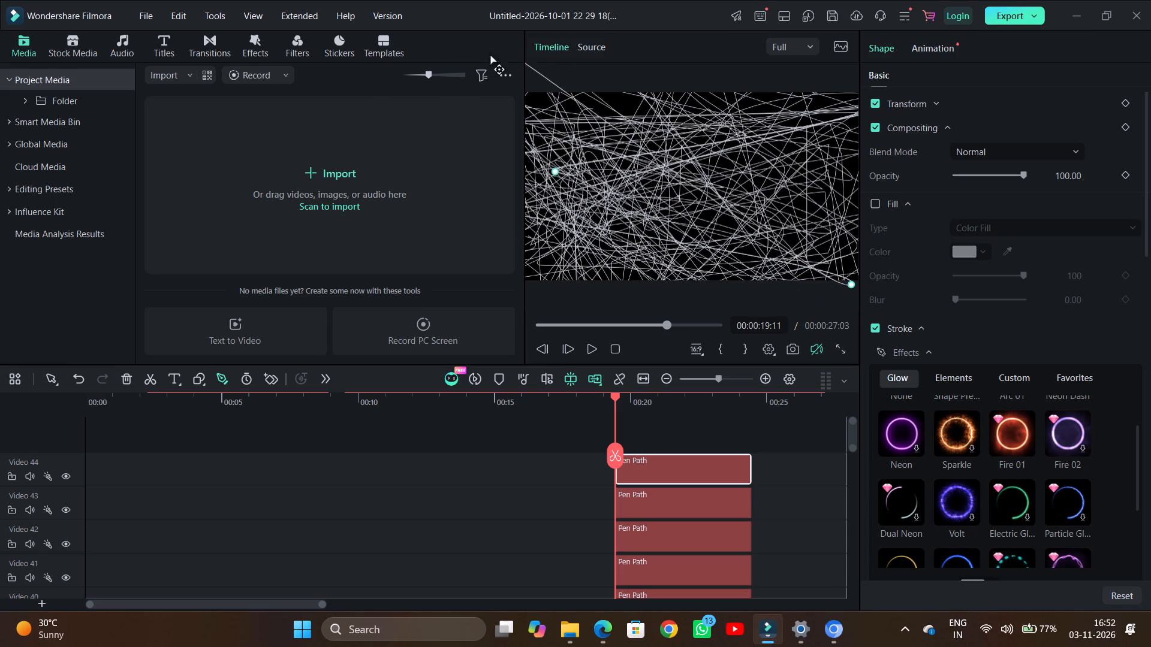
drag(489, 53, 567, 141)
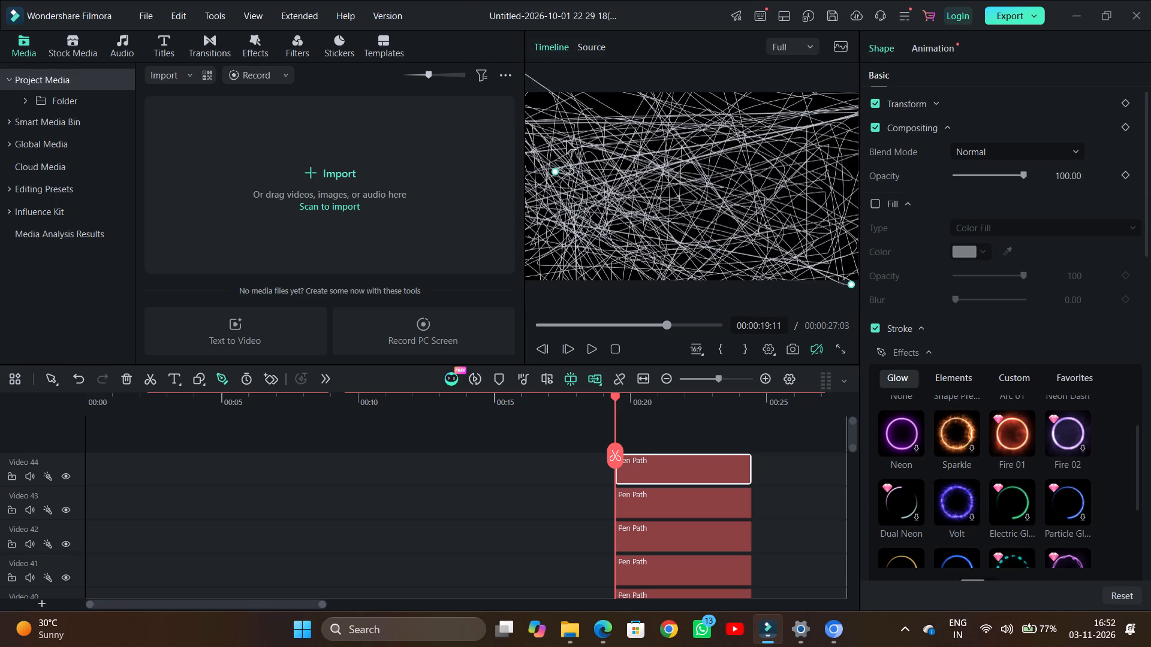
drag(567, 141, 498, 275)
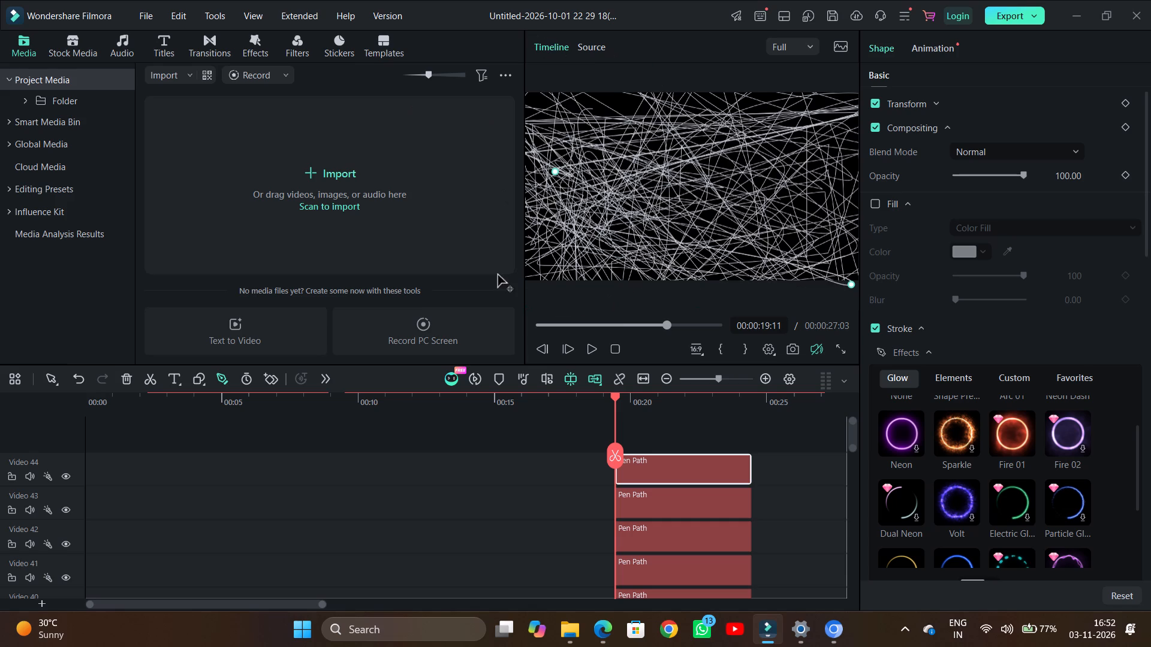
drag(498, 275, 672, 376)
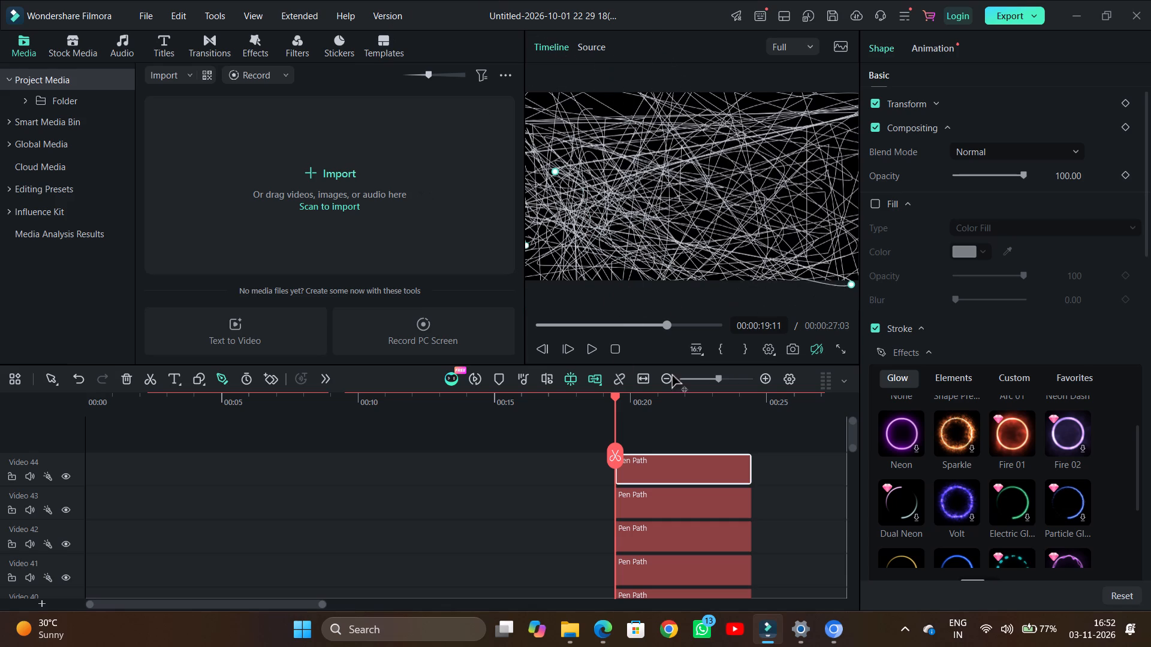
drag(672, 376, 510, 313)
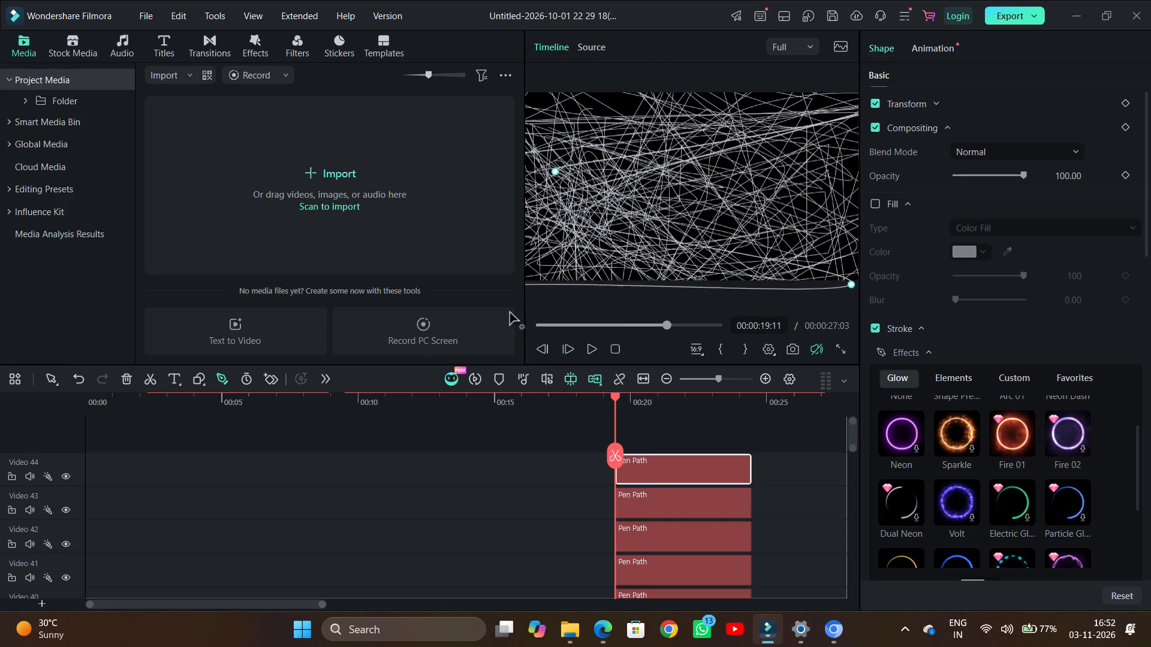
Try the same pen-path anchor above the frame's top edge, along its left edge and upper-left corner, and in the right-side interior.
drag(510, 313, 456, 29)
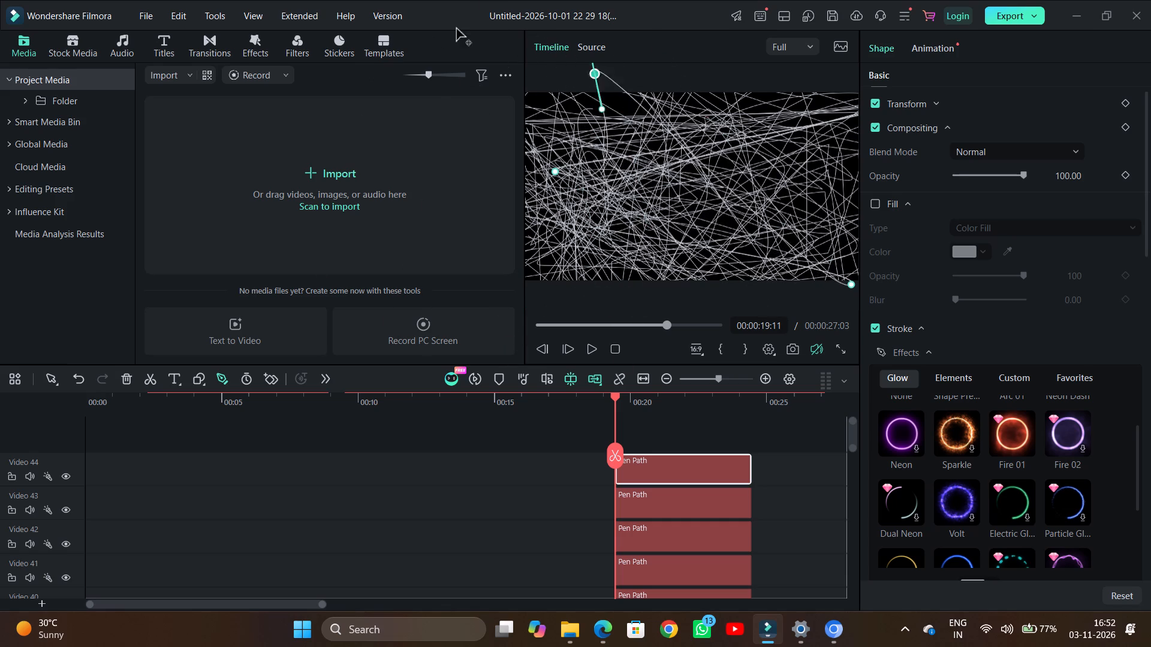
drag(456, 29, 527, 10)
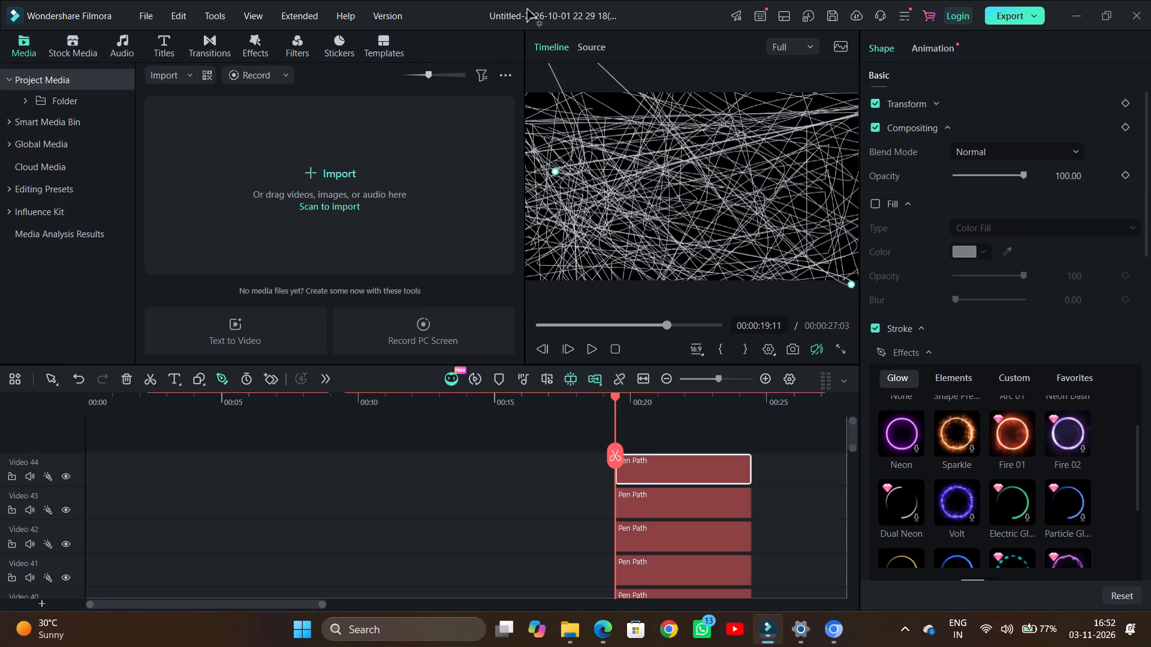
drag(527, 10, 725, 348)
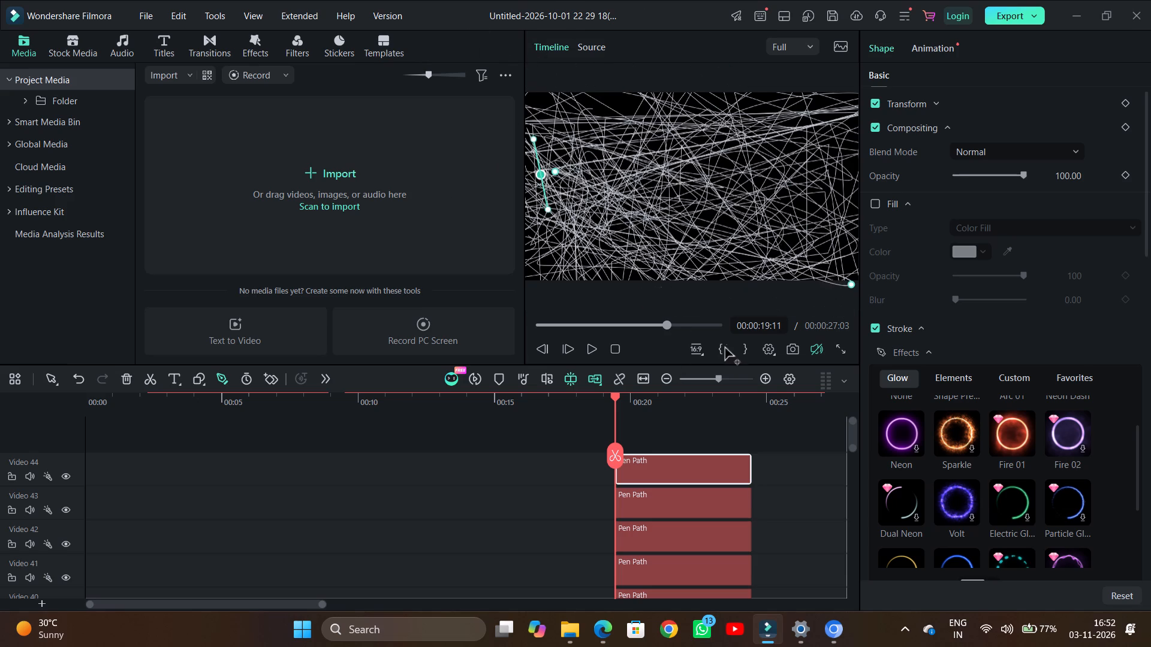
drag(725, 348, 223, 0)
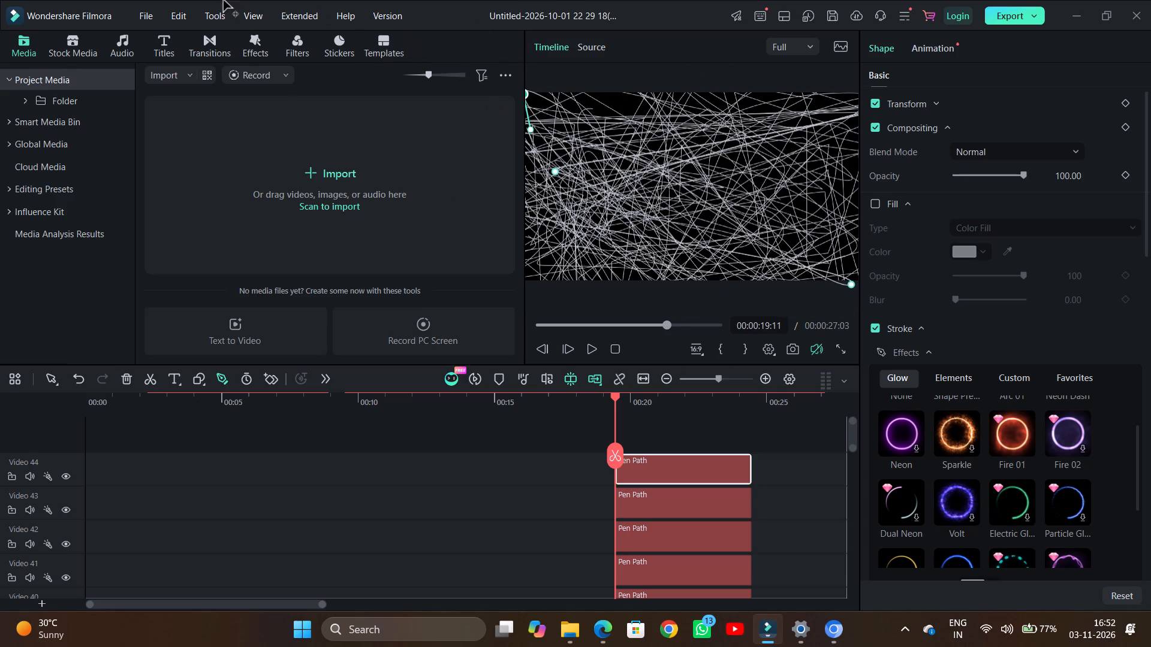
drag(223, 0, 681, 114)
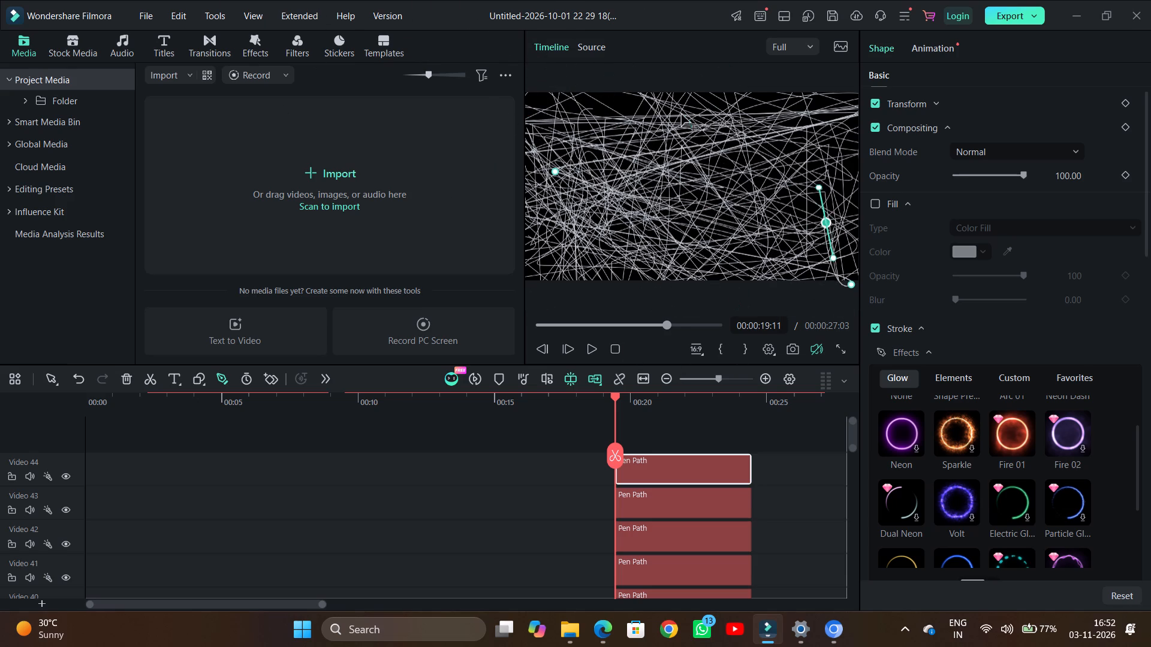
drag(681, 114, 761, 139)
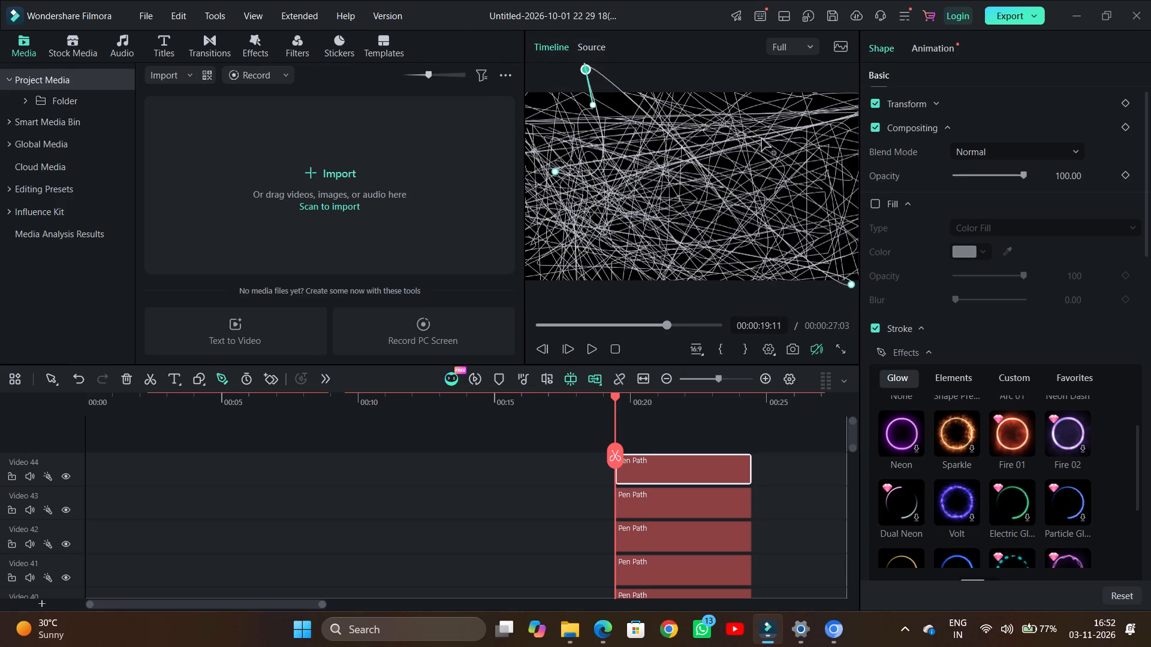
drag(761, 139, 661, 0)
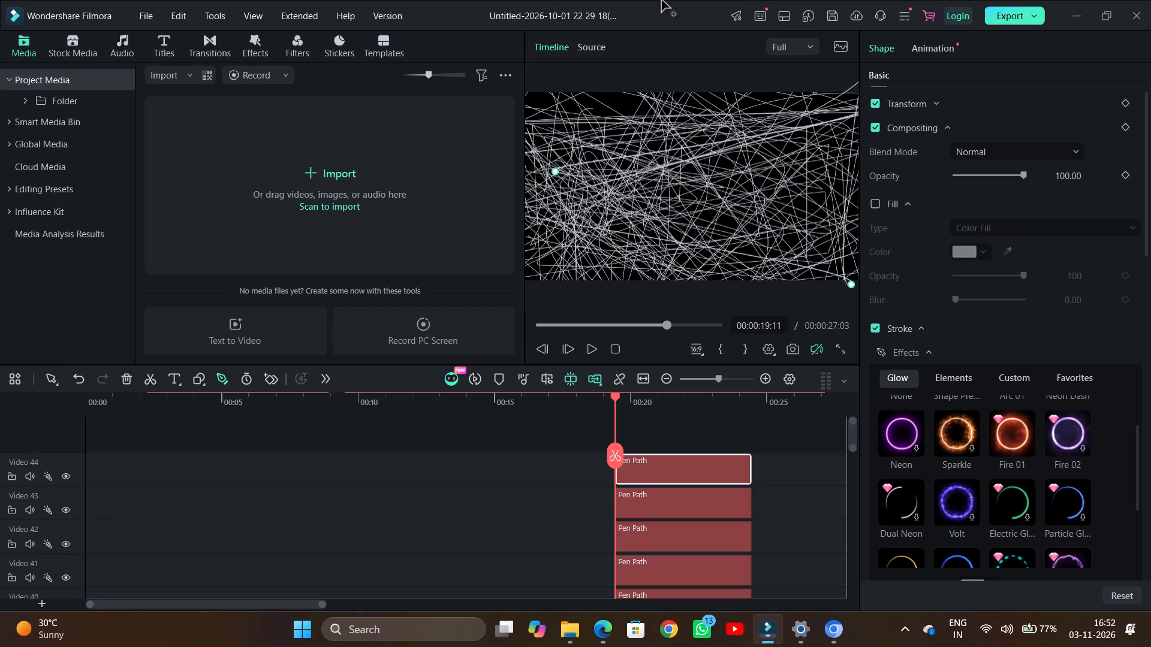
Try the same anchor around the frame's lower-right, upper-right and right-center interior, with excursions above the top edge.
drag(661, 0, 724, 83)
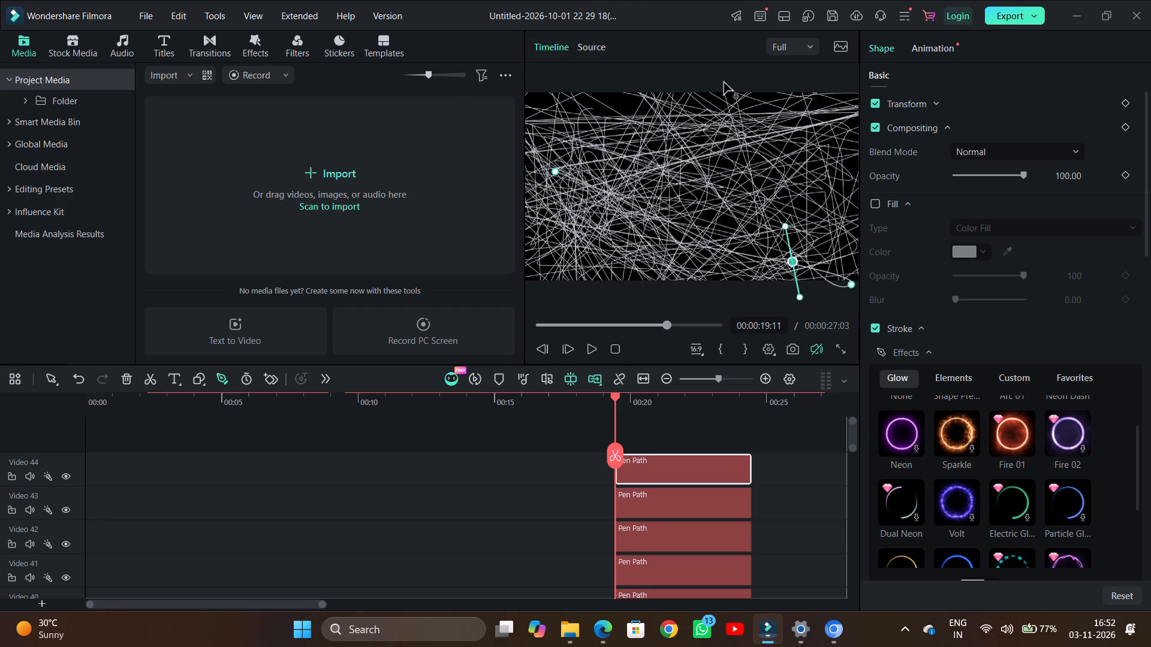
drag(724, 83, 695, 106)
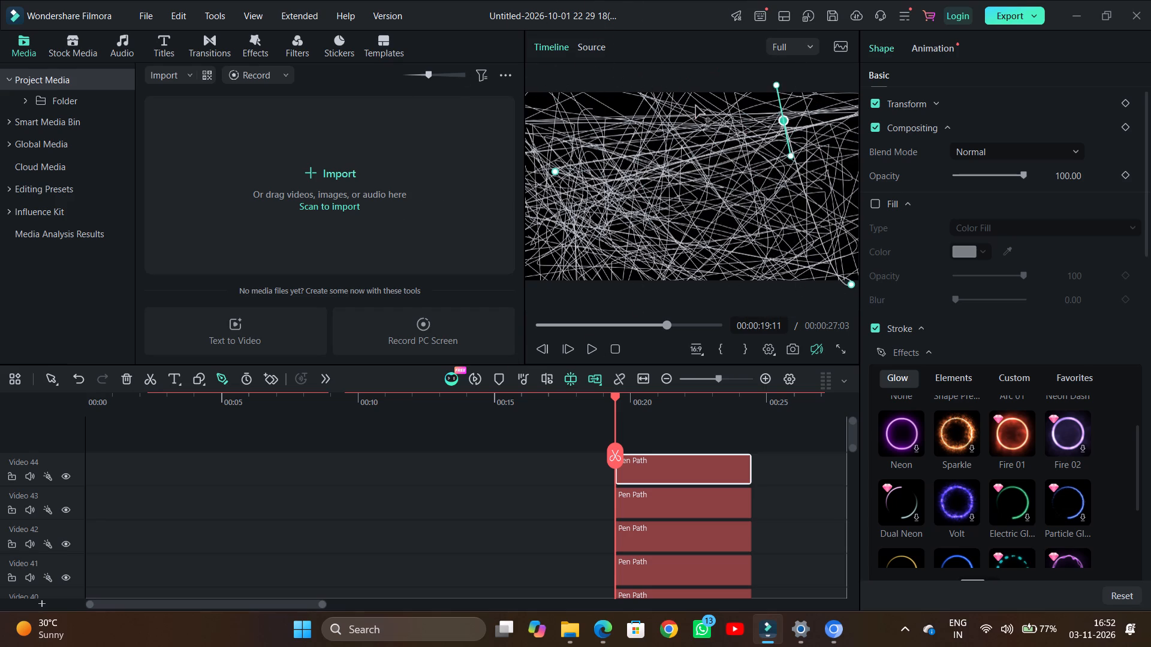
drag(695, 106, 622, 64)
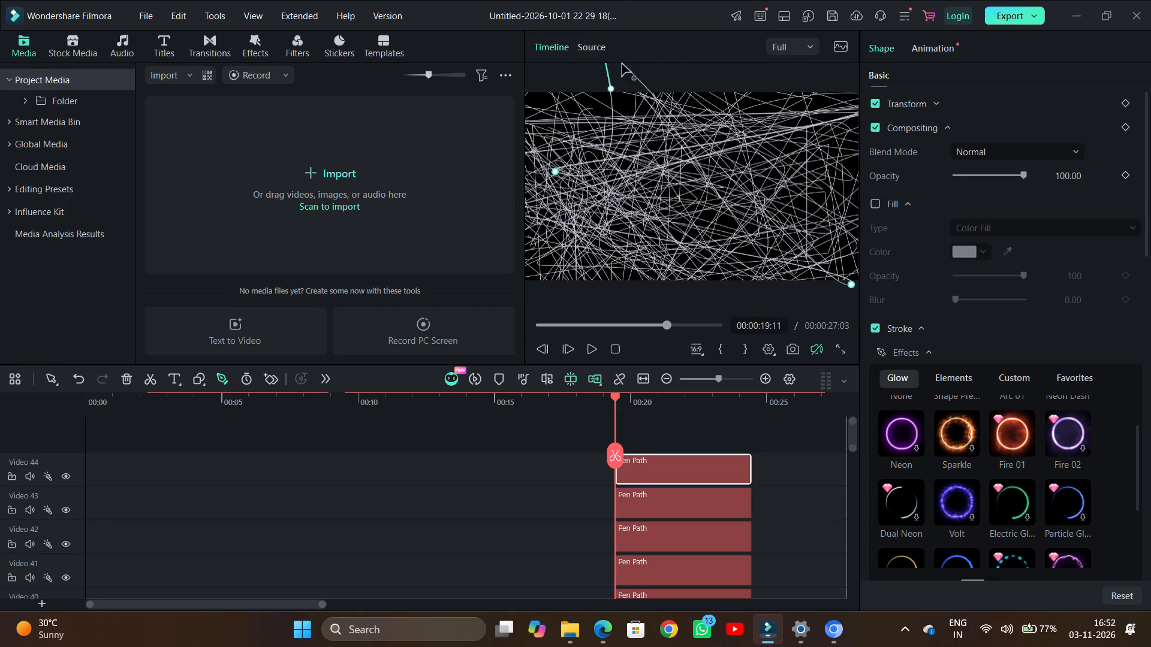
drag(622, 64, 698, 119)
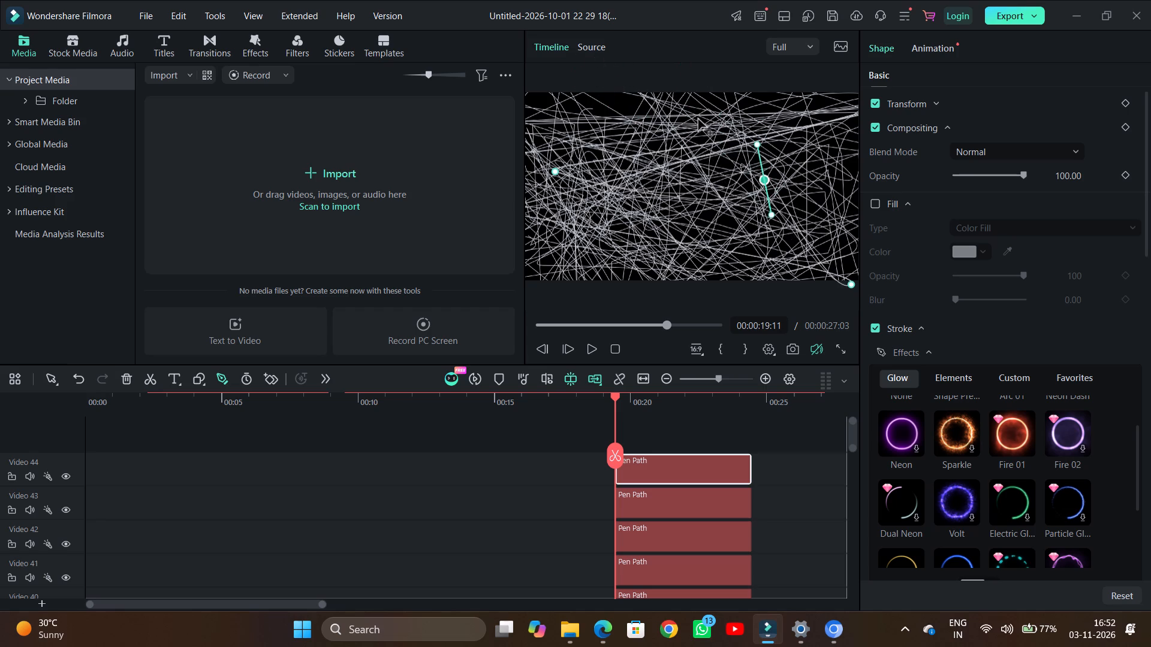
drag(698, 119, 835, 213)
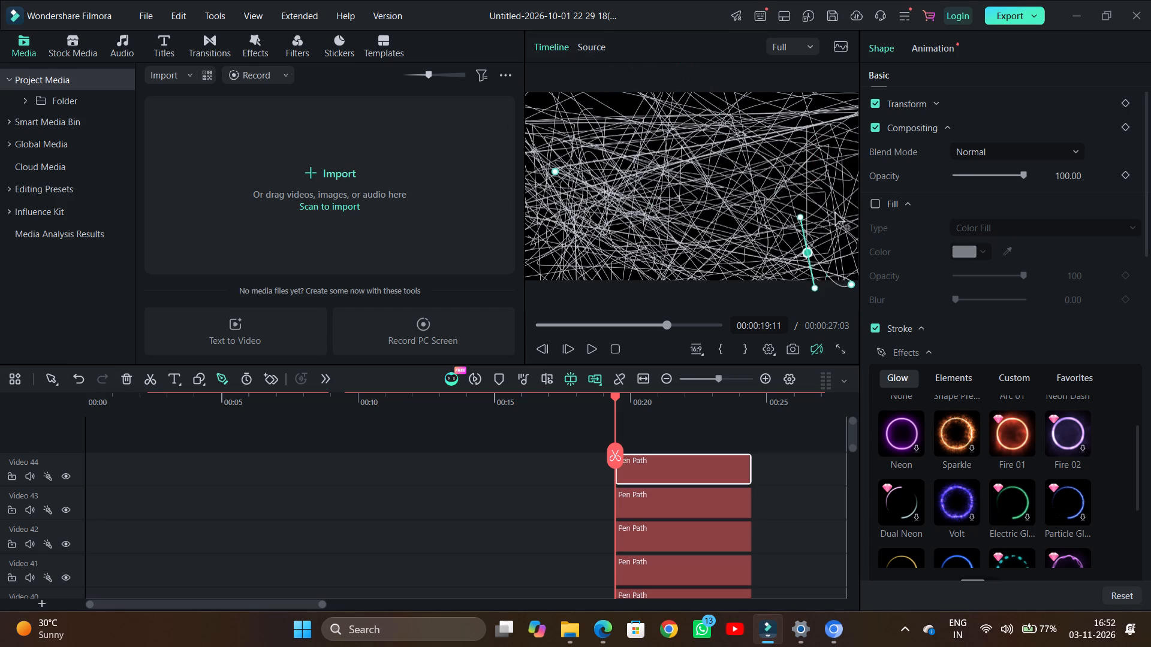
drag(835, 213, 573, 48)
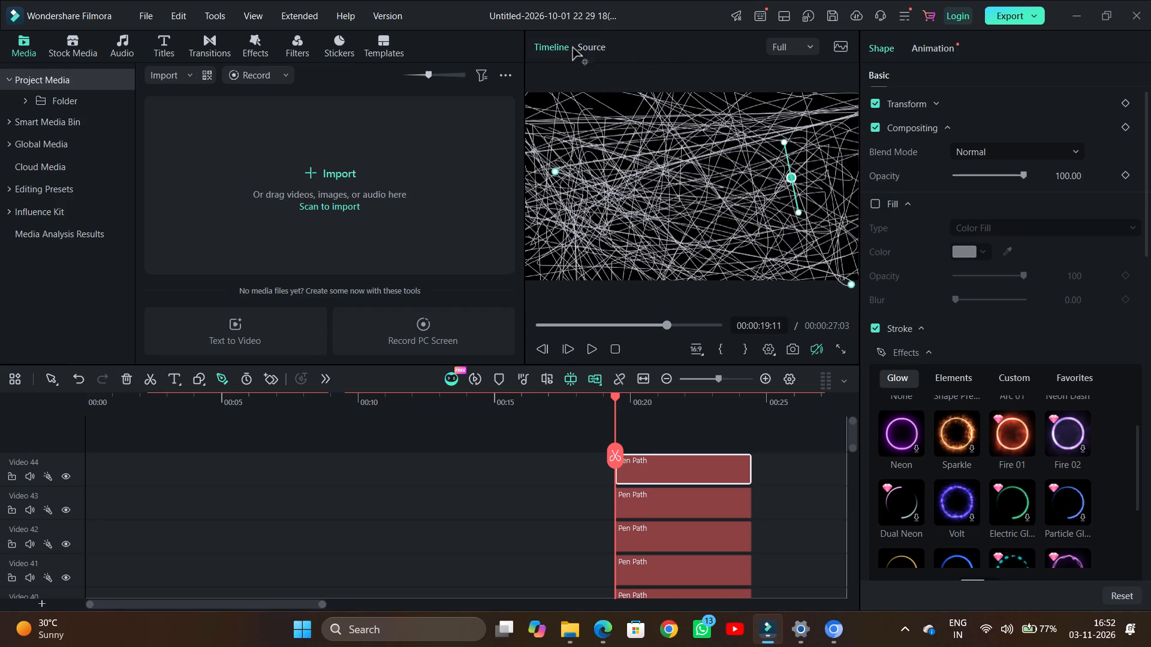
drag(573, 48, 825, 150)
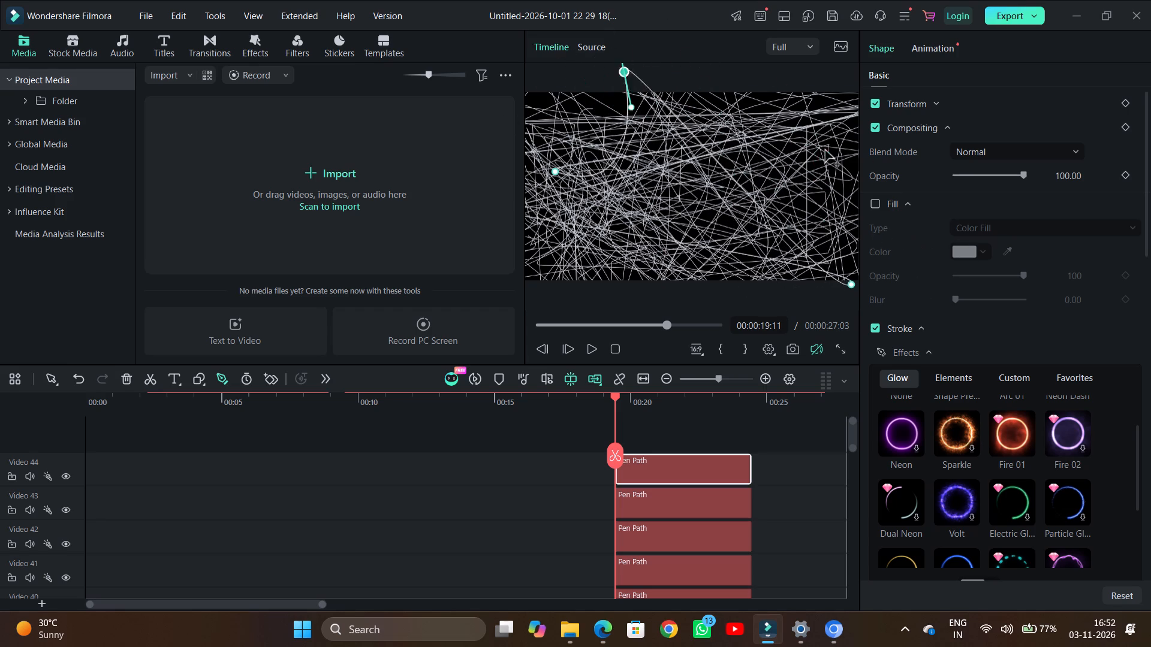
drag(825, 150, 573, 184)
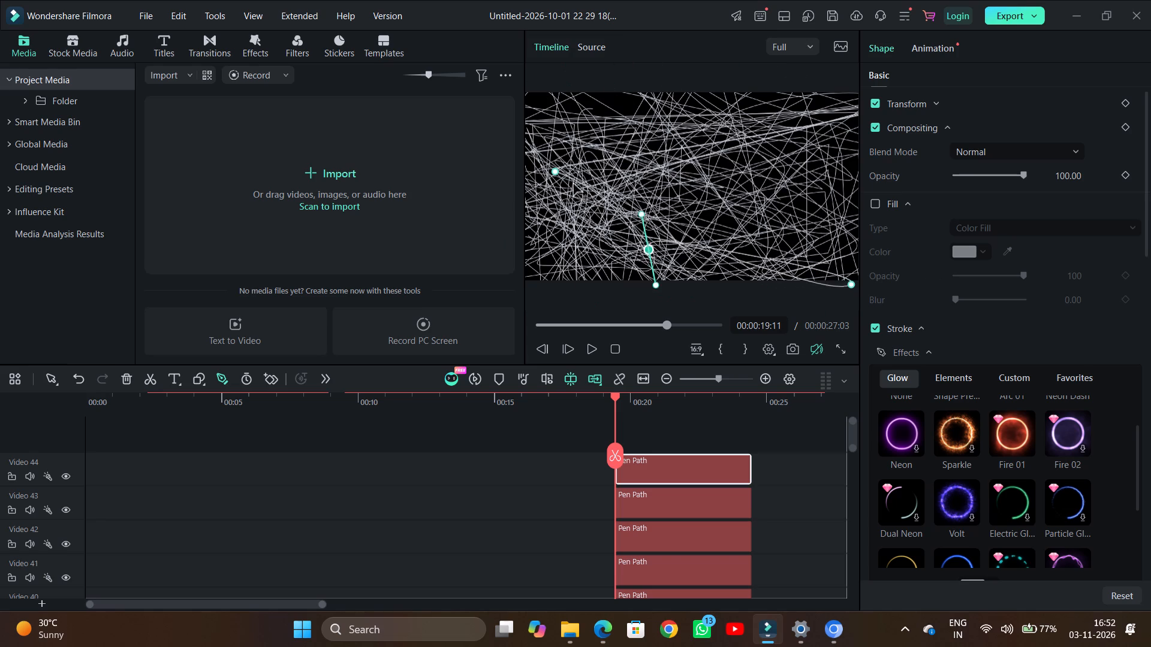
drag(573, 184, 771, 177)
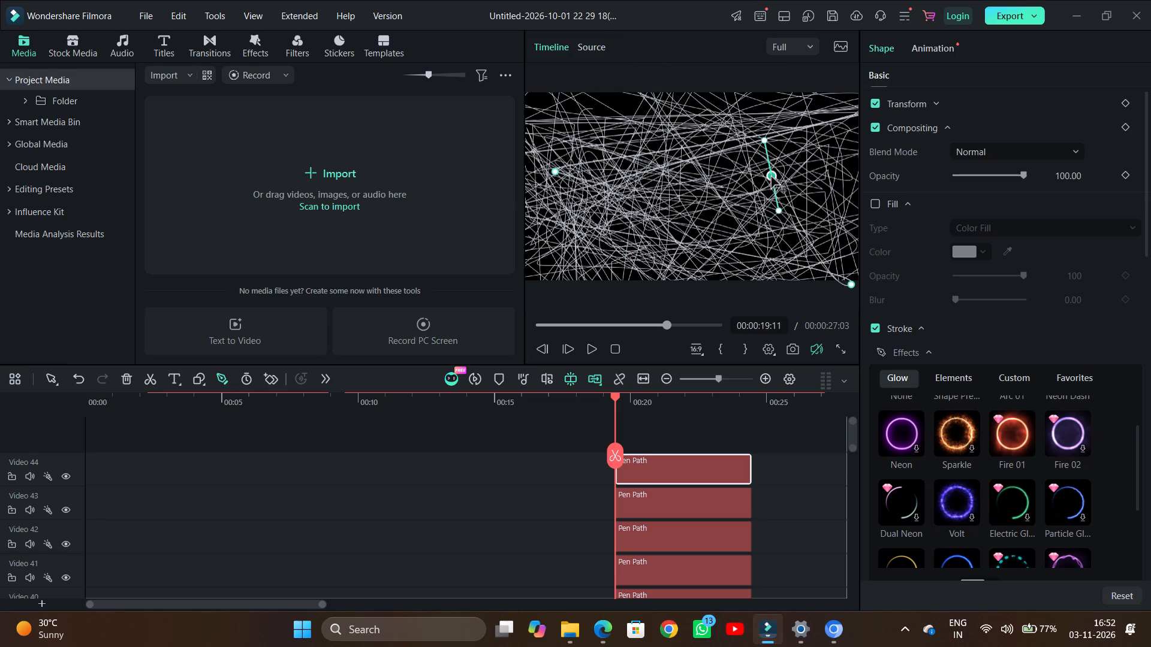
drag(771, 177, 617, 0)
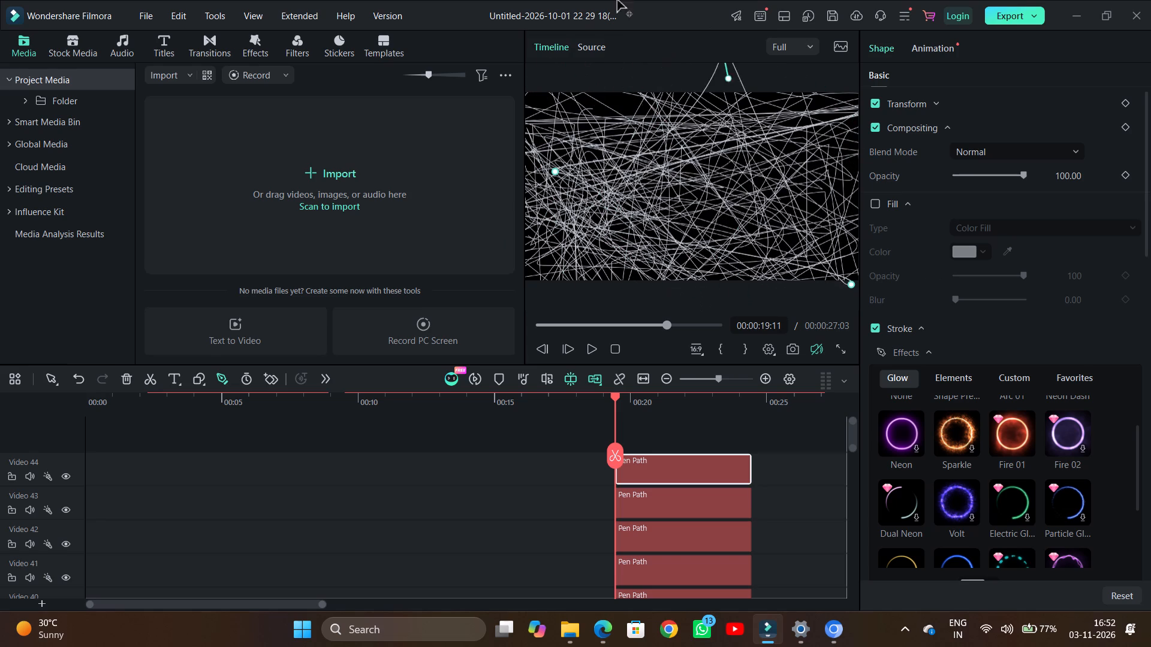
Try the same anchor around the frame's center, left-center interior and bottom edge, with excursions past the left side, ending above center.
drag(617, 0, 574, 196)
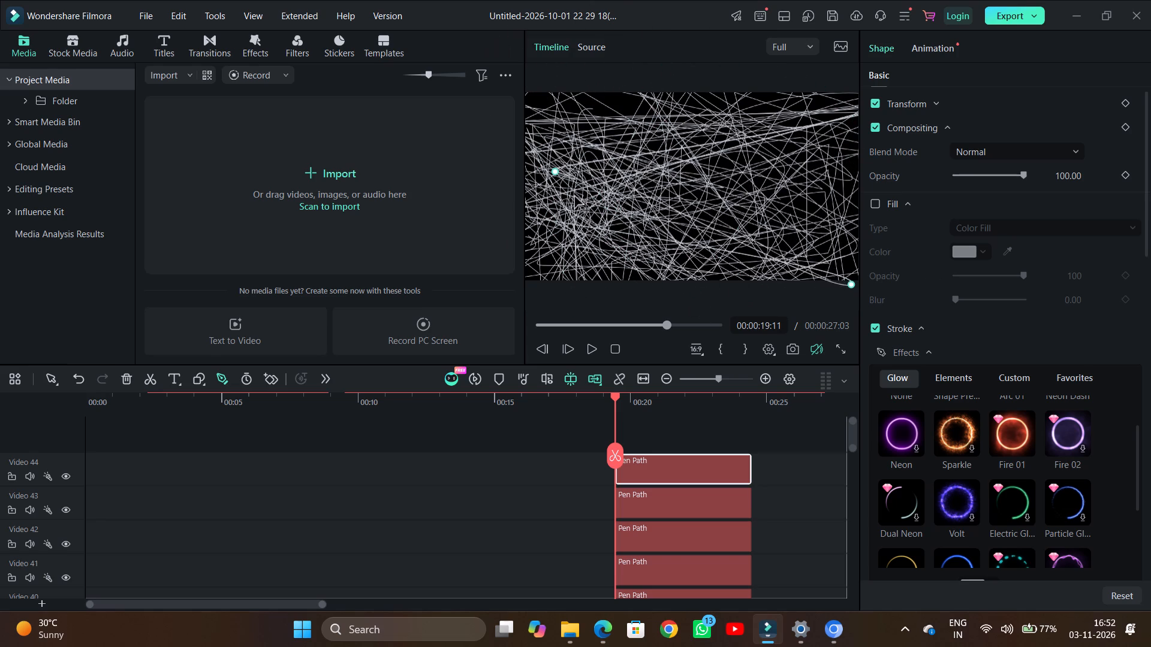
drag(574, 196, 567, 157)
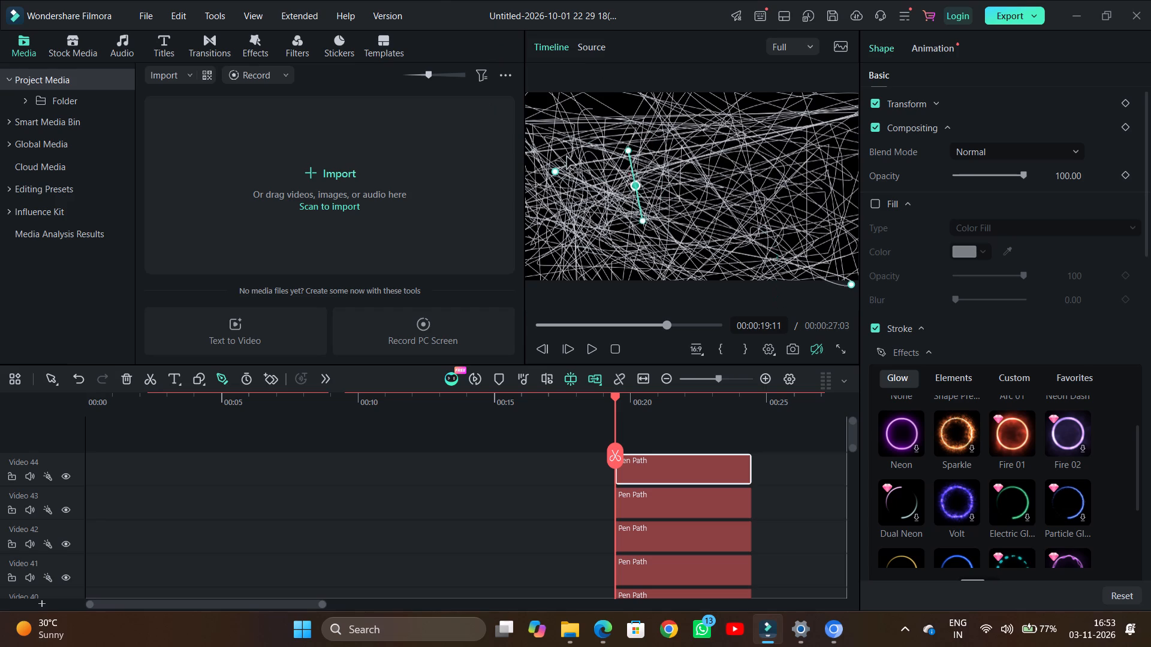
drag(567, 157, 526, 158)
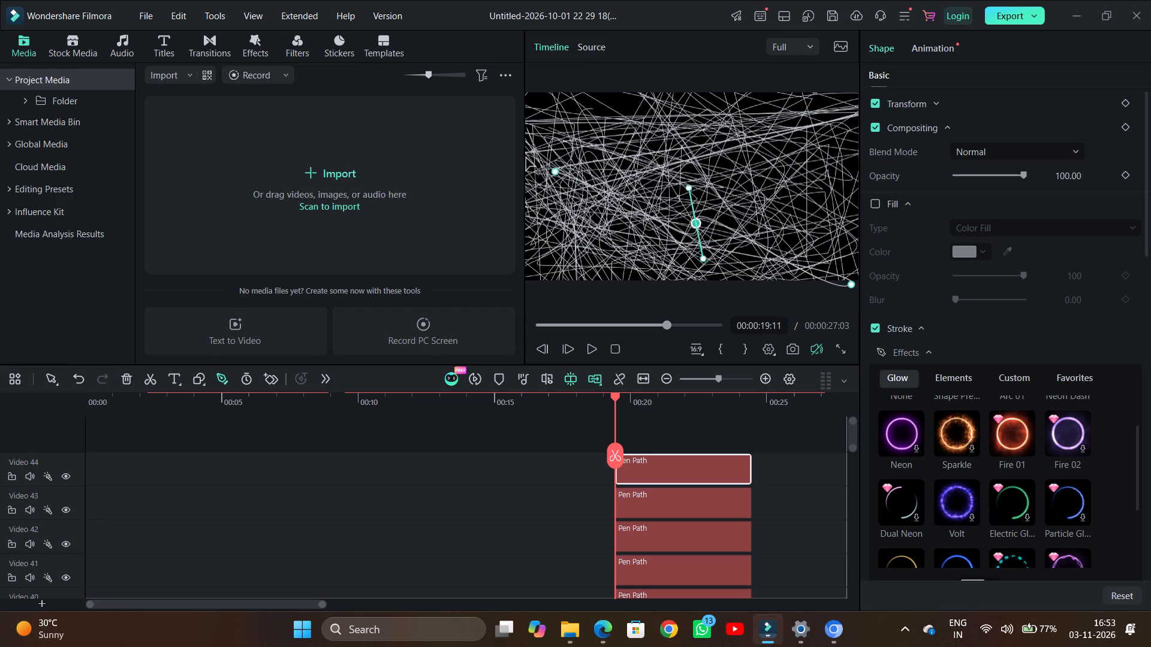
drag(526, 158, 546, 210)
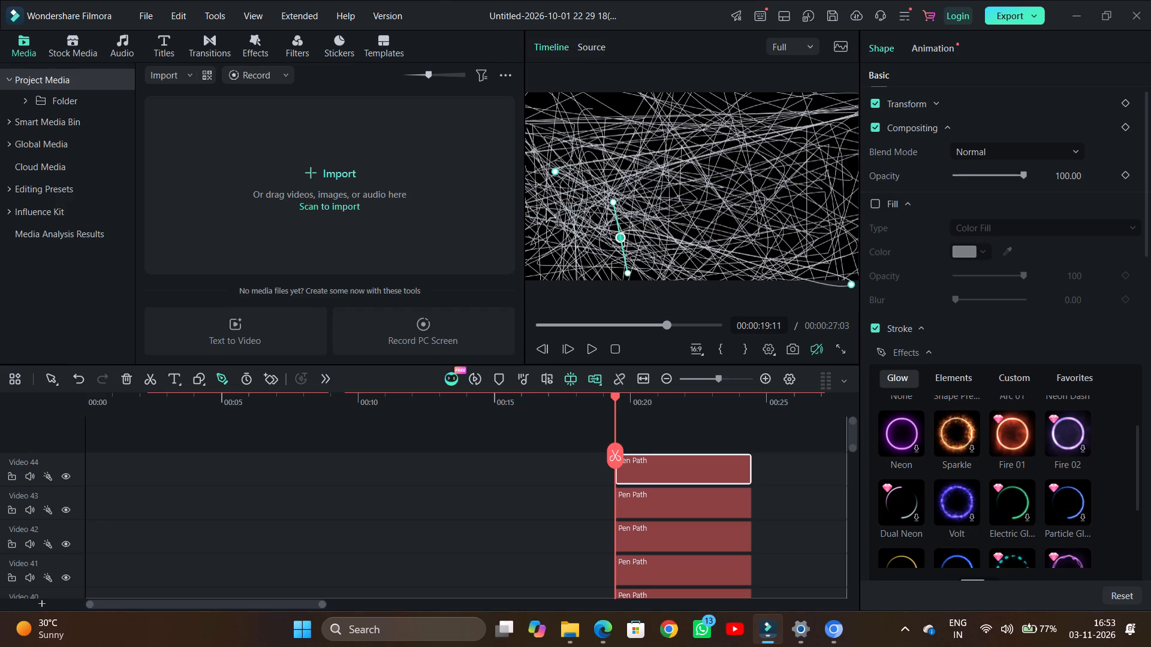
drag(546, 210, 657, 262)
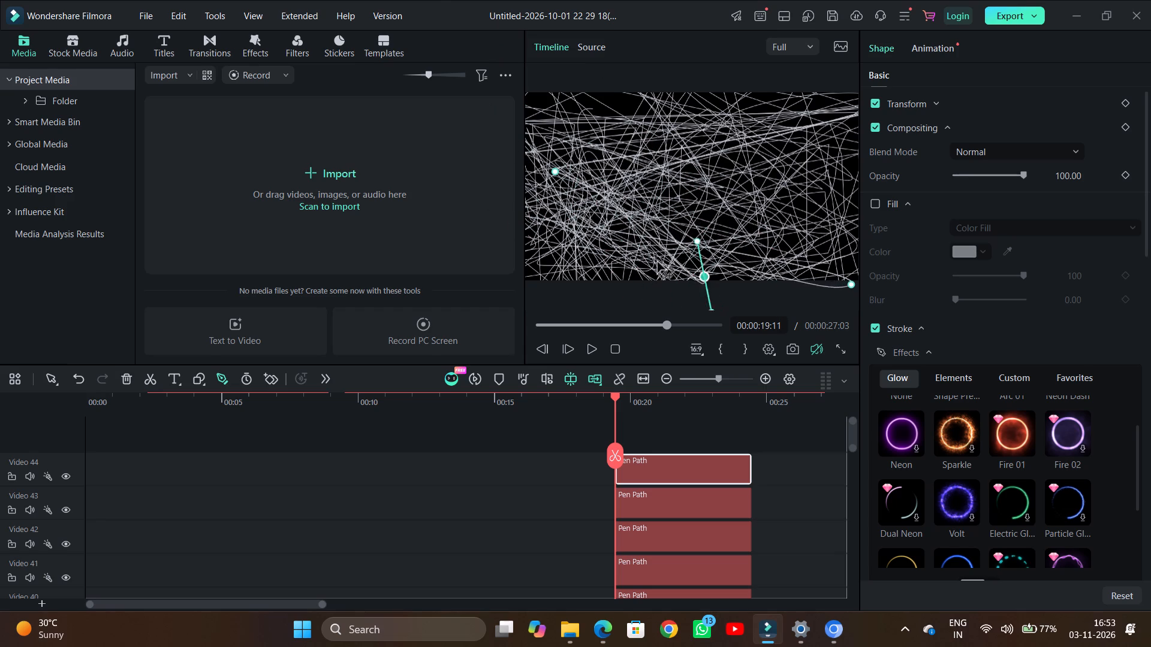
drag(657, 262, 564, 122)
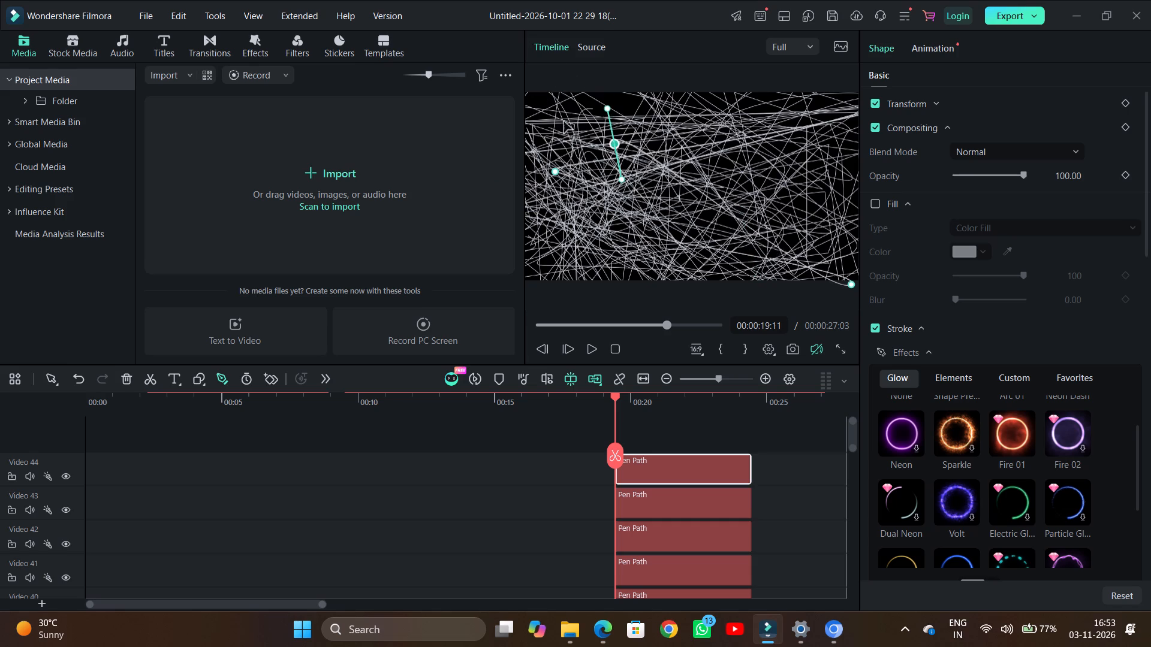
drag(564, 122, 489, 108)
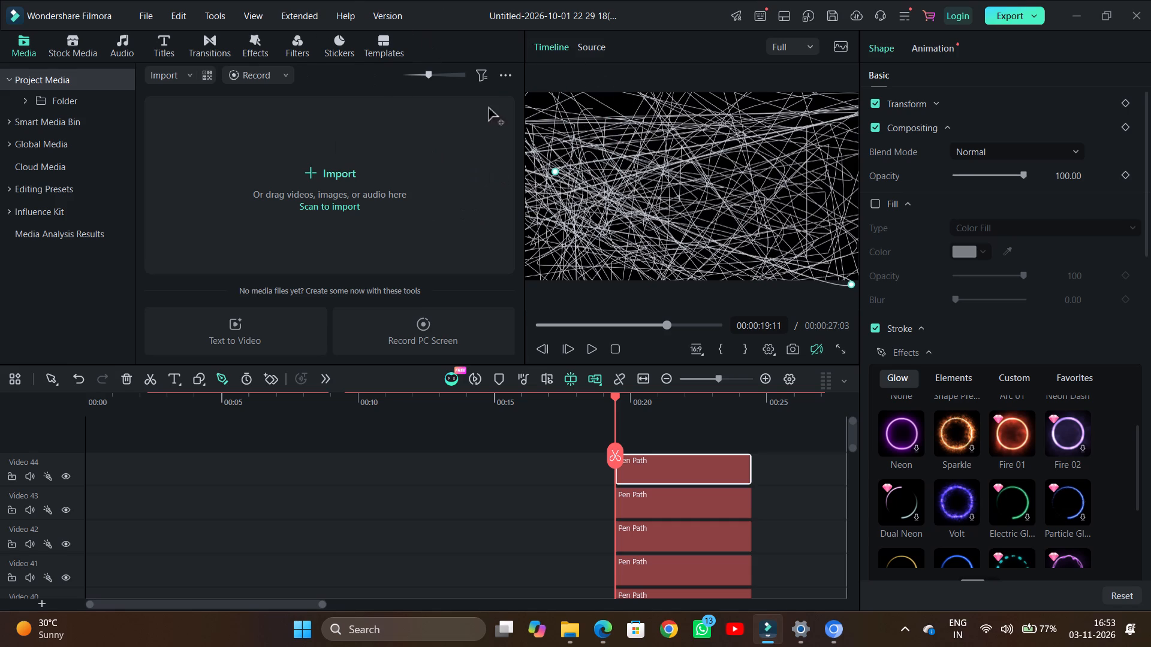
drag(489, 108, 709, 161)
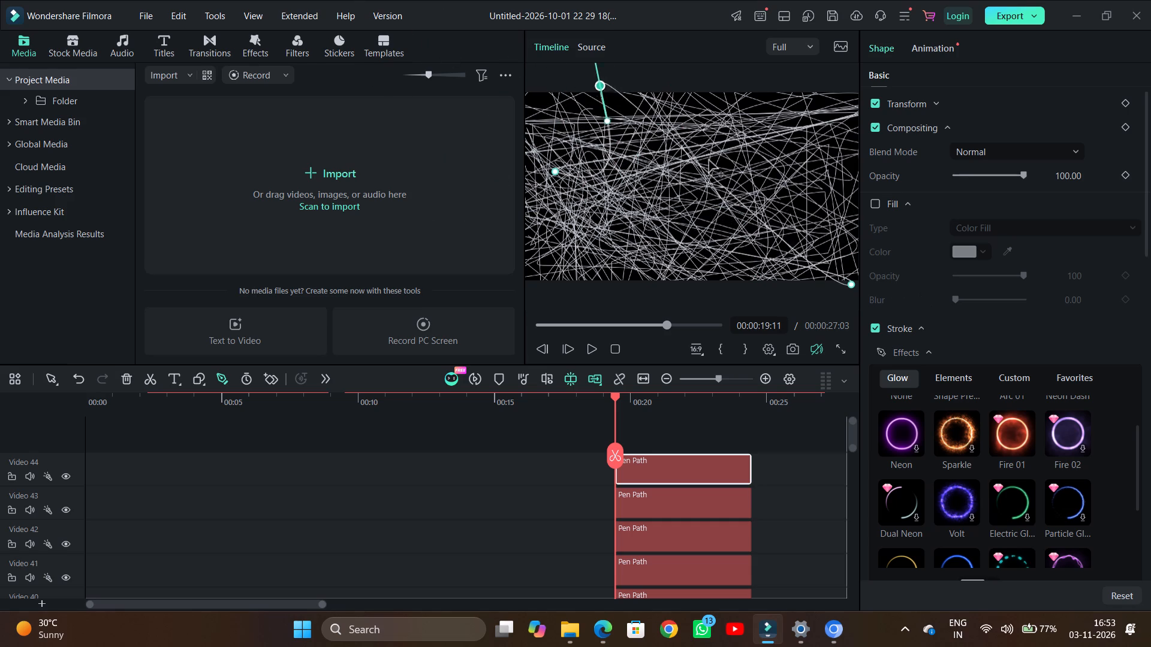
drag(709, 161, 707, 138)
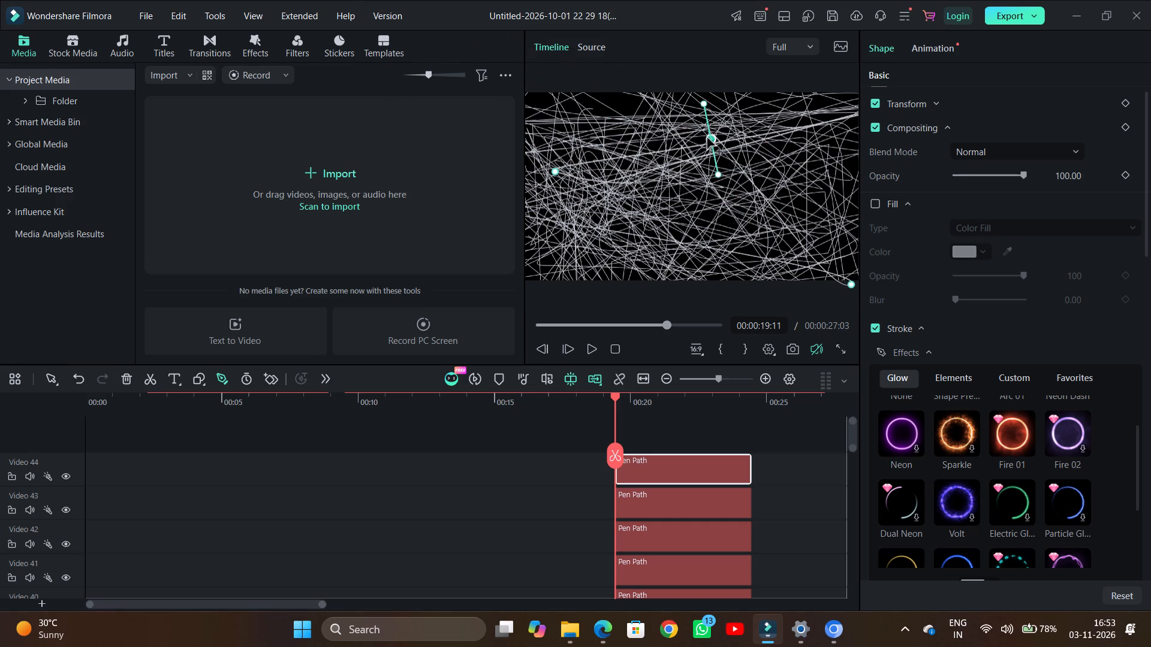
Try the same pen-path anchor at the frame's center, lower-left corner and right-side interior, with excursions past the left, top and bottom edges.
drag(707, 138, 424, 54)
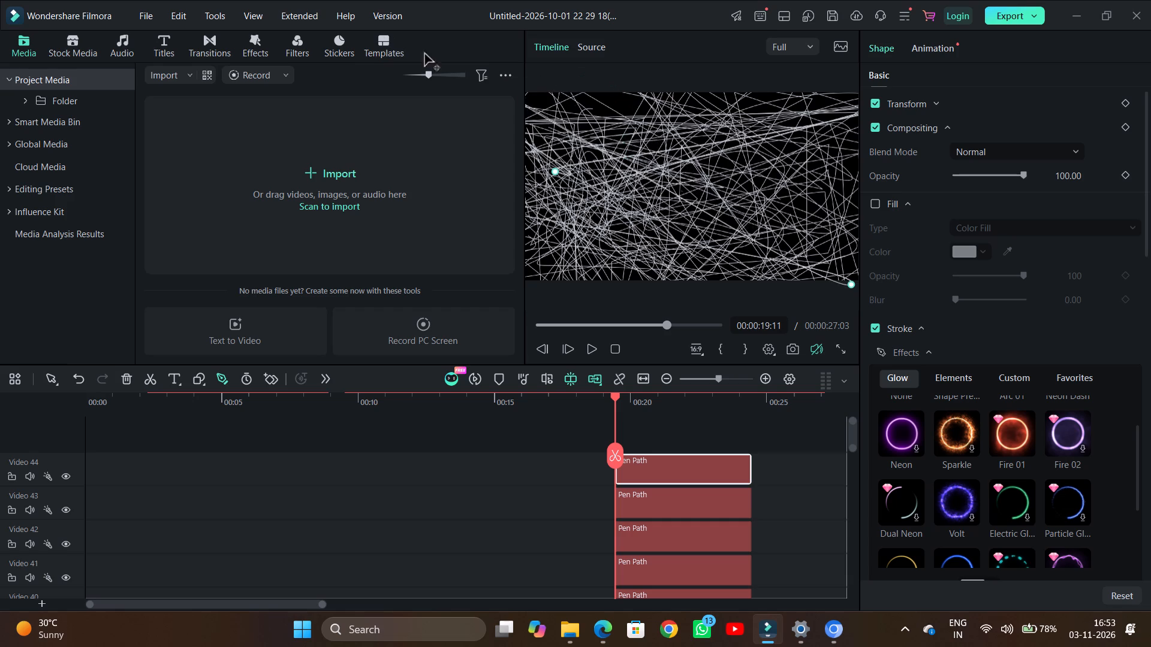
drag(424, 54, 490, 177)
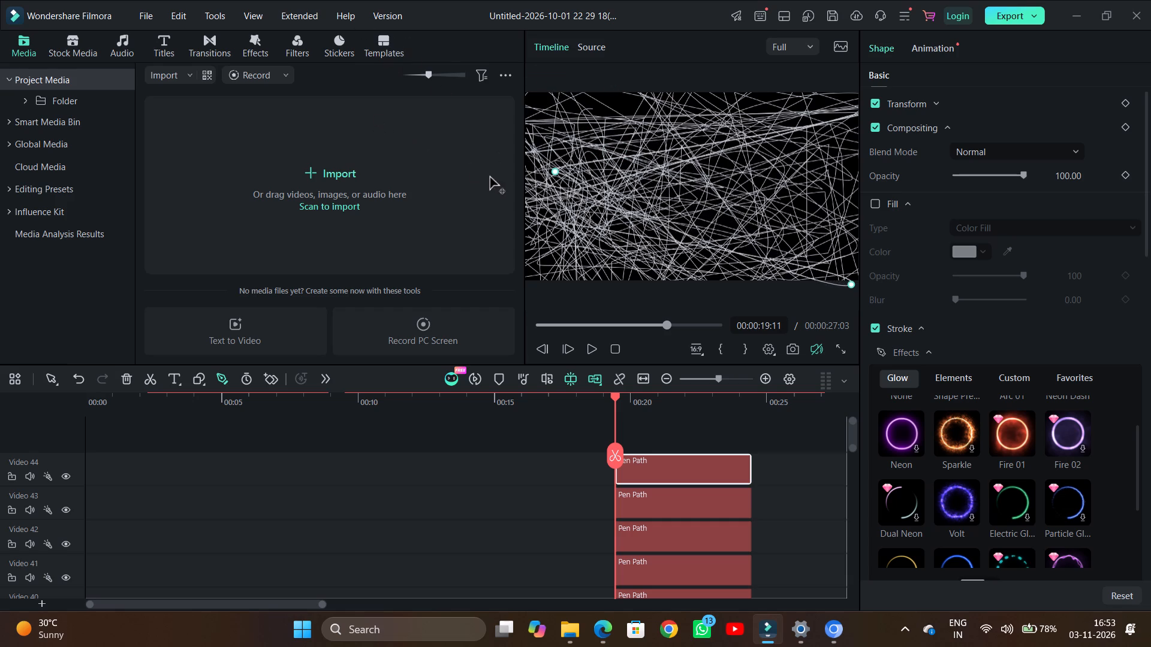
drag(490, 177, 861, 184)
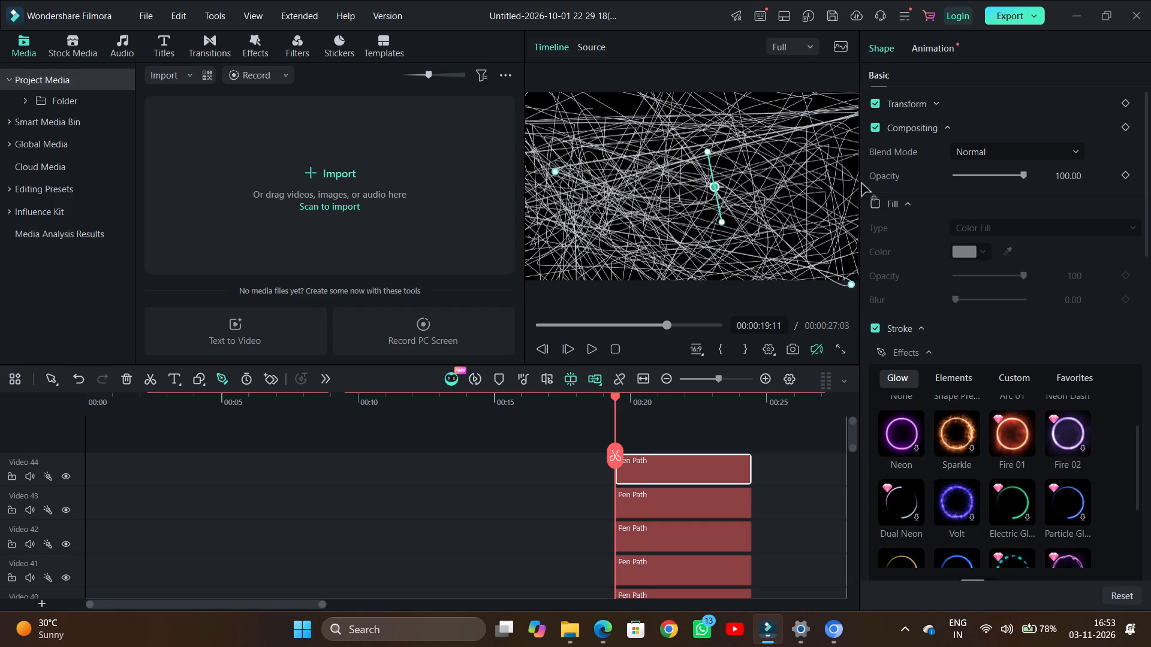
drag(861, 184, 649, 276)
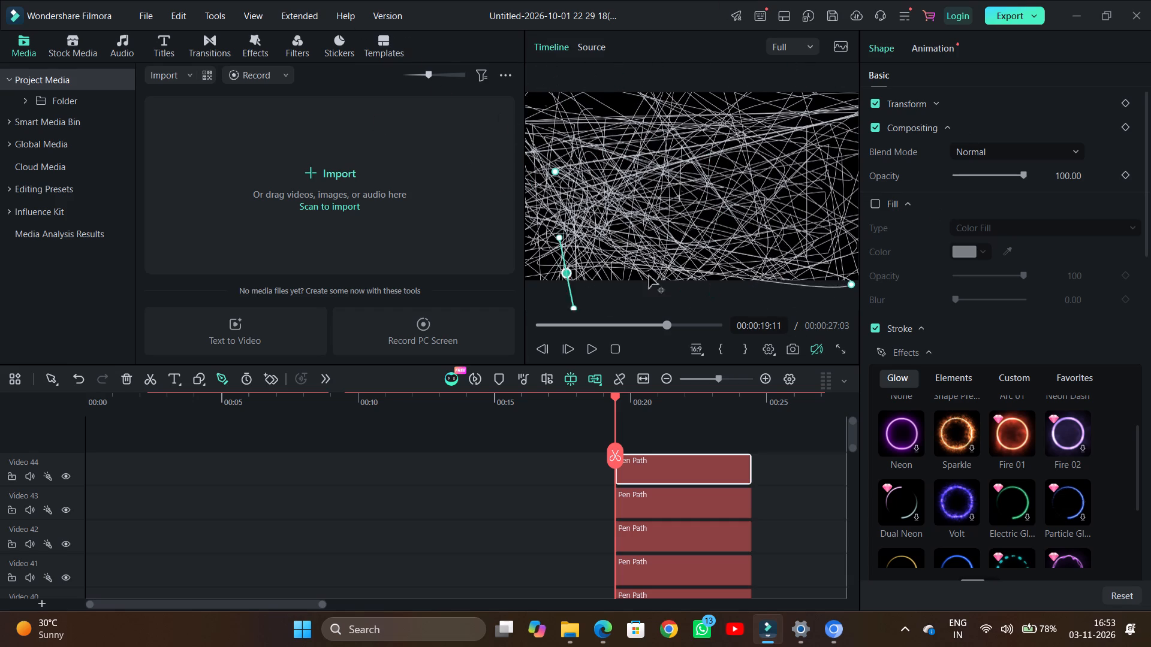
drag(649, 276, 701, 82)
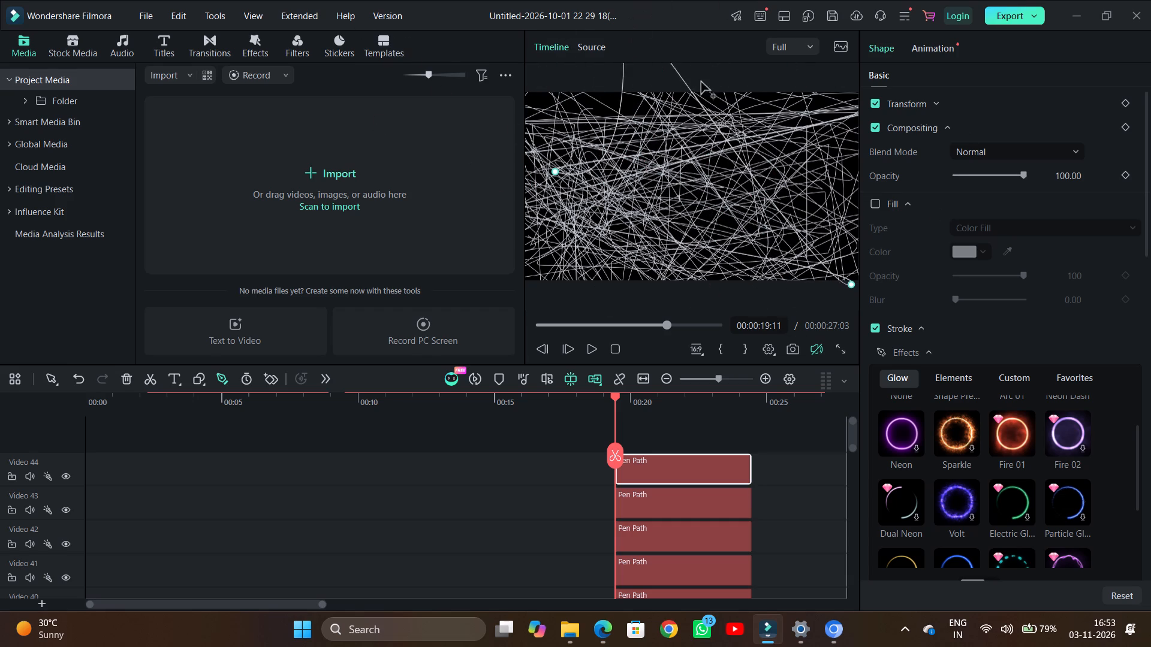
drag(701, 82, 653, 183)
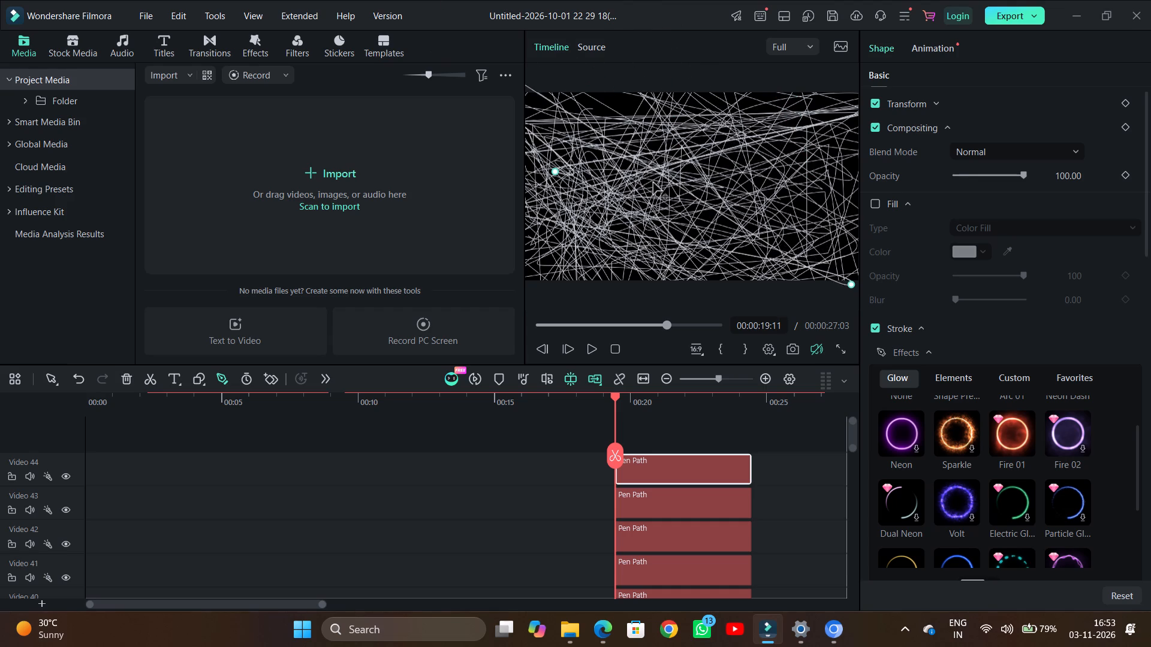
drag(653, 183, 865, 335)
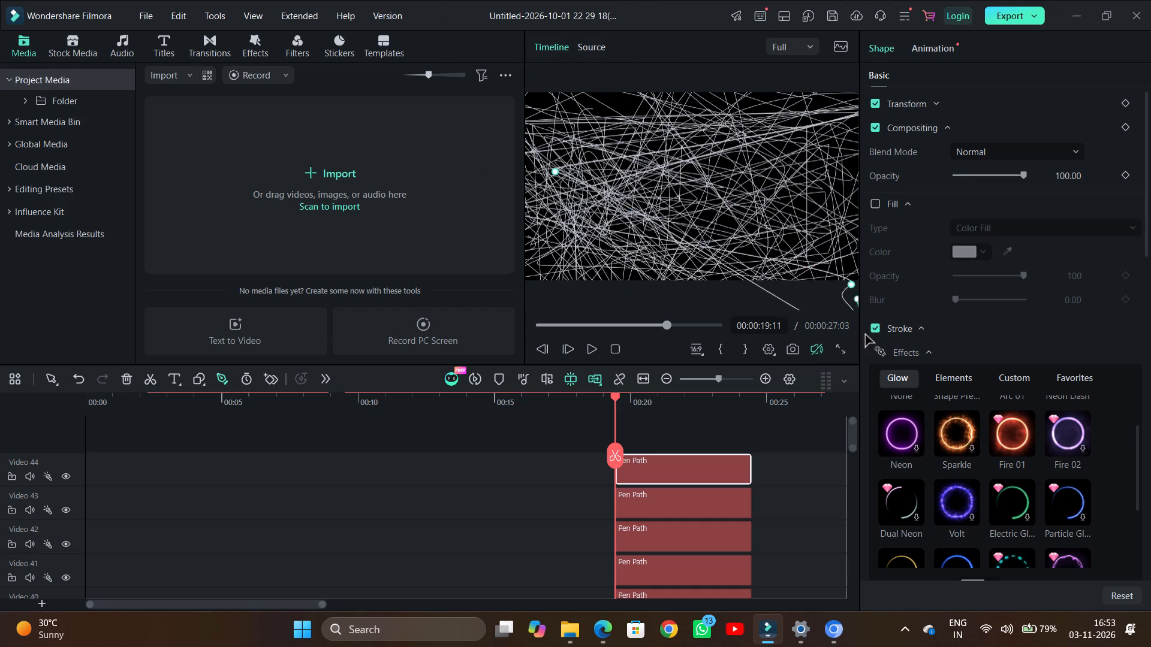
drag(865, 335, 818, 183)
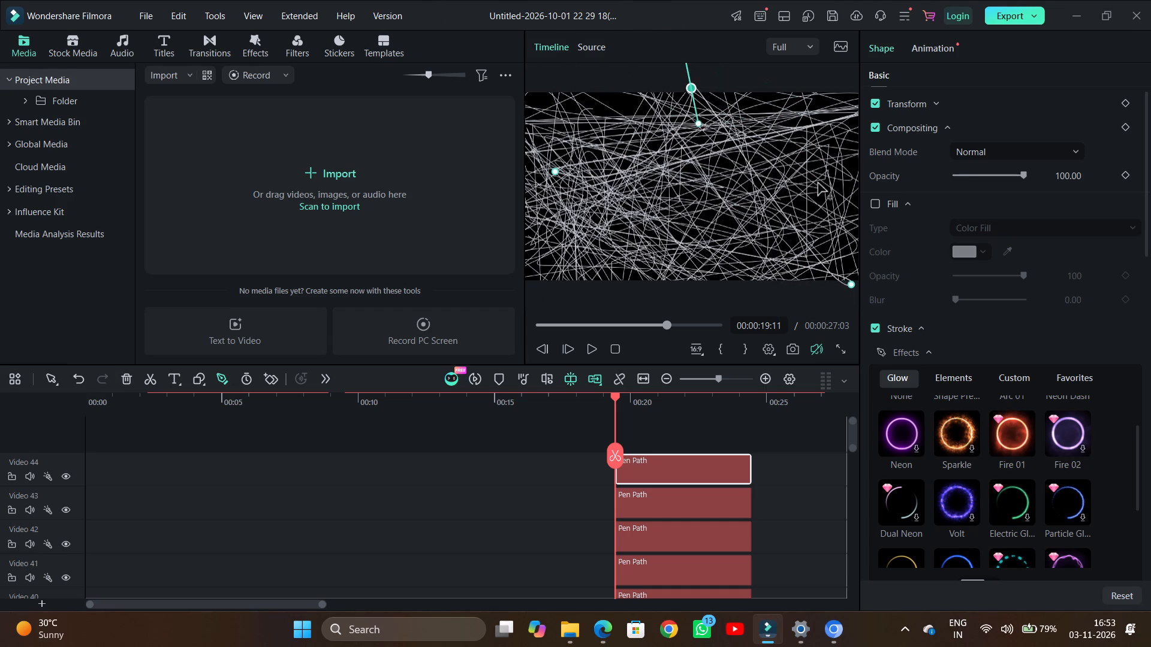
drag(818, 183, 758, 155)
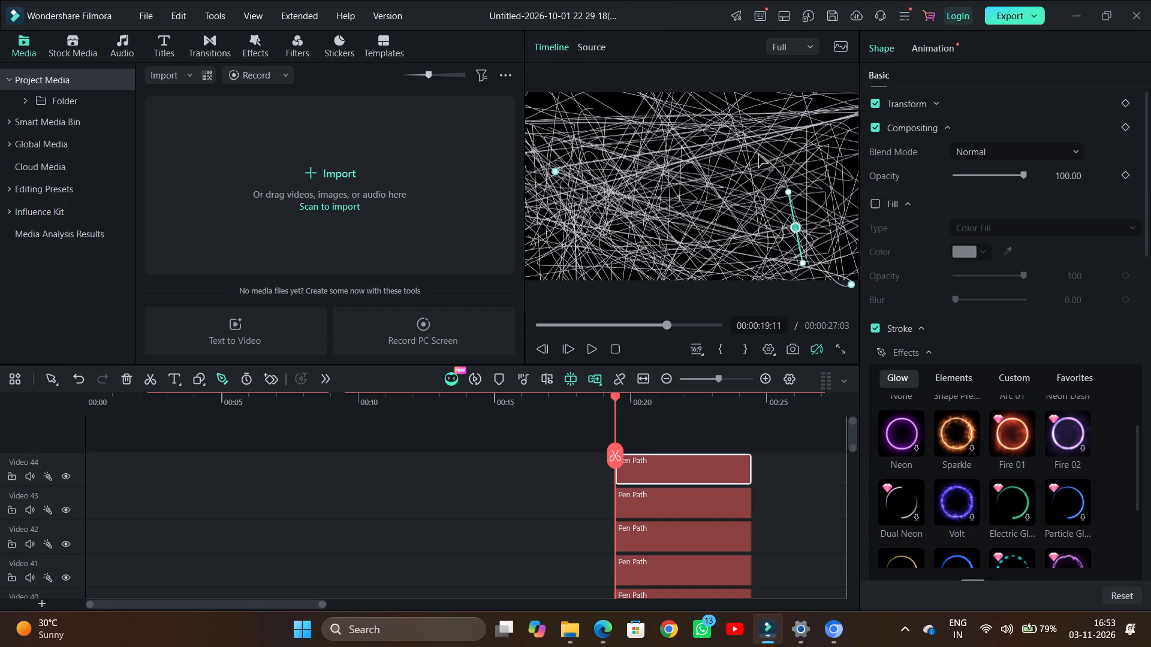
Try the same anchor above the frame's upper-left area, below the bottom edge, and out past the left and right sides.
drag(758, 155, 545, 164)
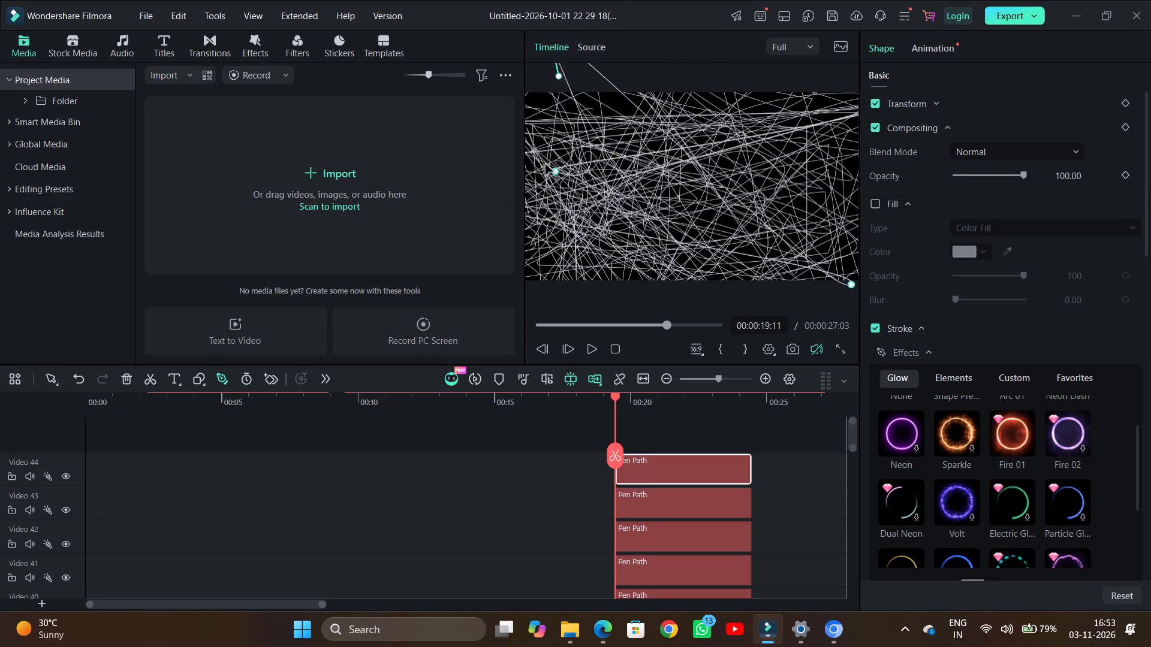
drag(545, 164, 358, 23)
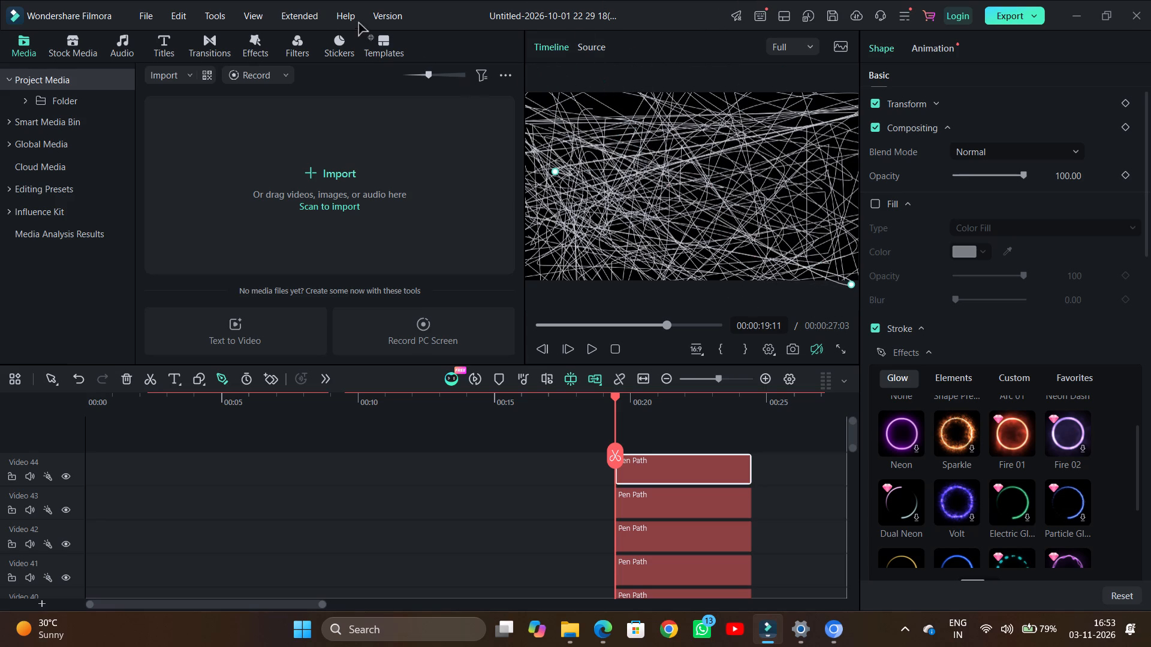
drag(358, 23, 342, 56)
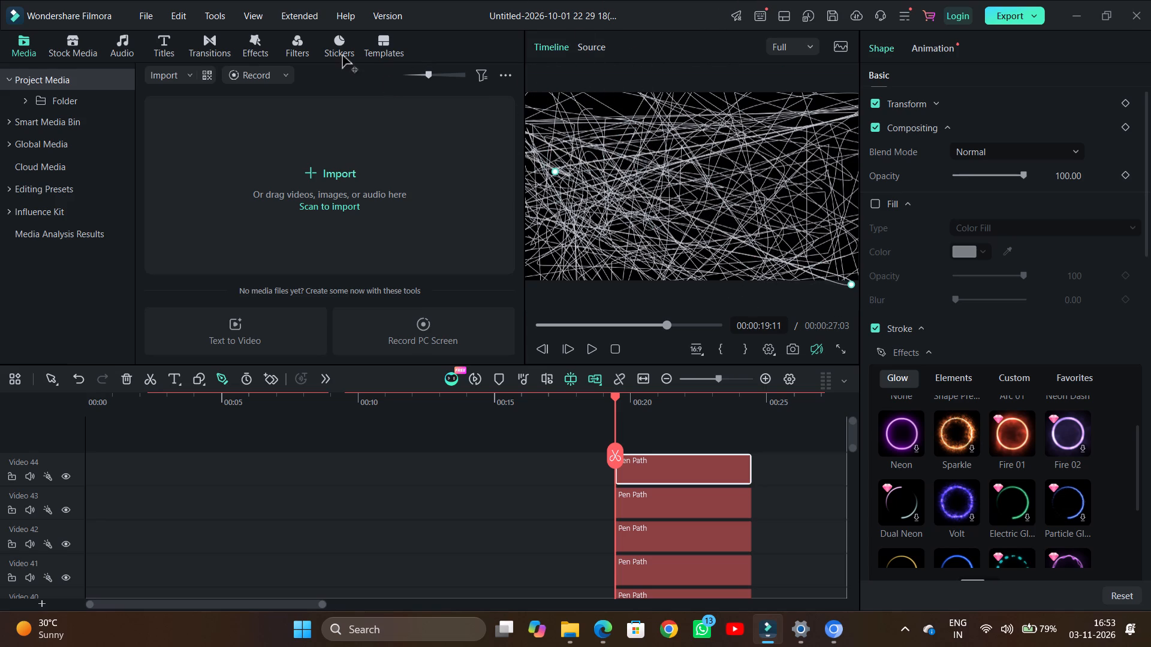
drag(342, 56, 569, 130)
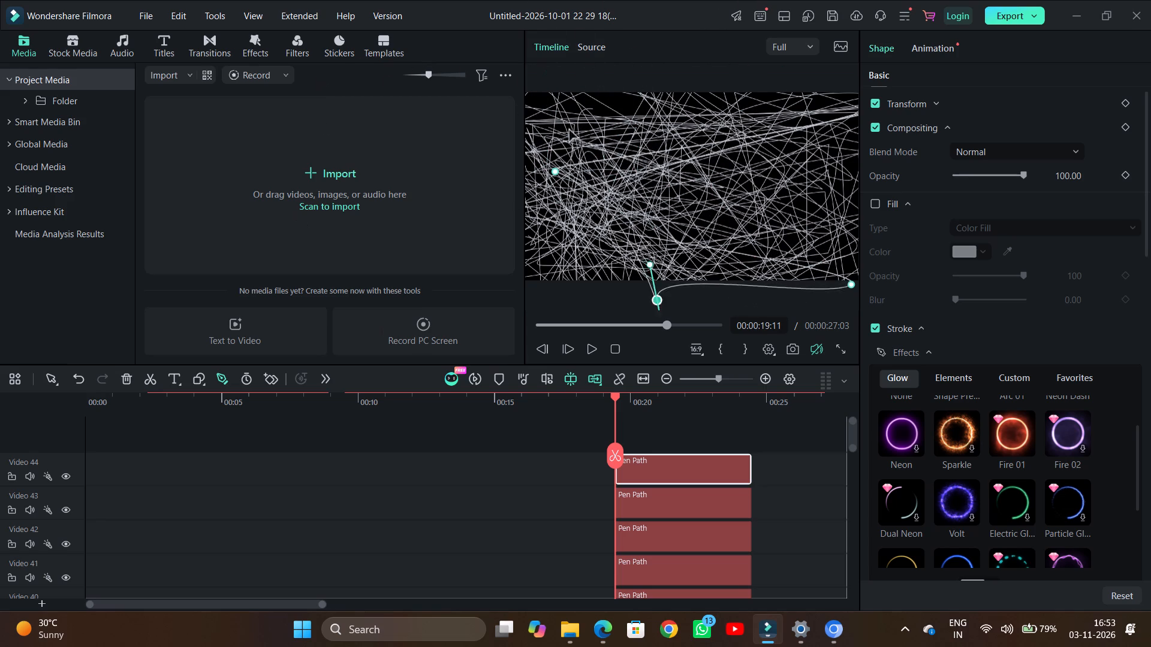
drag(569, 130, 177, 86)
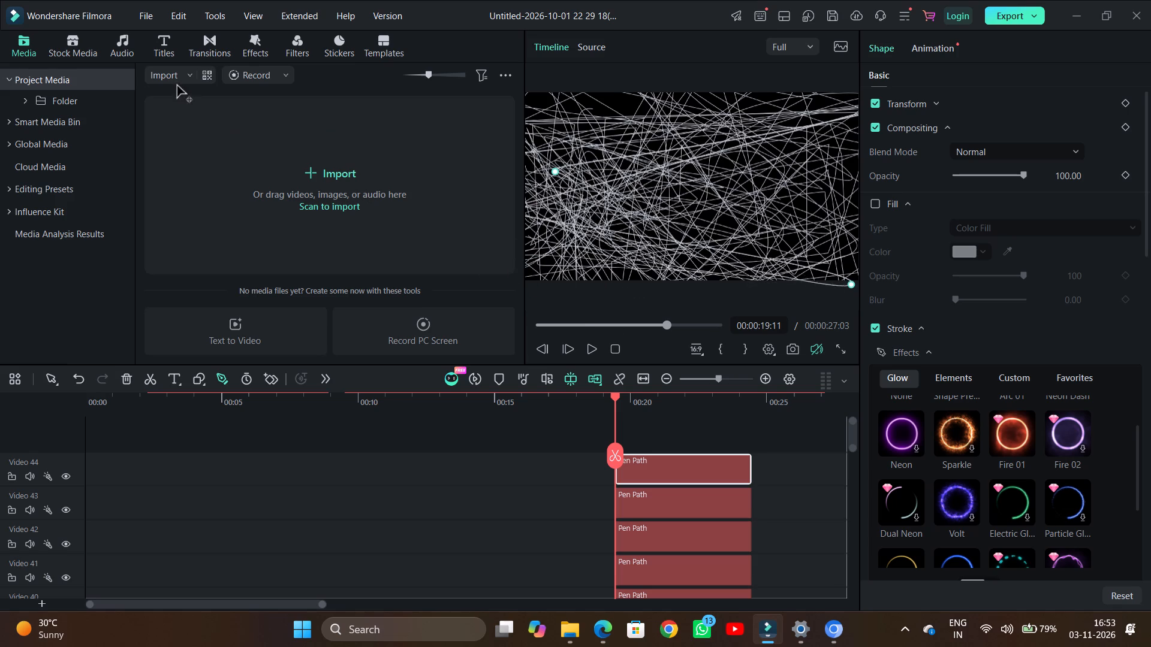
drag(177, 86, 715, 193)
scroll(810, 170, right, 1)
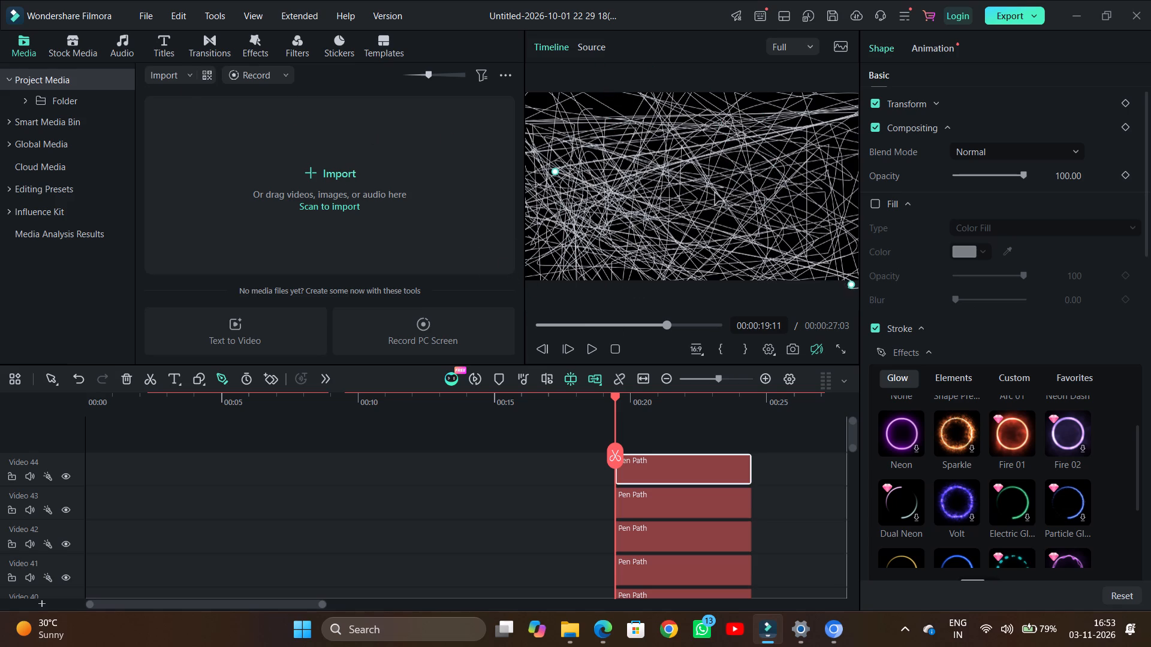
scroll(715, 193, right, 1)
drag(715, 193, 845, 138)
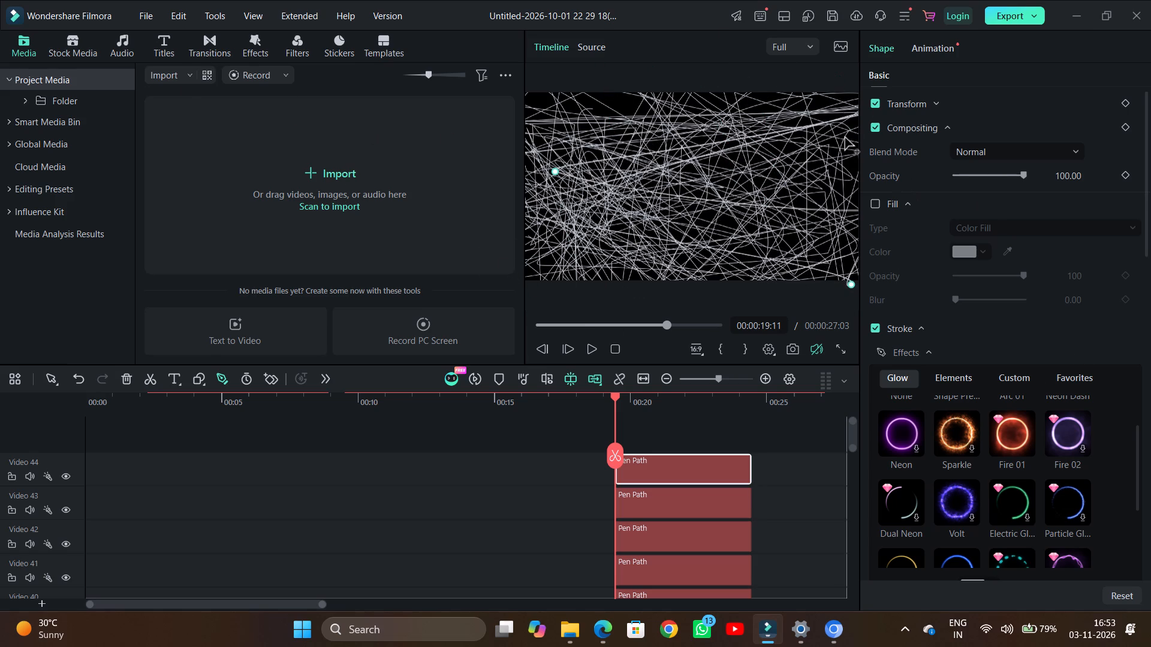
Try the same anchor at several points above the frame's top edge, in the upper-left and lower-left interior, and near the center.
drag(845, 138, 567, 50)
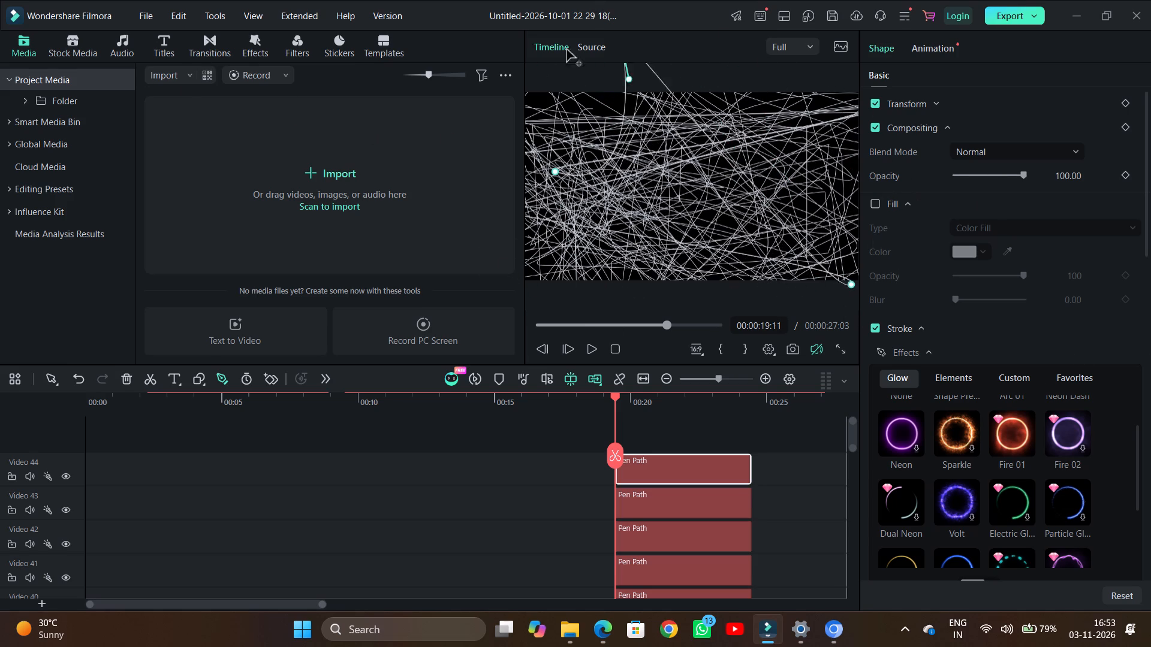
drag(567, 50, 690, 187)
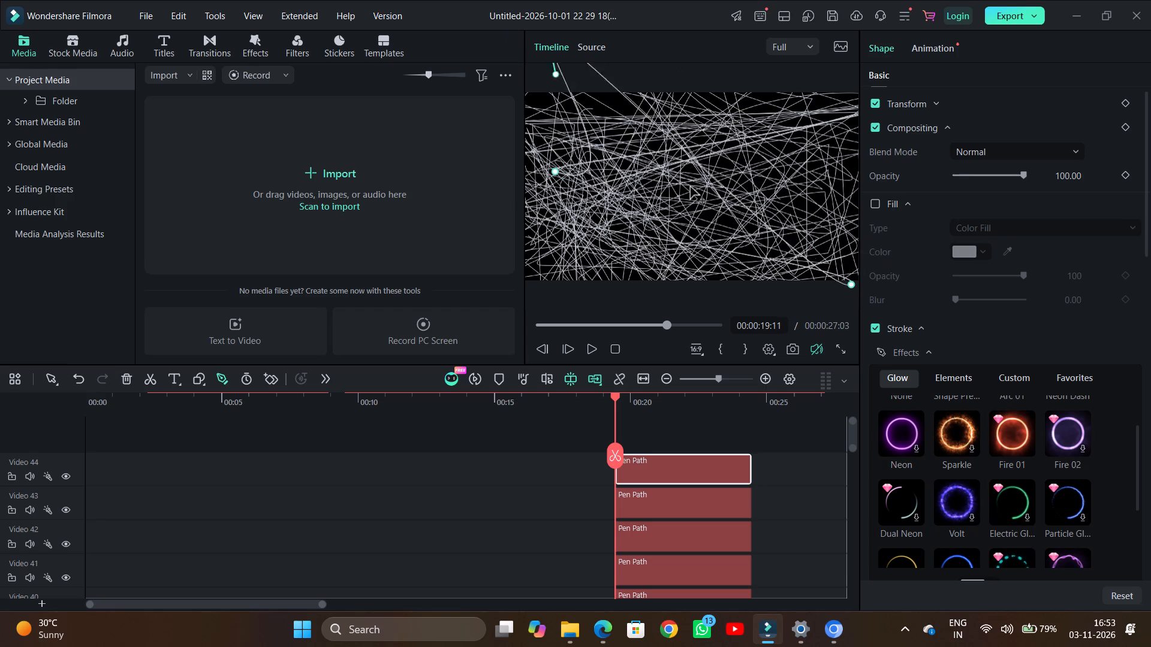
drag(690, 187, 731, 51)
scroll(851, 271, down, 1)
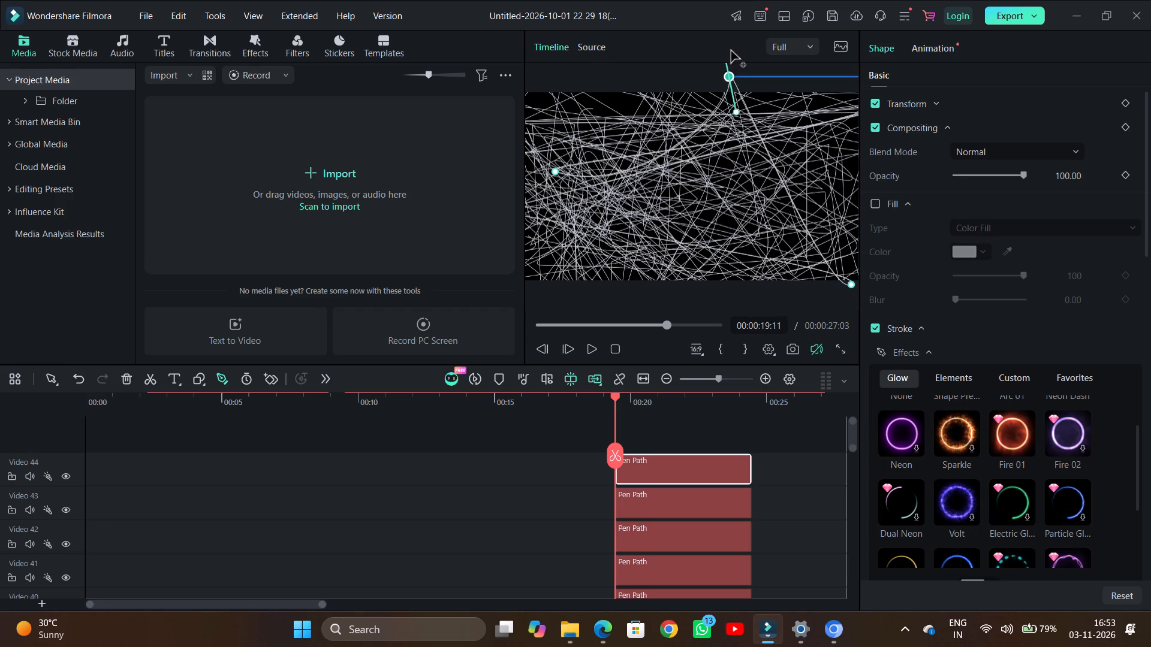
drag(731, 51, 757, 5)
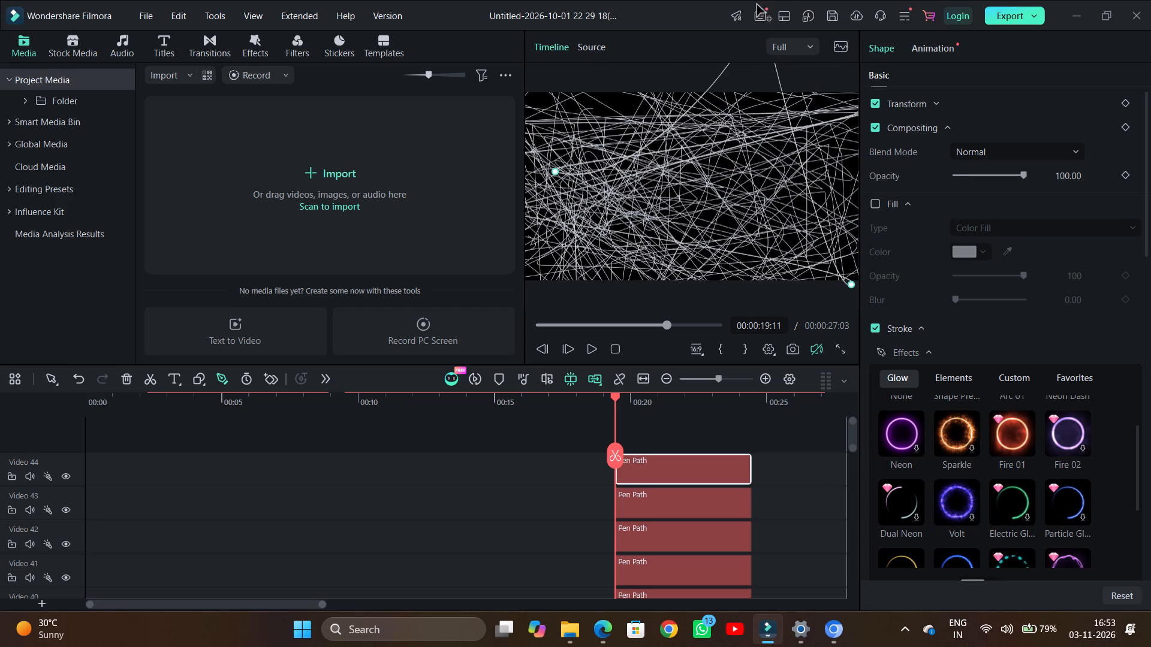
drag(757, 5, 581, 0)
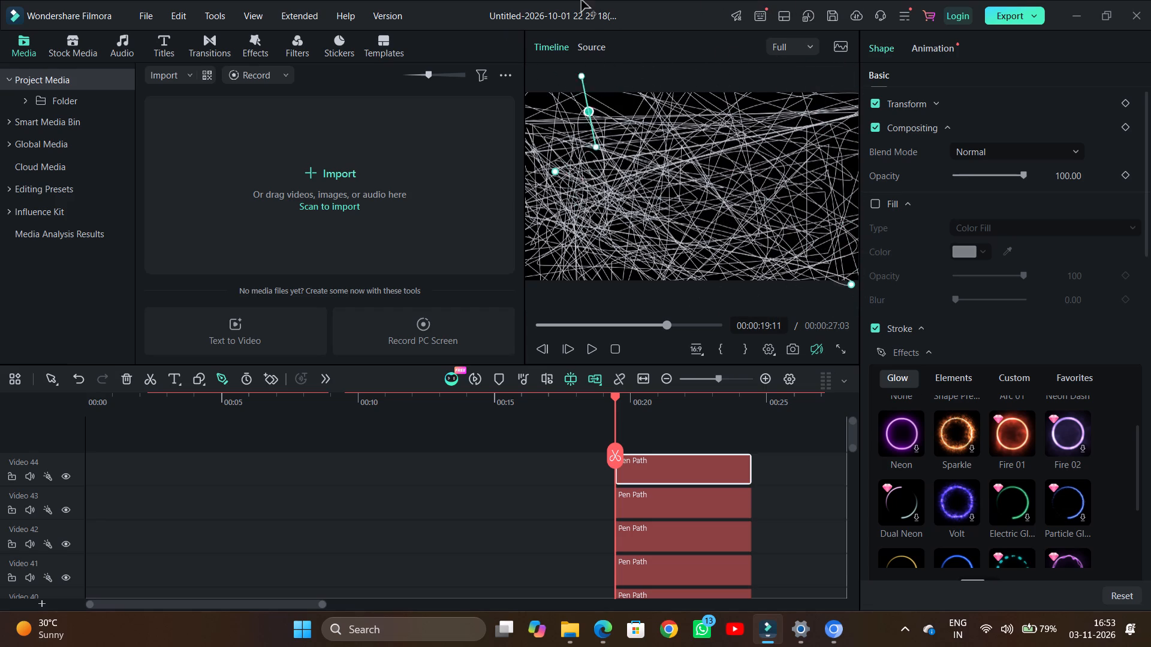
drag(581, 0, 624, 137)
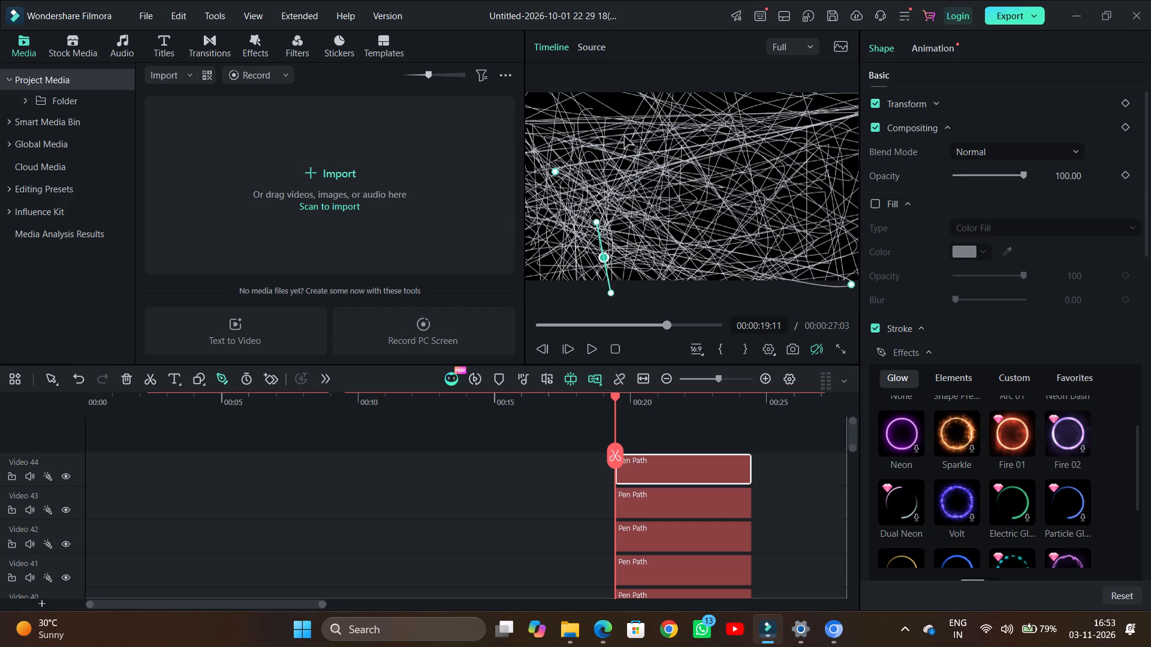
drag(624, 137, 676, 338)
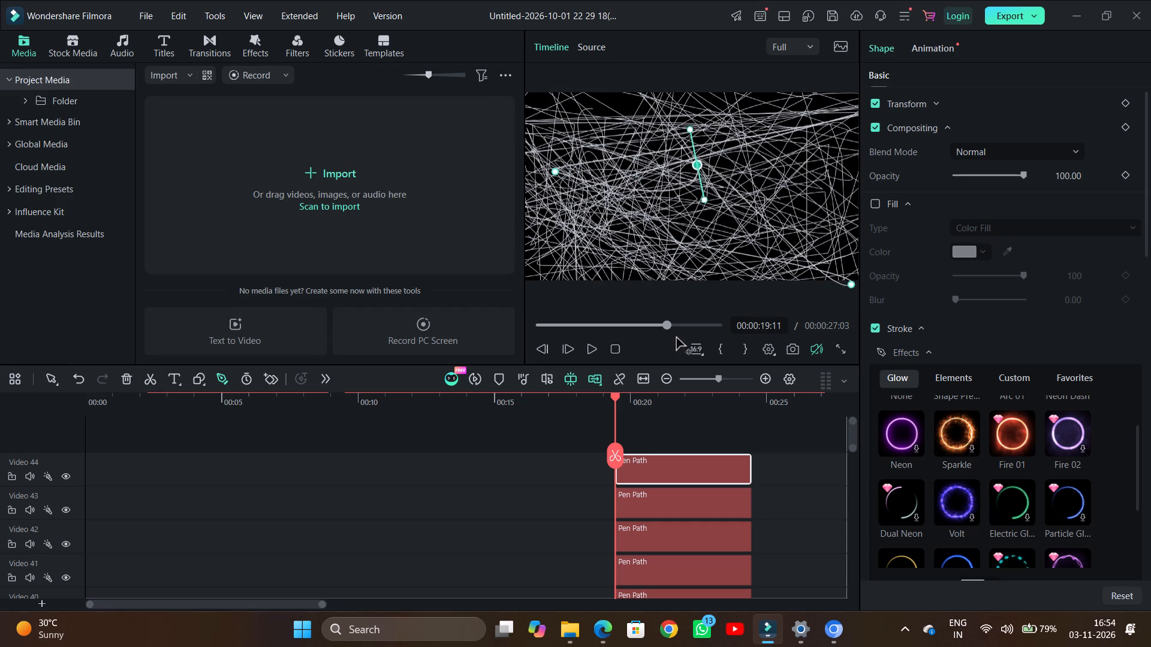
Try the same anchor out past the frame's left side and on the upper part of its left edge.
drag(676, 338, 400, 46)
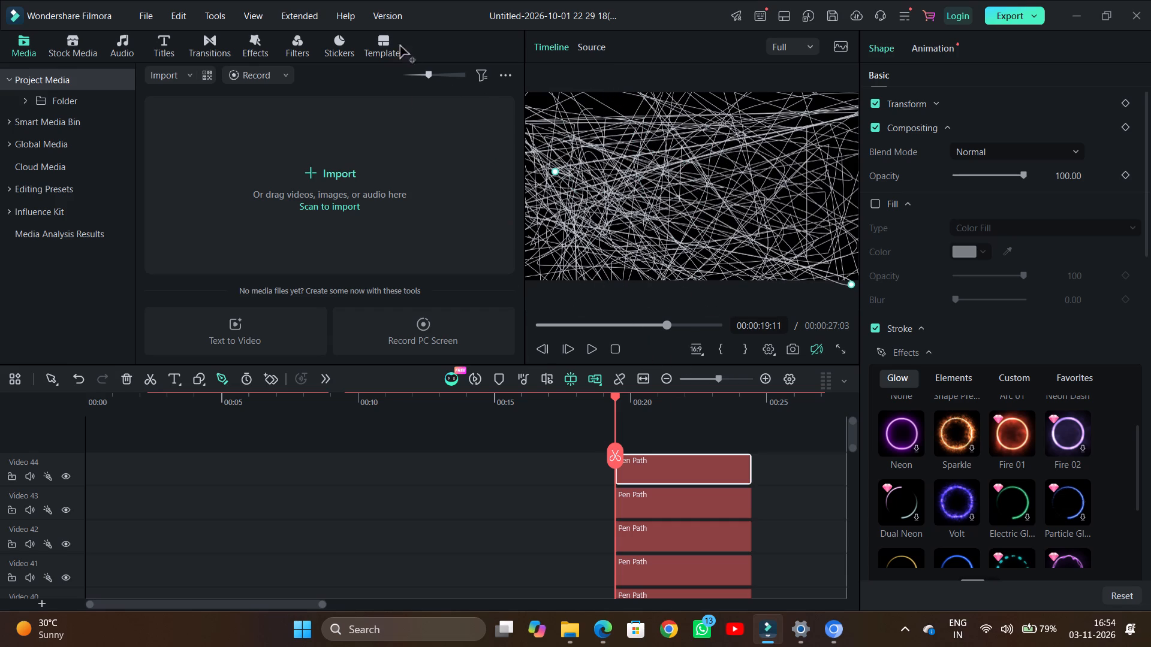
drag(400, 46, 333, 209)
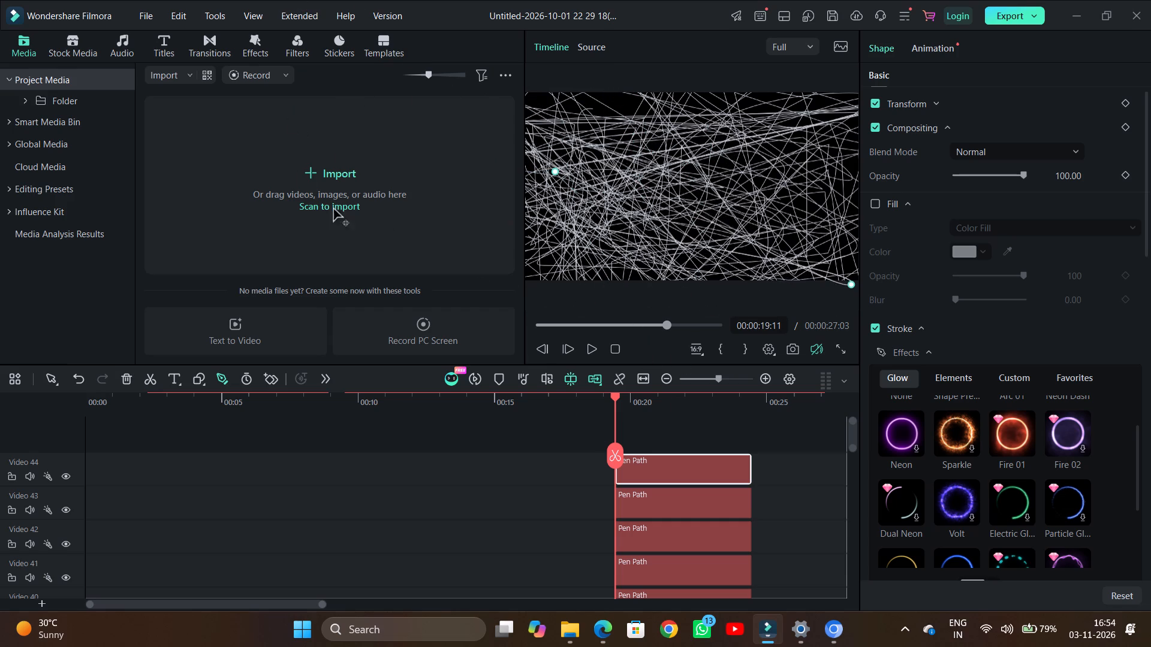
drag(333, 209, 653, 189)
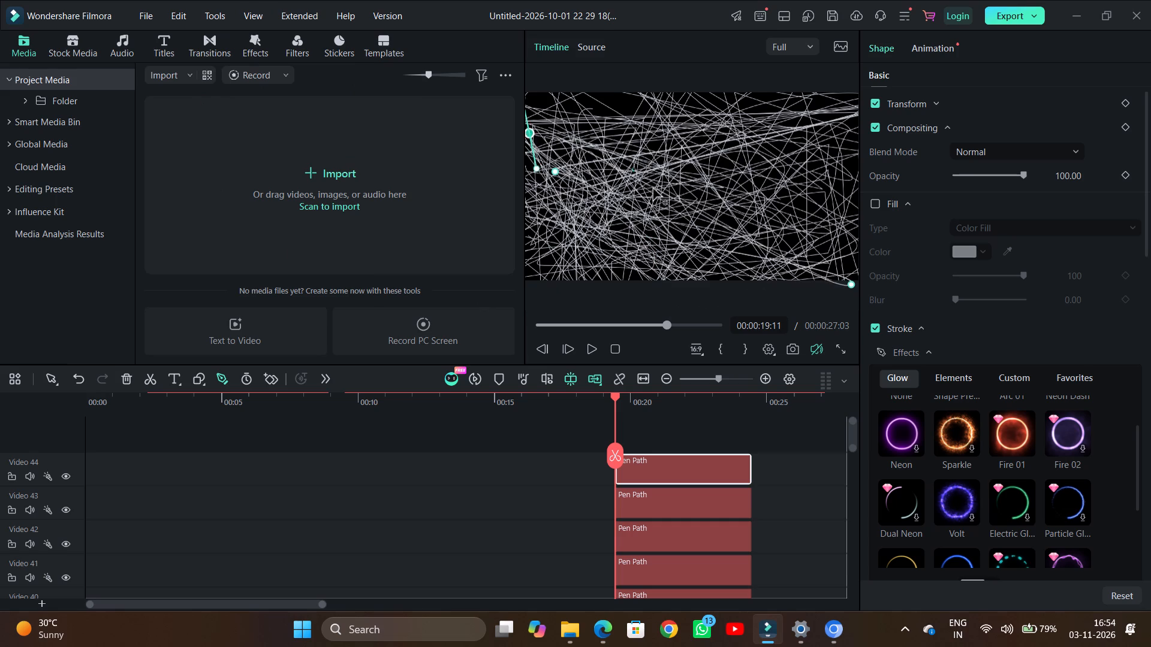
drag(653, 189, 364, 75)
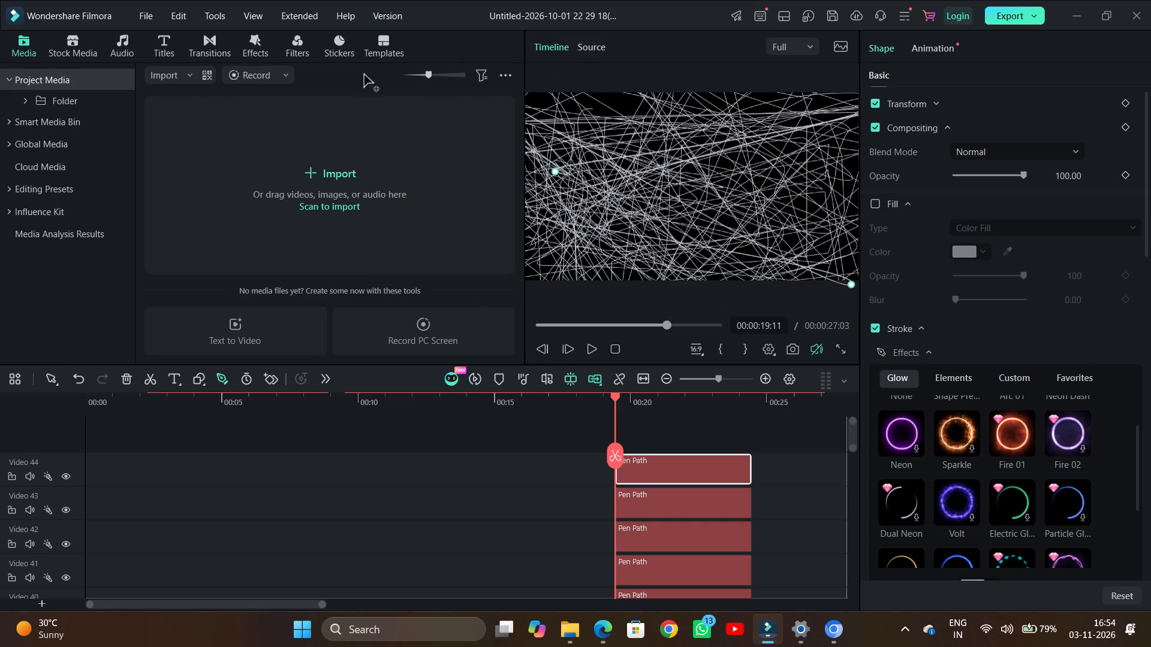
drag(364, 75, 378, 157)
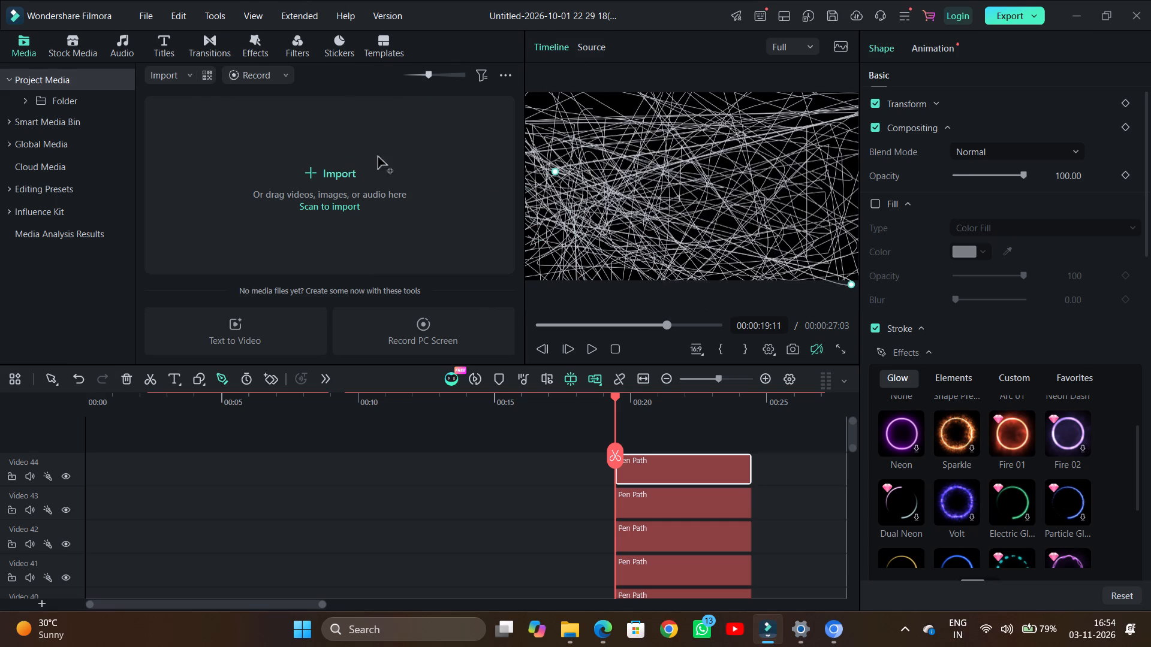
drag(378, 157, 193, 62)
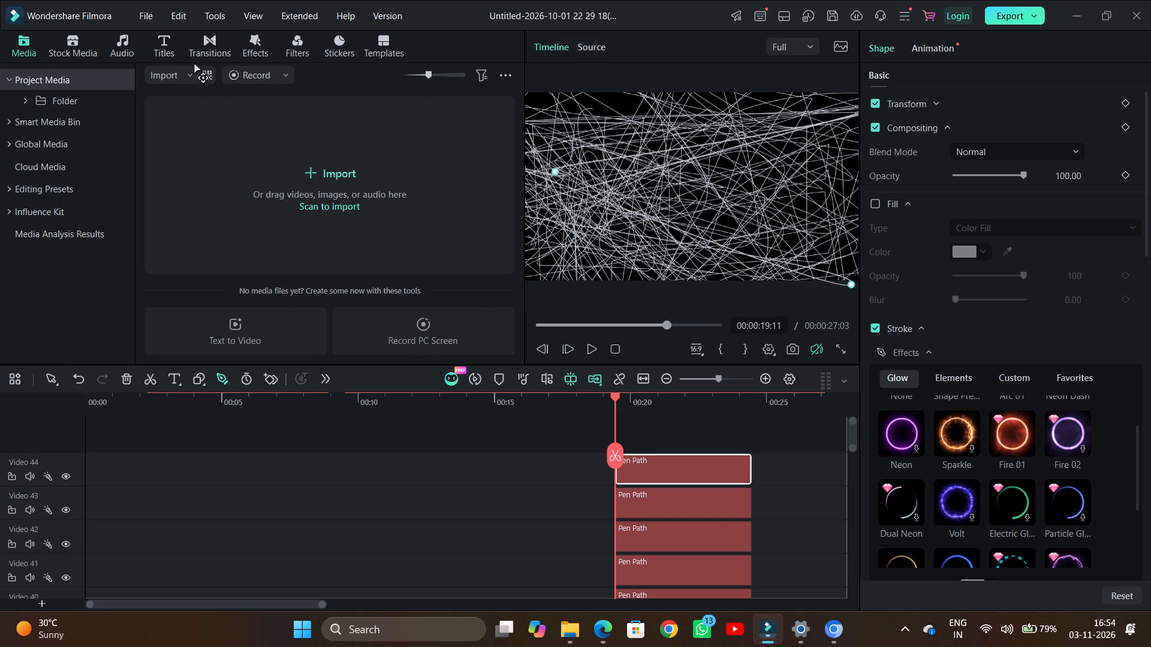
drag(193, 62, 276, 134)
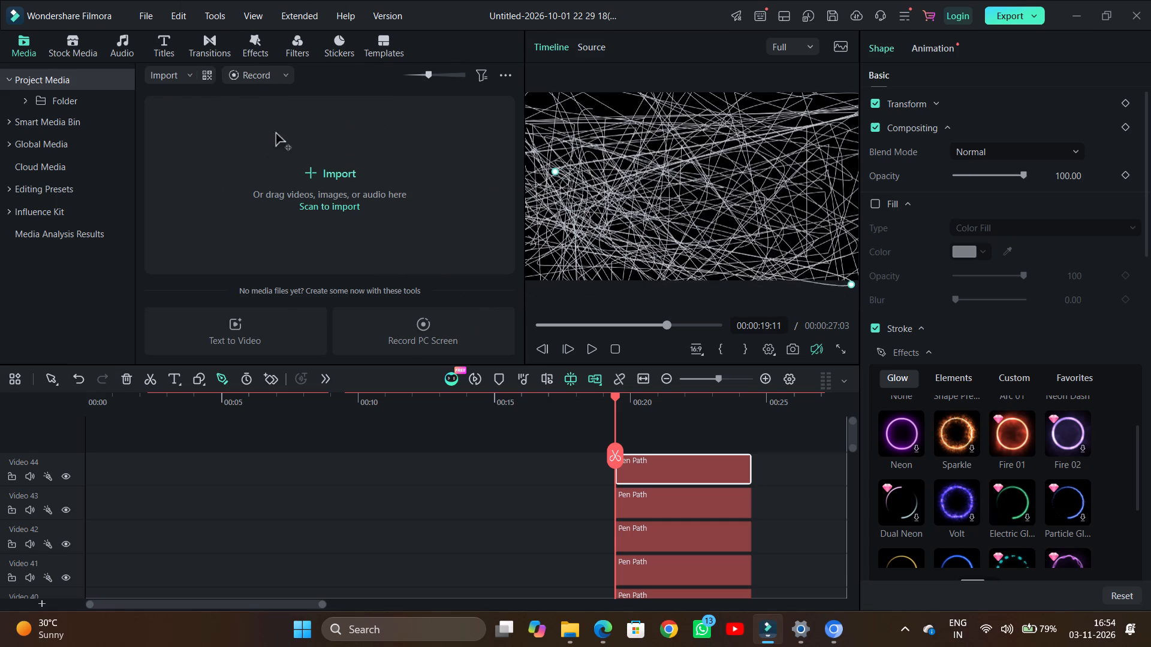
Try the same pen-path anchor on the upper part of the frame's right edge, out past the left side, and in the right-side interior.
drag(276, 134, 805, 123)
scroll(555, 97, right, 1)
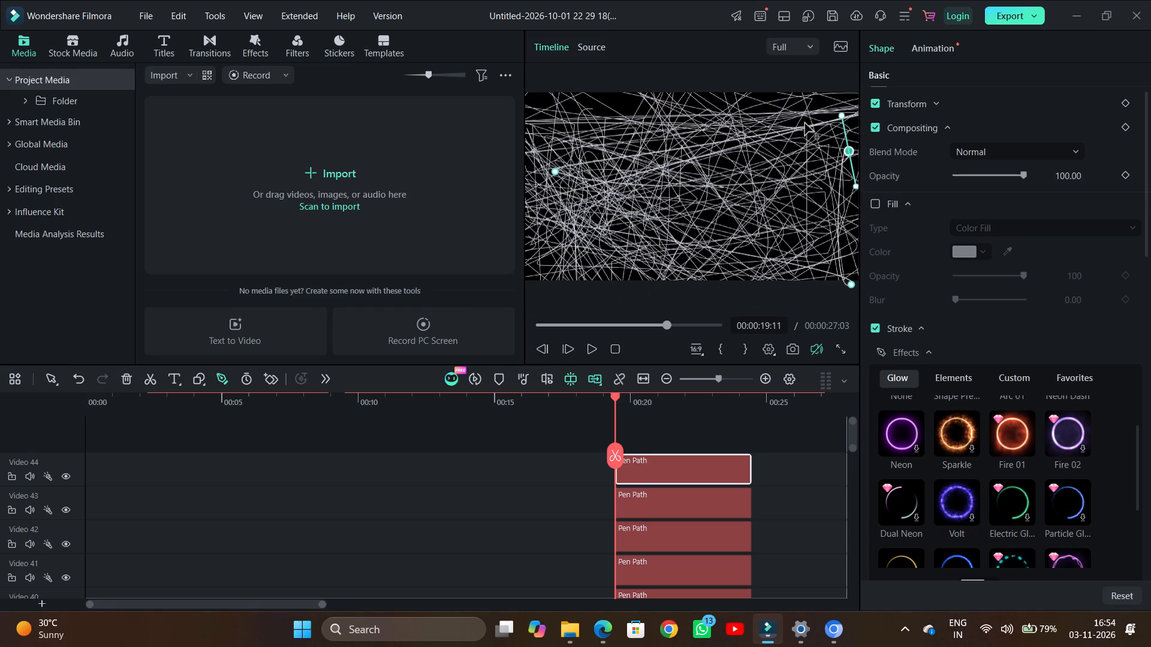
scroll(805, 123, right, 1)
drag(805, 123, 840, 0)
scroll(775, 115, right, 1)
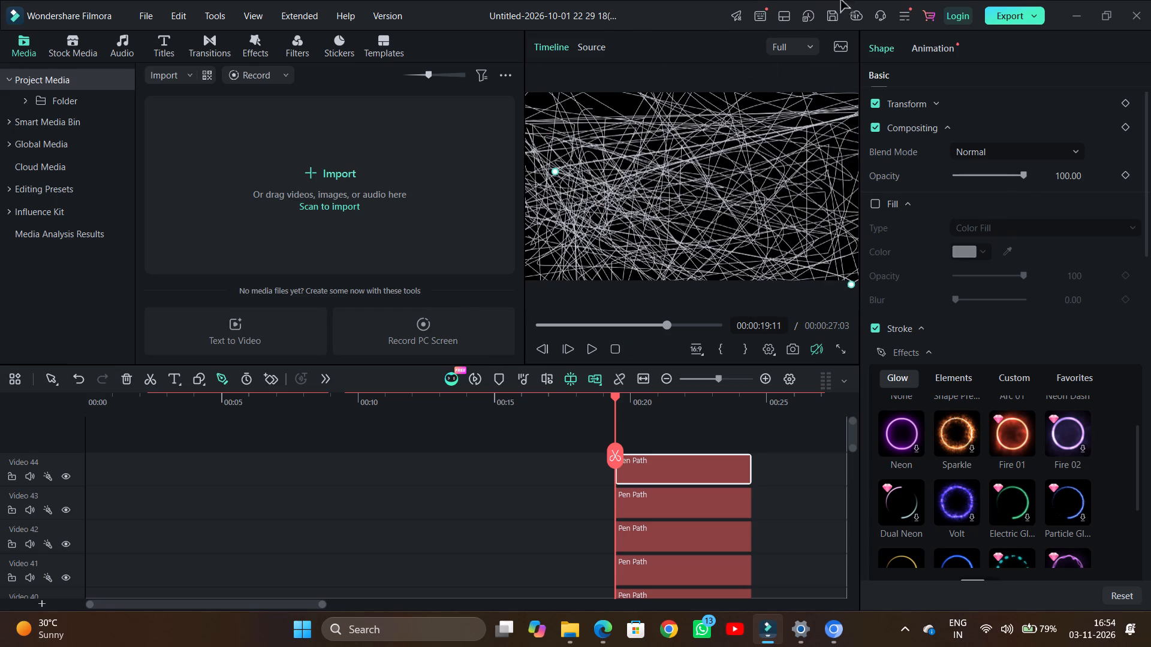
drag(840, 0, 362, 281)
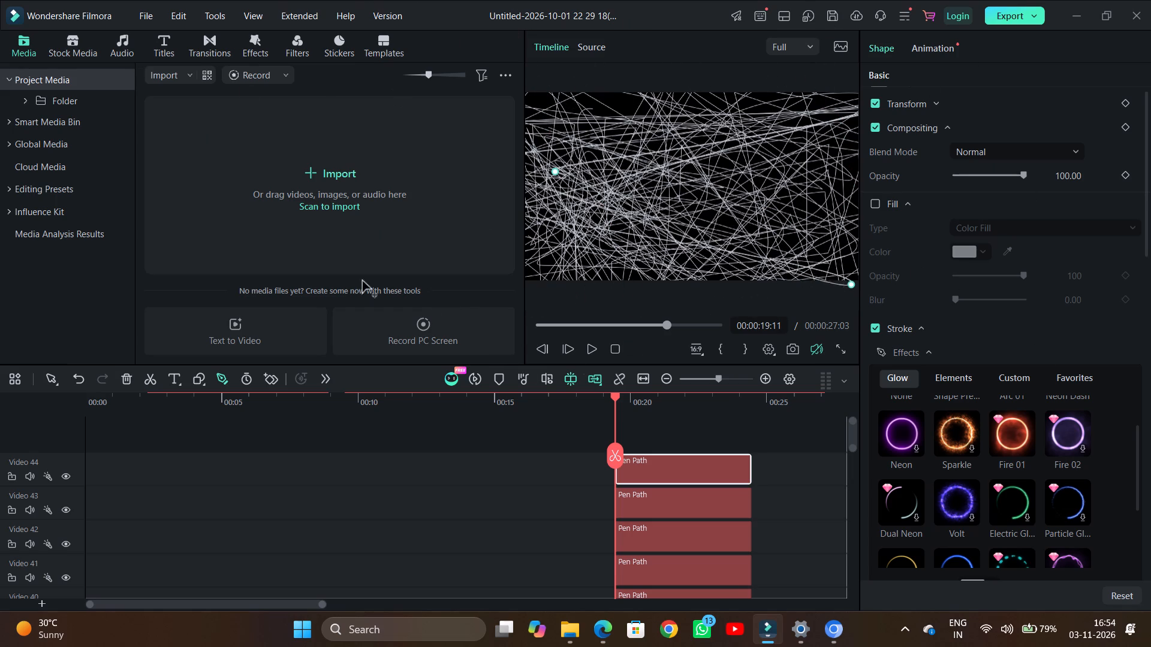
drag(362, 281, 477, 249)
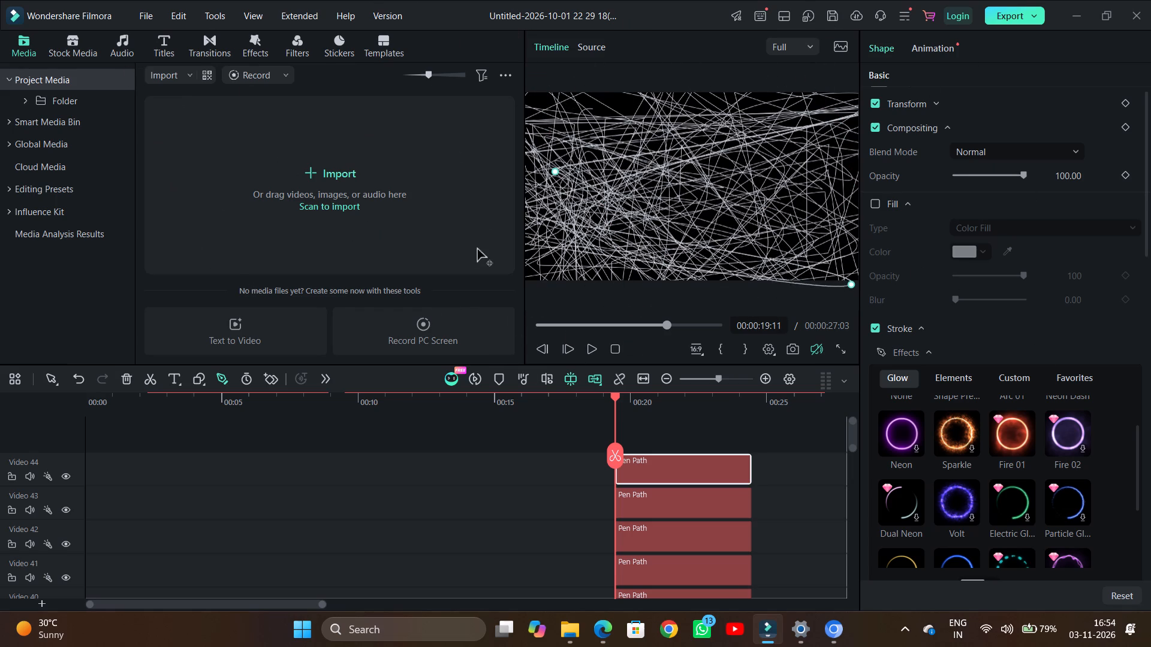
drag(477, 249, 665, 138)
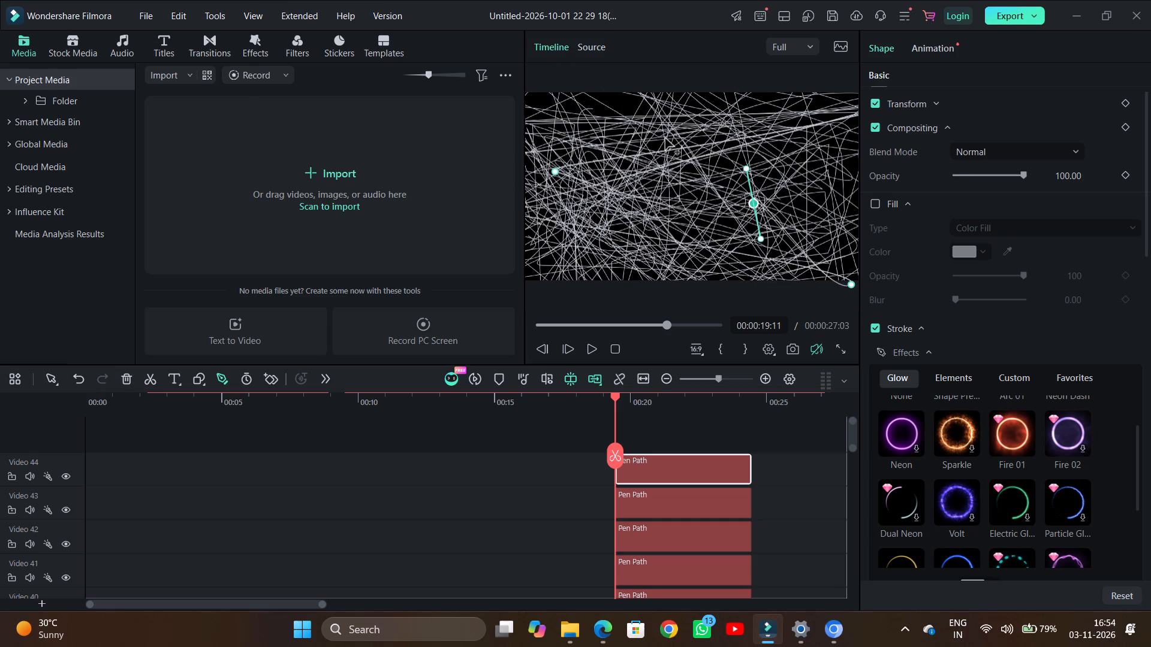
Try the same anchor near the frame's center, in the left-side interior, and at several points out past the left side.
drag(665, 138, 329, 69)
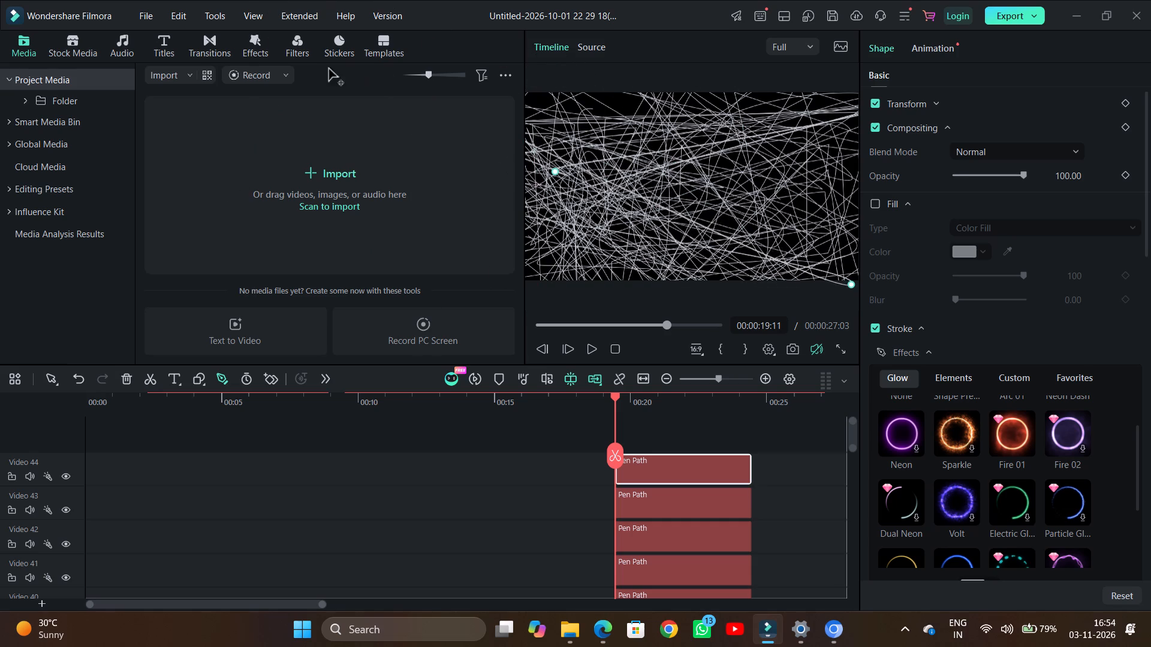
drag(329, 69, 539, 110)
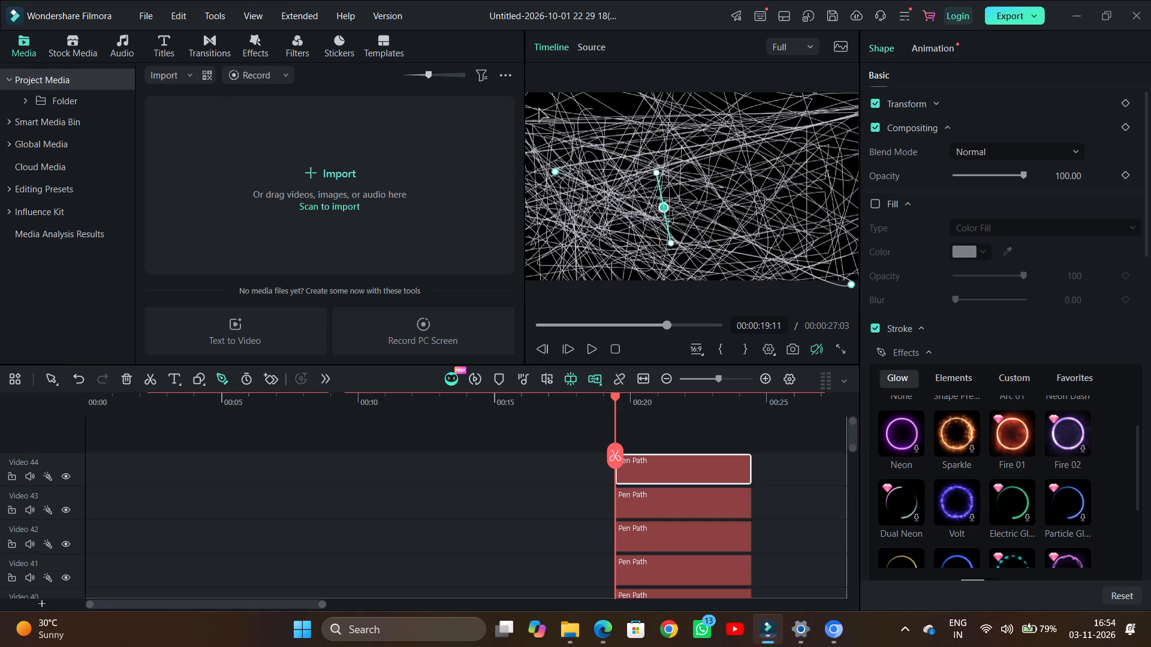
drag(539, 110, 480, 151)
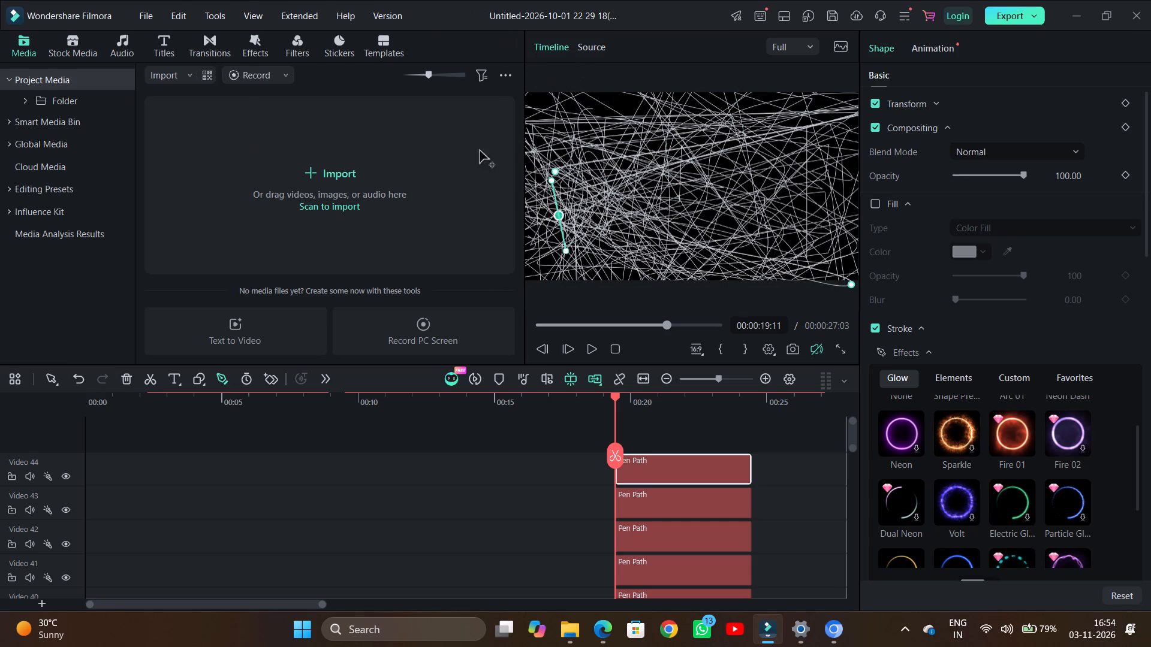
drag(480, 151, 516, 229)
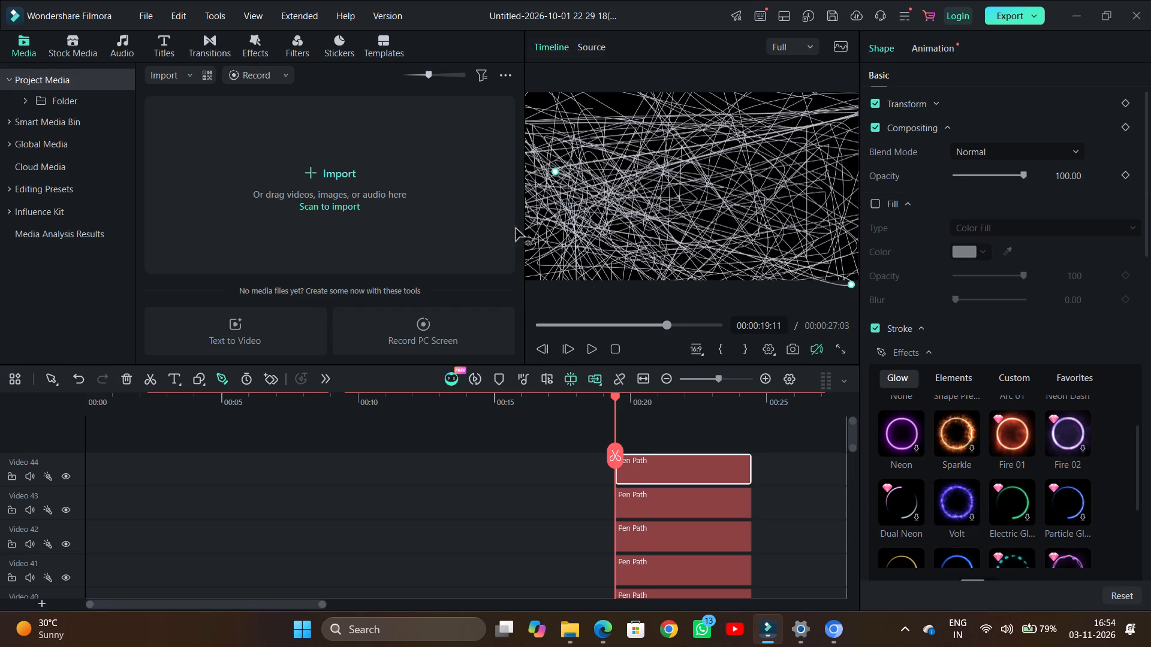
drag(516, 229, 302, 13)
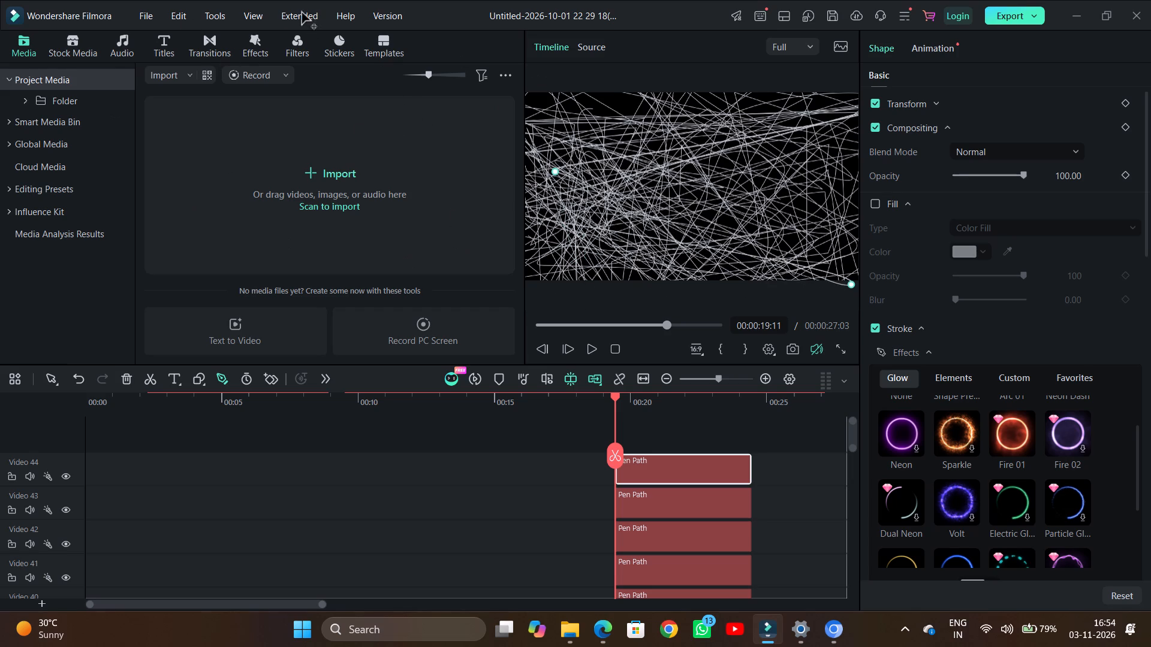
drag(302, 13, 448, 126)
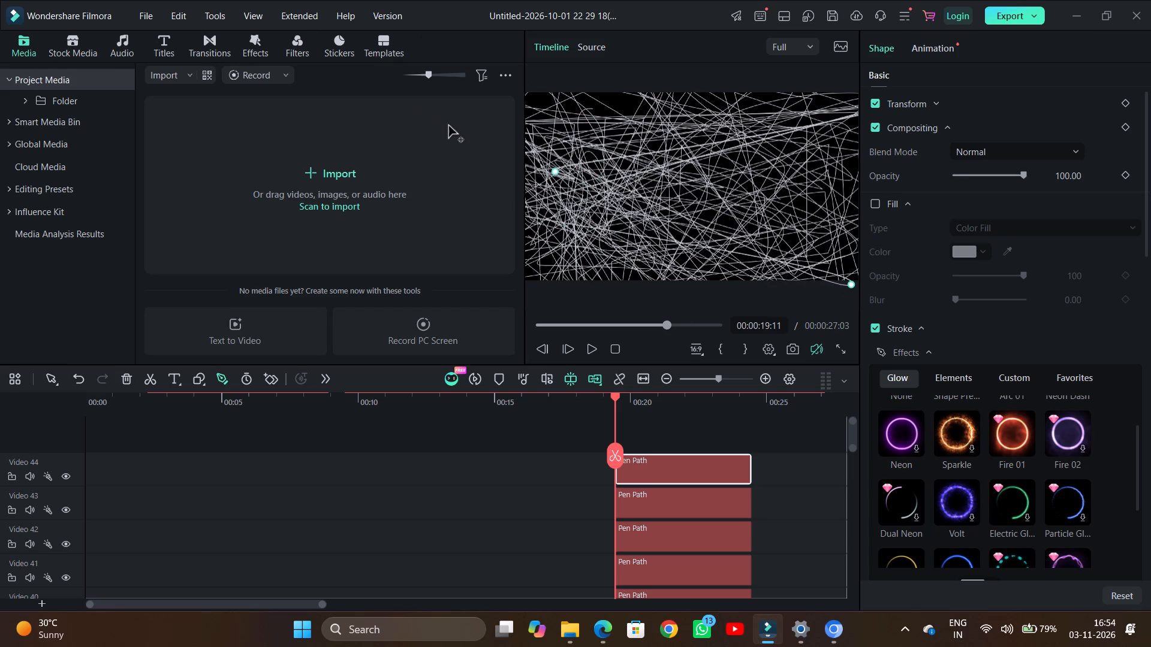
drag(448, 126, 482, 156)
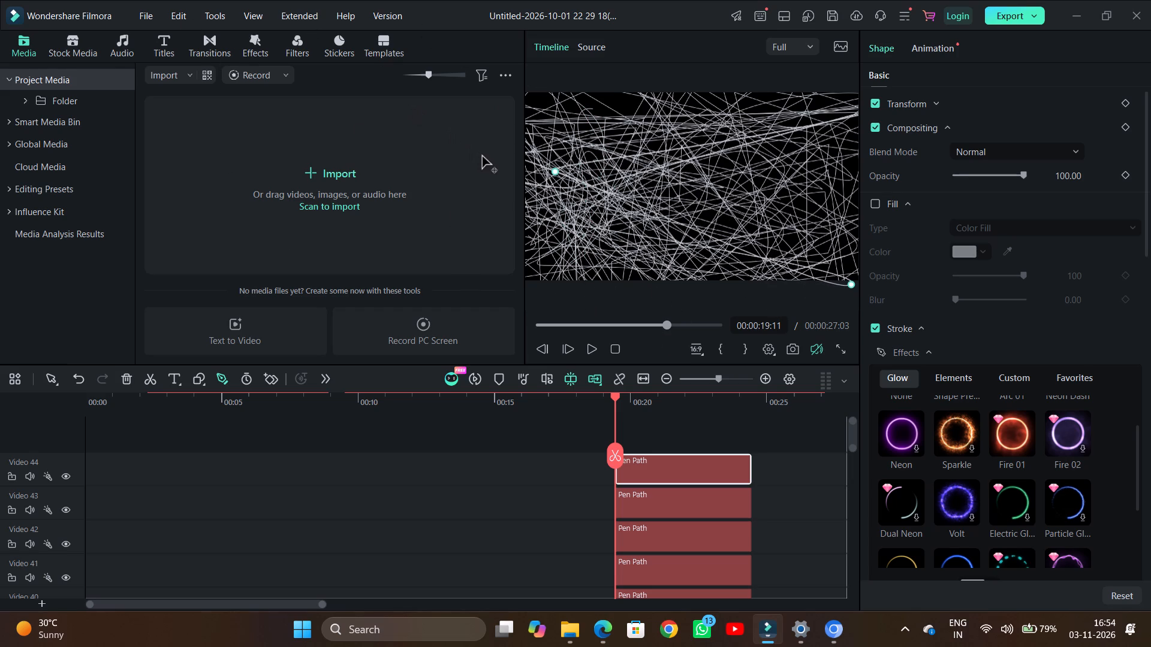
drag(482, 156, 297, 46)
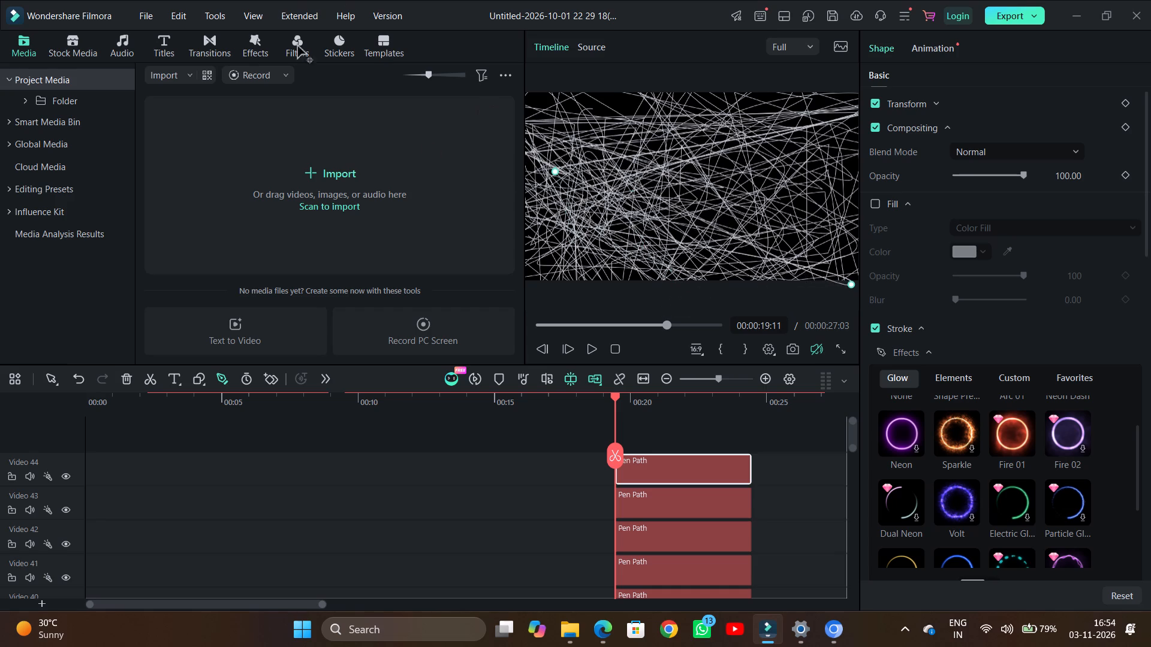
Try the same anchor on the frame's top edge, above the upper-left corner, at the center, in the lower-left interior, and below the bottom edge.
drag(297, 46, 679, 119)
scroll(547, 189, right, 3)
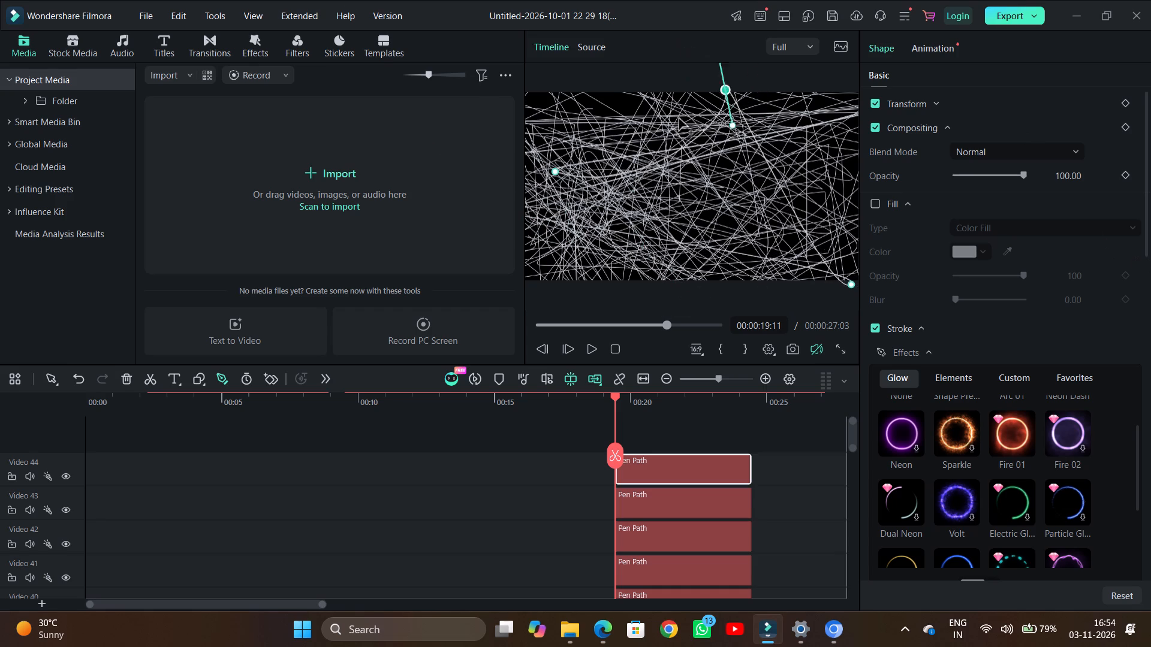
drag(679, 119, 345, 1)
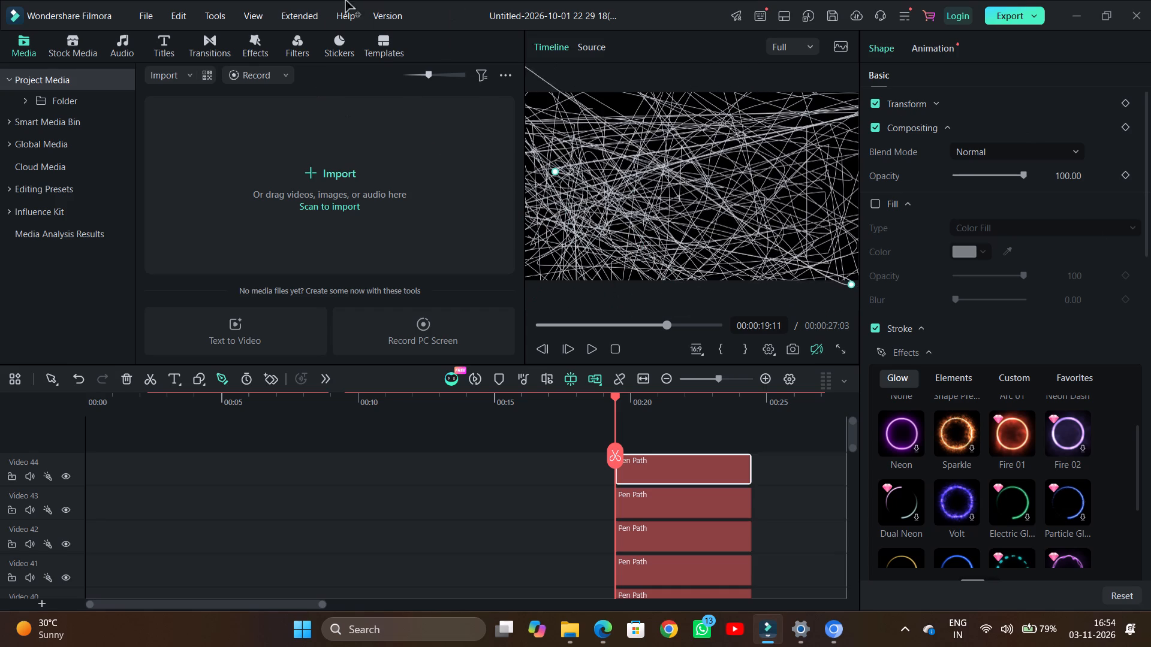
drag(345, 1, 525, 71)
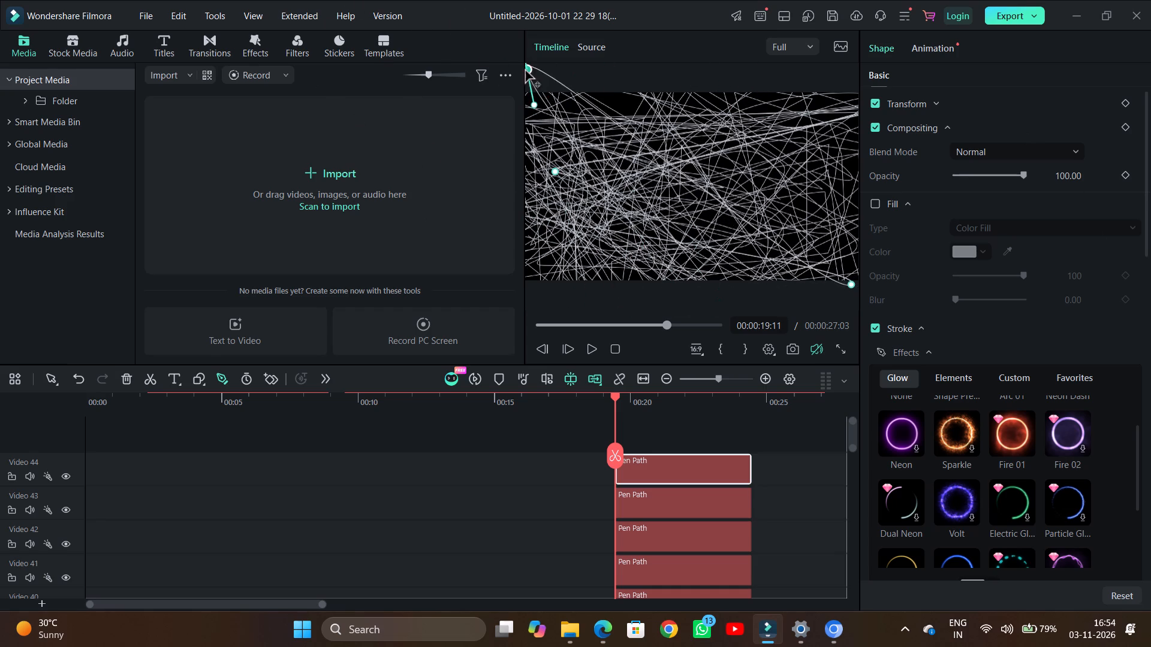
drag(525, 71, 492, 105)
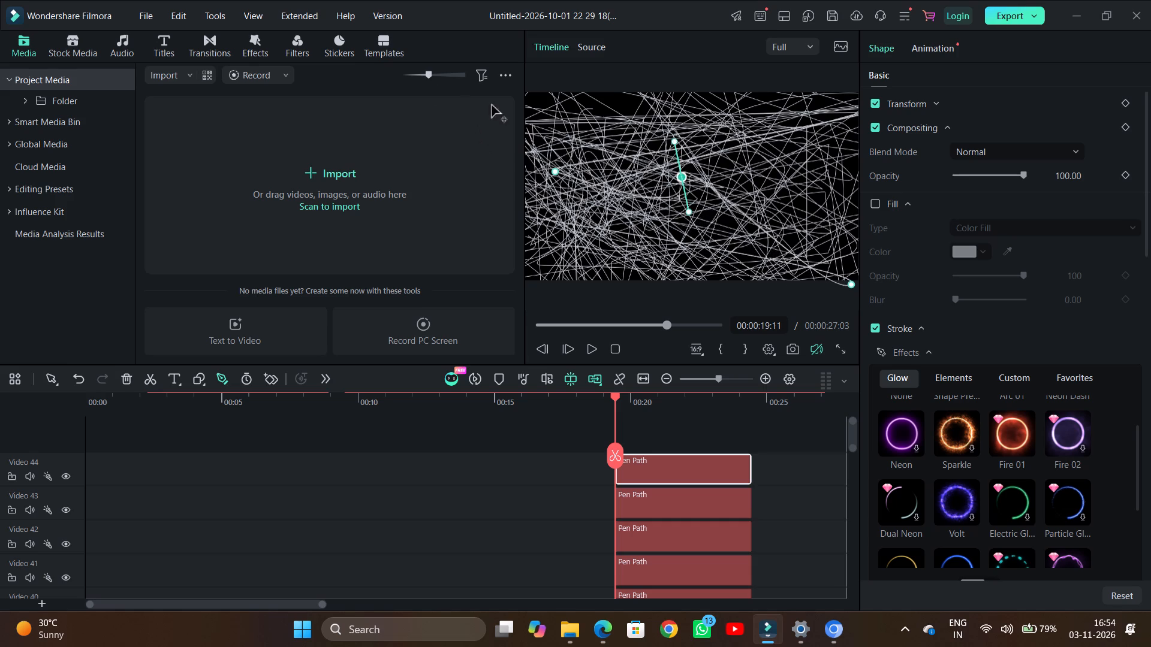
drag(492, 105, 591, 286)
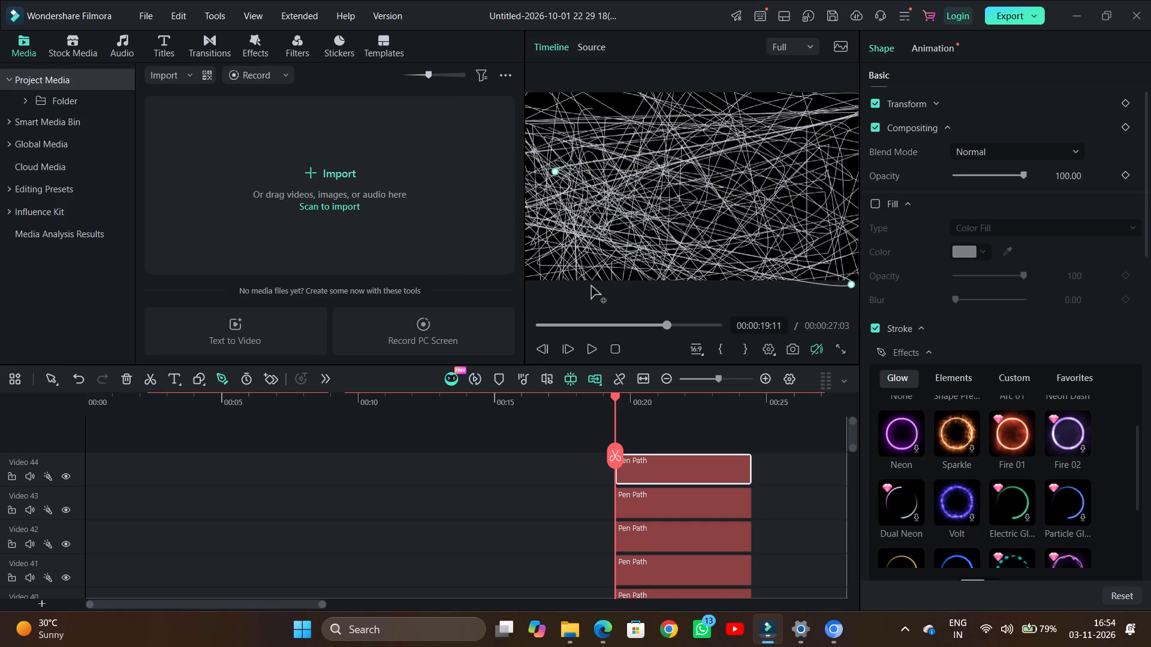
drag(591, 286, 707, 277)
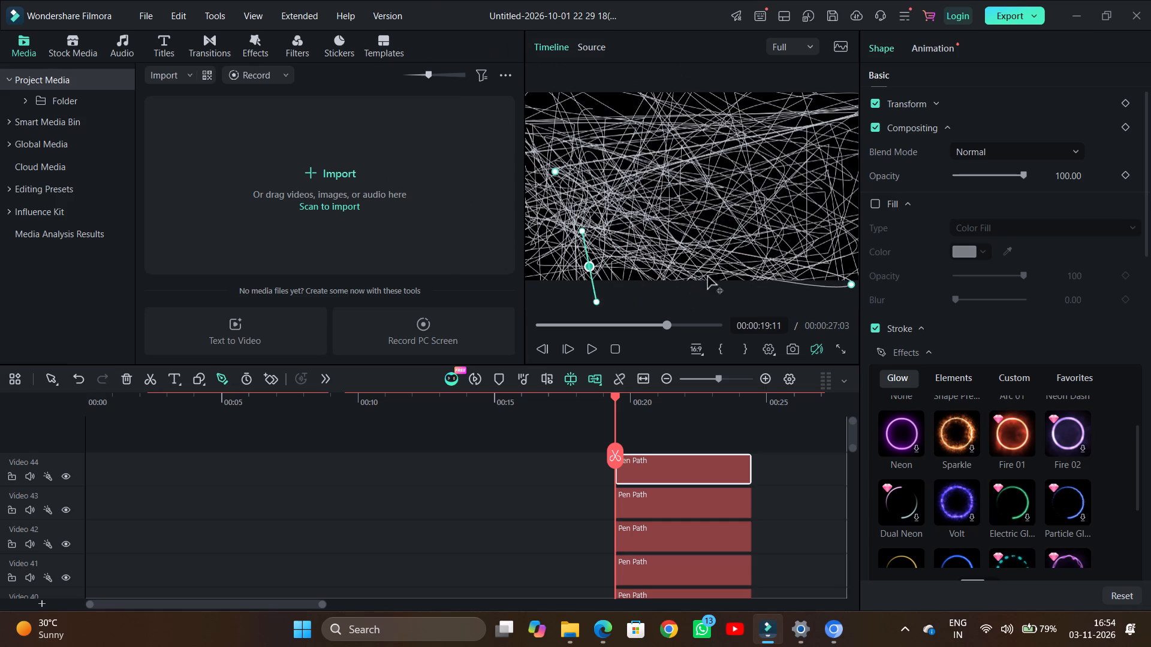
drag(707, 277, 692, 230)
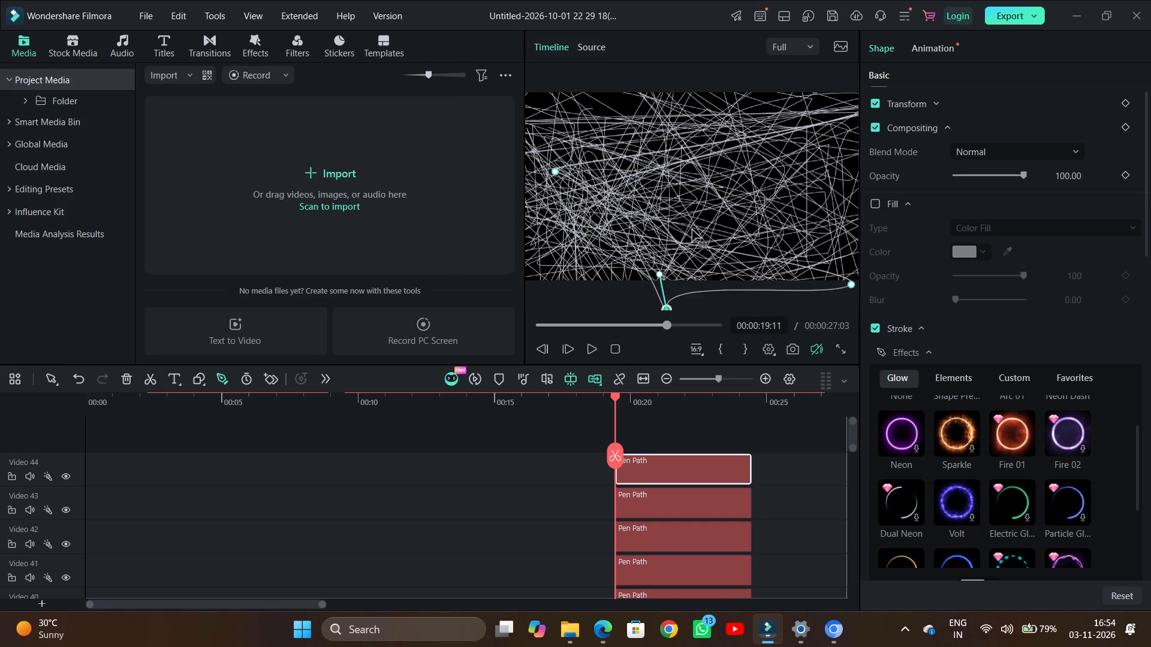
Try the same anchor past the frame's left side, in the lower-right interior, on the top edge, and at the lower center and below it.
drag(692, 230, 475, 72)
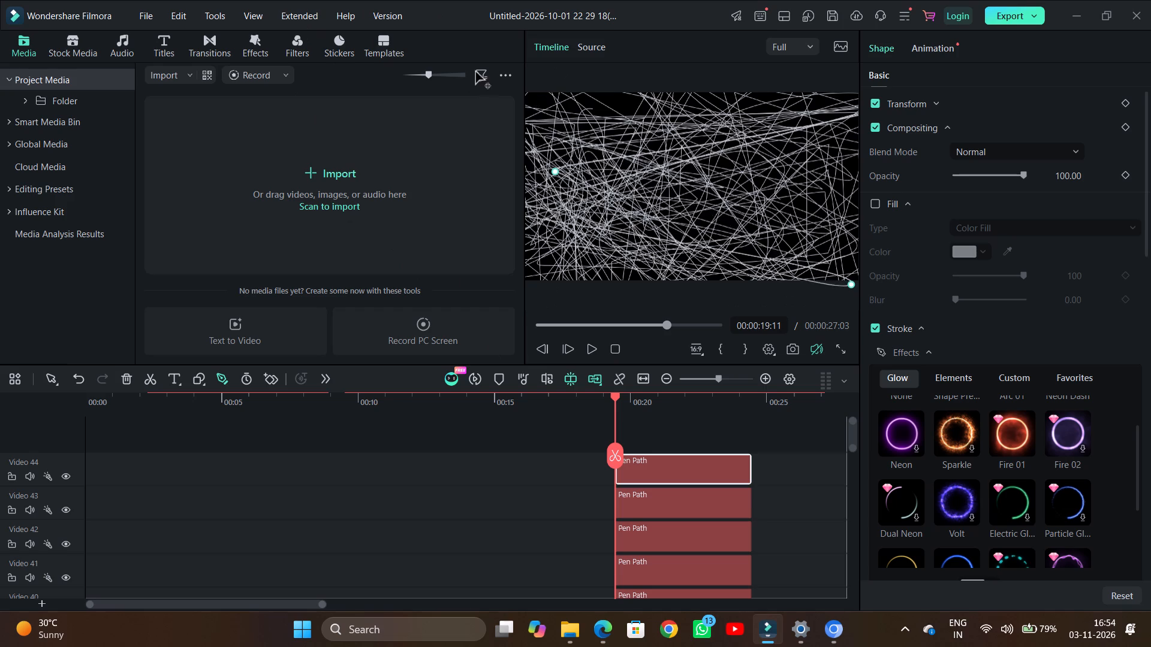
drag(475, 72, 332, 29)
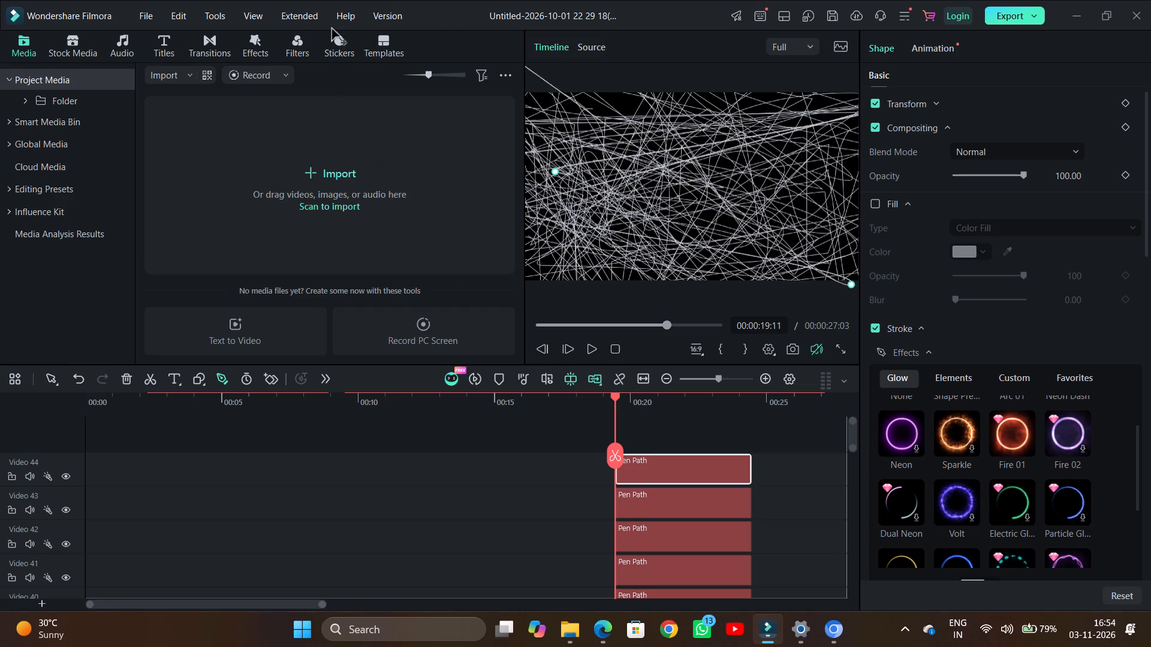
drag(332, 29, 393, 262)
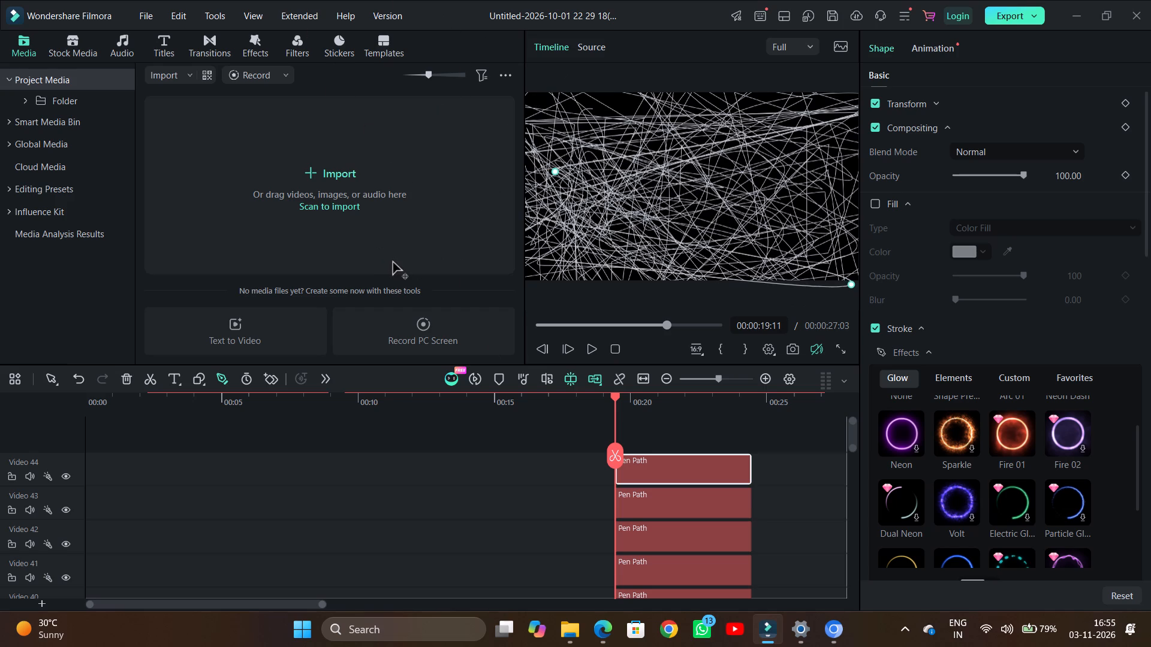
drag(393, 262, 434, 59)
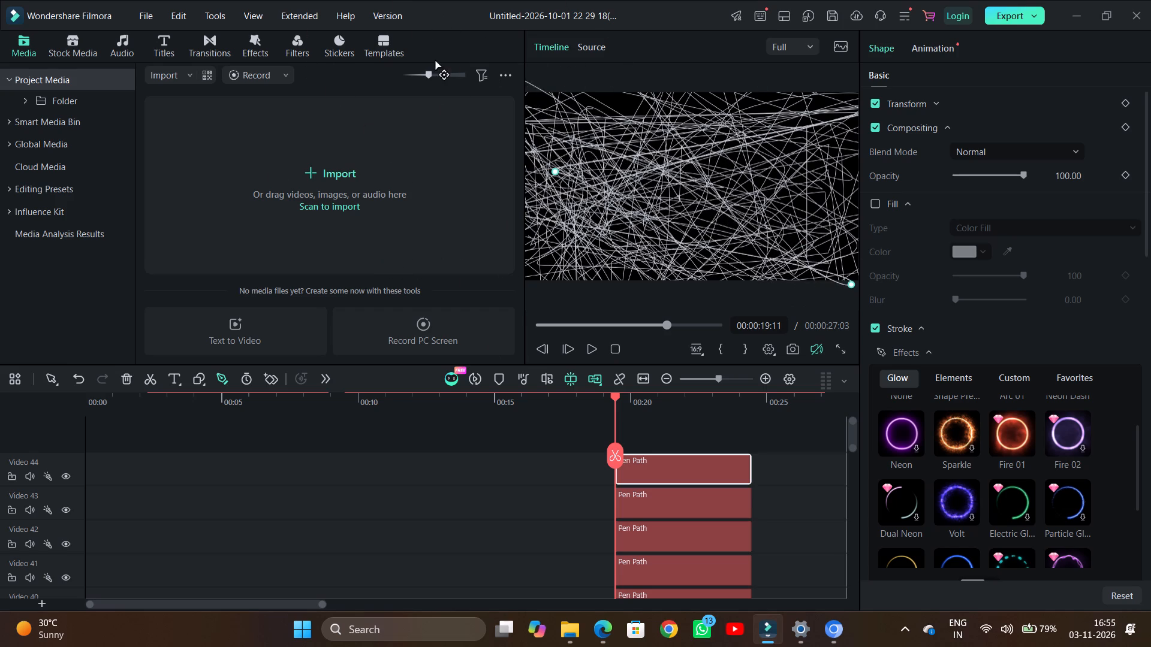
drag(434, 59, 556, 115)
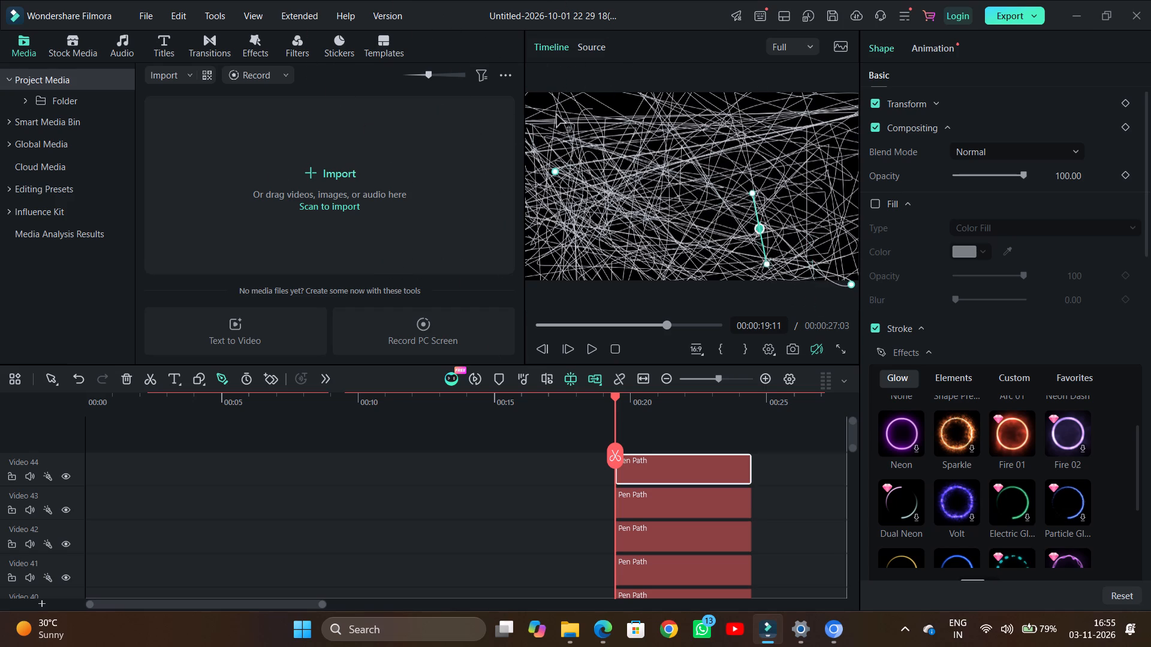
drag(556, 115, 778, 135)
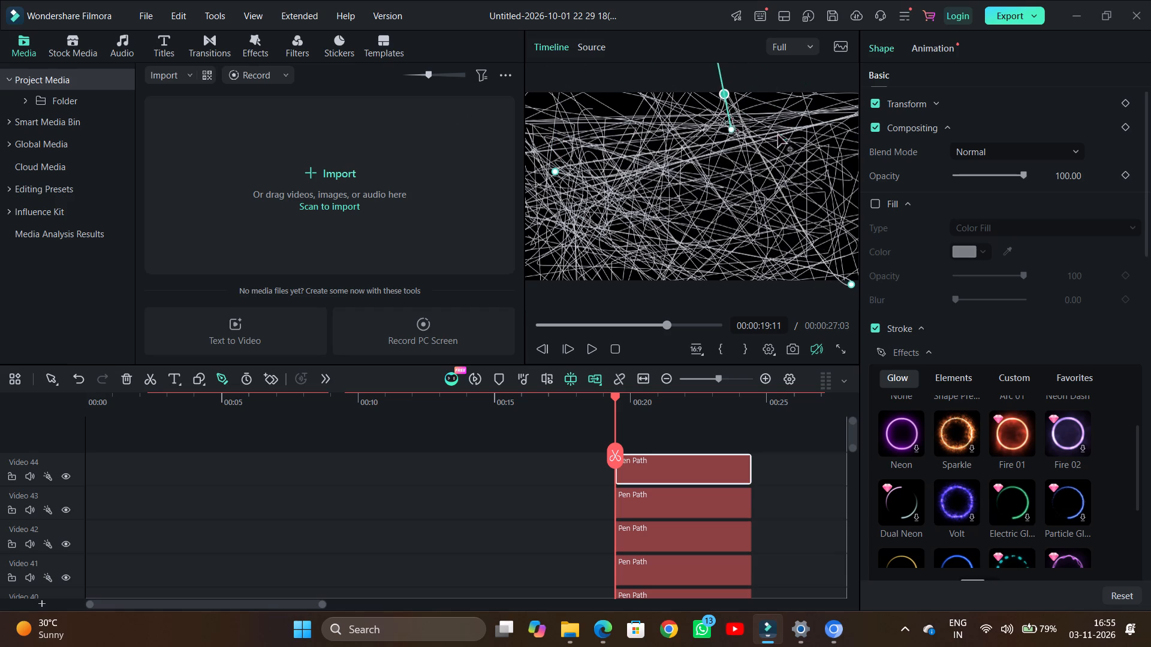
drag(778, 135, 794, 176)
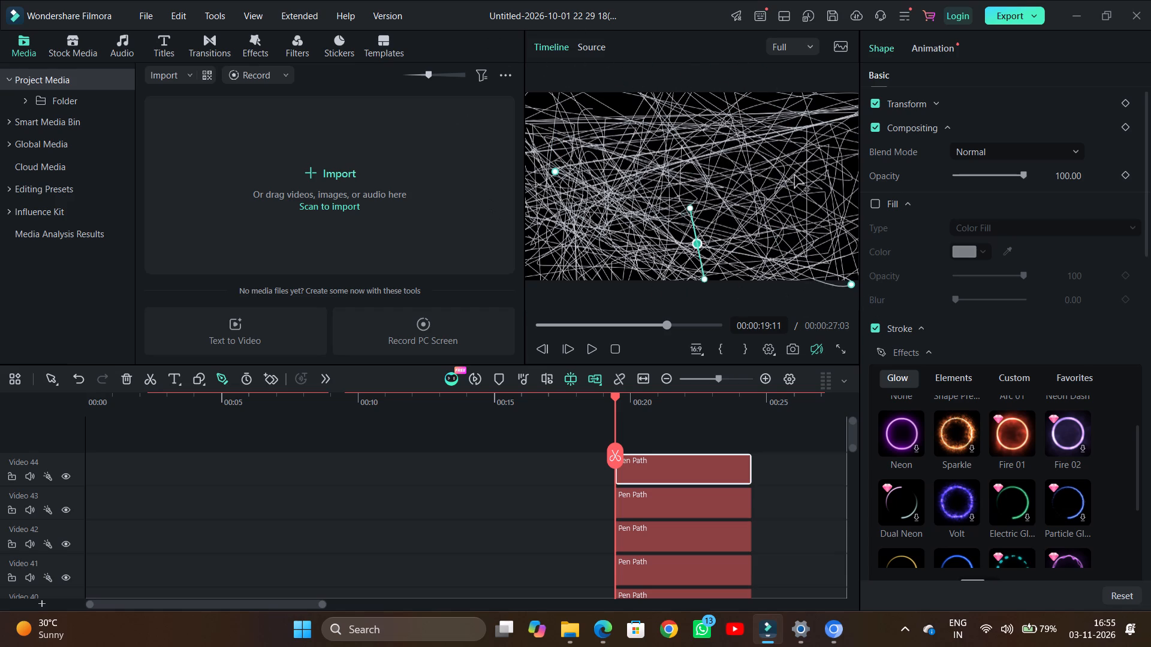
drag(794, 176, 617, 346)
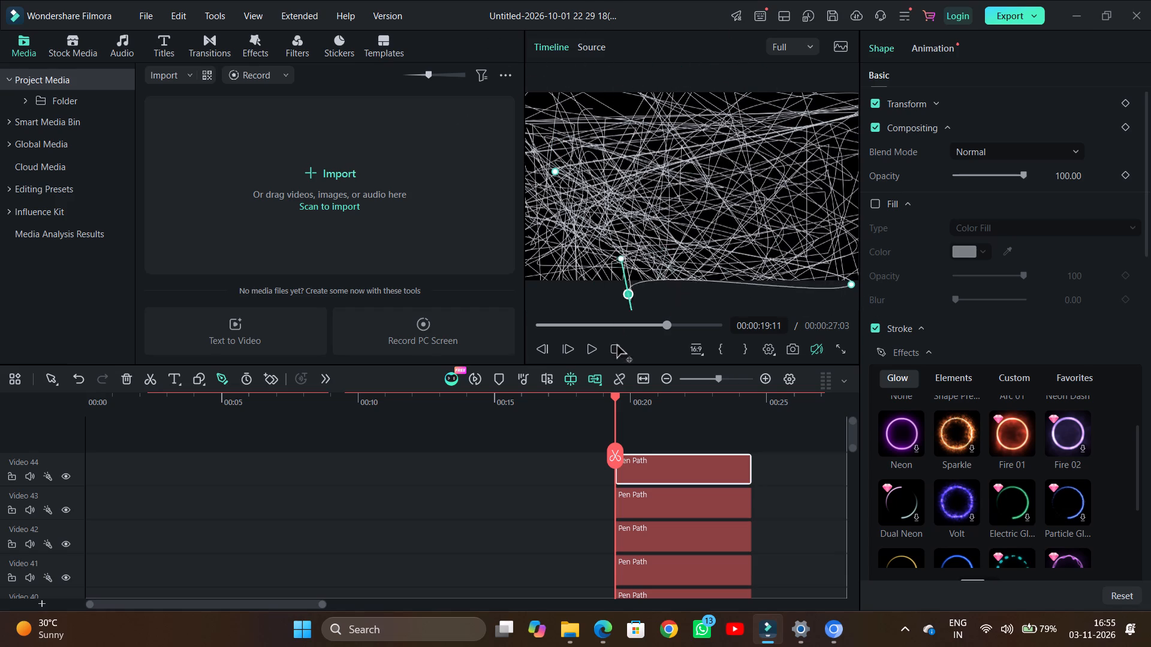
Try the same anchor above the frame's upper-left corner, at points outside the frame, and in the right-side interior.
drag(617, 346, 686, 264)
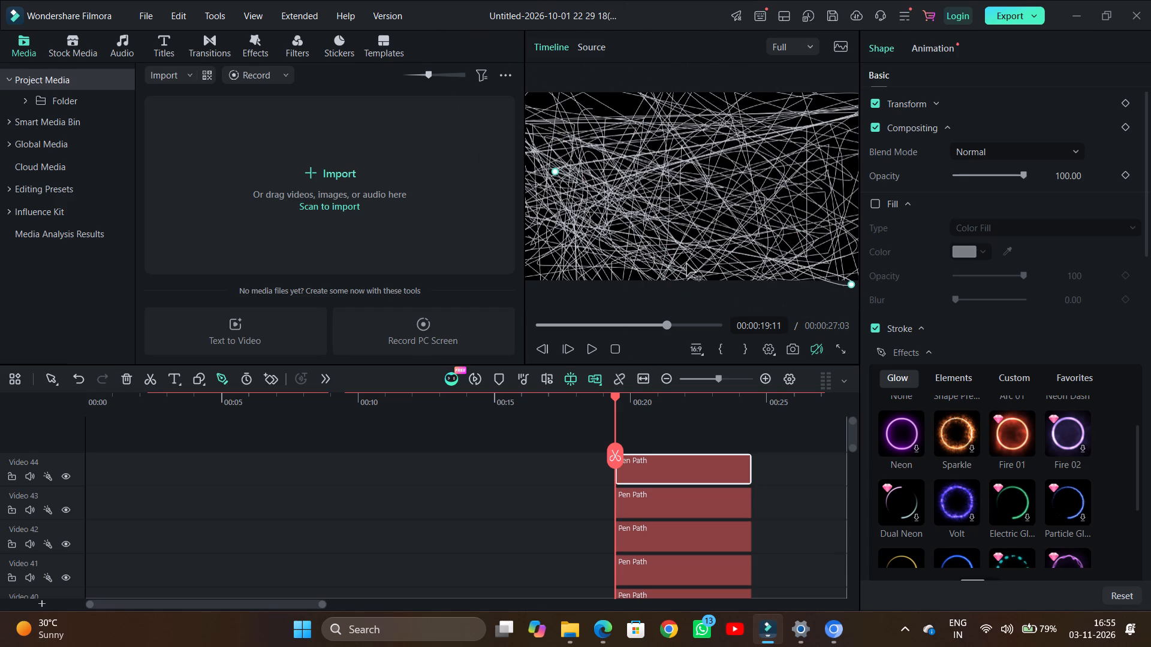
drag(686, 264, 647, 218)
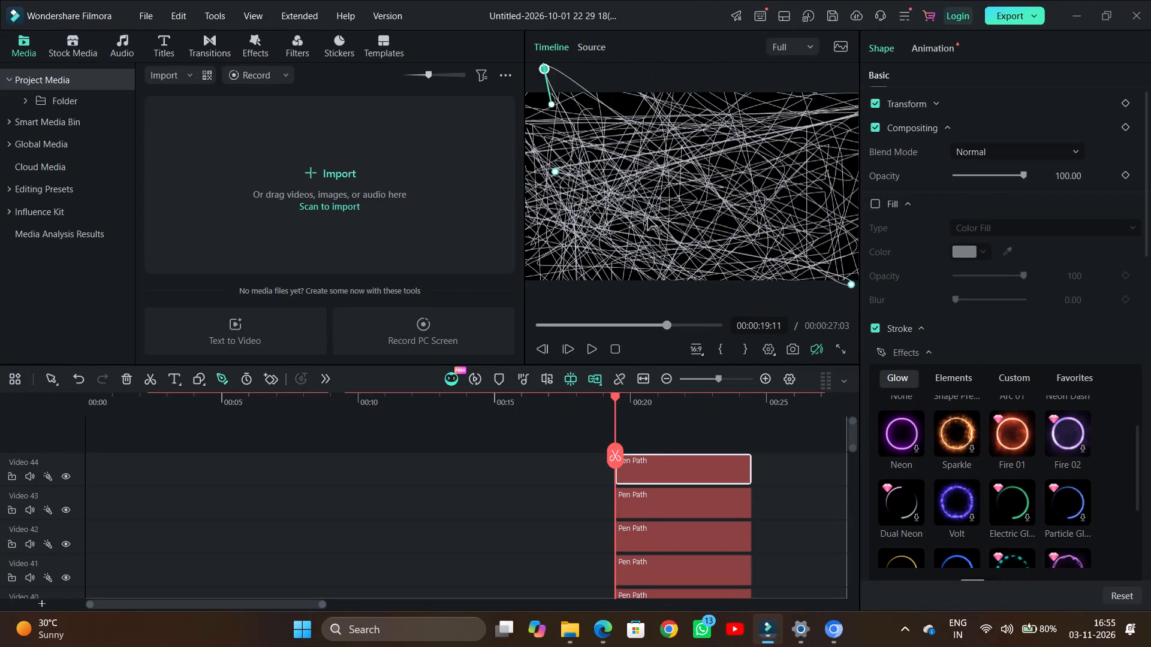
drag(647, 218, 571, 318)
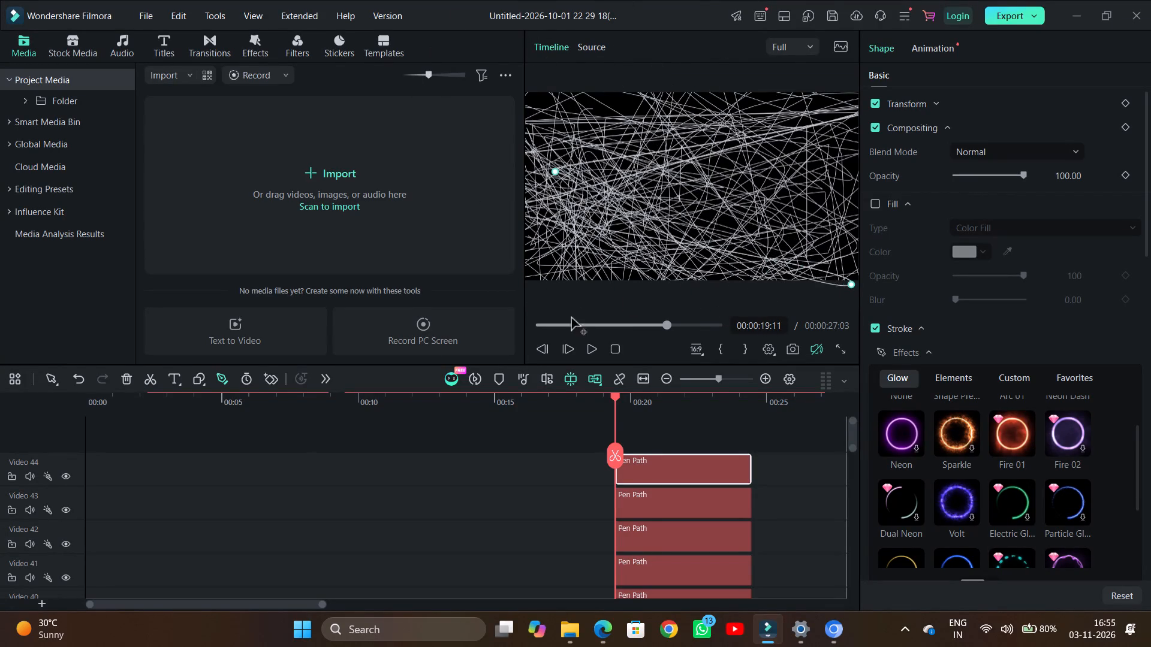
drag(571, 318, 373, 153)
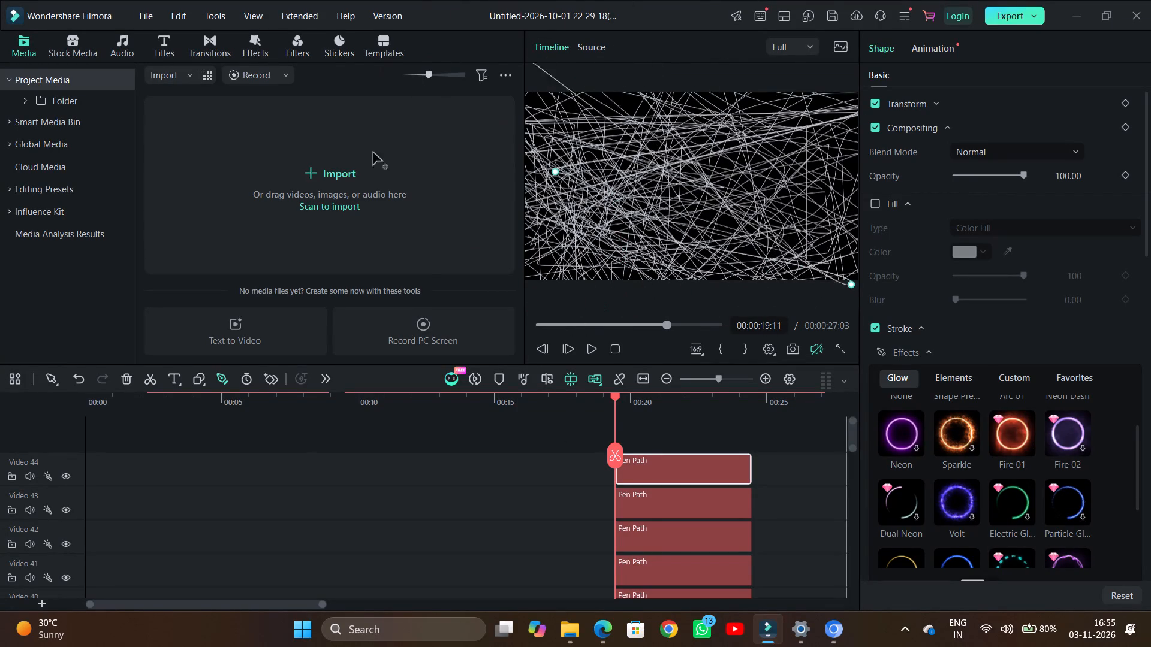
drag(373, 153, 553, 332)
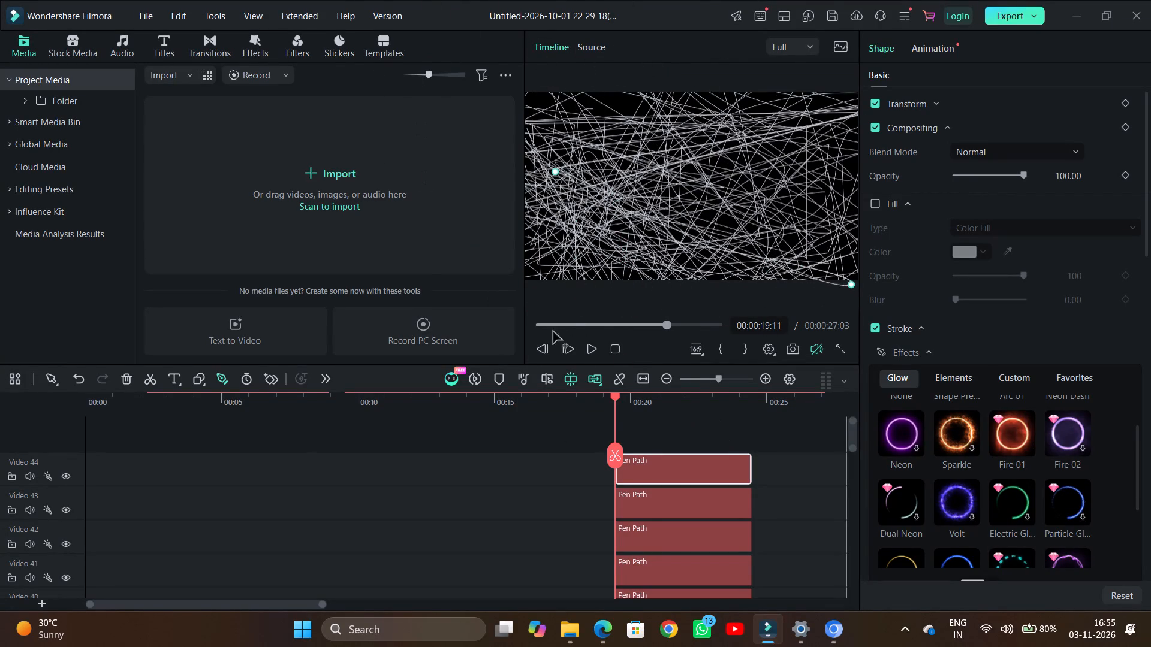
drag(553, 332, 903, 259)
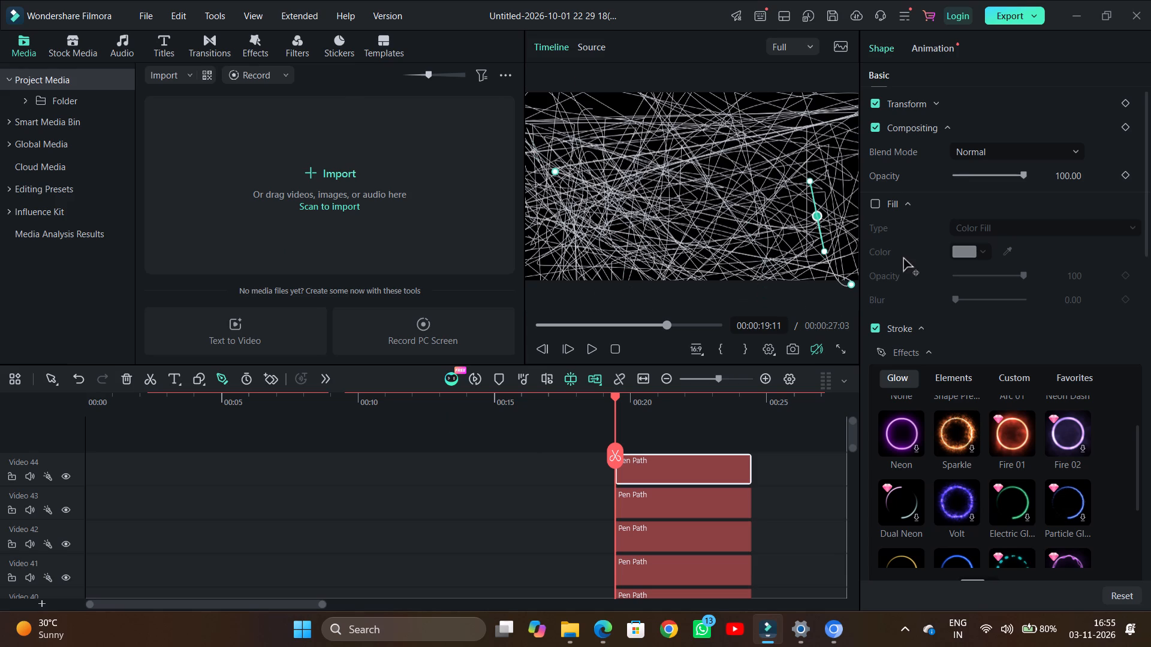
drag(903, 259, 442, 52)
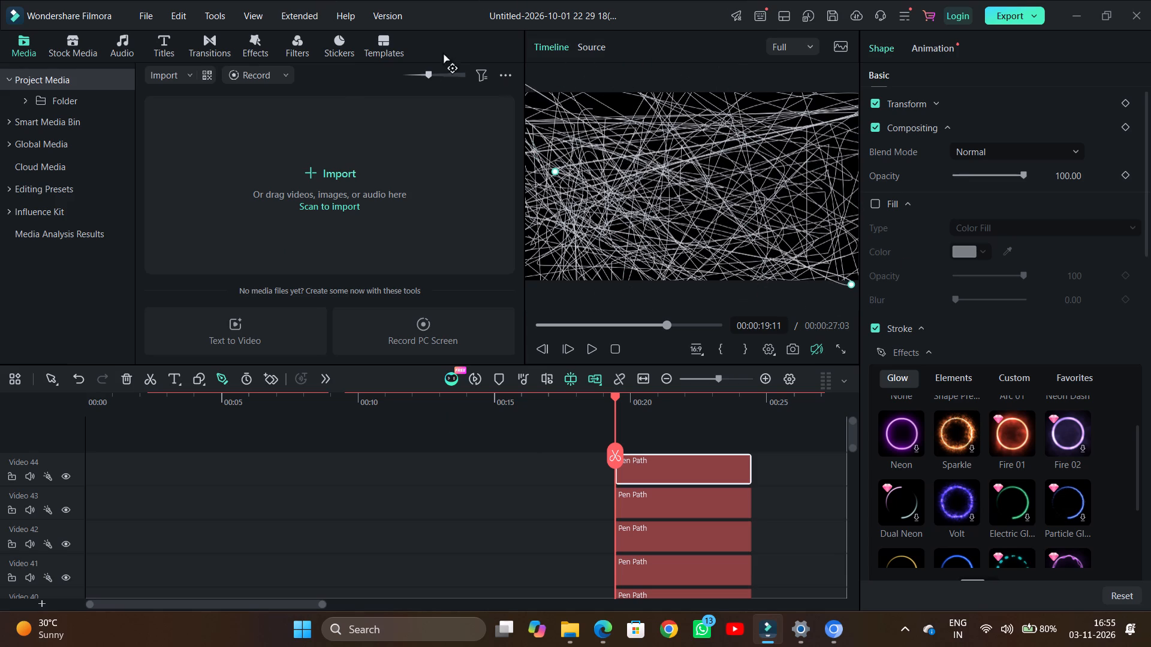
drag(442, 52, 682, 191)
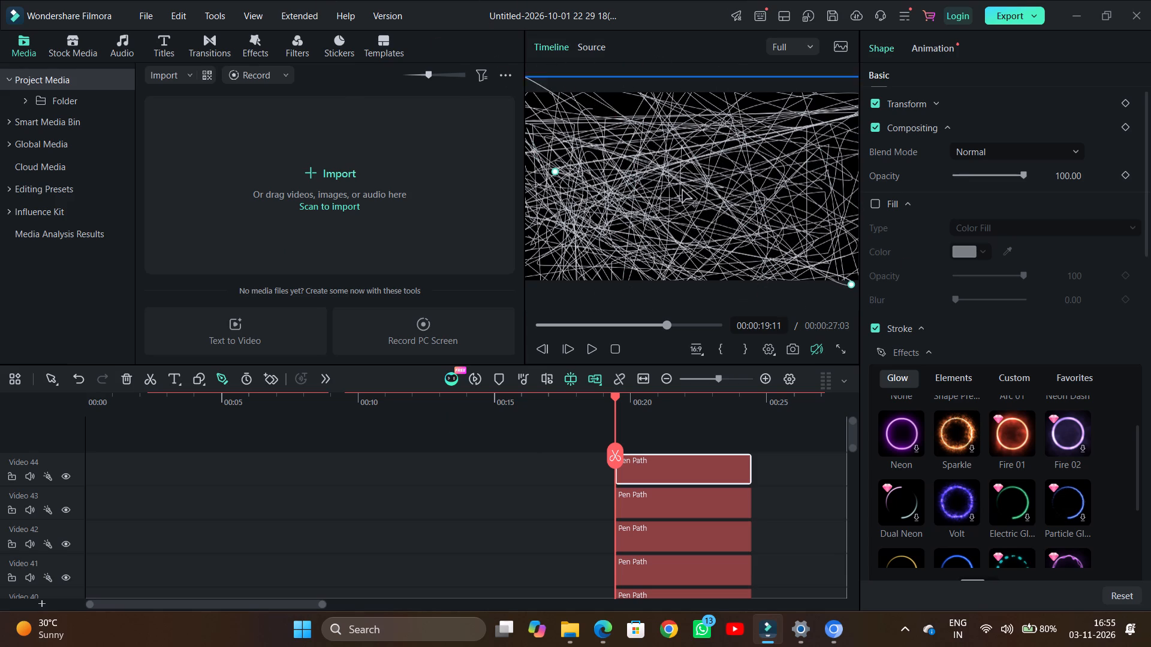
Move the same anchor from the frame's right edge to a point outside the frame beyond its lower-right corner.
drag(682, 191, 947, 255)
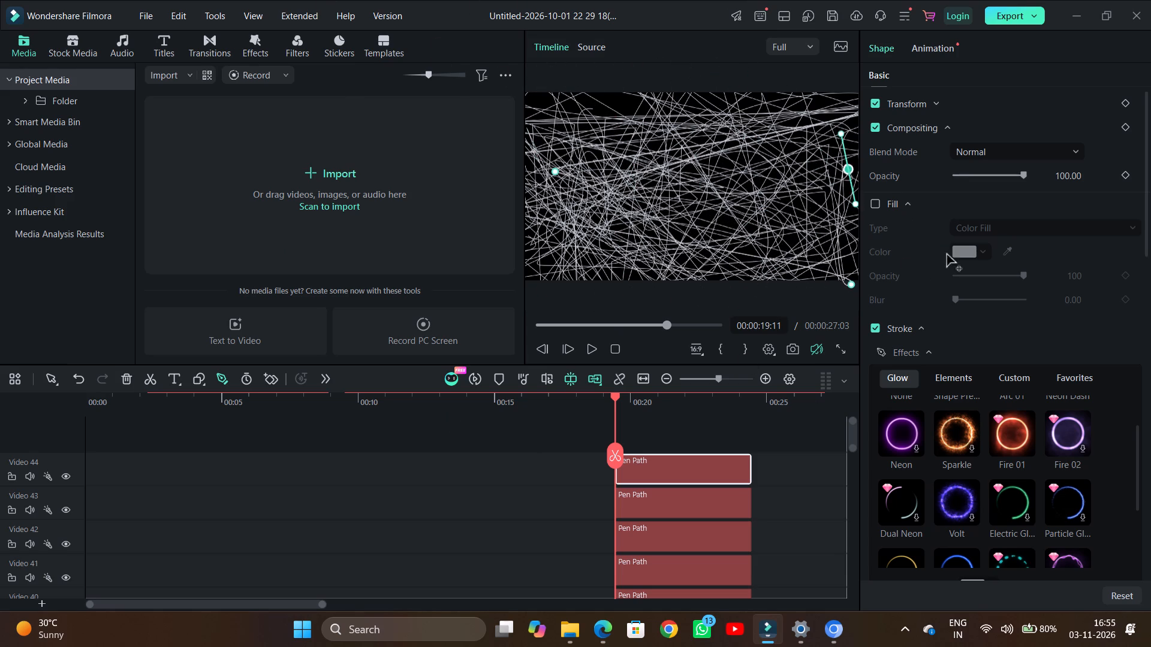
drag(947, 255, 876, 325)
scroll(781, 190, left, 1)
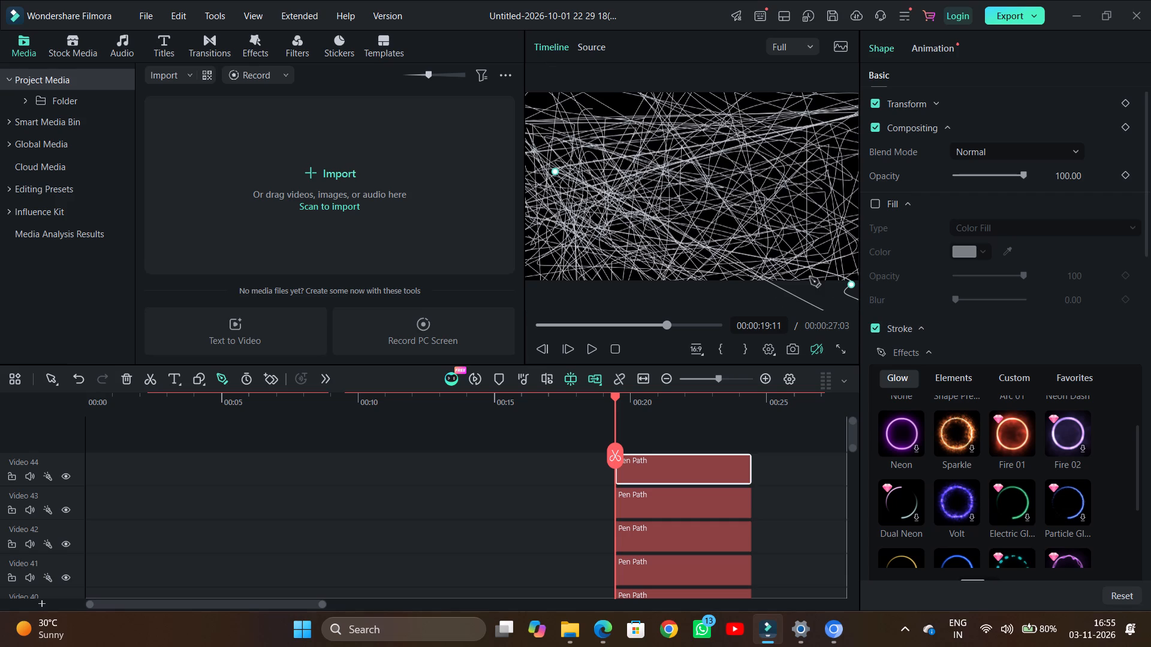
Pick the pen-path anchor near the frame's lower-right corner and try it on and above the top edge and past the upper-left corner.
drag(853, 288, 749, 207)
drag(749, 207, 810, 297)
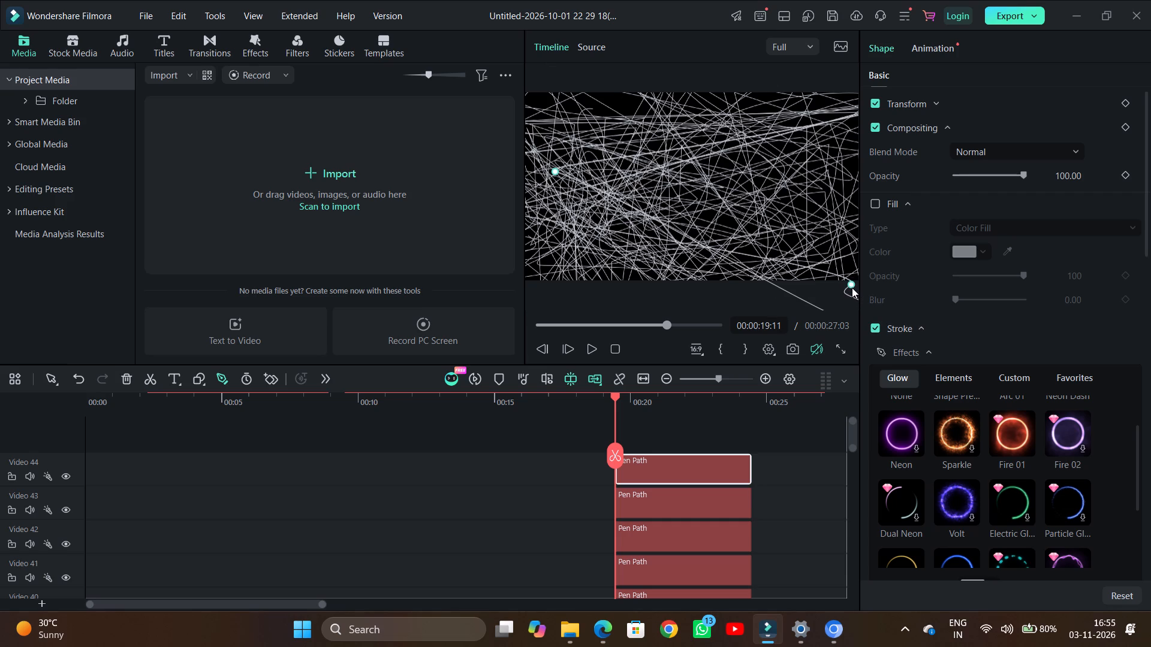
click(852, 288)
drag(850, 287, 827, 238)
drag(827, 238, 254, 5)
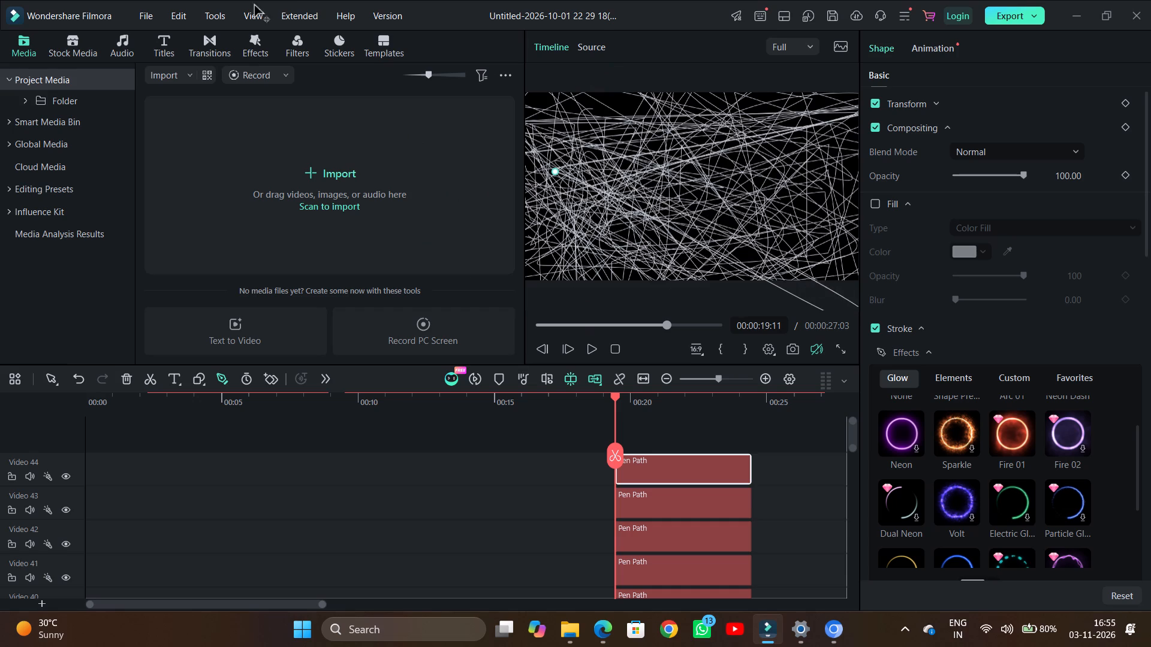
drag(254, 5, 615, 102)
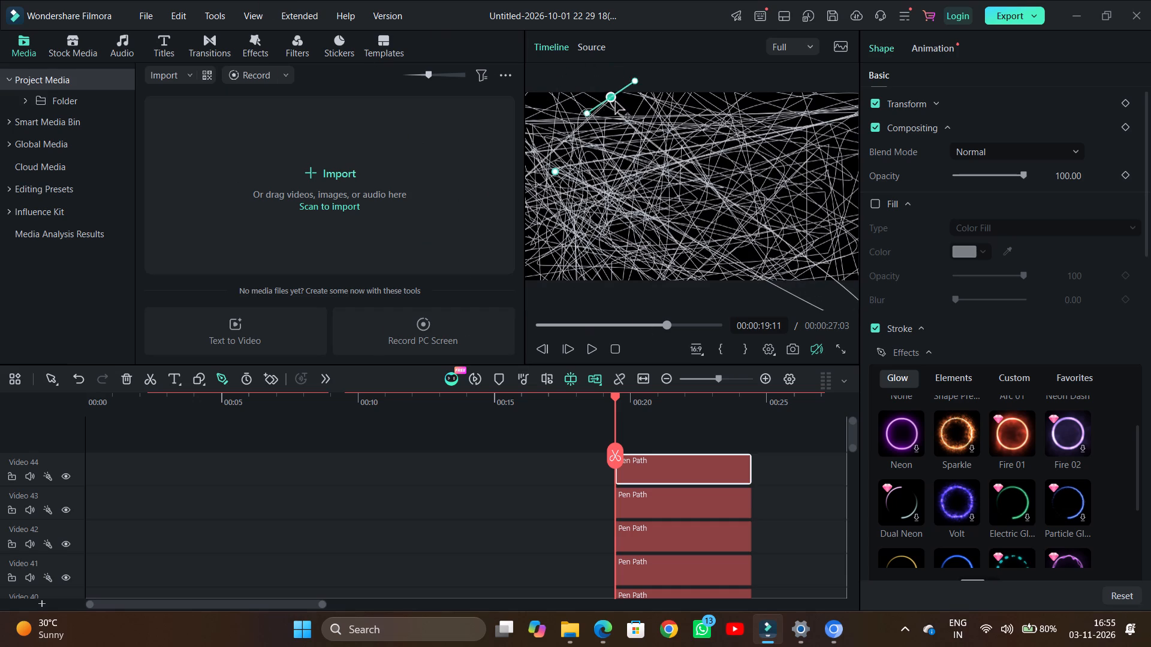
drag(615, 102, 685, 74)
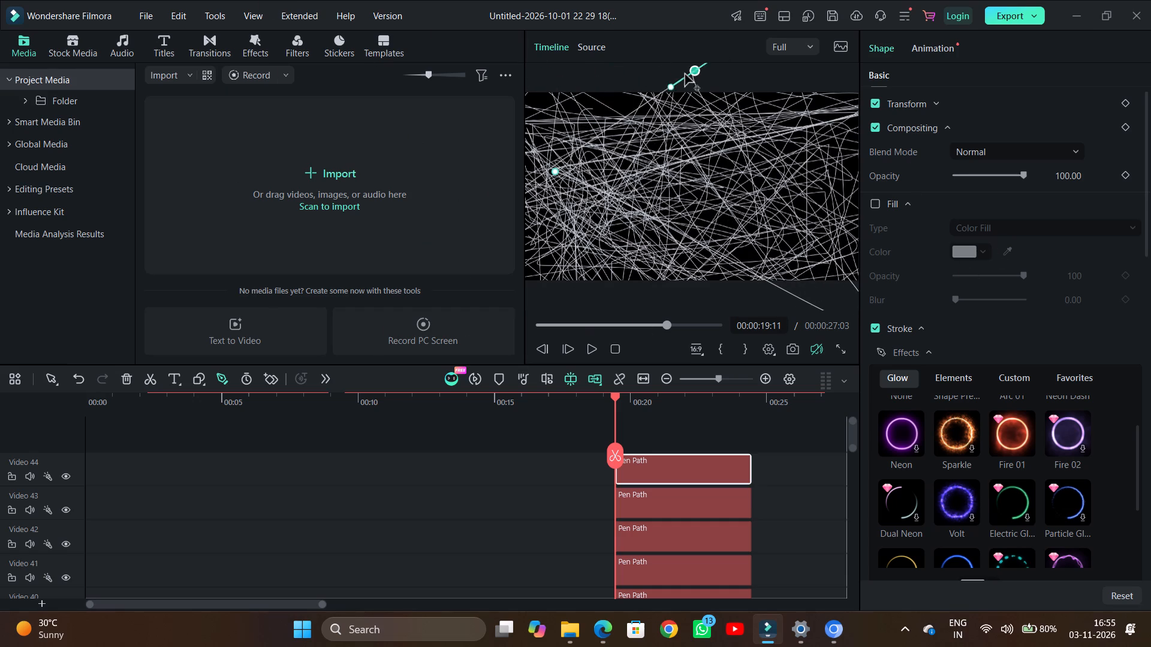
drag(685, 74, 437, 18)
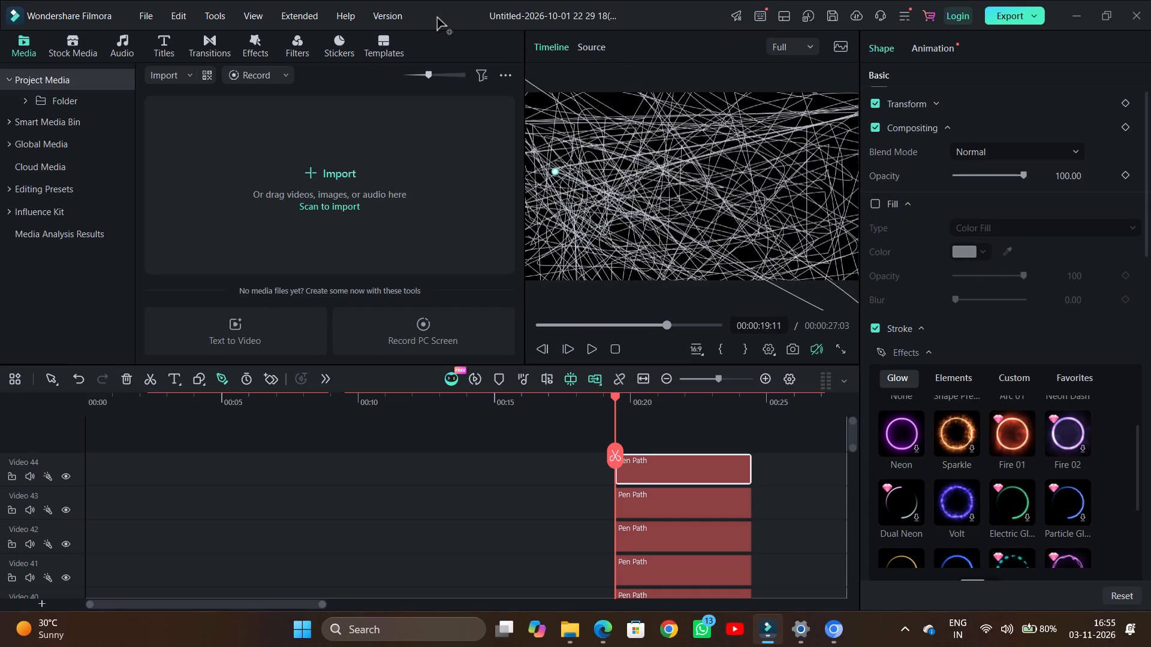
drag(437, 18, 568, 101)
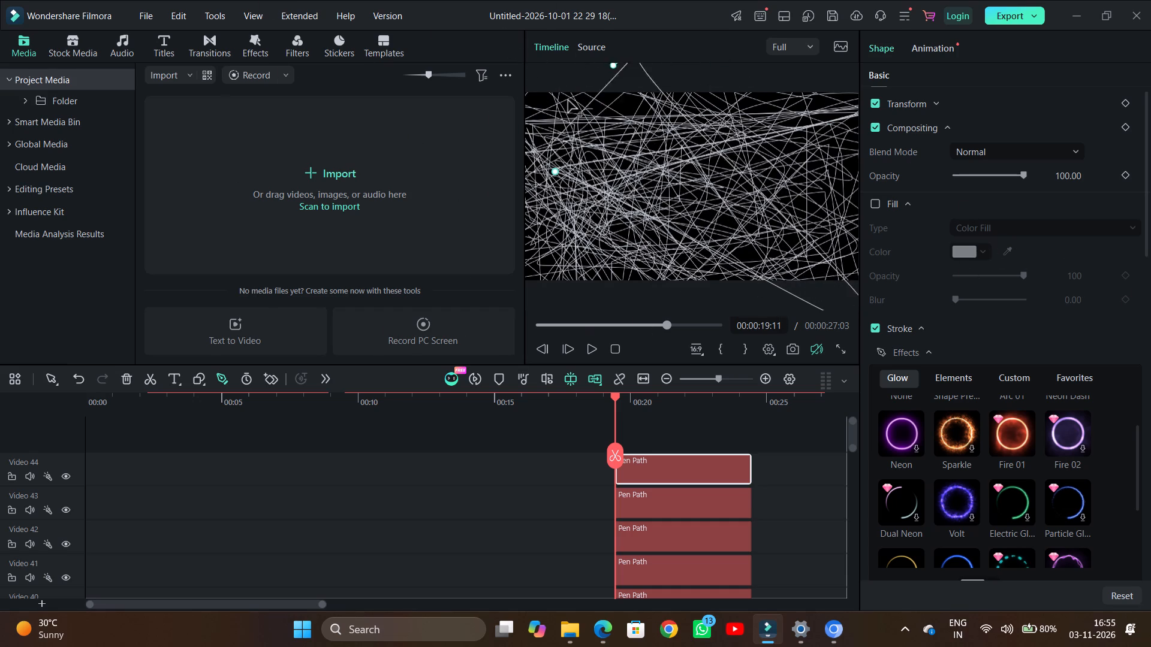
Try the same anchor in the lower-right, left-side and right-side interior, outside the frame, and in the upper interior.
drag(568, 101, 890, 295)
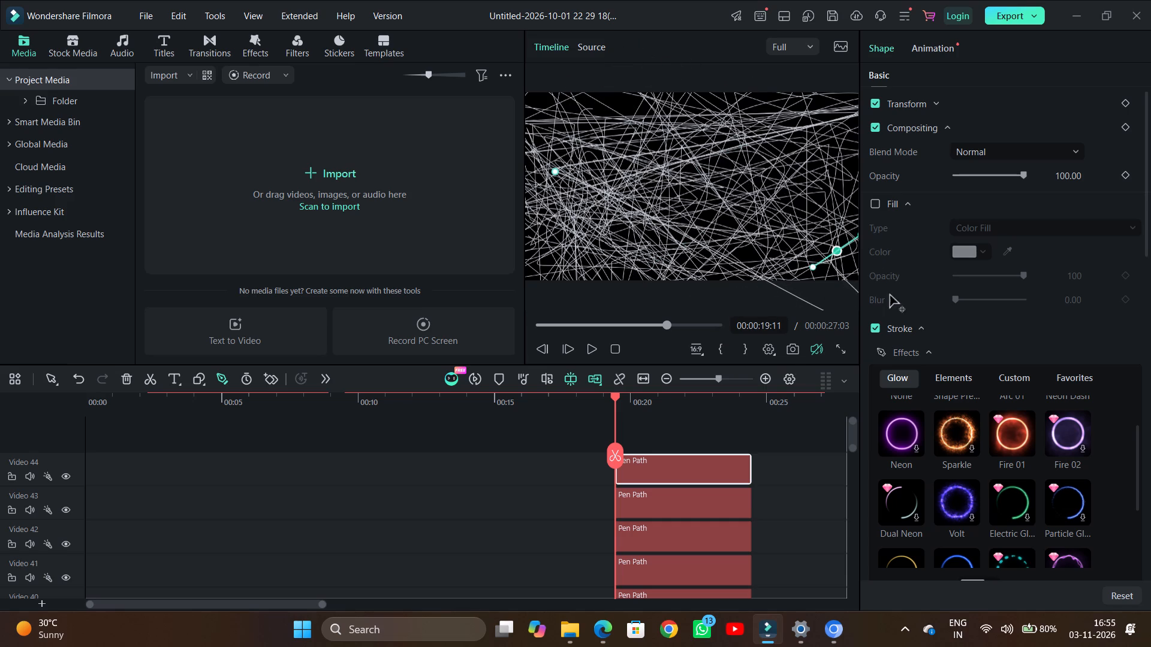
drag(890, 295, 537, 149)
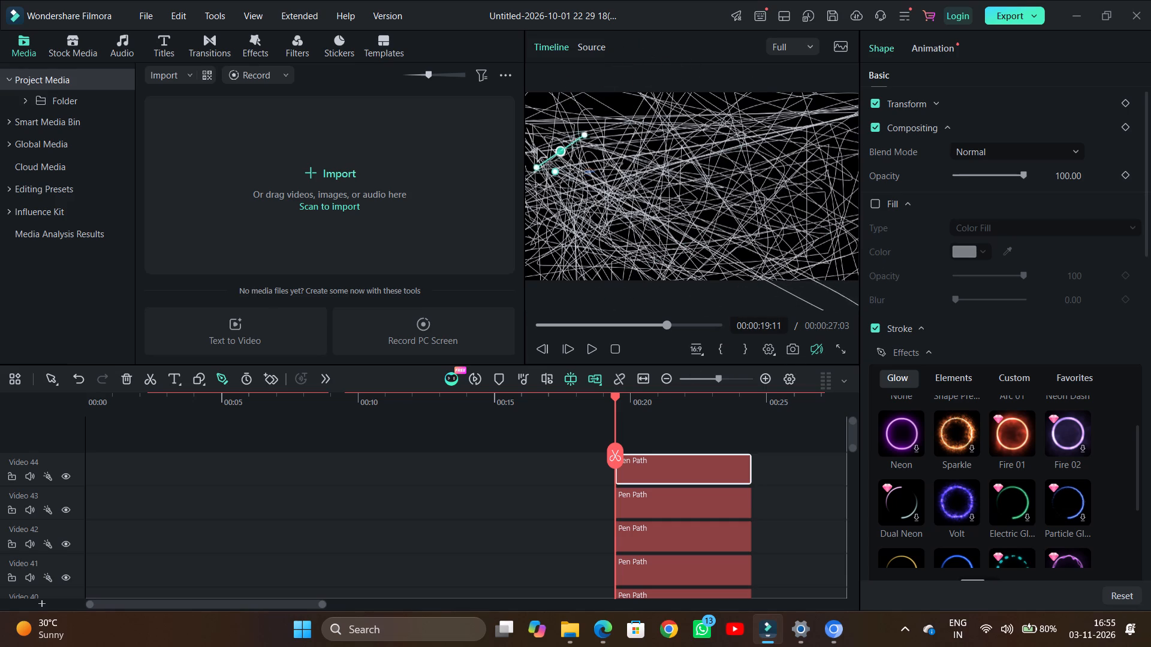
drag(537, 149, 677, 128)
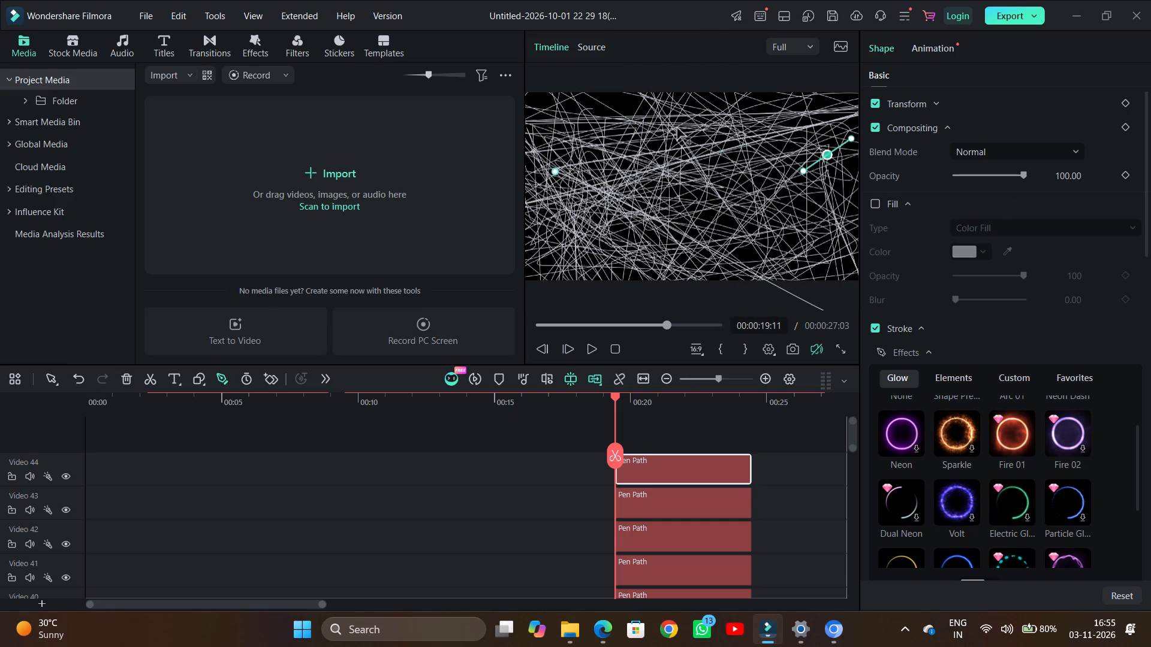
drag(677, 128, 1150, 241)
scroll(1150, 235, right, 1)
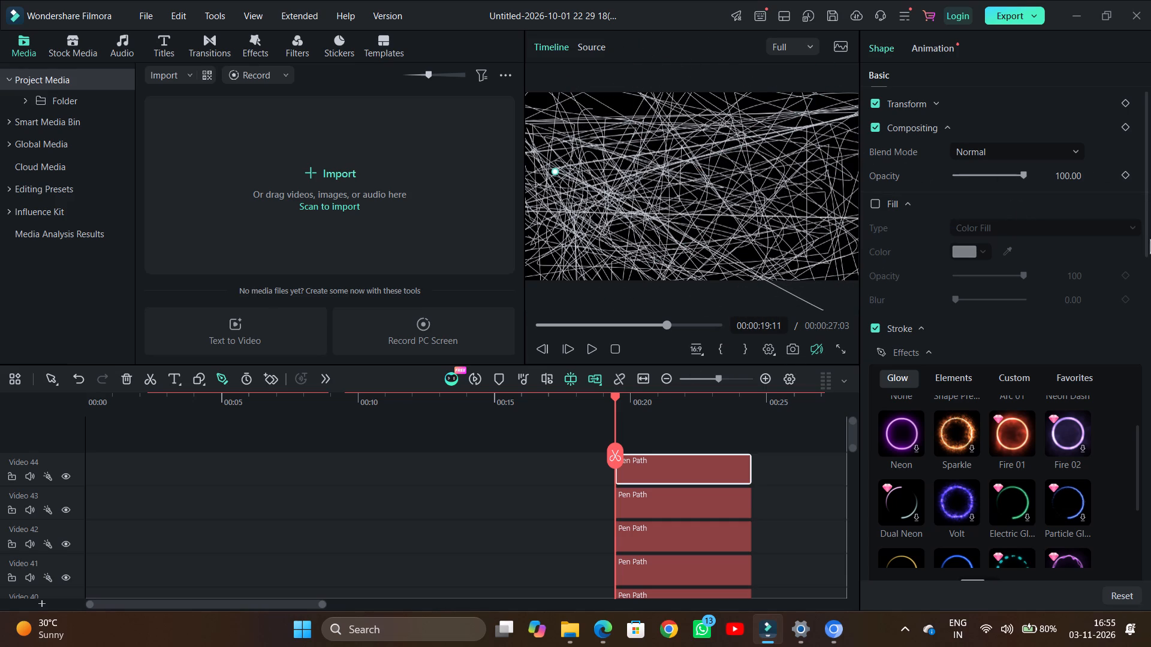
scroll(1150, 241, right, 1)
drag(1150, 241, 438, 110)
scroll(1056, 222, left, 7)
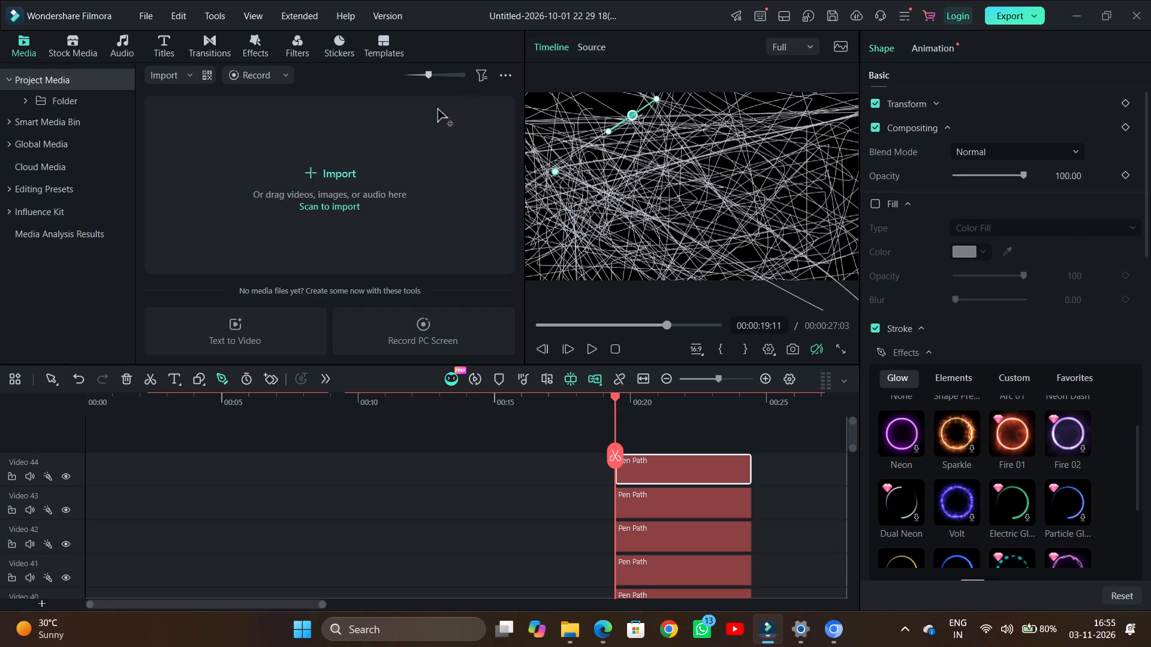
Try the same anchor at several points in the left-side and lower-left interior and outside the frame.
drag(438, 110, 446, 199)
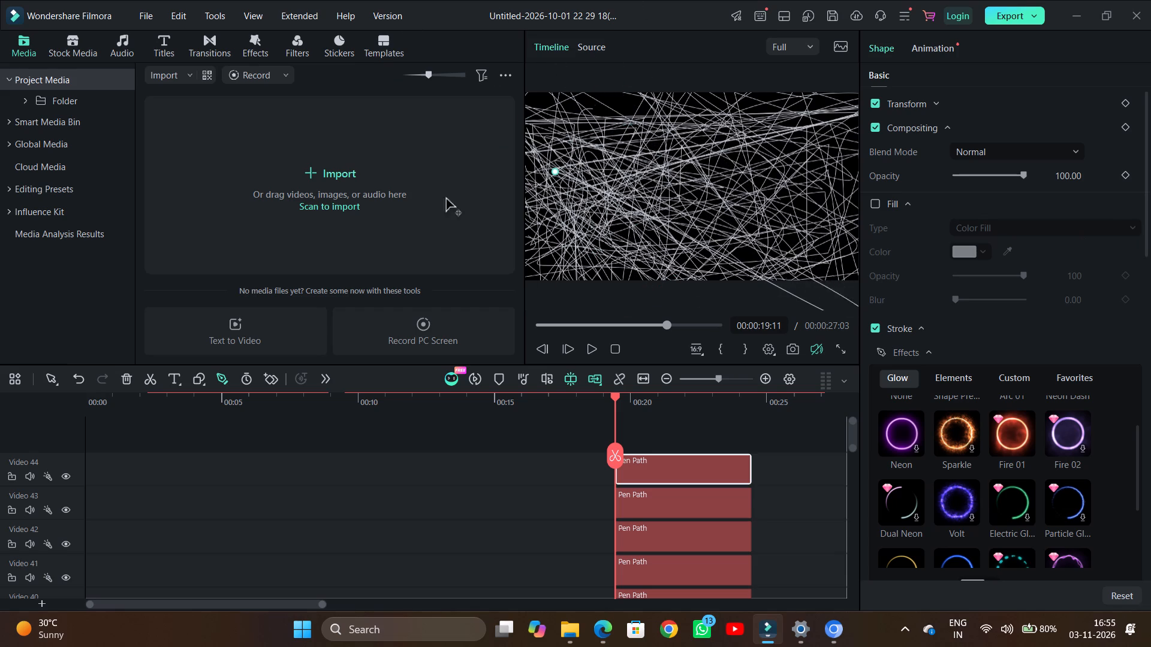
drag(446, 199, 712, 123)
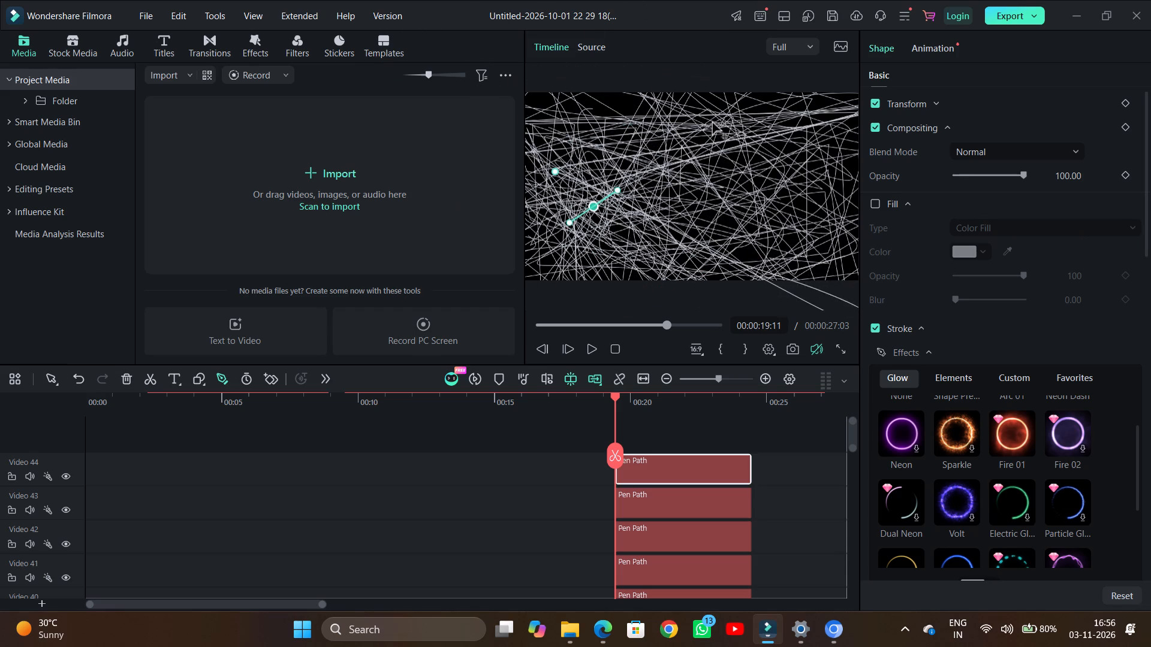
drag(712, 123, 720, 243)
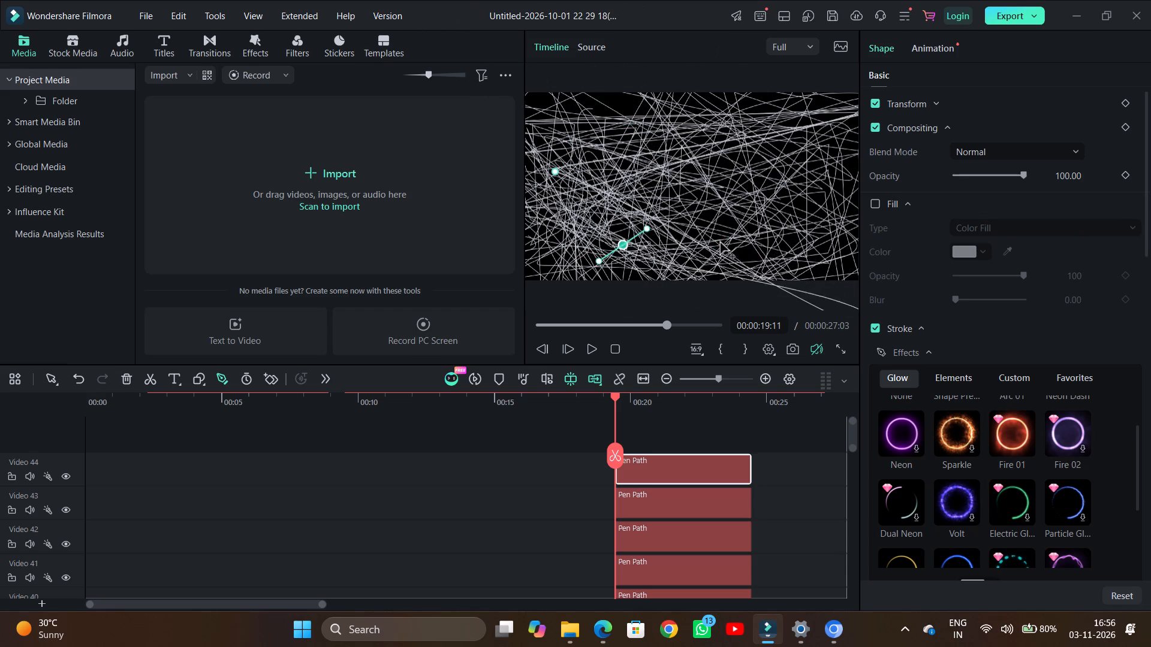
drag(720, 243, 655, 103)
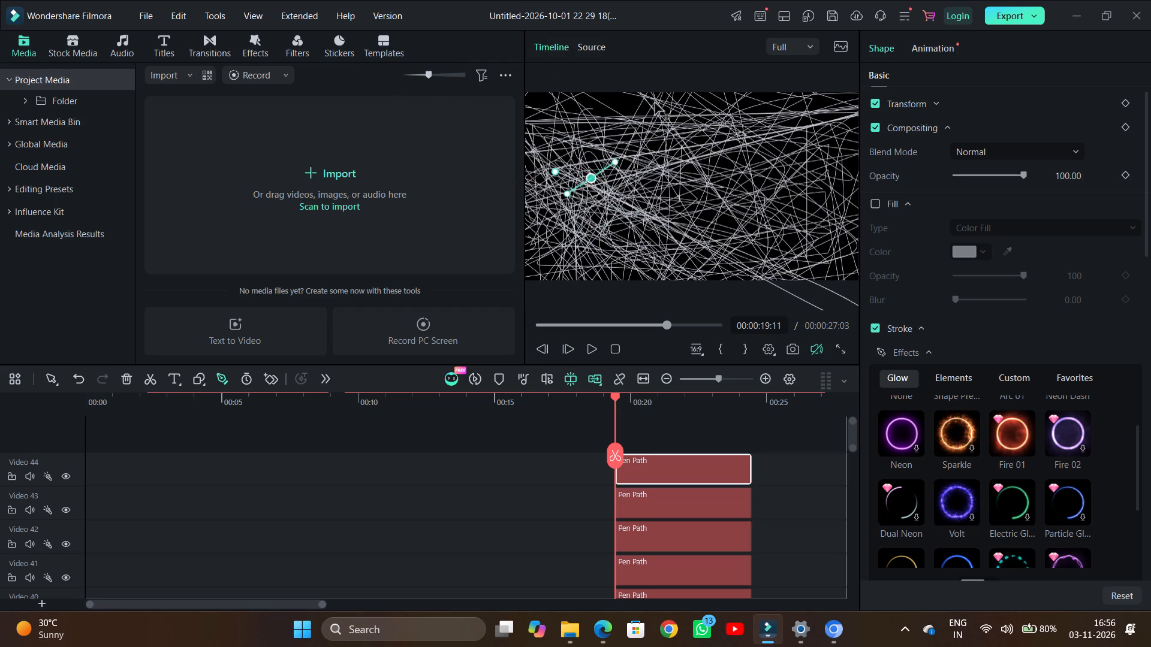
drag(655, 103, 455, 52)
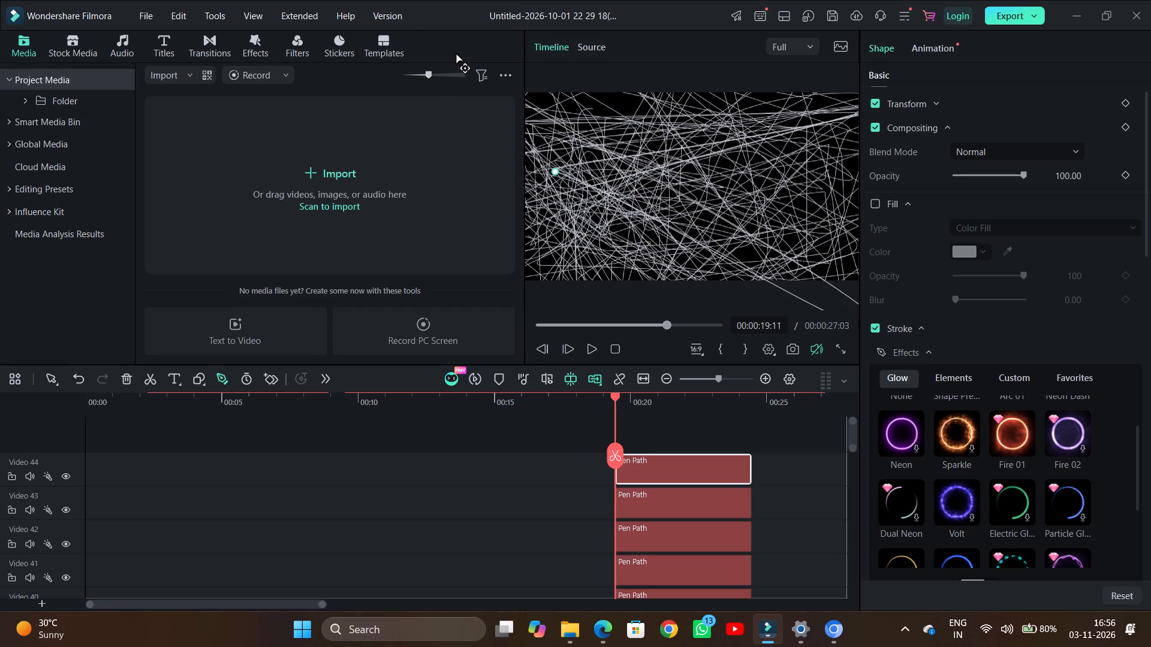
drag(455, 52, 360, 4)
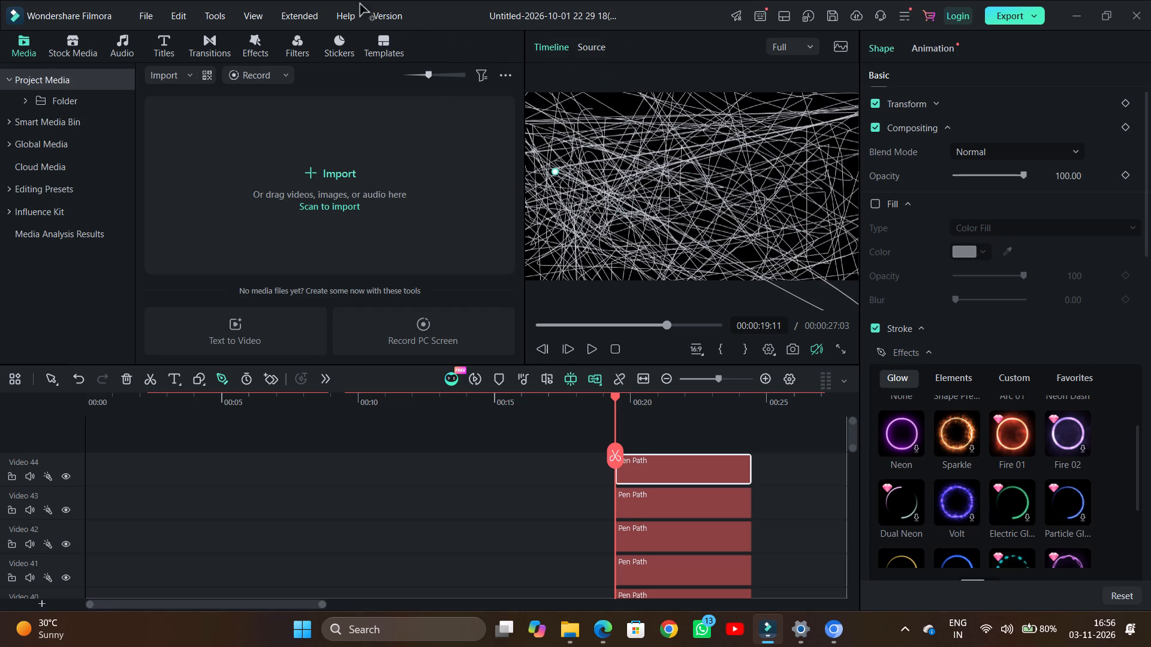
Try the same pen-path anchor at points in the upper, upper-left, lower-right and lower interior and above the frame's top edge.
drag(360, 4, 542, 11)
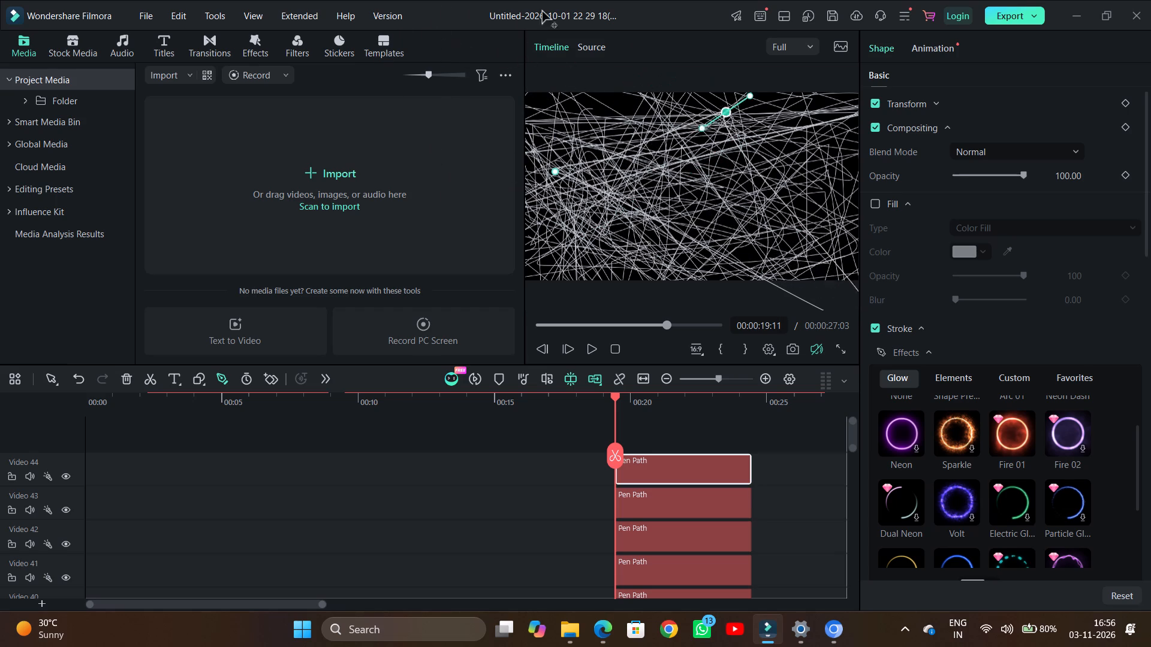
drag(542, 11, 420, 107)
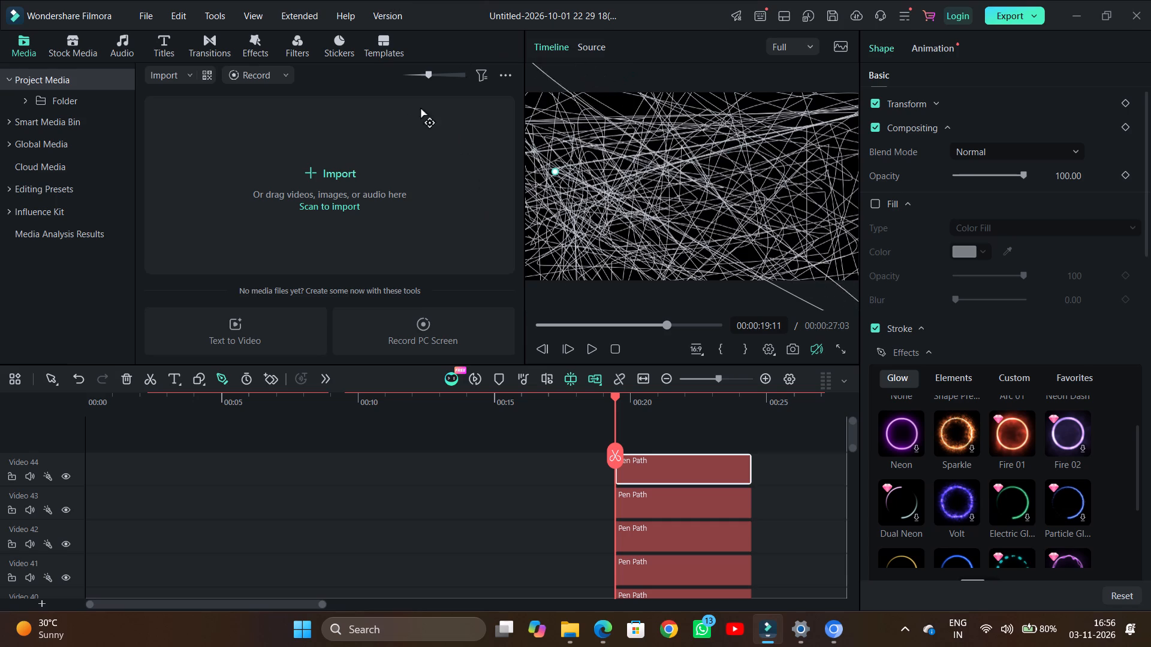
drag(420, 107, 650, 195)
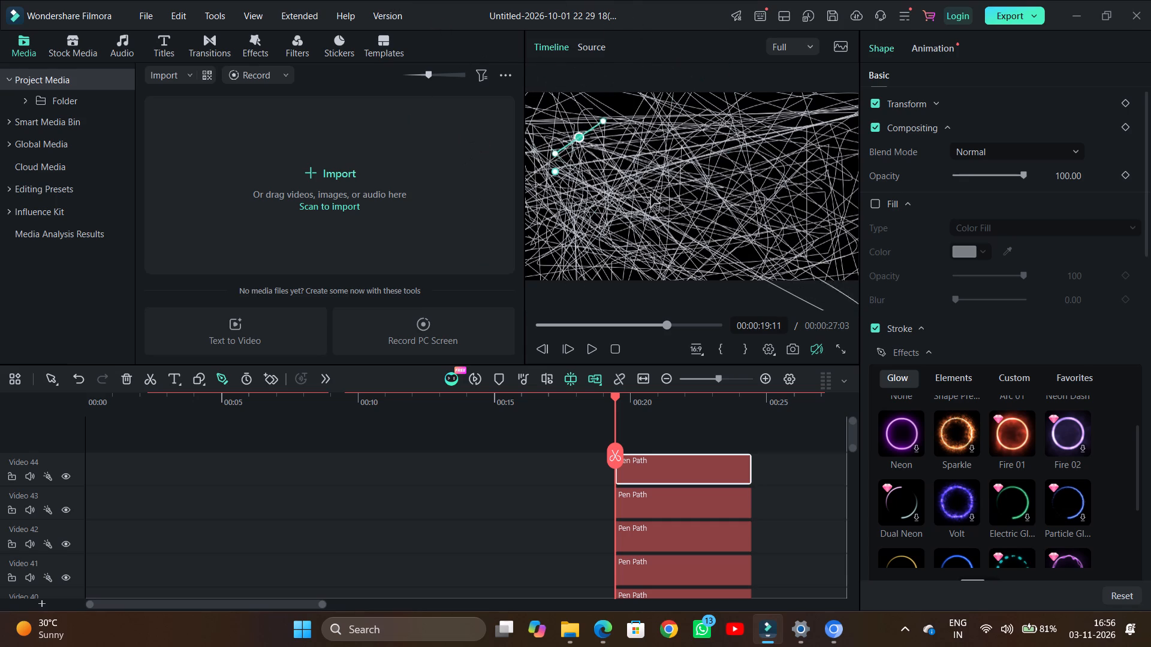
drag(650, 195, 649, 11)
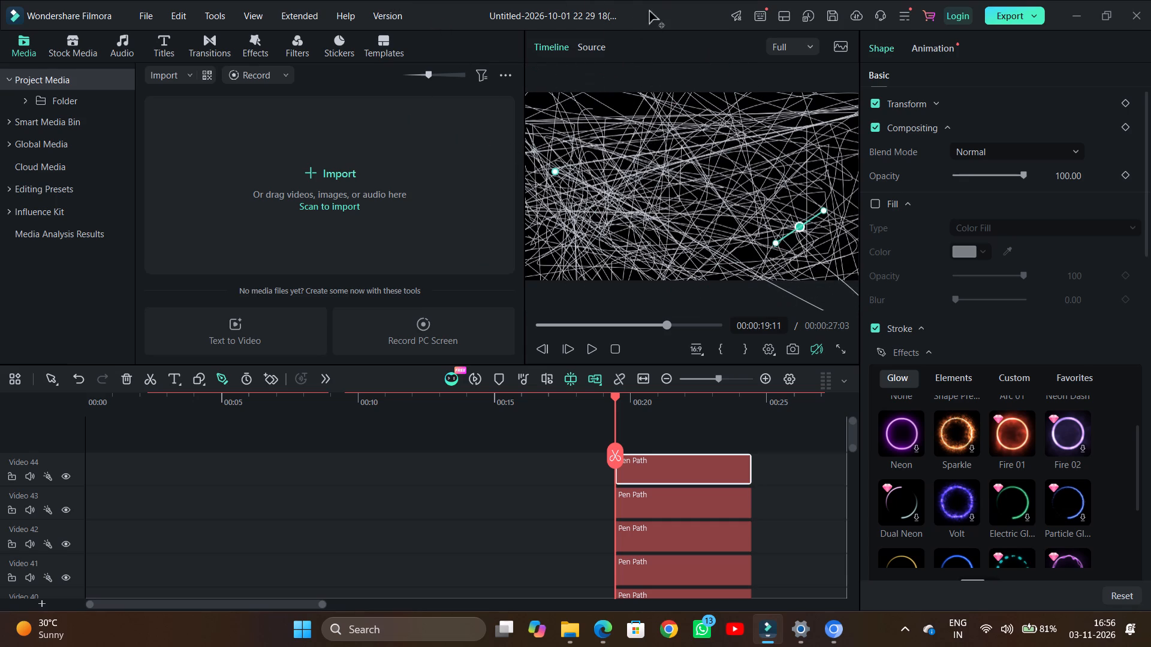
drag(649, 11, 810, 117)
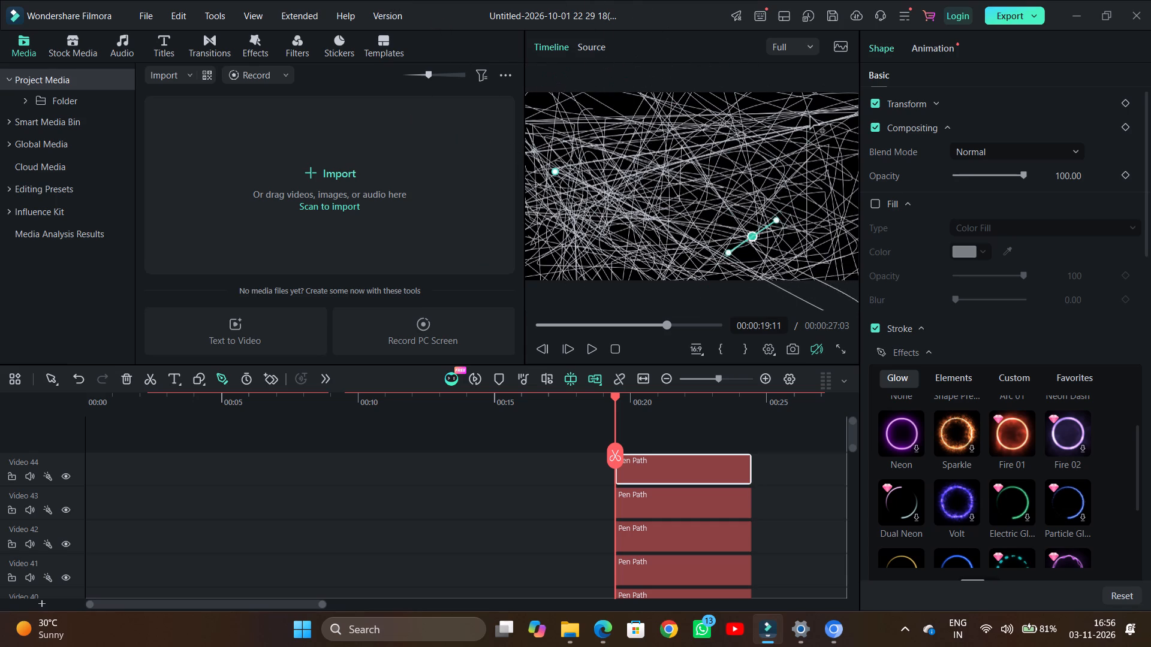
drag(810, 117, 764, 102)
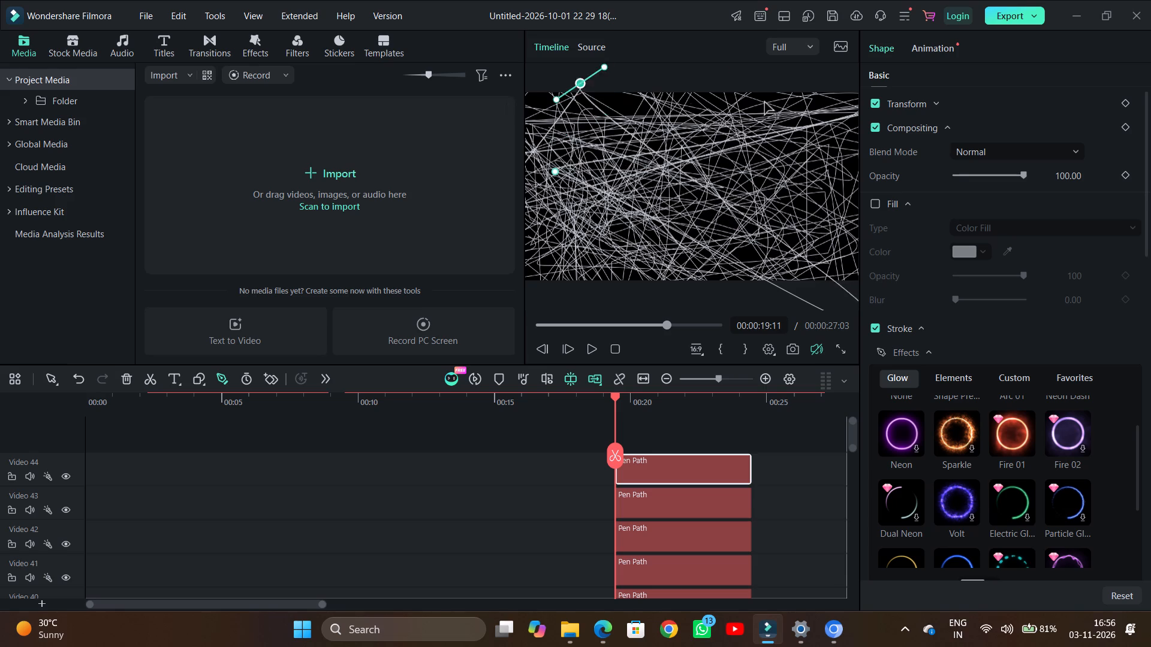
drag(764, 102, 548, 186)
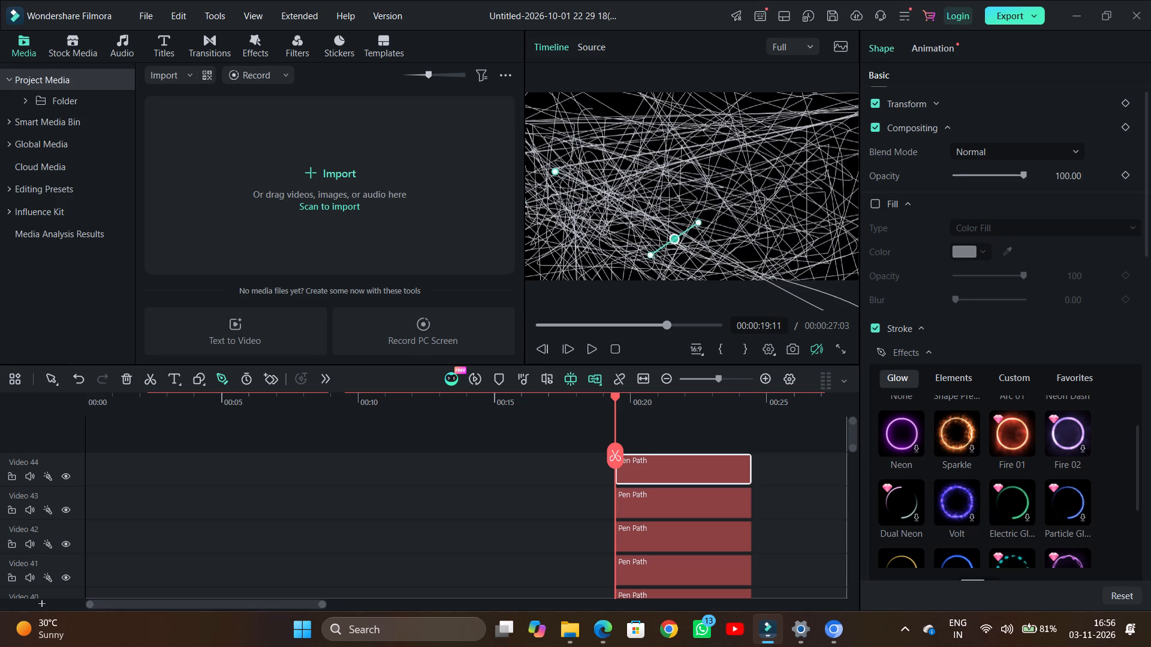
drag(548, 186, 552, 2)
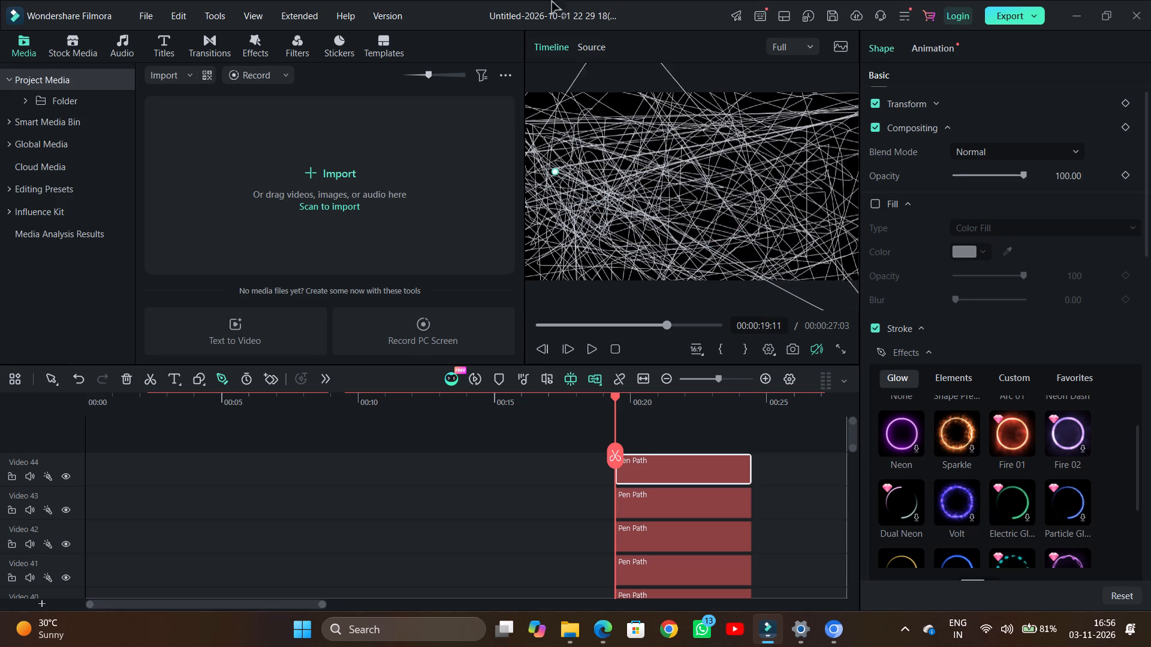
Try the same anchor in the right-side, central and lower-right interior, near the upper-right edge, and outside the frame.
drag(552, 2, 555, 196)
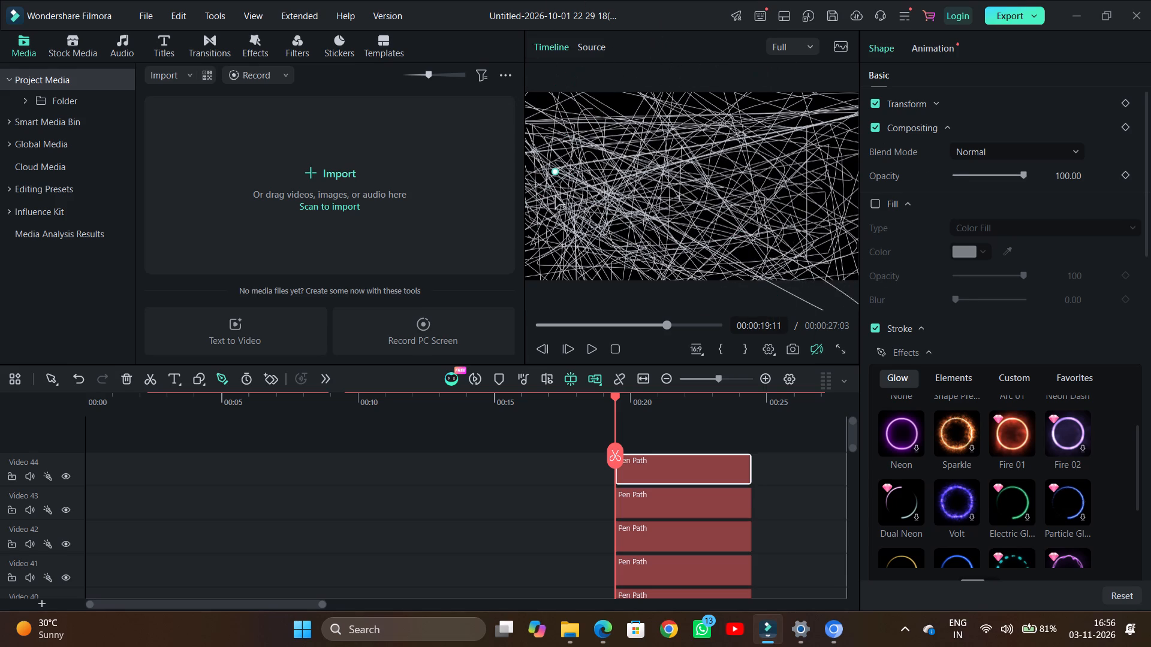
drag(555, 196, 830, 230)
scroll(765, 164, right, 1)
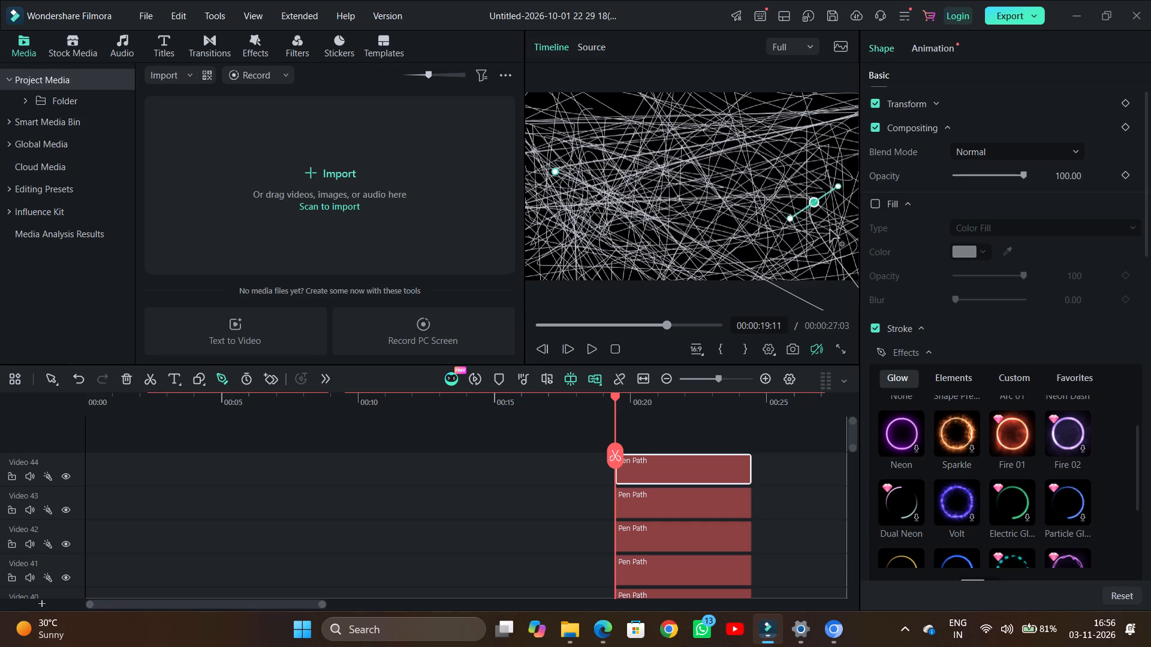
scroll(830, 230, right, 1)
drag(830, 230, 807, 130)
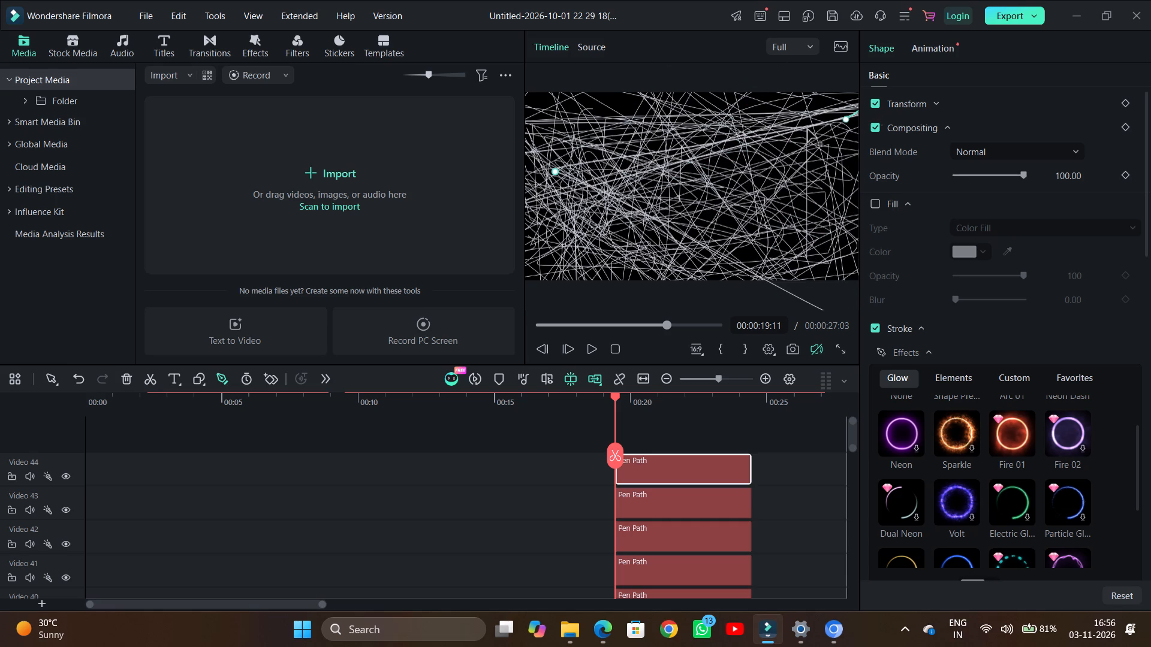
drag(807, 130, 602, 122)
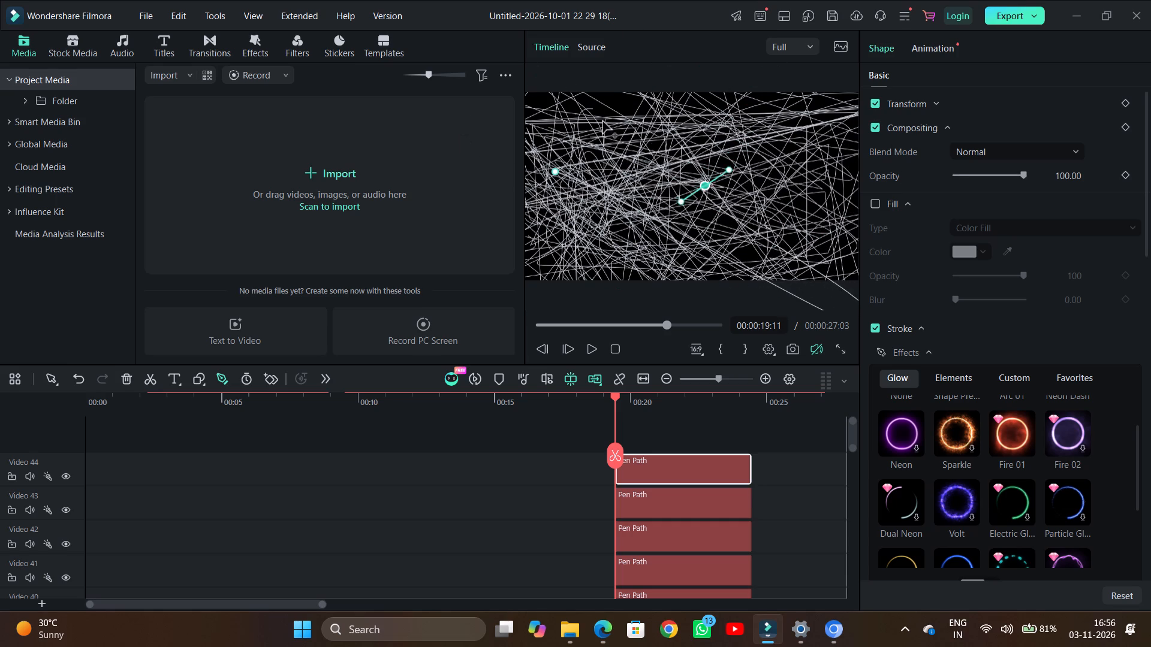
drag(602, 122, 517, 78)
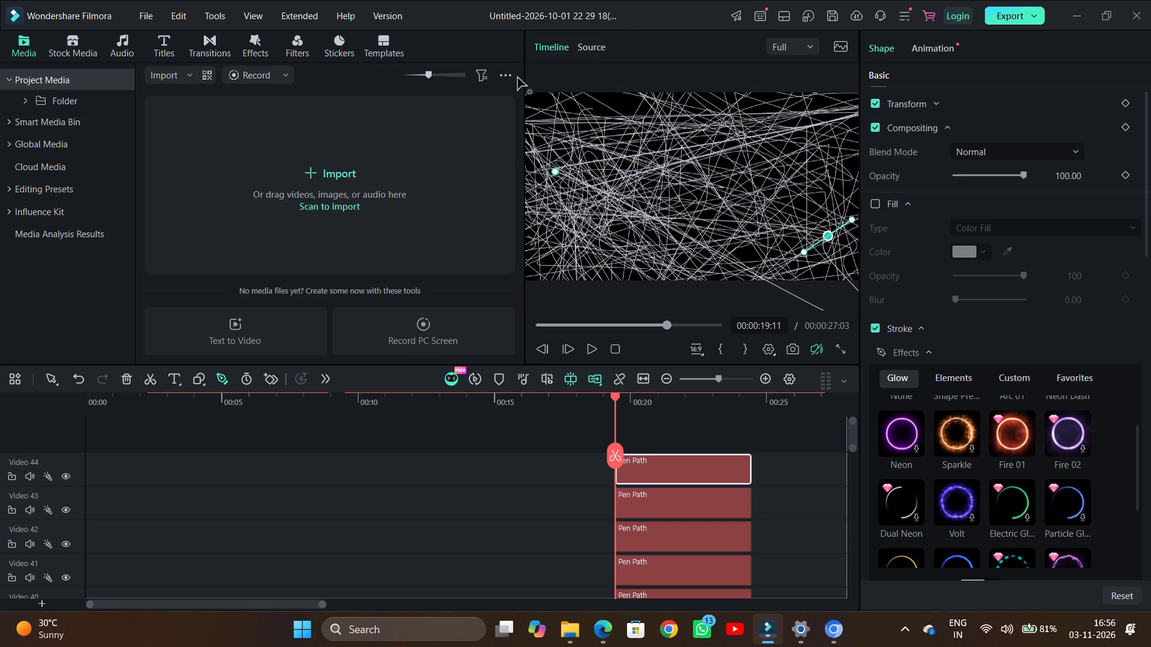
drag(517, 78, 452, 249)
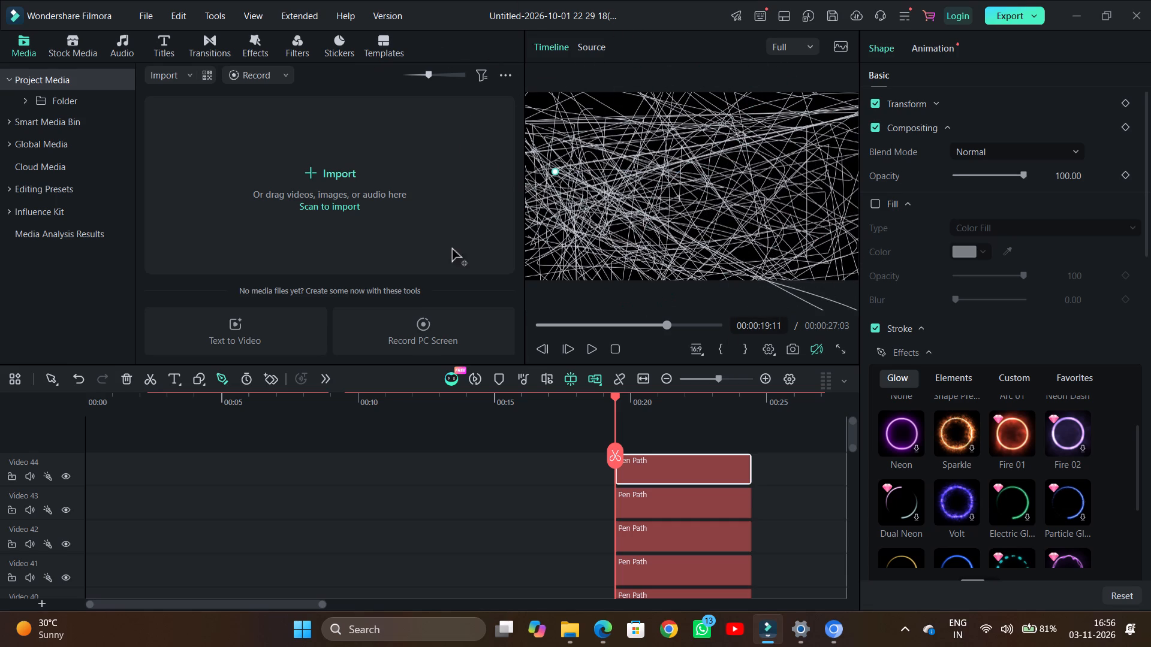
Move the same pen-path anchor to a point outside the frame below its bottom edge.
drag(452, 249, 770, 446)
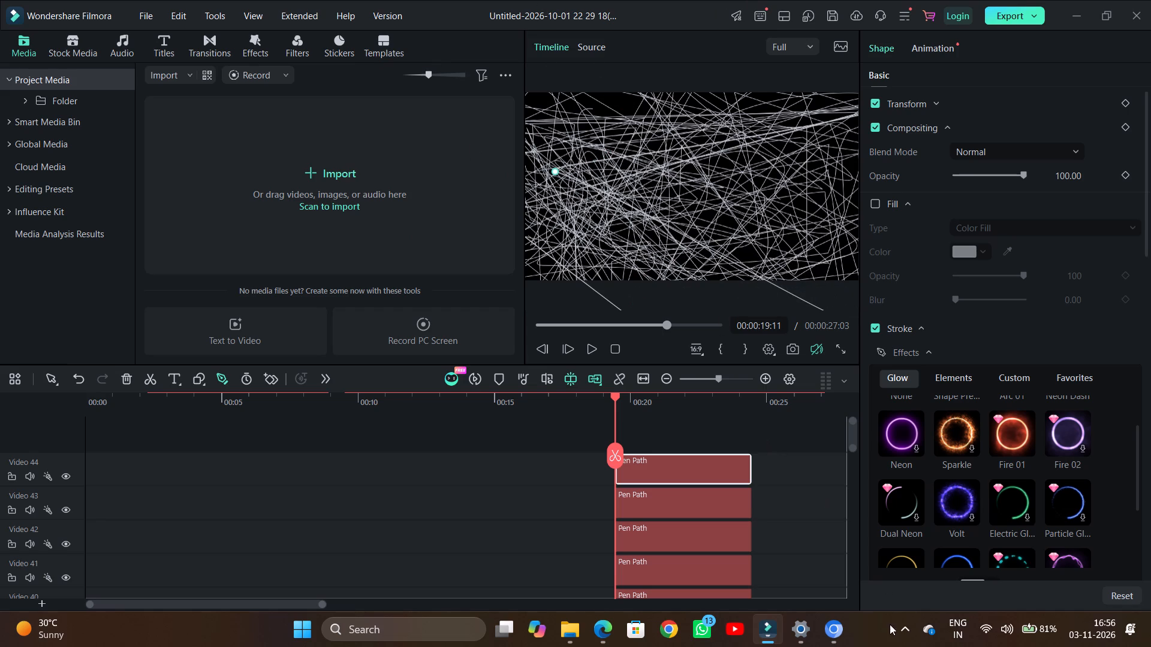
Show the hidden system tray icons.
click(907, 630)
scroll(891, 594, down, 1)
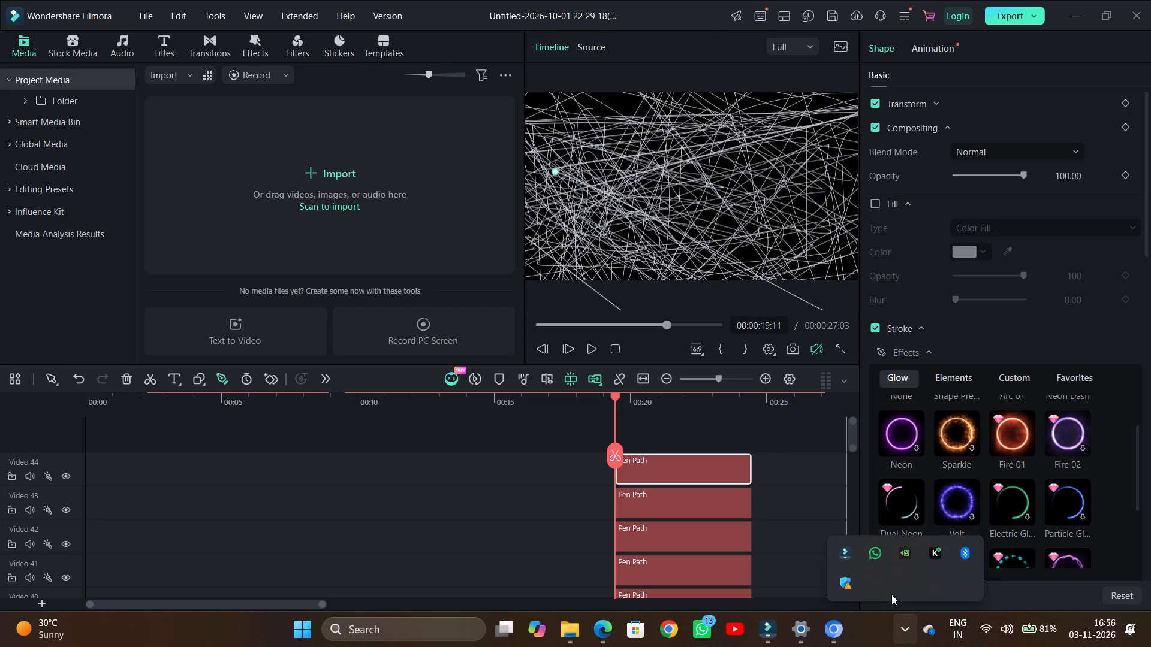
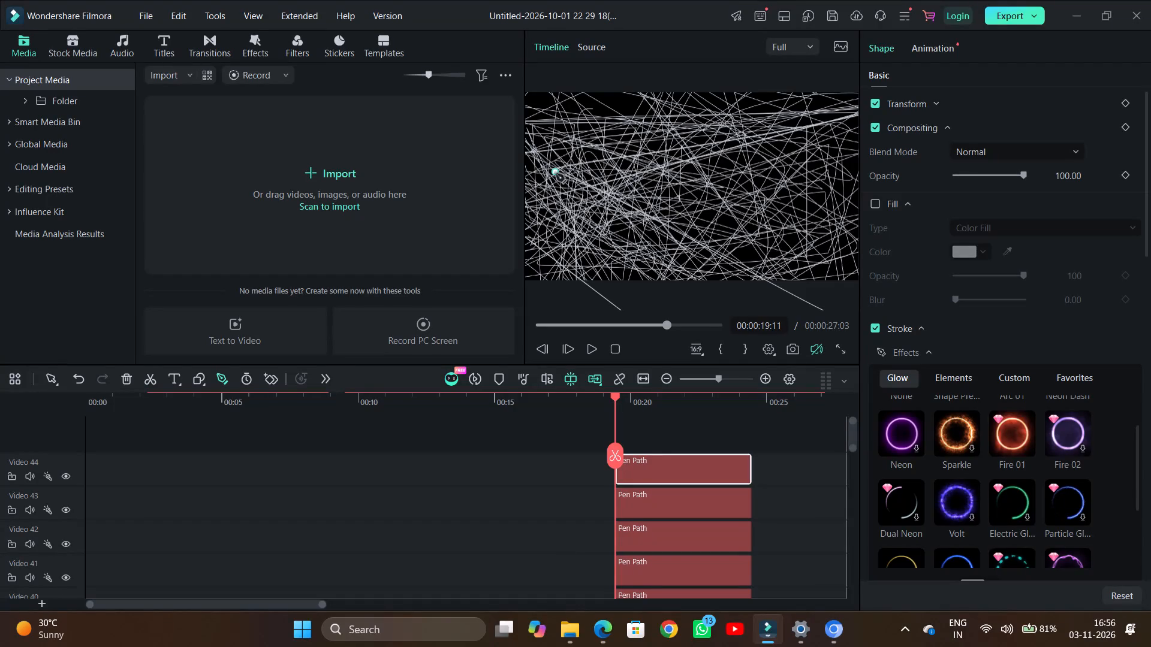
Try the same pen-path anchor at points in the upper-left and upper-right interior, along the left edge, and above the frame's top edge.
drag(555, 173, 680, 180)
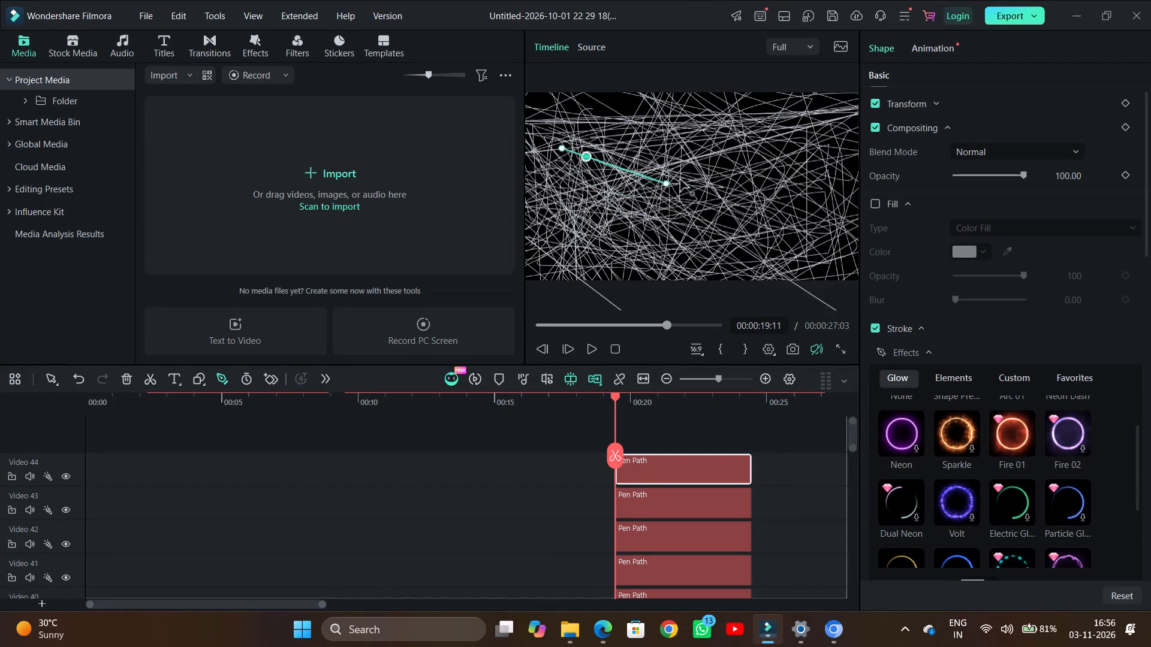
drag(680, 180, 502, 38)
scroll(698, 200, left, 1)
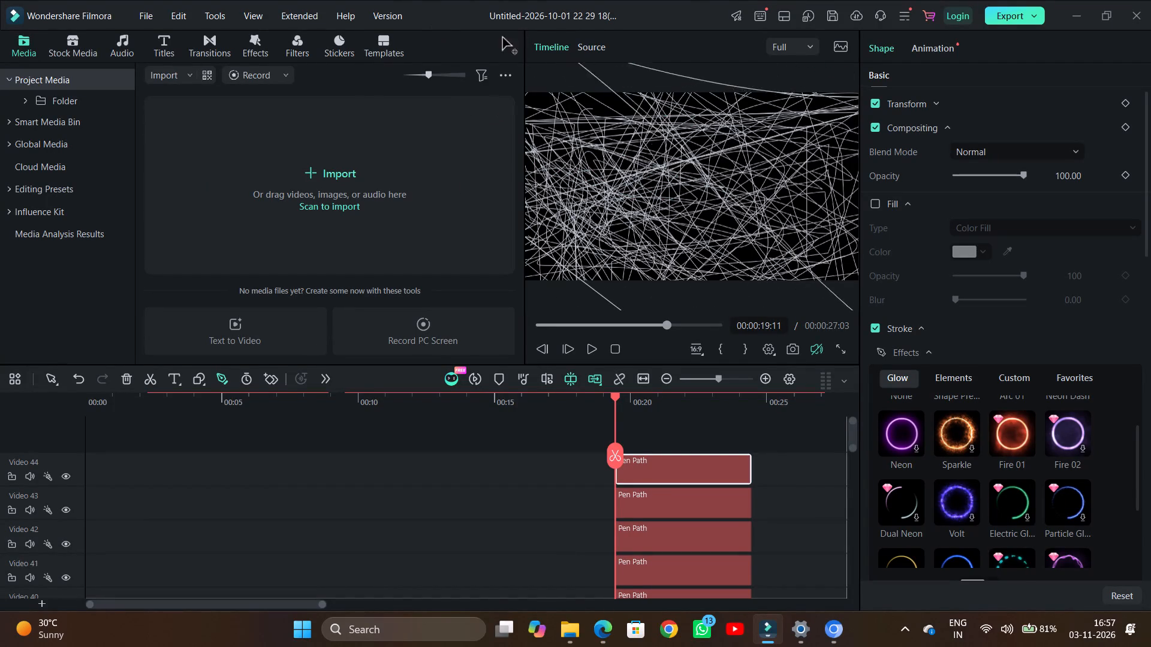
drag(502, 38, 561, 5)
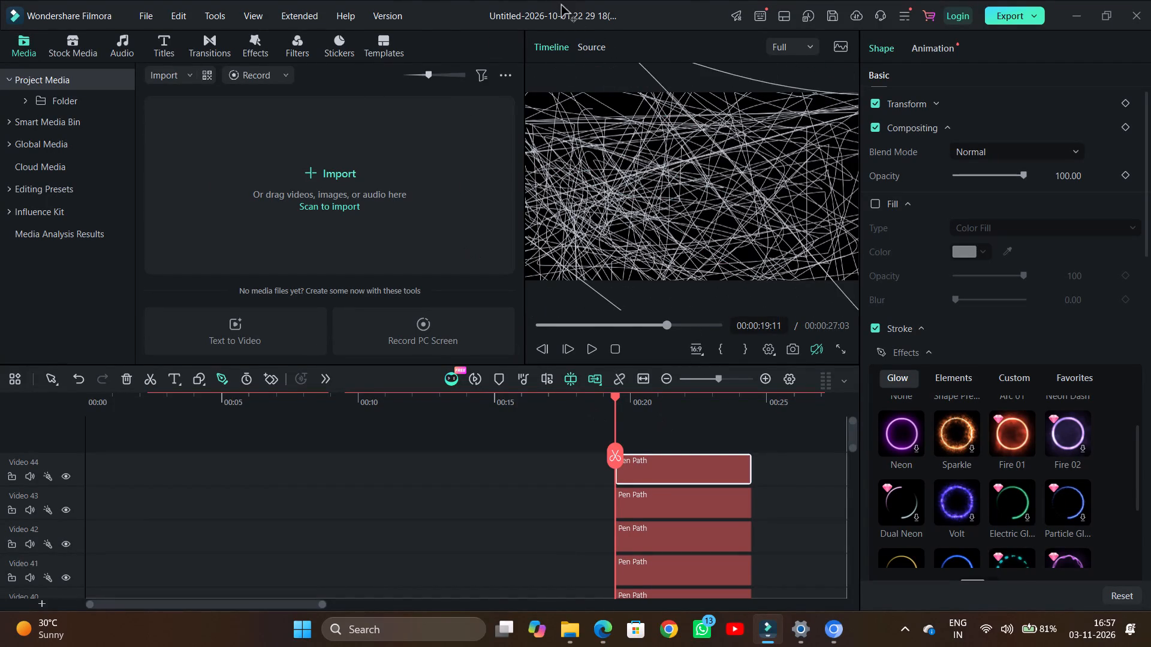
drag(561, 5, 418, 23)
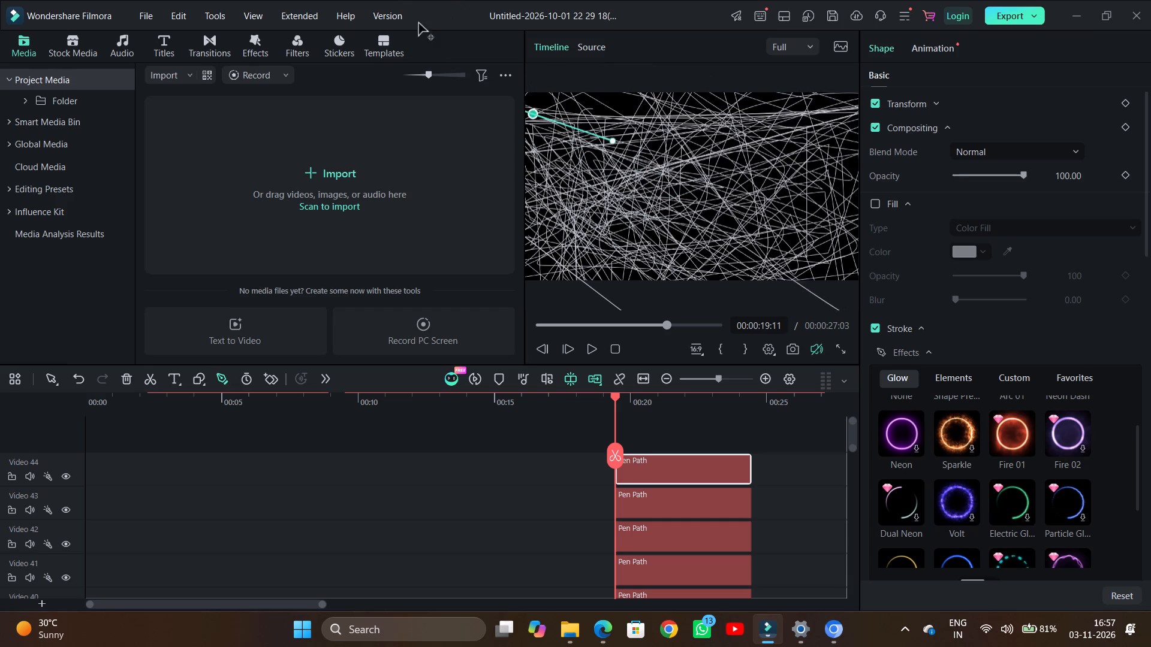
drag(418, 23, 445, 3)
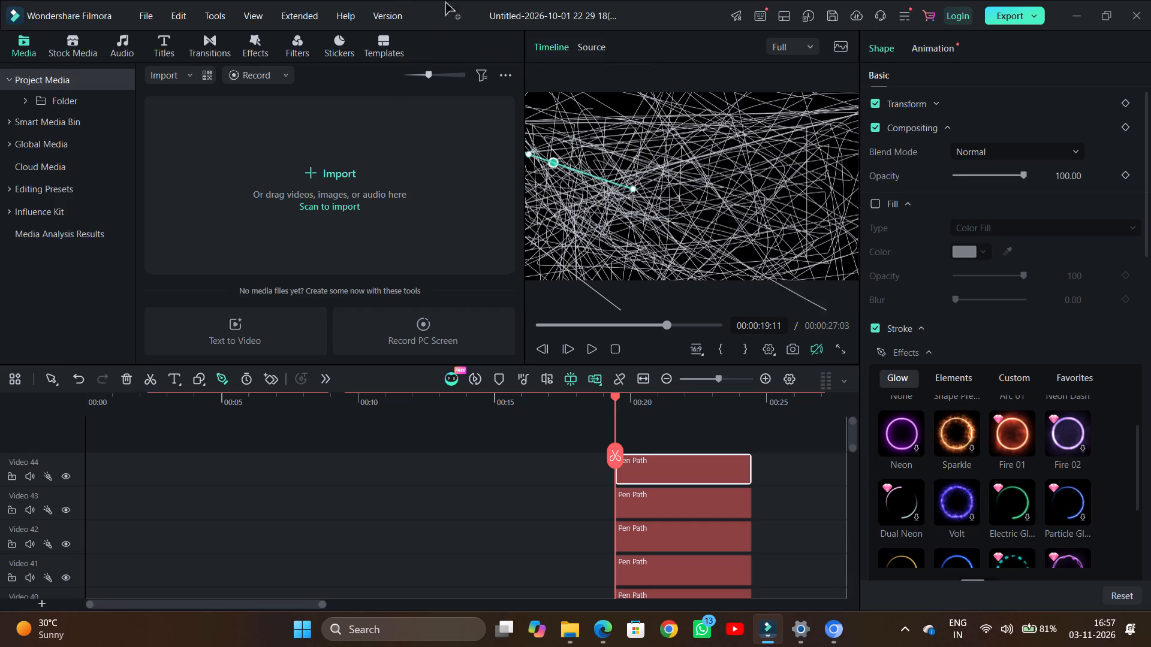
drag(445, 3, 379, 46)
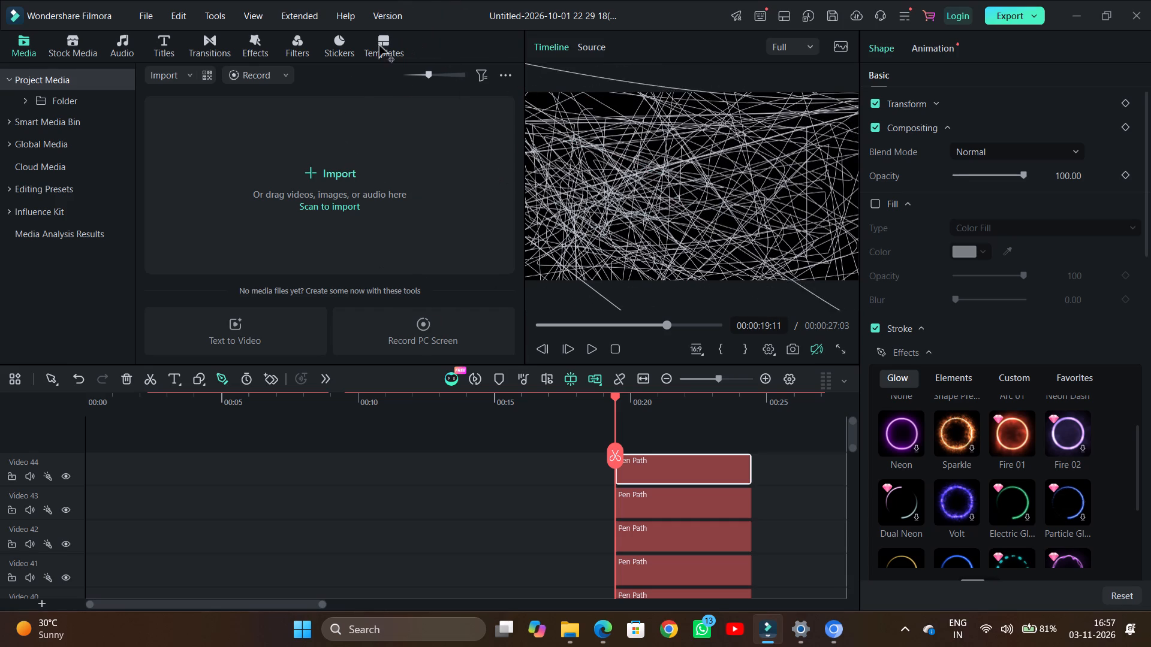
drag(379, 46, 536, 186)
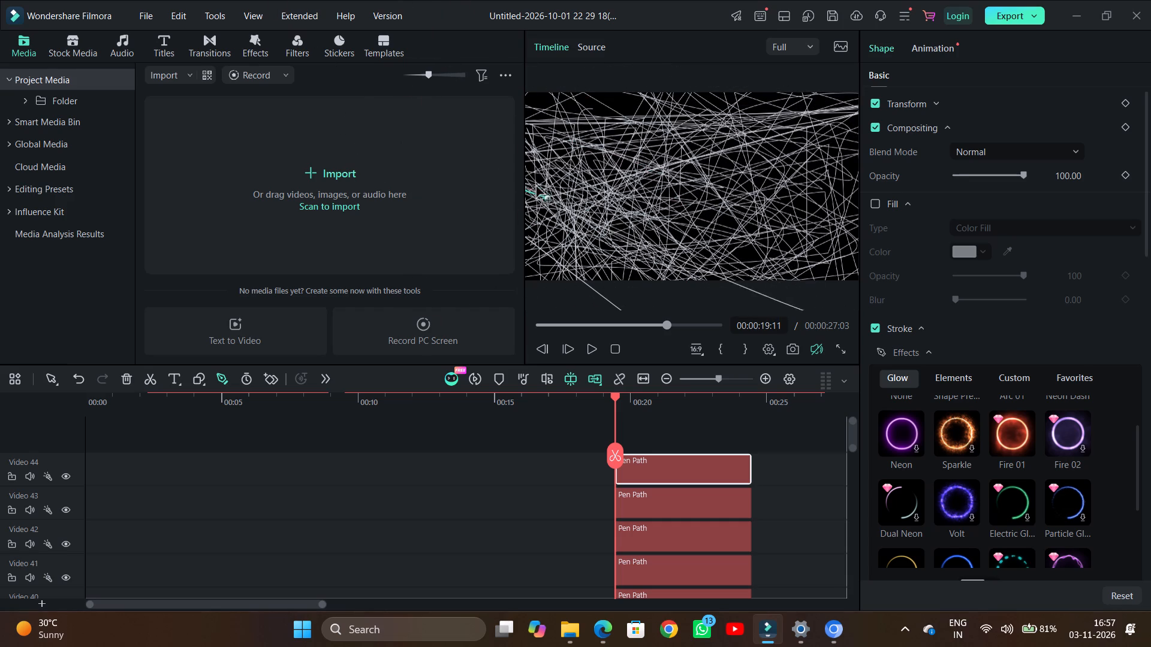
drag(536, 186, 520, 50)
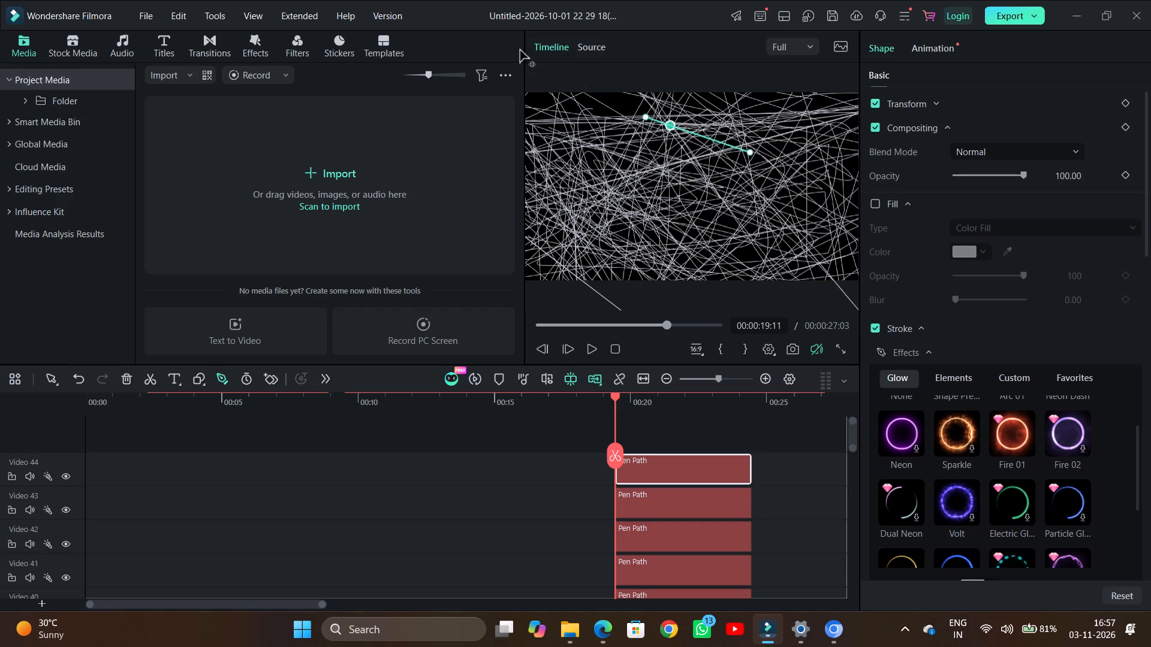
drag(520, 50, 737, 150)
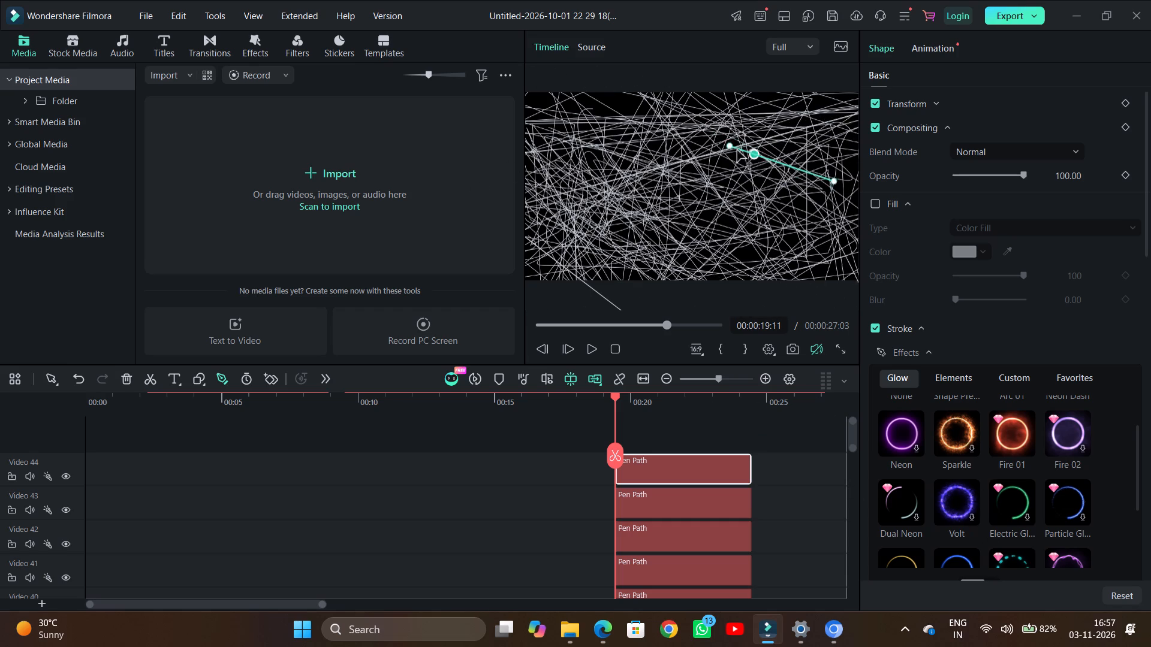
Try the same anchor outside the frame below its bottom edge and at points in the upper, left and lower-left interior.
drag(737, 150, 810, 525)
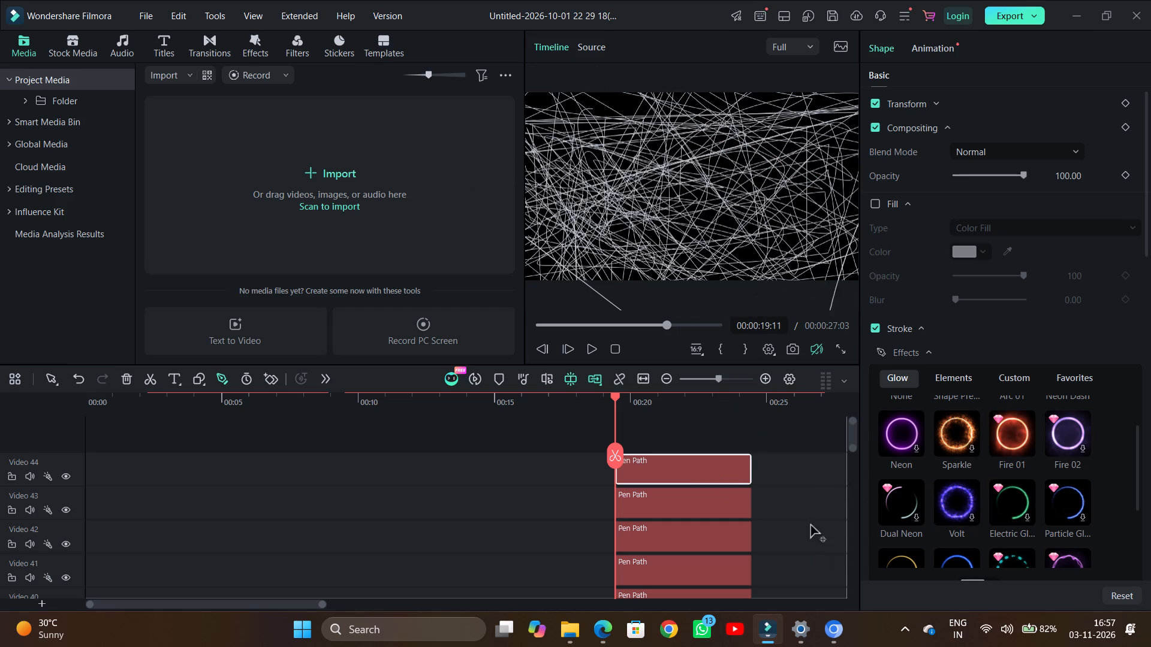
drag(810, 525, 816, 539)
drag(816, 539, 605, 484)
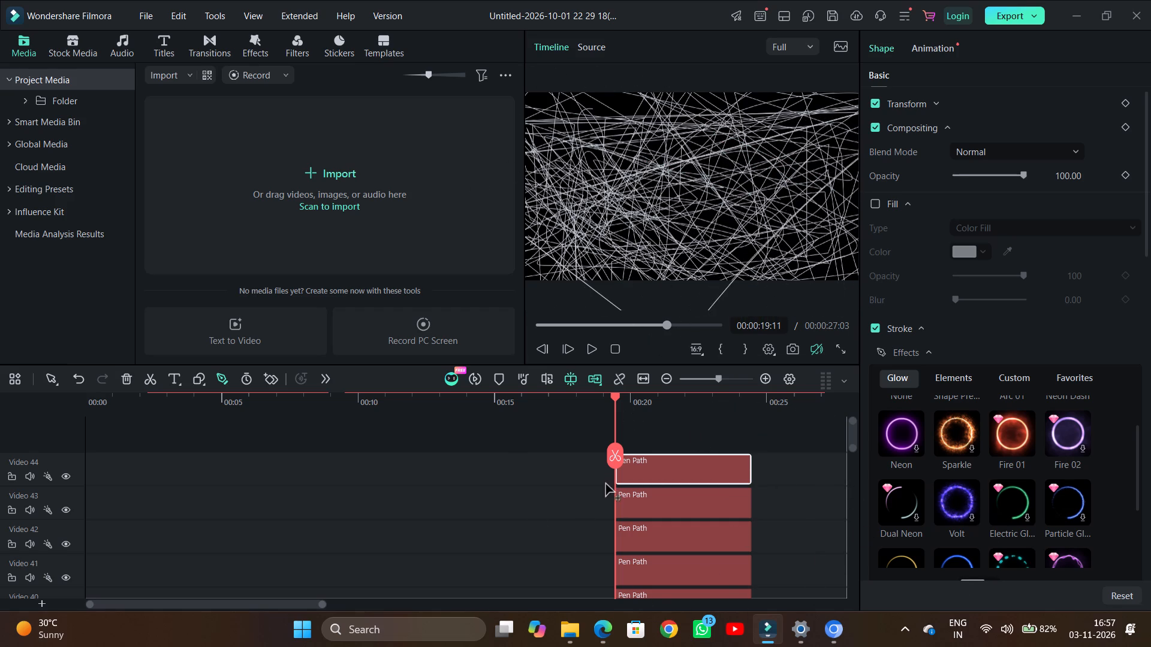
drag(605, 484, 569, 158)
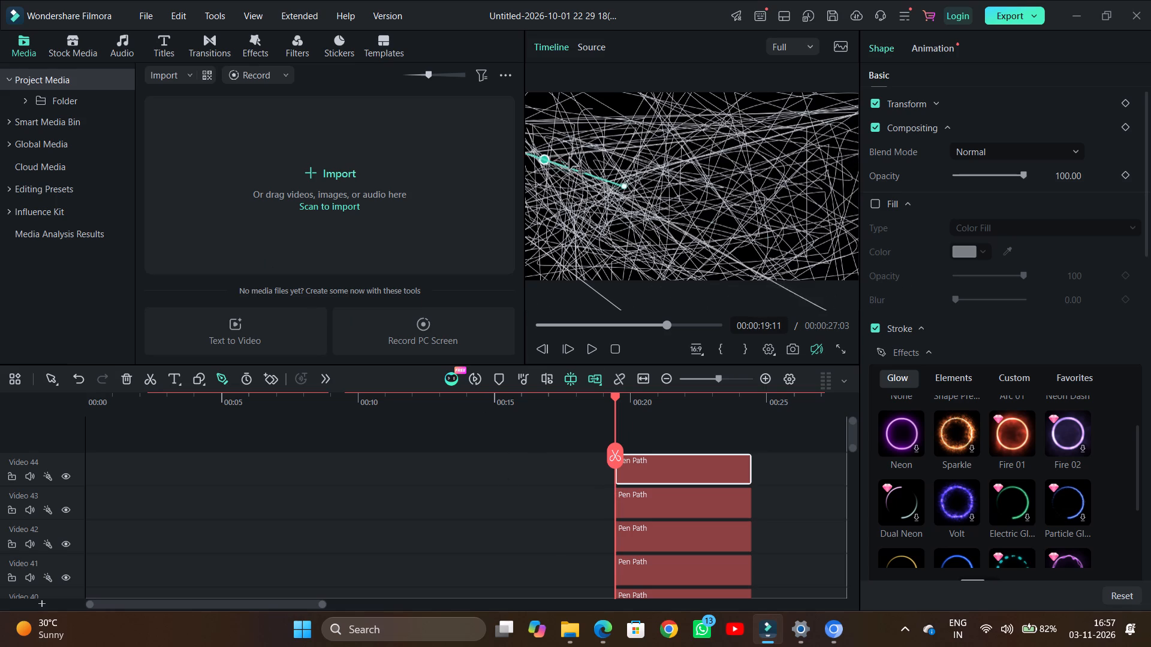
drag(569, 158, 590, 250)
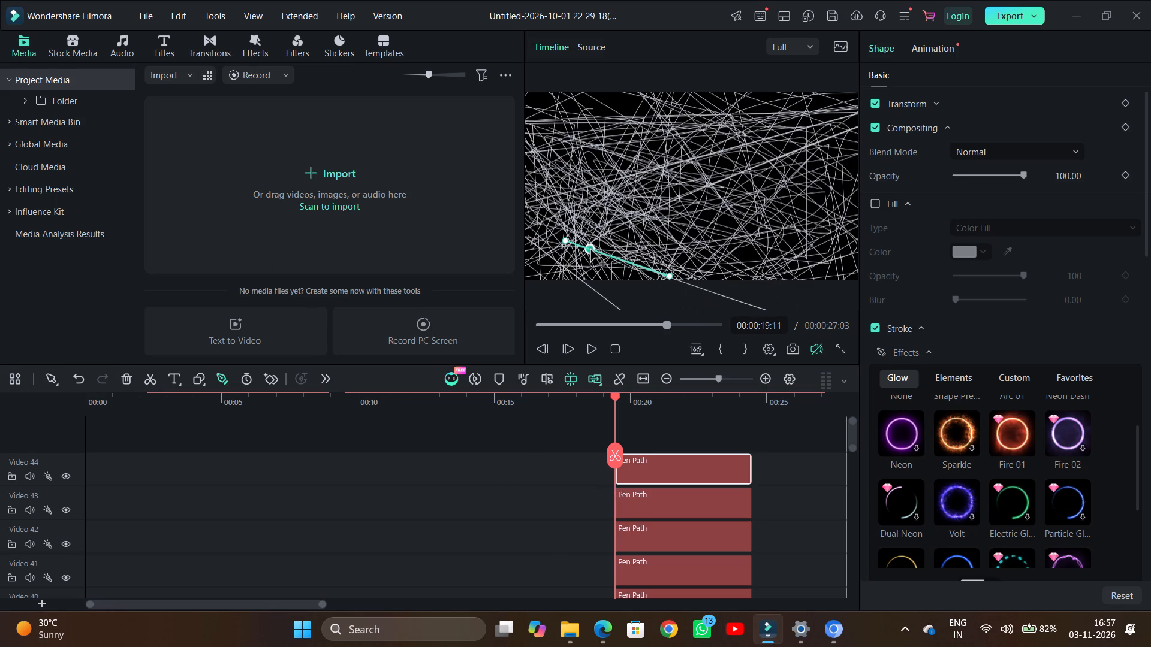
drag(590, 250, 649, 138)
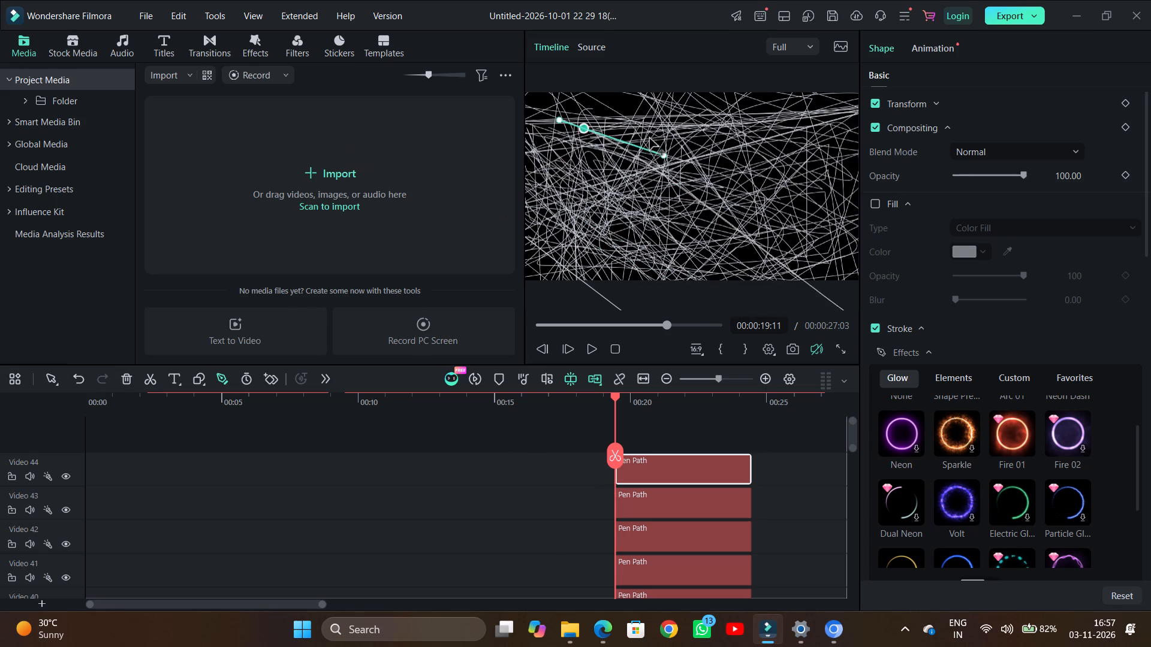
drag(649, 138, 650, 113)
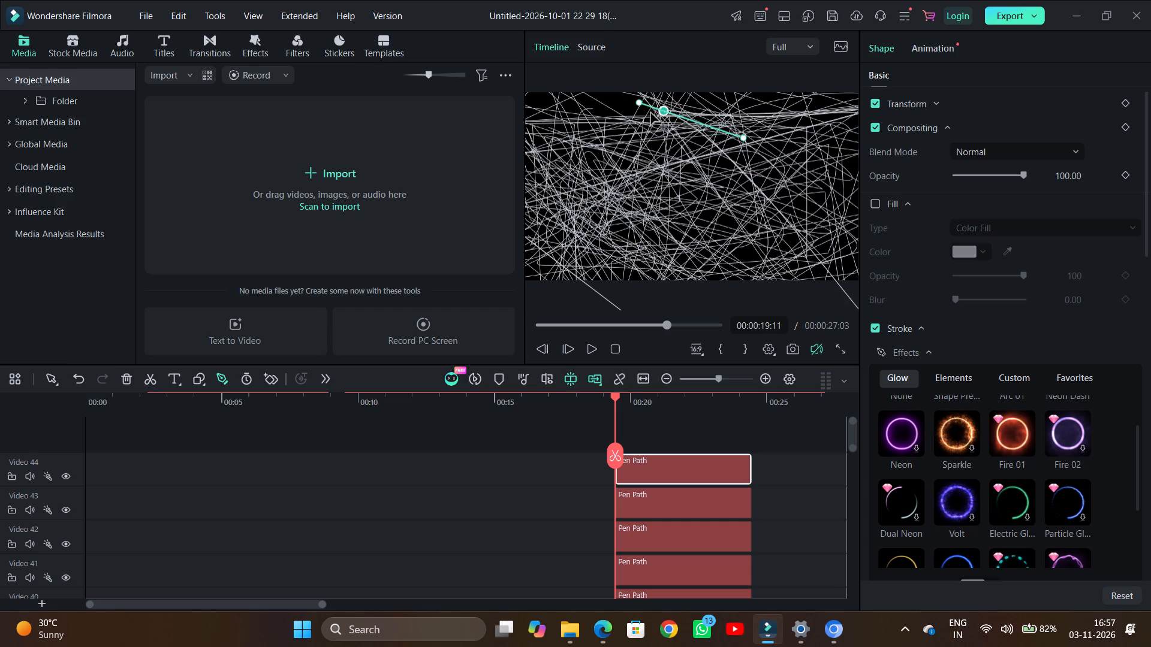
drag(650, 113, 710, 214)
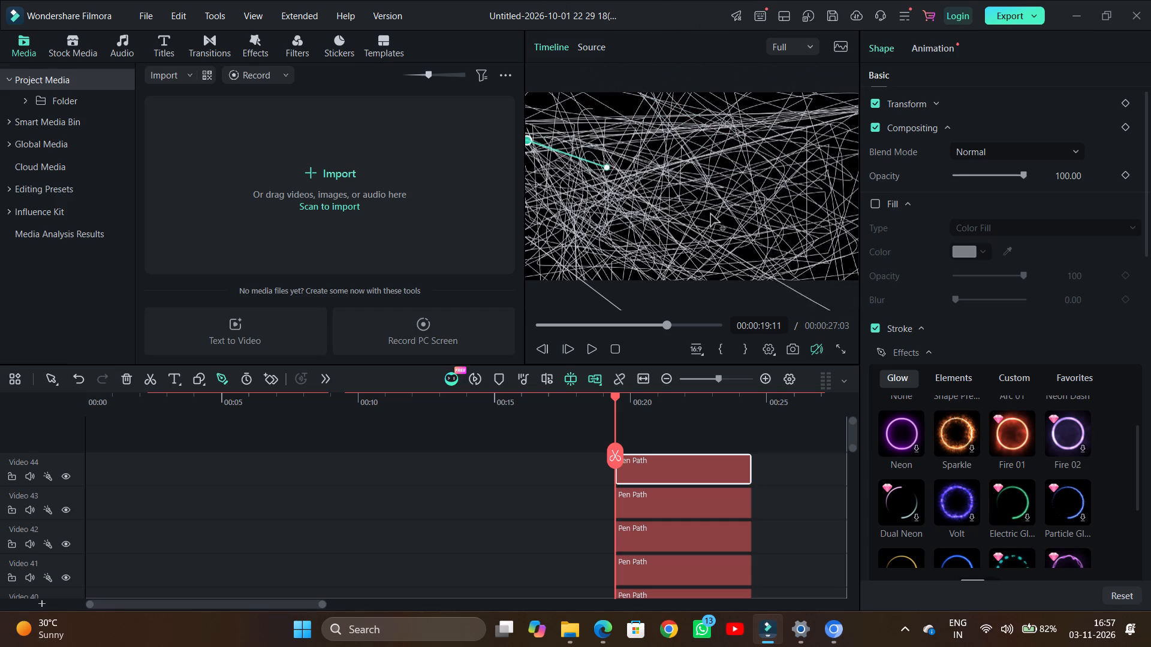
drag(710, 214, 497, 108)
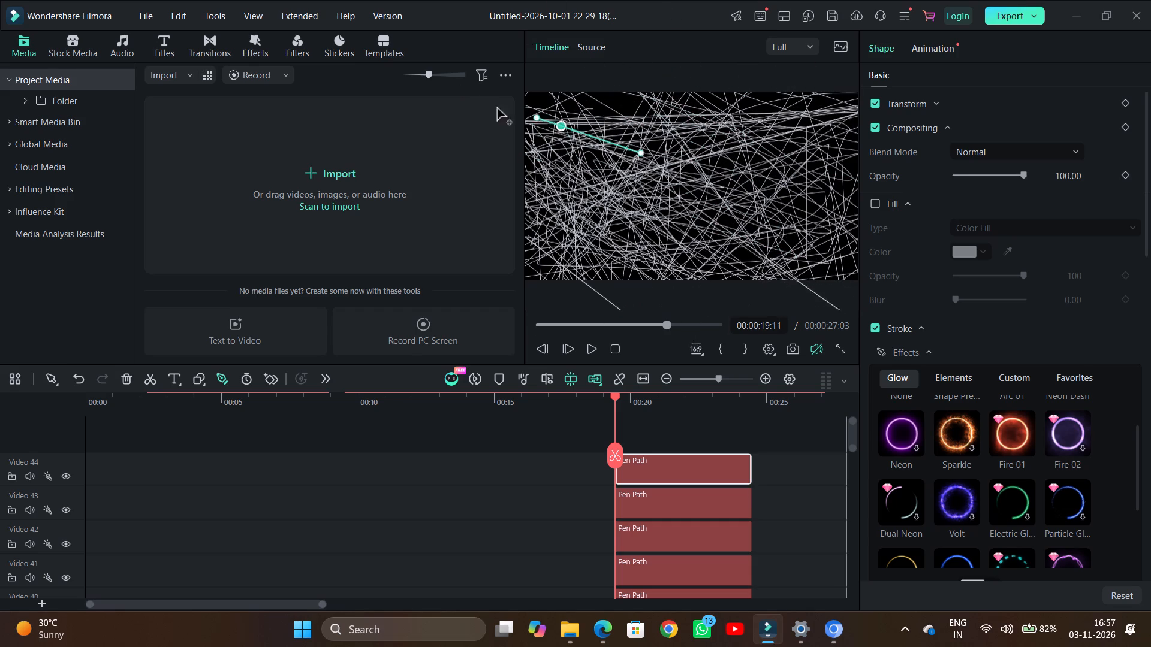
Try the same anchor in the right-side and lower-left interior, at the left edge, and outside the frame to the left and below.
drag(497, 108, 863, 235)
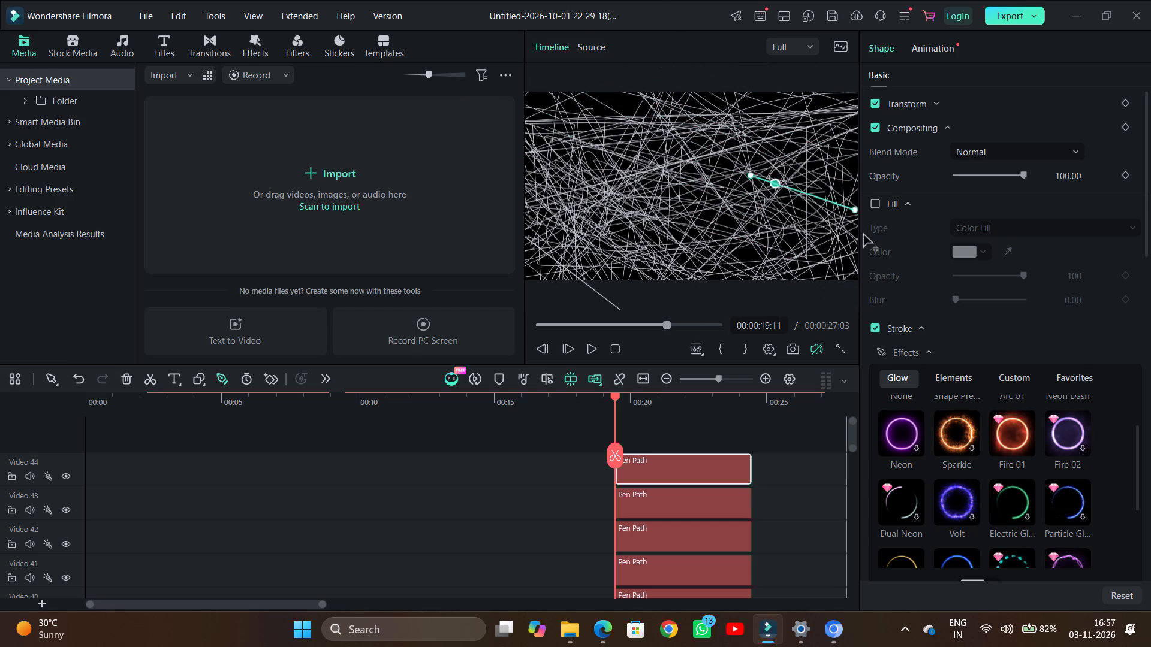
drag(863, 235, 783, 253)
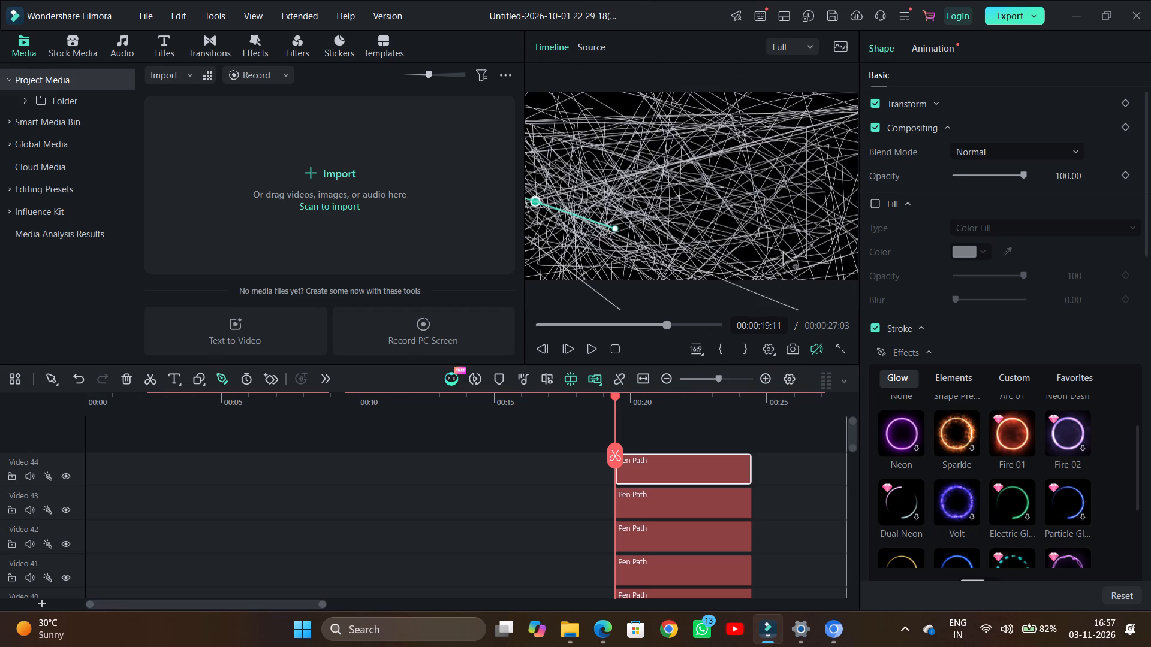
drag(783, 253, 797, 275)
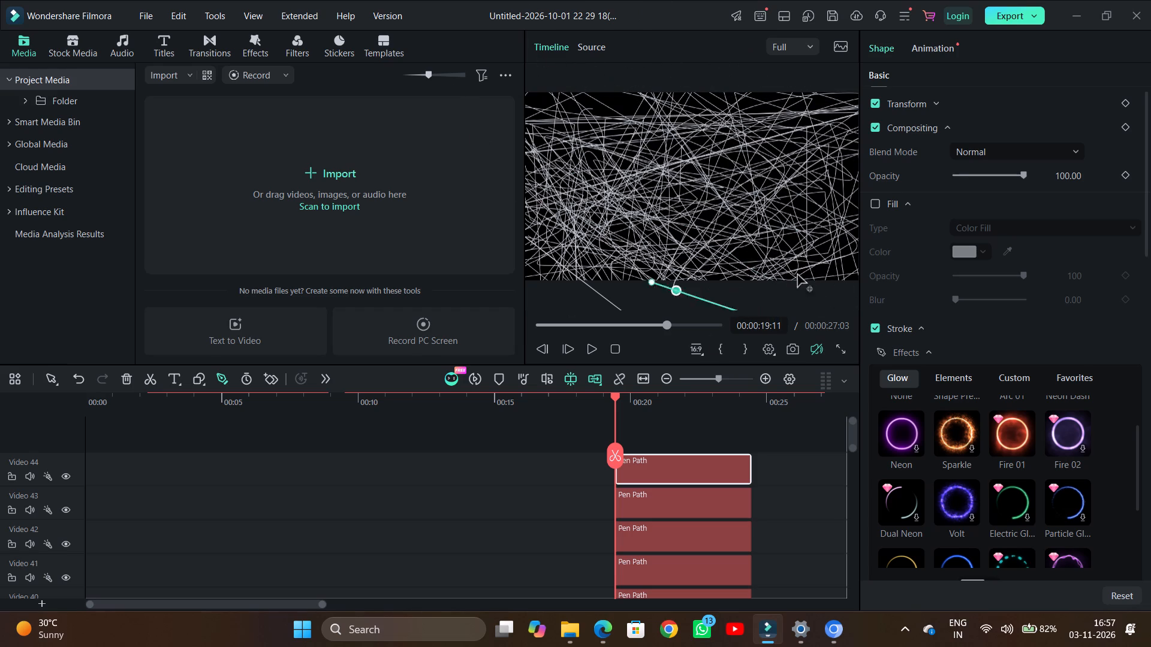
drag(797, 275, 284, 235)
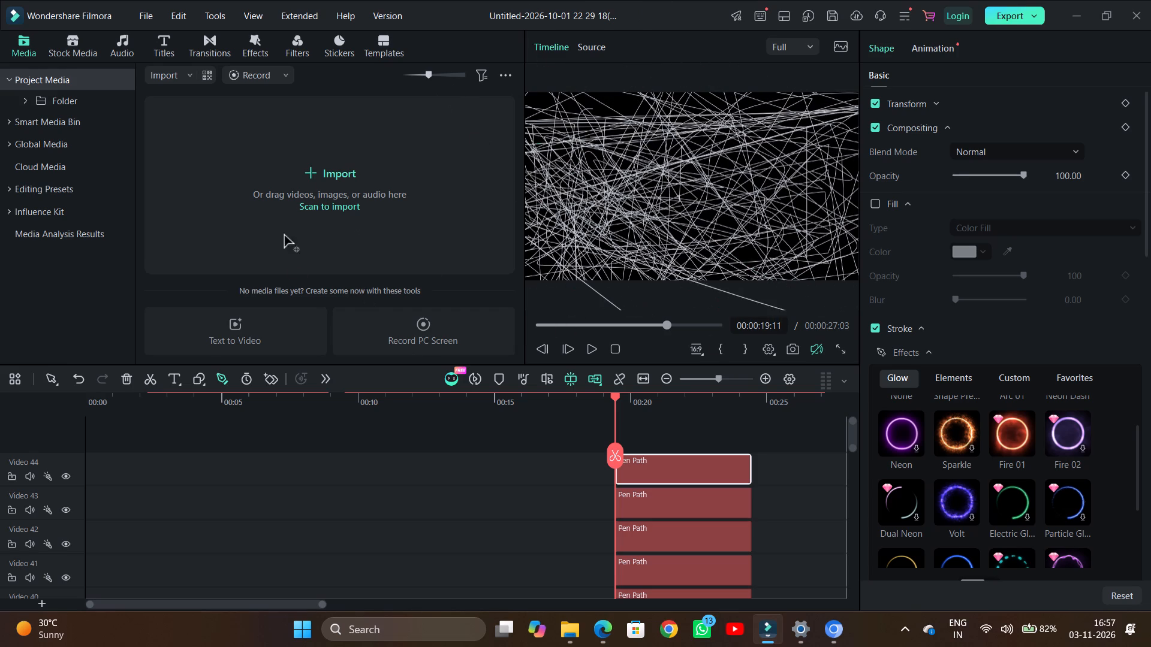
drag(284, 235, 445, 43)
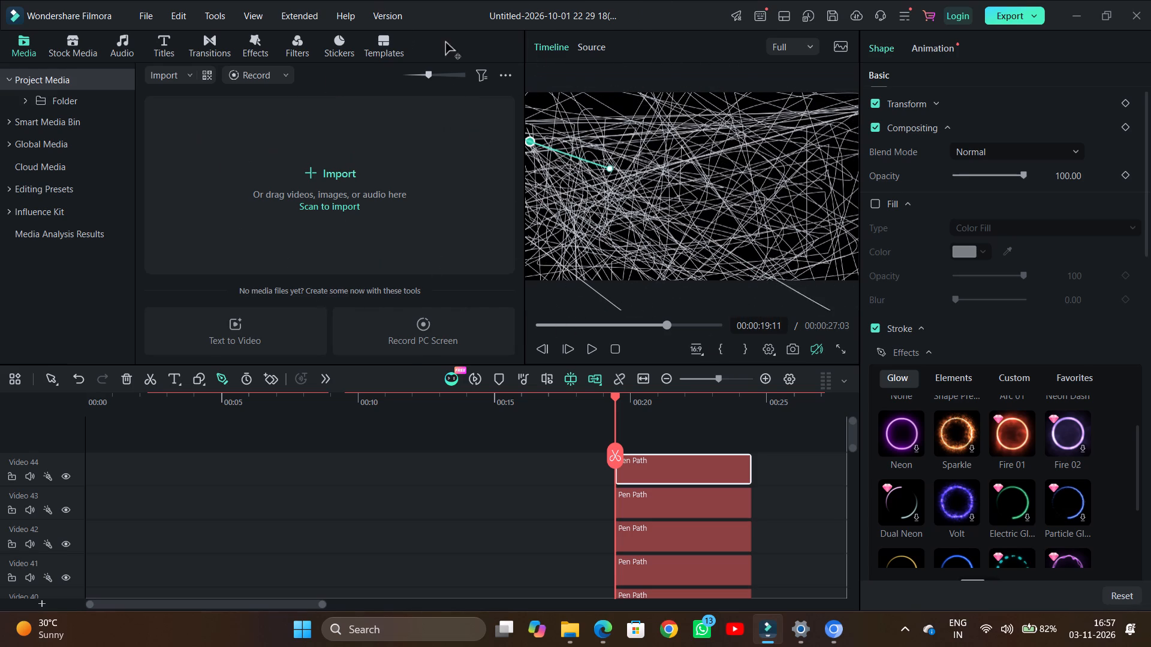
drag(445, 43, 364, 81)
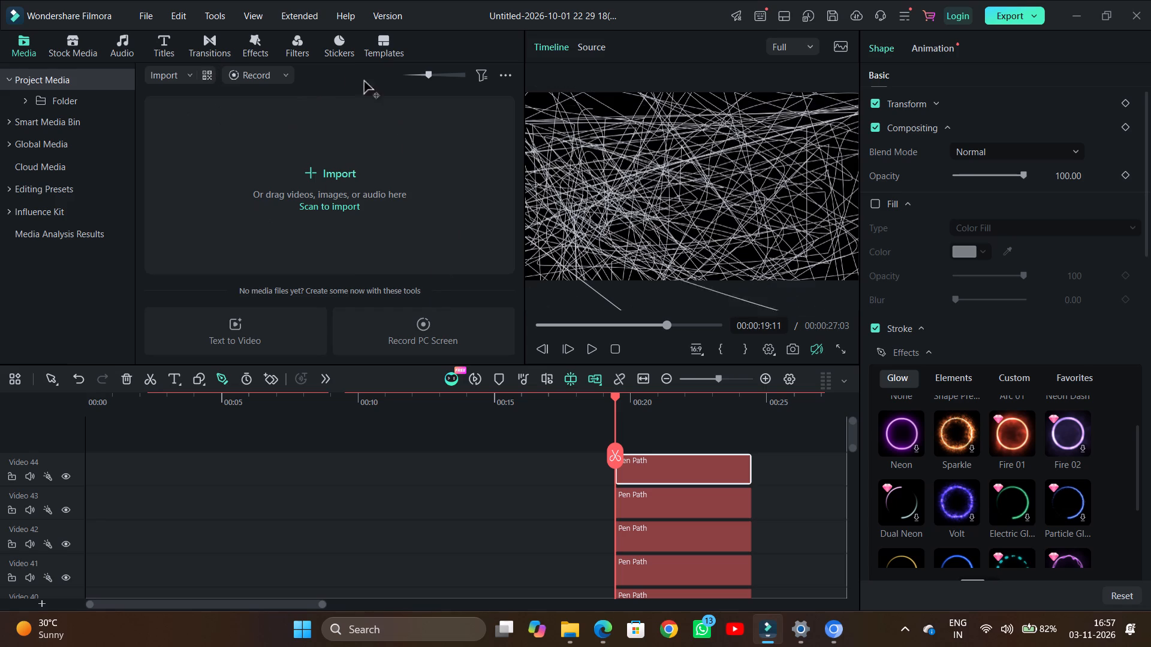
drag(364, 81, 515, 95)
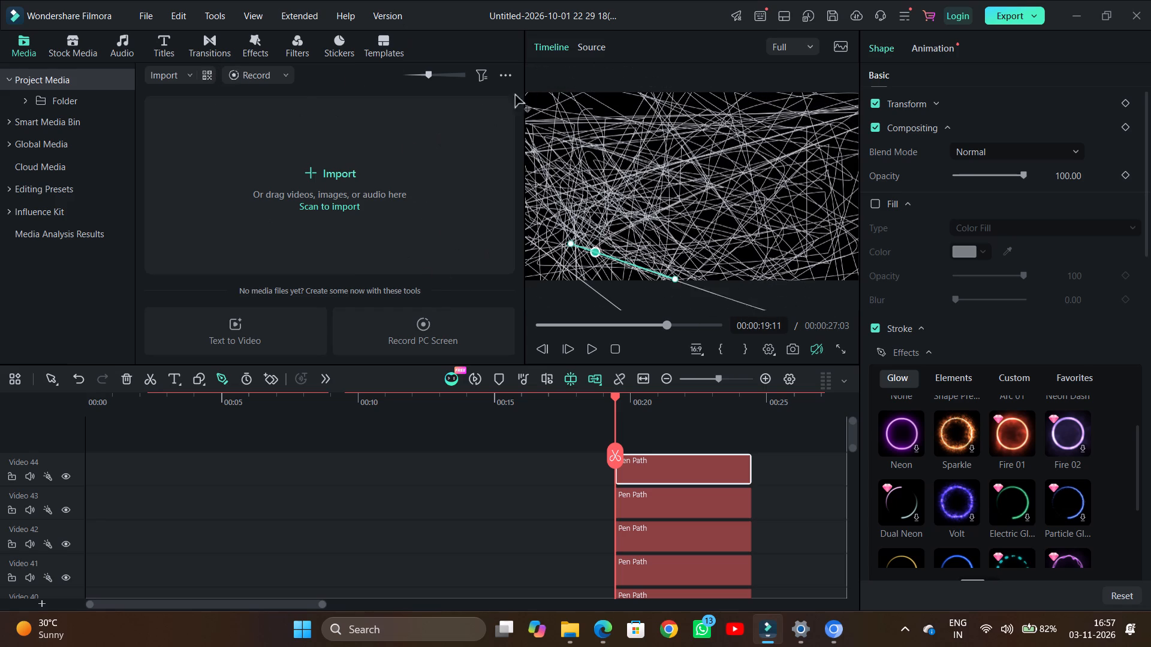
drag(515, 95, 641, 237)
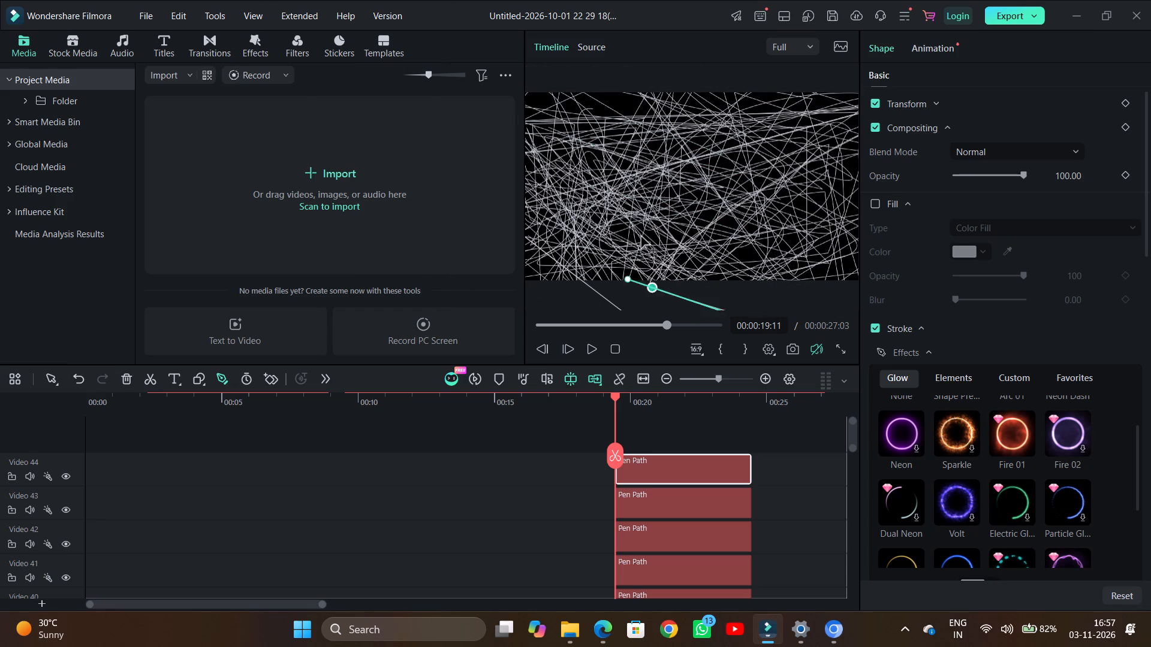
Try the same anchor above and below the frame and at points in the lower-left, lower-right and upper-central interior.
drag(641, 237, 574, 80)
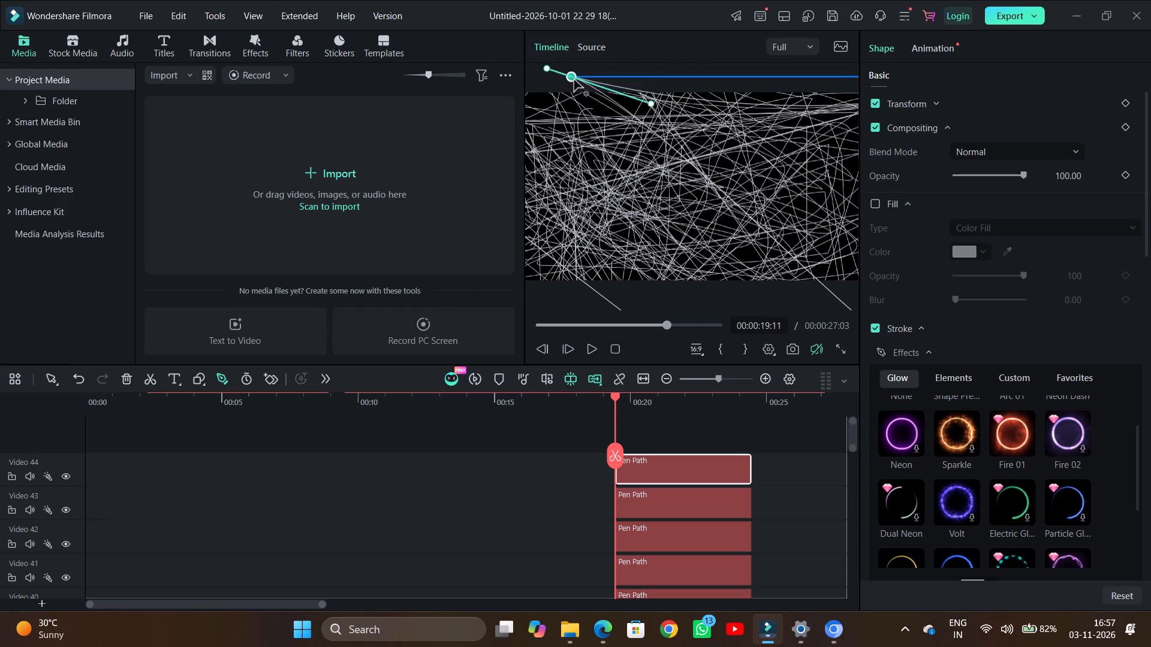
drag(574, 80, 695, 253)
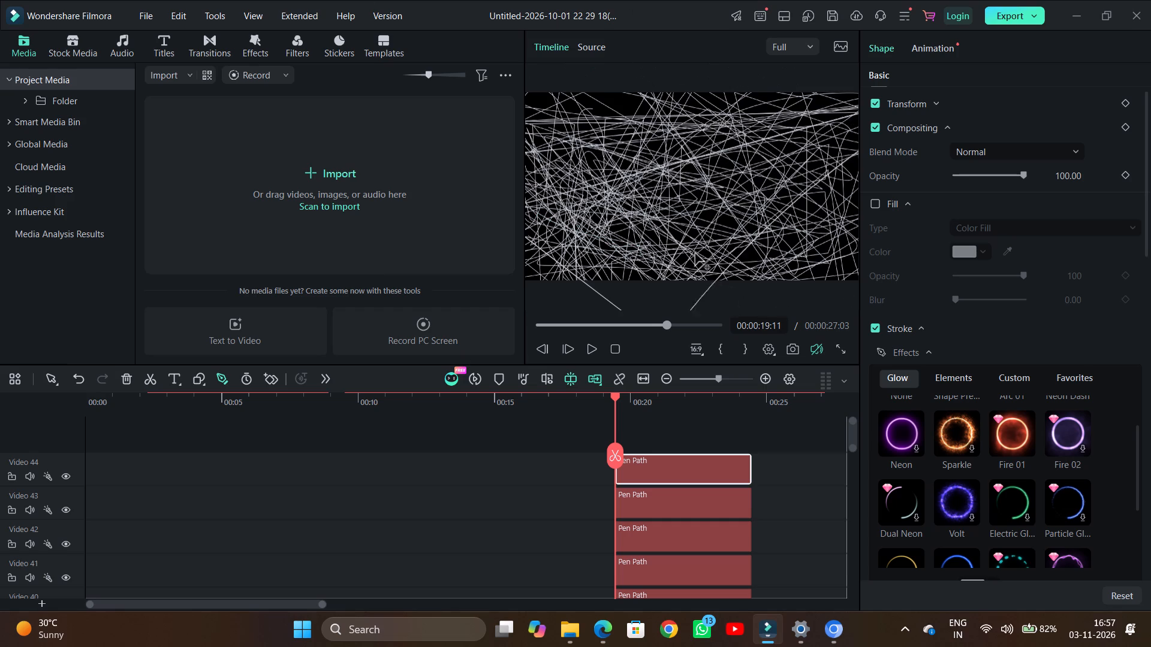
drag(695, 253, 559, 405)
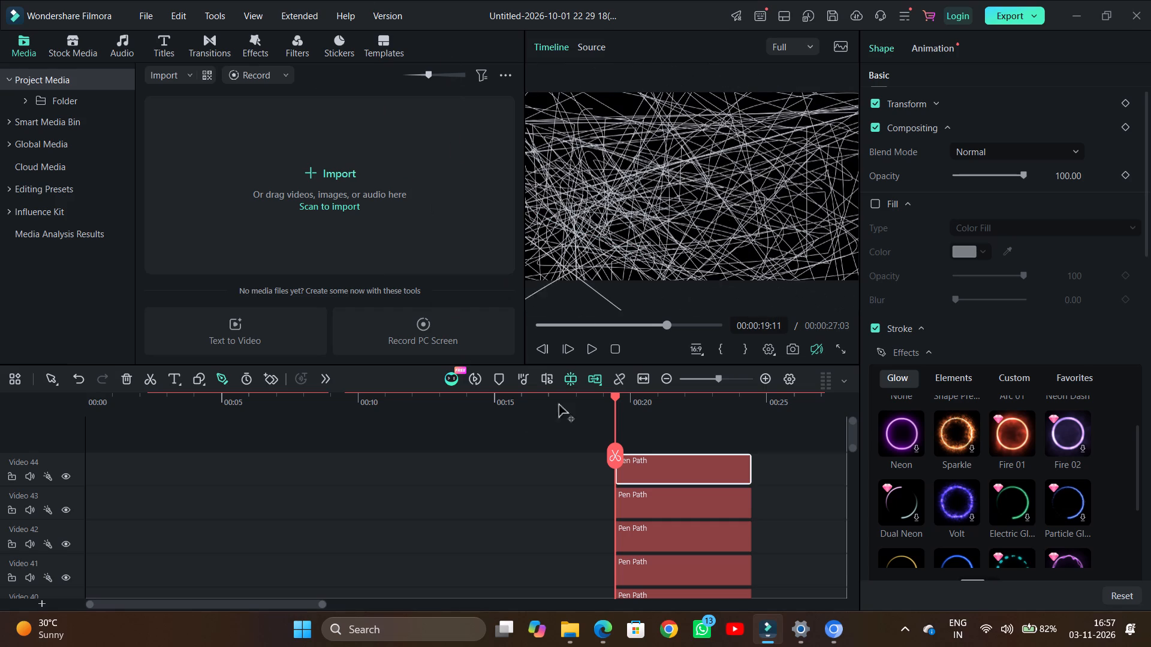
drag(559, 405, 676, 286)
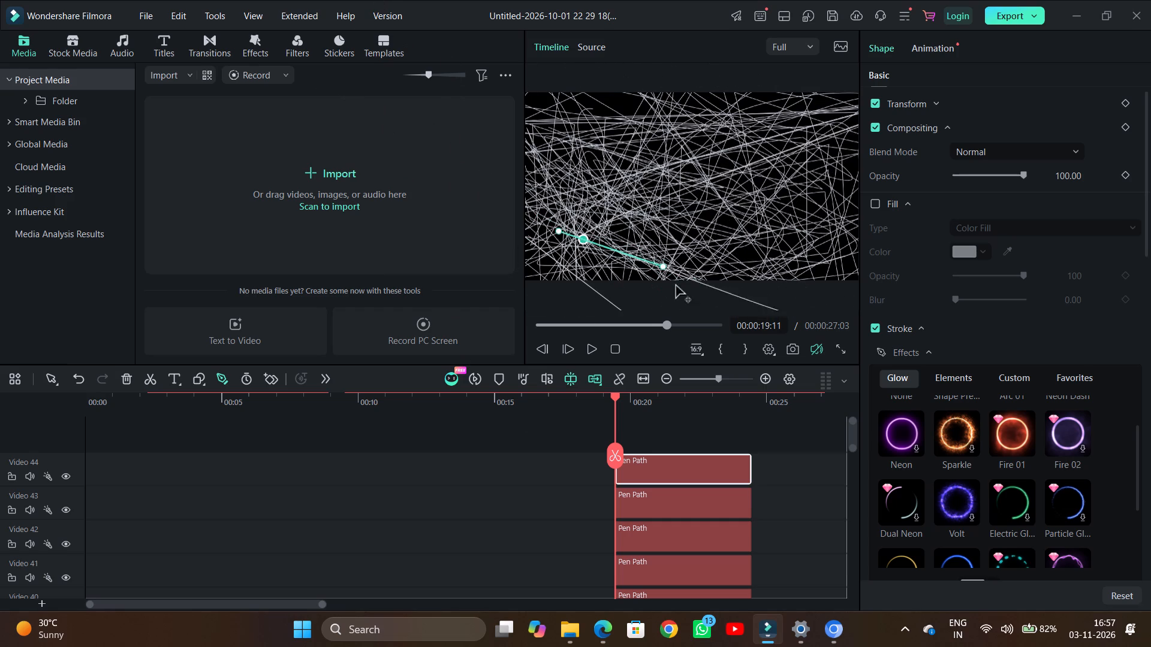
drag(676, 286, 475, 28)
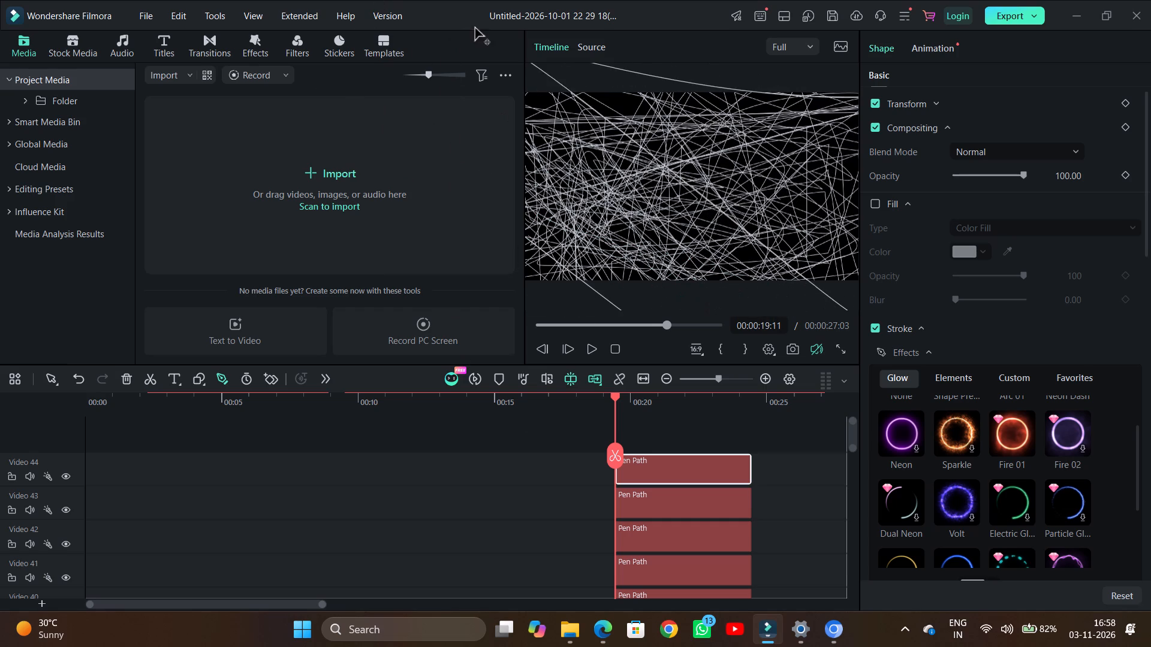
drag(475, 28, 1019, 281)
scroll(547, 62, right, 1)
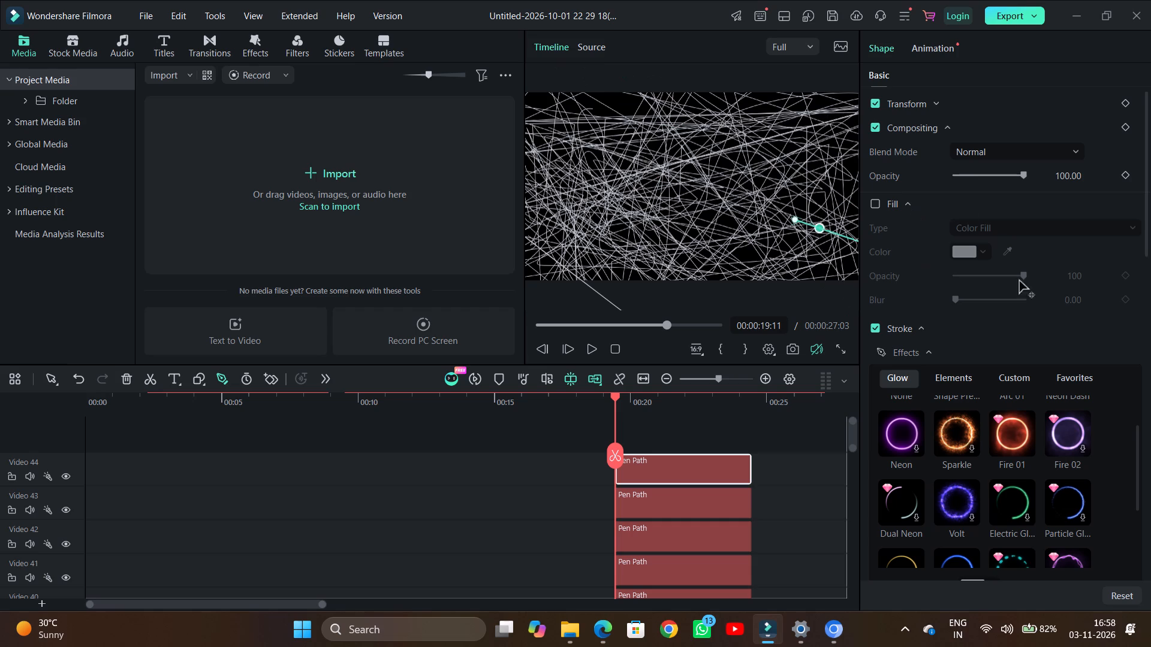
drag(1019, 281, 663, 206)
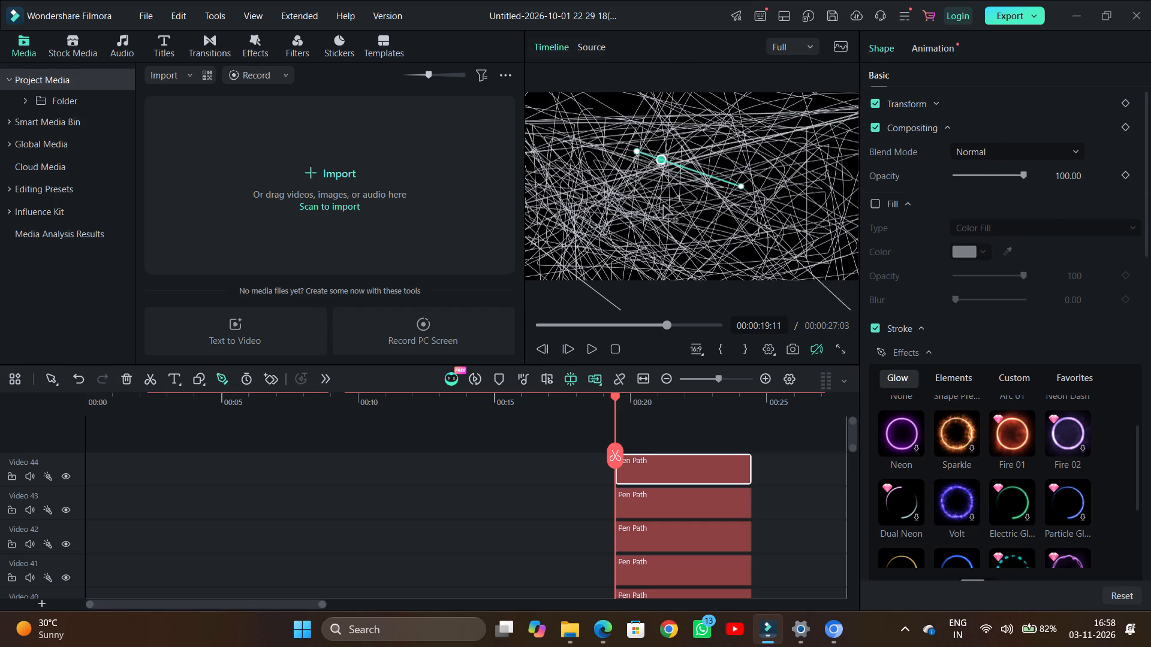
Move the same pen-path anchor to a point just above the frame's top edge, left of its centre.
drag(663, 206, 429, 114)
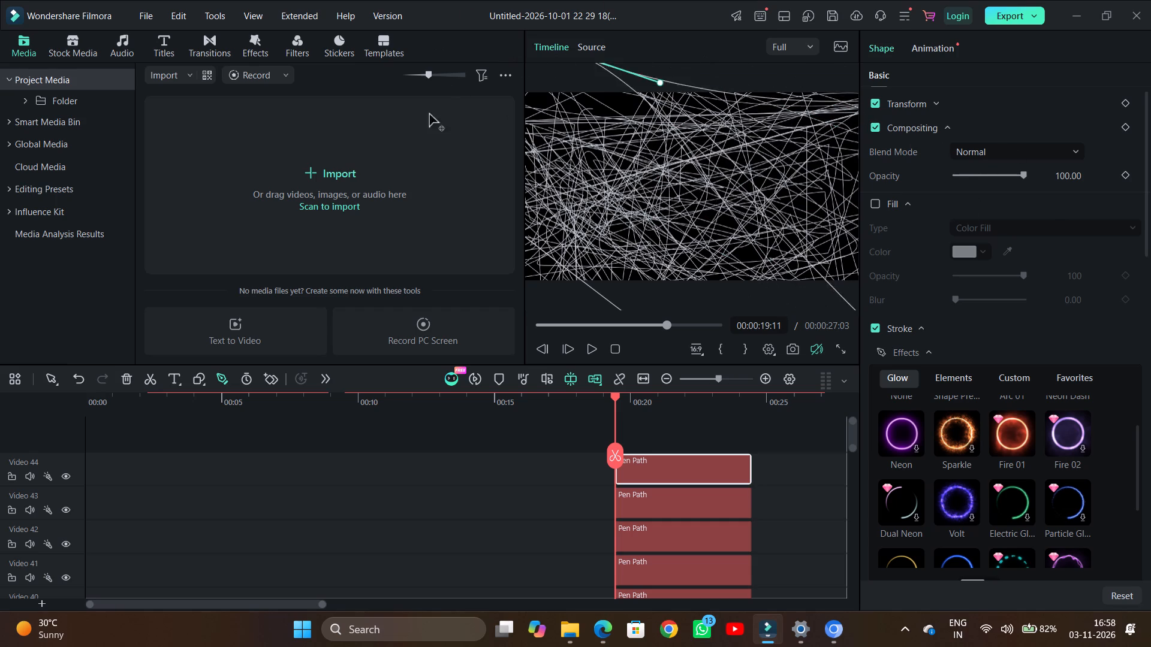
drag(429, 114, 551, 52)
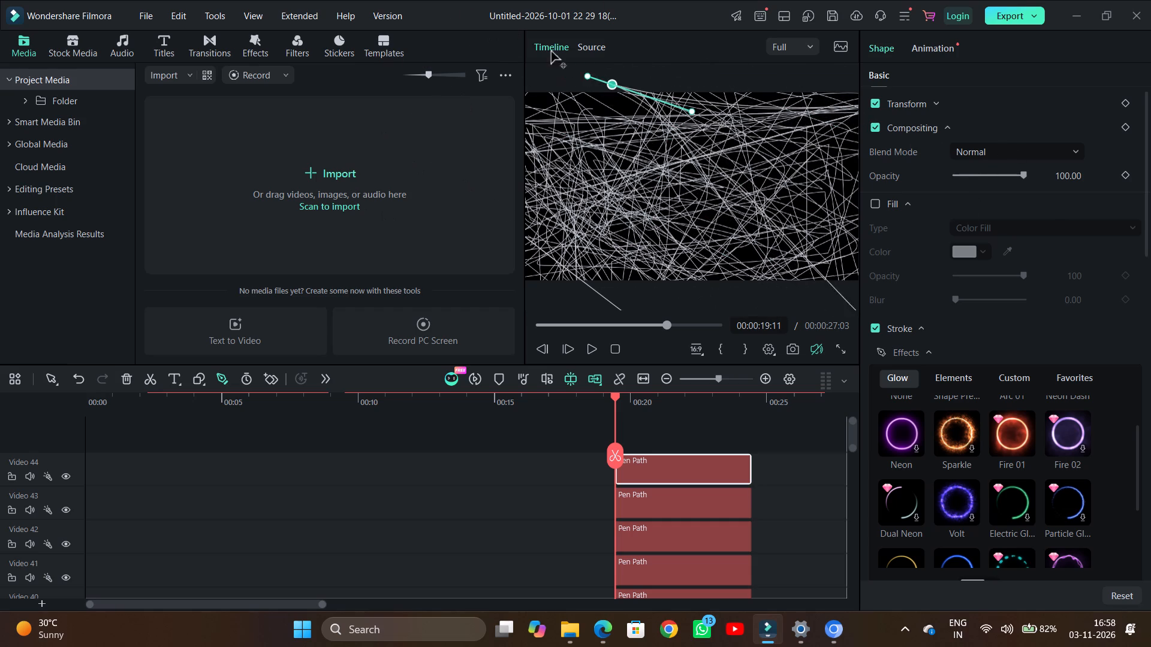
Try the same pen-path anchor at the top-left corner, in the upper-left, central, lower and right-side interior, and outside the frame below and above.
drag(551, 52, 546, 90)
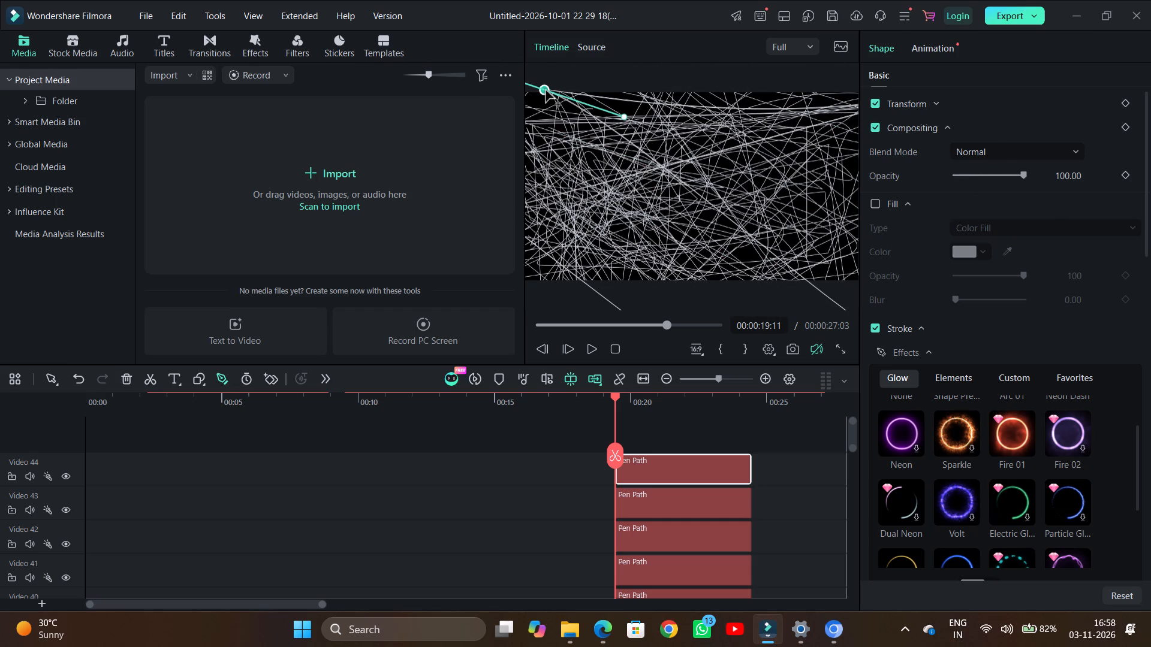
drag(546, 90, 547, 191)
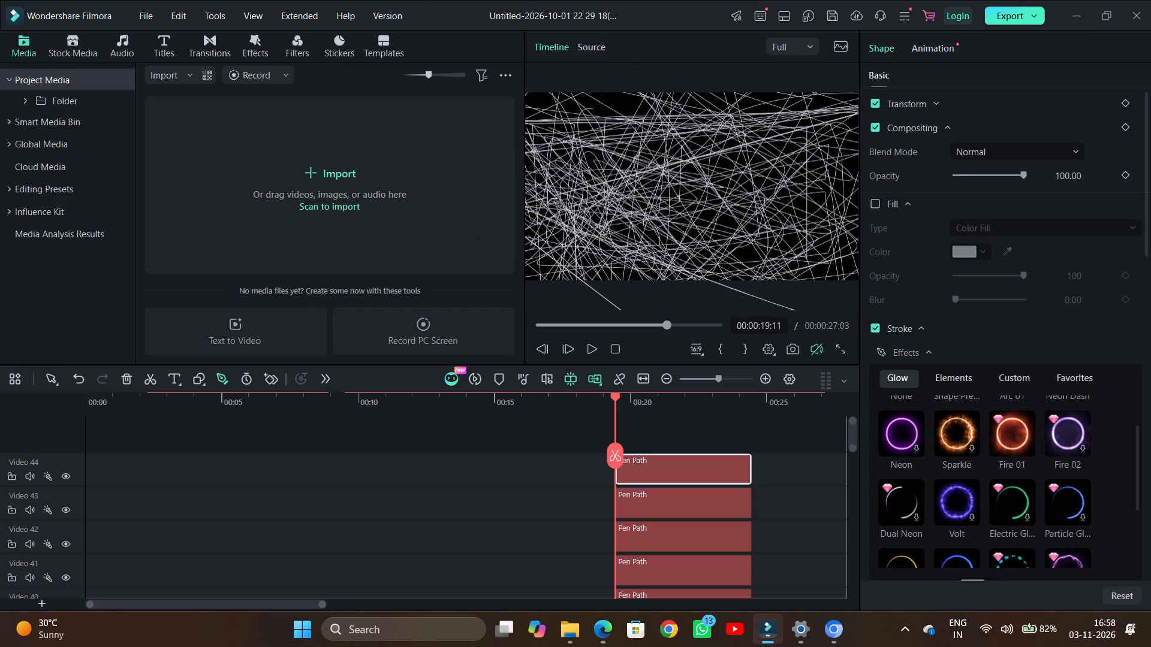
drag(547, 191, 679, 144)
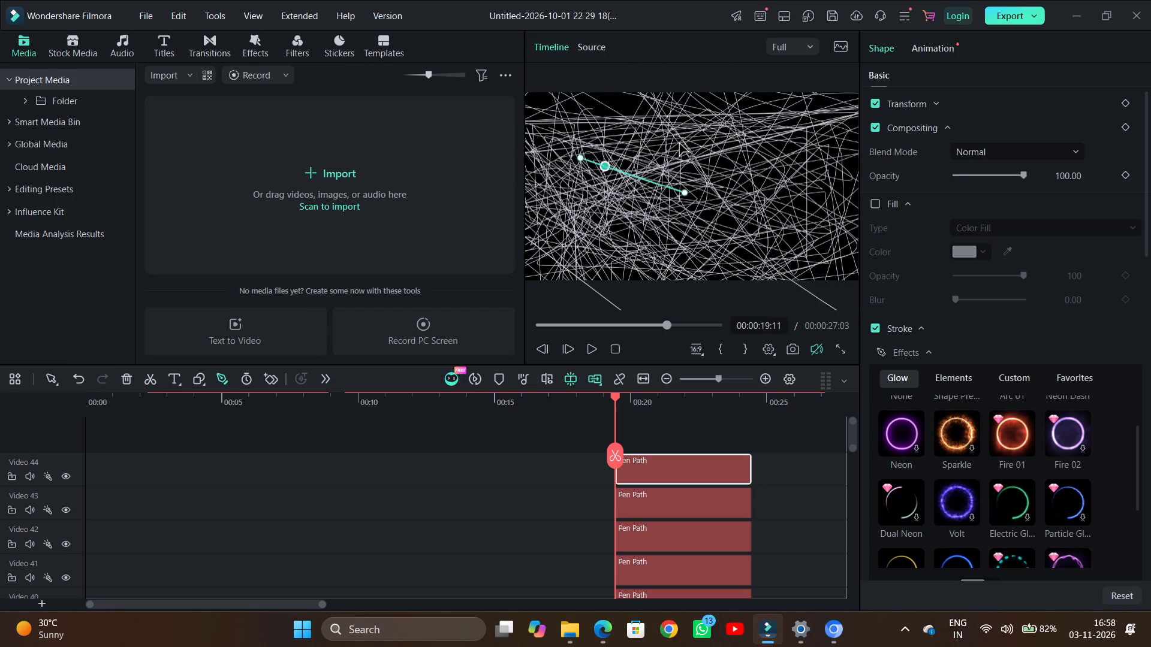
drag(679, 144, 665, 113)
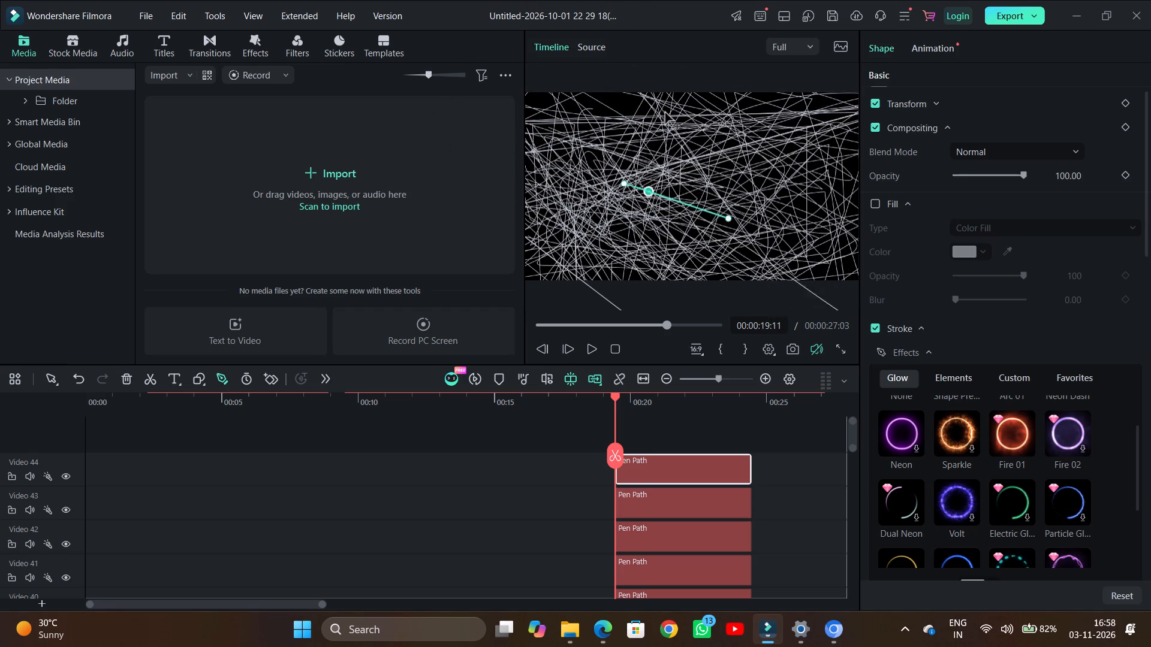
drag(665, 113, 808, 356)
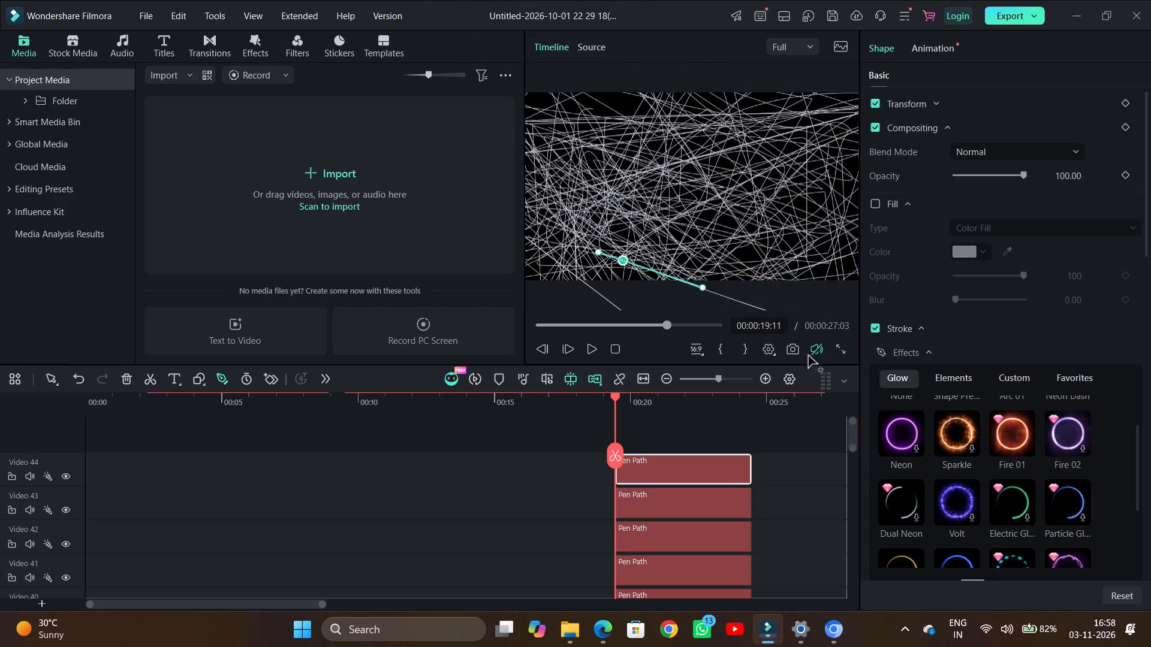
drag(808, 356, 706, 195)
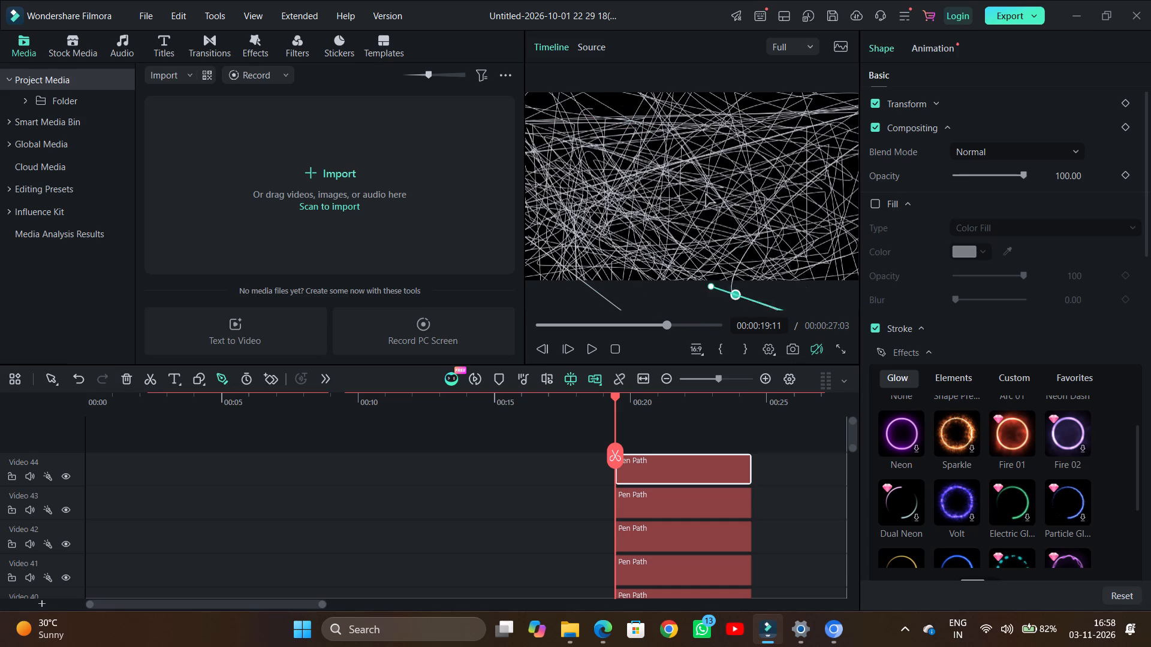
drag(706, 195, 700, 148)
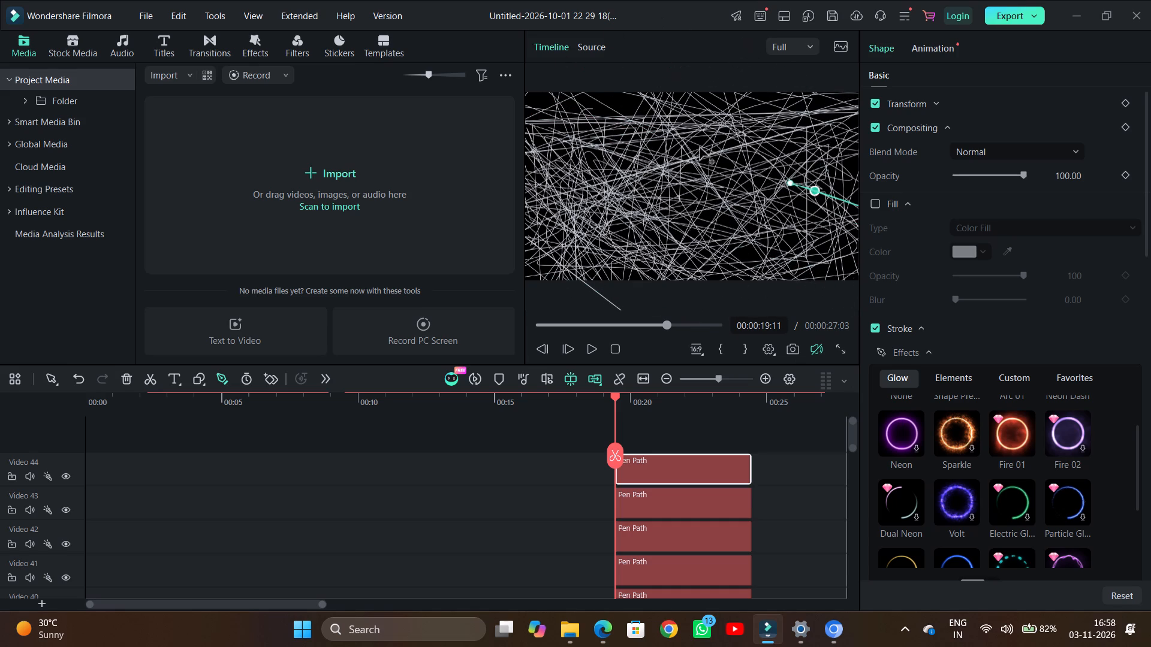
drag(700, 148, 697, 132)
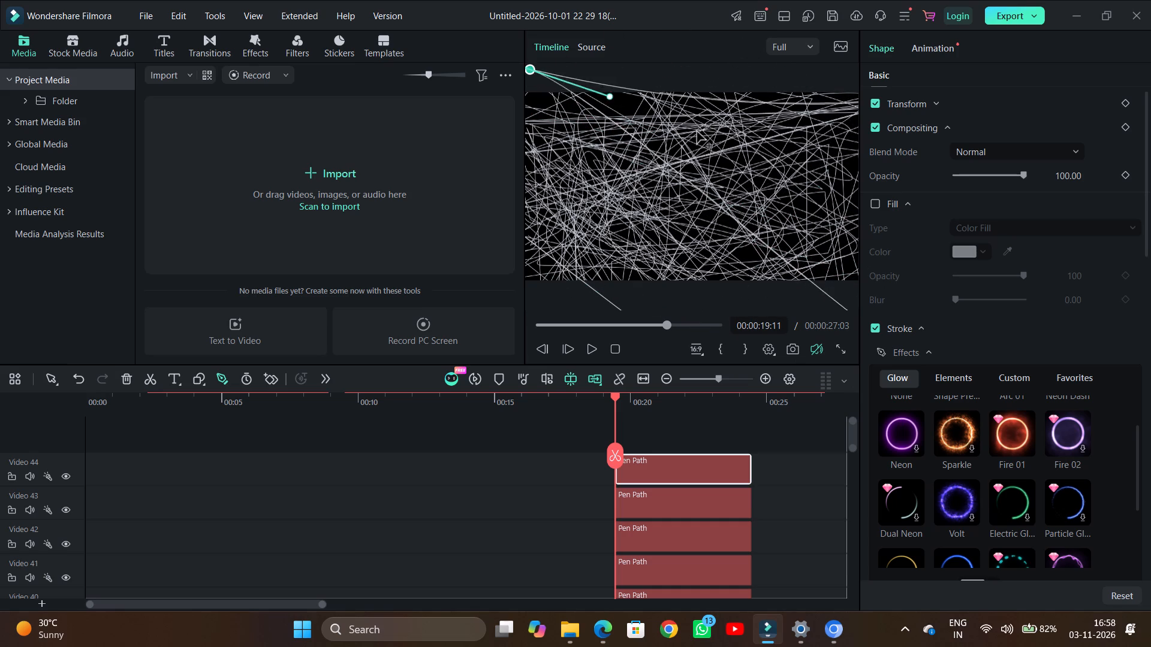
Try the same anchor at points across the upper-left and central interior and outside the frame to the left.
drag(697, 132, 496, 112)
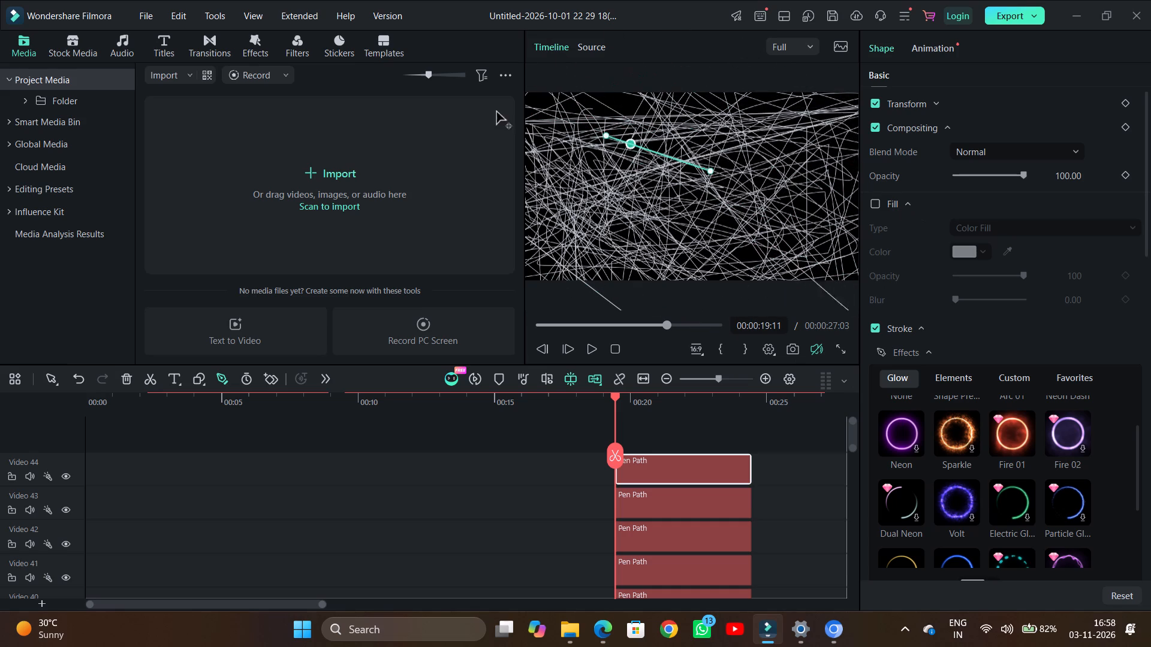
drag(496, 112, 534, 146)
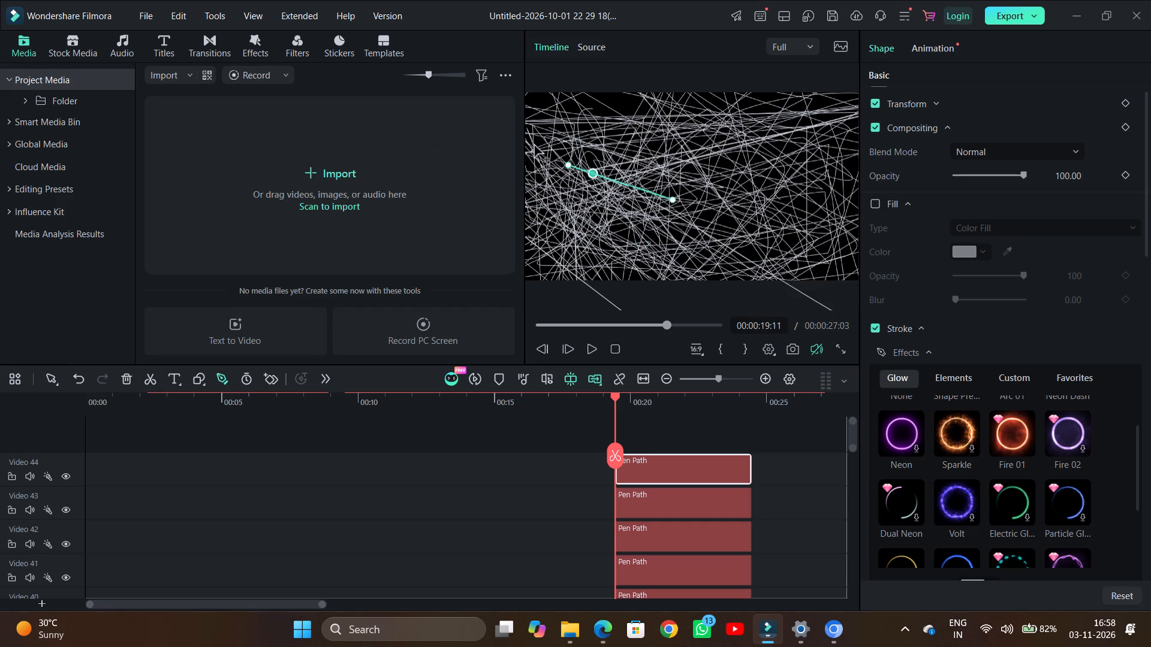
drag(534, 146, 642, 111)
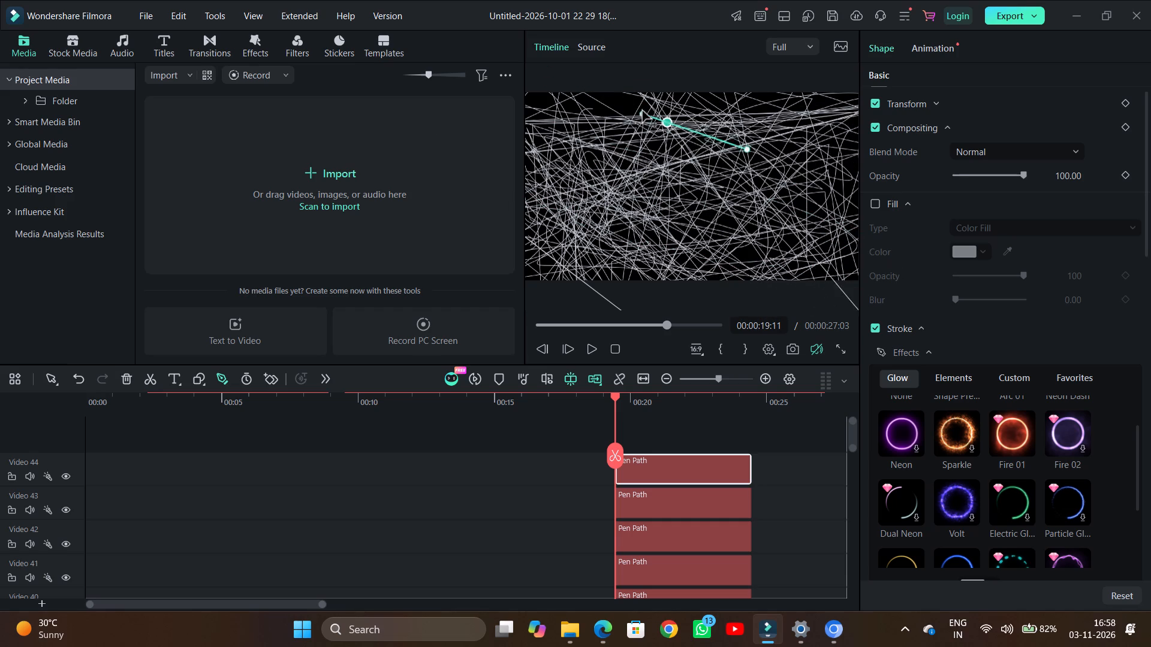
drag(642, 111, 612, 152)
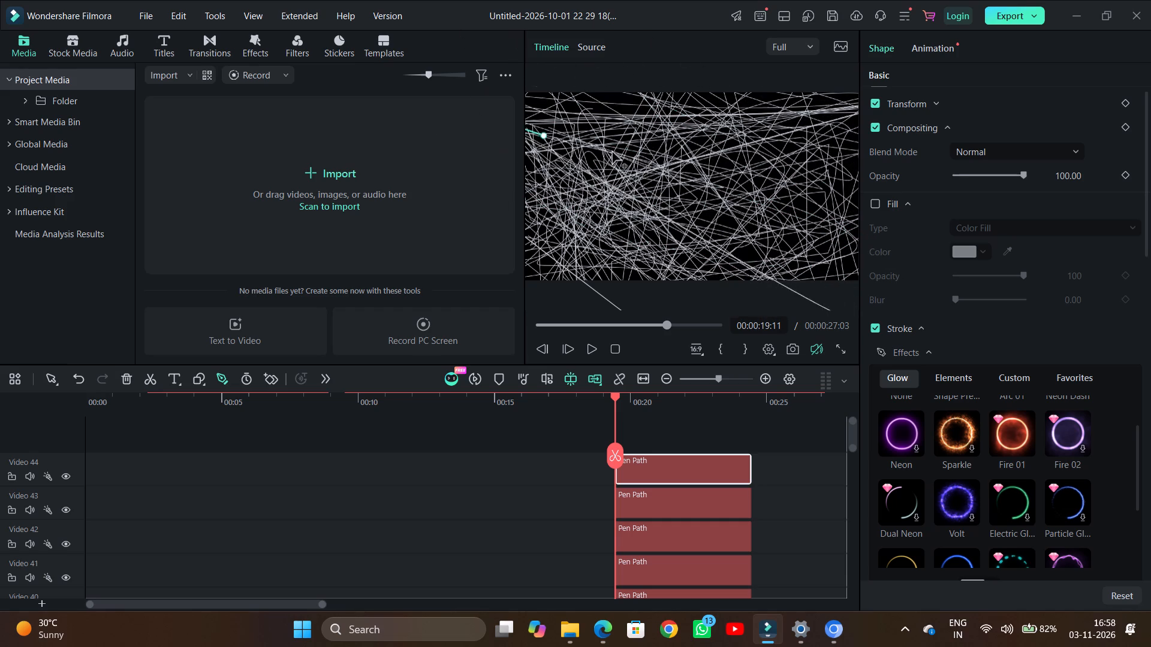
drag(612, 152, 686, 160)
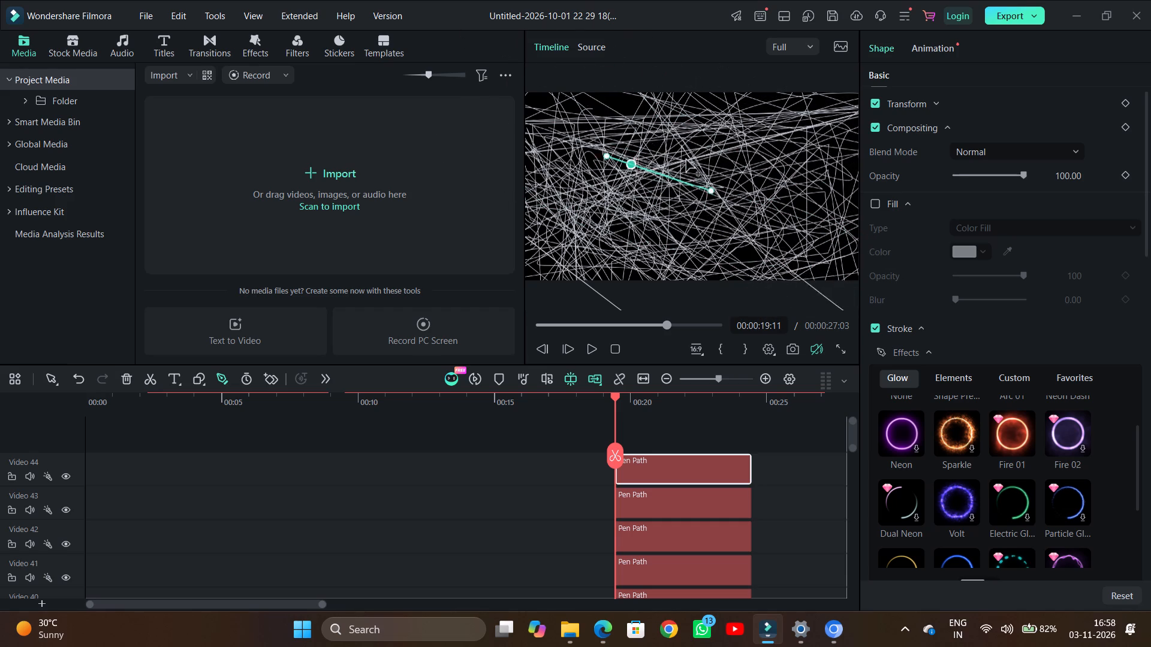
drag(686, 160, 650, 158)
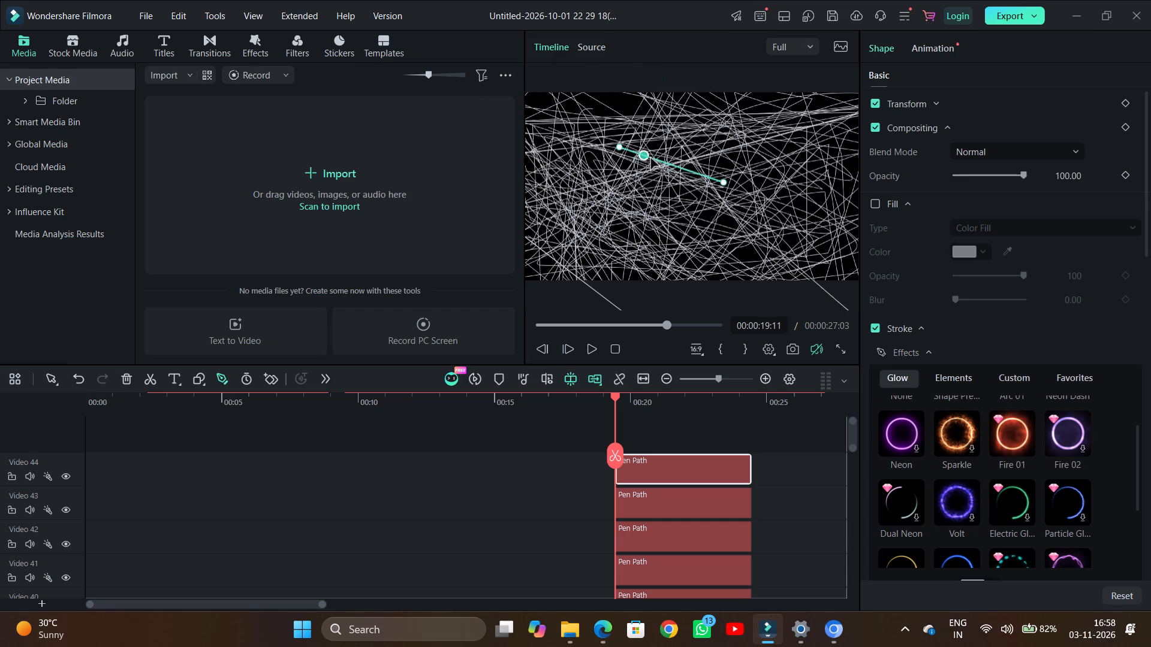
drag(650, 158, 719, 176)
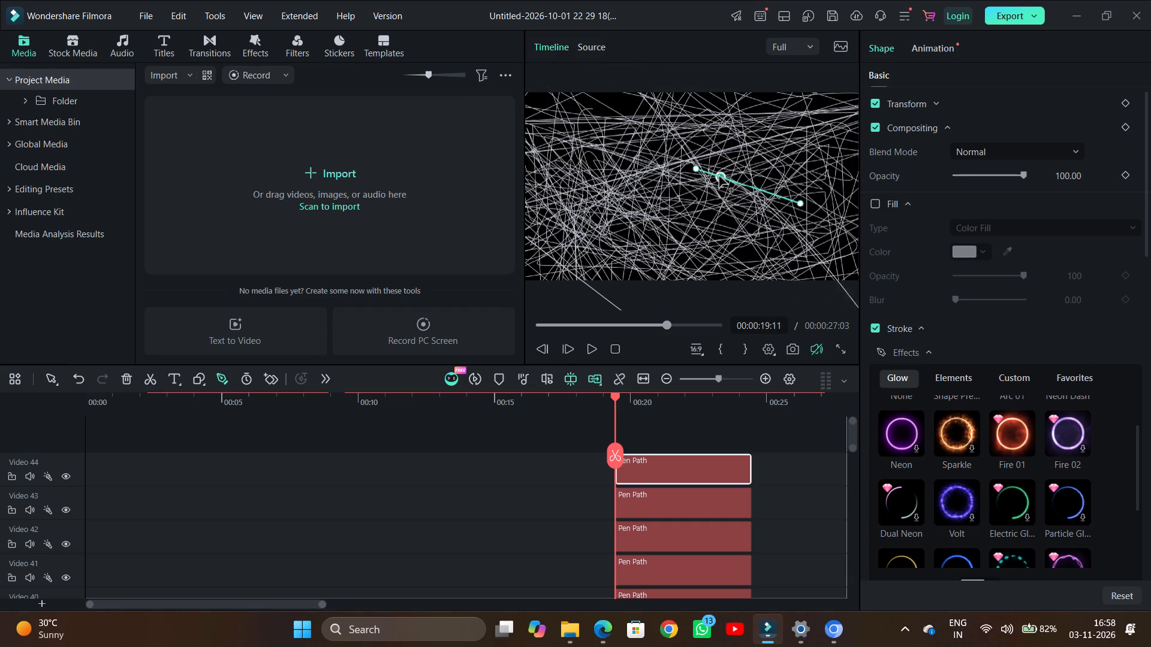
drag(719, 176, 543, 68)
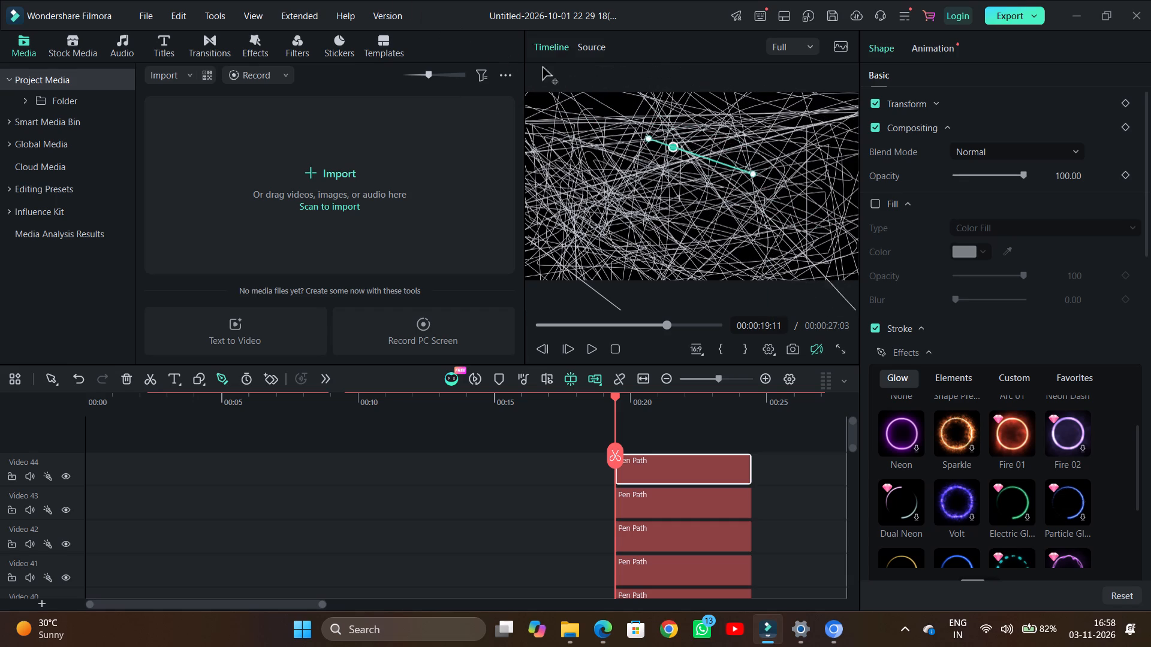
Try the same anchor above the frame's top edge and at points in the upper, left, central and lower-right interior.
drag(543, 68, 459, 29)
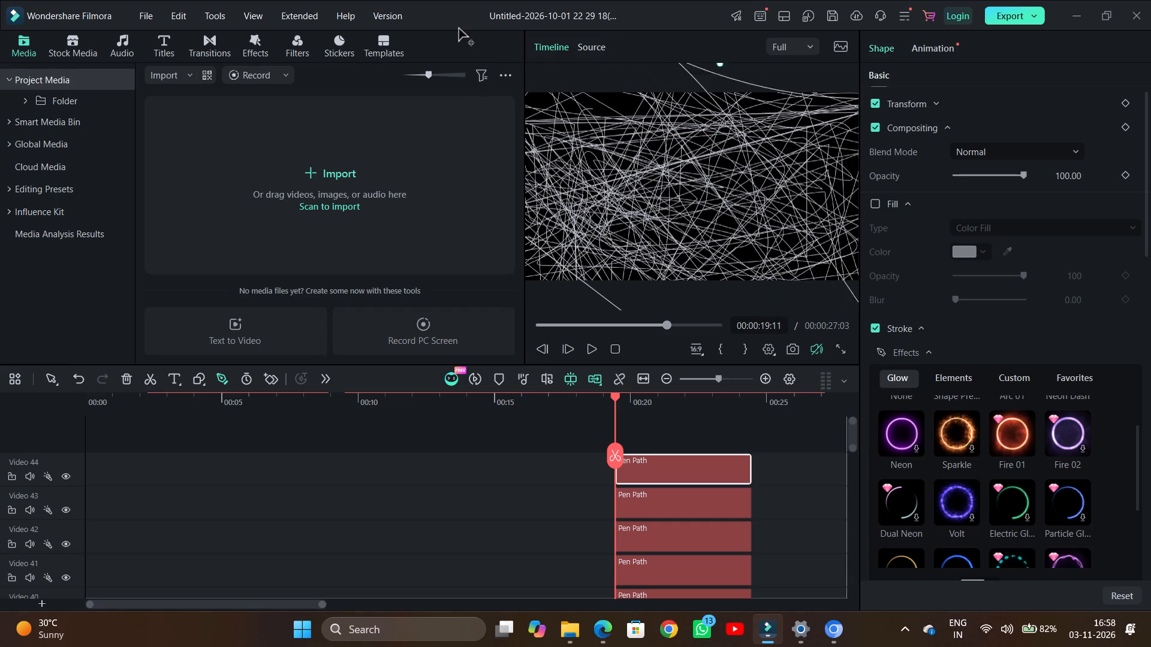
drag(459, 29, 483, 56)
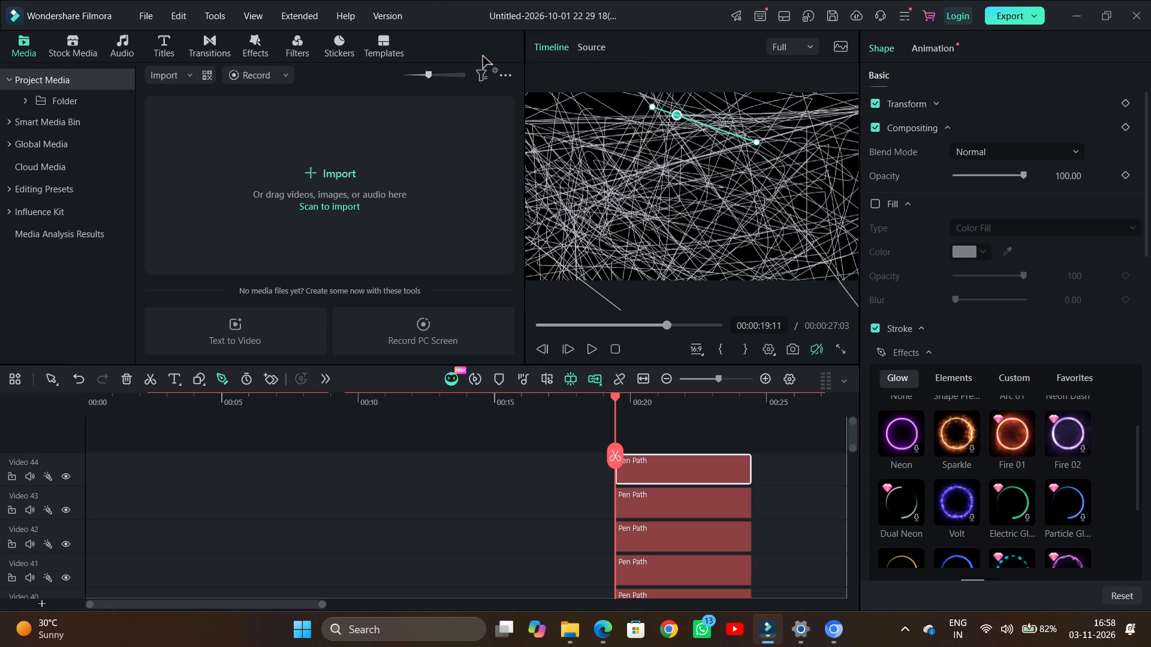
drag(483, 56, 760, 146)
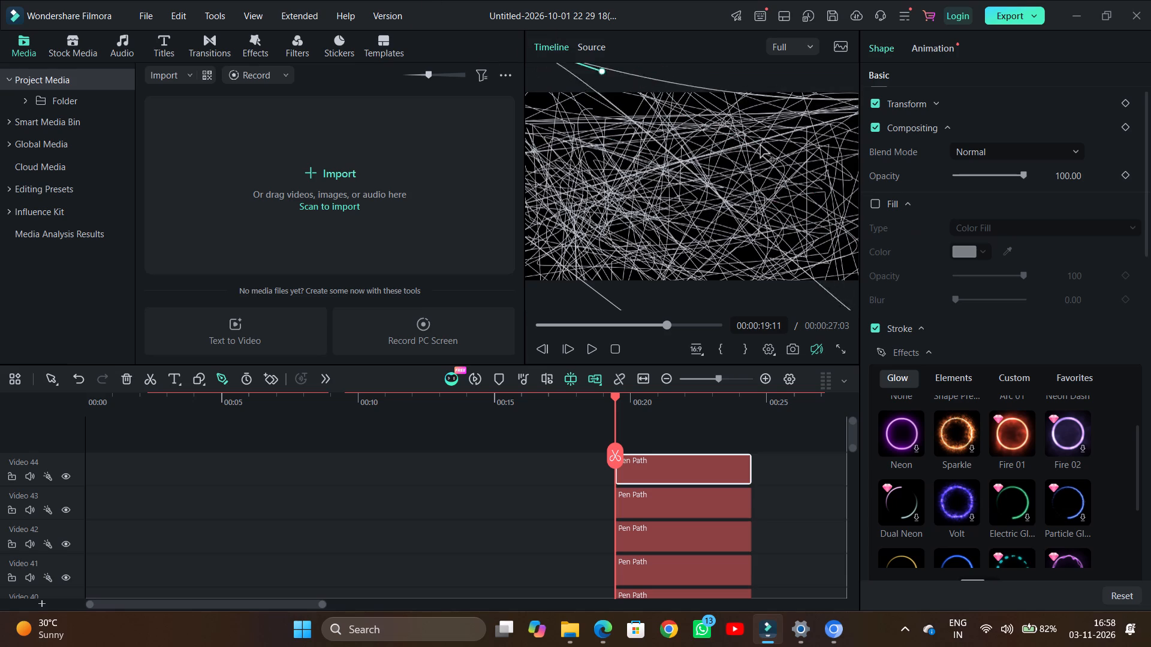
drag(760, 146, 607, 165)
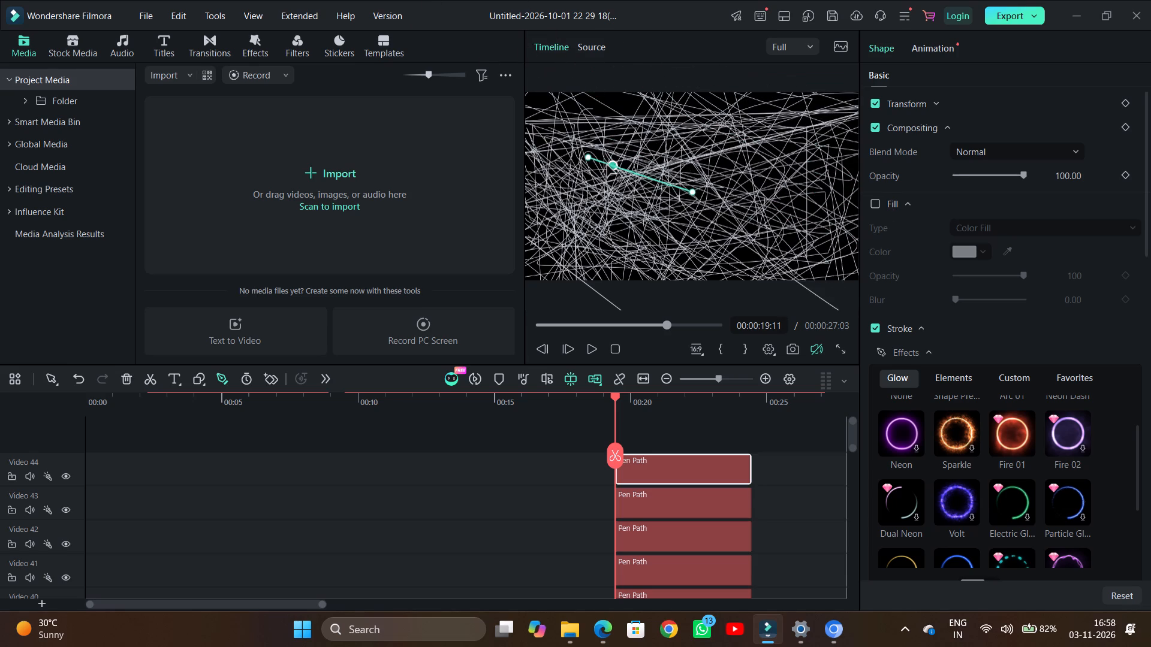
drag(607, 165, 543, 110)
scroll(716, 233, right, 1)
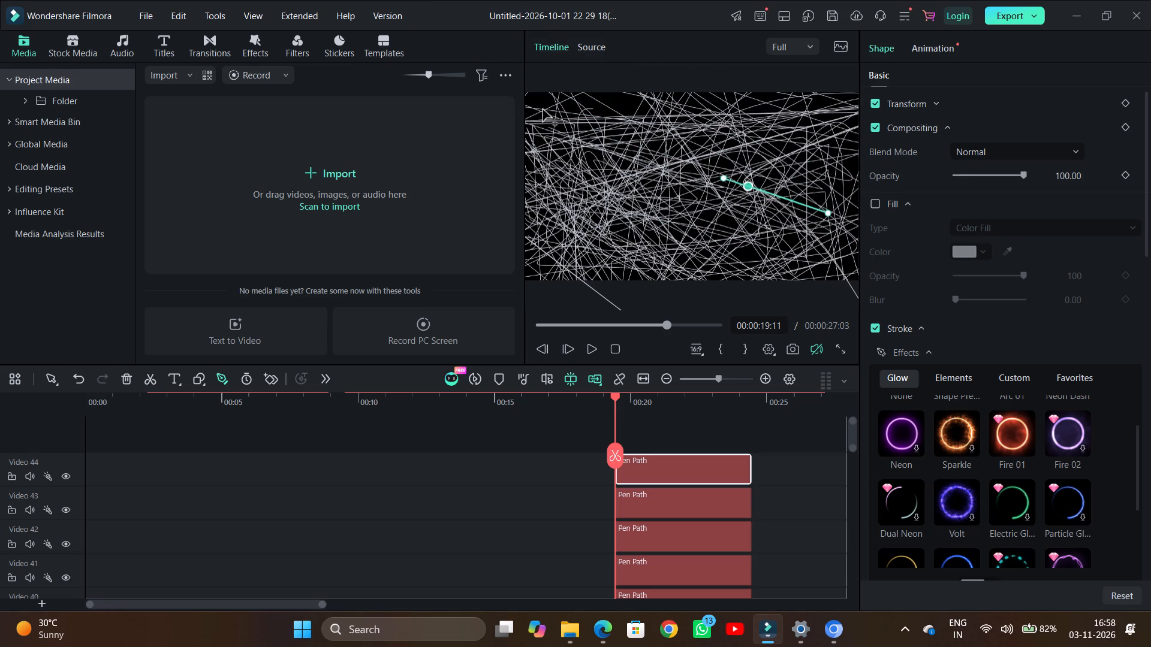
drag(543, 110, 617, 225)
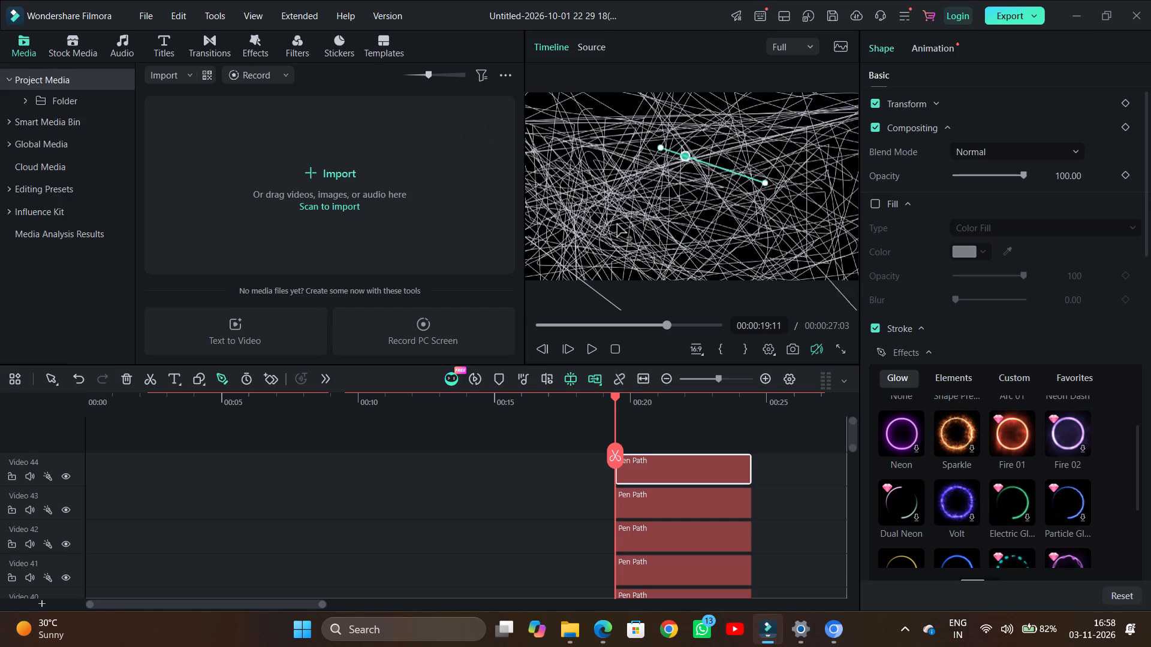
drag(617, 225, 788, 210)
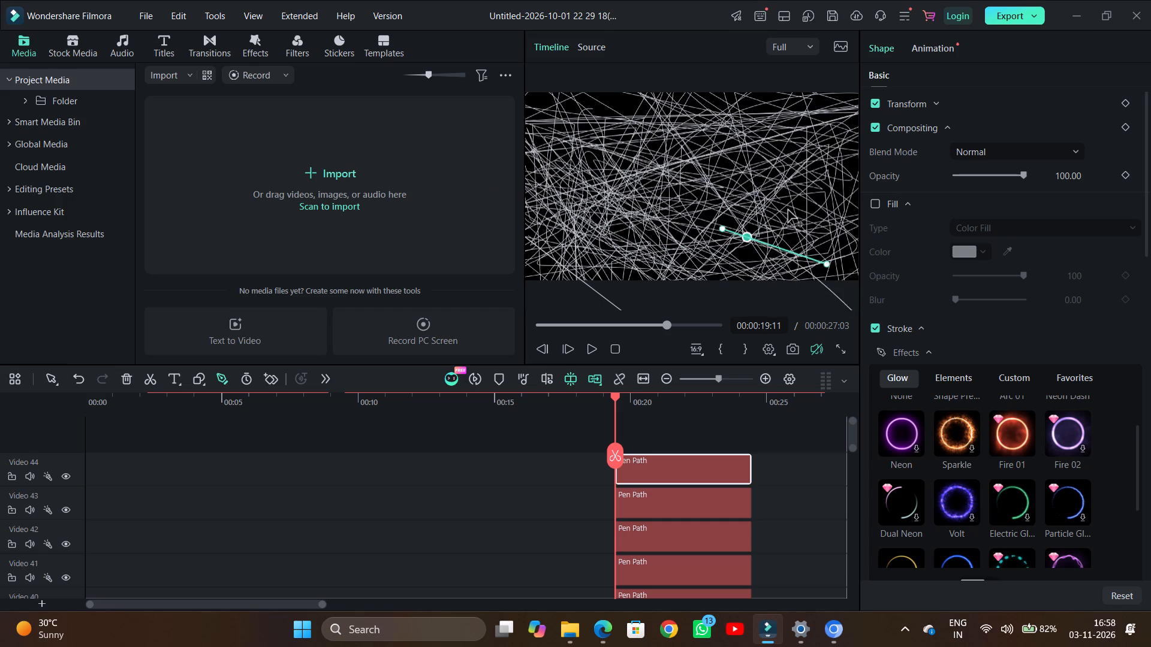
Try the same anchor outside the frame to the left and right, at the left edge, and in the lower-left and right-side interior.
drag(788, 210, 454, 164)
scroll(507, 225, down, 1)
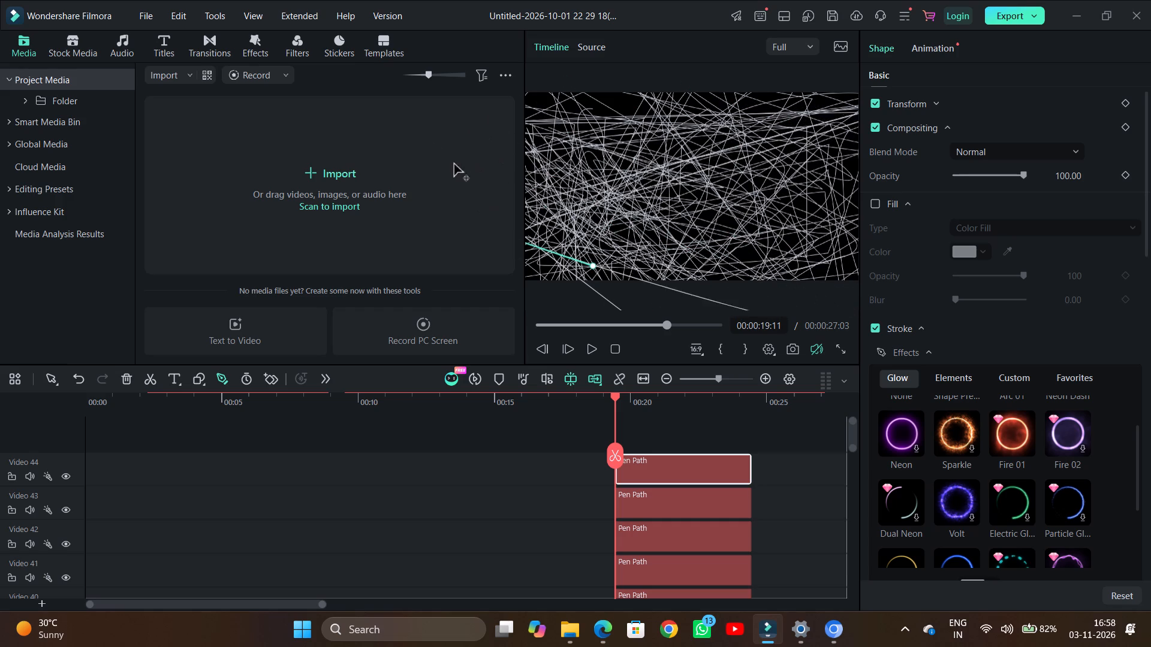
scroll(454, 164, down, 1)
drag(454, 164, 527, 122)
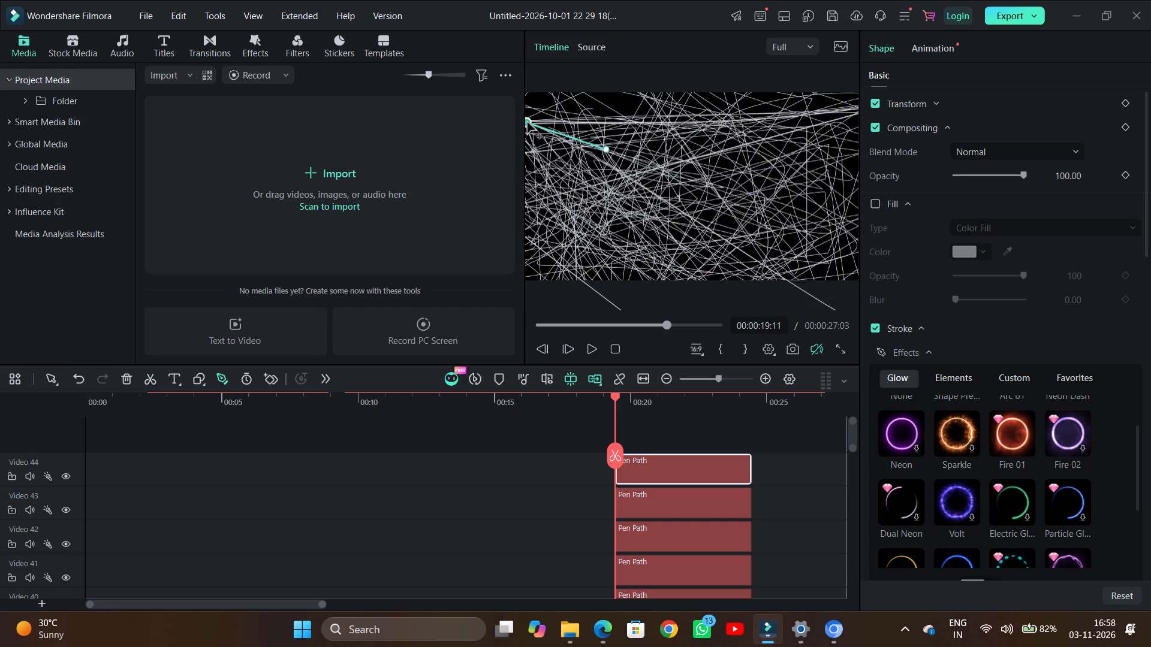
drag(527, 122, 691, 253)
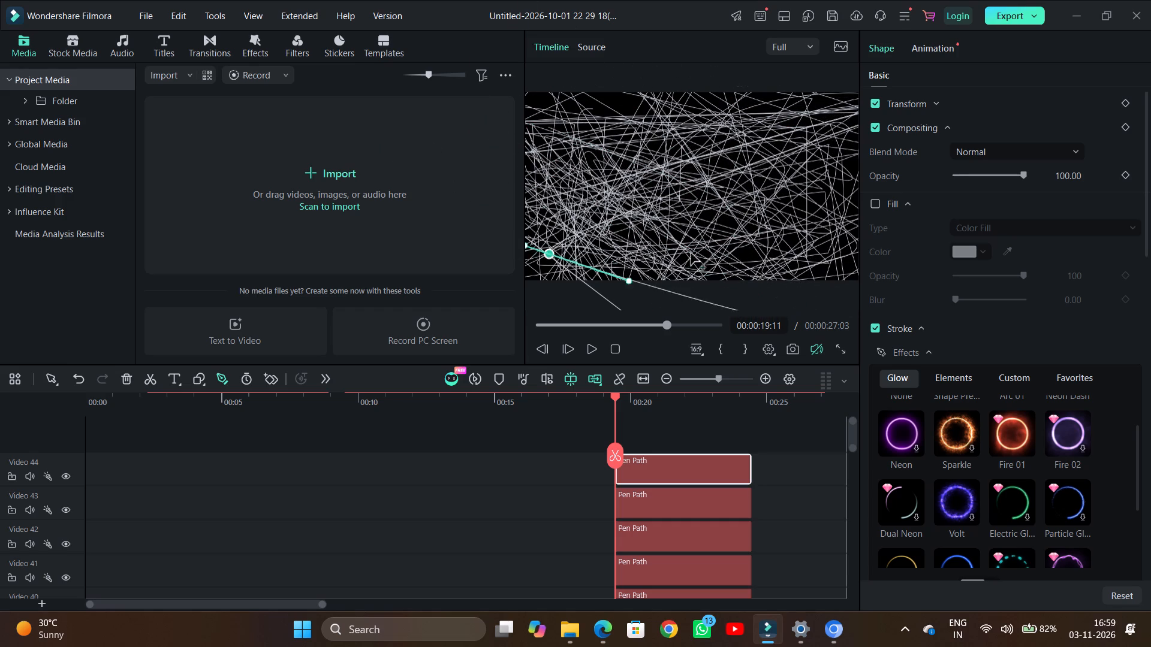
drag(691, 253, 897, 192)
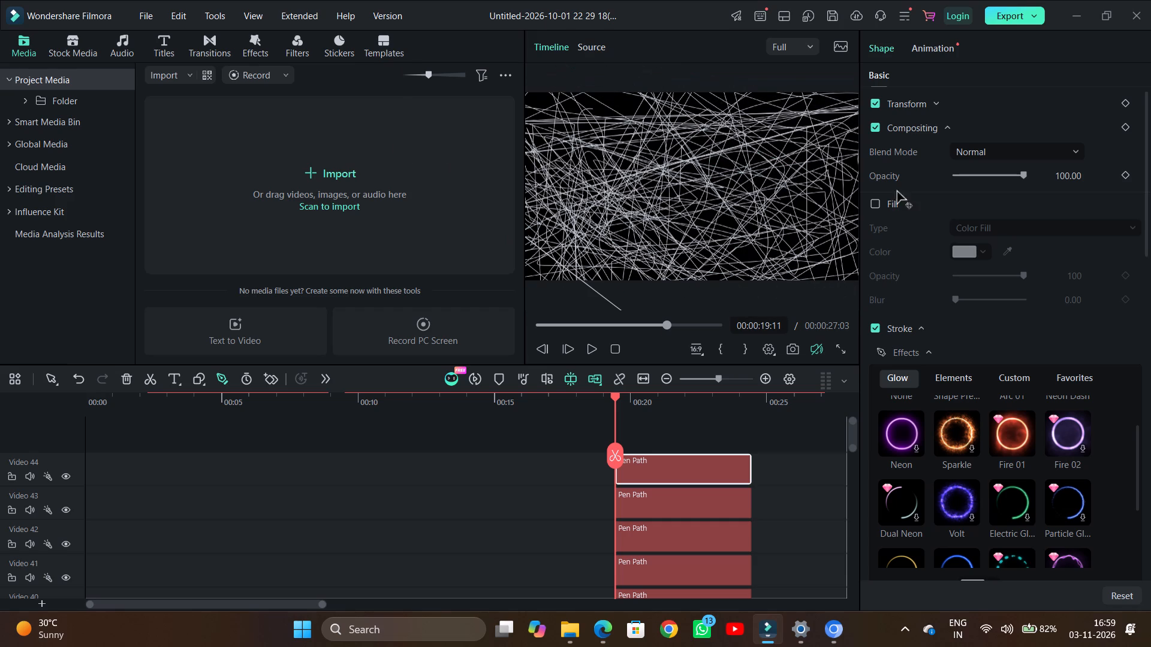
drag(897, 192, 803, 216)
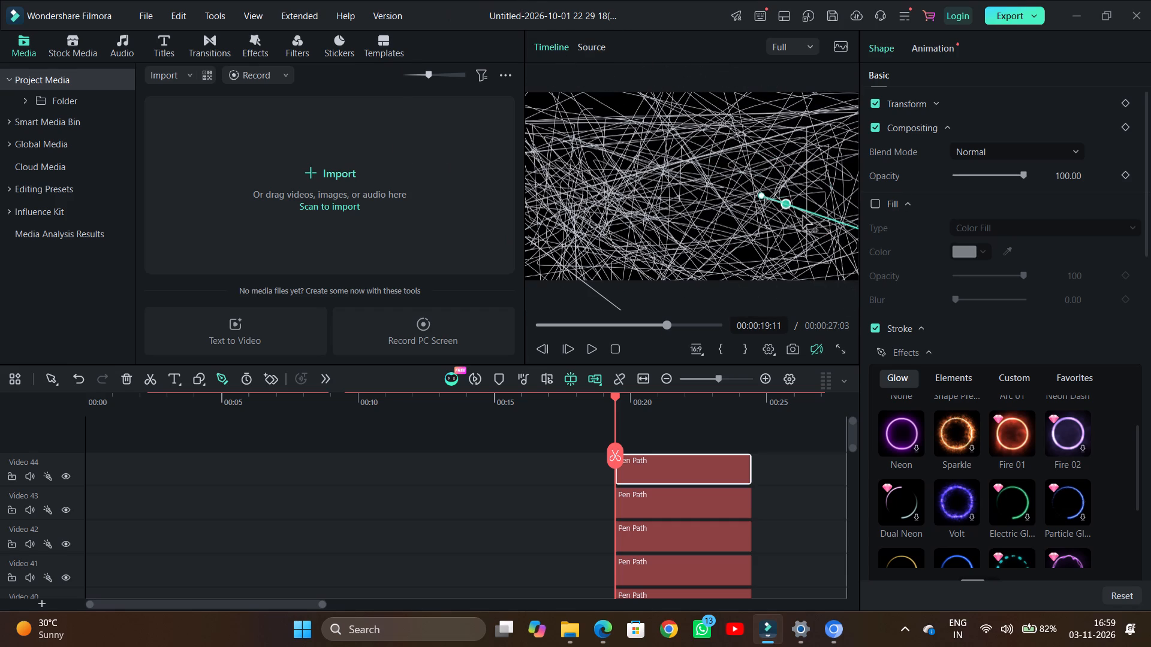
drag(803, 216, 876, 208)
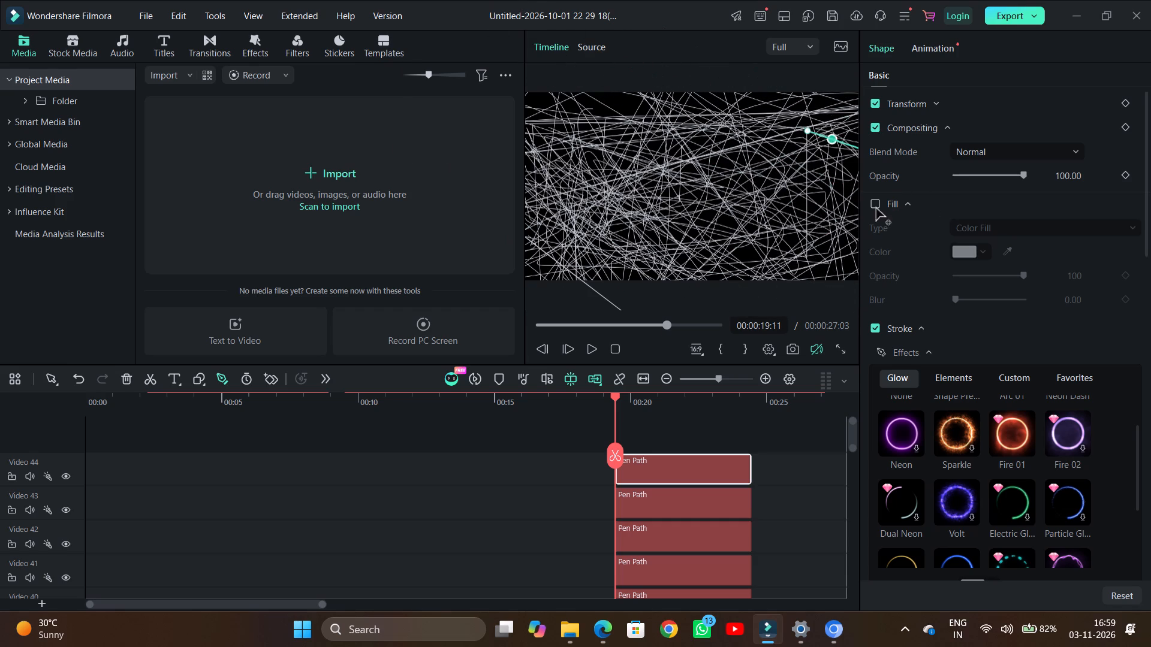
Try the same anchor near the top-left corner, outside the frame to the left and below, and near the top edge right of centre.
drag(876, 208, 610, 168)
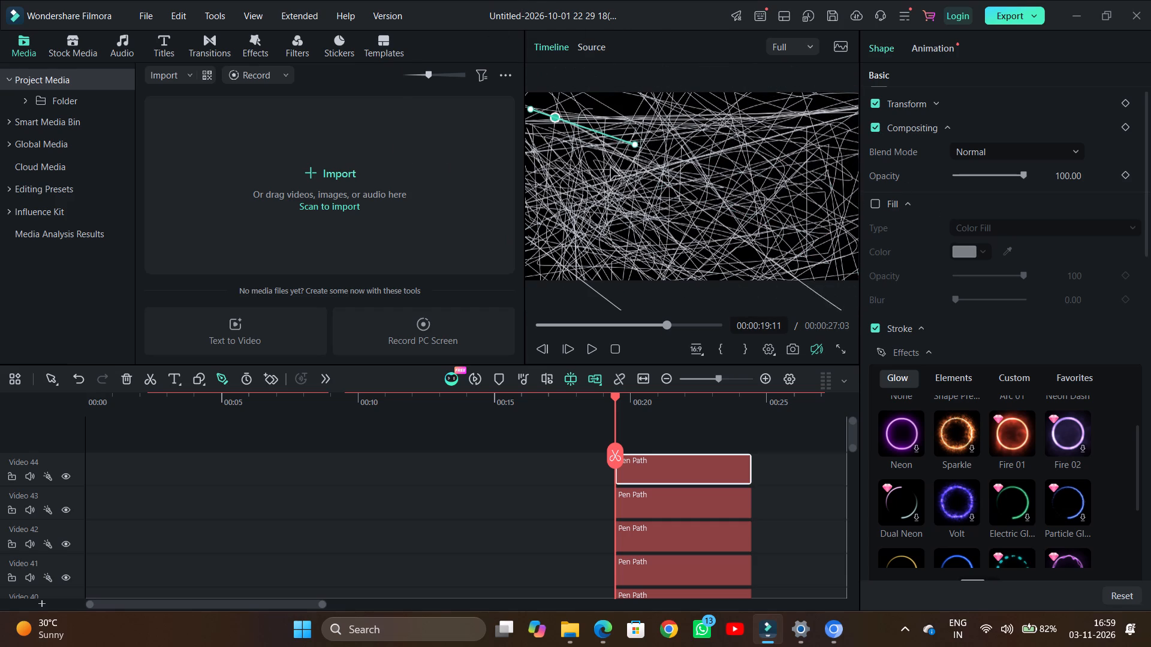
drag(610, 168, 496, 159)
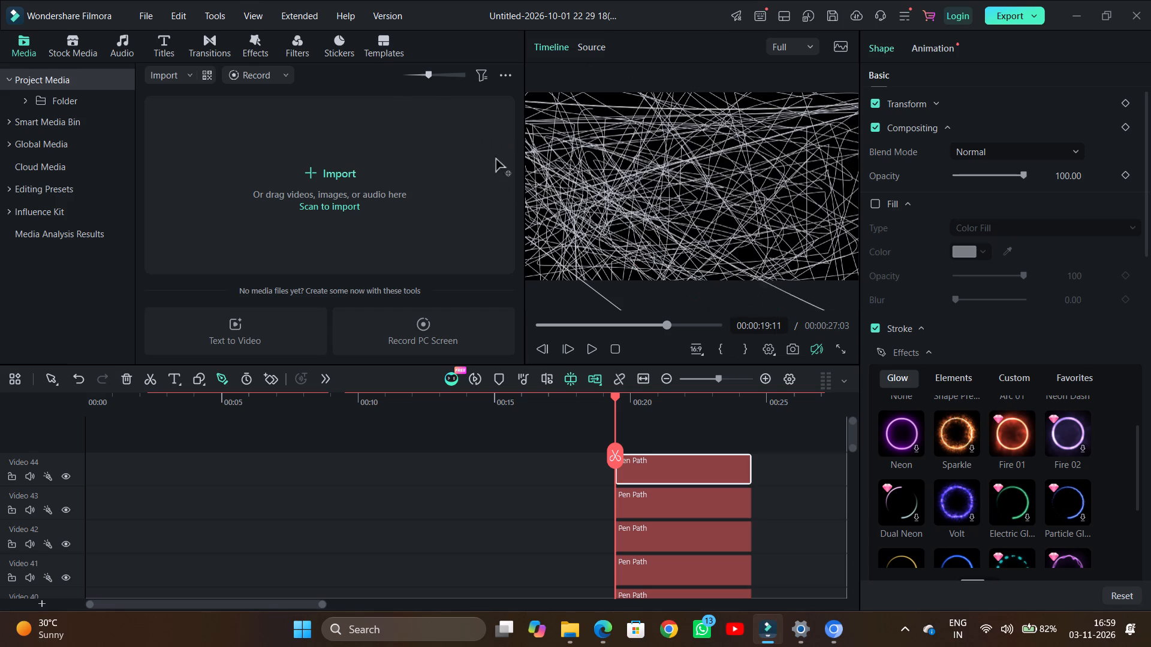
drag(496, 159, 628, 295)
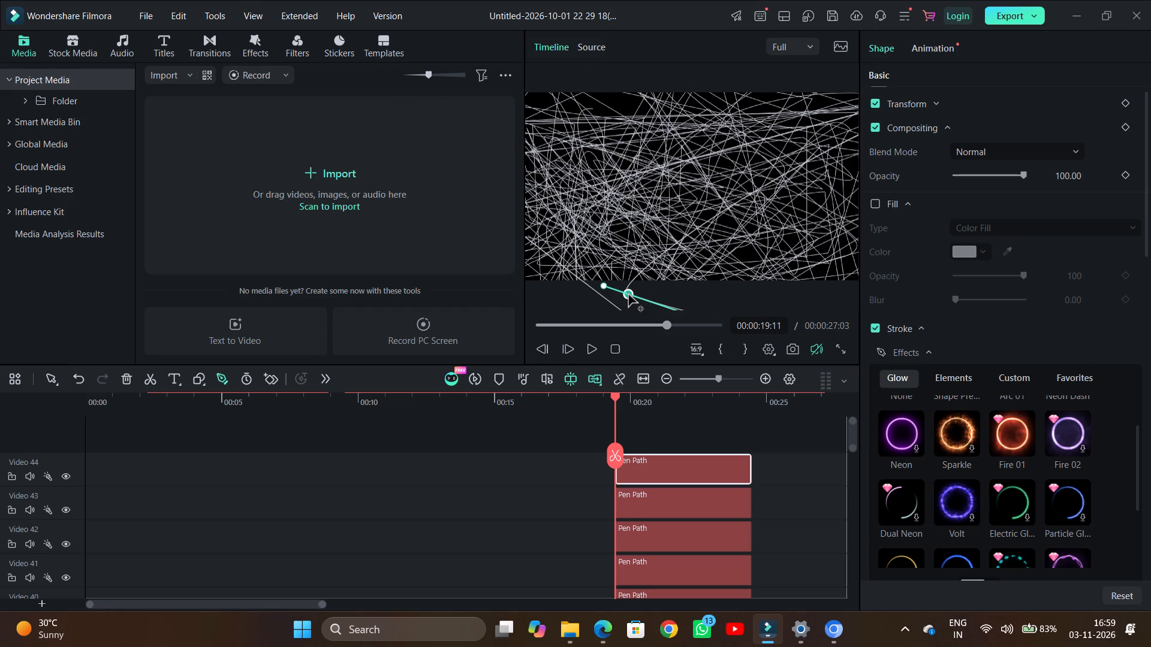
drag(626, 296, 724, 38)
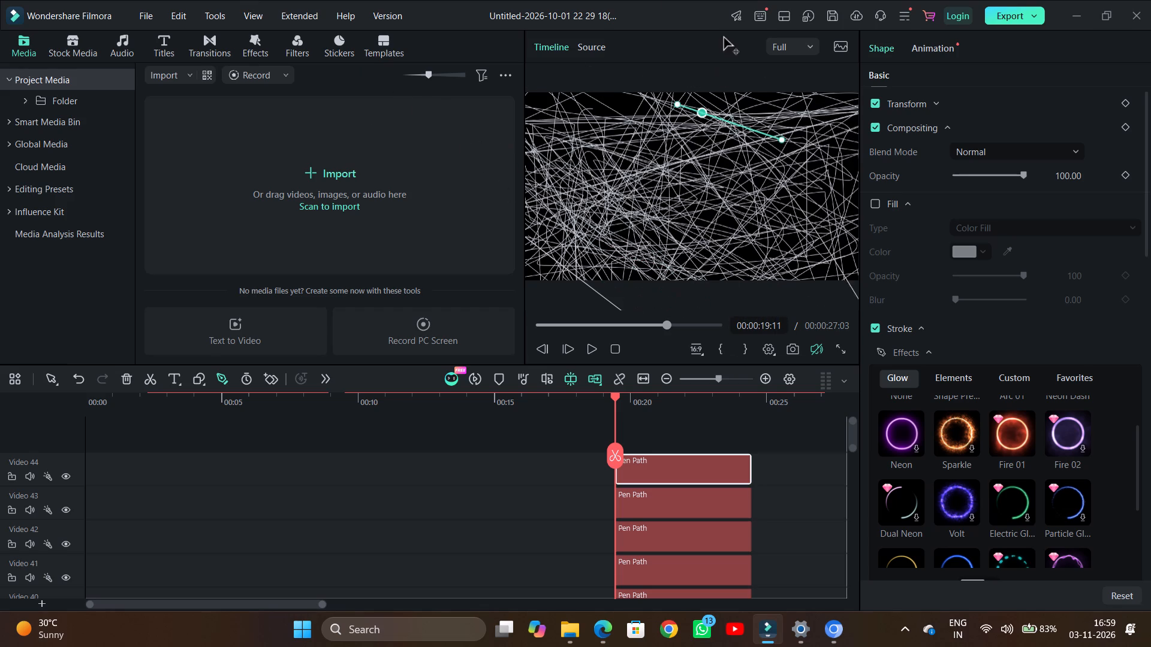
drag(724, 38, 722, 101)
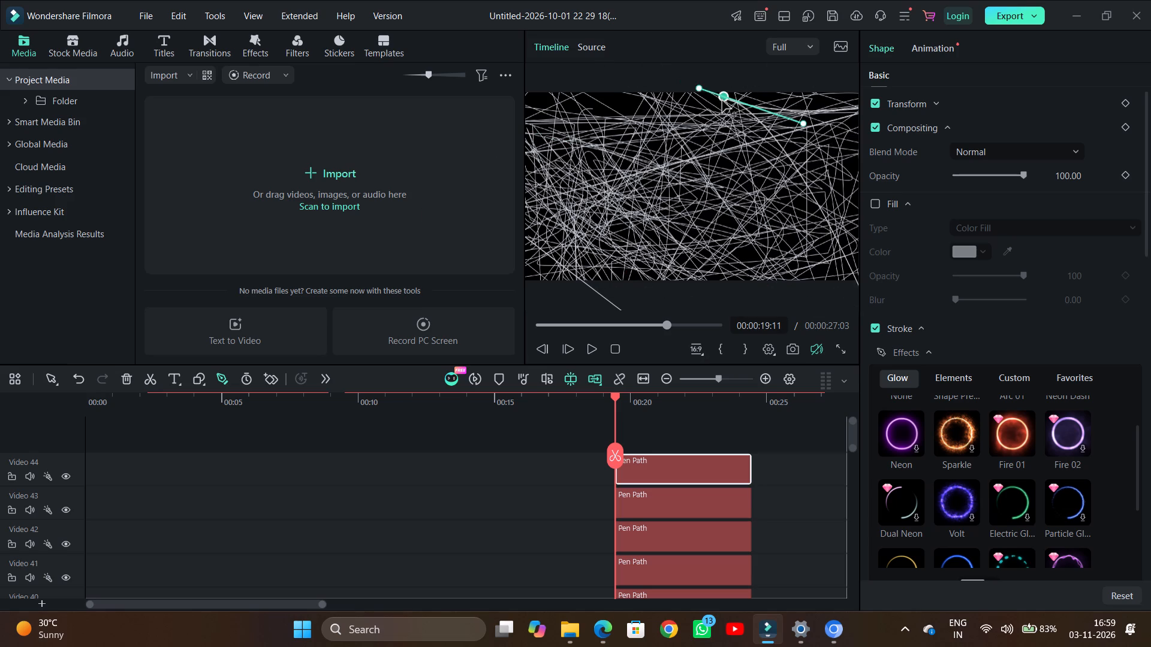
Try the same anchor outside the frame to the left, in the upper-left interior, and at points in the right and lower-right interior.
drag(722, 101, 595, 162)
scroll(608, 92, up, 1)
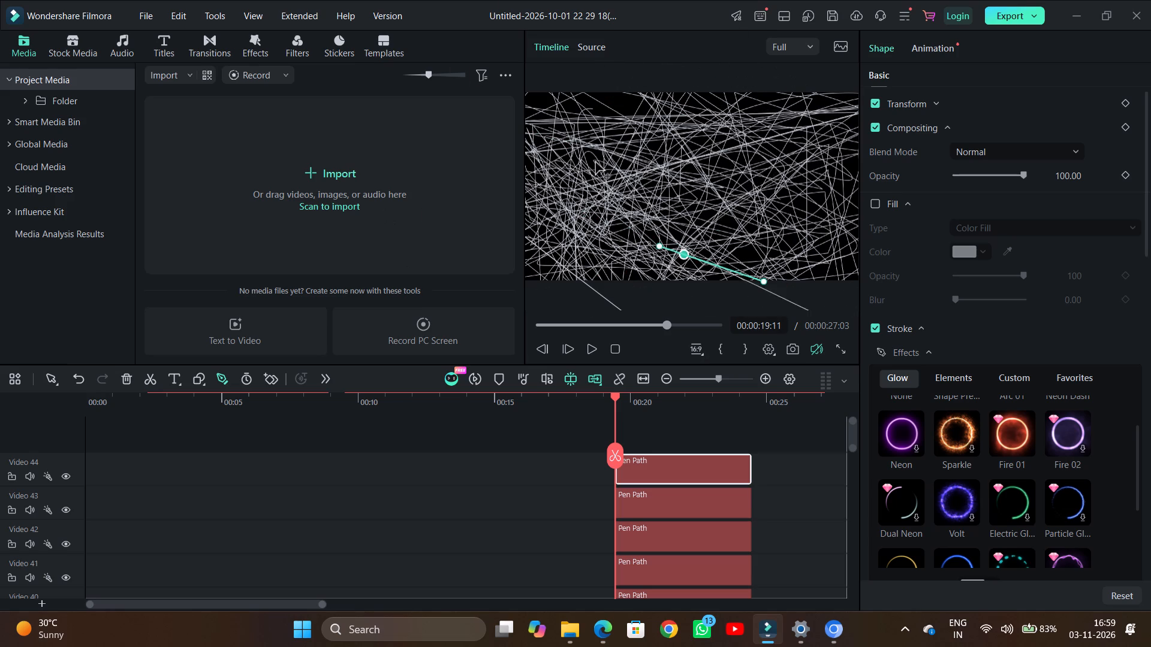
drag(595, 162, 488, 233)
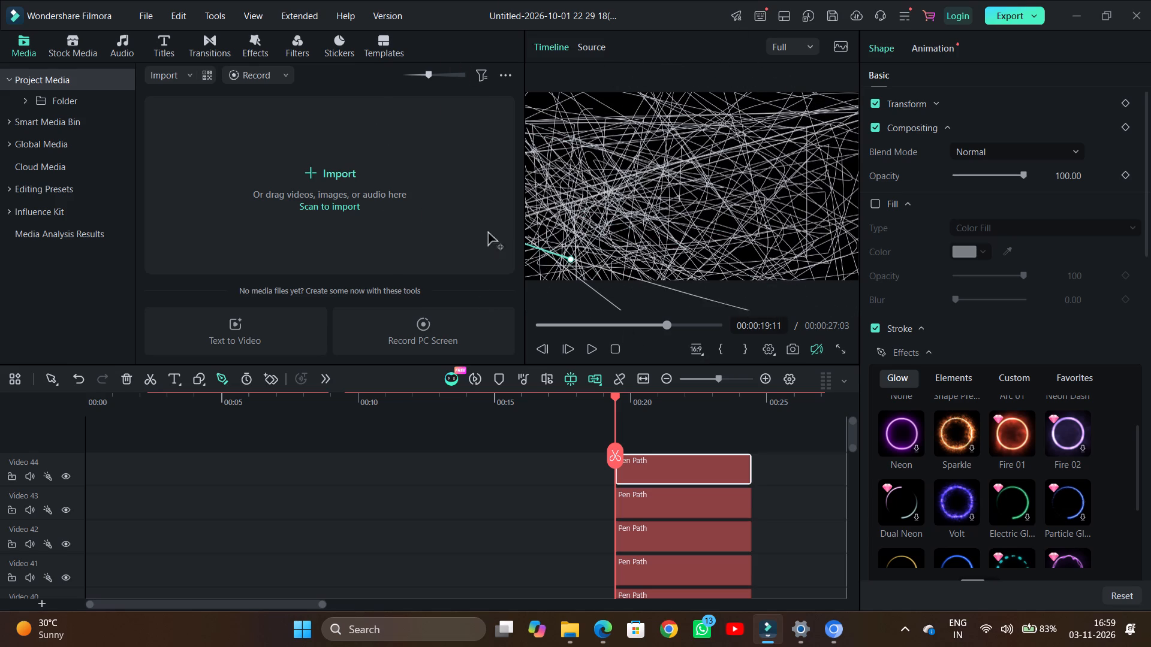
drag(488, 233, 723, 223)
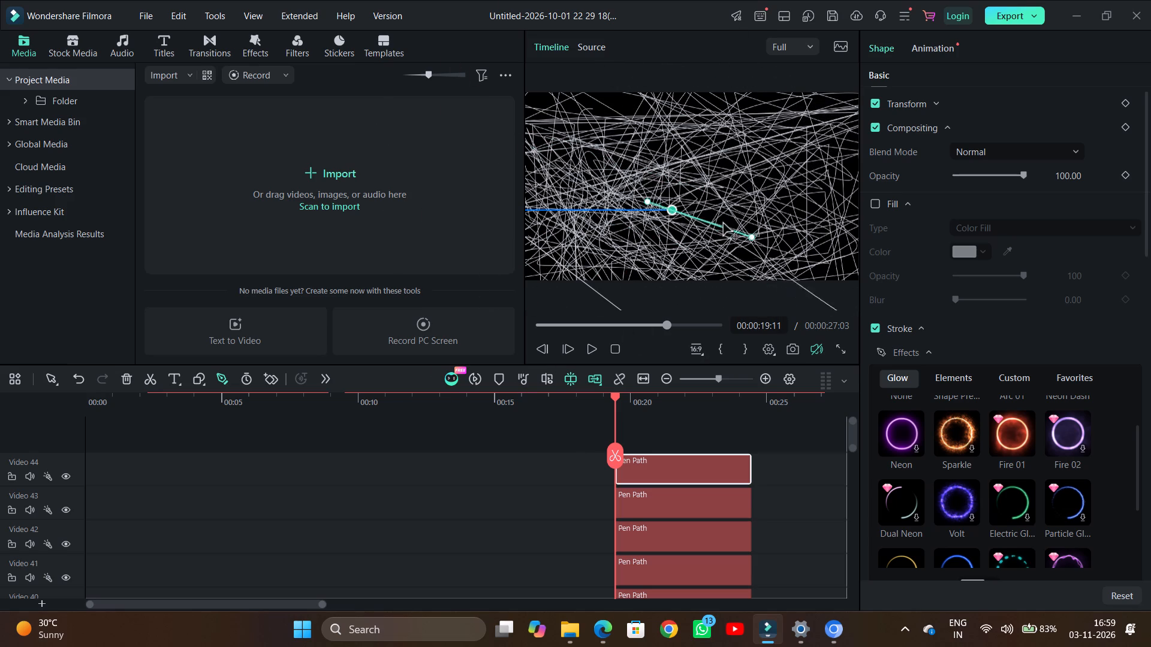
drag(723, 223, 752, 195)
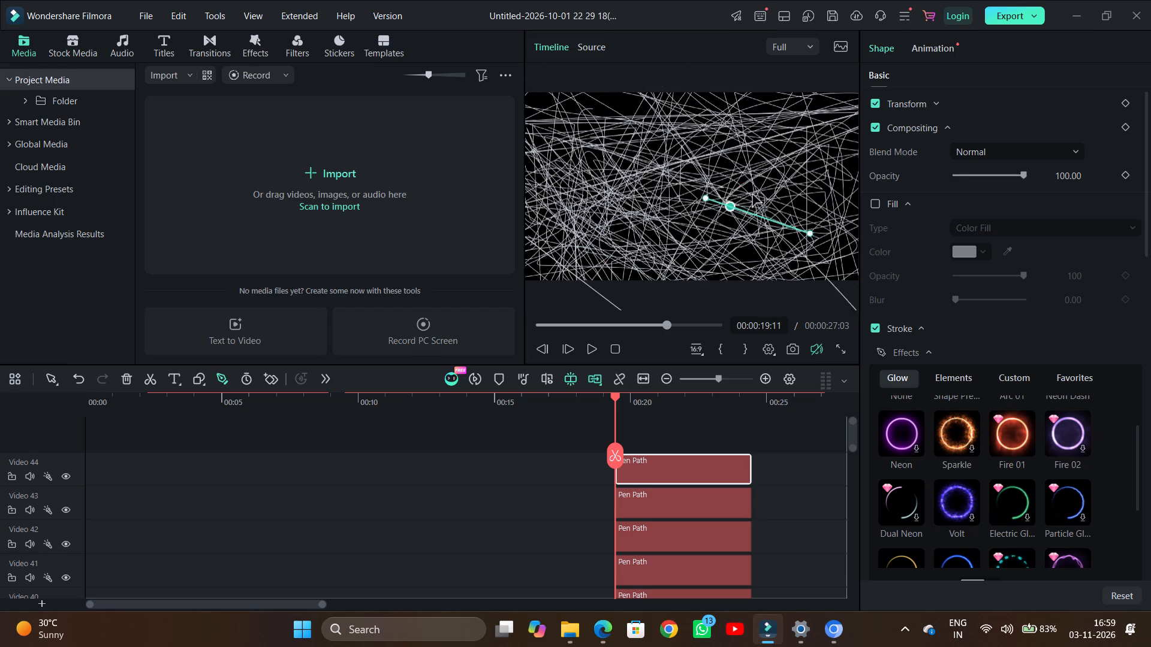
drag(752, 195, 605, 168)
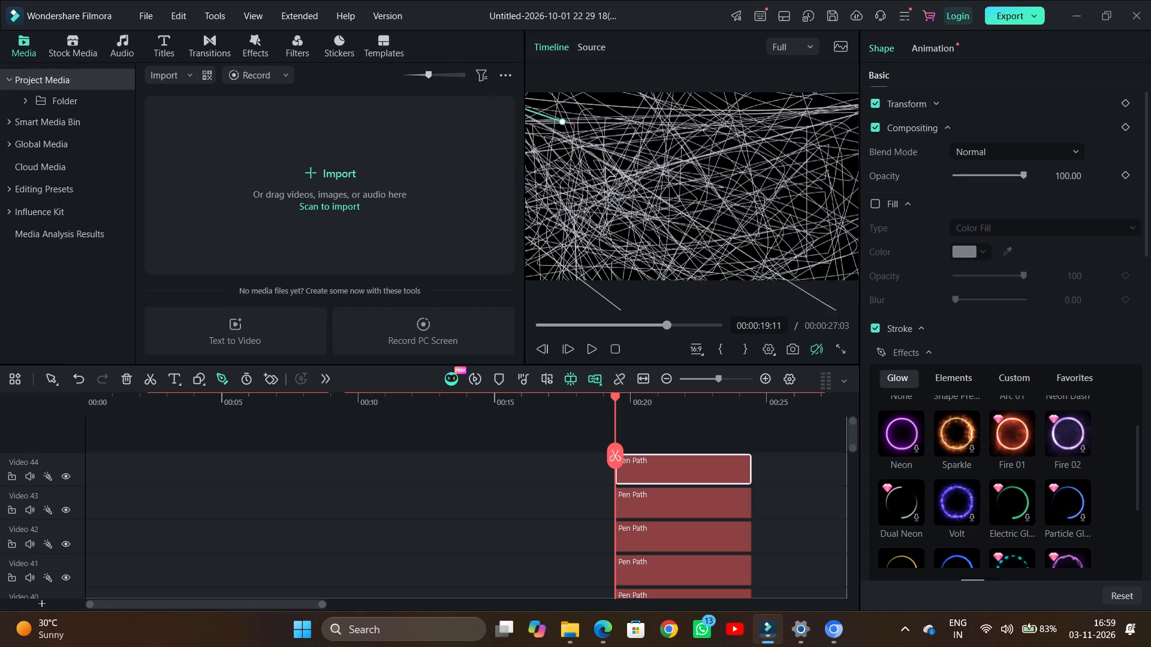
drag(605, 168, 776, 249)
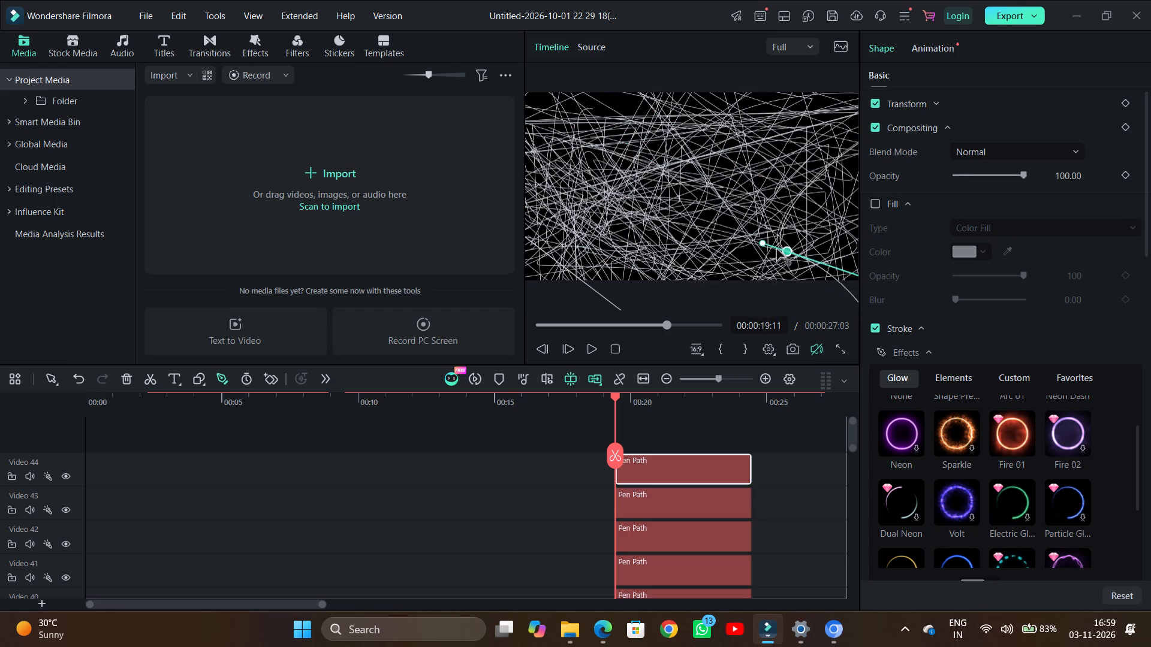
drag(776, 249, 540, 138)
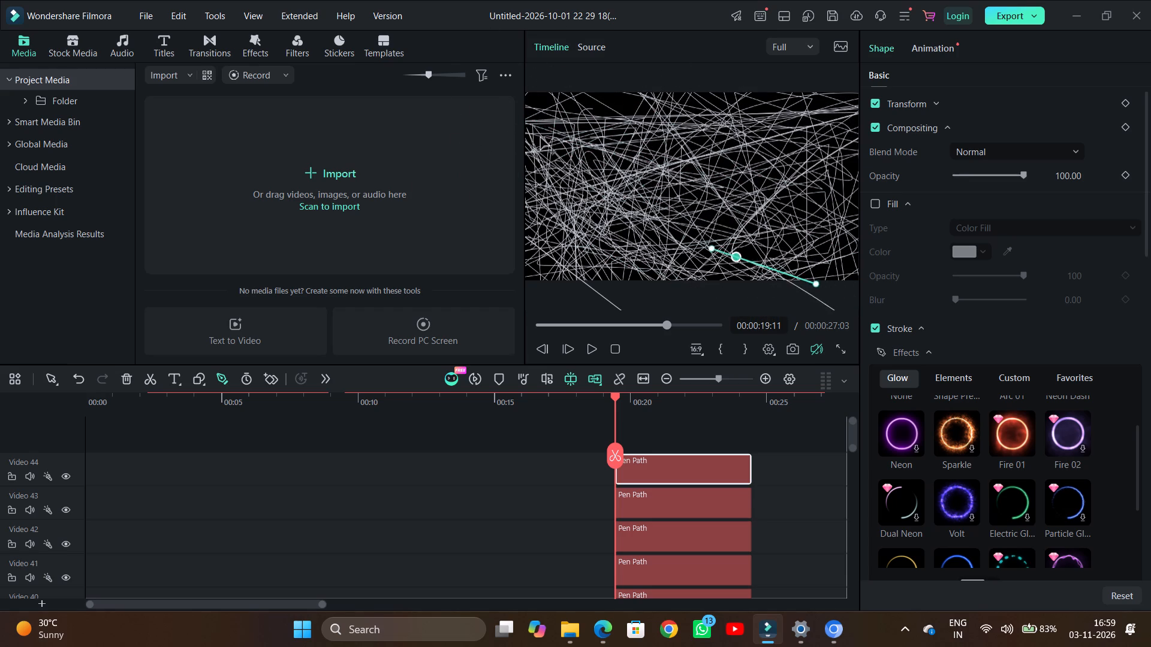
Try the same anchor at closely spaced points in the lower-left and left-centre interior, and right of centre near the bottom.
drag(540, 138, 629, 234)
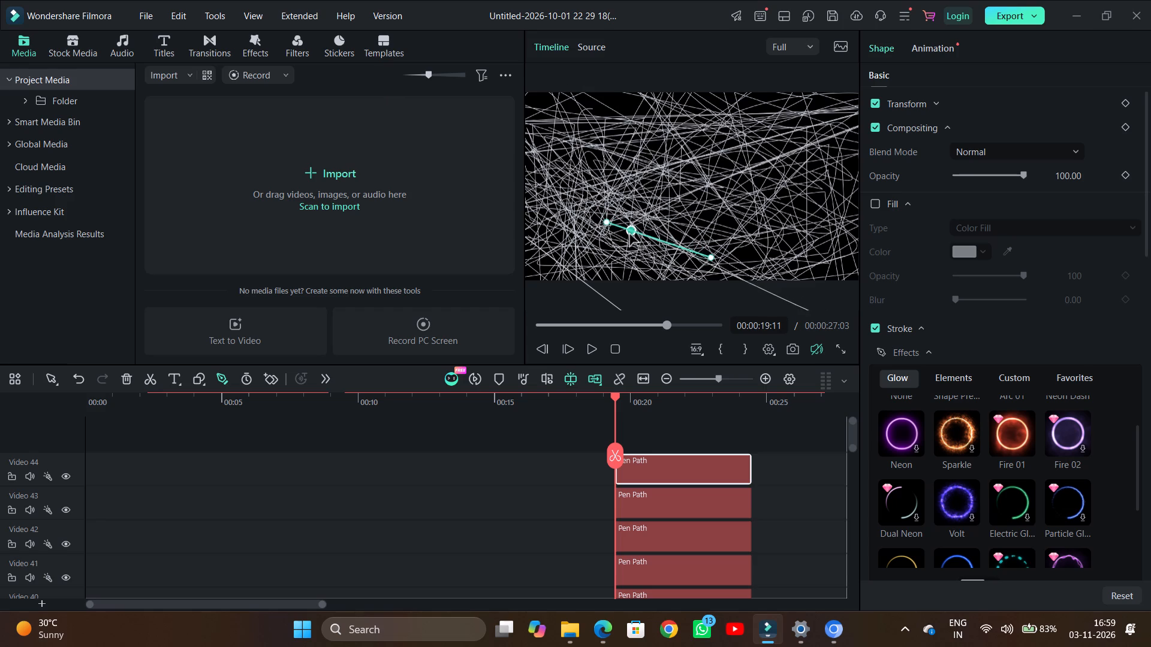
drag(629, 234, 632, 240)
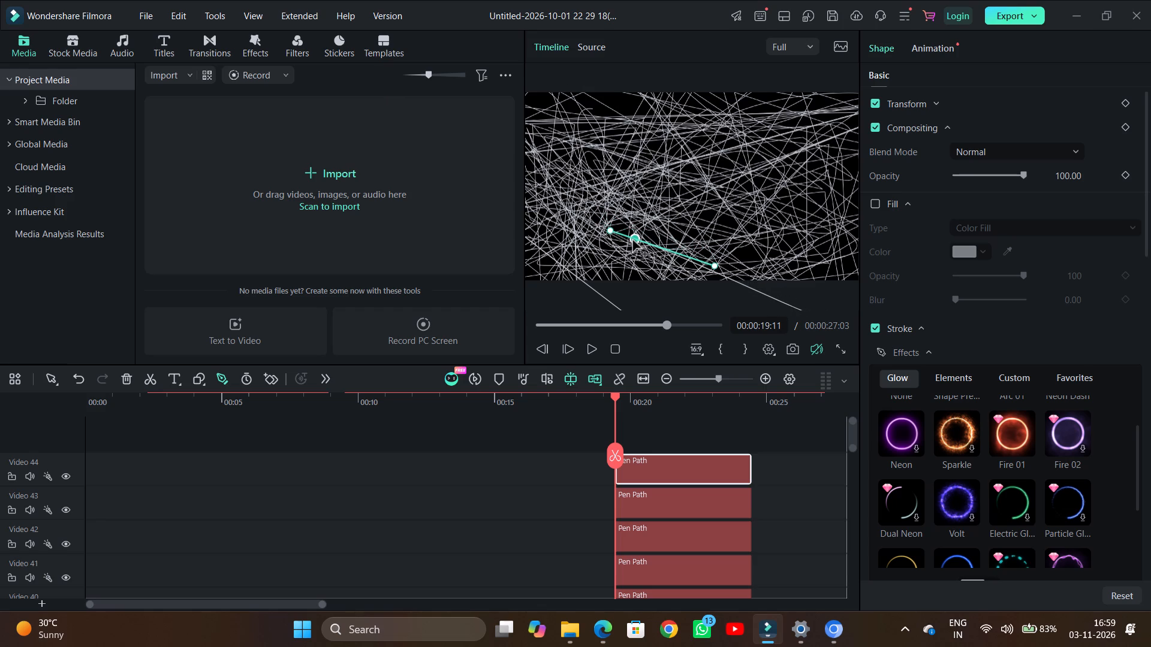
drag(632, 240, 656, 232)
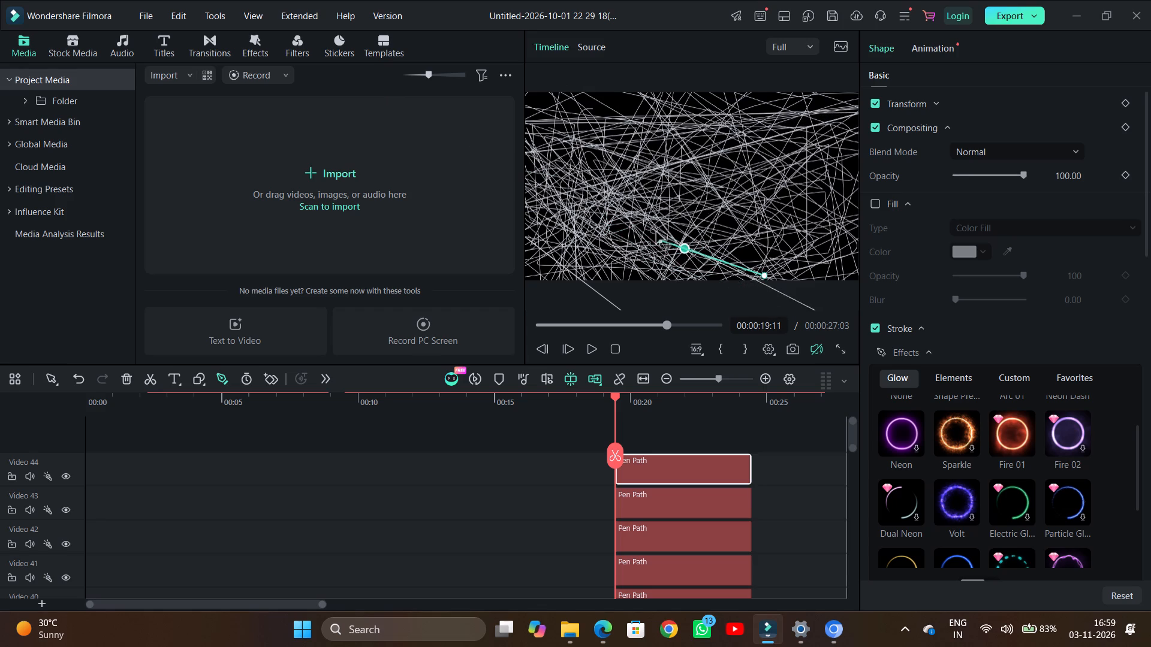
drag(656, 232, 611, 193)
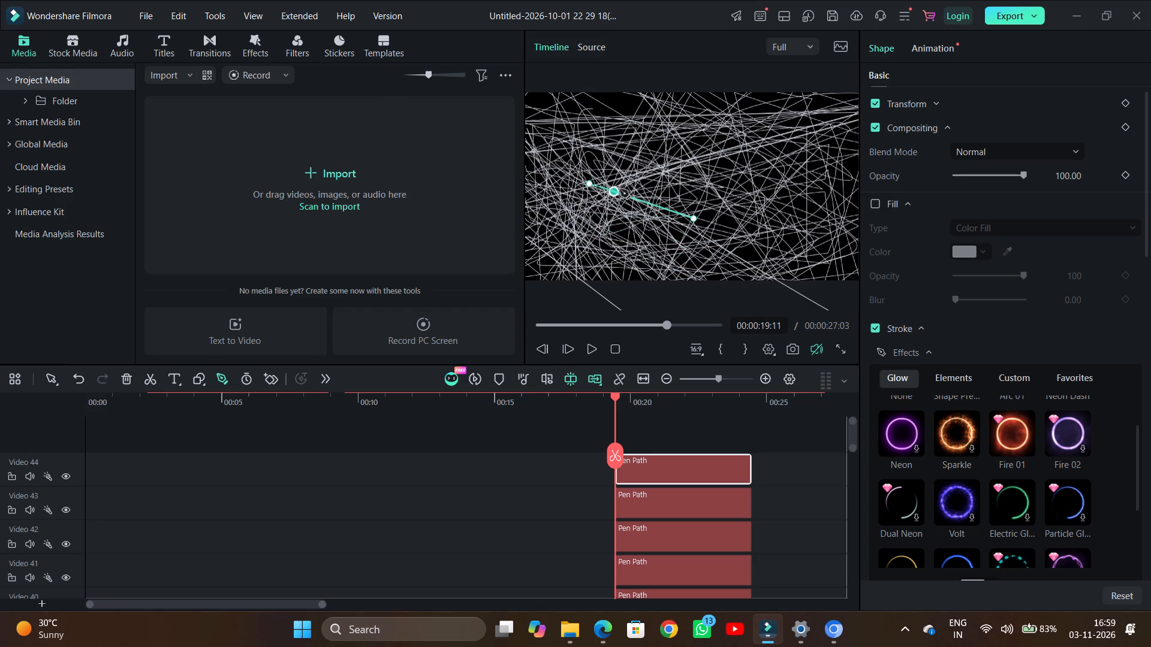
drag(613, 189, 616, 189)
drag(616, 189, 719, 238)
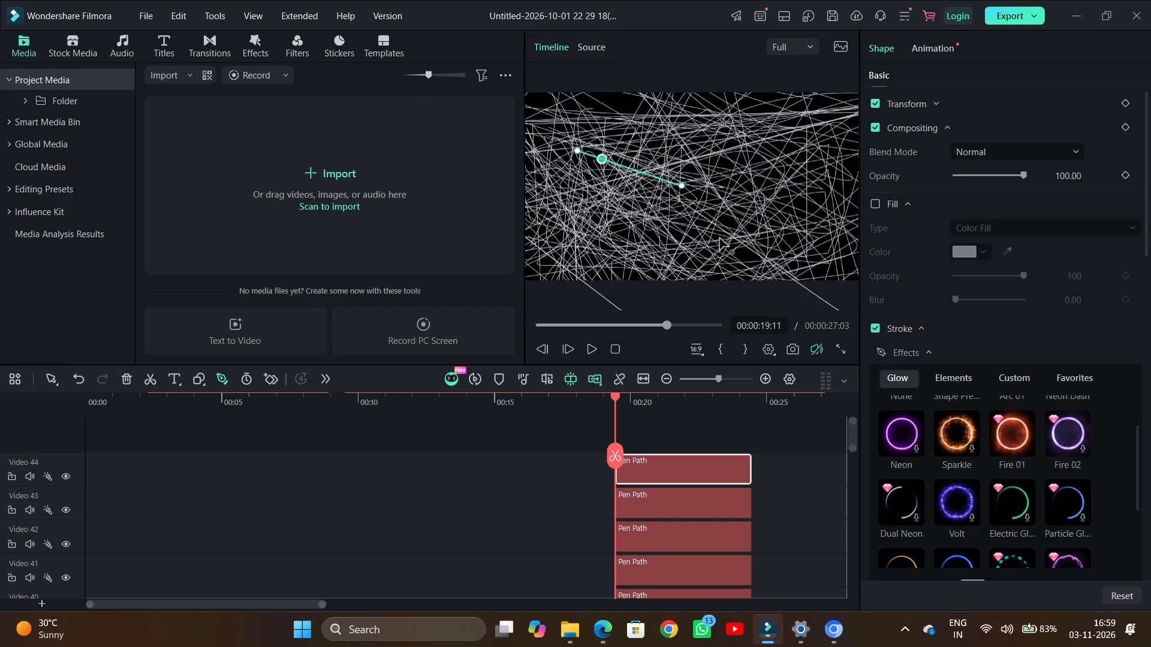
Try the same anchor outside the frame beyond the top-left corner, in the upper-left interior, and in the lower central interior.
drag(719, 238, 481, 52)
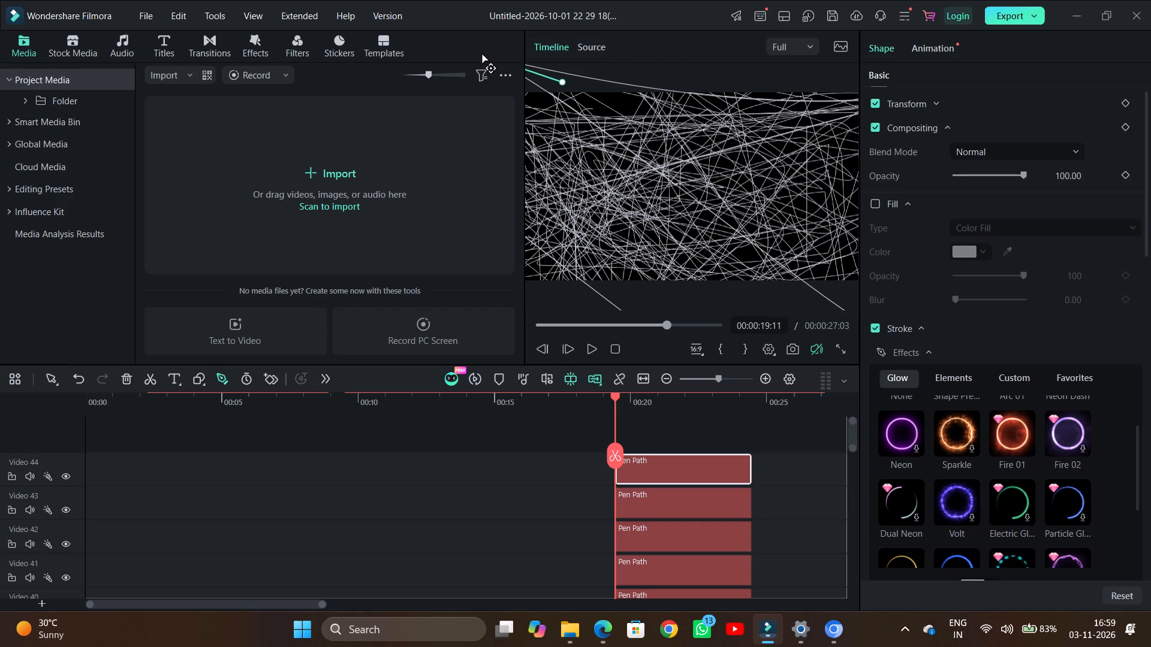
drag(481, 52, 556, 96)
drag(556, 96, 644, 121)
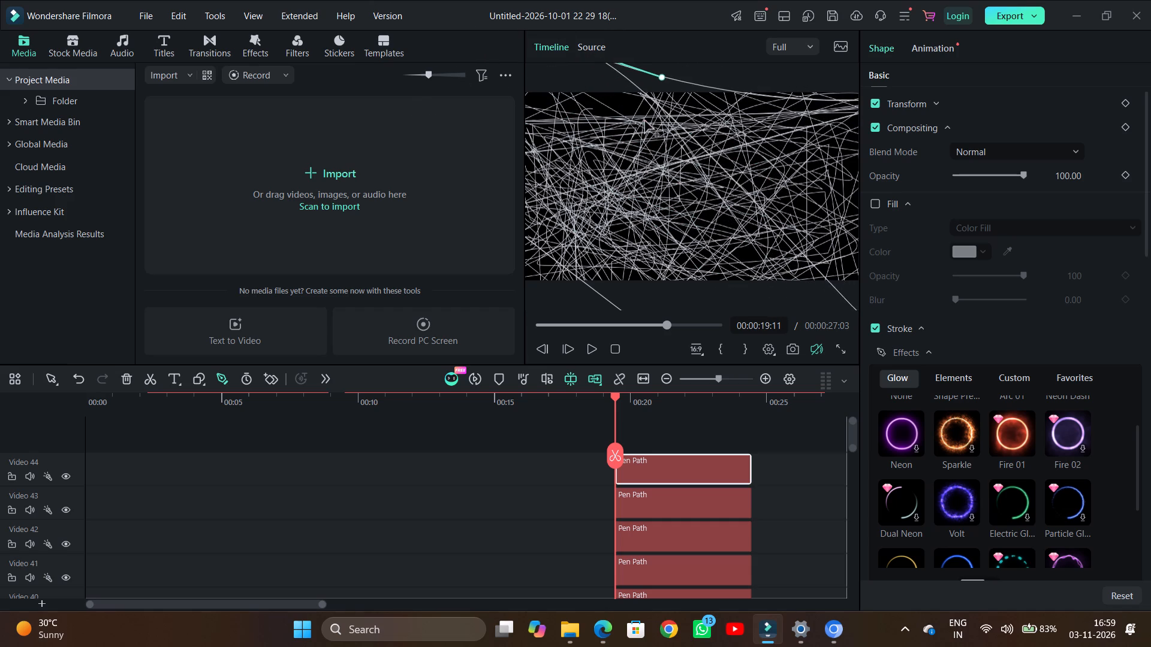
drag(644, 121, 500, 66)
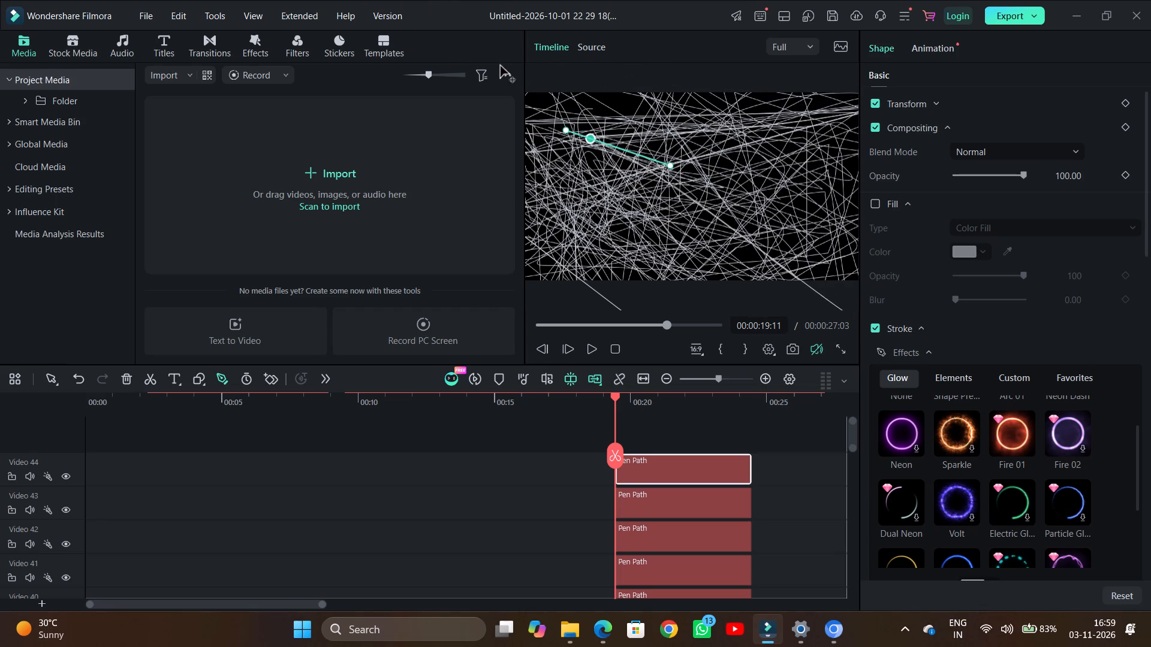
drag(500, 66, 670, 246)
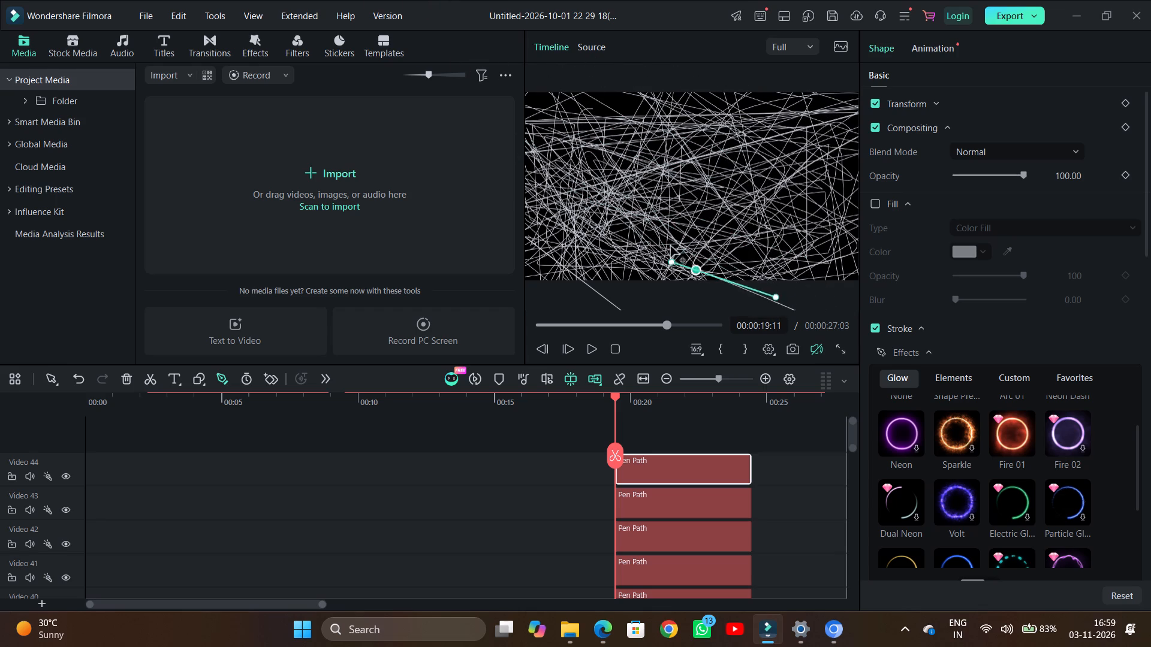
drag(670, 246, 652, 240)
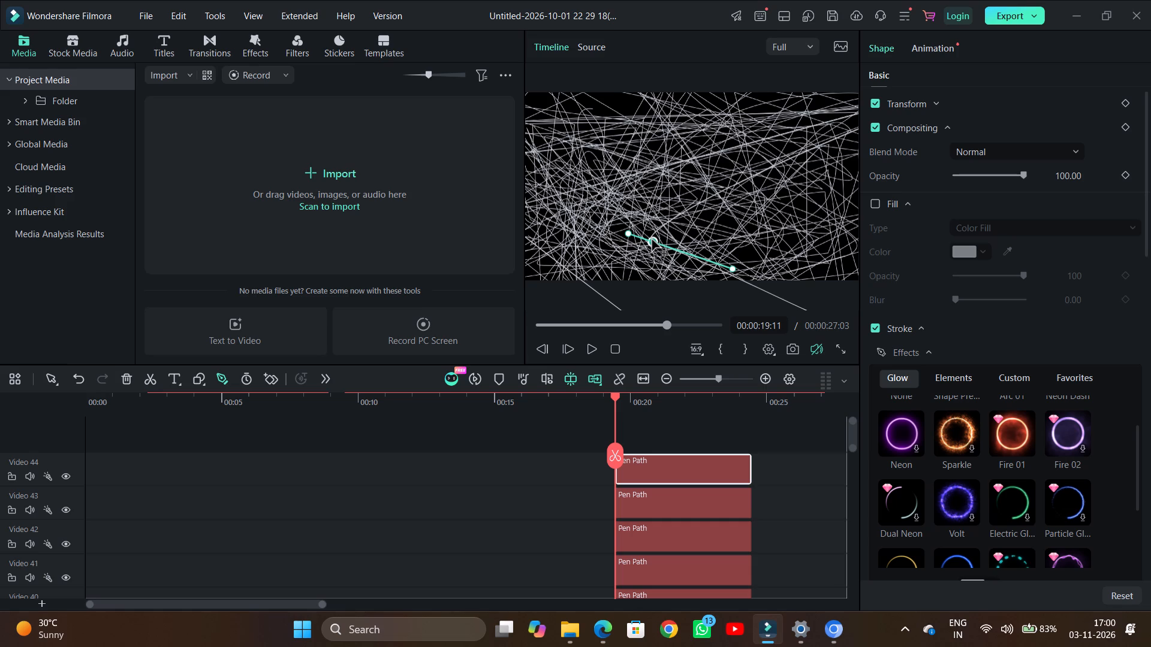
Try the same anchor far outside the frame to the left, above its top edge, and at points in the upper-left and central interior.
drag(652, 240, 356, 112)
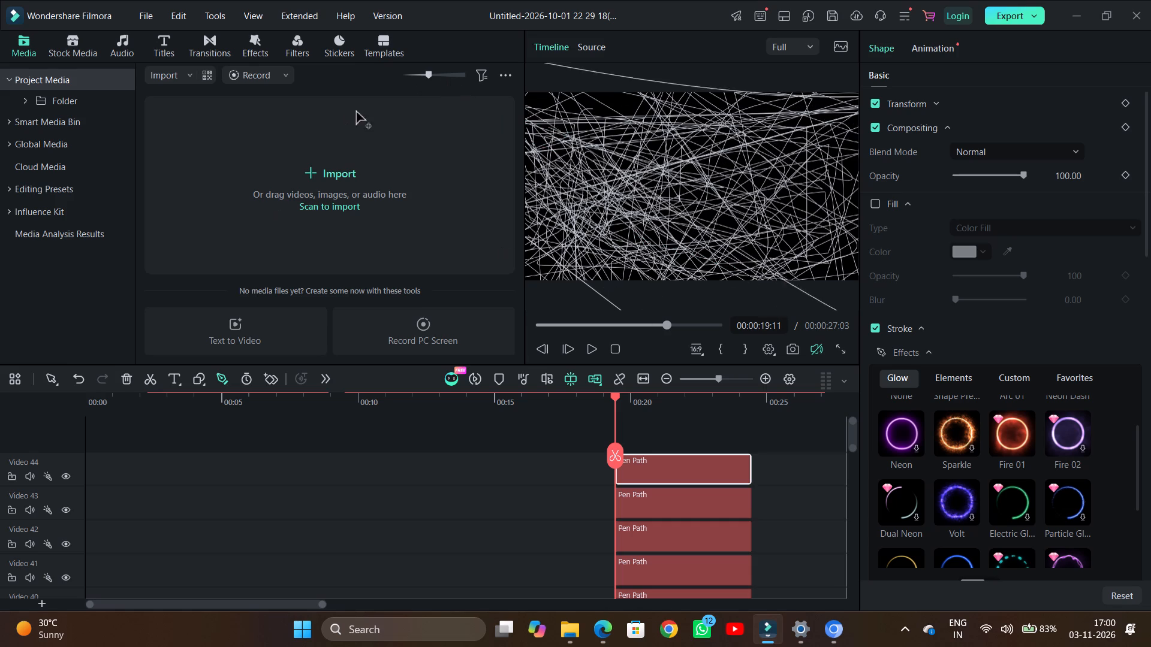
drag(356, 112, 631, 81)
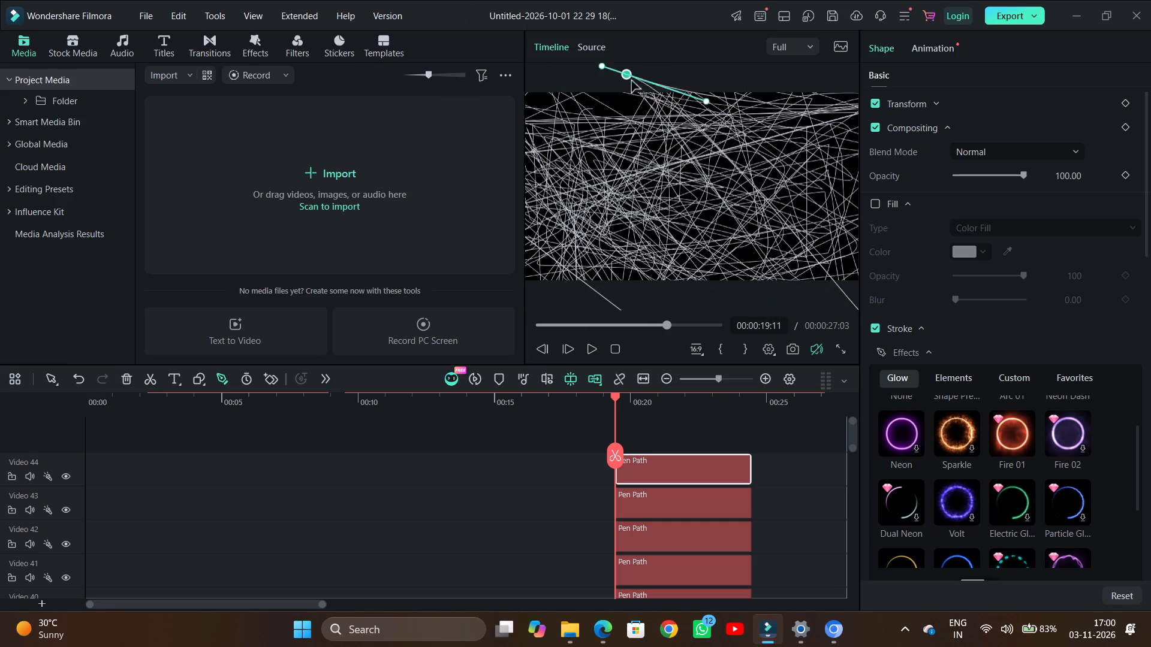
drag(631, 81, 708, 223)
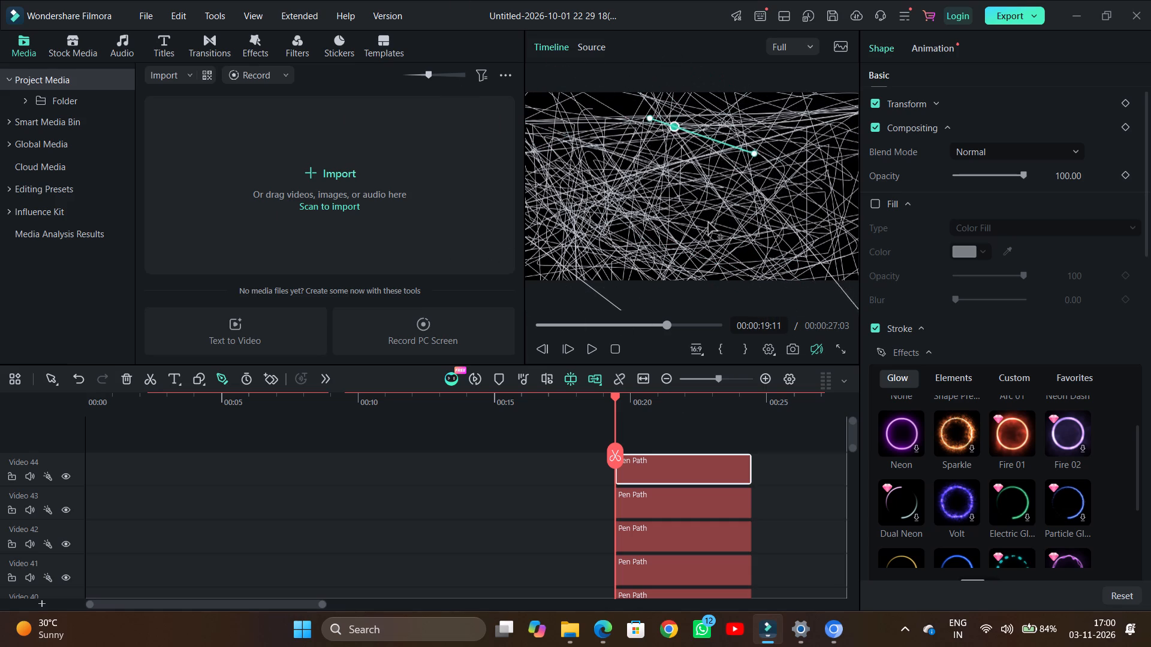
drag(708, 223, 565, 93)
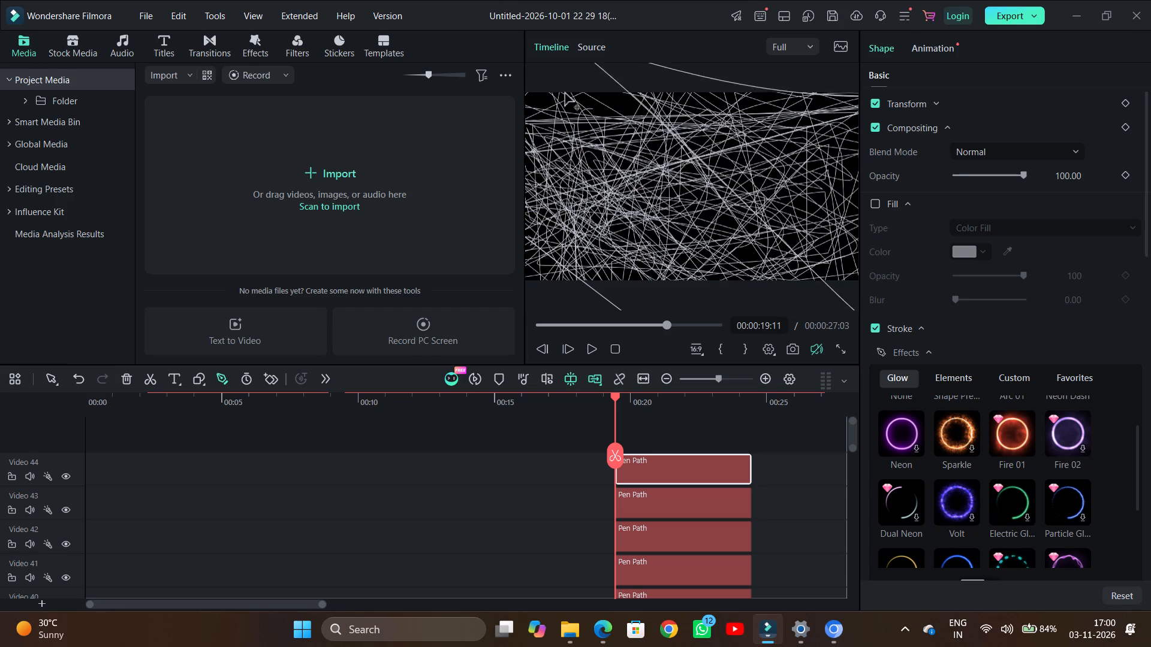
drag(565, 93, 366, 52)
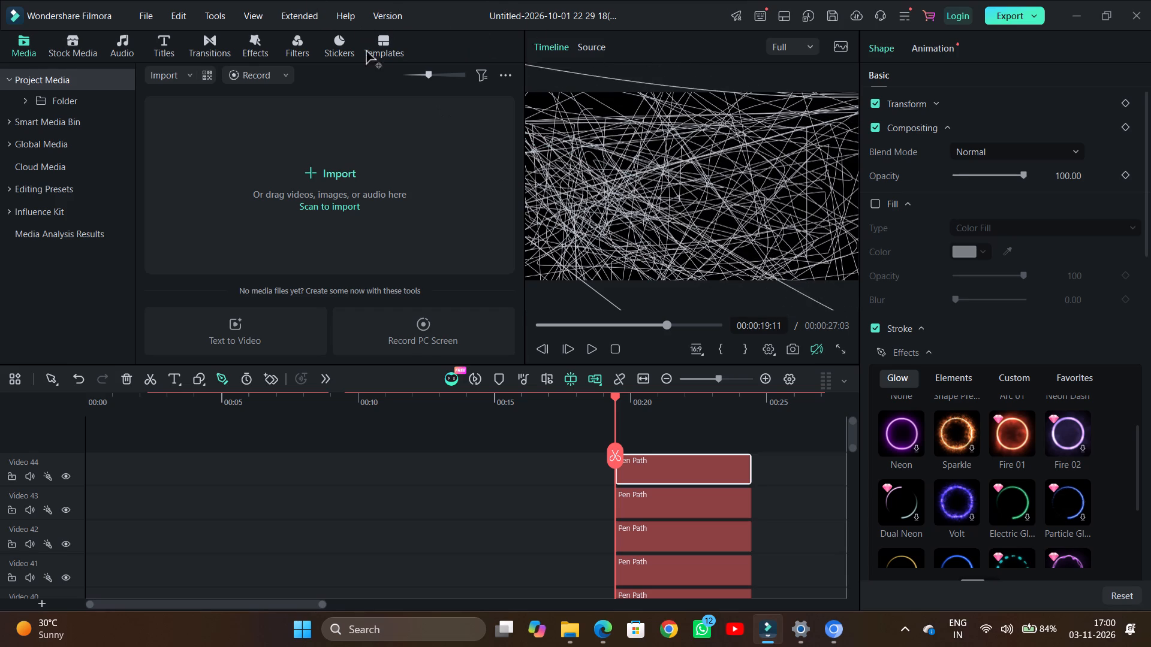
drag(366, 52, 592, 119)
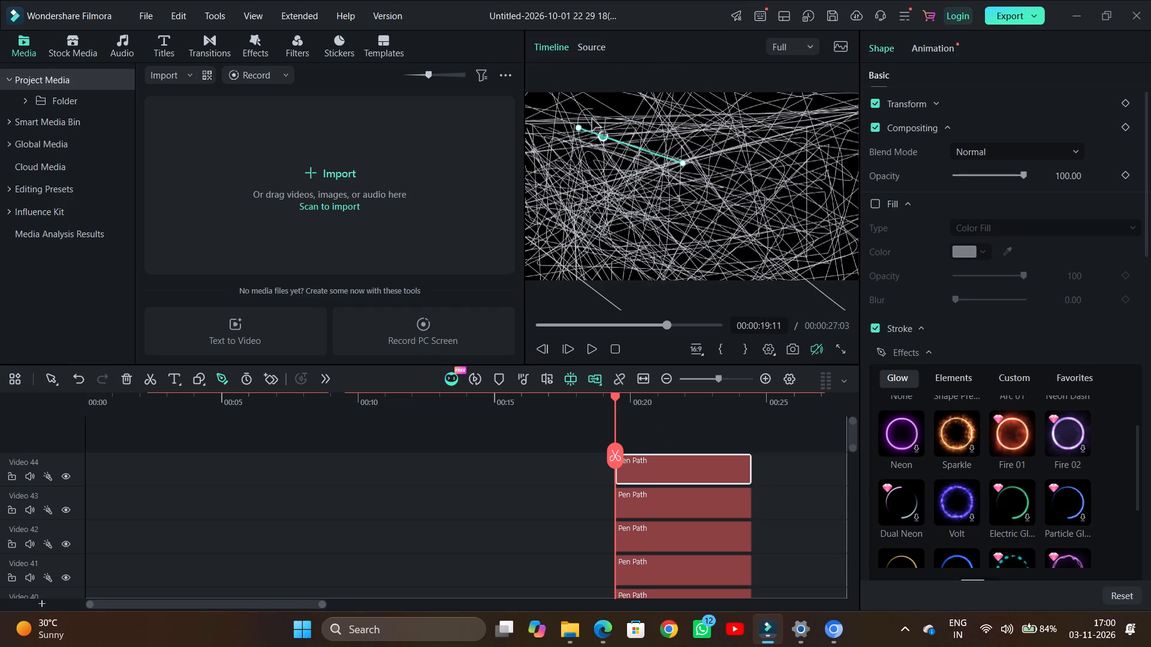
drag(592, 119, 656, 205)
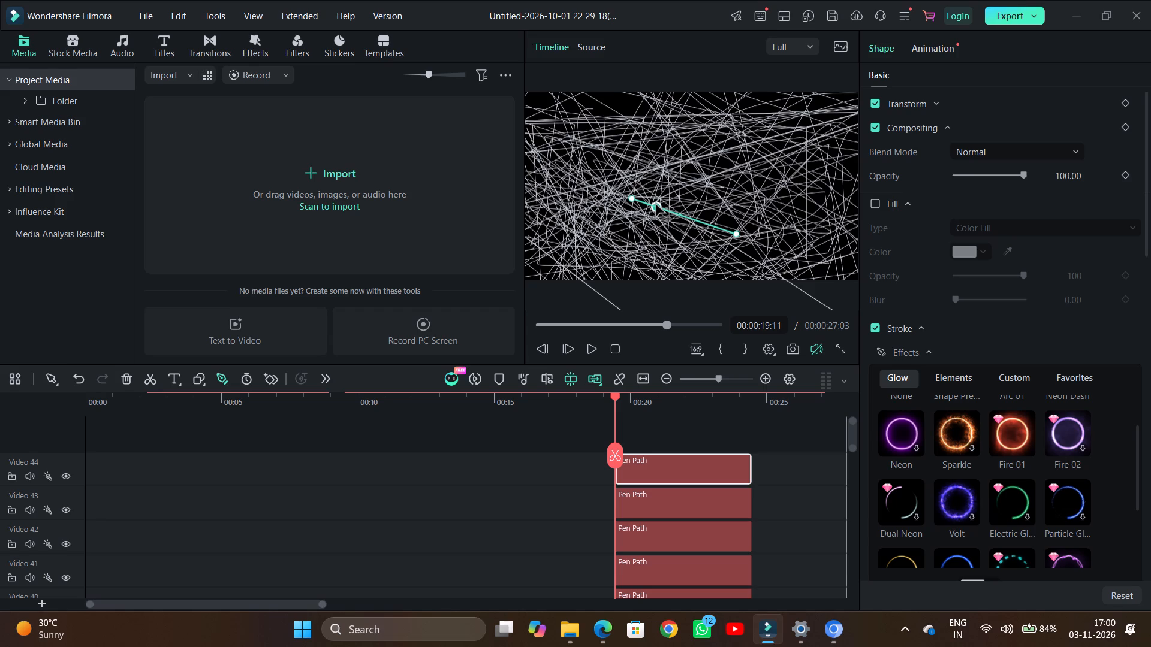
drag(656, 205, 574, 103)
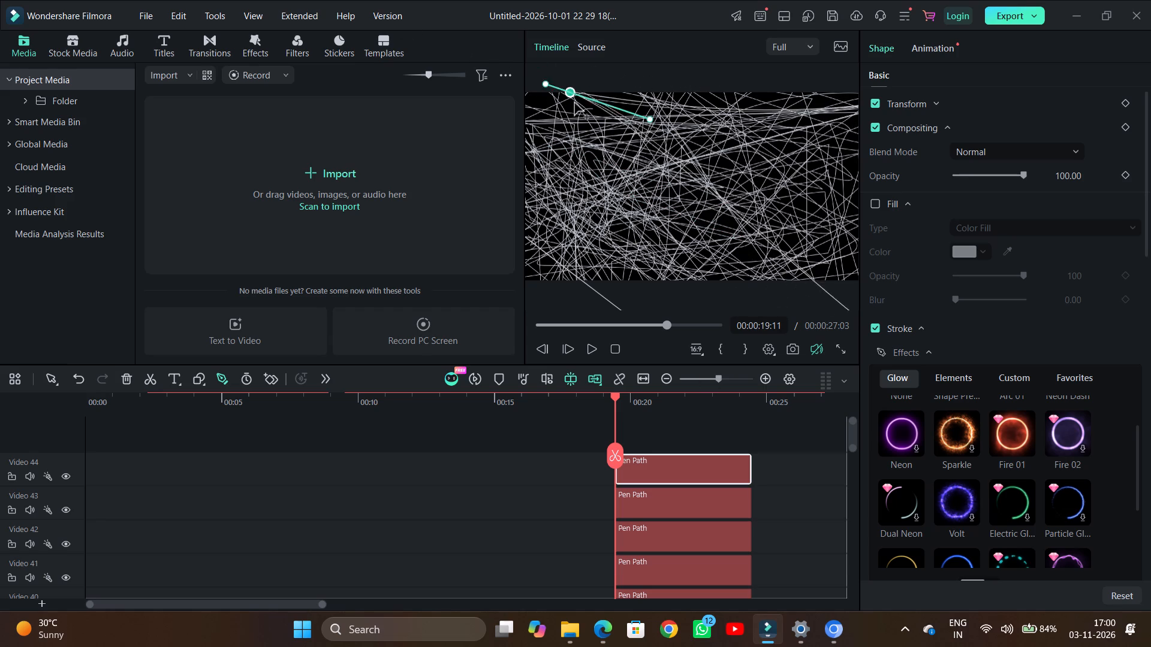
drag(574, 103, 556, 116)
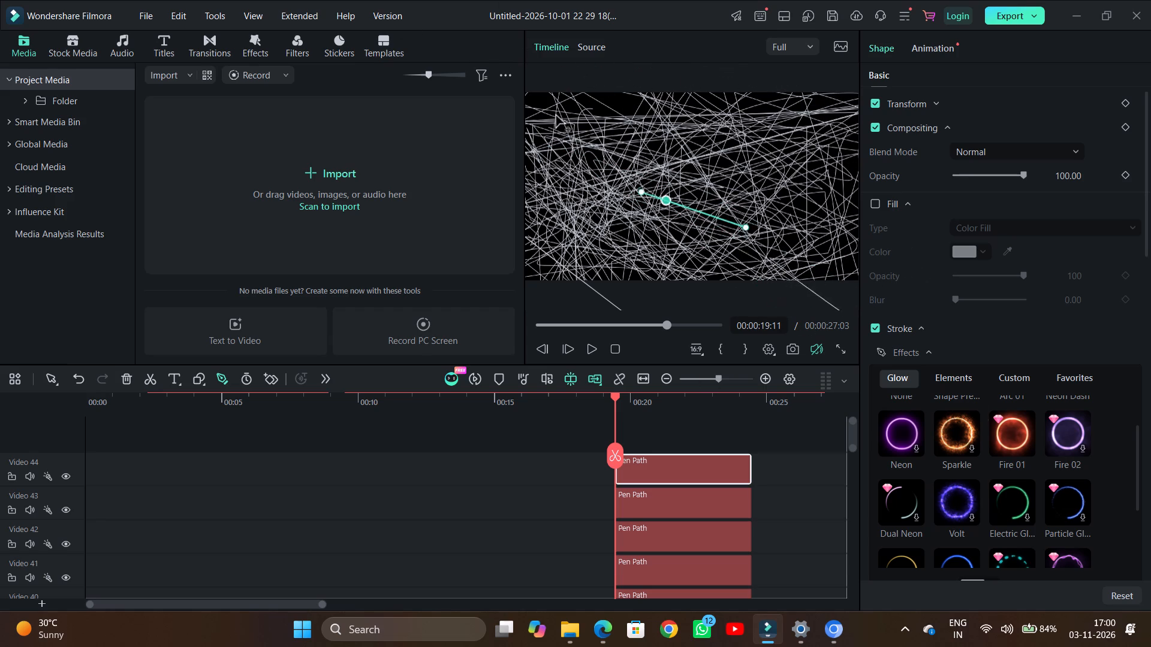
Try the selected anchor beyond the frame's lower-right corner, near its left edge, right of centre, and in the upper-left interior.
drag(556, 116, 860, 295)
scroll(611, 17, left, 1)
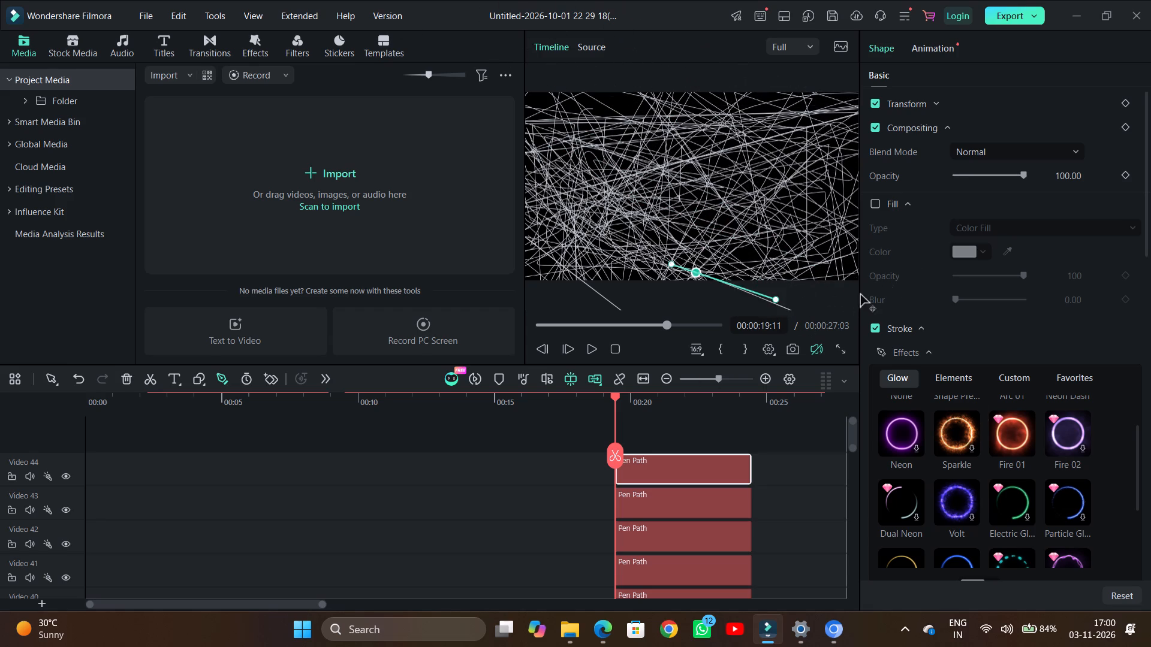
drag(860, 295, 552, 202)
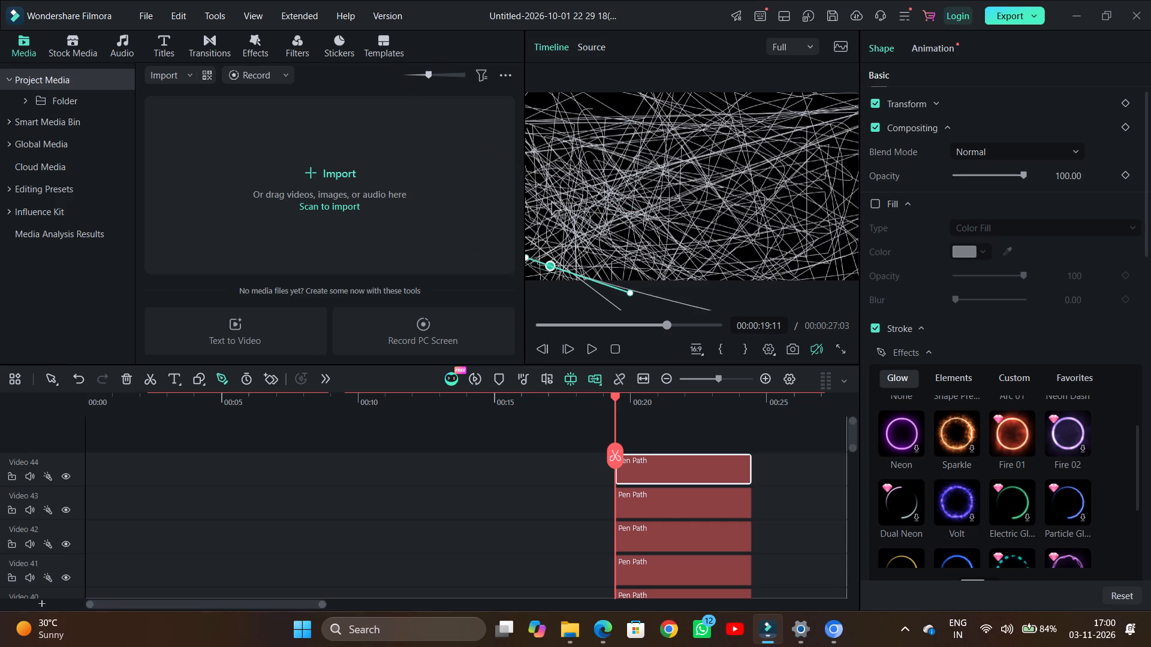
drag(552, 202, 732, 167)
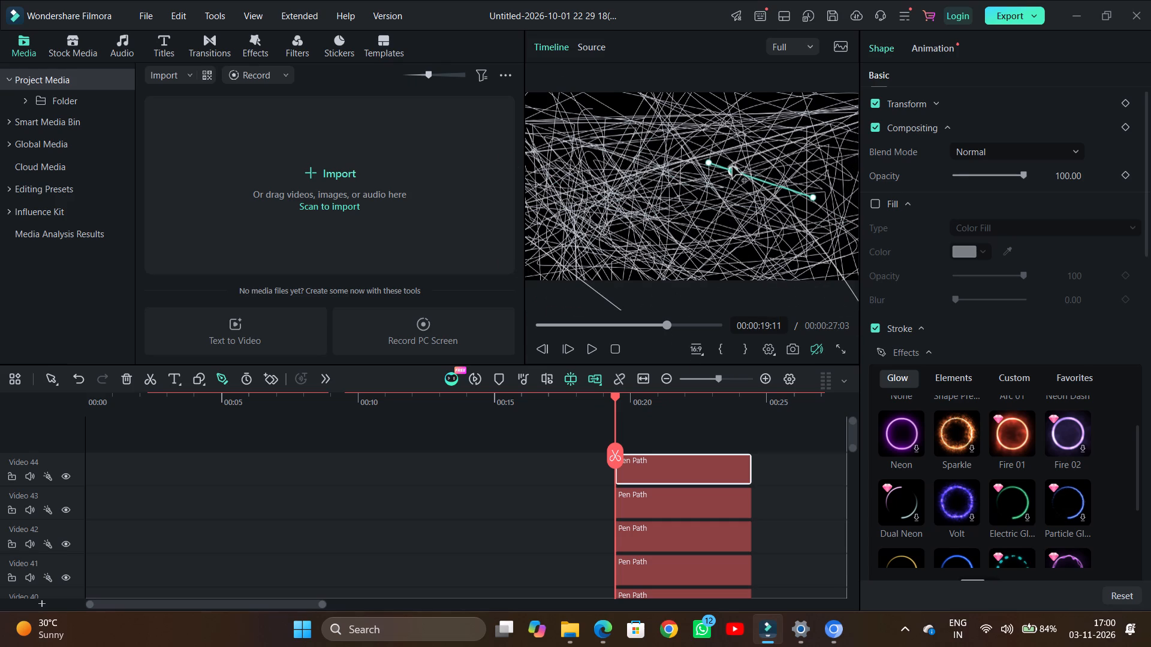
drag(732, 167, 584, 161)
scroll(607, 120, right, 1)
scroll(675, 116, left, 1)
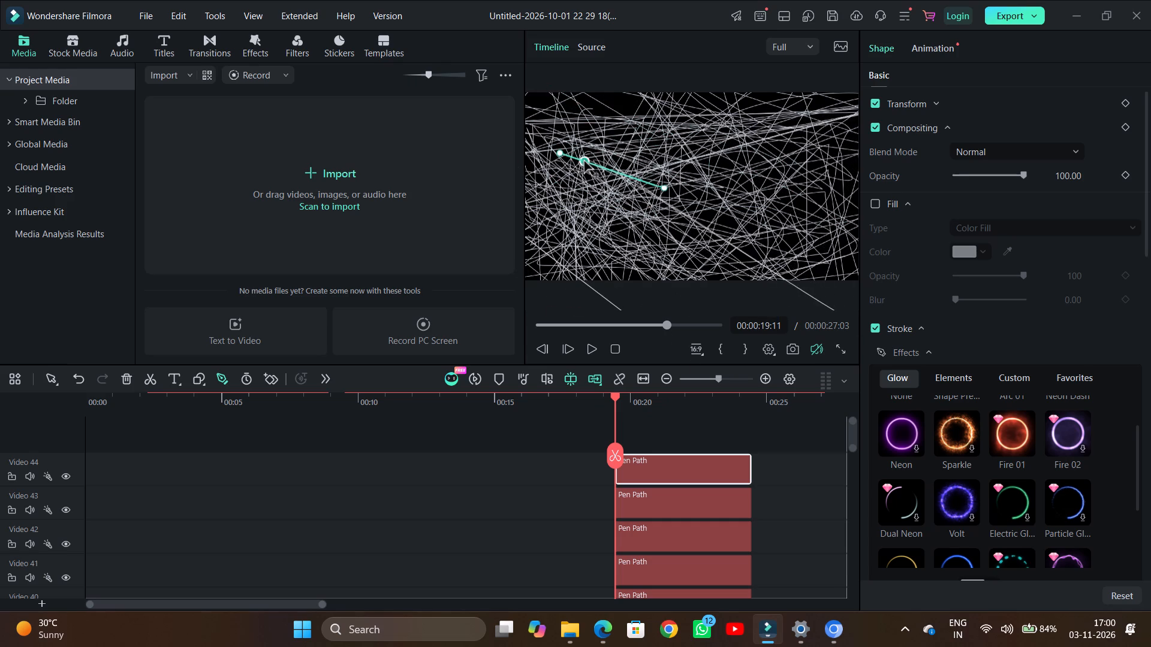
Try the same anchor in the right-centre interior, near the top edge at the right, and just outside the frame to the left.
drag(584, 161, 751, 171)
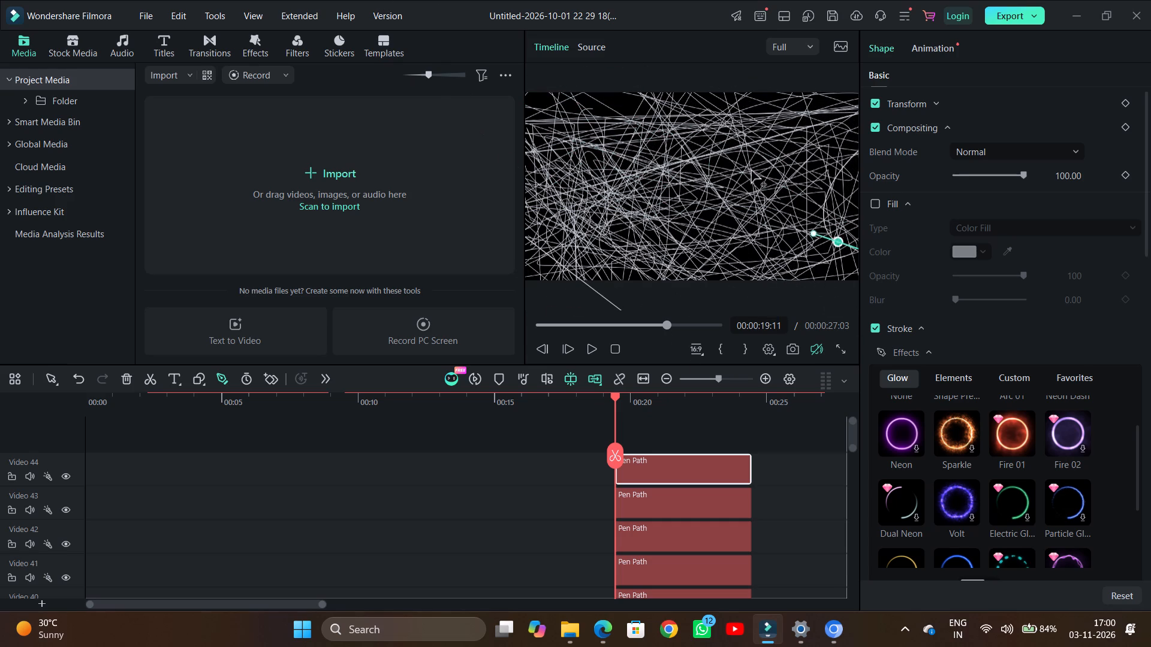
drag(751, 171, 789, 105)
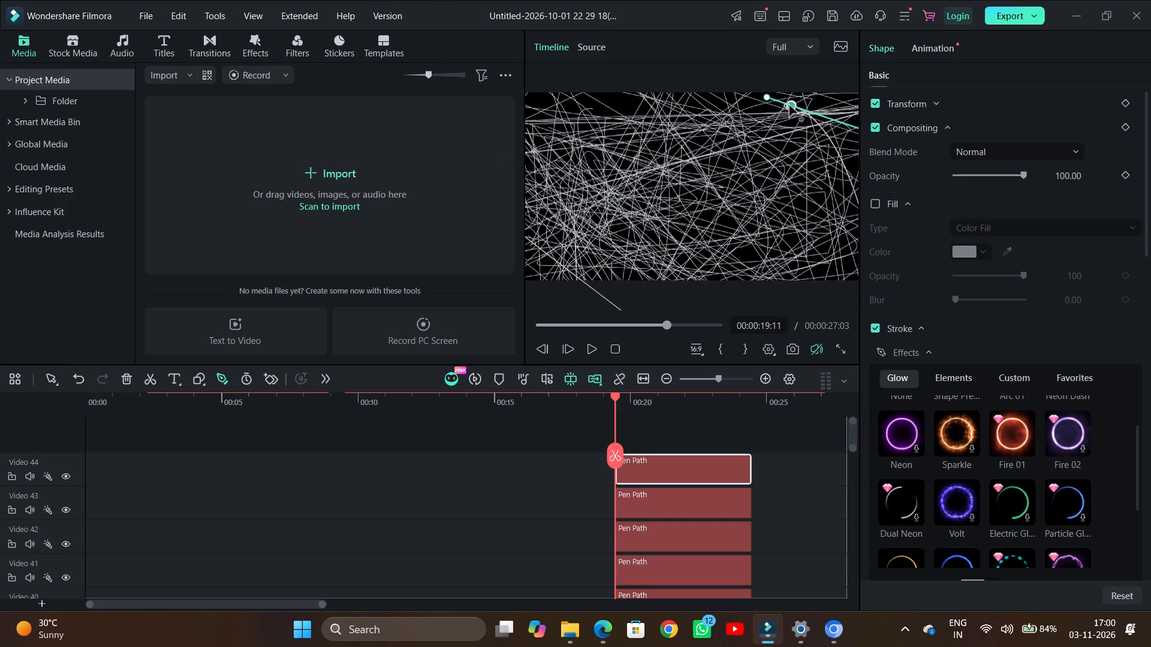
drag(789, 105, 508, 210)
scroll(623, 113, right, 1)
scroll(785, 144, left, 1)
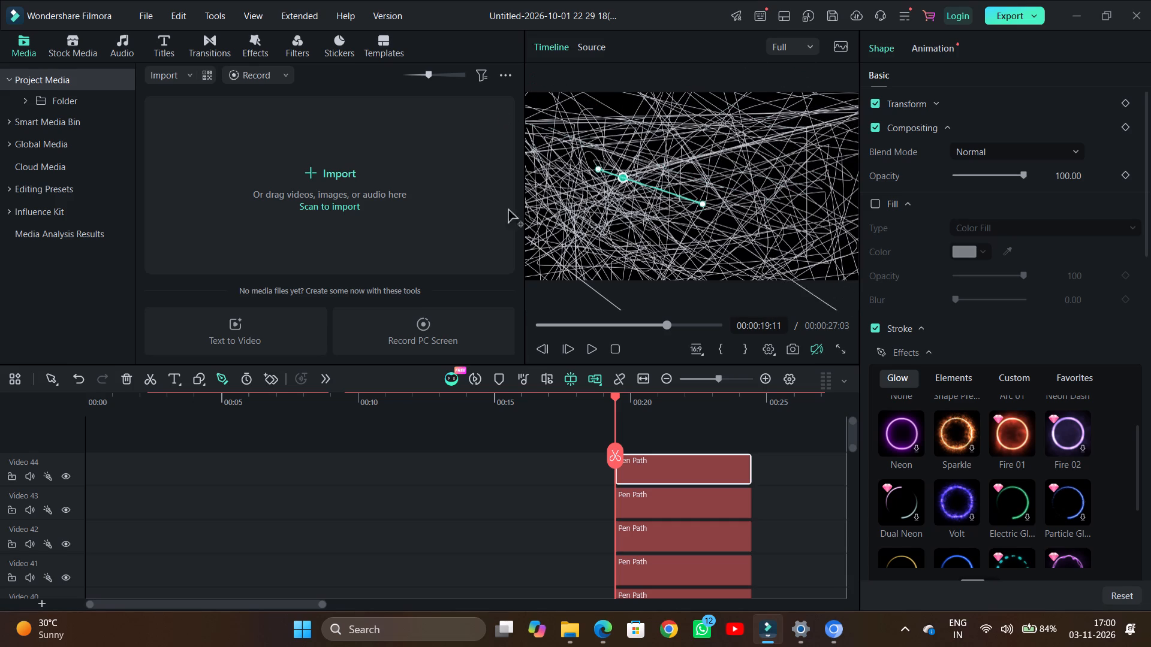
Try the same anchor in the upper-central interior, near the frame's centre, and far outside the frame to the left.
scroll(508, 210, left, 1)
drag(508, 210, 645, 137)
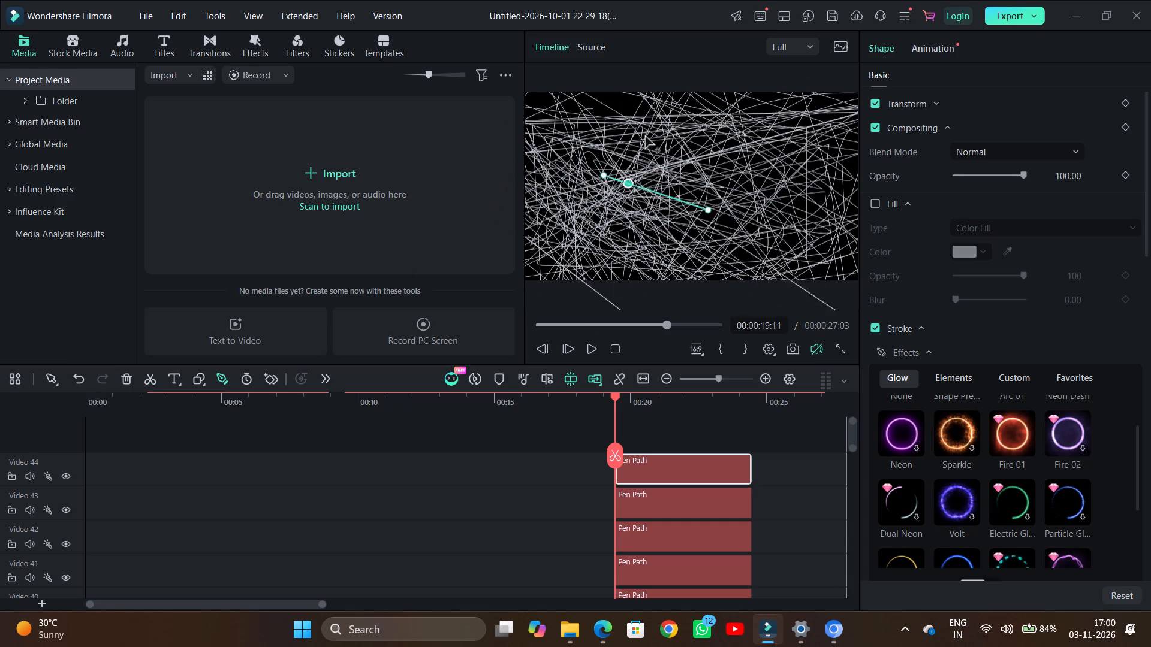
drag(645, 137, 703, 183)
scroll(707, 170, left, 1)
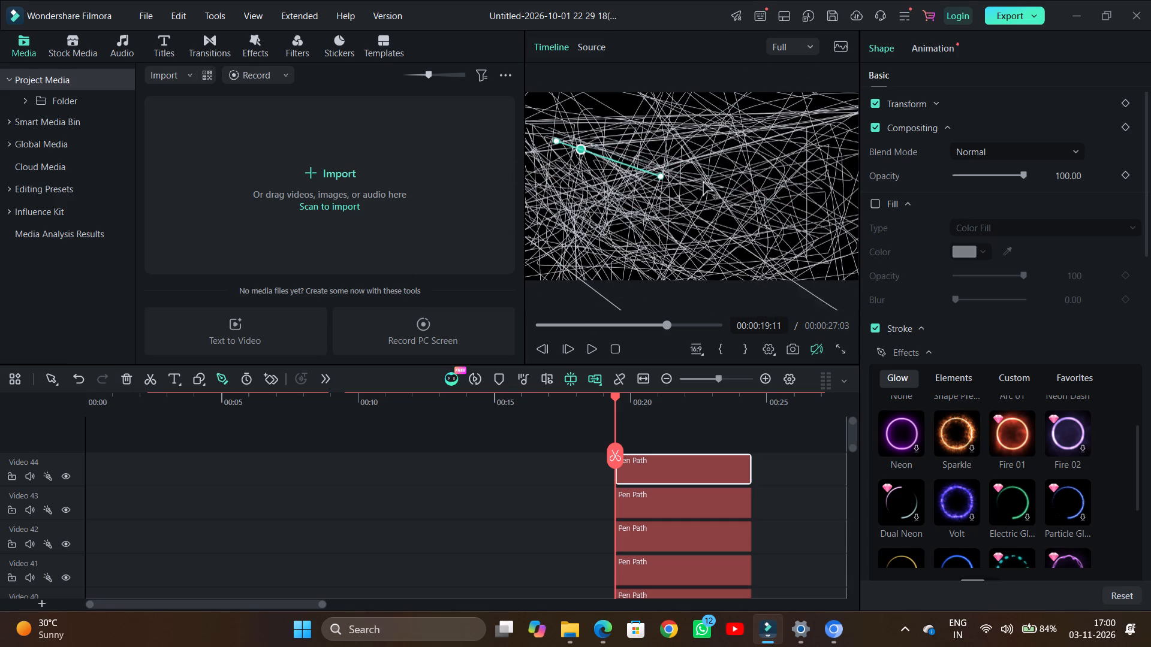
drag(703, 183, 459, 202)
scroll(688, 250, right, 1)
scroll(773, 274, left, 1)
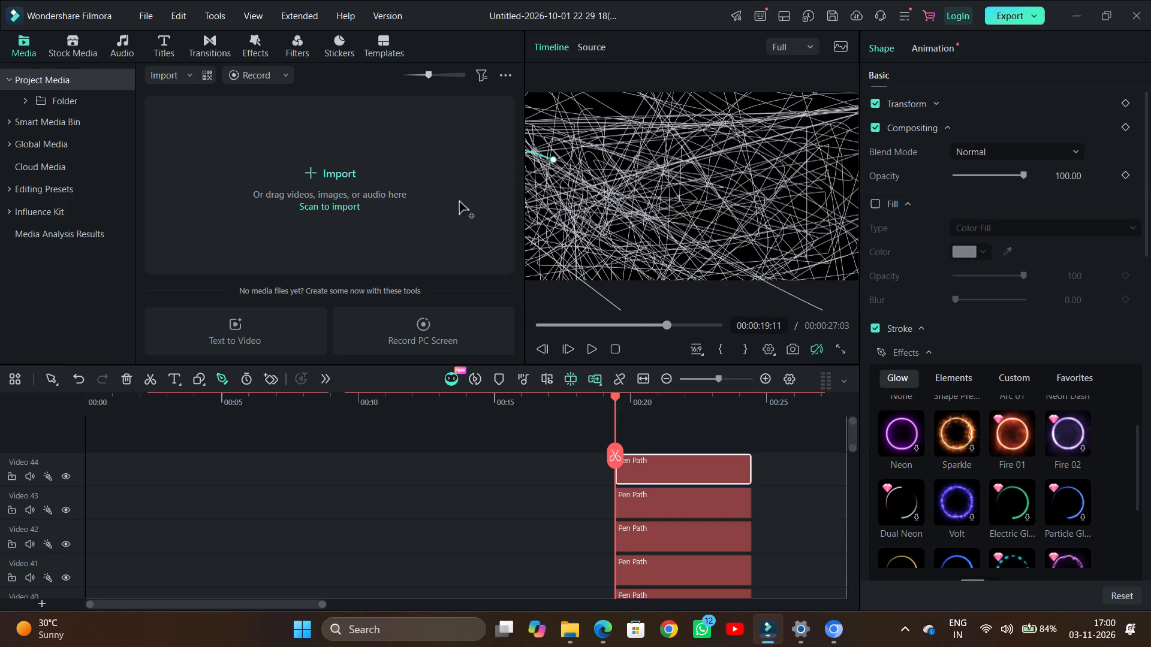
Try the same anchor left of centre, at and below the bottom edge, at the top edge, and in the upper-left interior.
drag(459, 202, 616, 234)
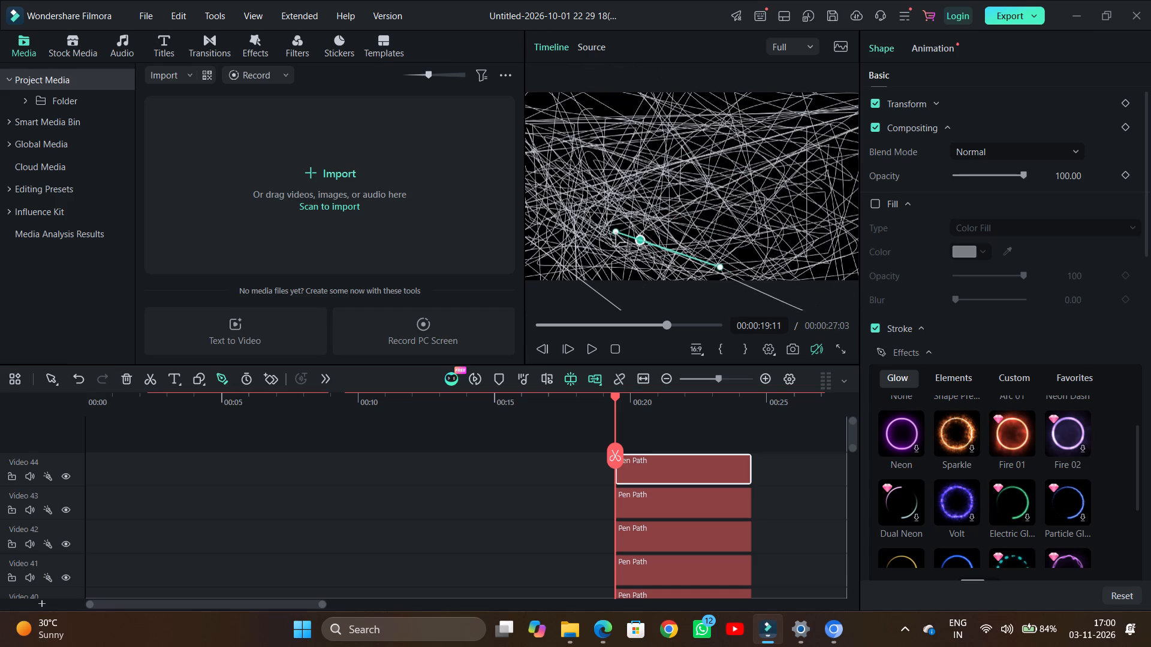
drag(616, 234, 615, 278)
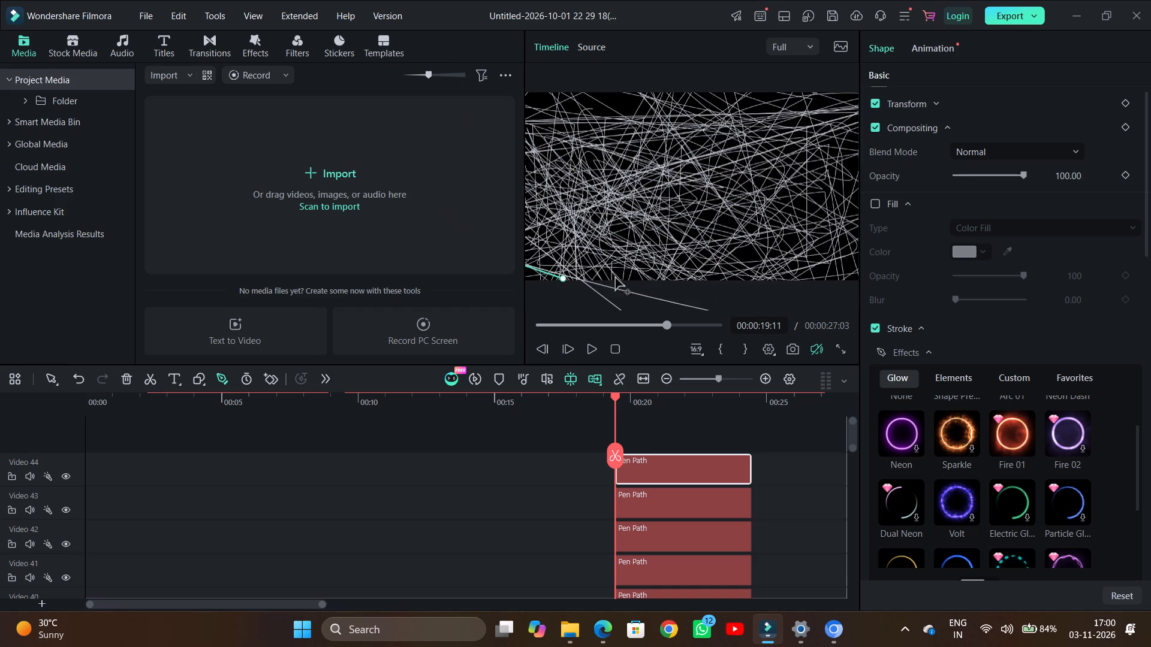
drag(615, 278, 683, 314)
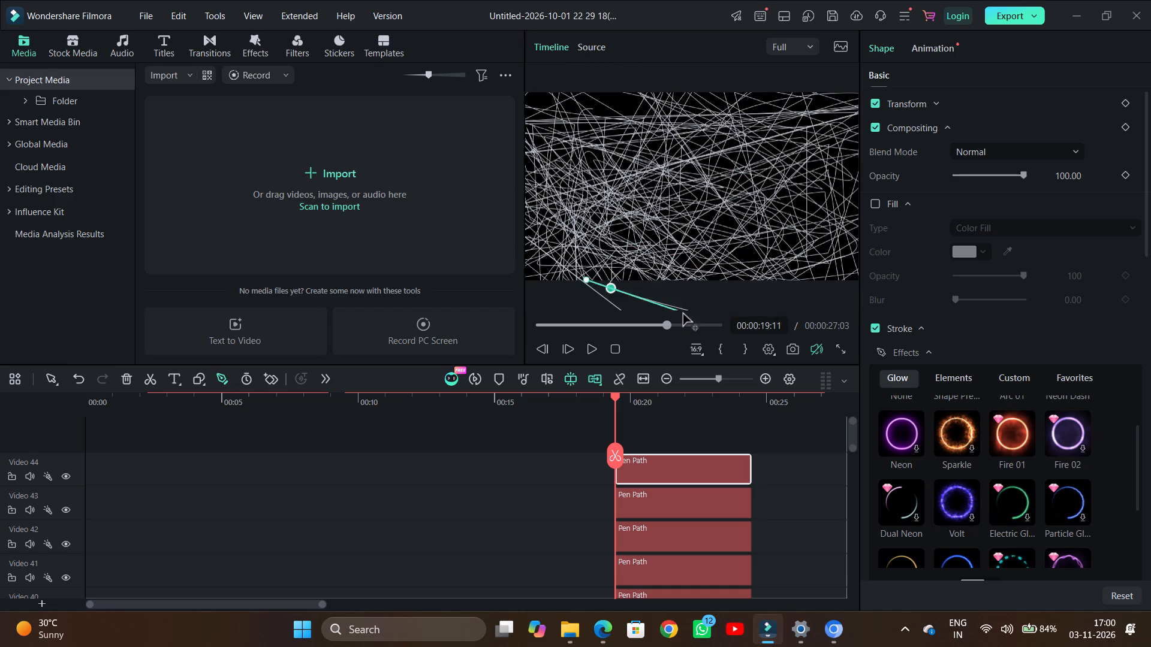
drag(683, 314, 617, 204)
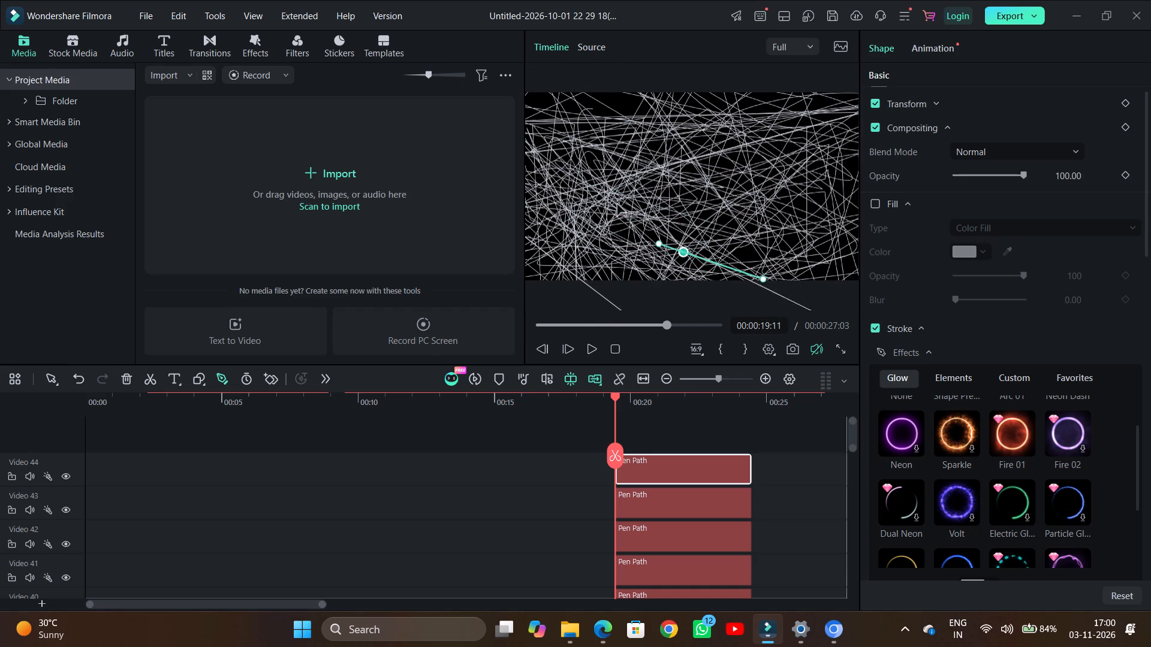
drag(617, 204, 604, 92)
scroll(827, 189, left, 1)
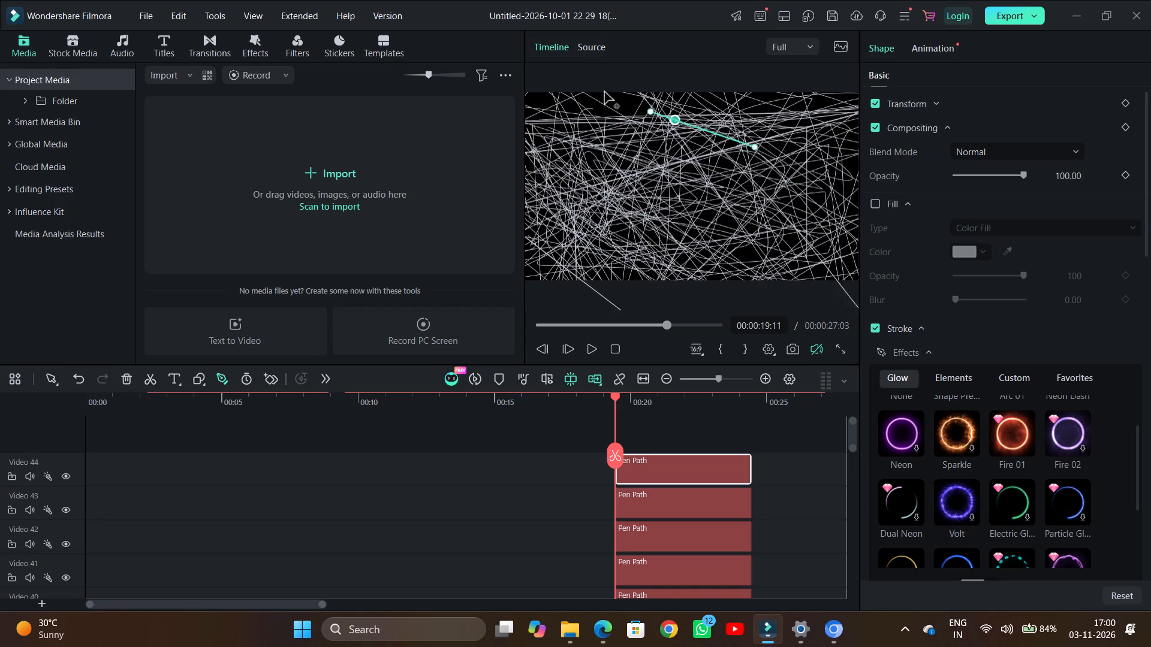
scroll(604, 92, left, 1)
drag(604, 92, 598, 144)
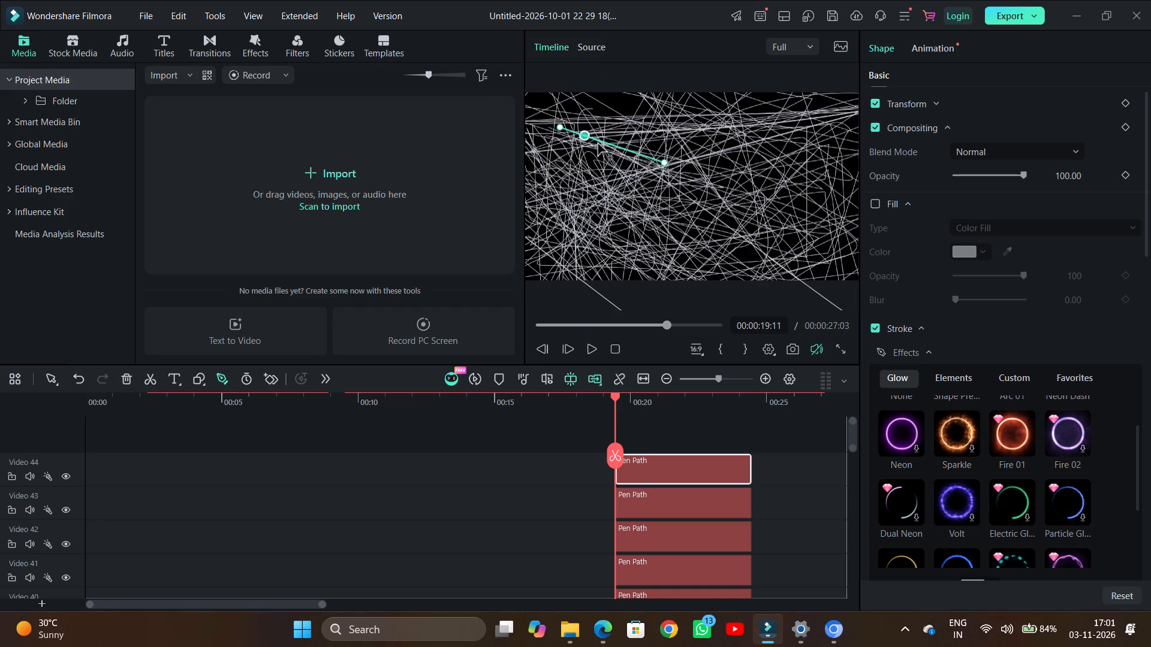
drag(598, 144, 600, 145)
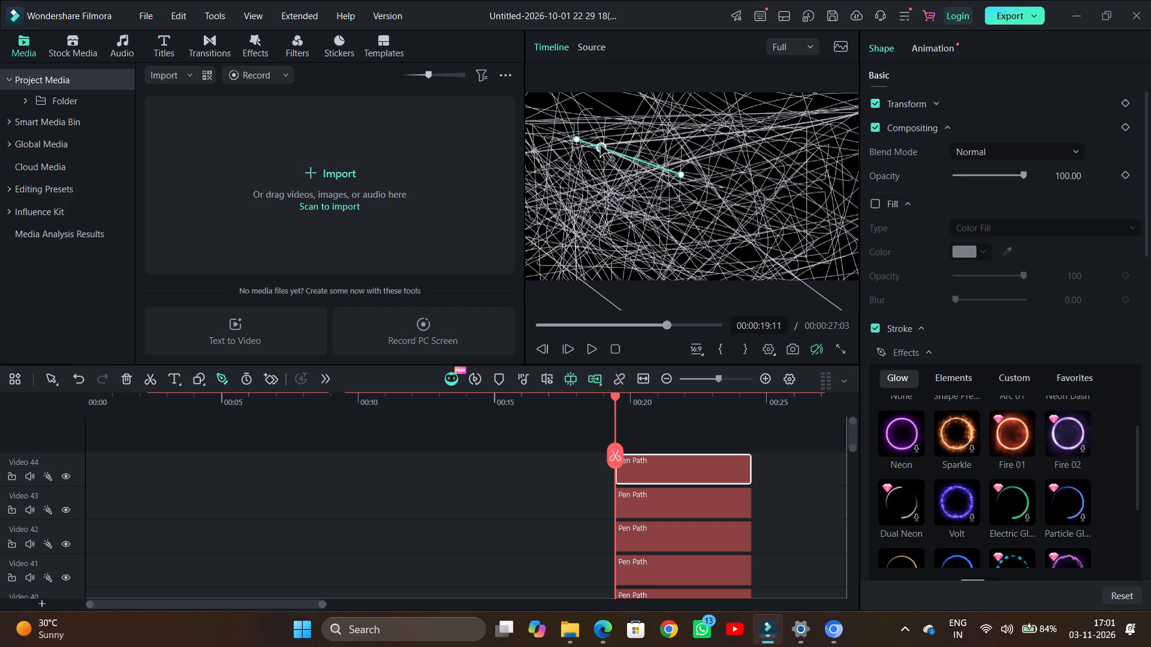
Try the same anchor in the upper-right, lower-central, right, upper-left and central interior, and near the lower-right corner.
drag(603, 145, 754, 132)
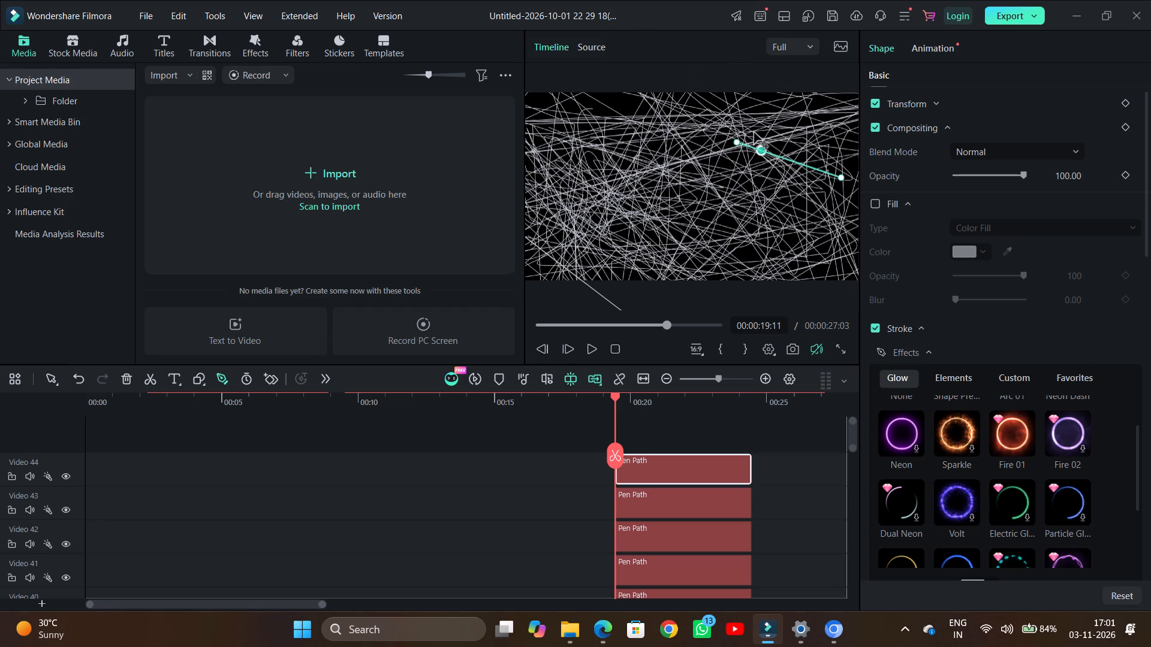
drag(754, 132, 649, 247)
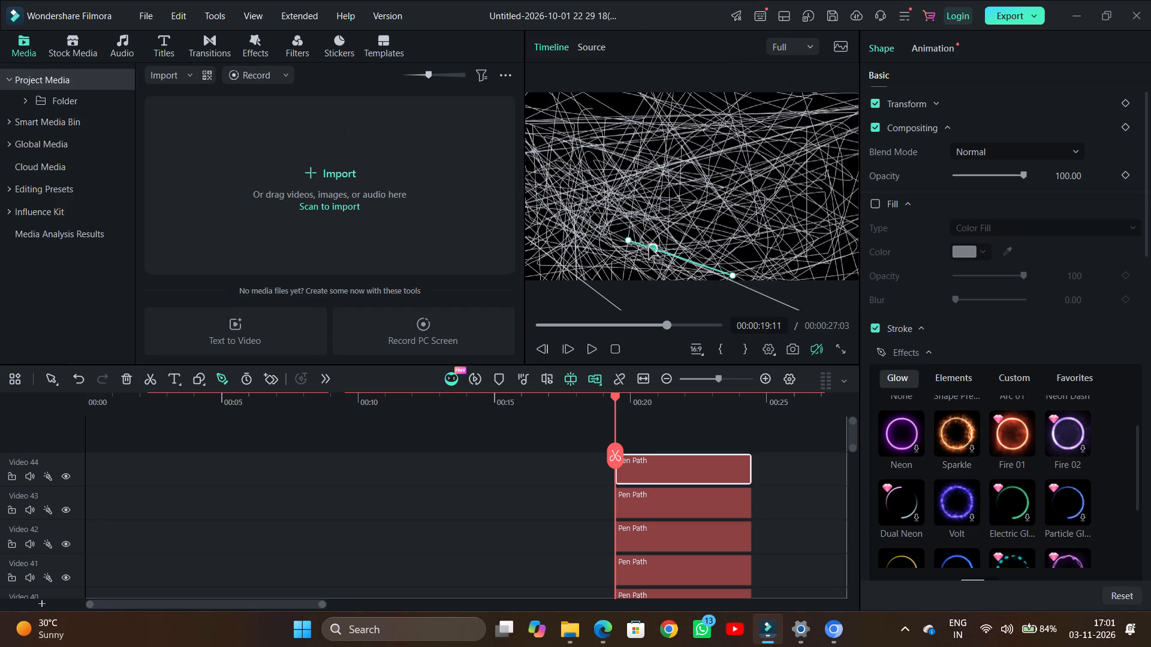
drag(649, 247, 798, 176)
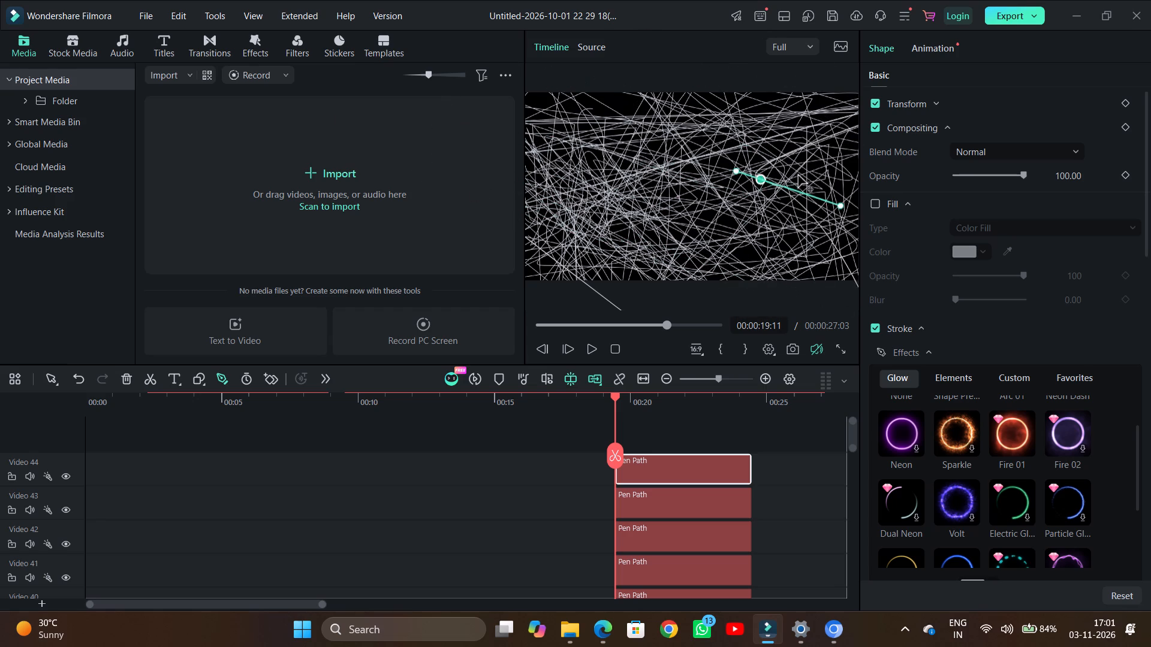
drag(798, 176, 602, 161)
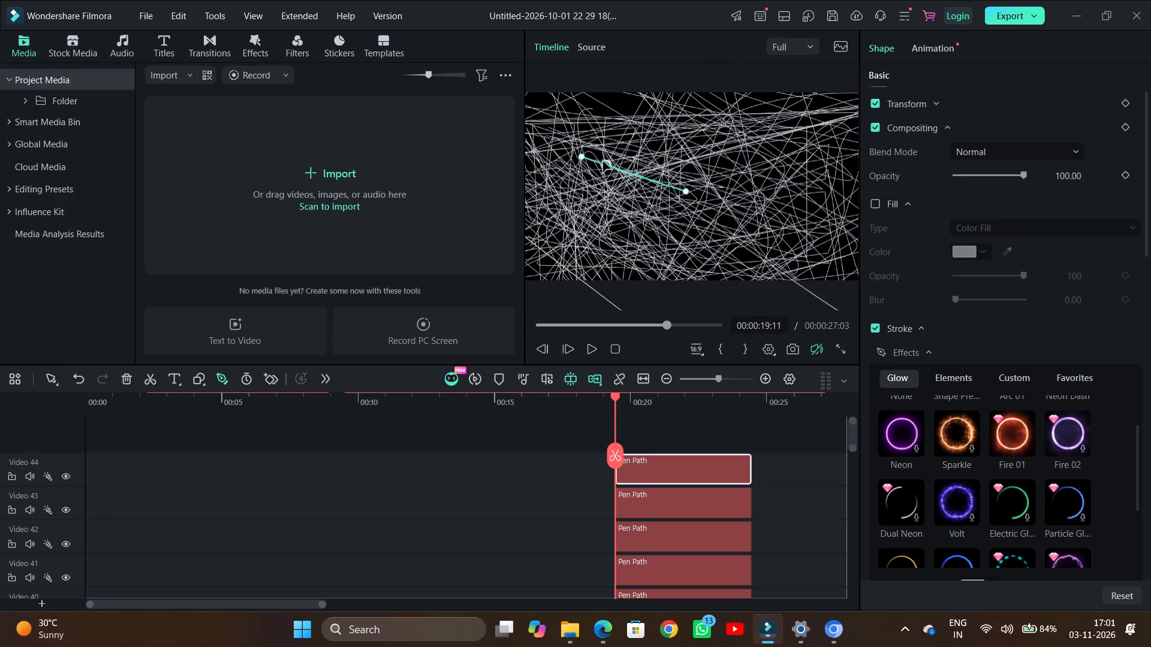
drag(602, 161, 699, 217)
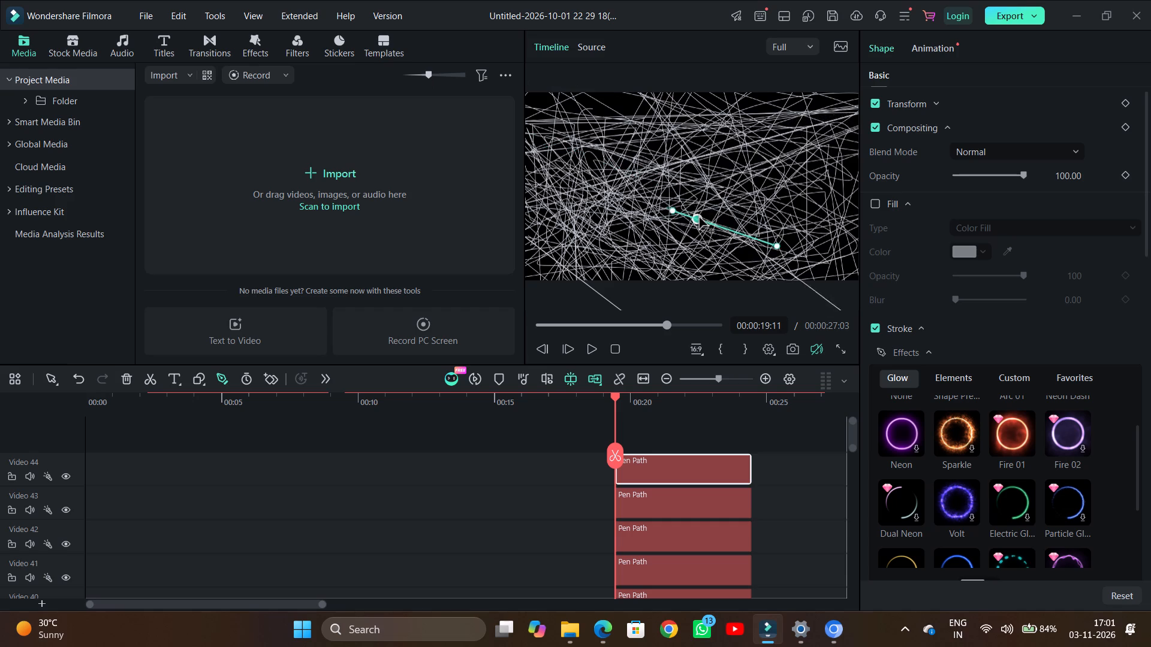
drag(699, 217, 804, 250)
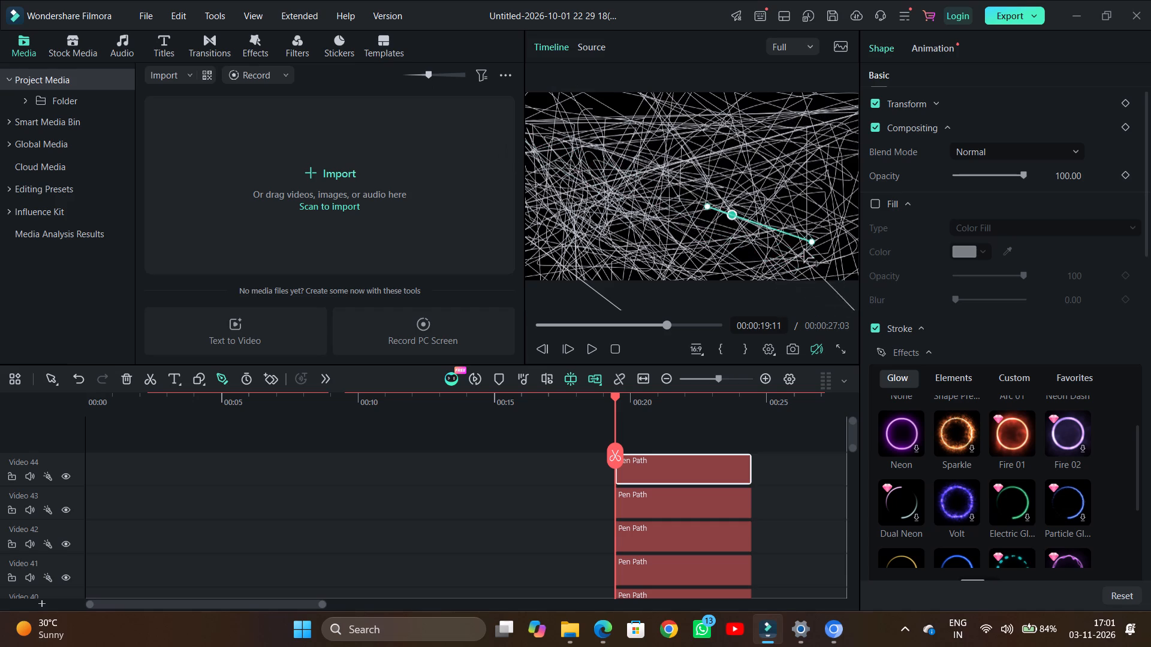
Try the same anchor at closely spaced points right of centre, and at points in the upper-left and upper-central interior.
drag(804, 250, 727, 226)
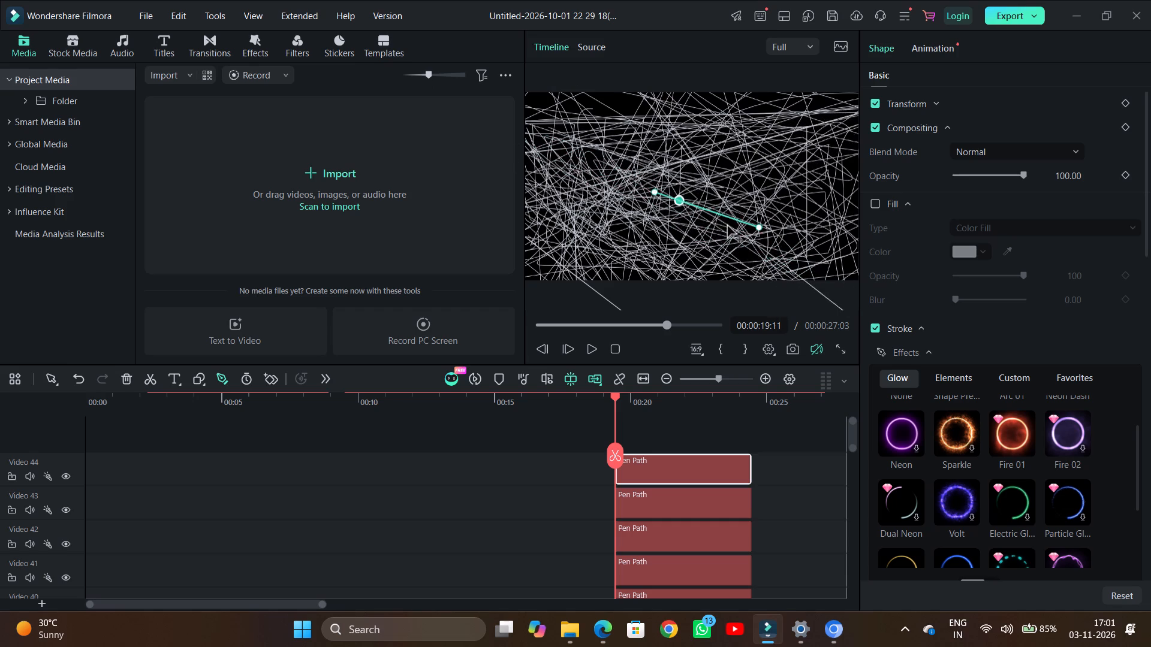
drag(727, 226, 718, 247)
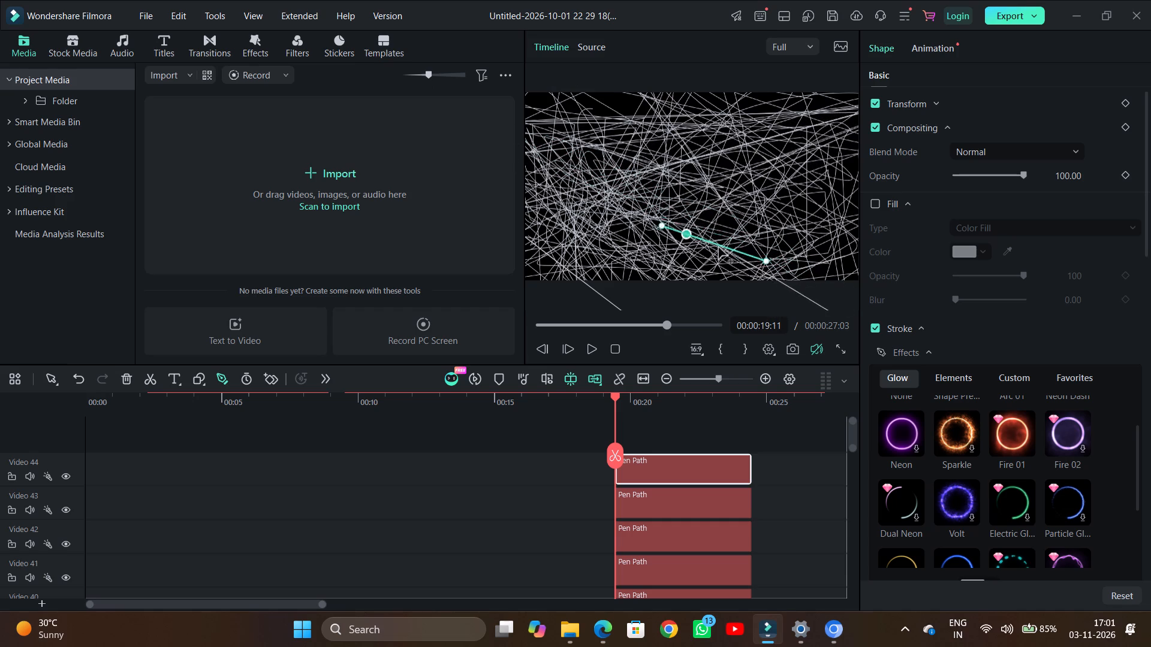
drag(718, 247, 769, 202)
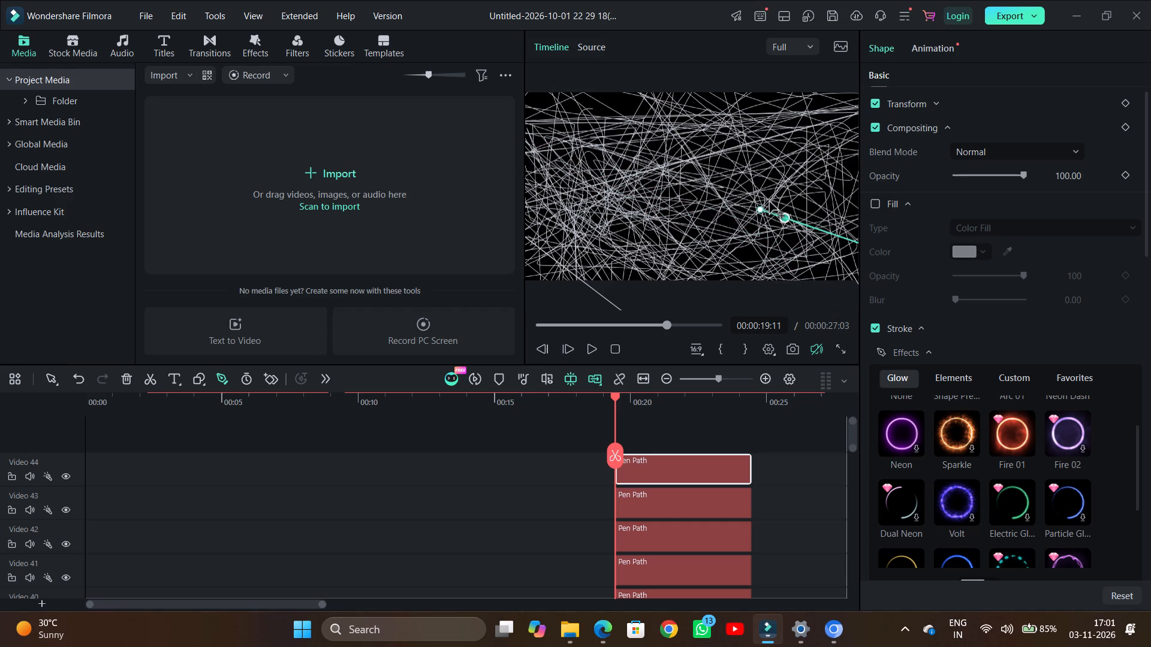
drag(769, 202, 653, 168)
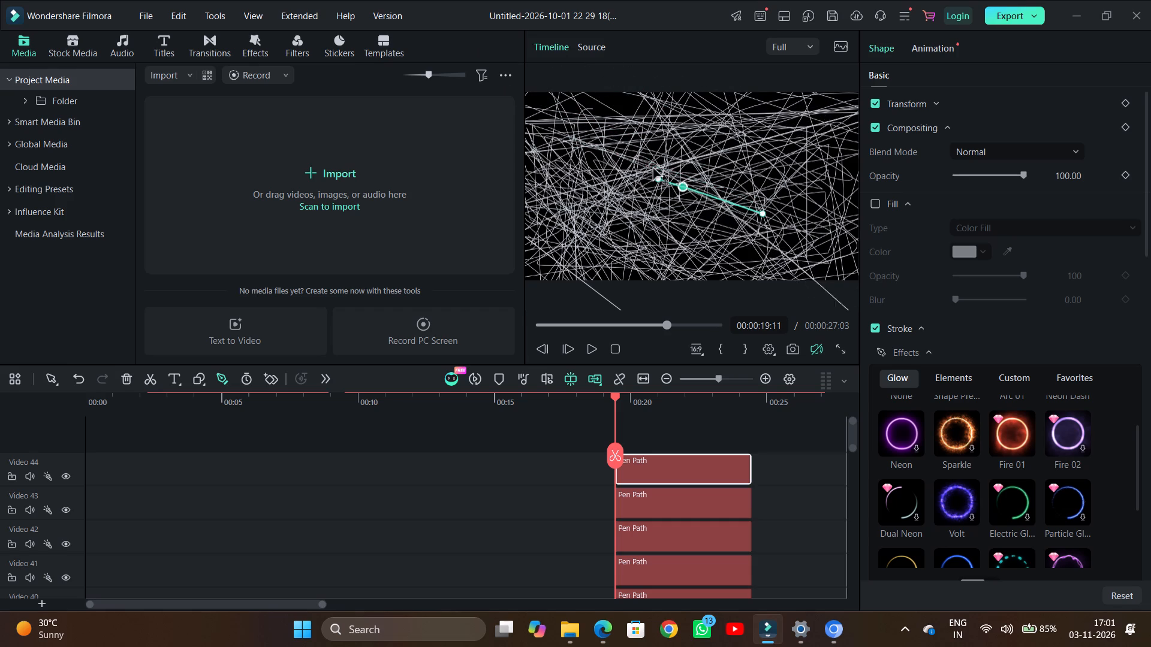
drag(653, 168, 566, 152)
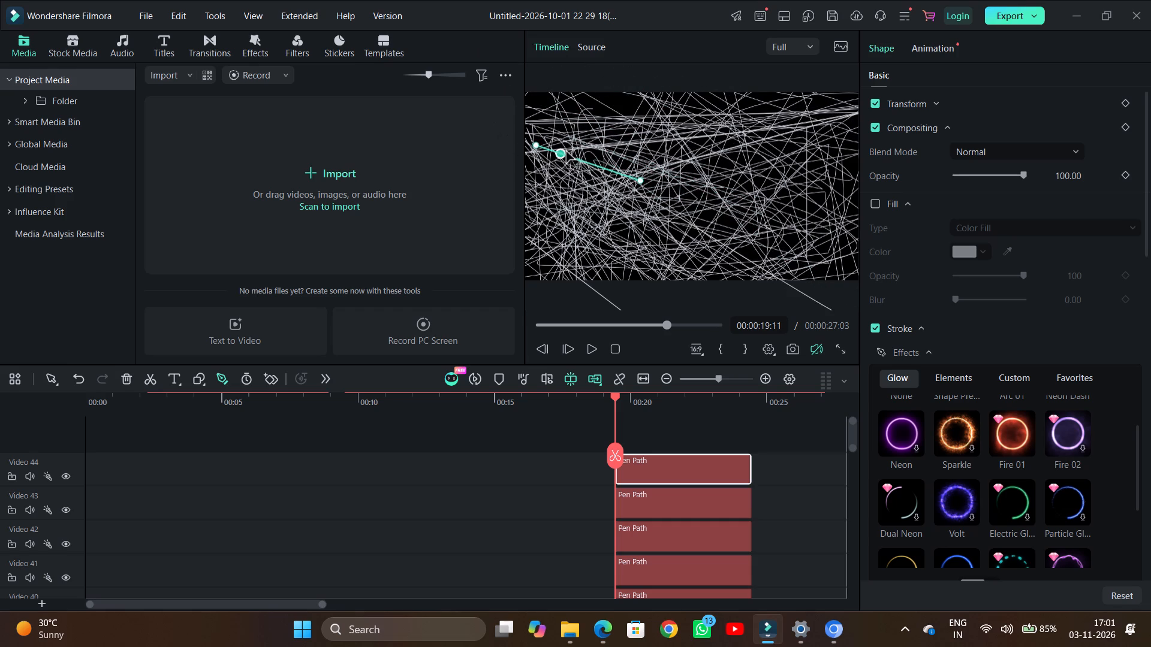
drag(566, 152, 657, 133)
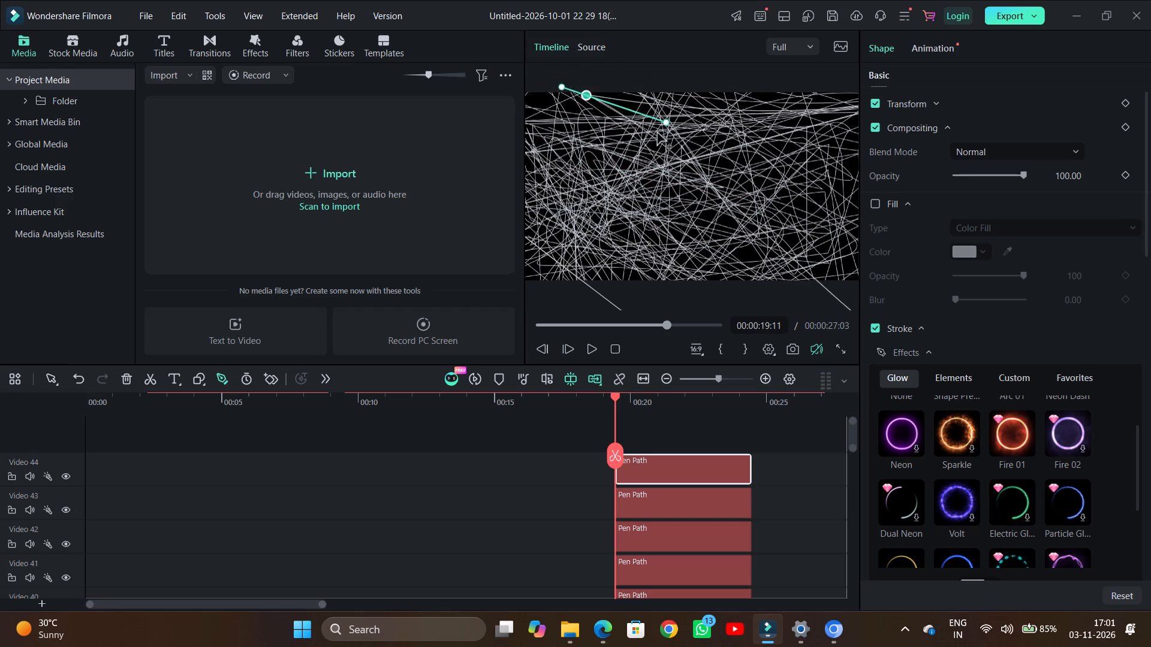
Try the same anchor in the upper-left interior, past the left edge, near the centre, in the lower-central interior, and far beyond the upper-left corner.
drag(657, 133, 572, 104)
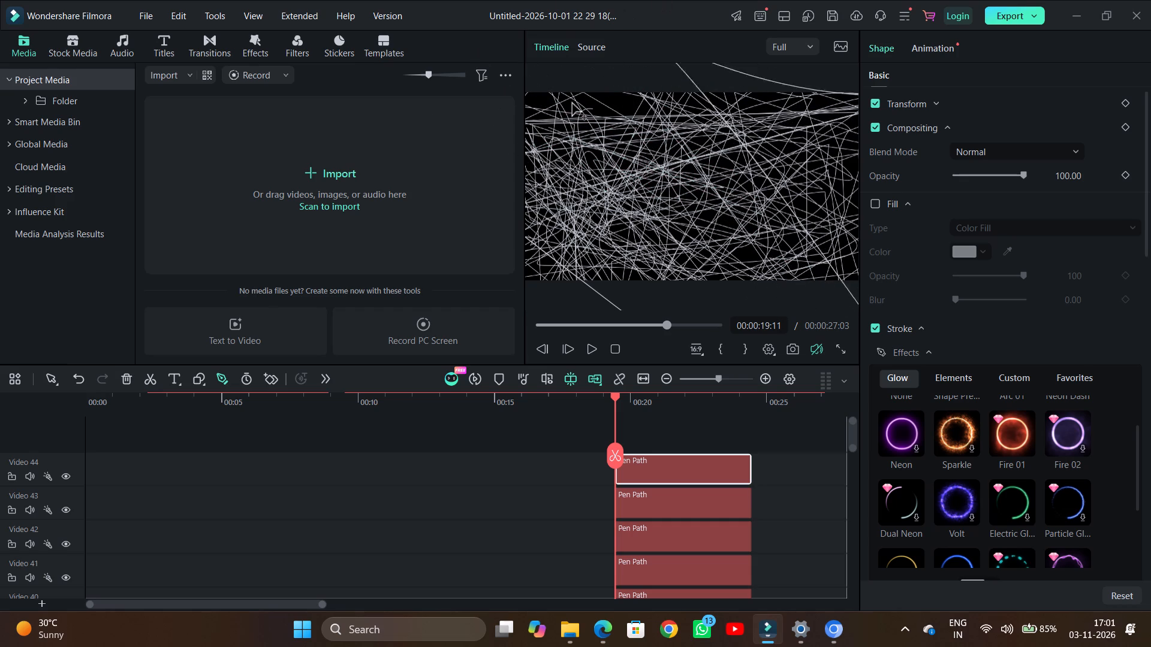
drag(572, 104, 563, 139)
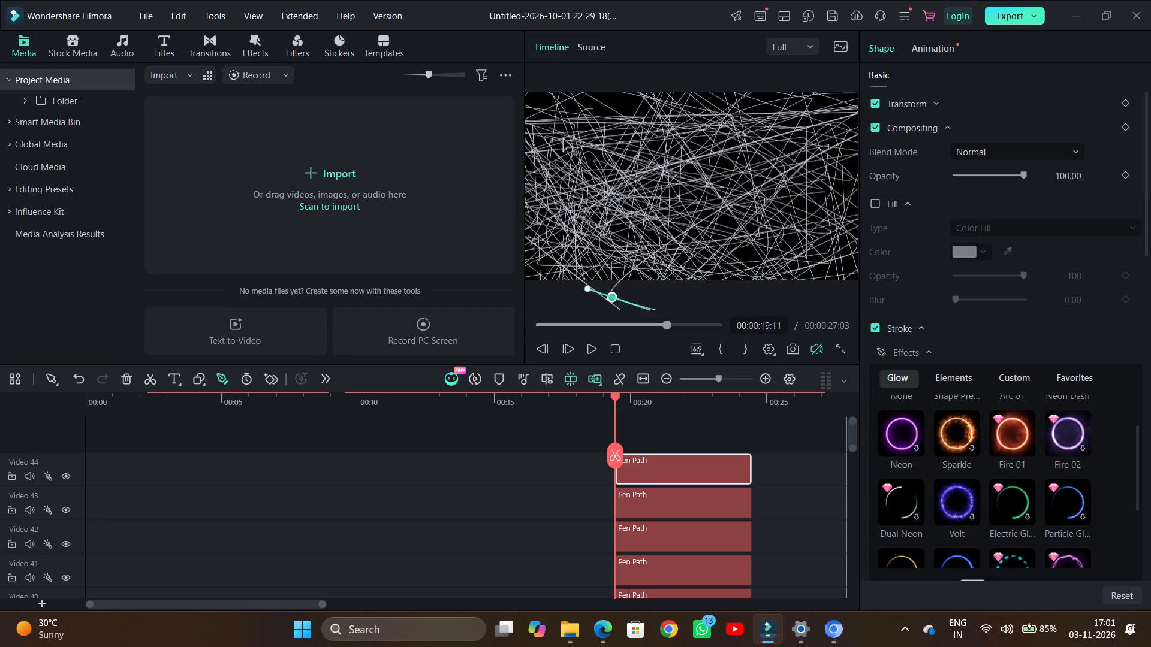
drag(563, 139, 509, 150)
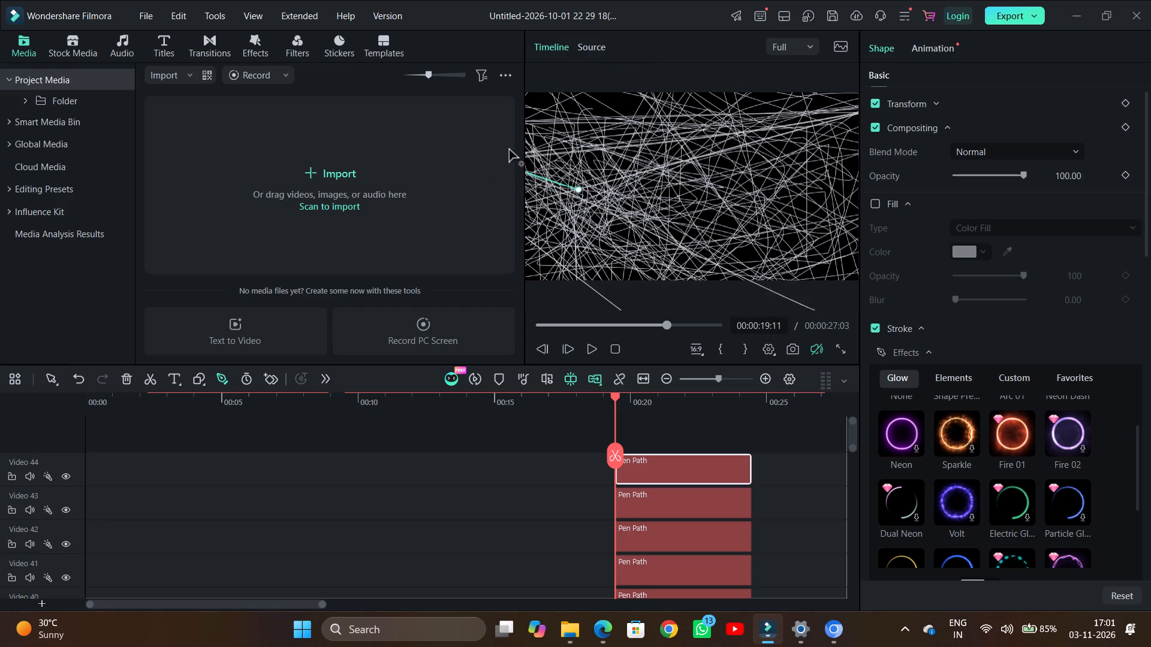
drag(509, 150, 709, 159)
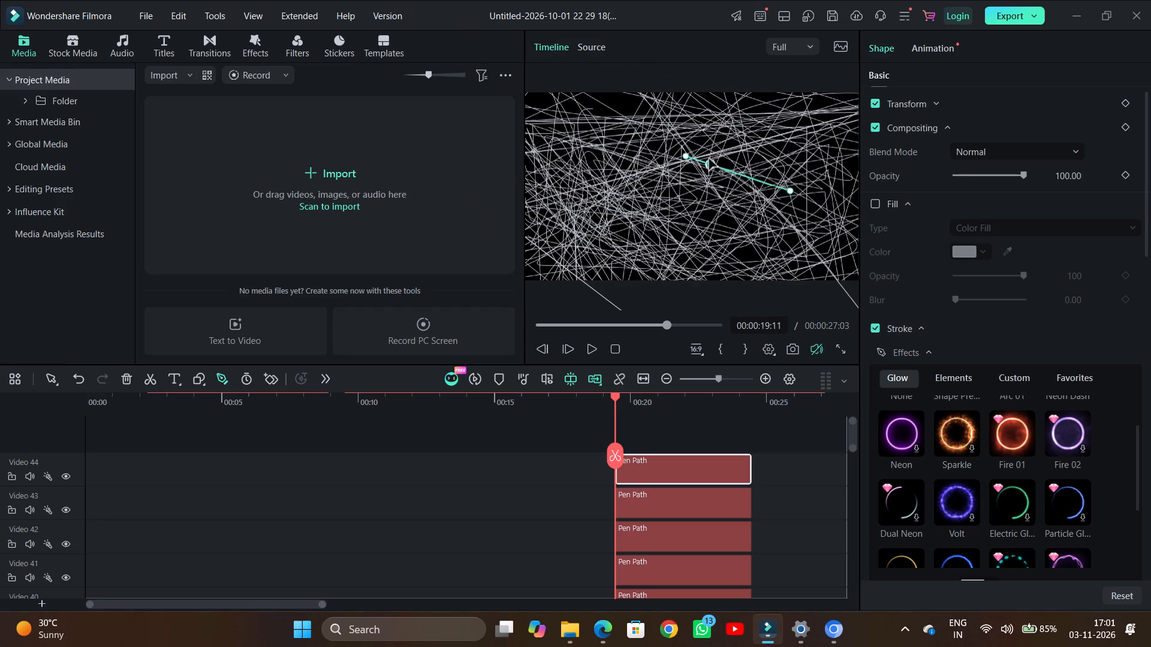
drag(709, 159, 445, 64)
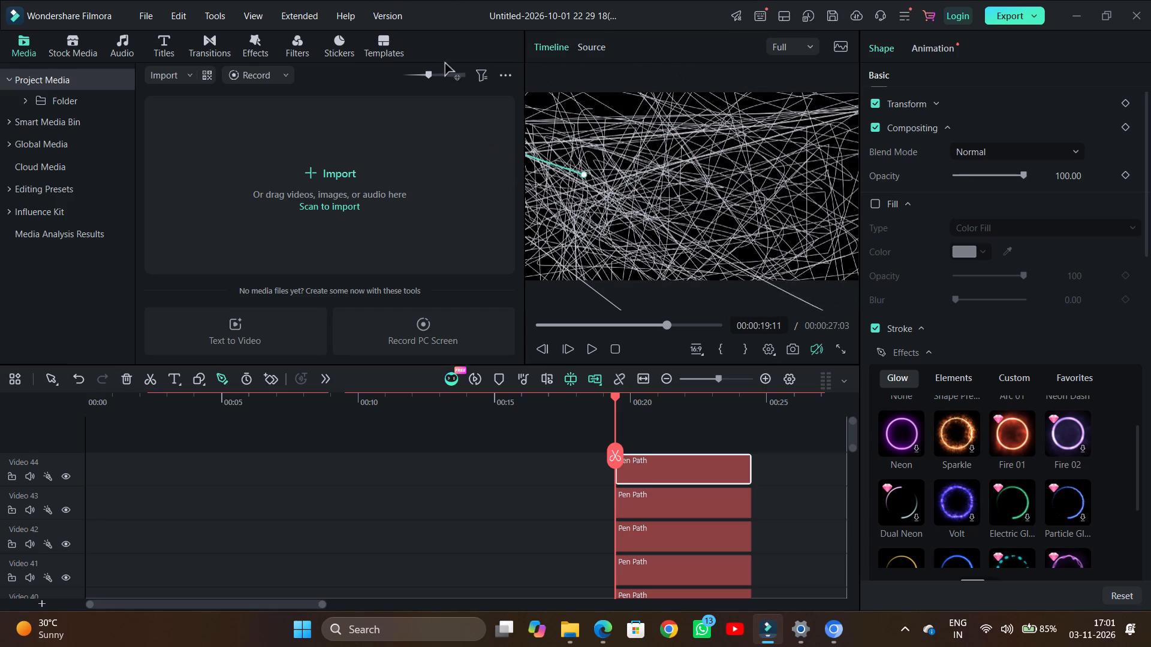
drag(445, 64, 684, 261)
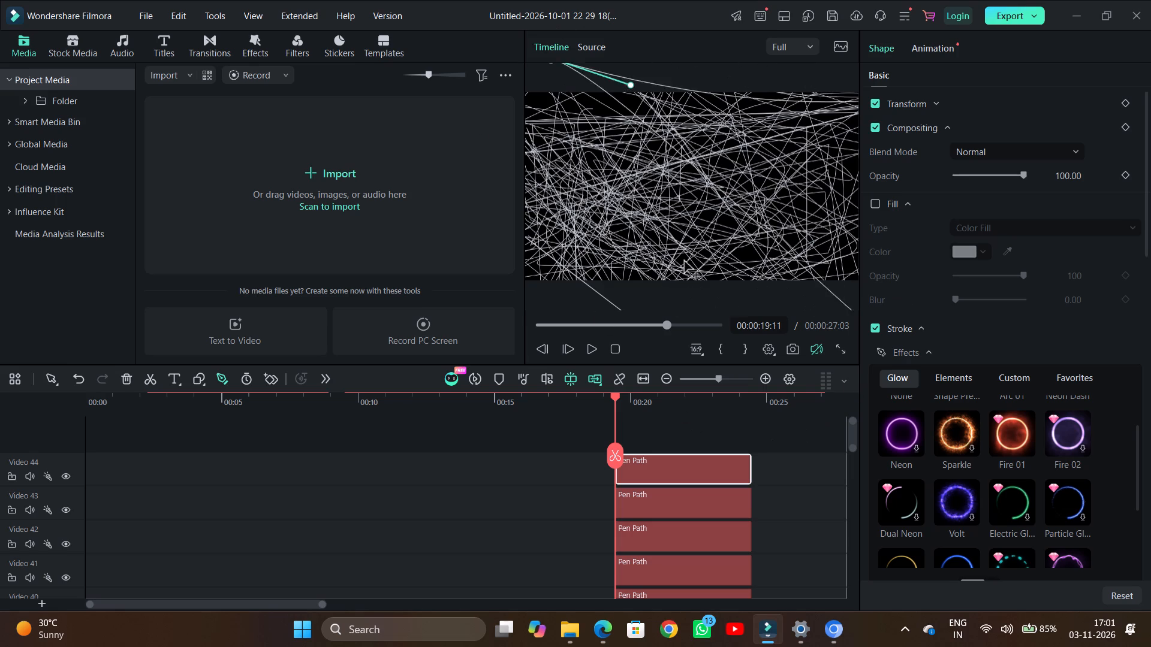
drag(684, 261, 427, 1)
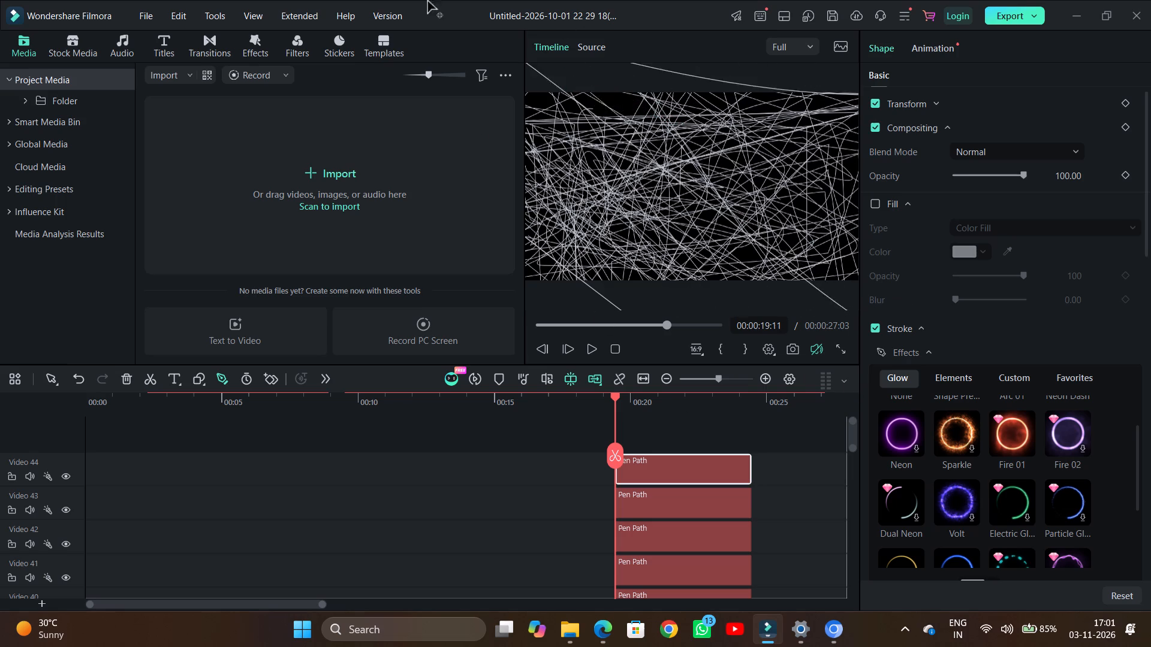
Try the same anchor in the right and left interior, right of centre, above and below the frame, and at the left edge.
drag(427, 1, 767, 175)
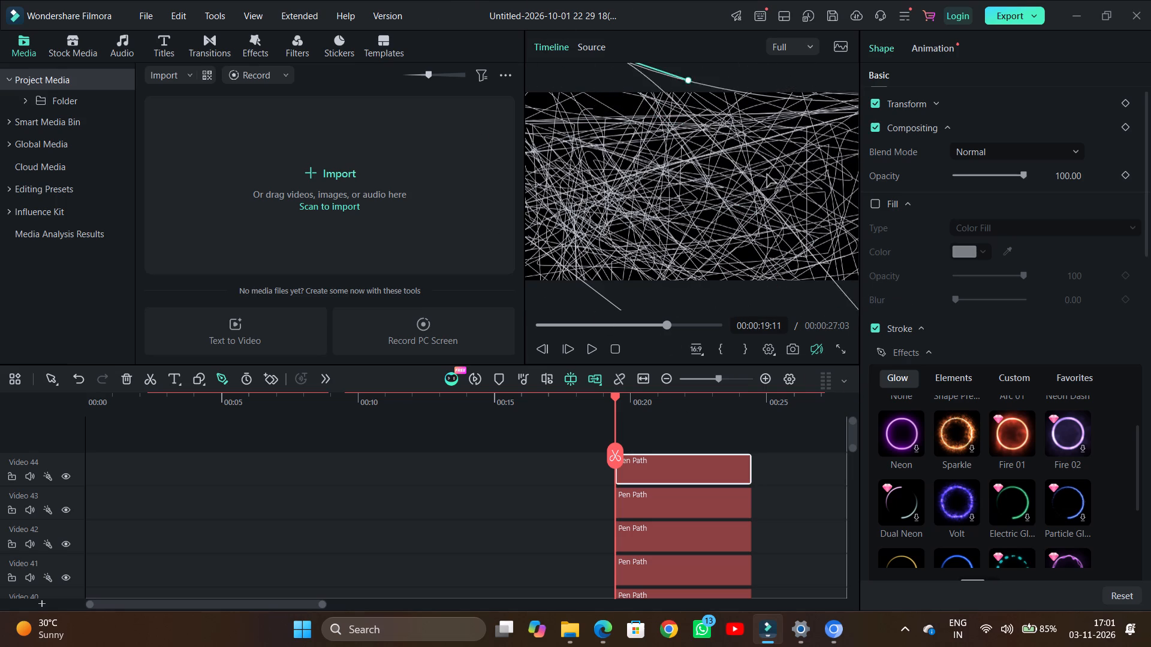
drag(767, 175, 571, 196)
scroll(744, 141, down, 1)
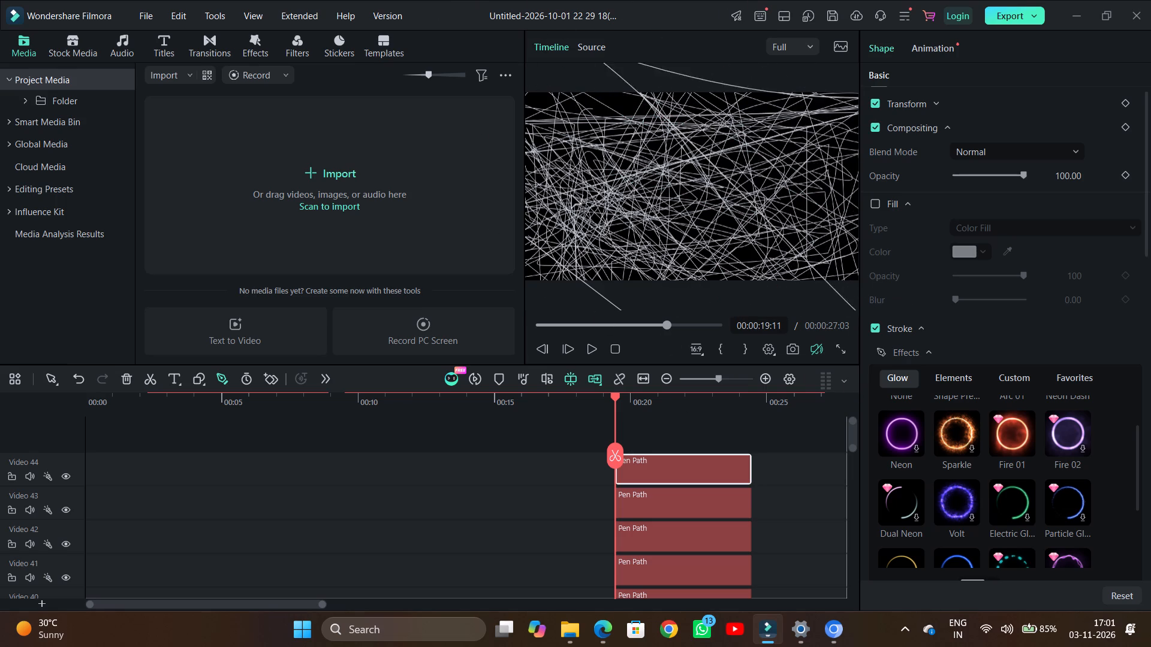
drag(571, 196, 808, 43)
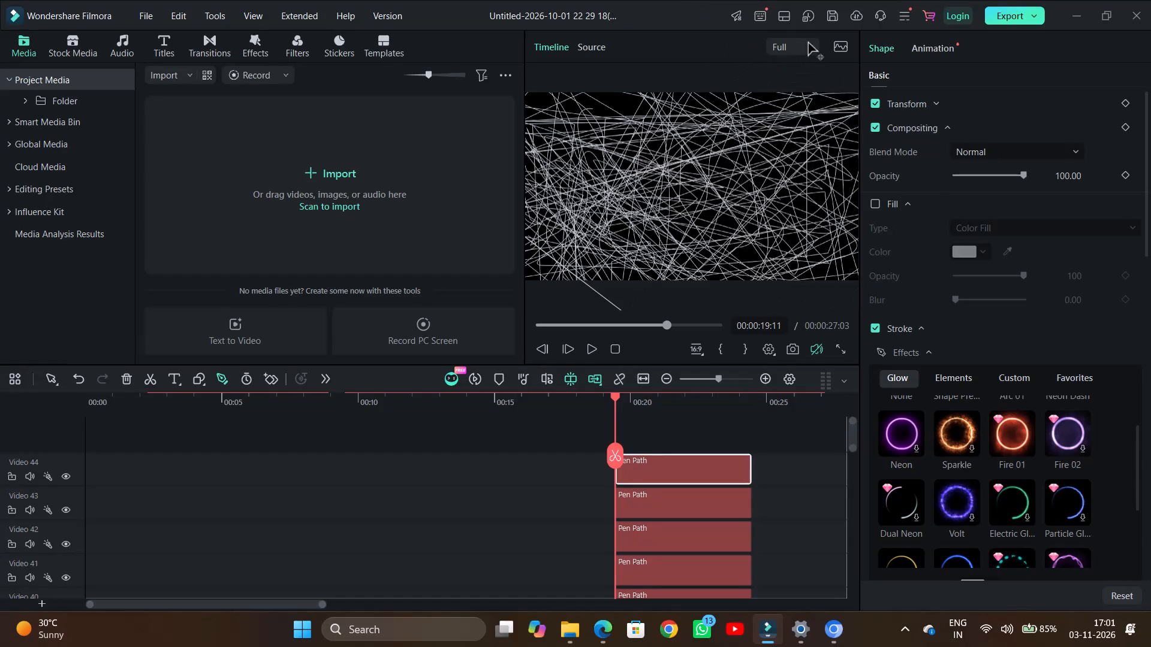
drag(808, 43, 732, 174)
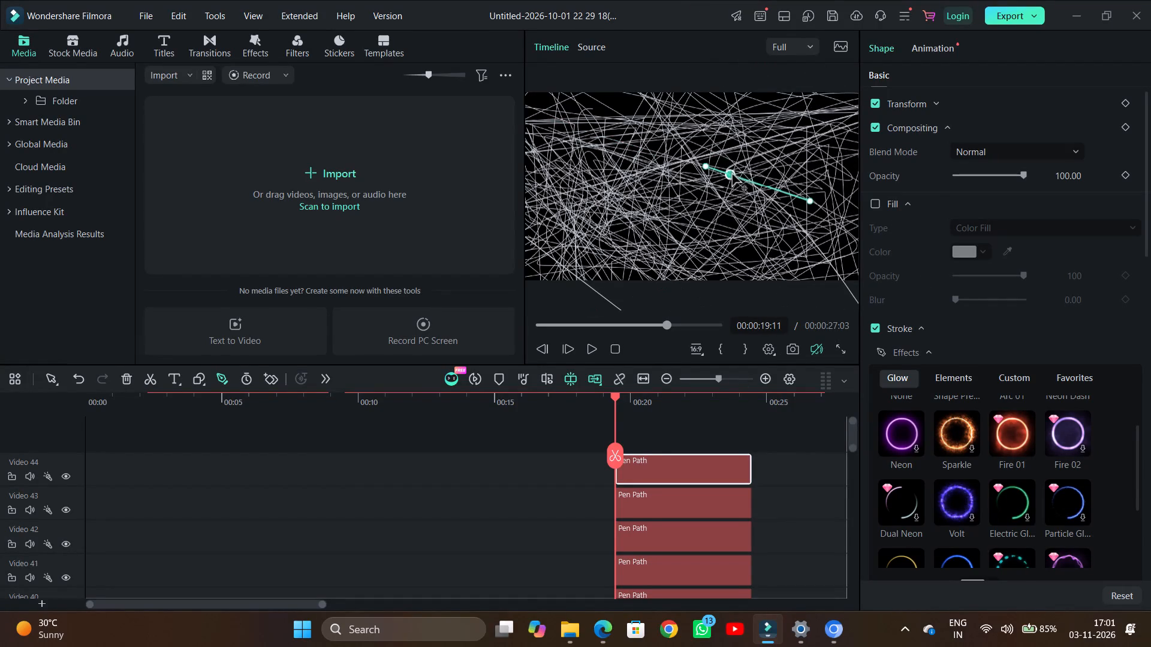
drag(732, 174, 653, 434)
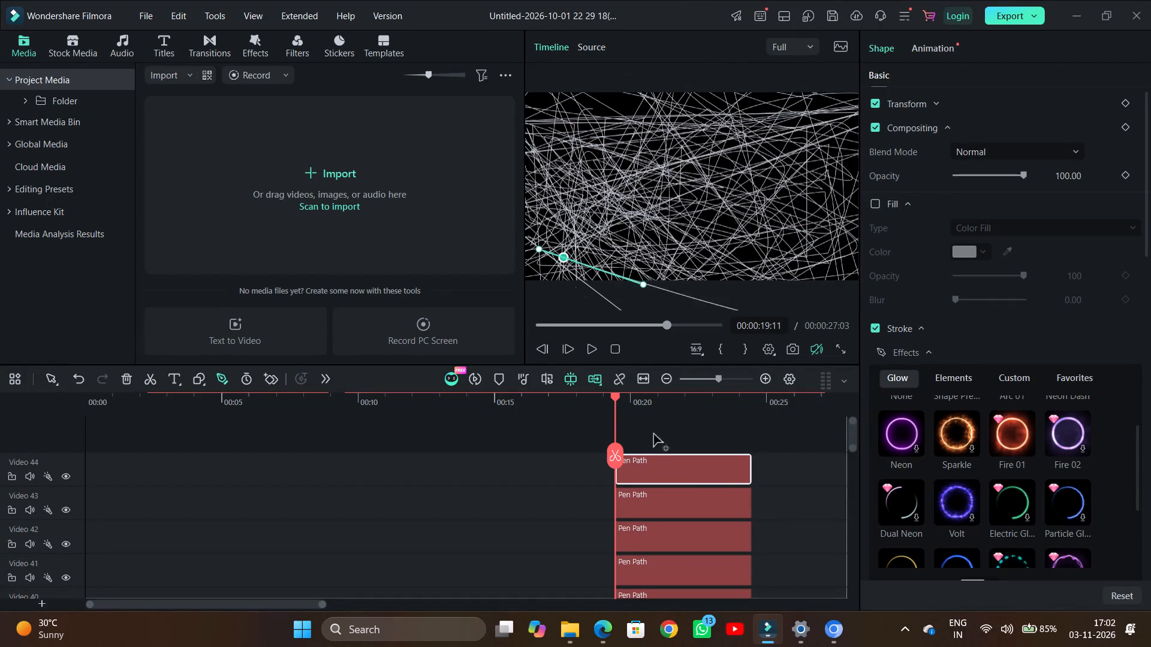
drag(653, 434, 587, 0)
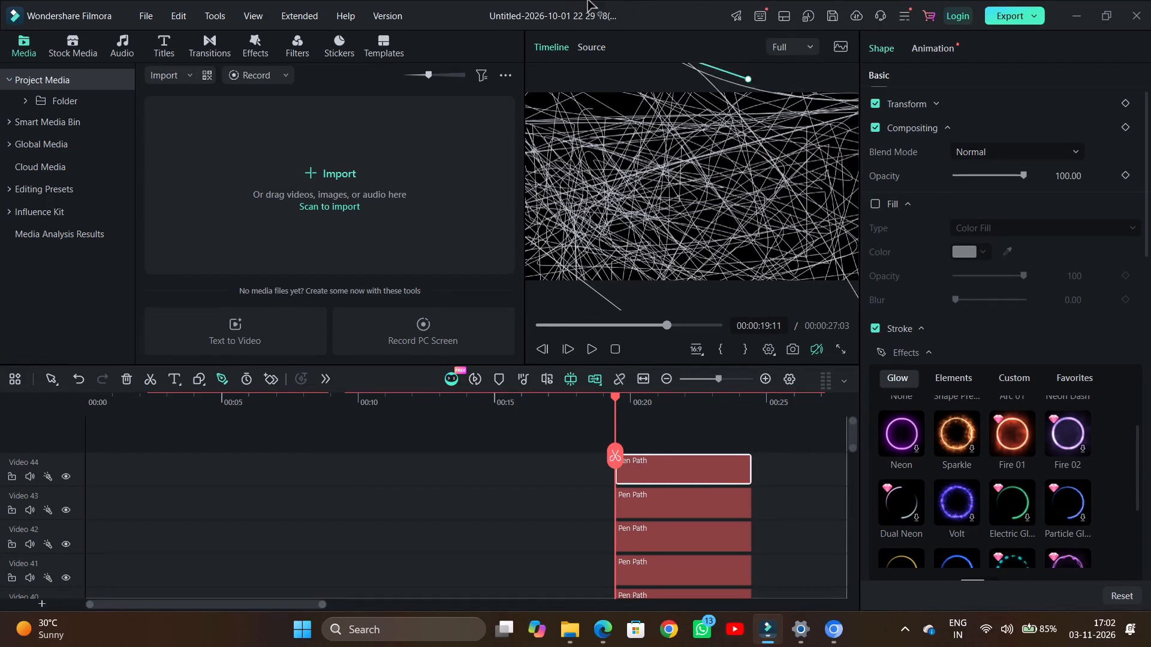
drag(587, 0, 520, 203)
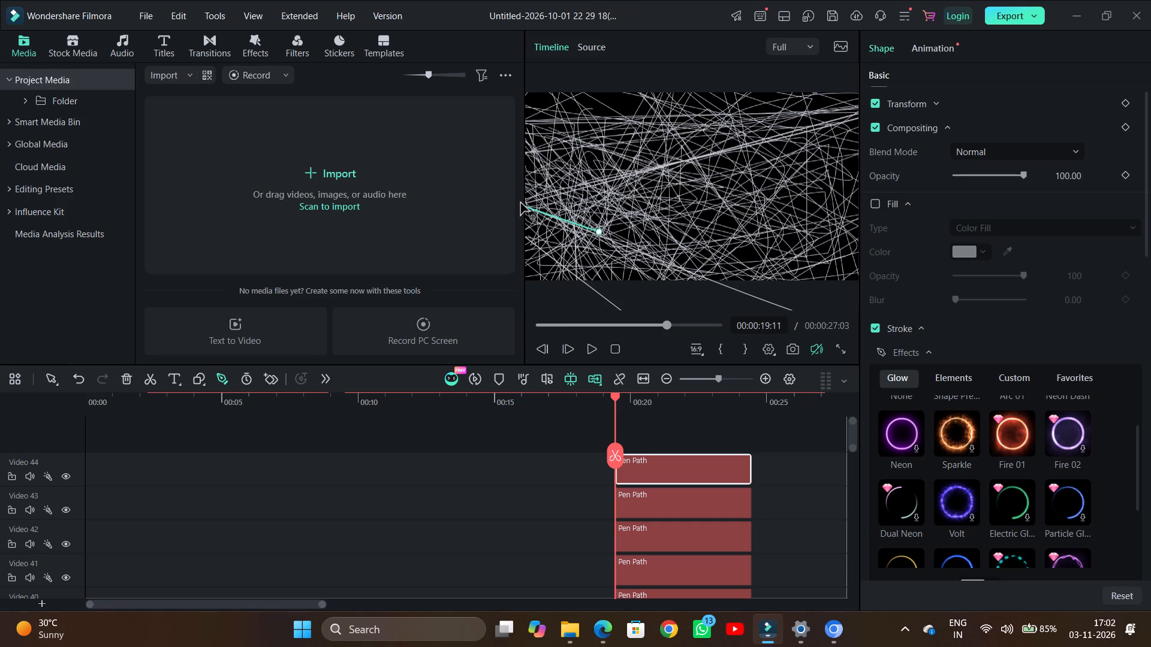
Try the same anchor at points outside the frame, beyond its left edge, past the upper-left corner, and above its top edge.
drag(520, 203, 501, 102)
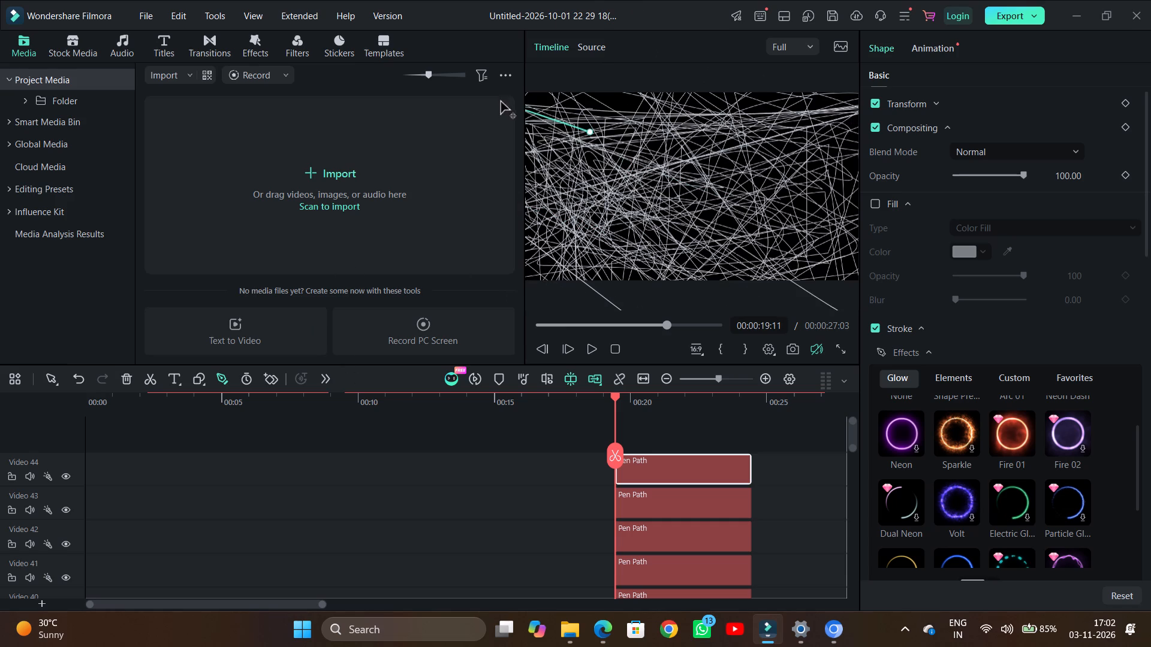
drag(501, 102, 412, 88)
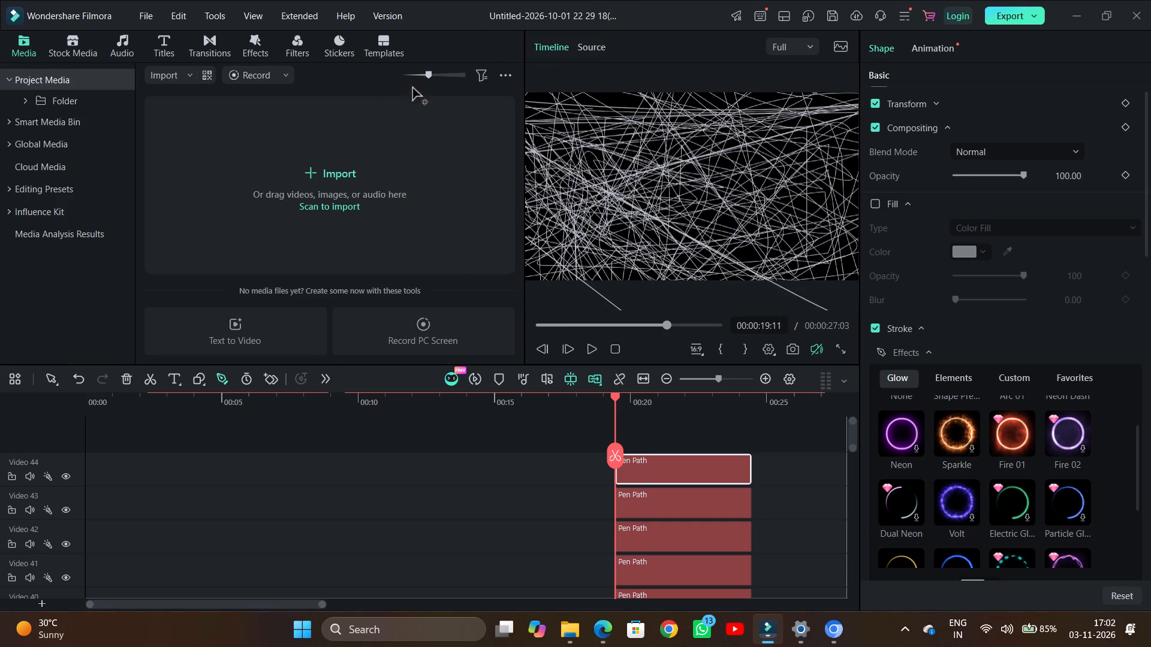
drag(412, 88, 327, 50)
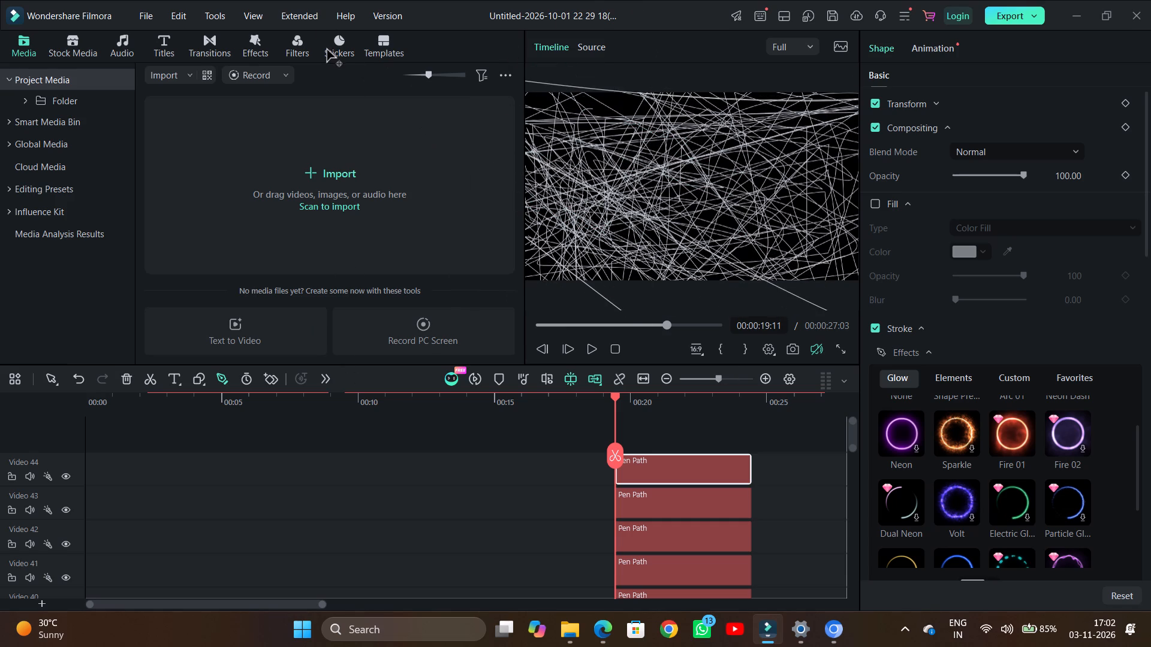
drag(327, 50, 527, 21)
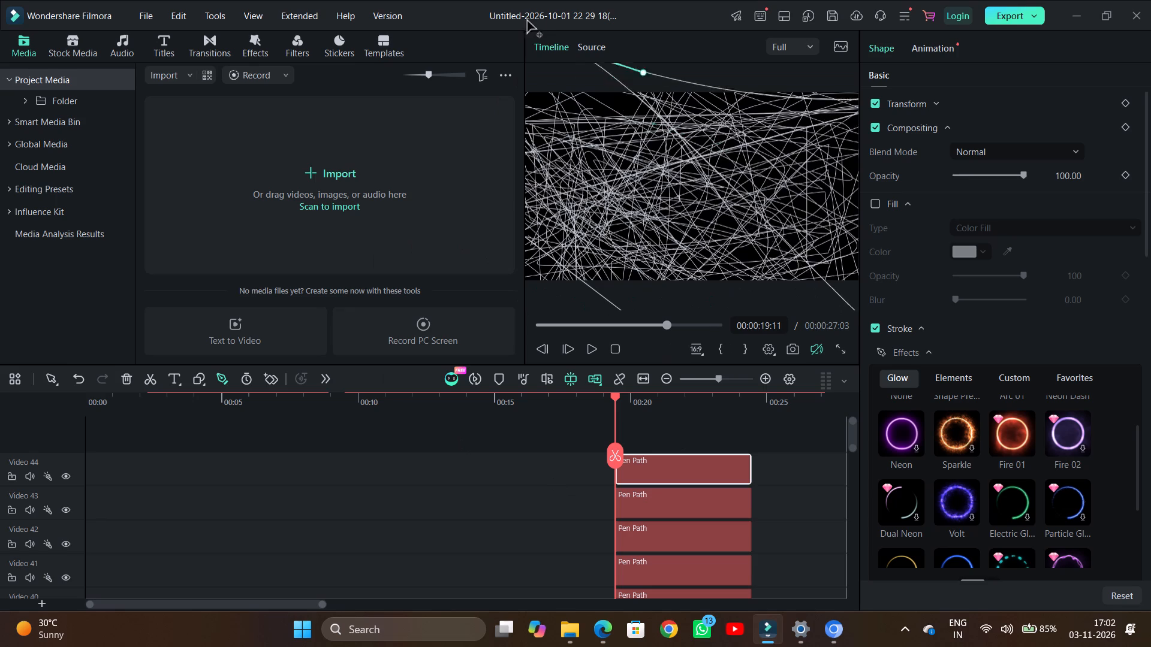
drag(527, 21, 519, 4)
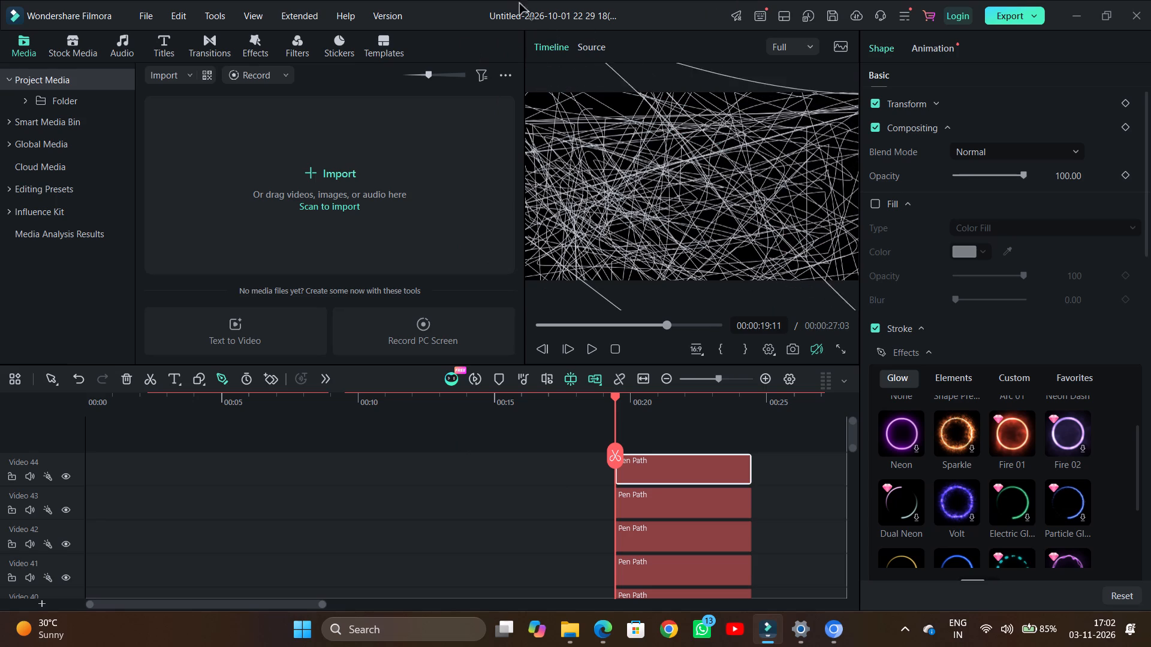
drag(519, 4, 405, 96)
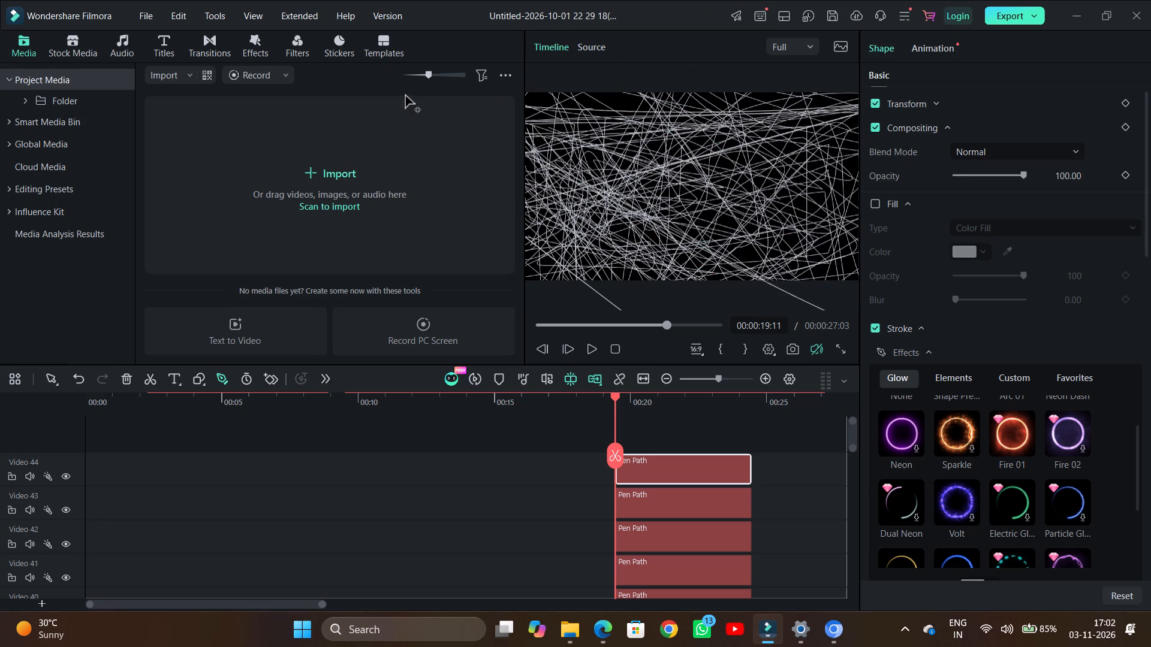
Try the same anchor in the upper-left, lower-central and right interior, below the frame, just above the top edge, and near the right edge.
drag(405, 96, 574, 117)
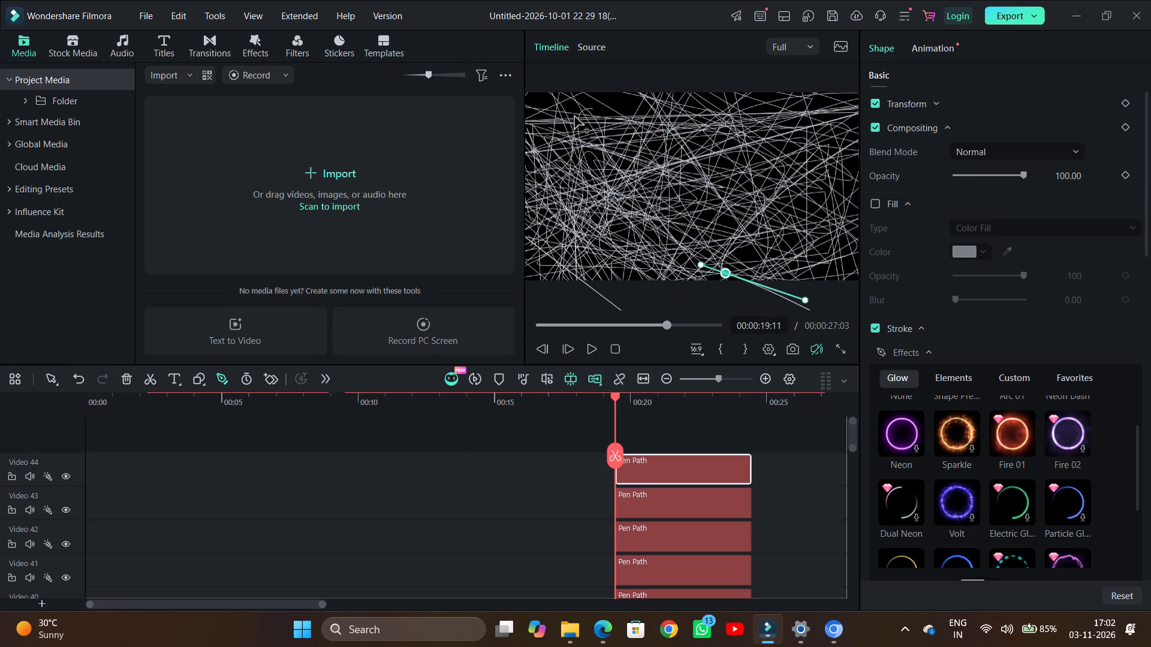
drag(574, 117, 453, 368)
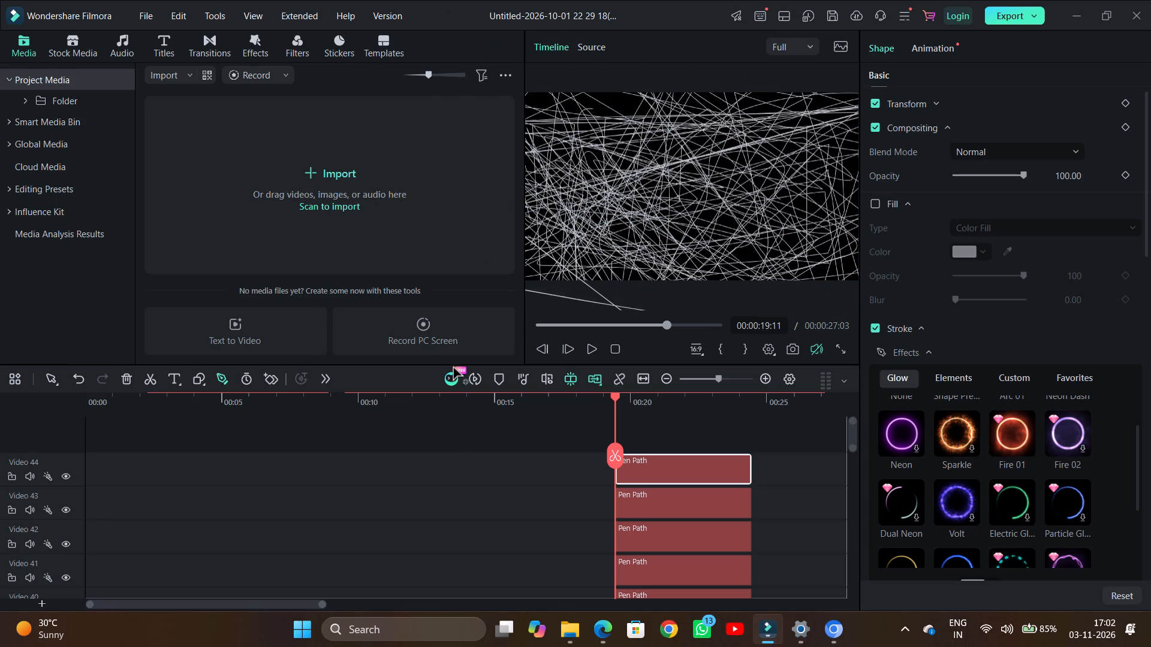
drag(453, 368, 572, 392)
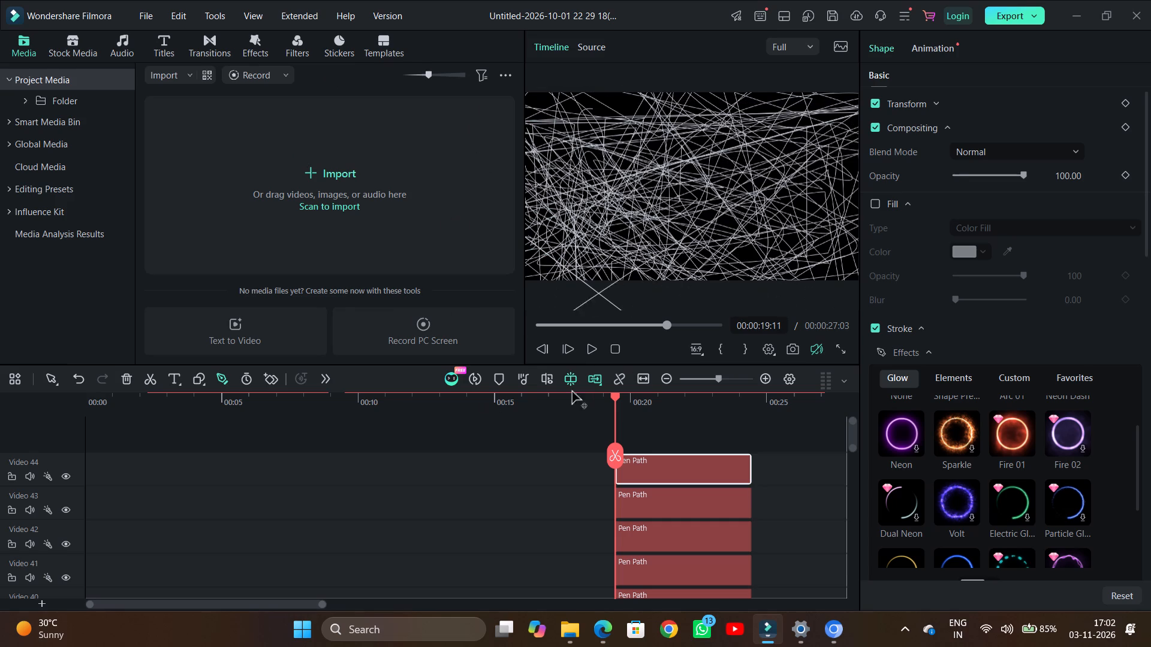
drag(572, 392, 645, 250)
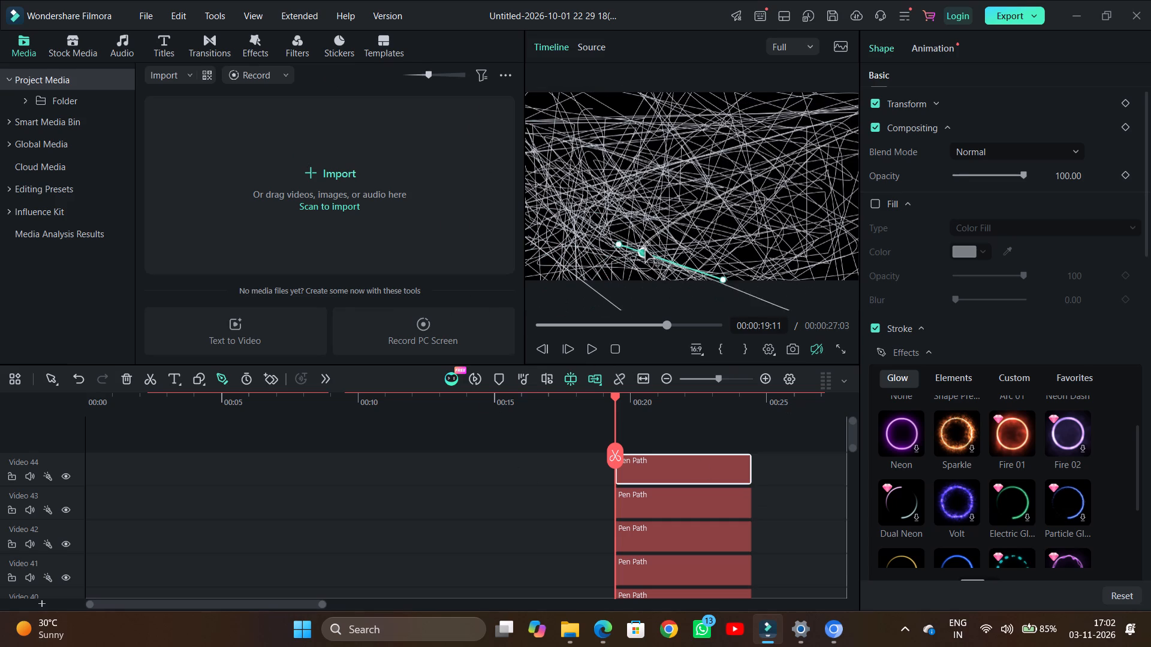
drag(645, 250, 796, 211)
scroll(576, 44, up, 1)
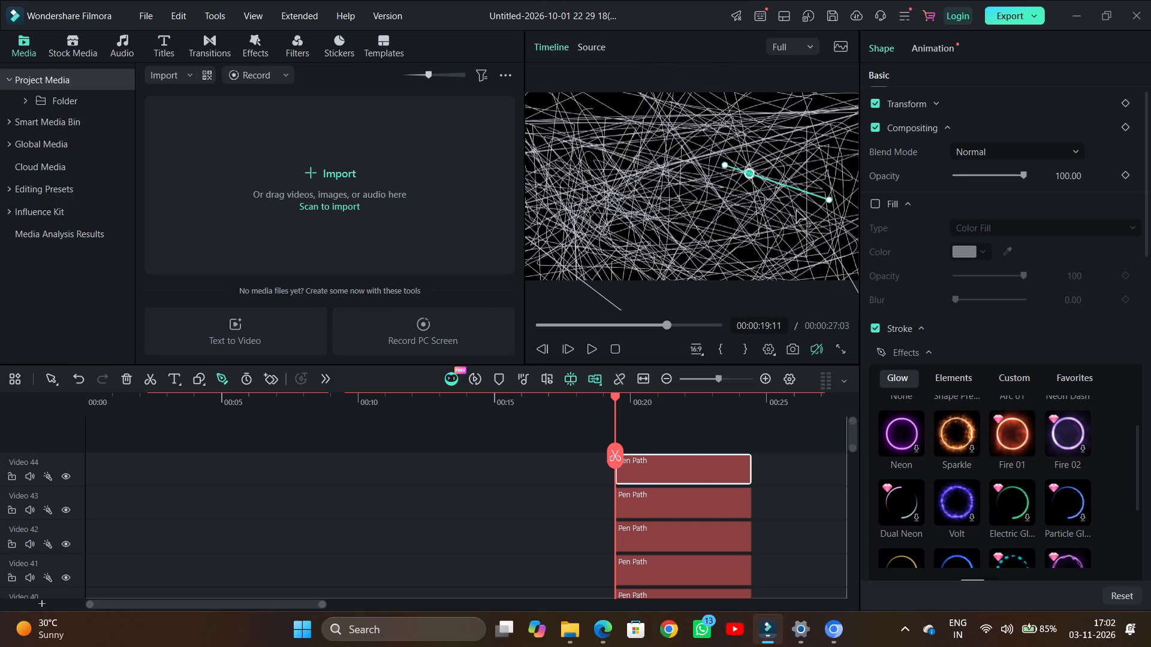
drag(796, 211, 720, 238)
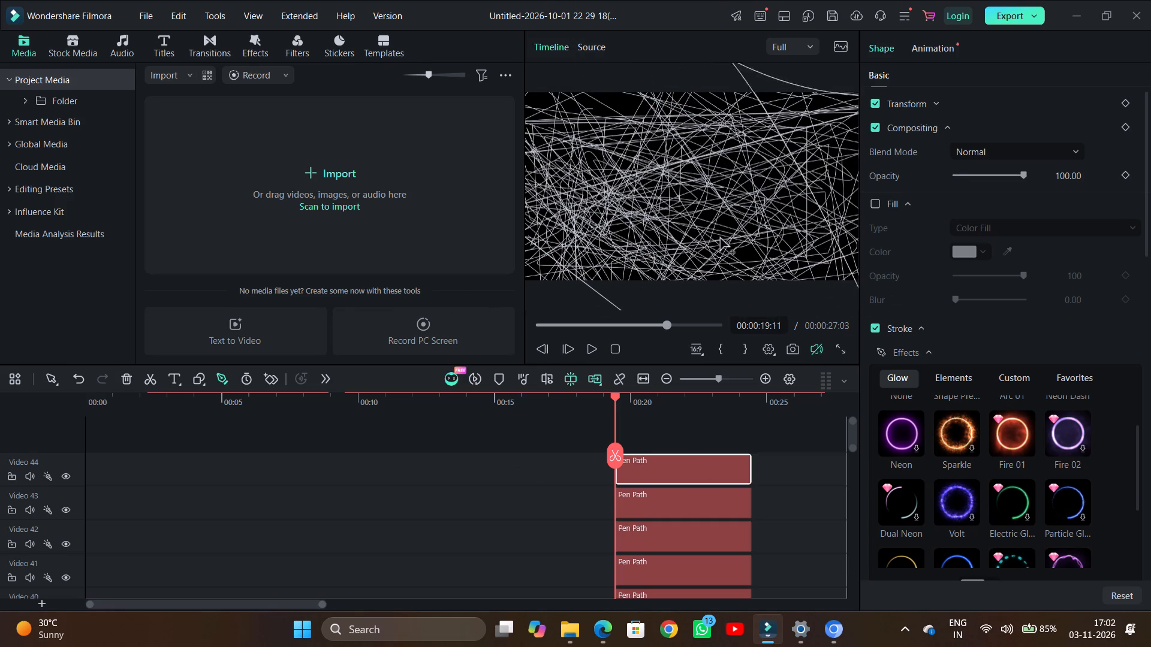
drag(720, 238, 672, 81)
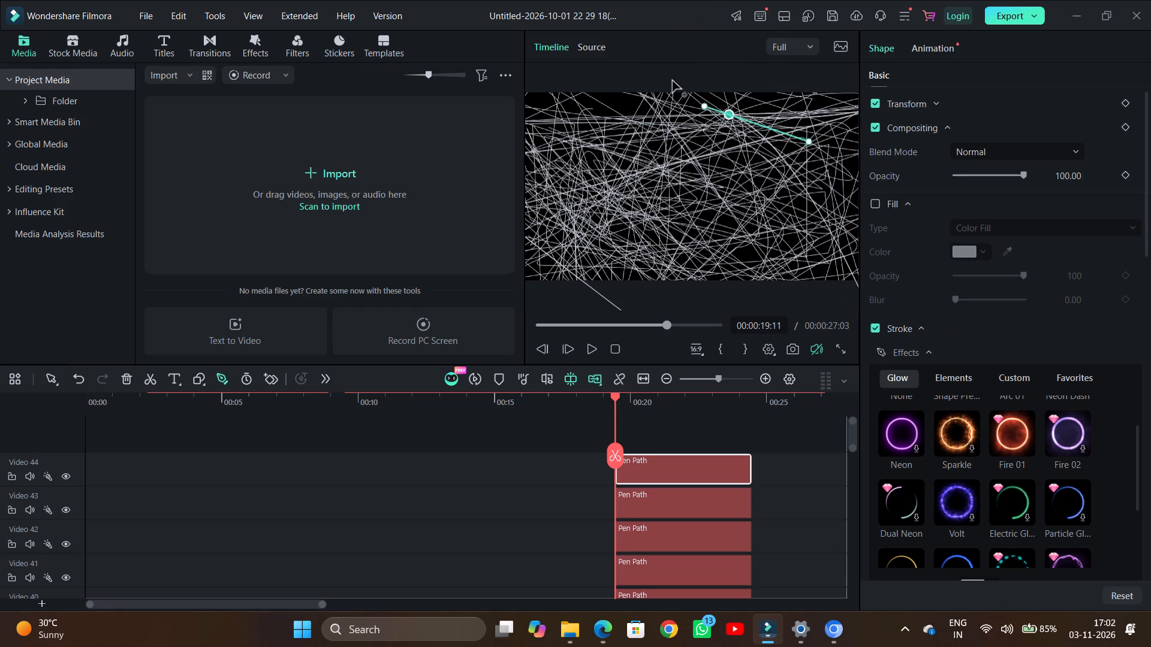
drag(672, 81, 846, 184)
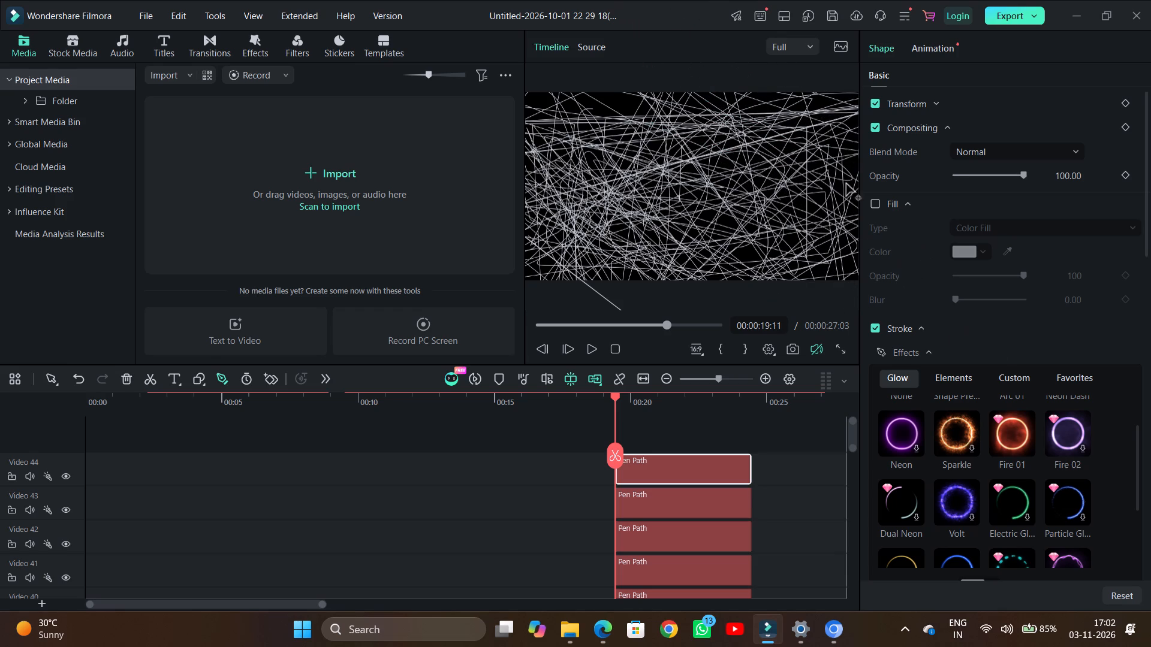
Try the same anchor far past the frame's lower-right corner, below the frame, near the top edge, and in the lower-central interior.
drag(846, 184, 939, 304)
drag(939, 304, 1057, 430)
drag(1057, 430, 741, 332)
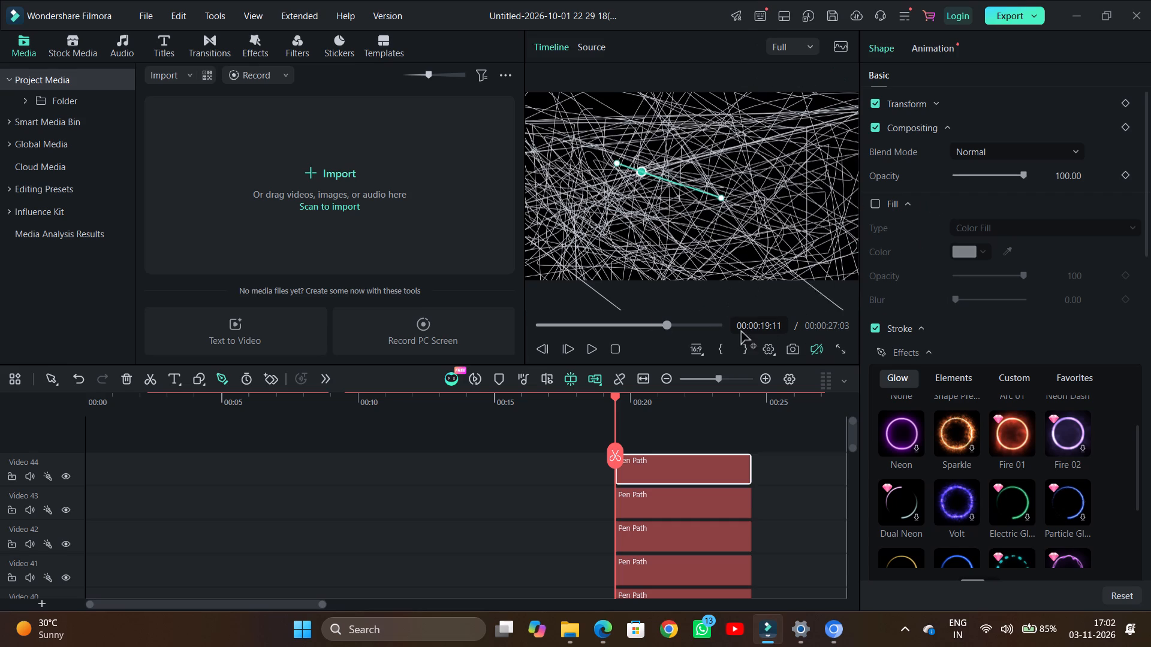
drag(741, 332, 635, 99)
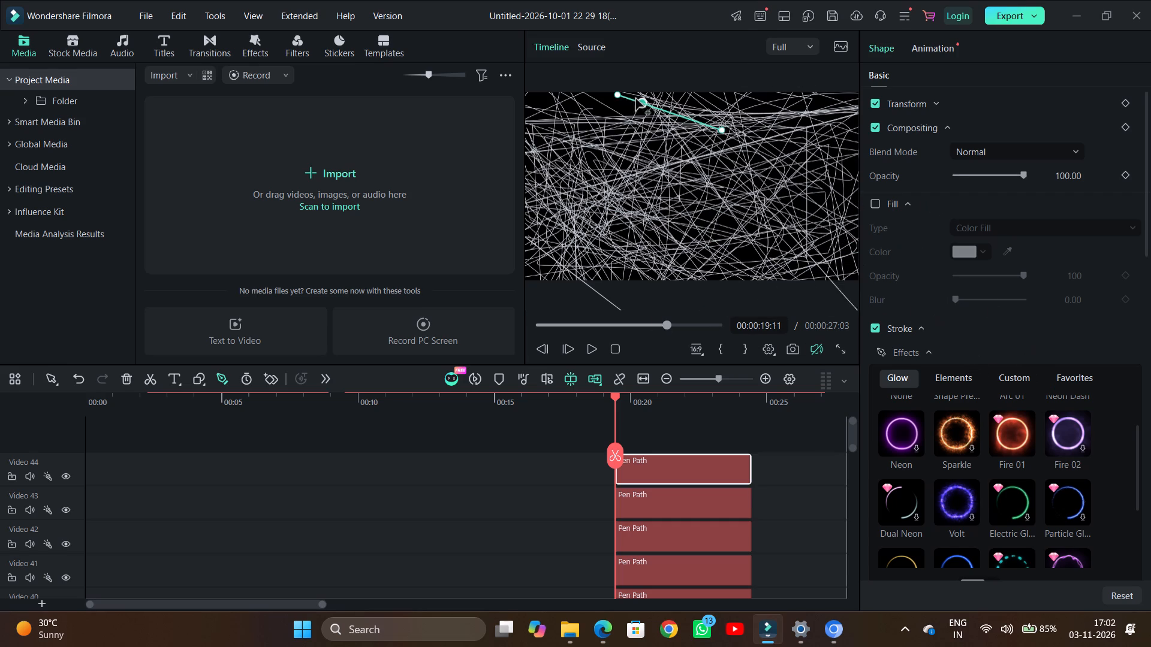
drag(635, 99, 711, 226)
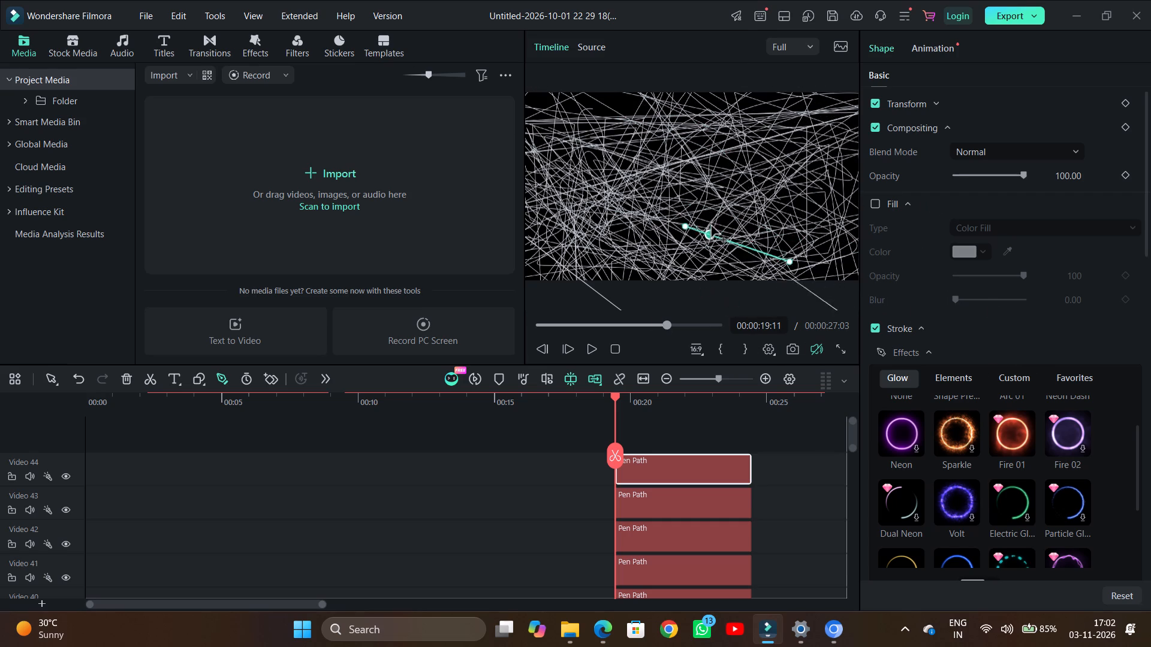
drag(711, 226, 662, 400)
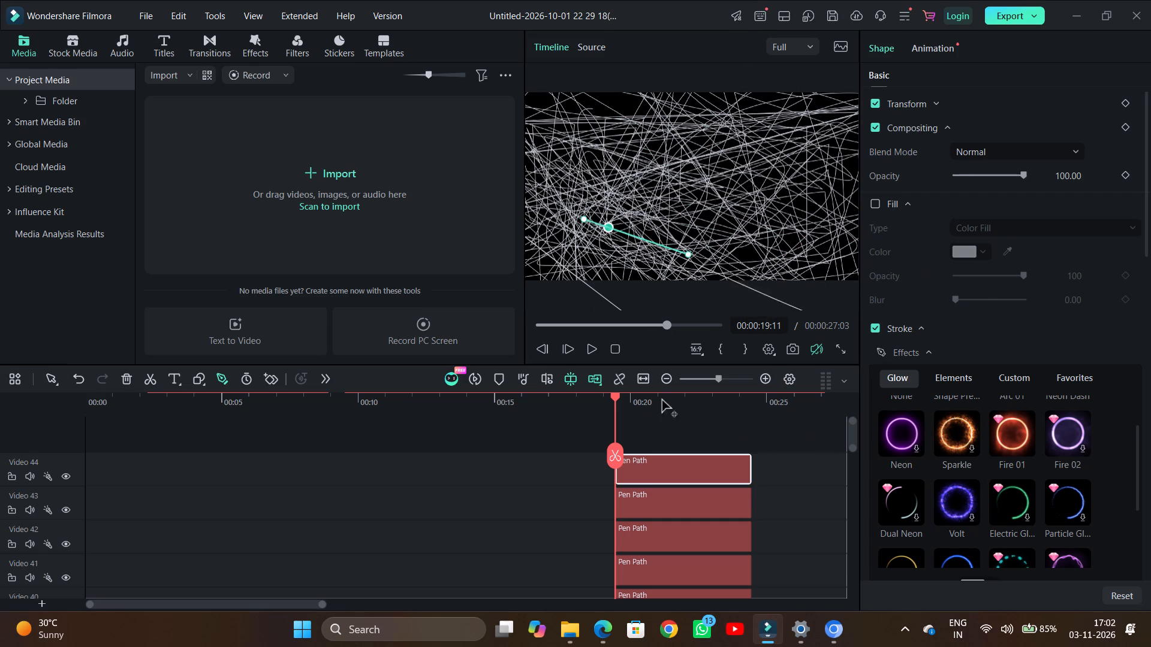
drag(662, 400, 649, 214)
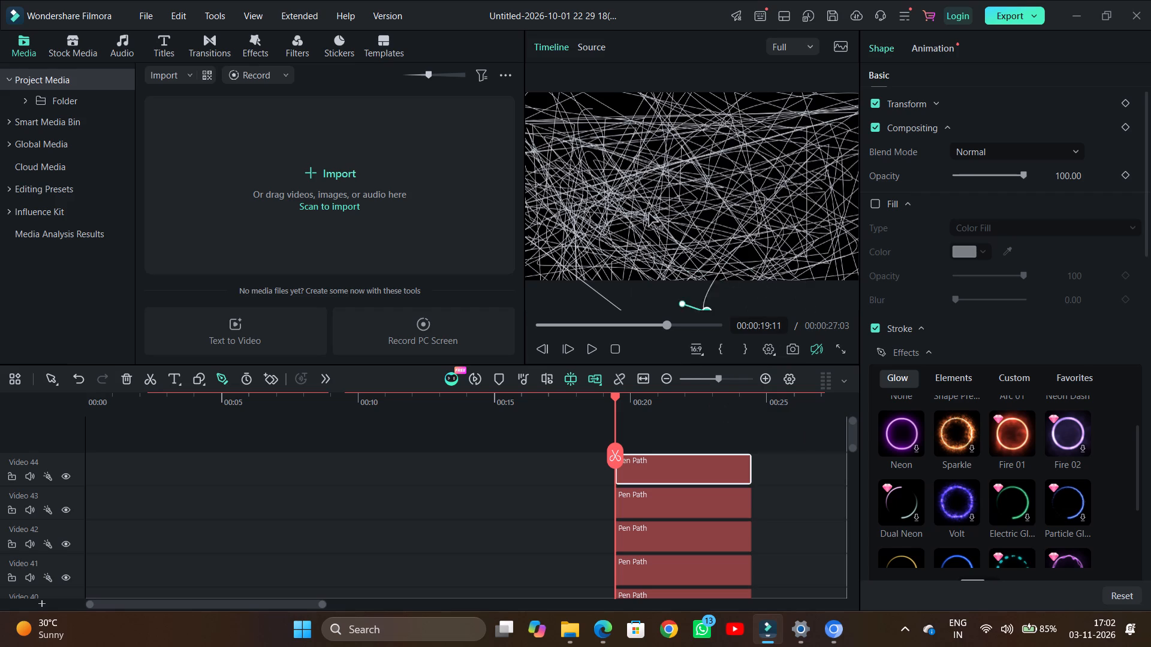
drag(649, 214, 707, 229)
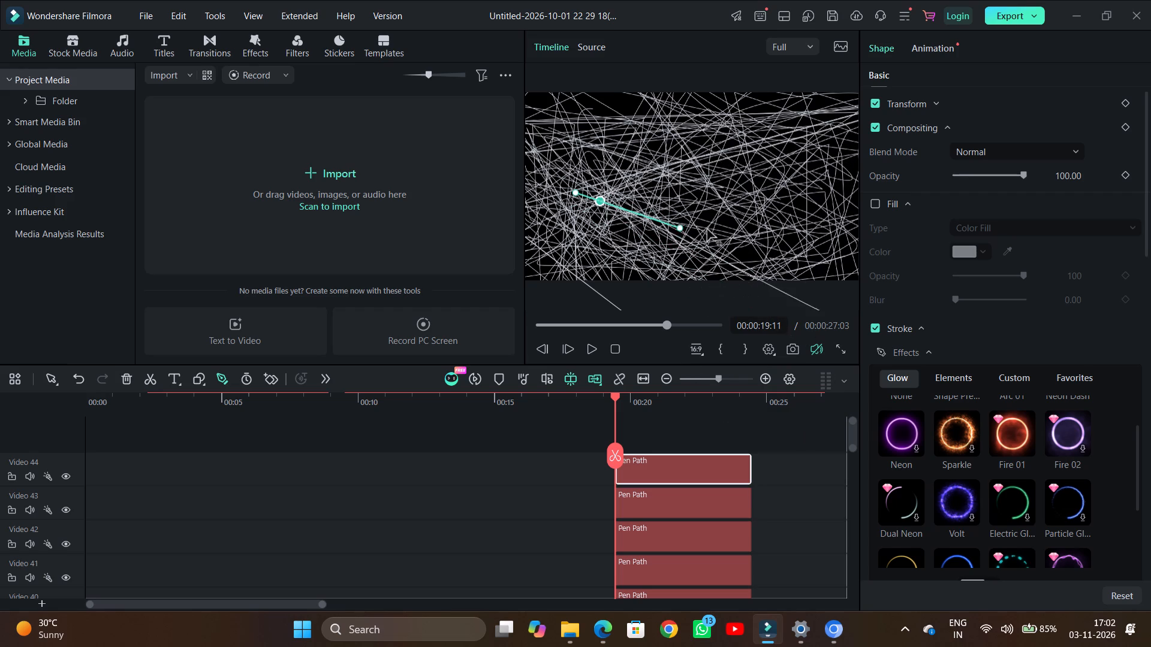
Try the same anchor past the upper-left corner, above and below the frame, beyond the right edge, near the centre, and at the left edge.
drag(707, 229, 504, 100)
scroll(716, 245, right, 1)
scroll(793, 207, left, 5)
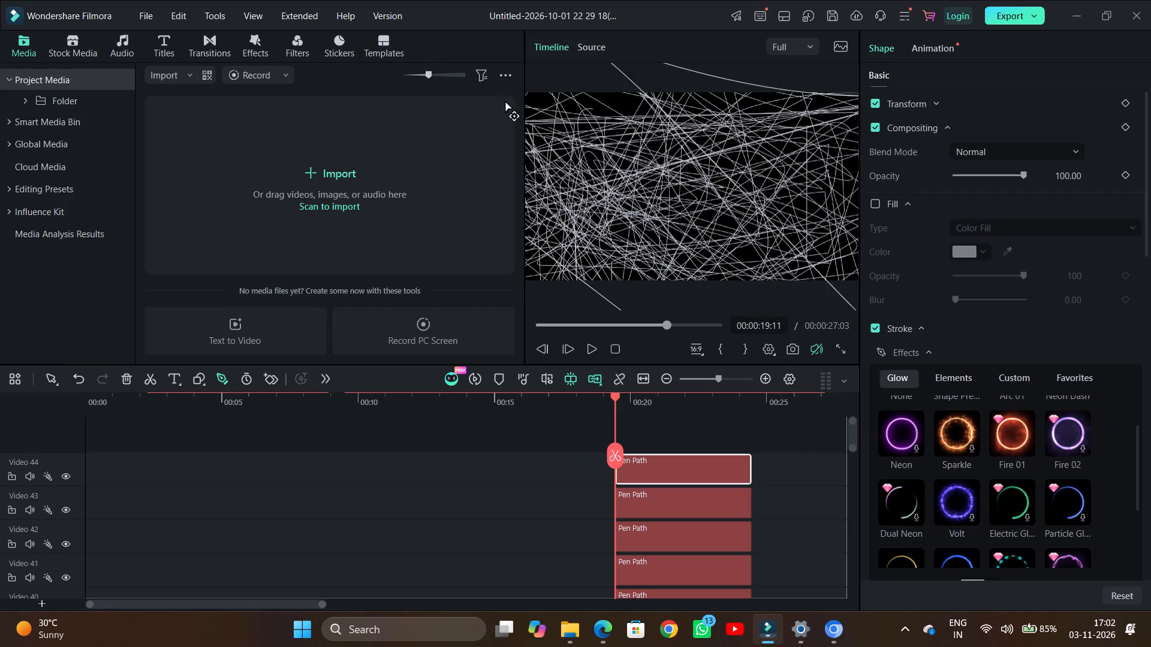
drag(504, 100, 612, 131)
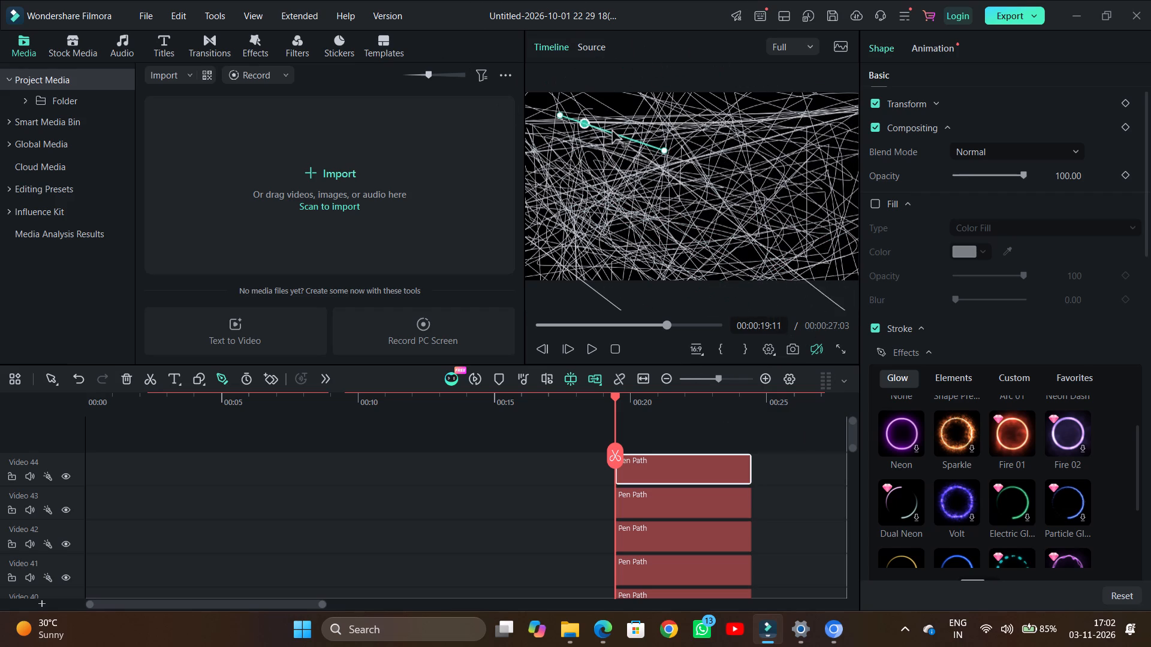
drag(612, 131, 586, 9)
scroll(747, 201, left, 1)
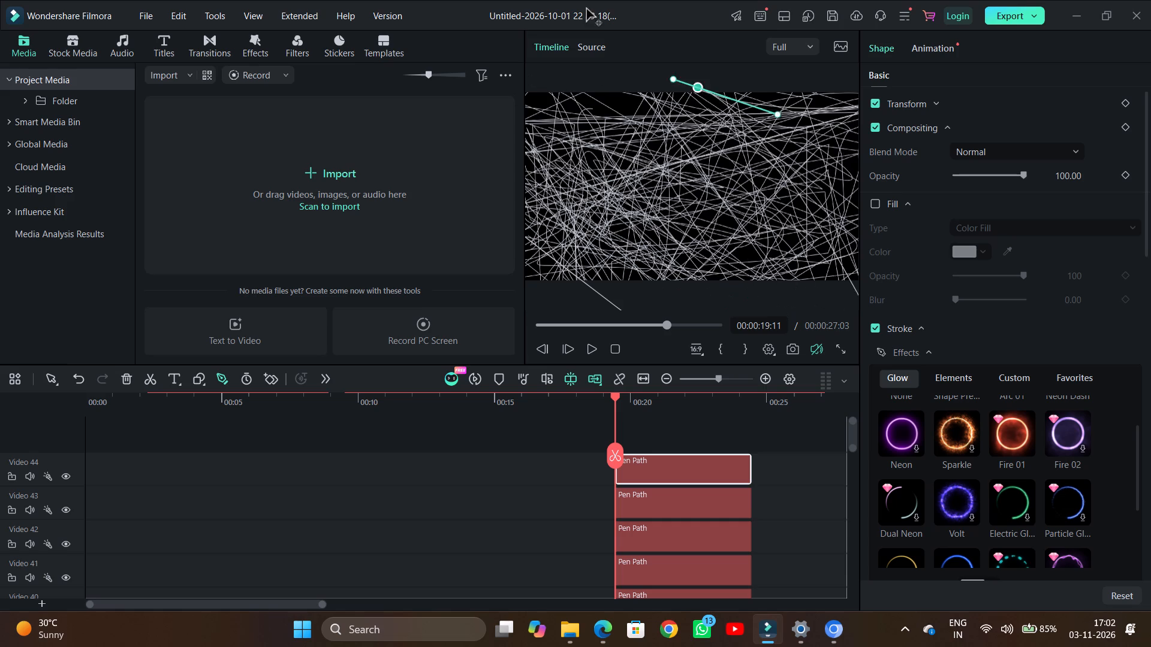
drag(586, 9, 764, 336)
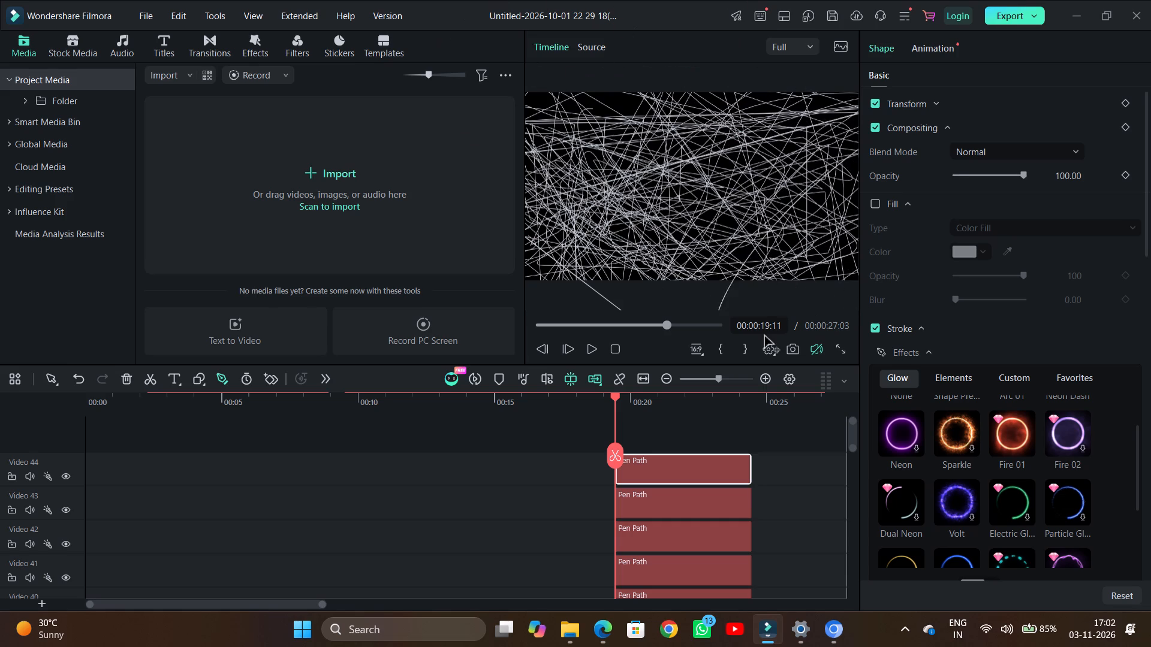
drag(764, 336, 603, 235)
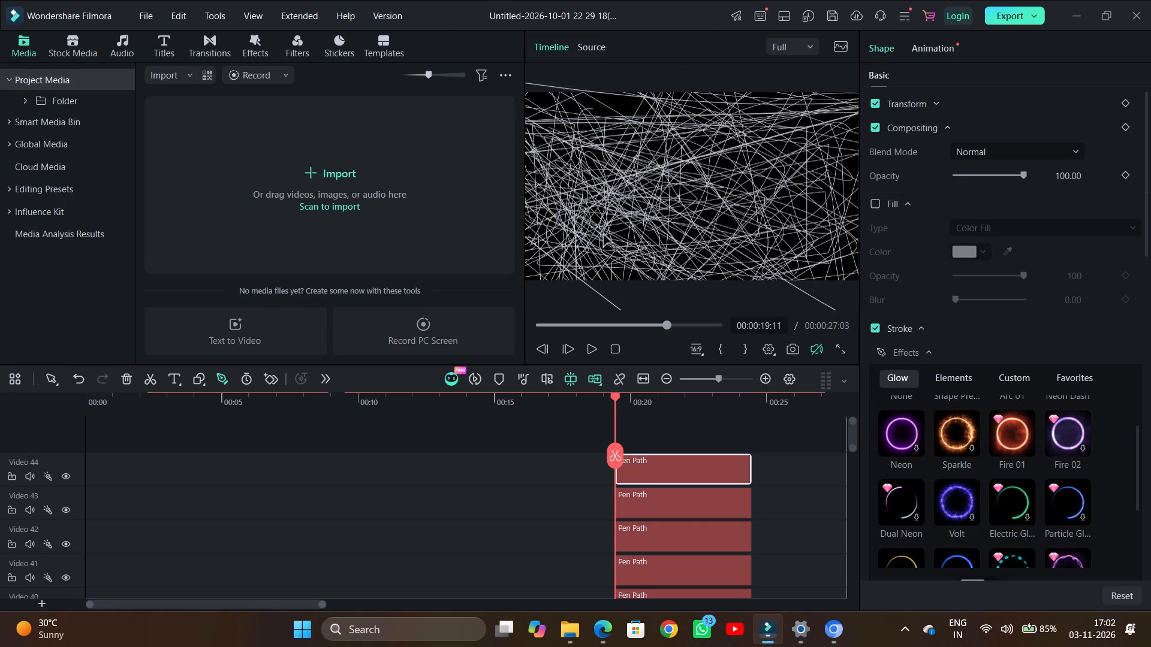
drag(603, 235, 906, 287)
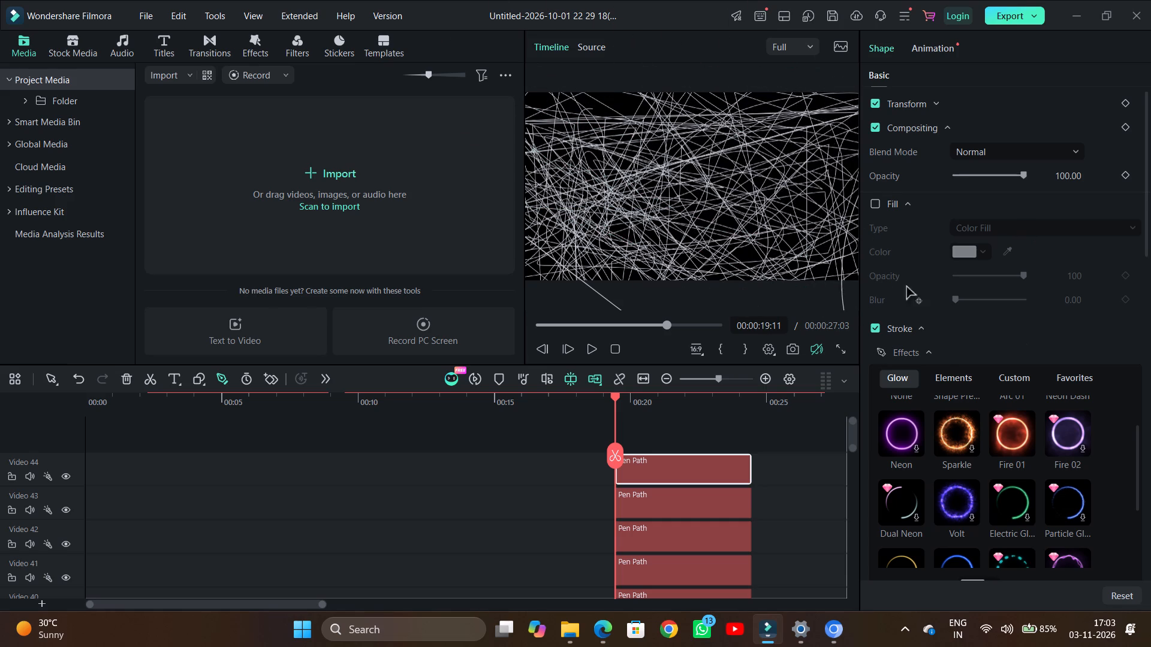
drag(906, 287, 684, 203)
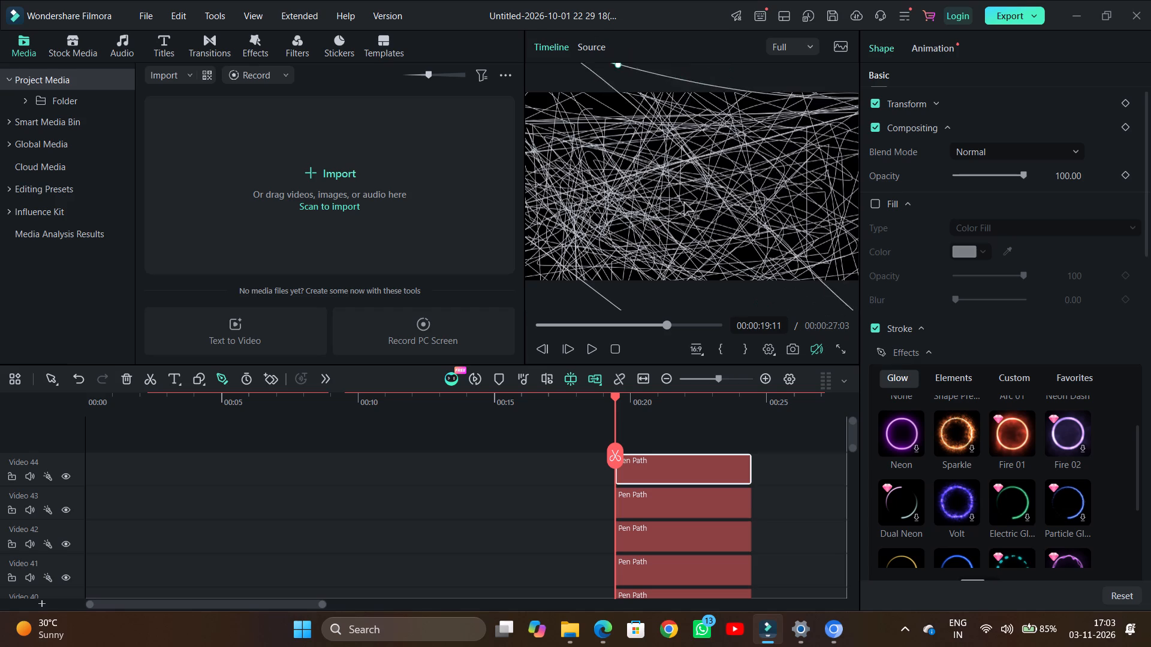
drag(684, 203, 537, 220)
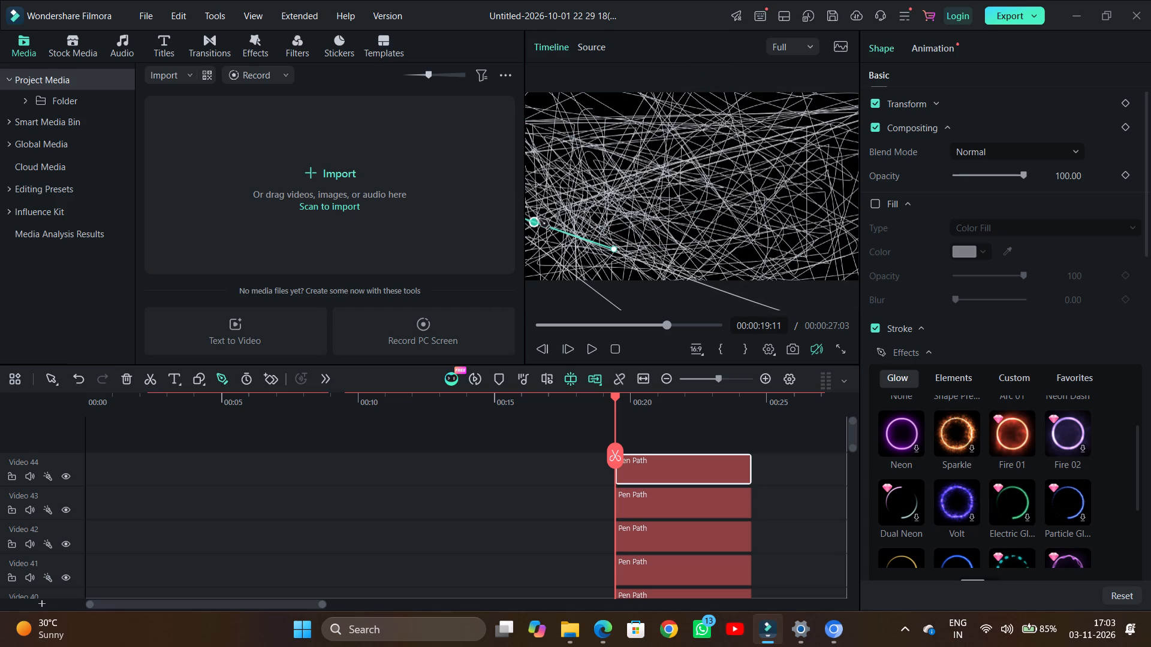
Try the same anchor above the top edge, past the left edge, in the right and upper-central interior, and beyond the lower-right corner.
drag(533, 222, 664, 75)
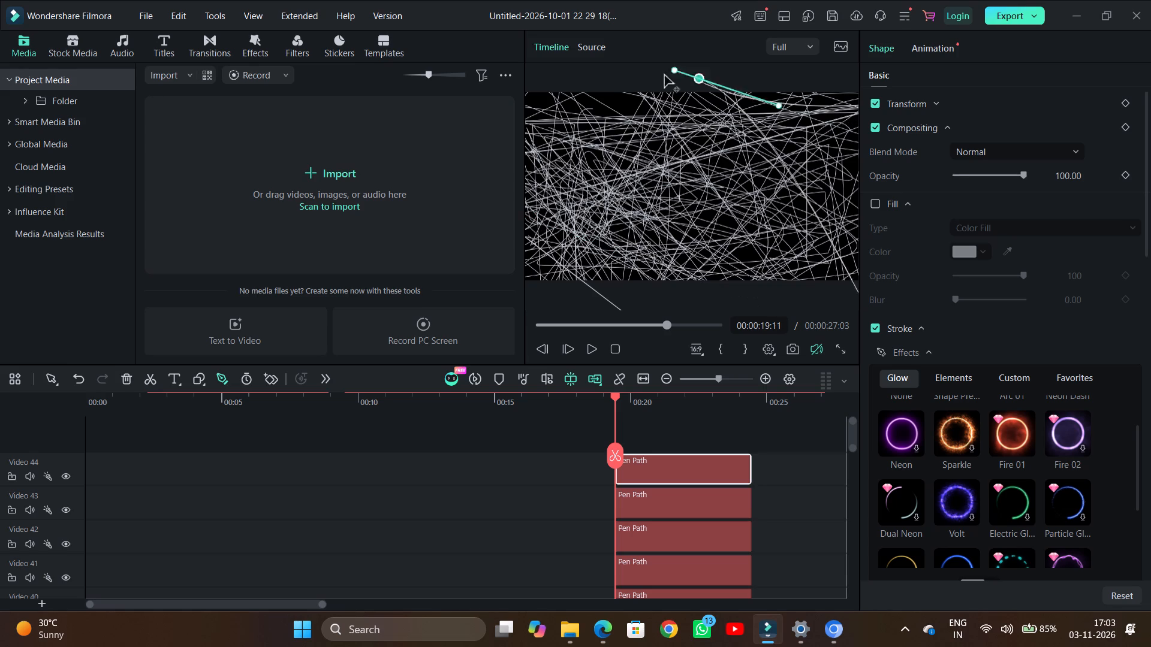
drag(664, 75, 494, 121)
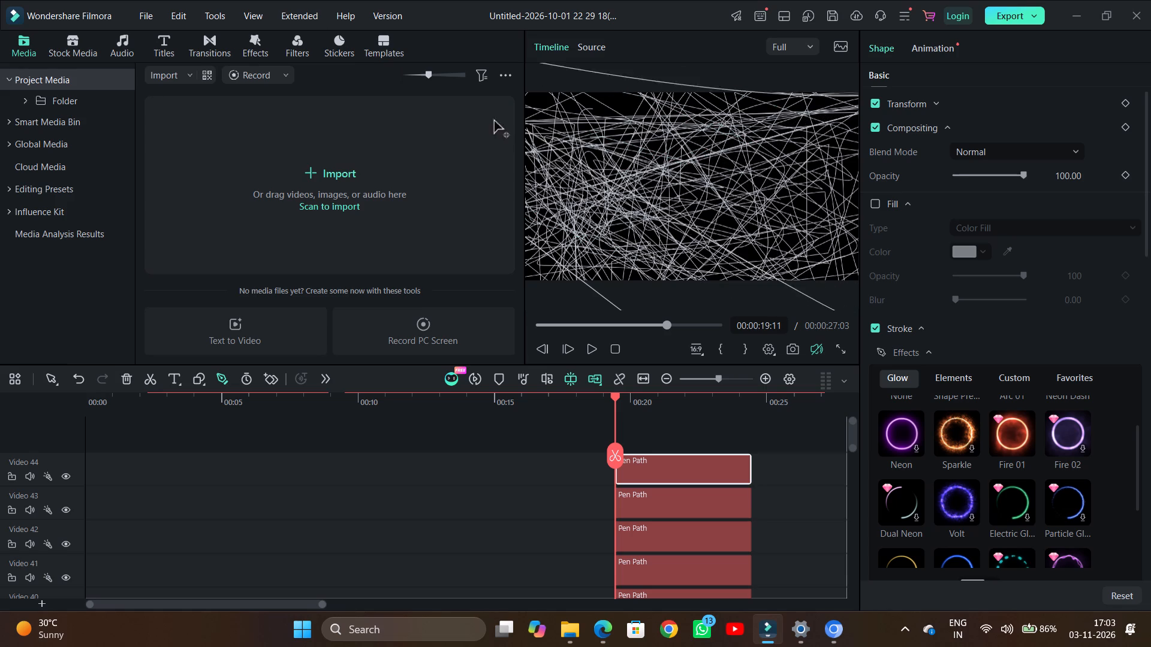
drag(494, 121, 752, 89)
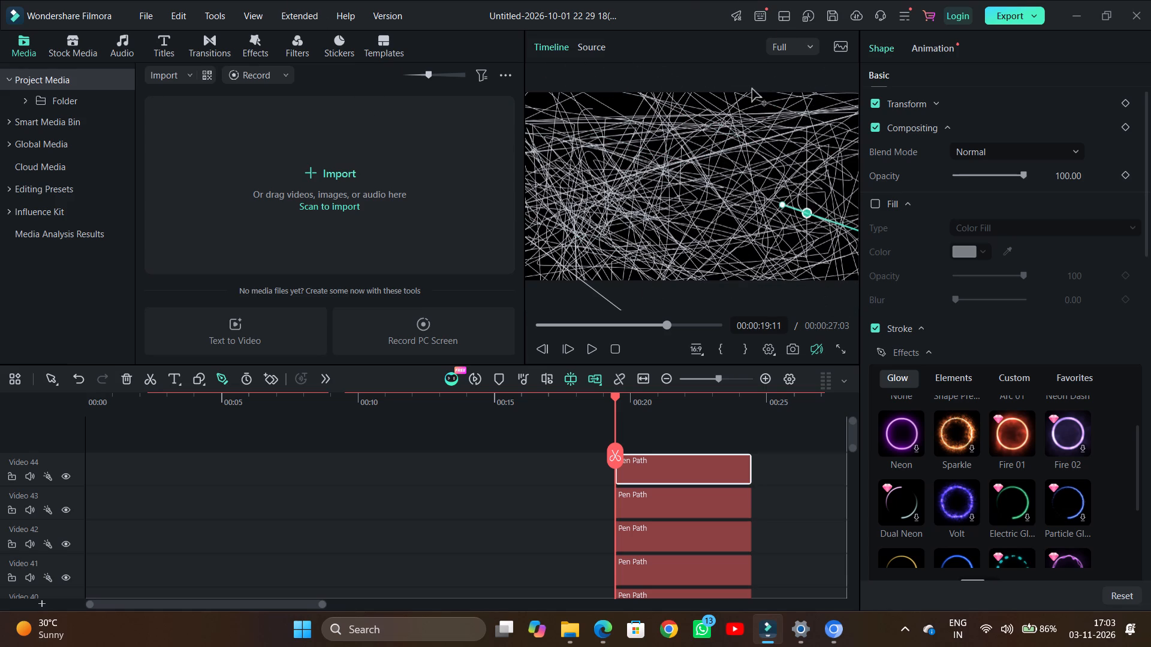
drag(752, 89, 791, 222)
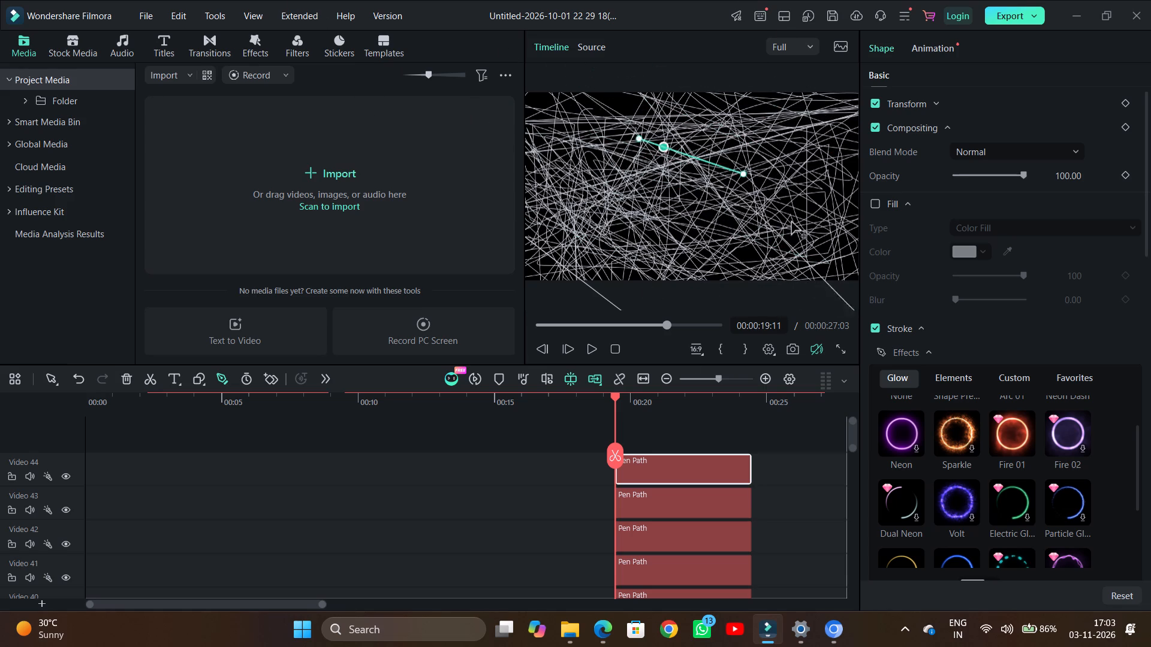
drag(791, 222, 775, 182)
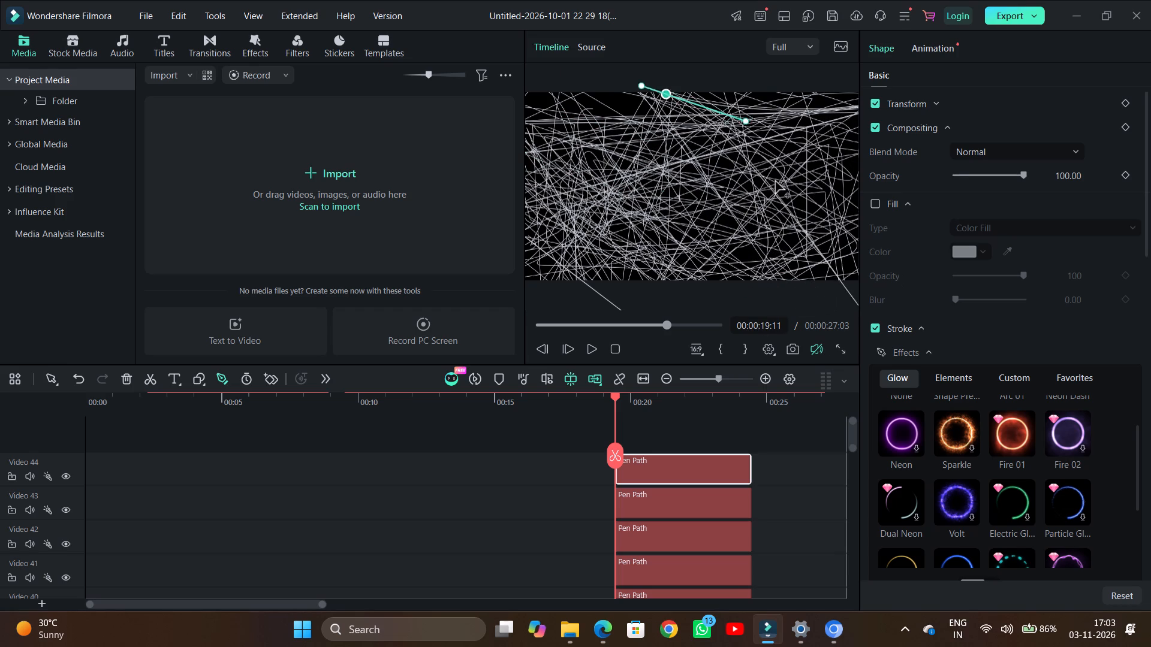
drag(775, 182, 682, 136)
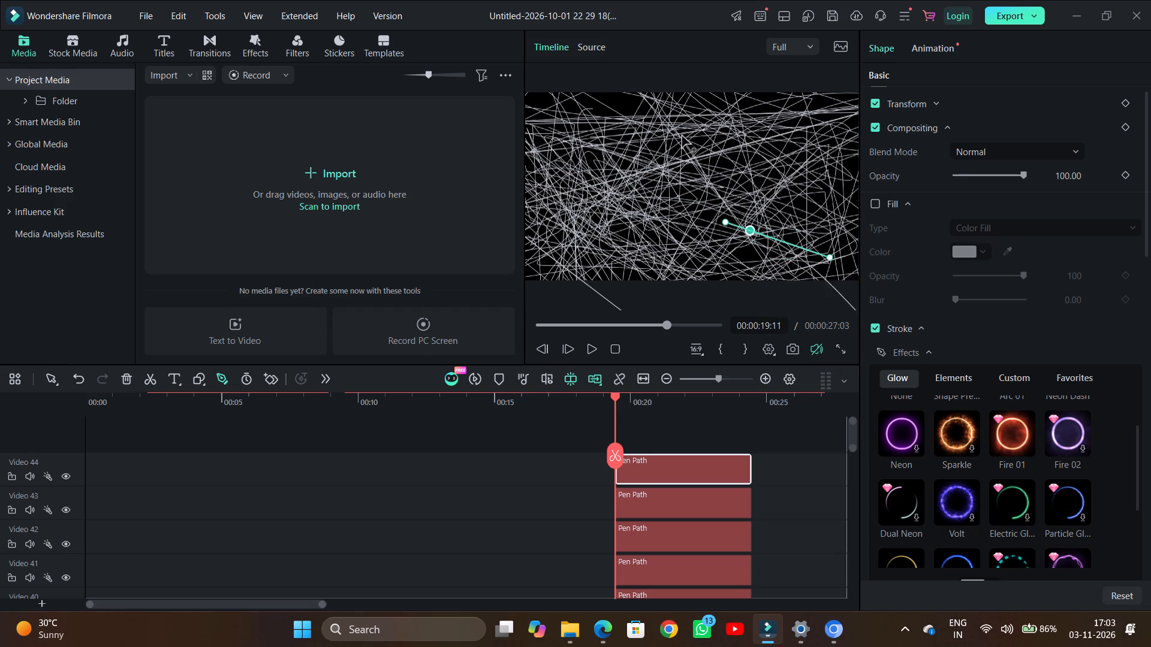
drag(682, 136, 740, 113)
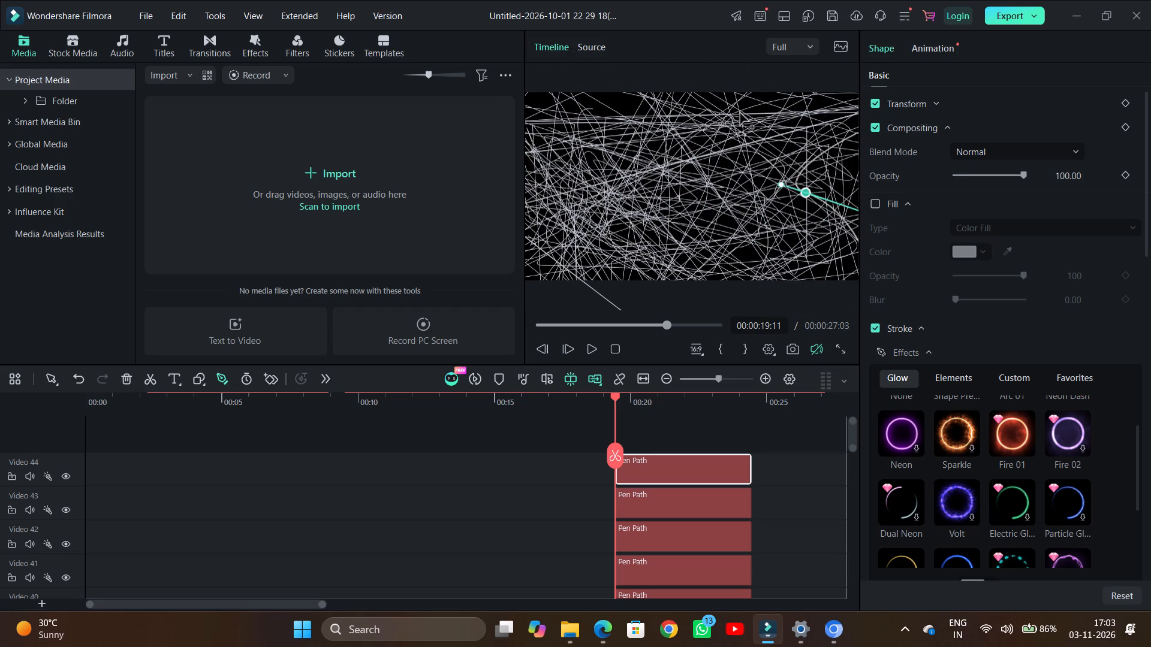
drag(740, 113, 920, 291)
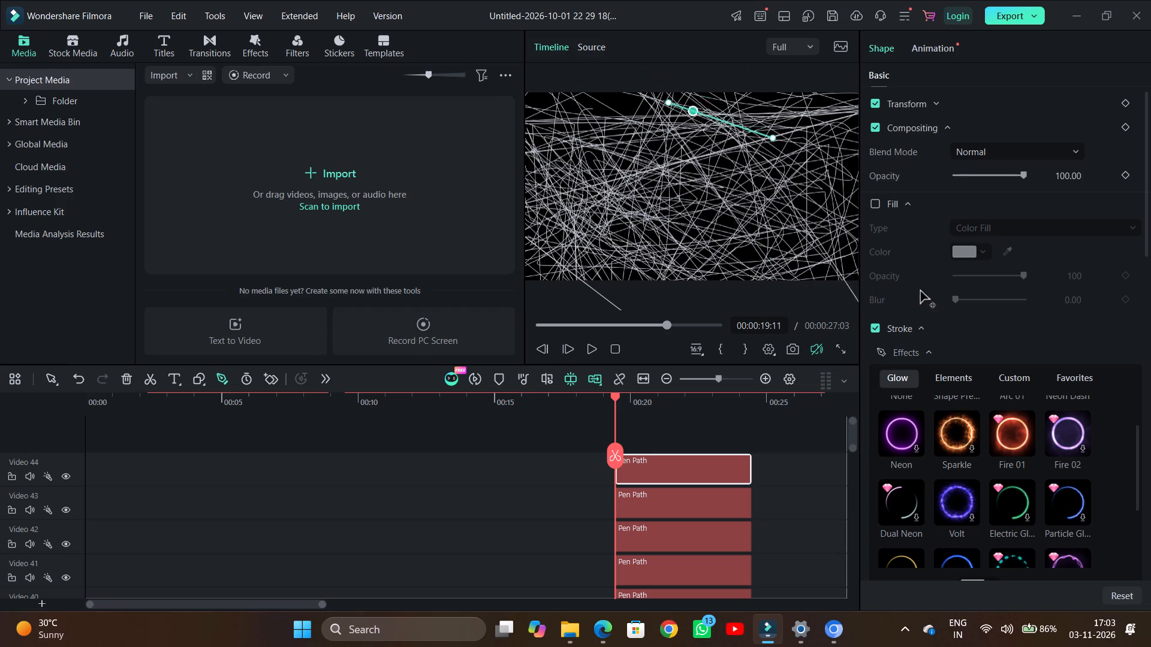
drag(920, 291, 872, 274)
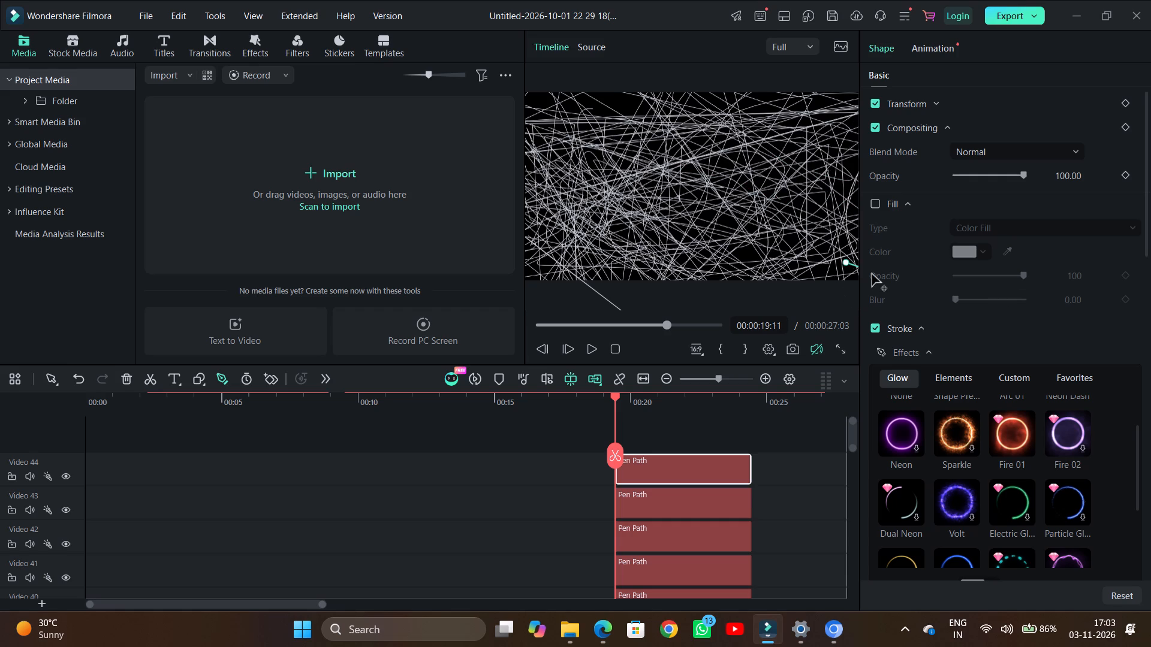
Reposition the same anchor around the frame's upper-left corner, leaving it outside the left edge slightly below the top edge's level.
drag(872, 274, 333, 2)
scroll(877, 269, left, 4)
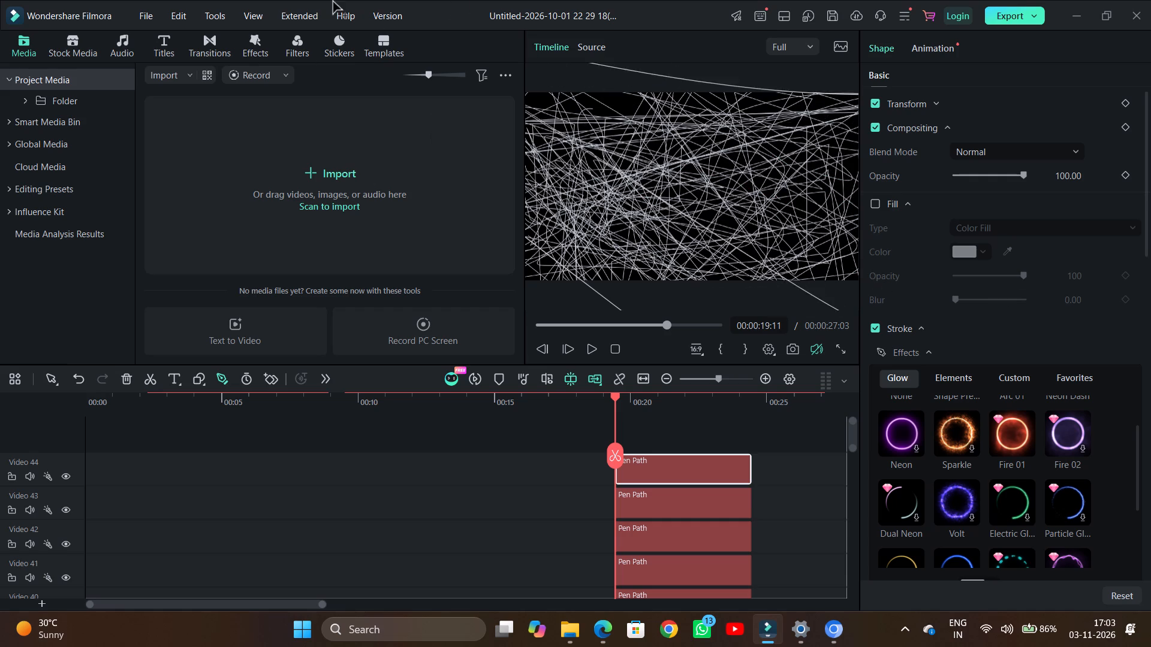
drag(333, 2, 375, 65)
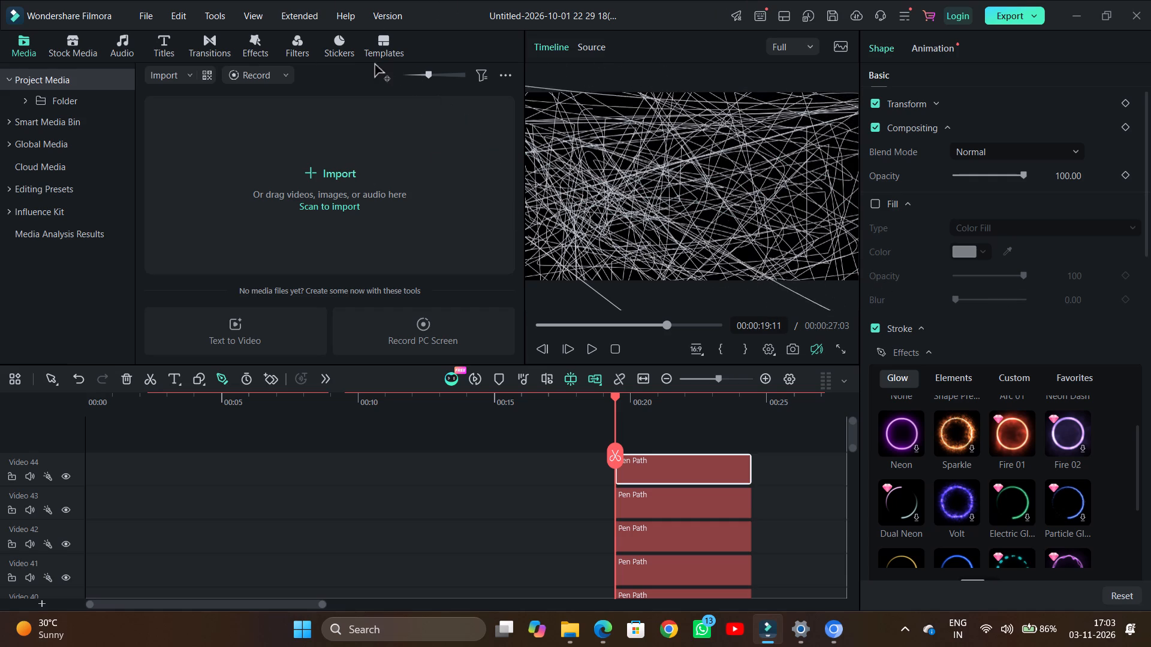
drag(375, 65, 528, 138)
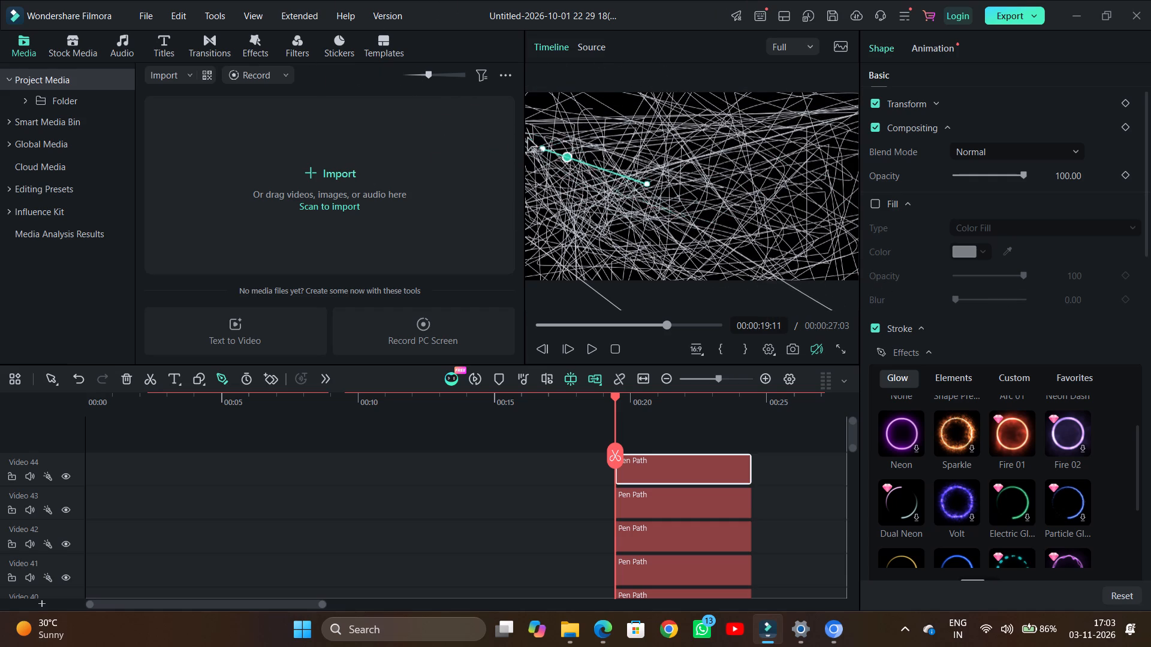
drag(528, 138, 544, 74)
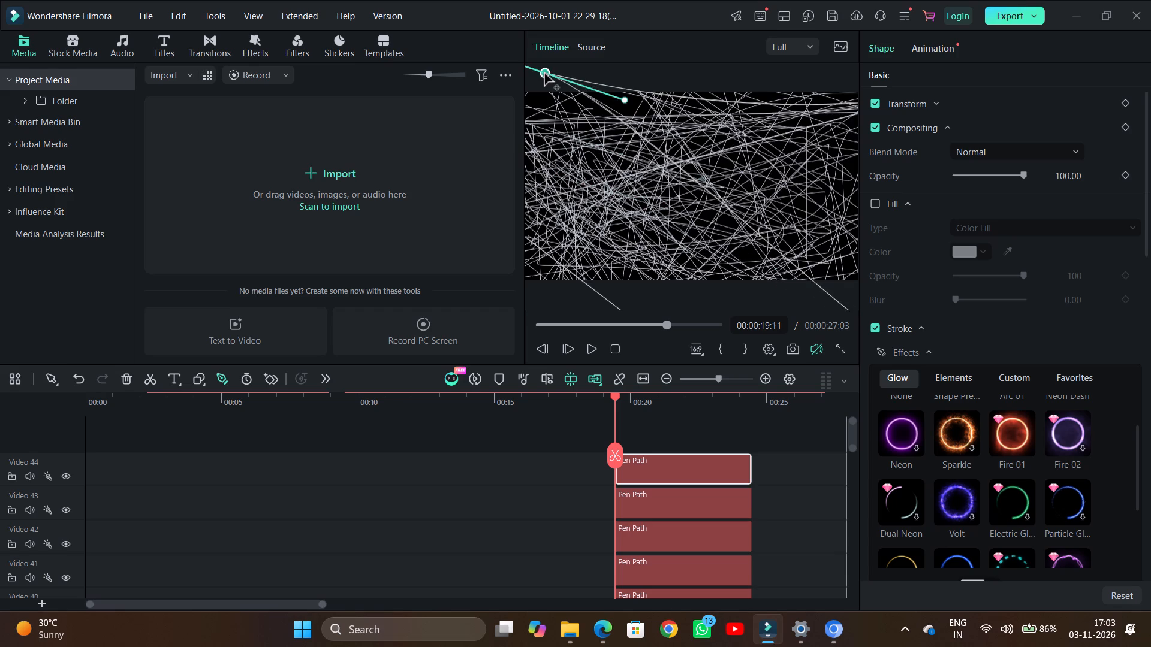
drag(544, 74, 384, 94)
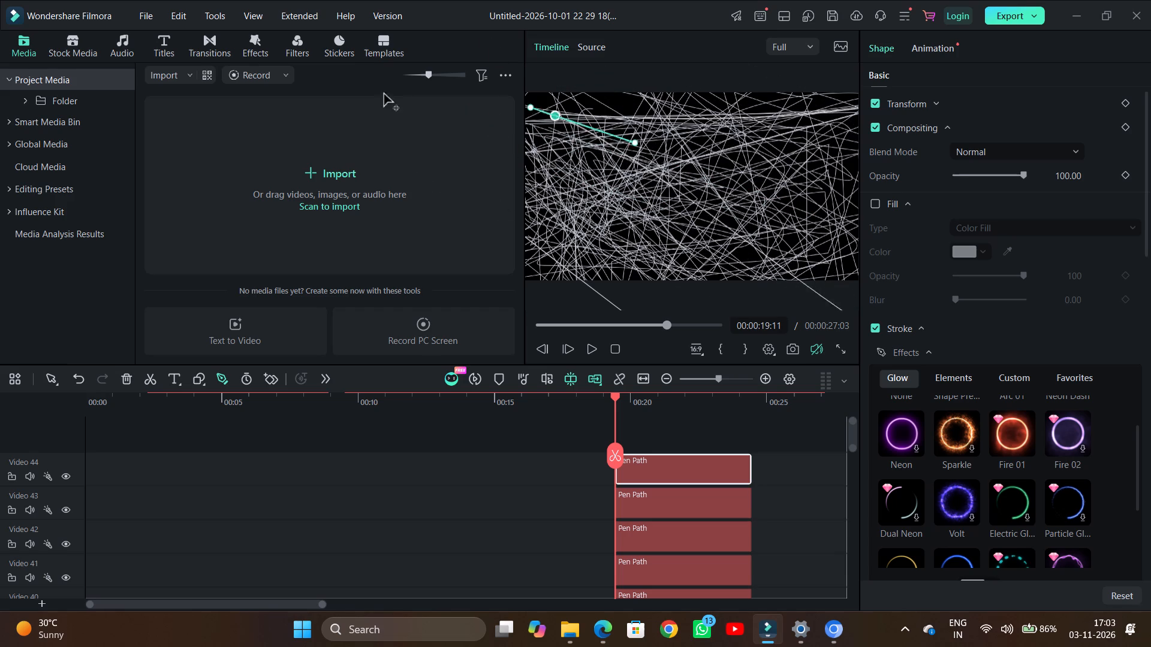
drag(384, 94, 436, 128)
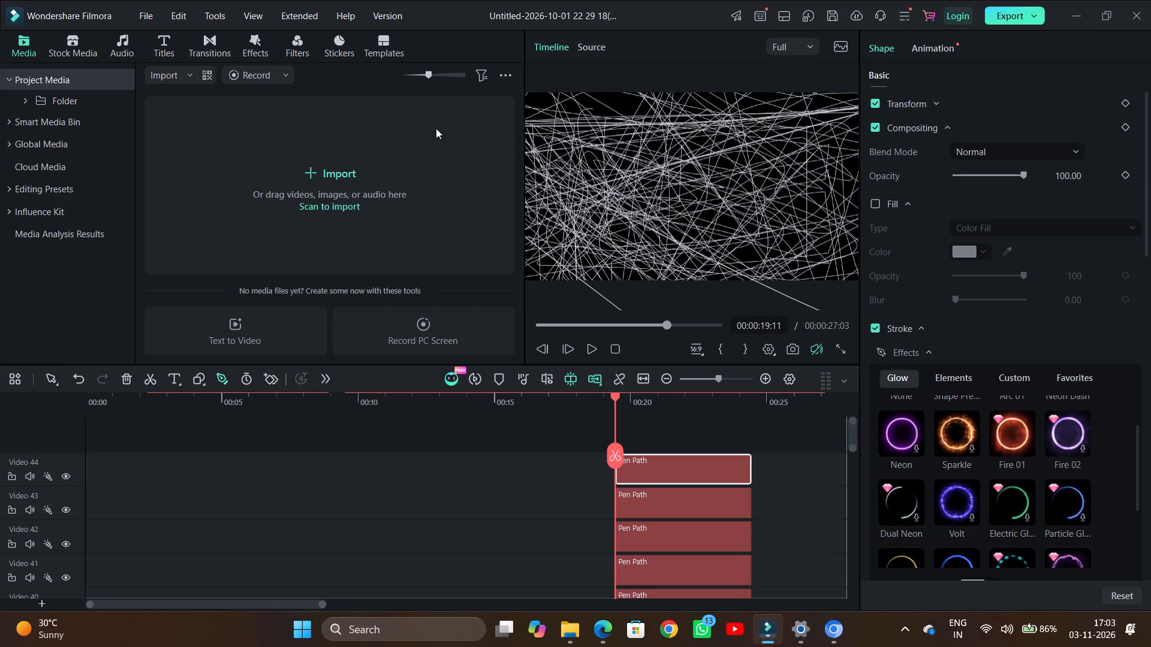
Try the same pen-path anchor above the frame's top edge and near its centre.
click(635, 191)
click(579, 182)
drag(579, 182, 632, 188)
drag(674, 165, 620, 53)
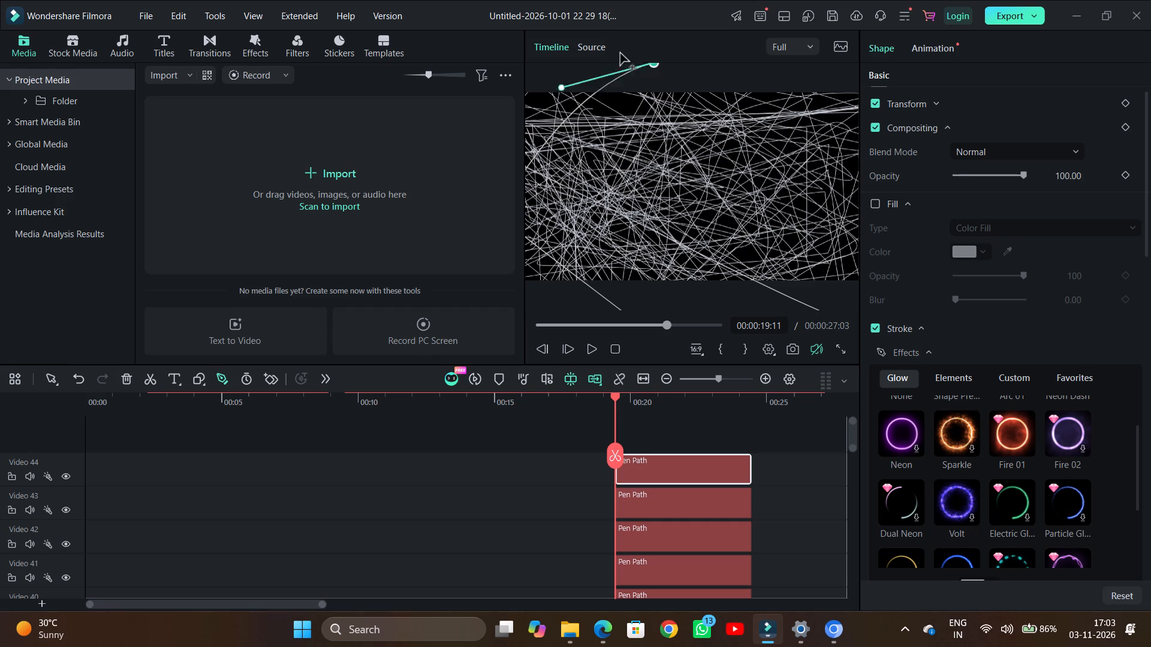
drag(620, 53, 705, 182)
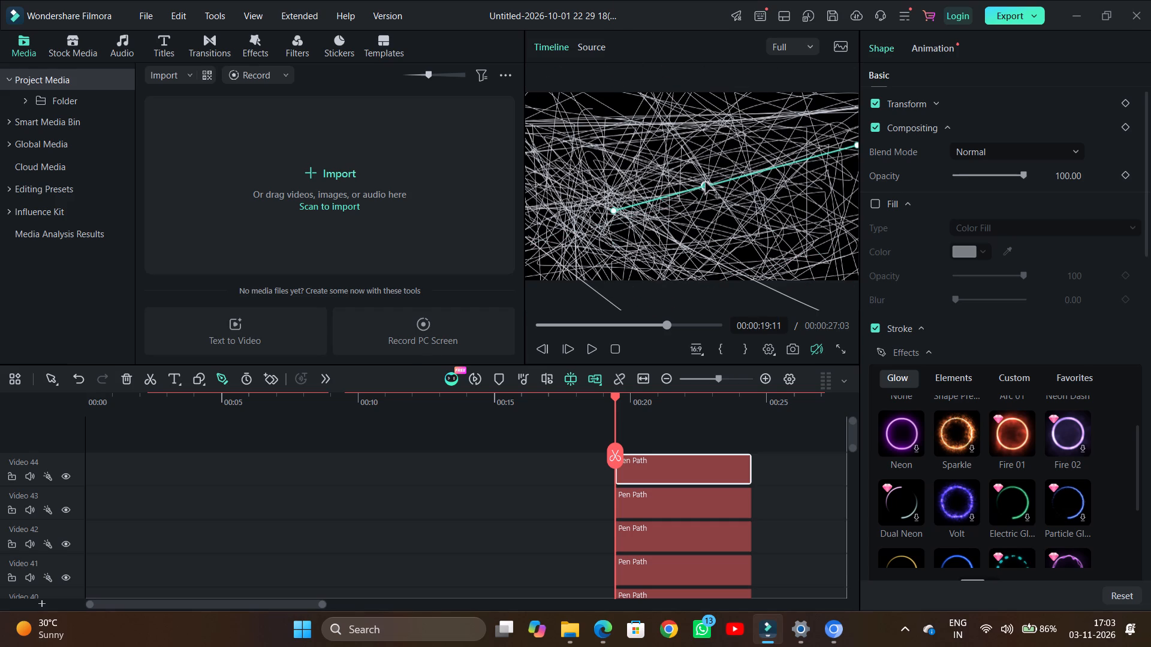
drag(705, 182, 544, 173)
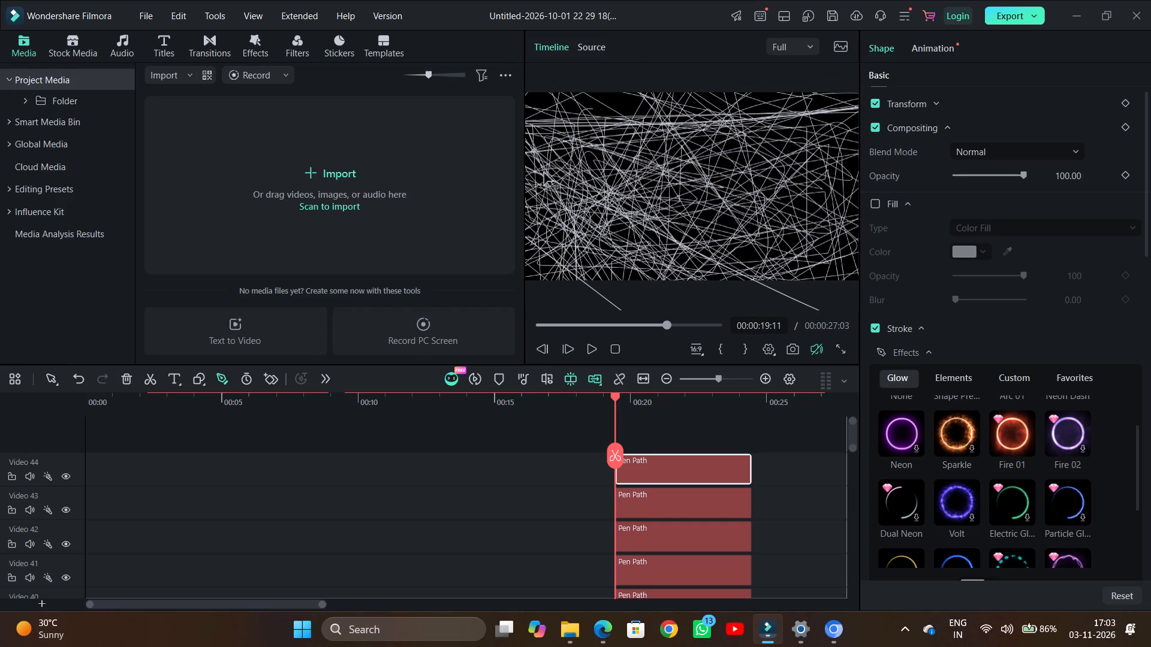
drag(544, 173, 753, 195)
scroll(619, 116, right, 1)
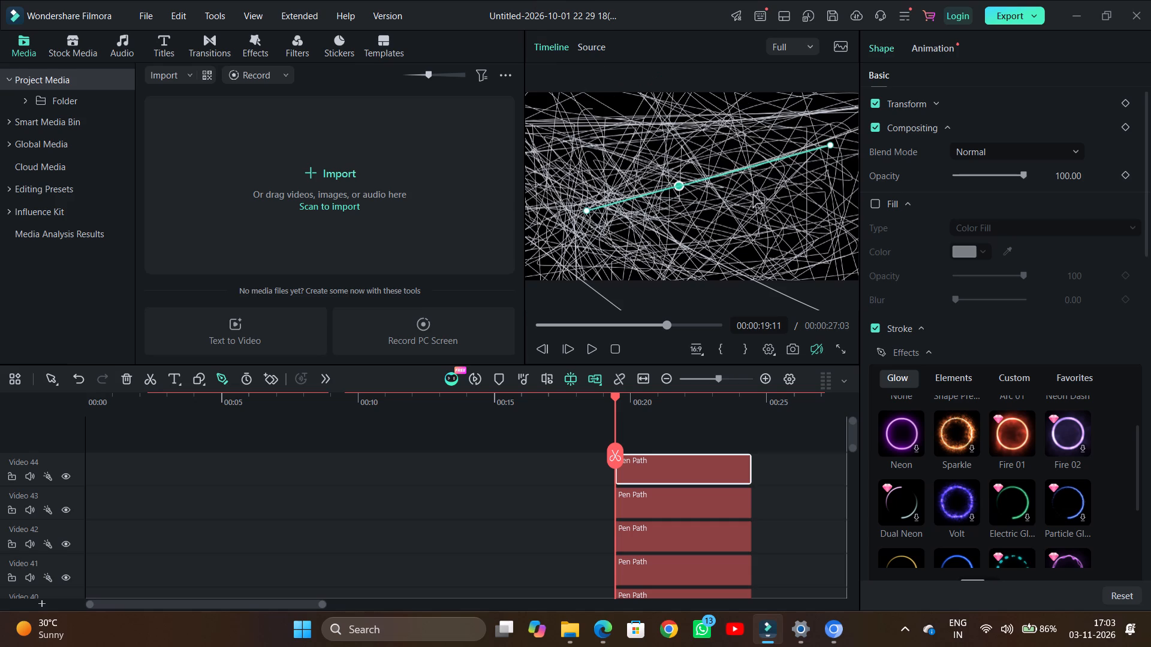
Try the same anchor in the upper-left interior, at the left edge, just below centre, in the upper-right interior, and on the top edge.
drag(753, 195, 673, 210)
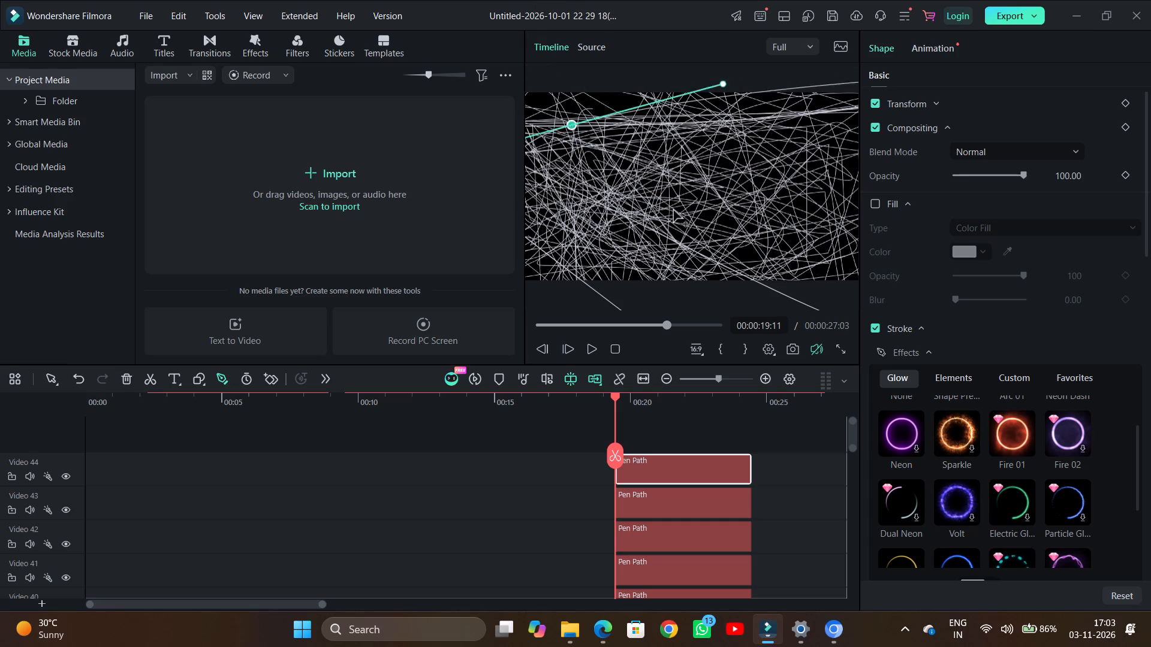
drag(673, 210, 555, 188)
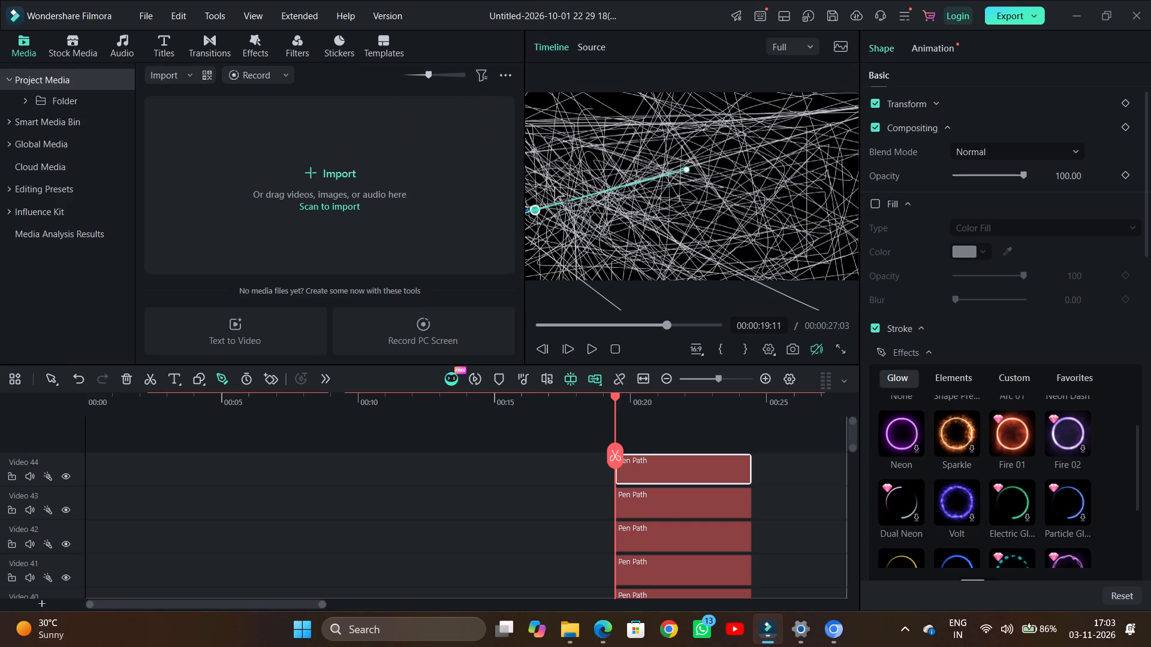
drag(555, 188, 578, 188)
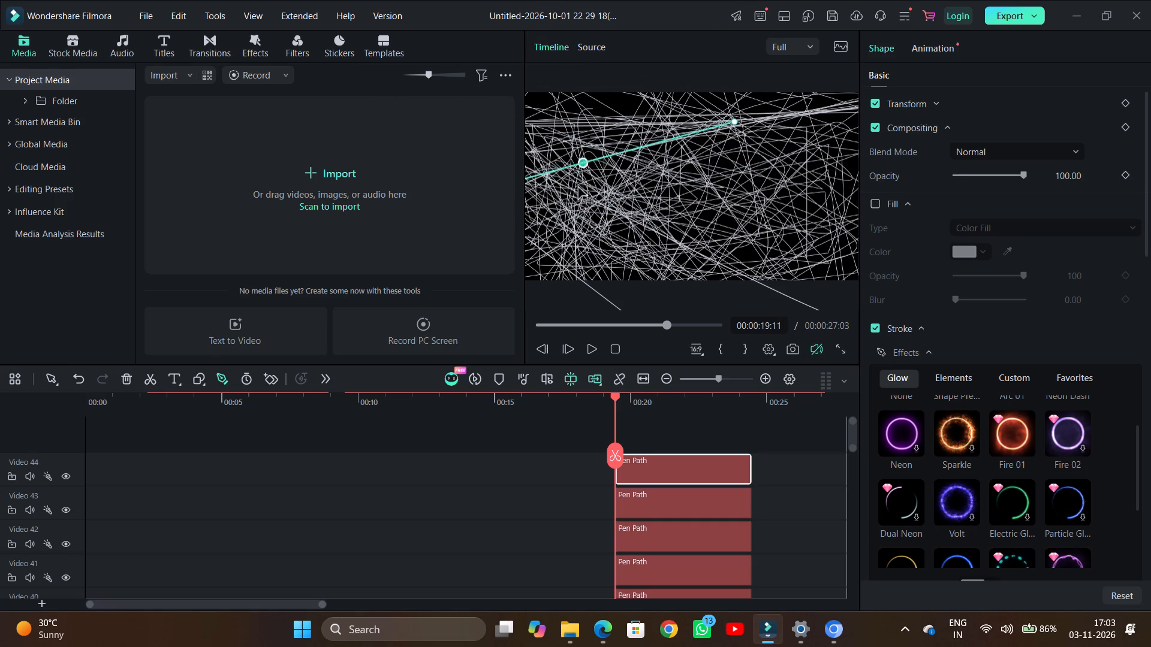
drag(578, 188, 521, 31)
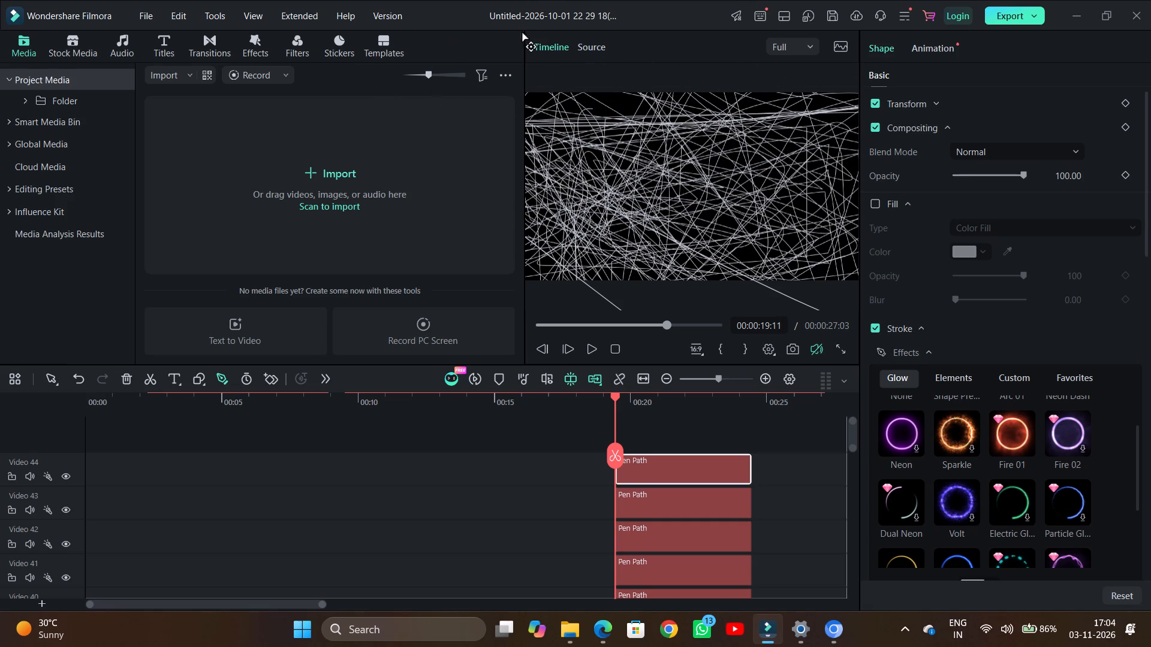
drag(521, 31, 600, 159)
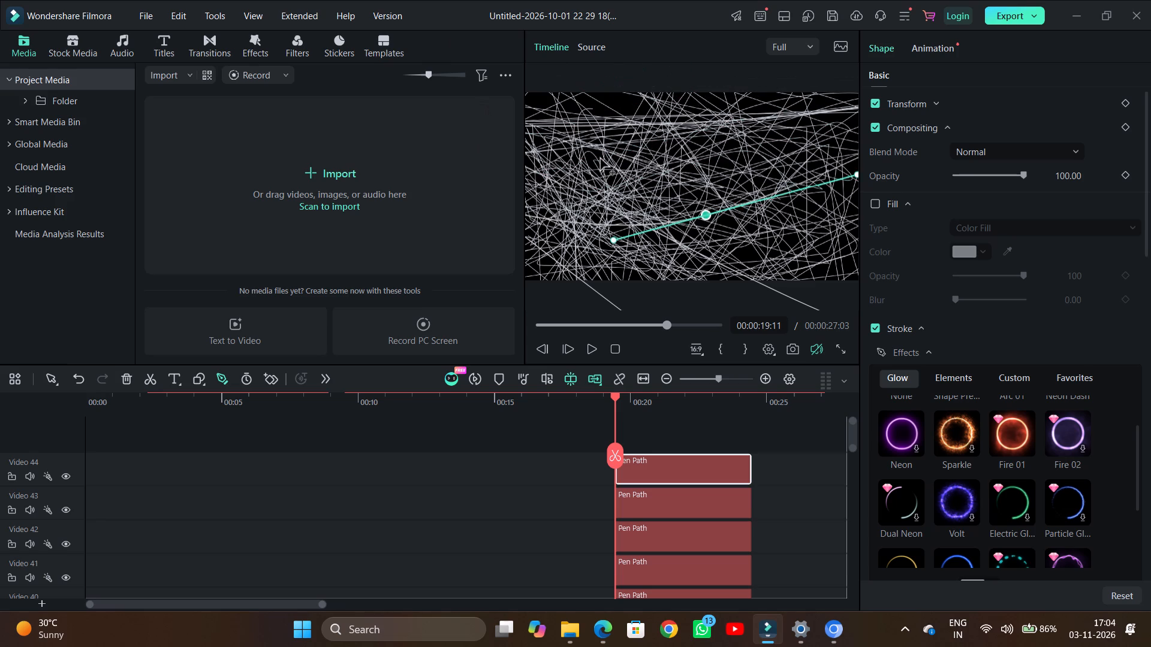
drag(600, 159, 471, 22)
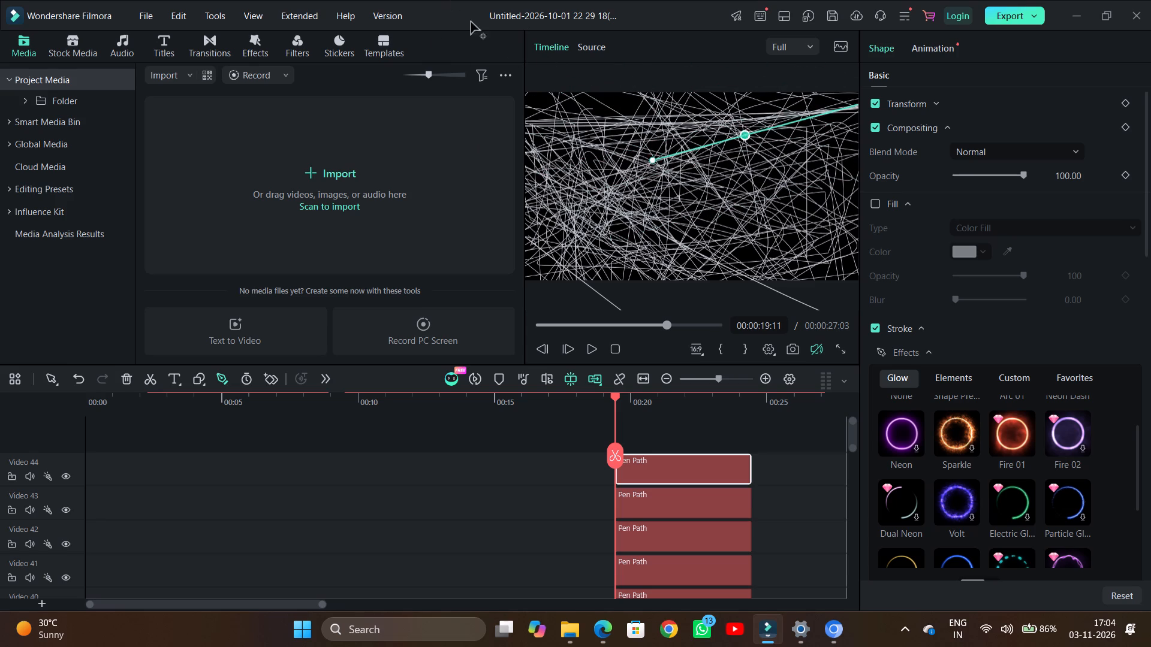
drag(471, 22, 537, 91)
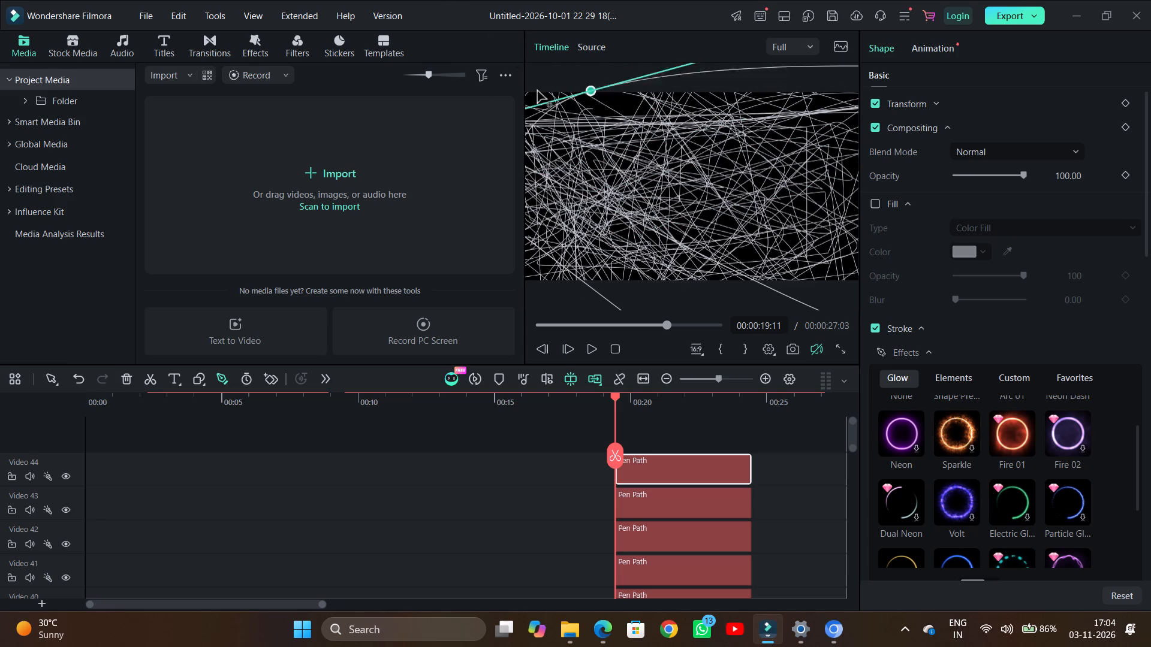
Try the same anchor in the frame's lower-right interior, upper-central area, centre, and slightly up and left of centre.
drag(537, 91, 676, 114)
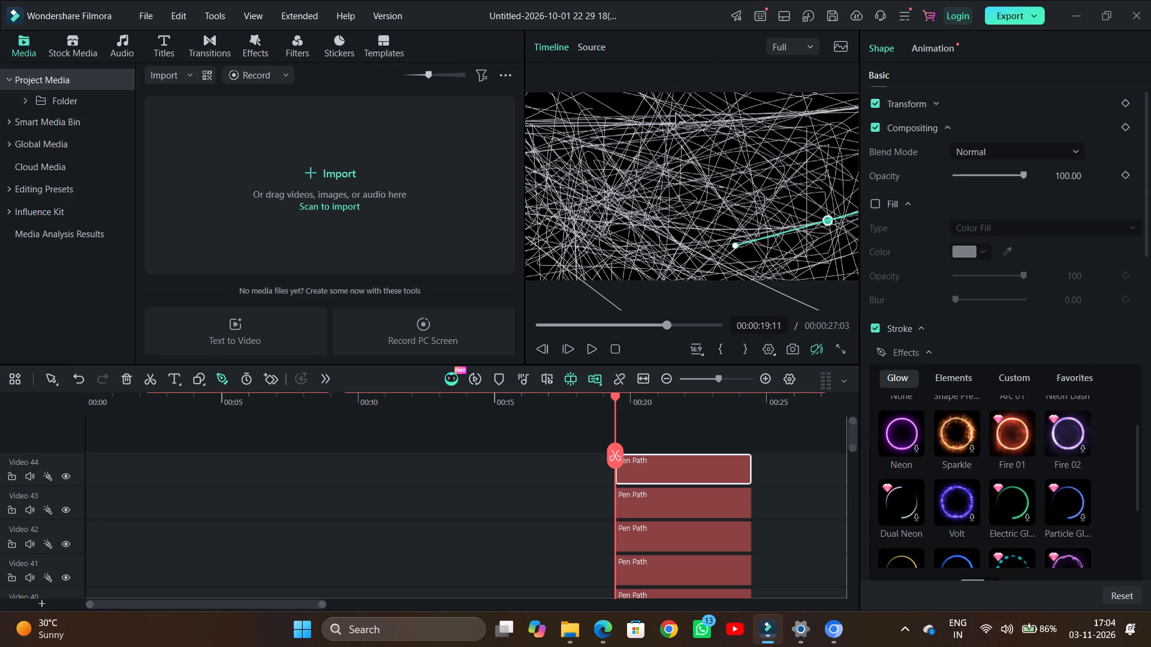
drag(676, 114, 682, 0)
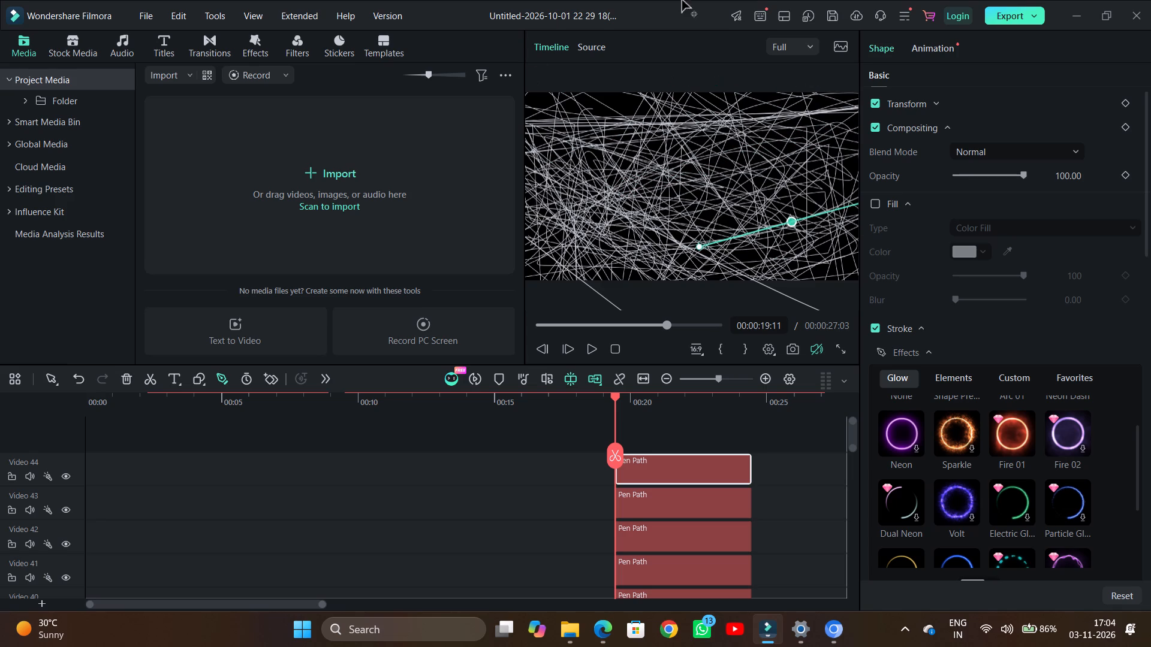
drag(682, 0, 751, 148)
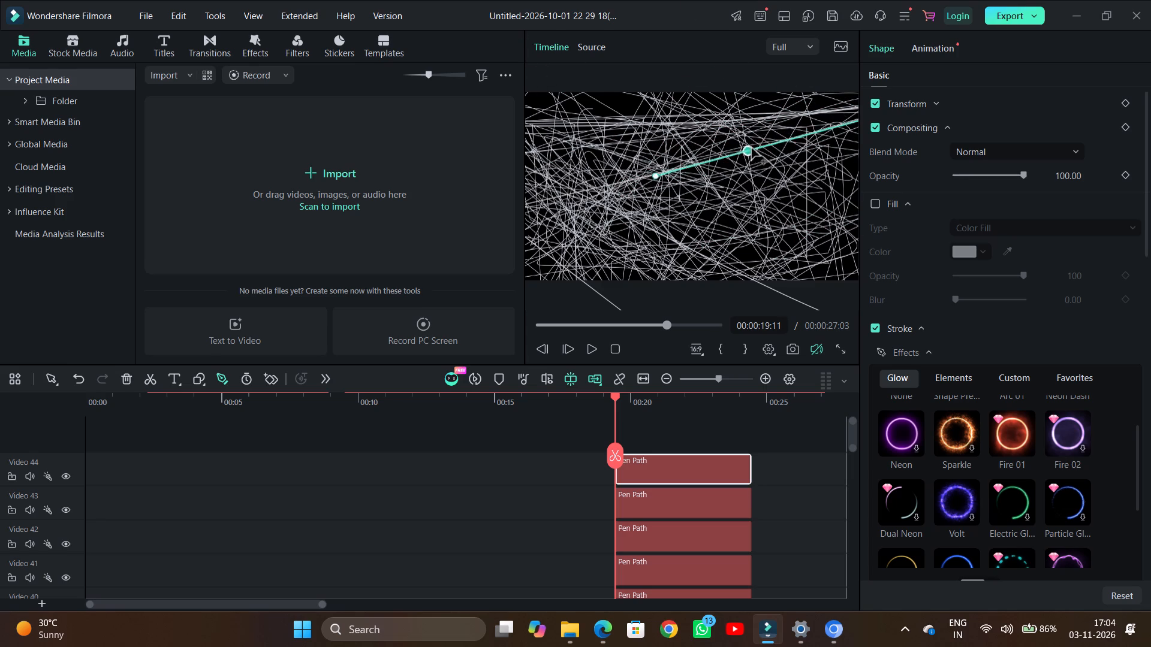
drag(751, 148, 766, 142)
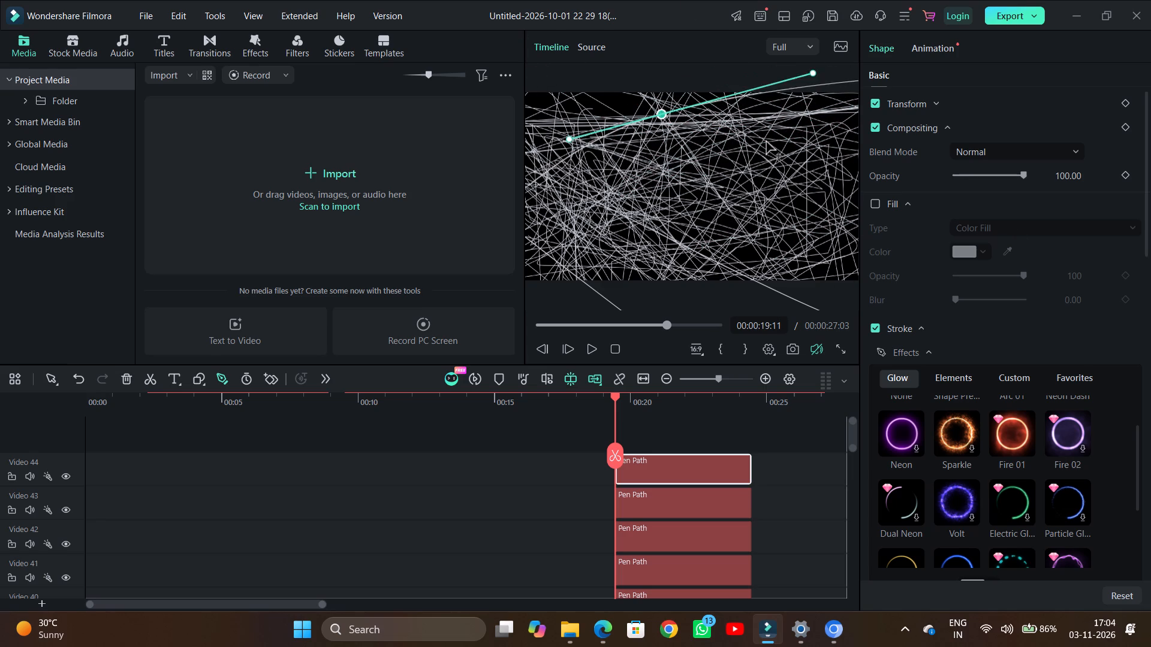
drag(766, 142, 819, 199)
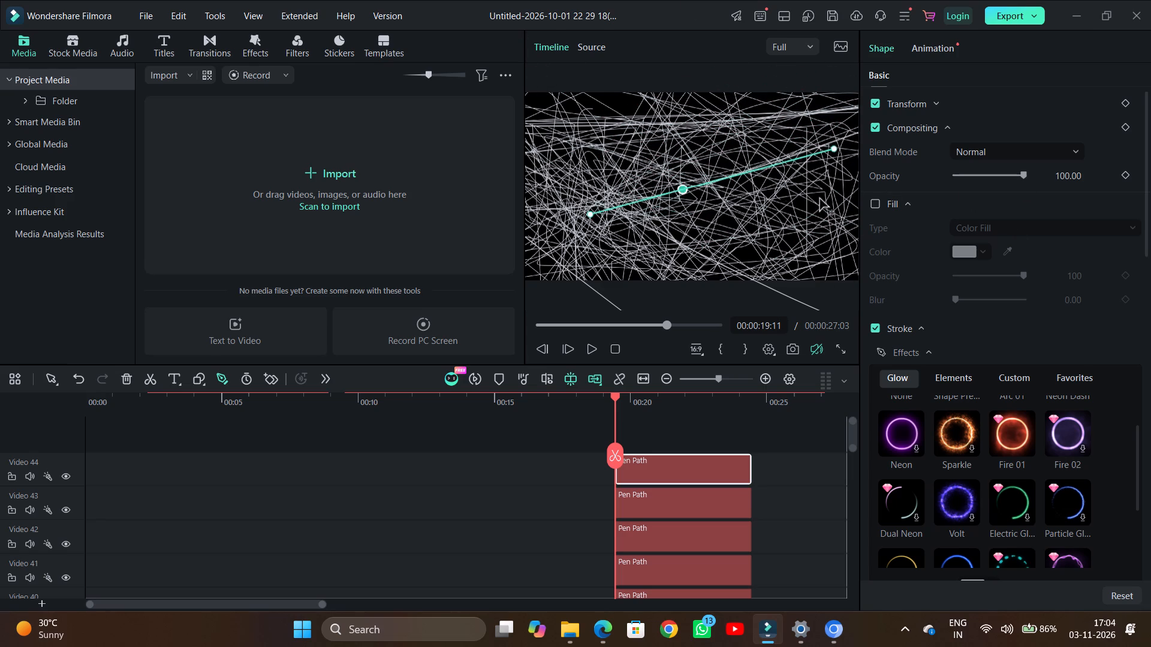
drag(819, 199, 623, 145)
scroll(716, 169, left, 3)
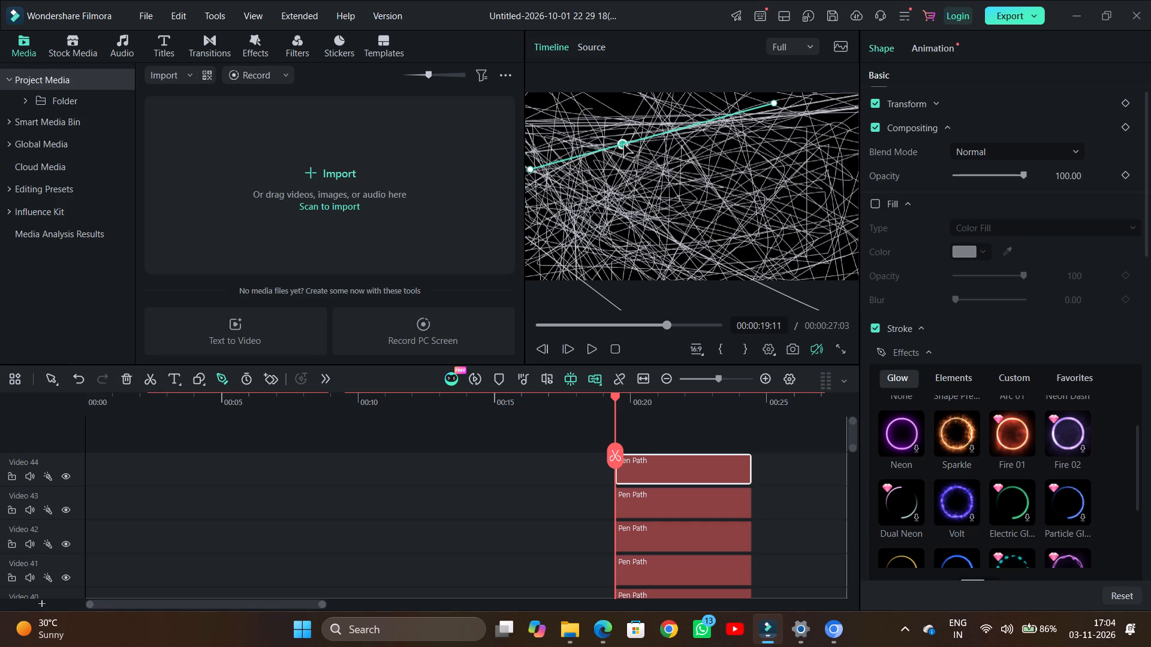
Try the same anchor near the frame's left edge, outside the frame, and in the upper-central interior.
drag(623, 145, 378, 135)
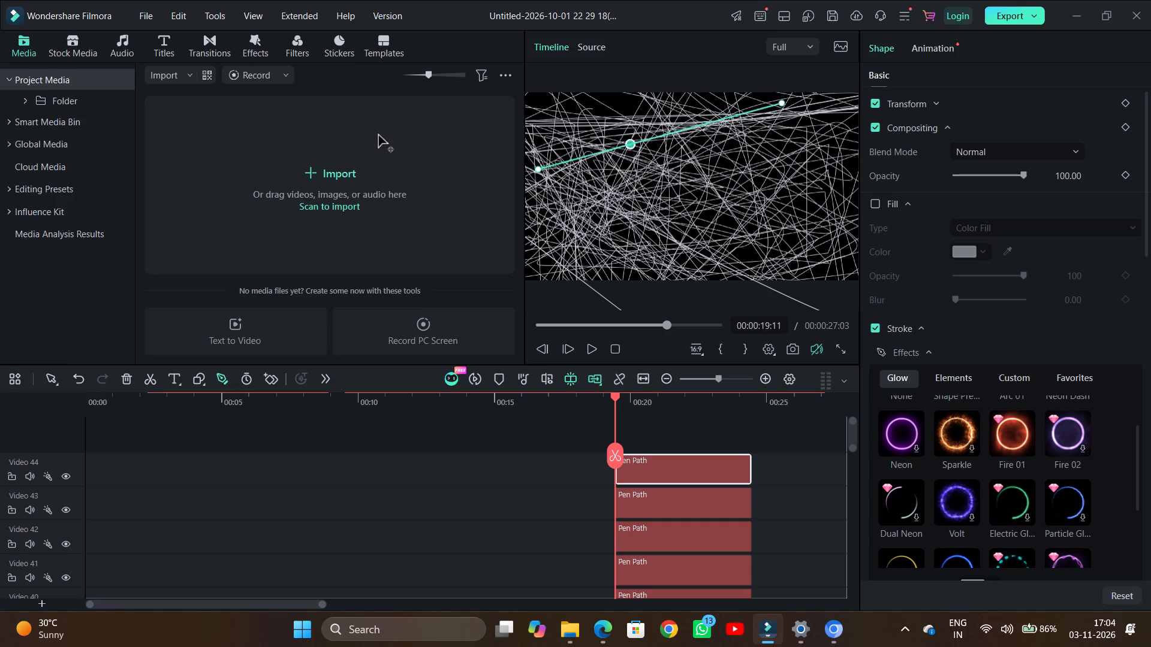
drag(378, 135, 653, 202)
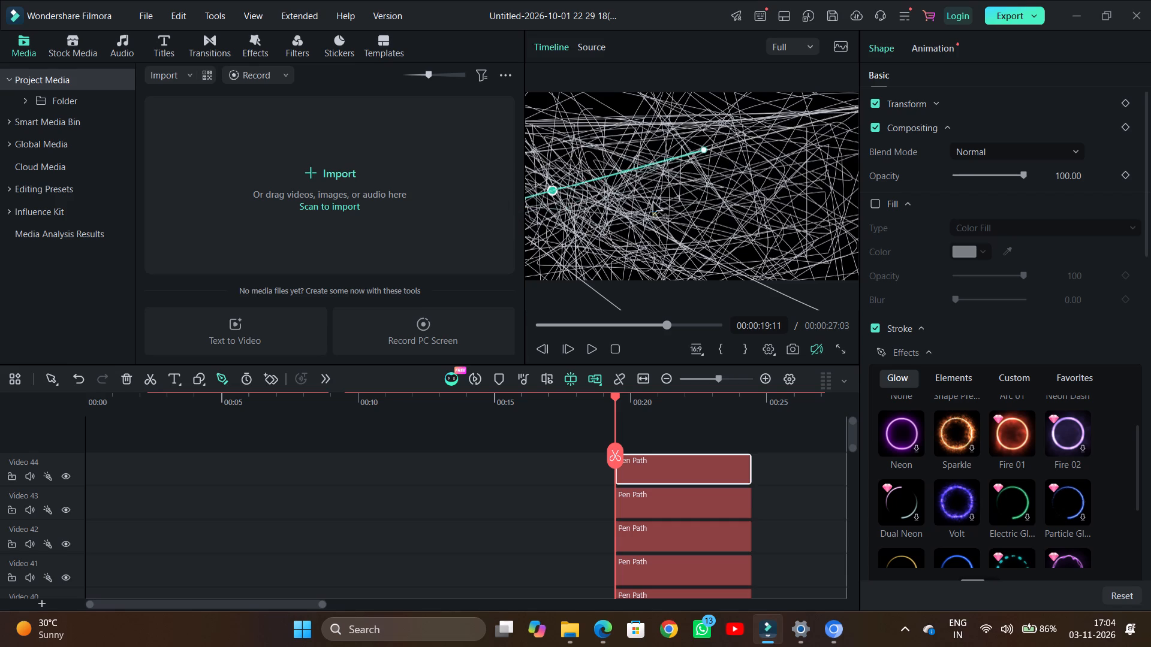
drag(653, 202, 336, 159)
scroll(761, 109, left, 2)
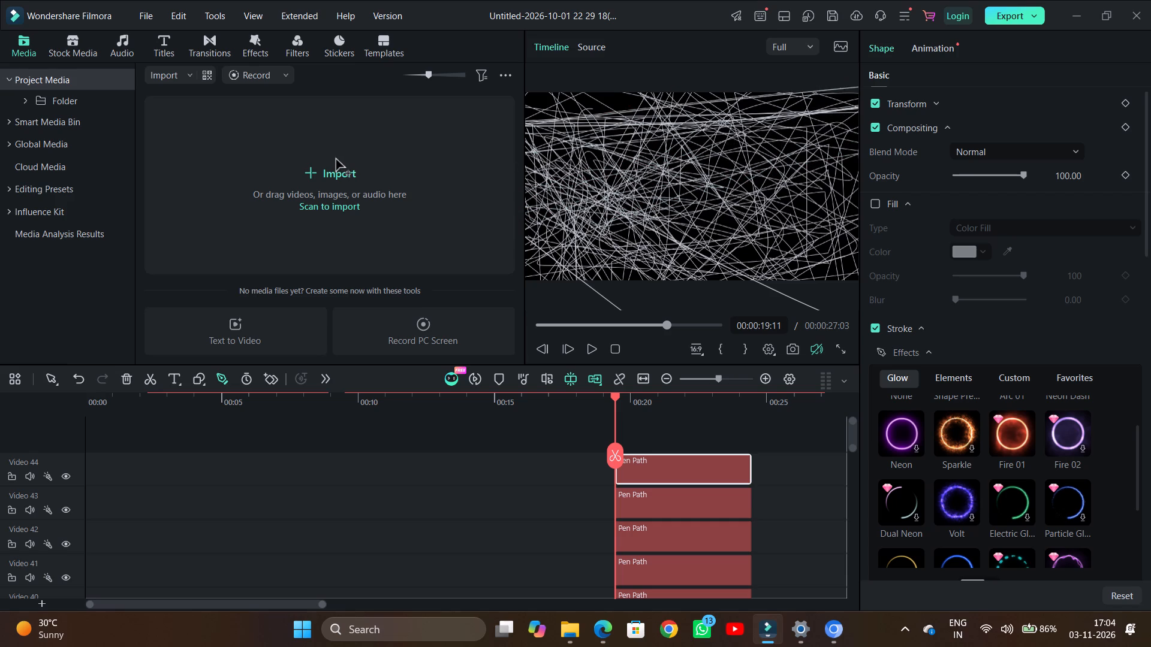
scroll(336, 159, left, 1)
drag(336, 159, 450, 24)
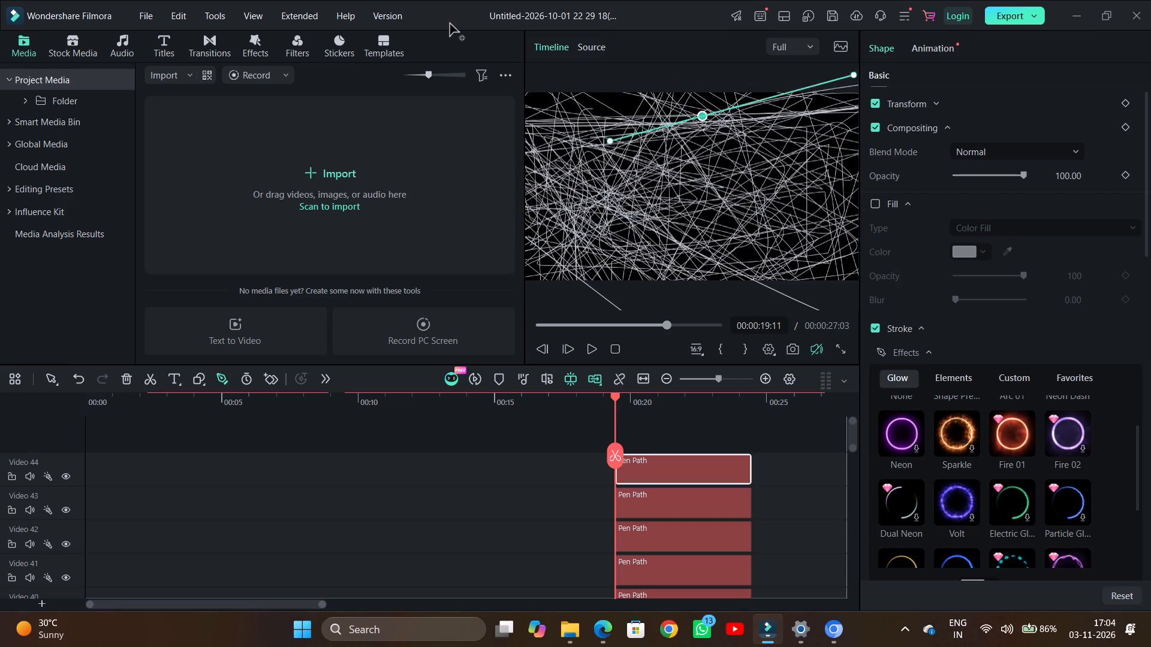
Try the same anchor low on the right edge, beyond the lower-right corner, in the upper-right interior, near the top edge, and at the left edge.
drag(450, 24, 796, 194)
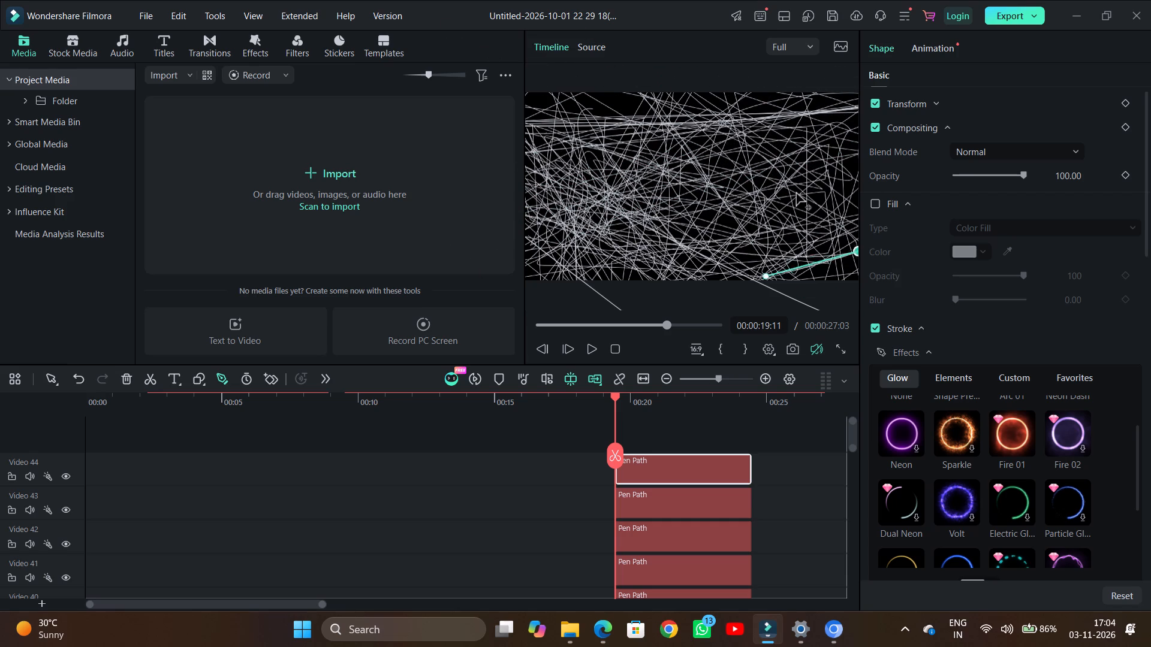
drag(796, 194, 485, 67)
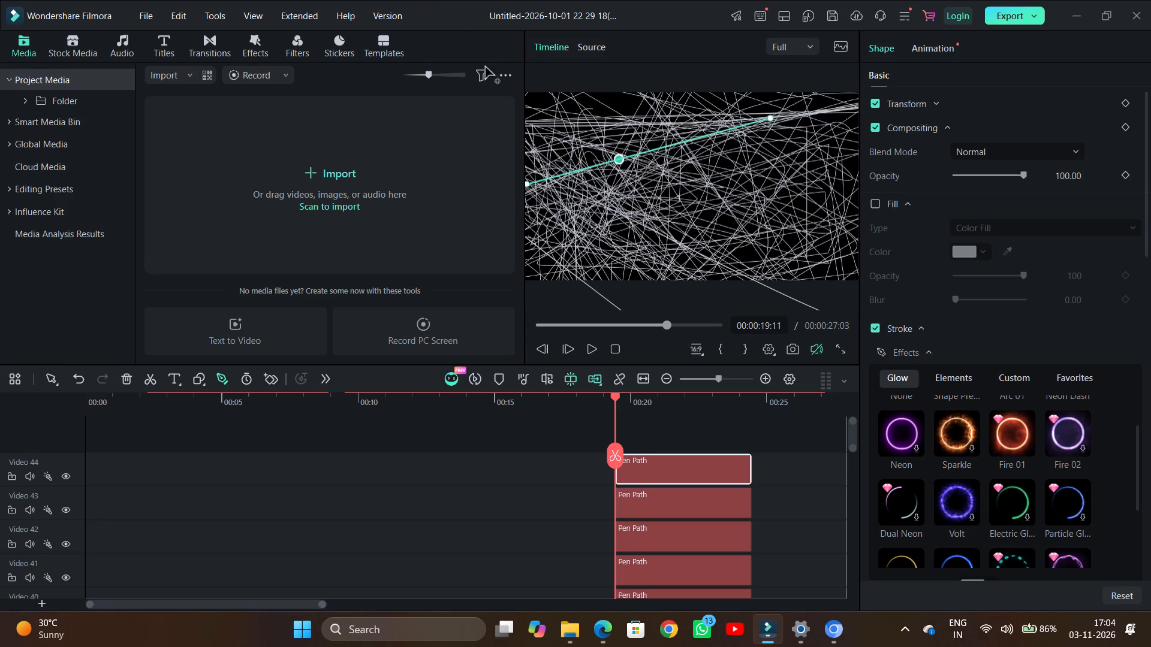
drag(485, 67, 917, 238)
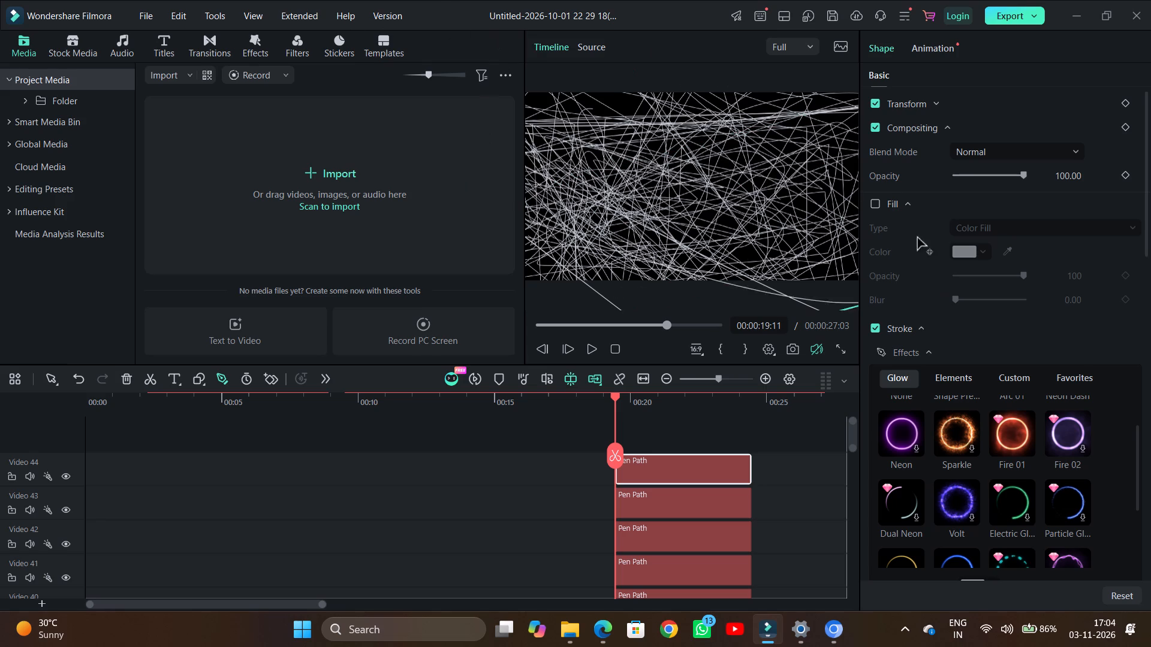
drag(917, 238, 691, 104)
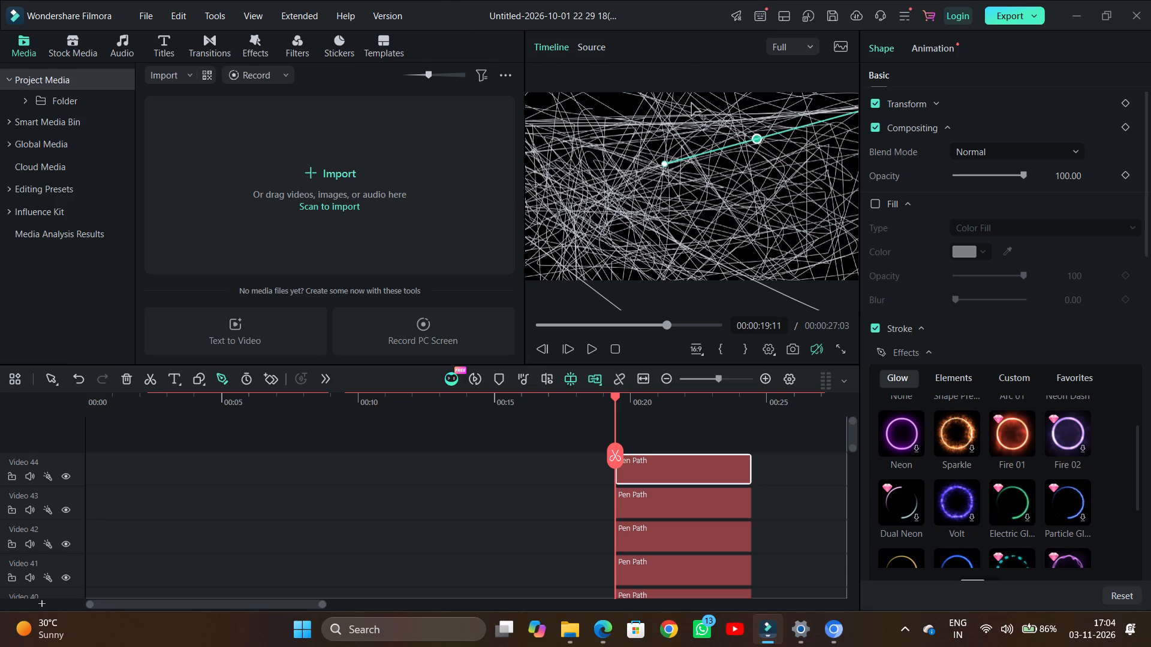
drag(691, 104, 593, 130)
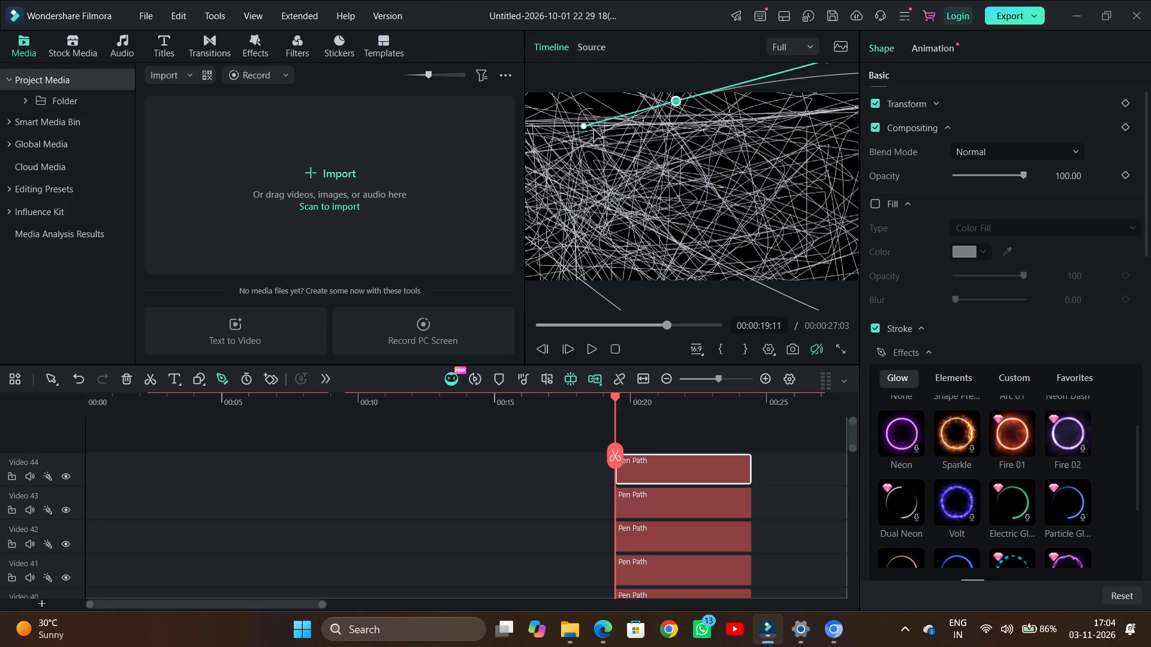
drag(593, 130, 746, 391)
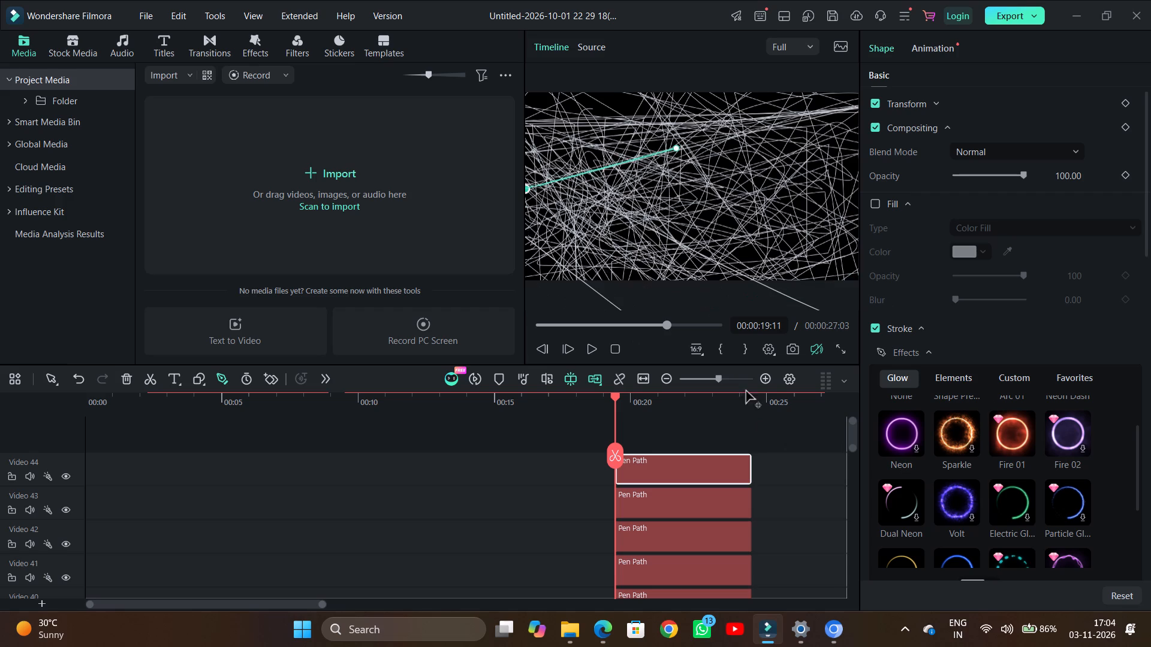
Reposition the same anchor around the frame's centre and upper-left interior, leaving it just below the top edge, slightly left of centre.
drag(746, 391, 698, 199)
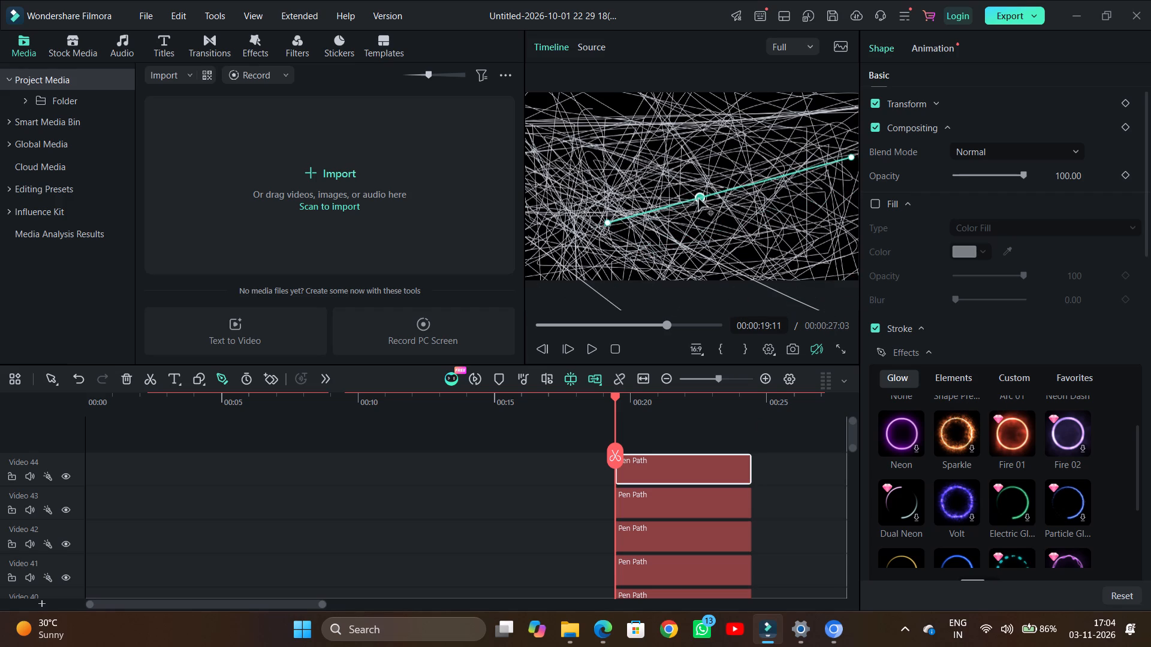
drag(698, 199, 575, 146)
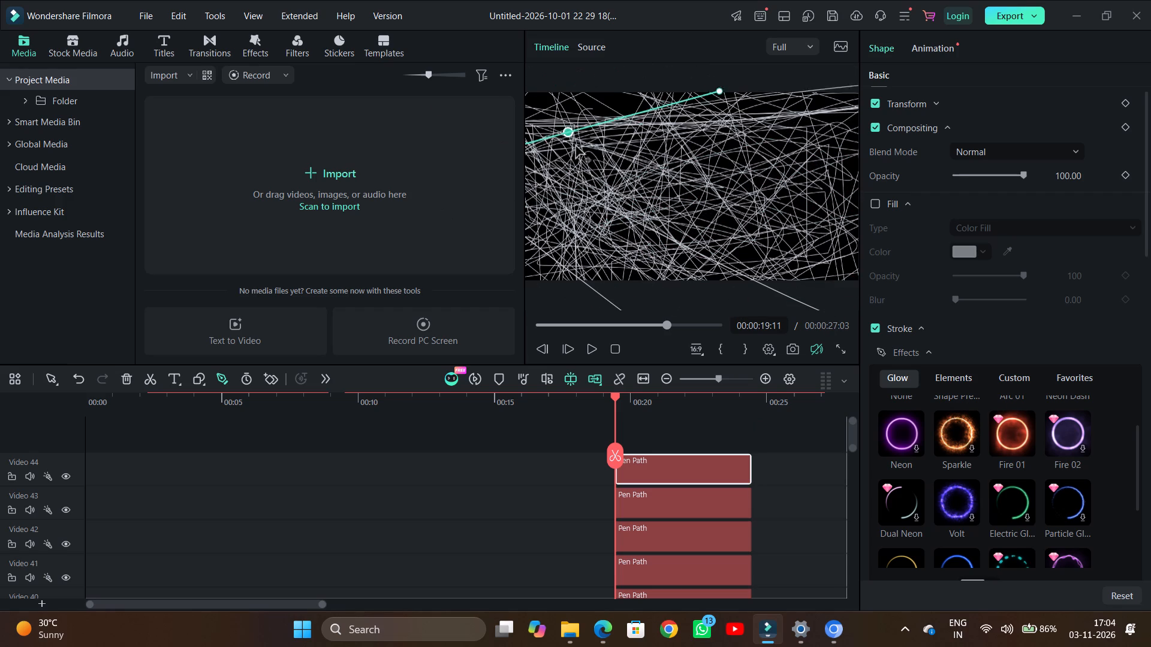
drag(575, 146, 490, 75)
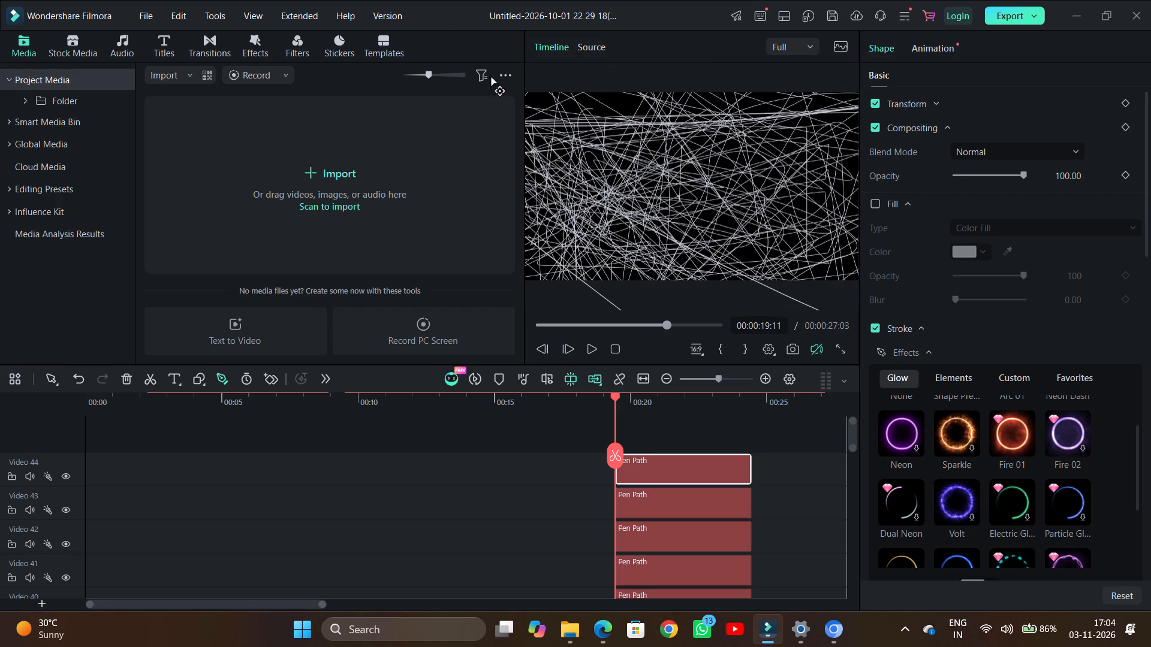
drag(490, 75, 793, 202)
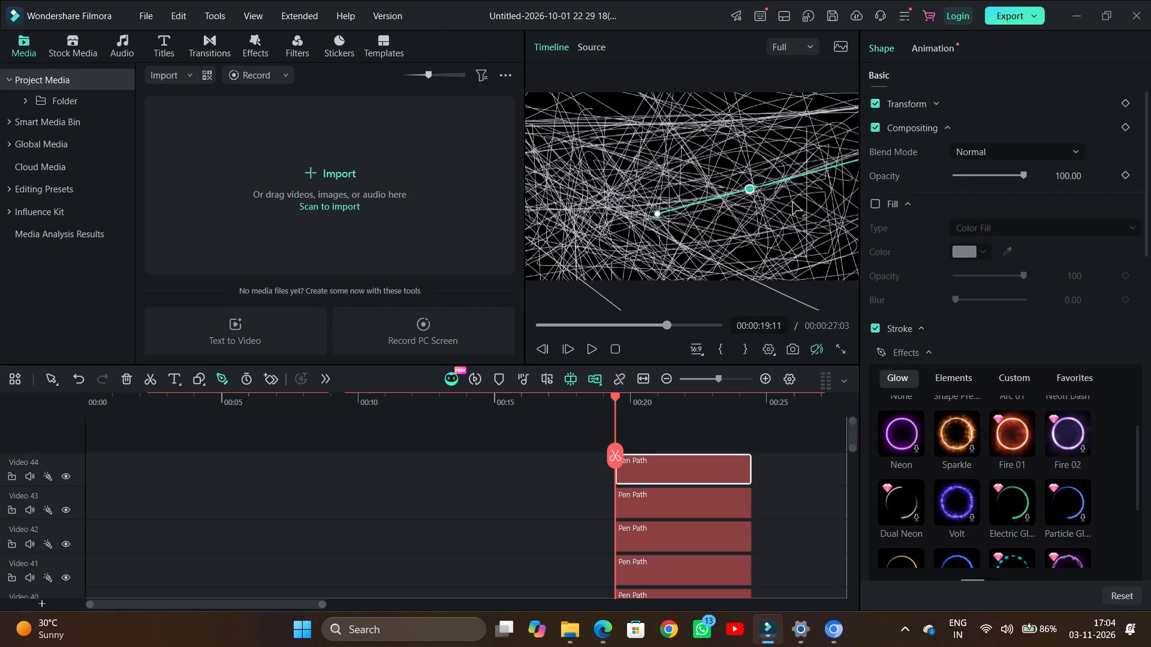
drag(793, 202, 675, 170)
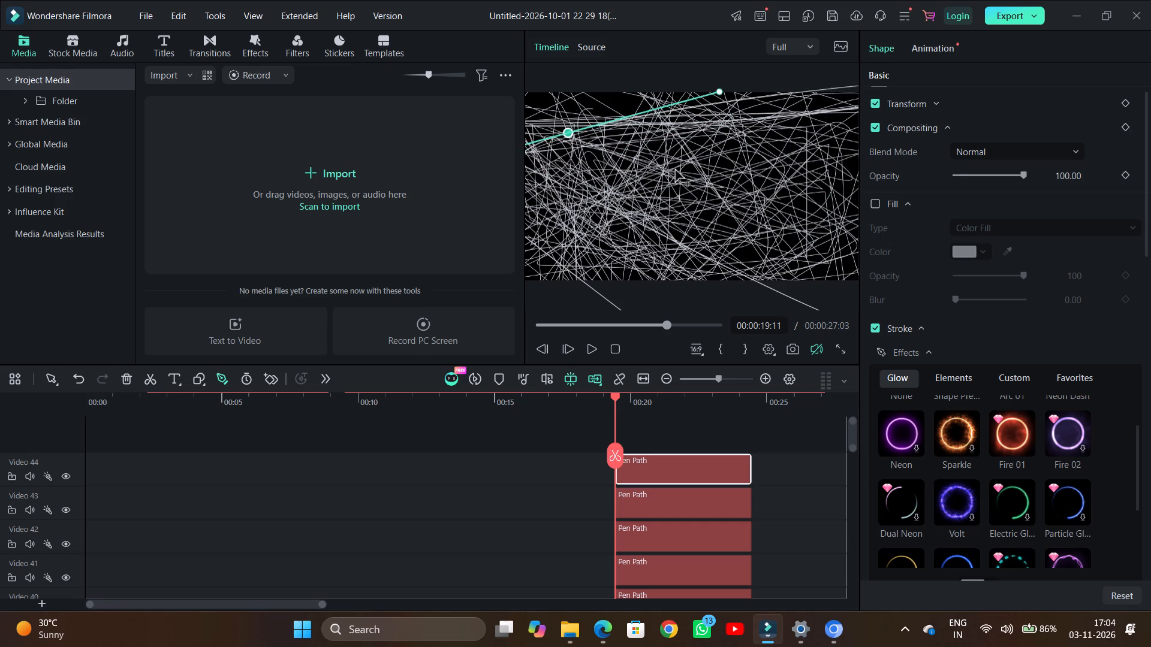
drag(675, 170, 496, 49)
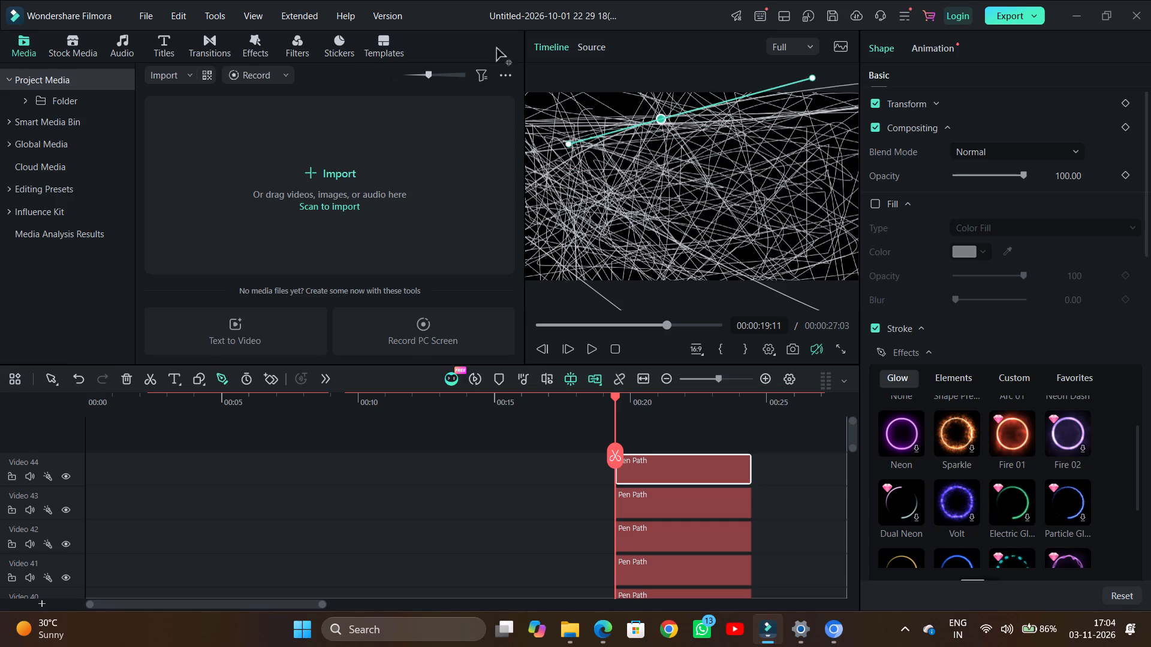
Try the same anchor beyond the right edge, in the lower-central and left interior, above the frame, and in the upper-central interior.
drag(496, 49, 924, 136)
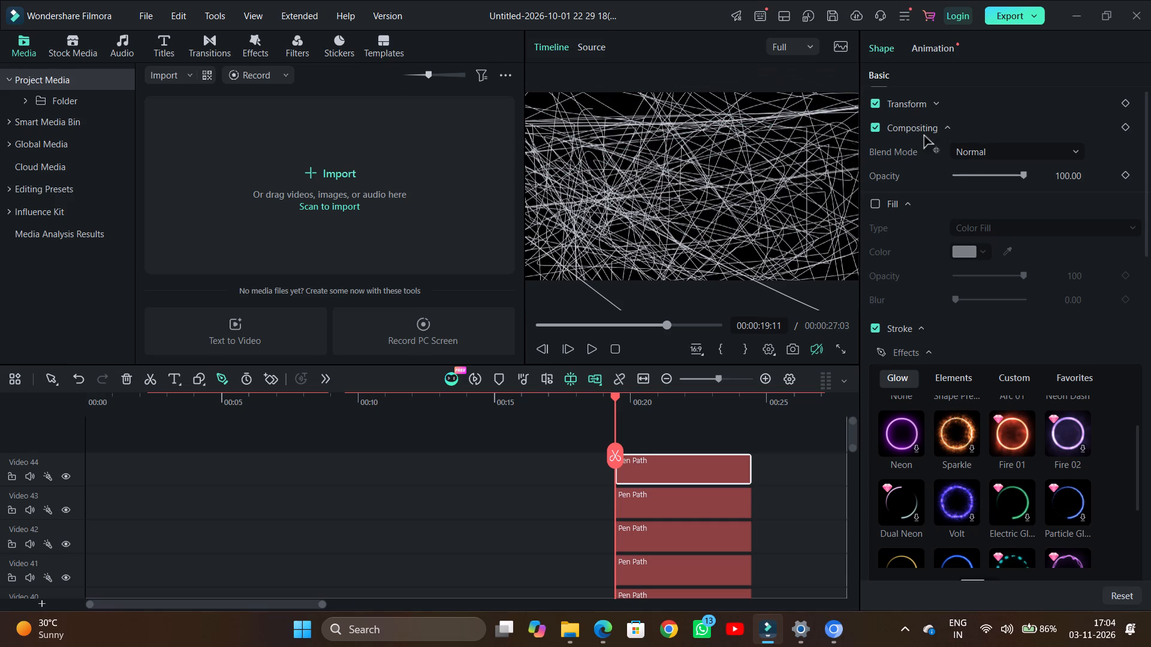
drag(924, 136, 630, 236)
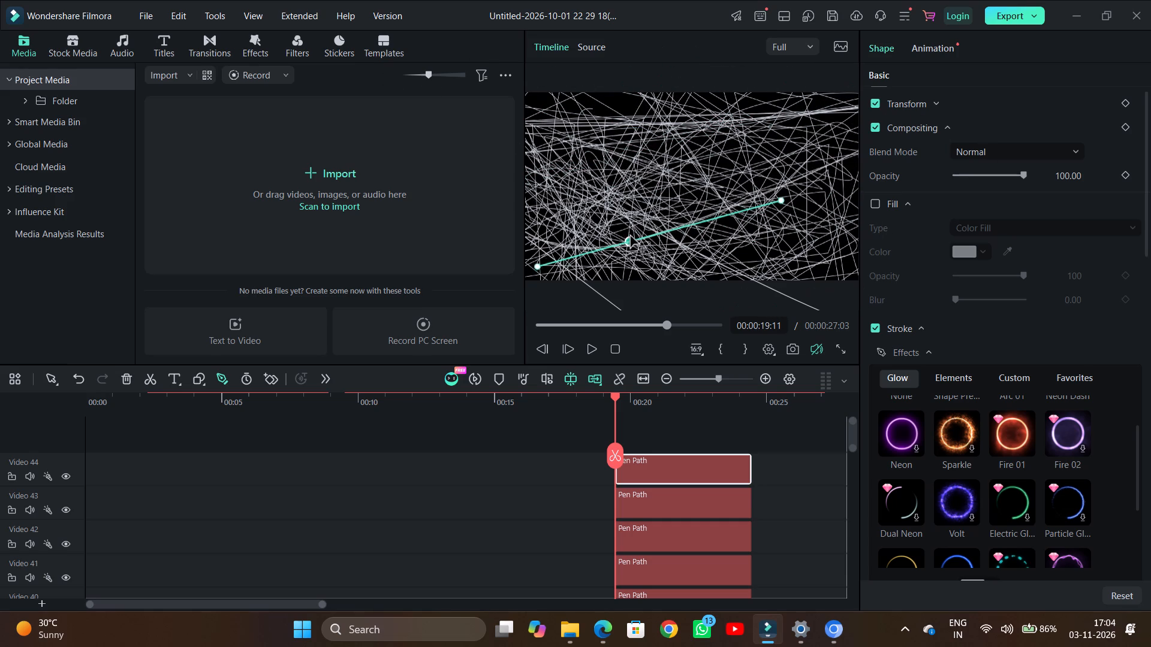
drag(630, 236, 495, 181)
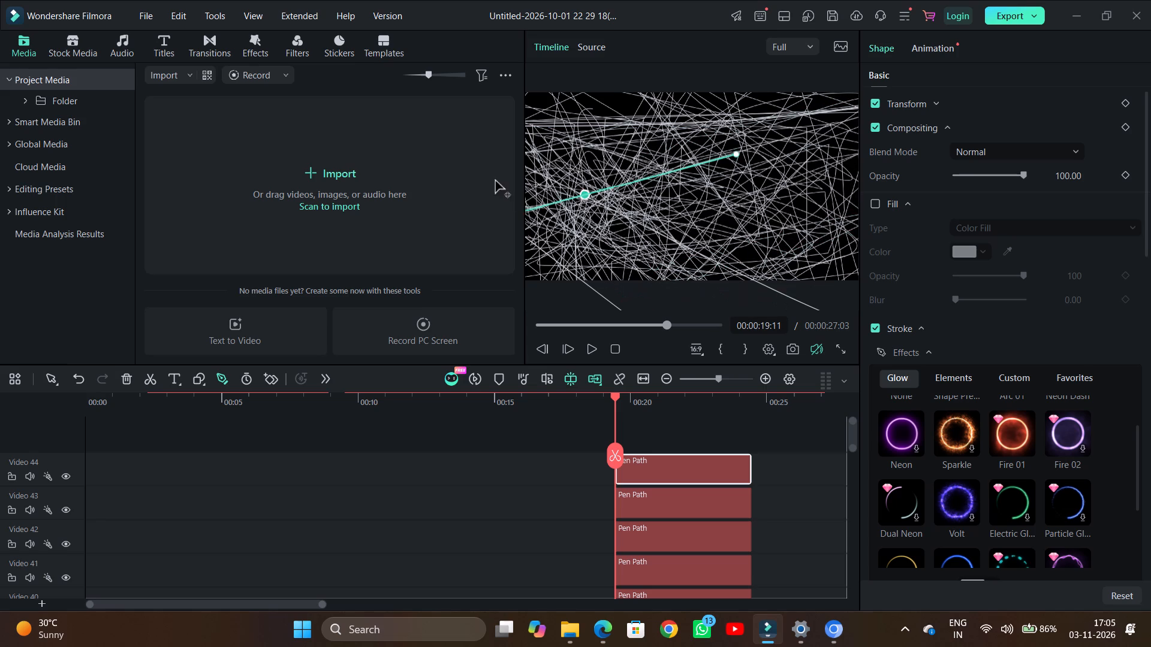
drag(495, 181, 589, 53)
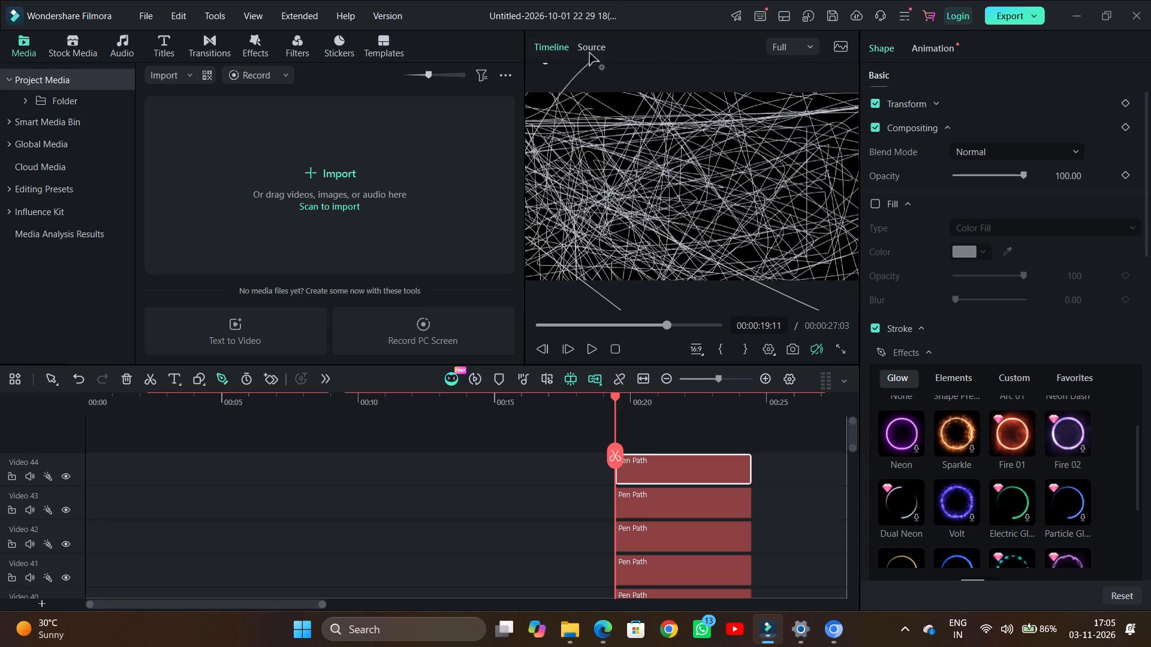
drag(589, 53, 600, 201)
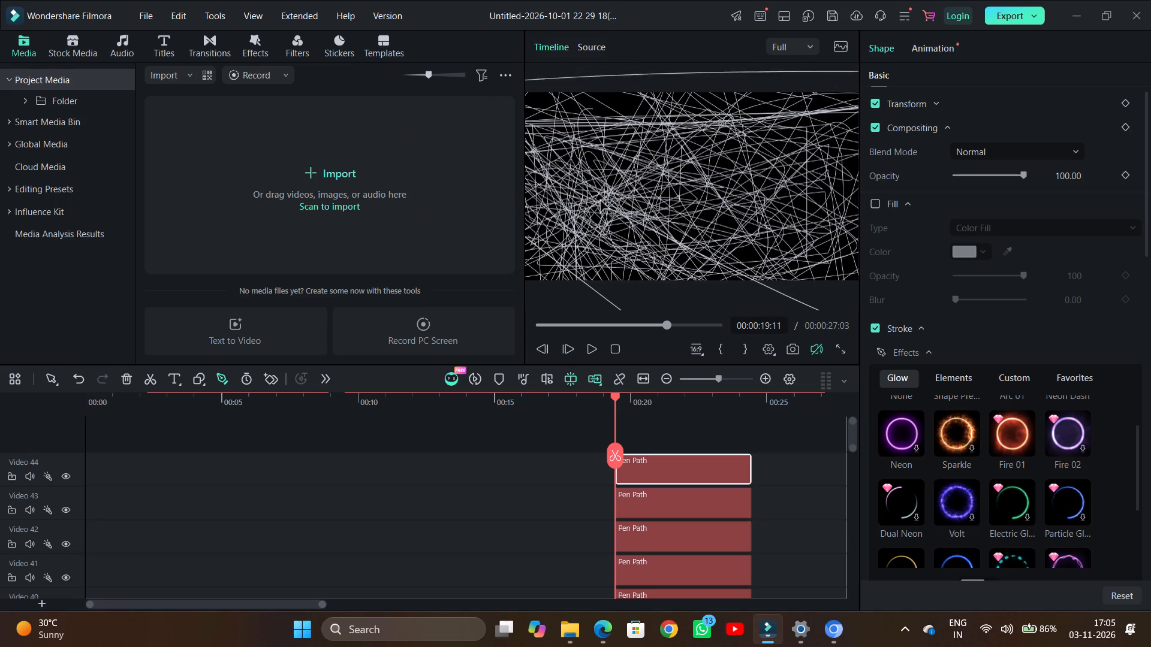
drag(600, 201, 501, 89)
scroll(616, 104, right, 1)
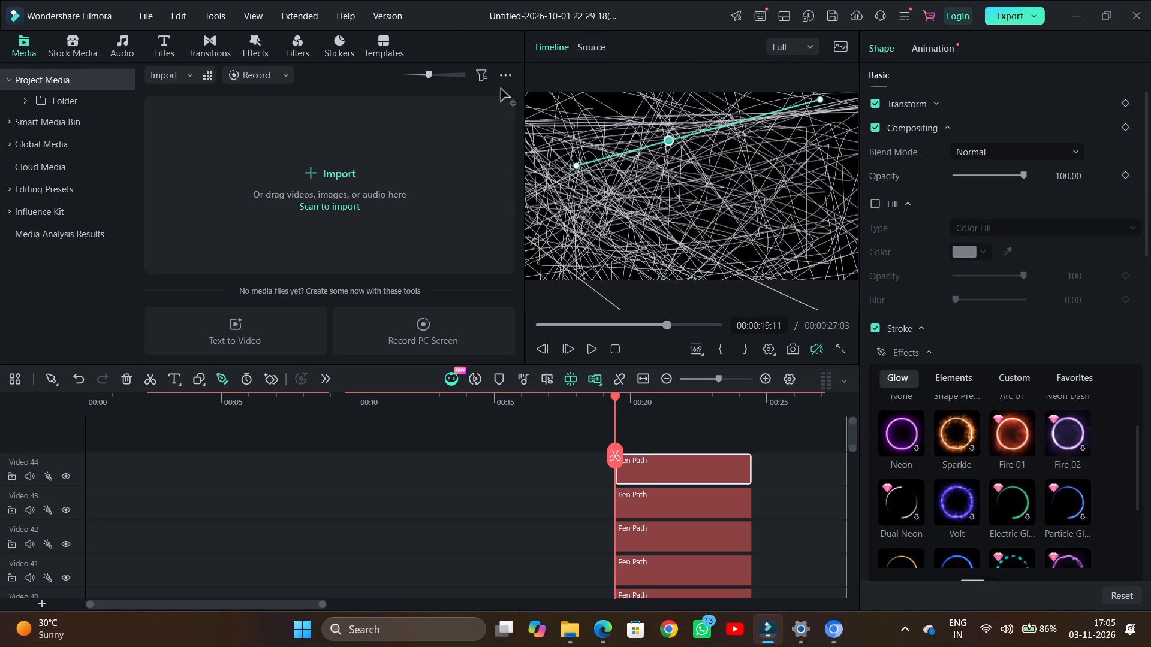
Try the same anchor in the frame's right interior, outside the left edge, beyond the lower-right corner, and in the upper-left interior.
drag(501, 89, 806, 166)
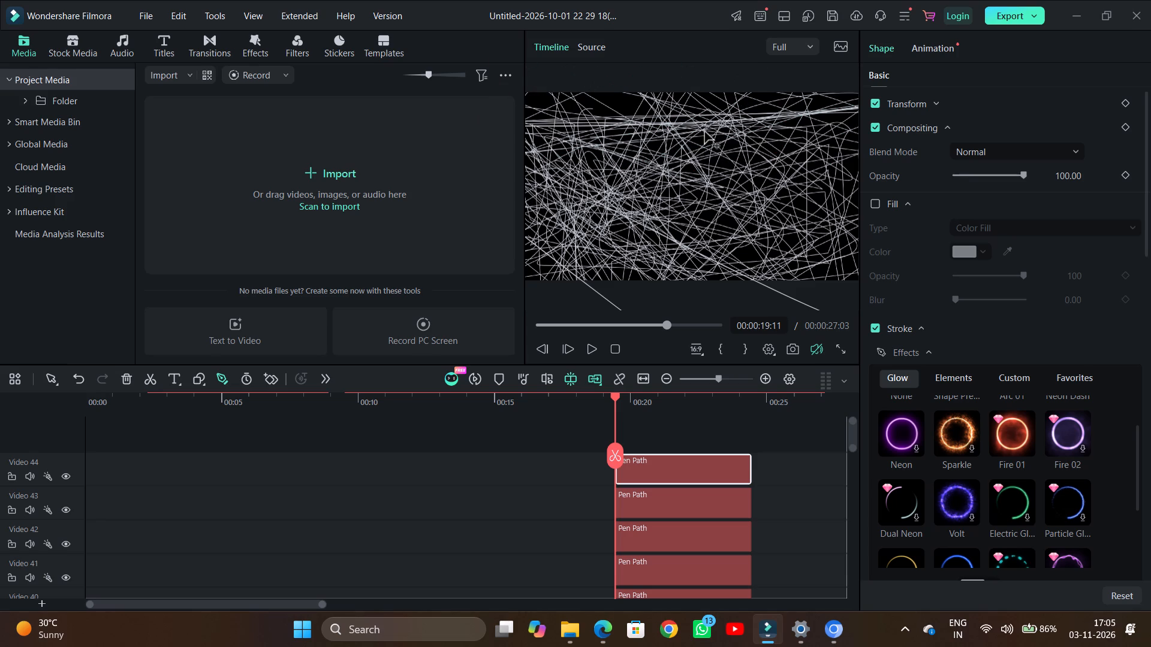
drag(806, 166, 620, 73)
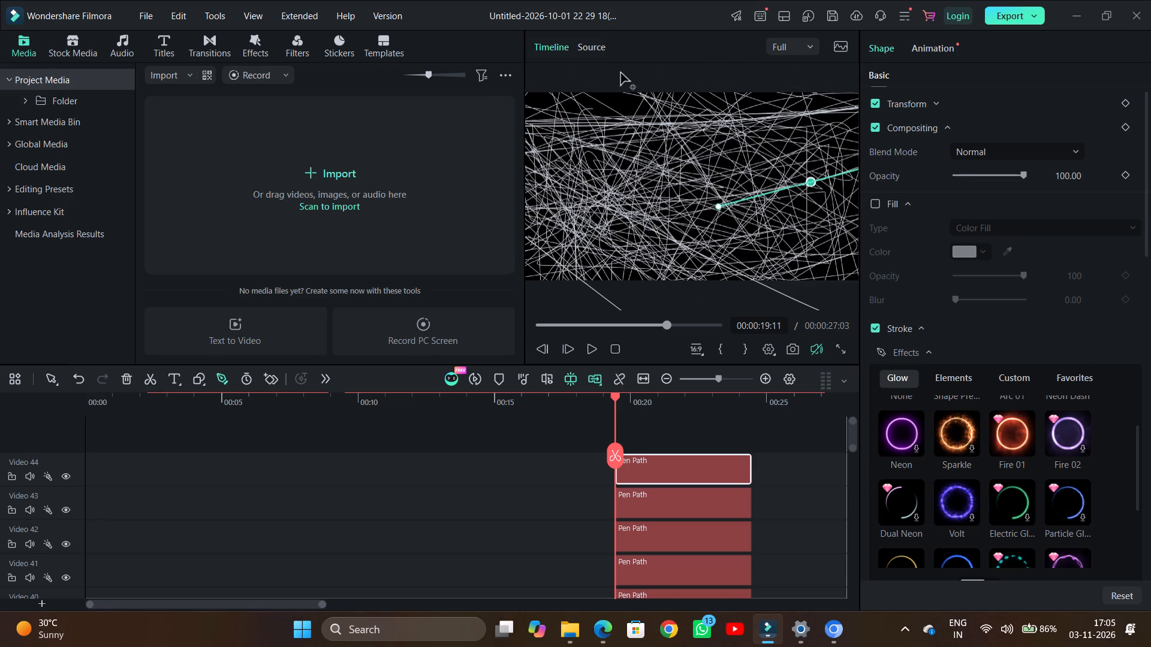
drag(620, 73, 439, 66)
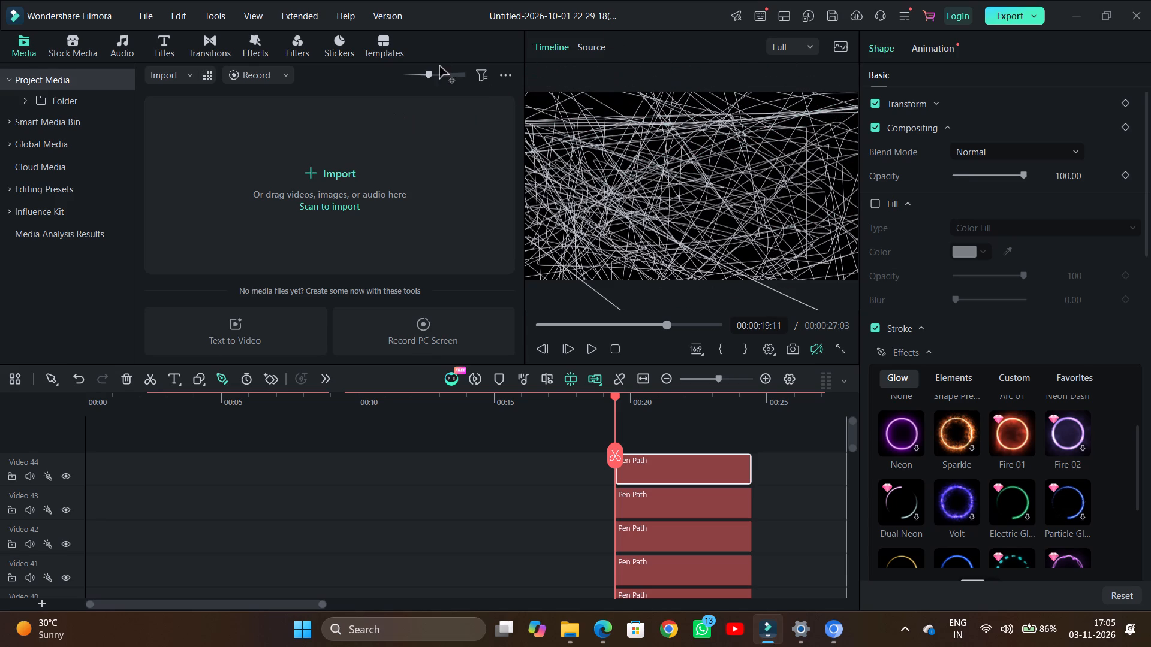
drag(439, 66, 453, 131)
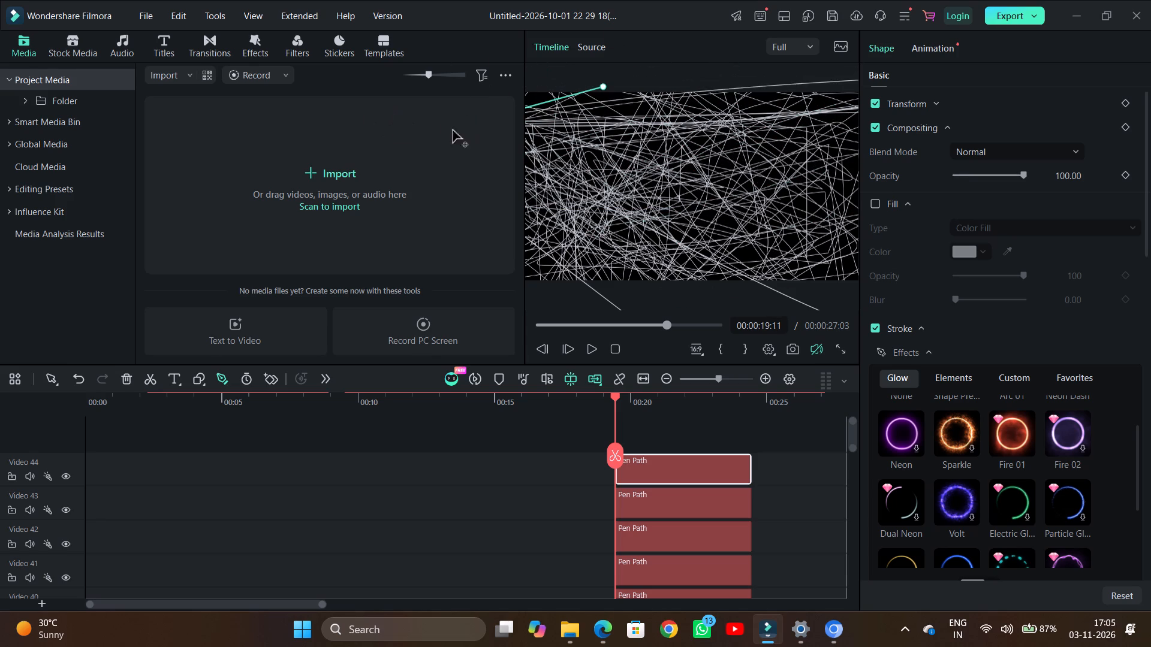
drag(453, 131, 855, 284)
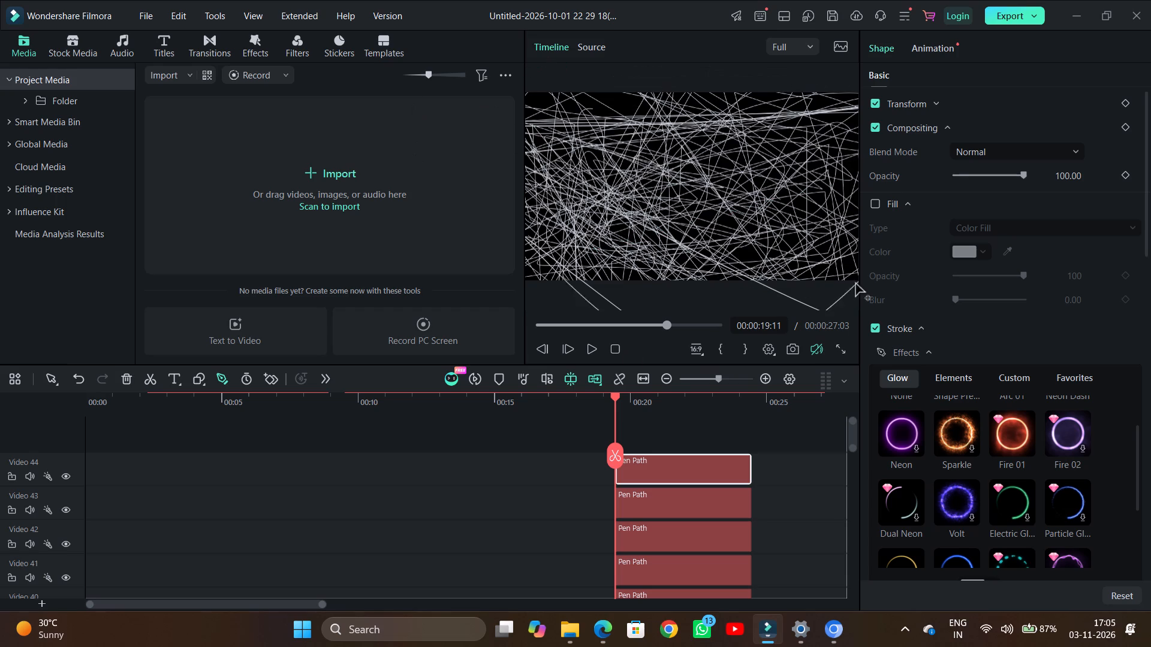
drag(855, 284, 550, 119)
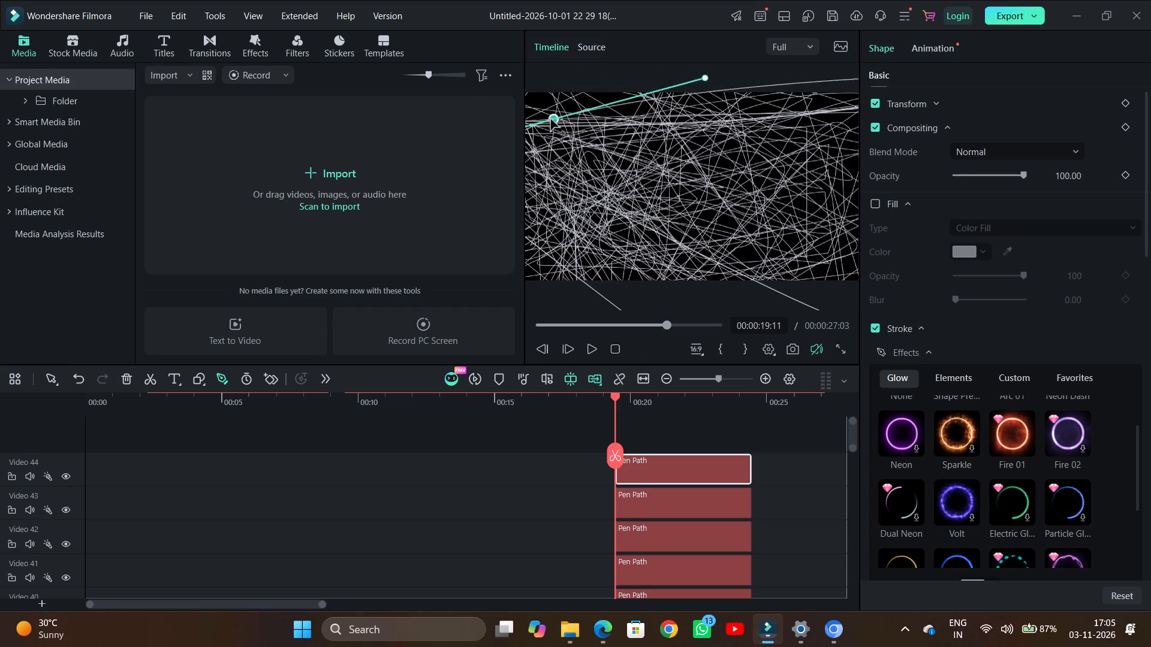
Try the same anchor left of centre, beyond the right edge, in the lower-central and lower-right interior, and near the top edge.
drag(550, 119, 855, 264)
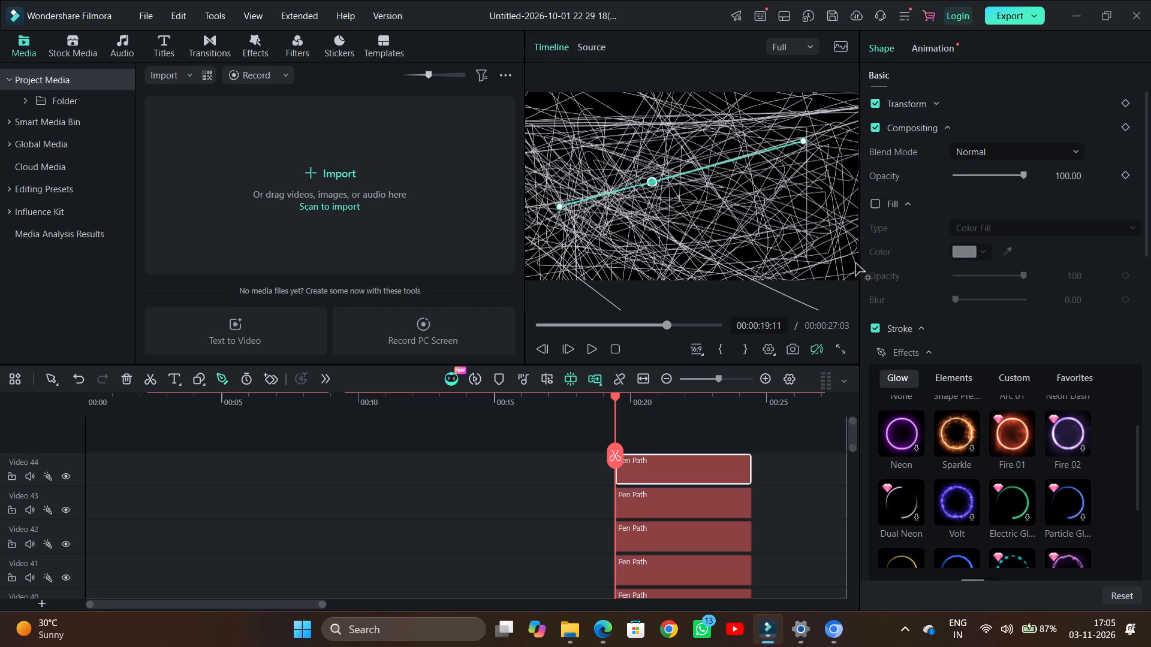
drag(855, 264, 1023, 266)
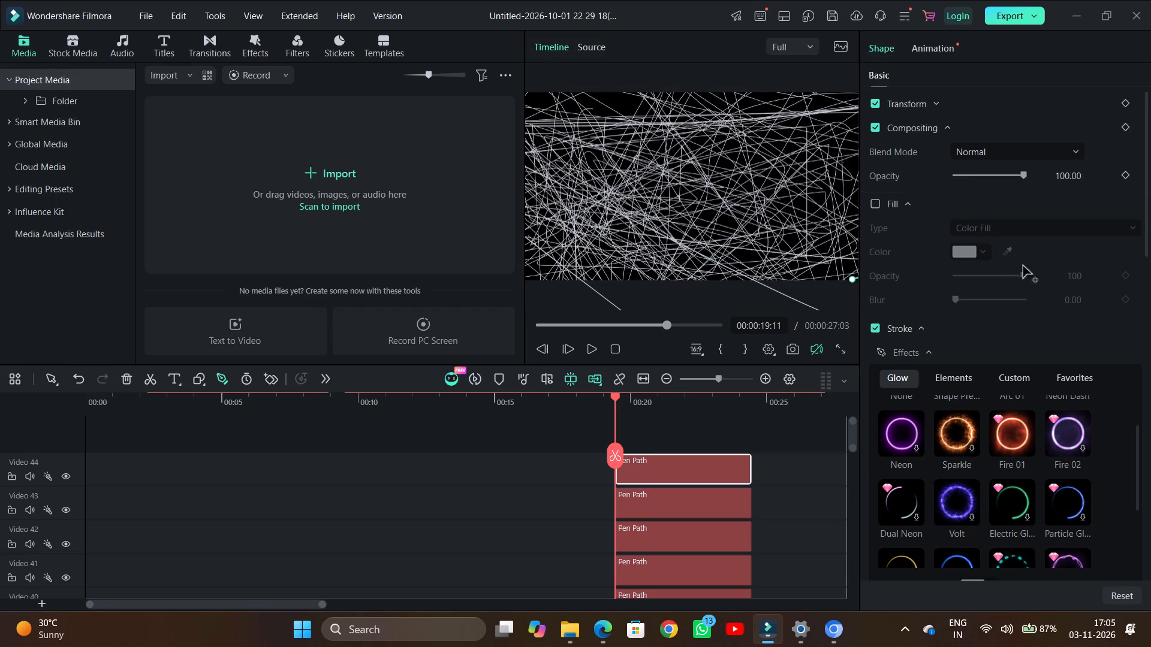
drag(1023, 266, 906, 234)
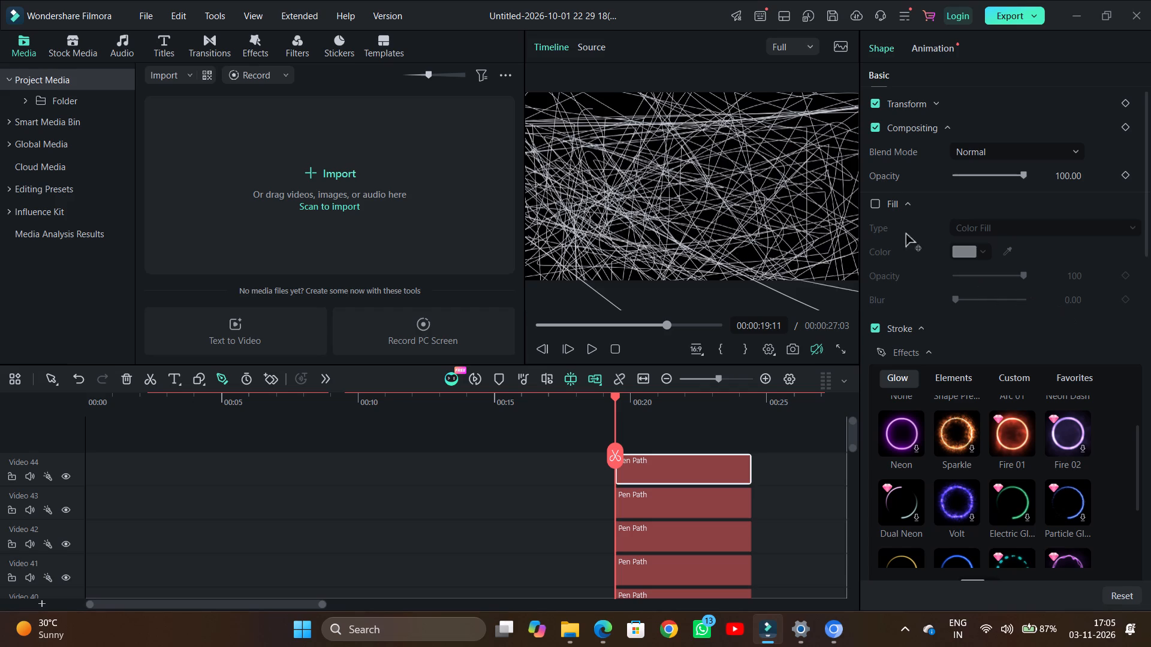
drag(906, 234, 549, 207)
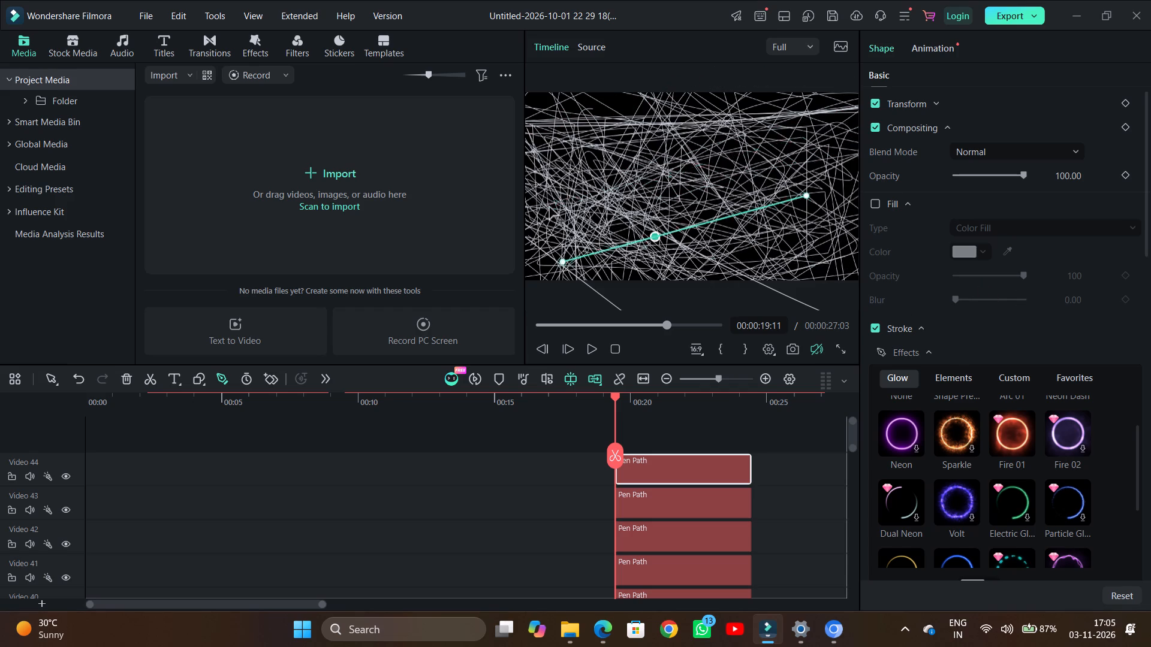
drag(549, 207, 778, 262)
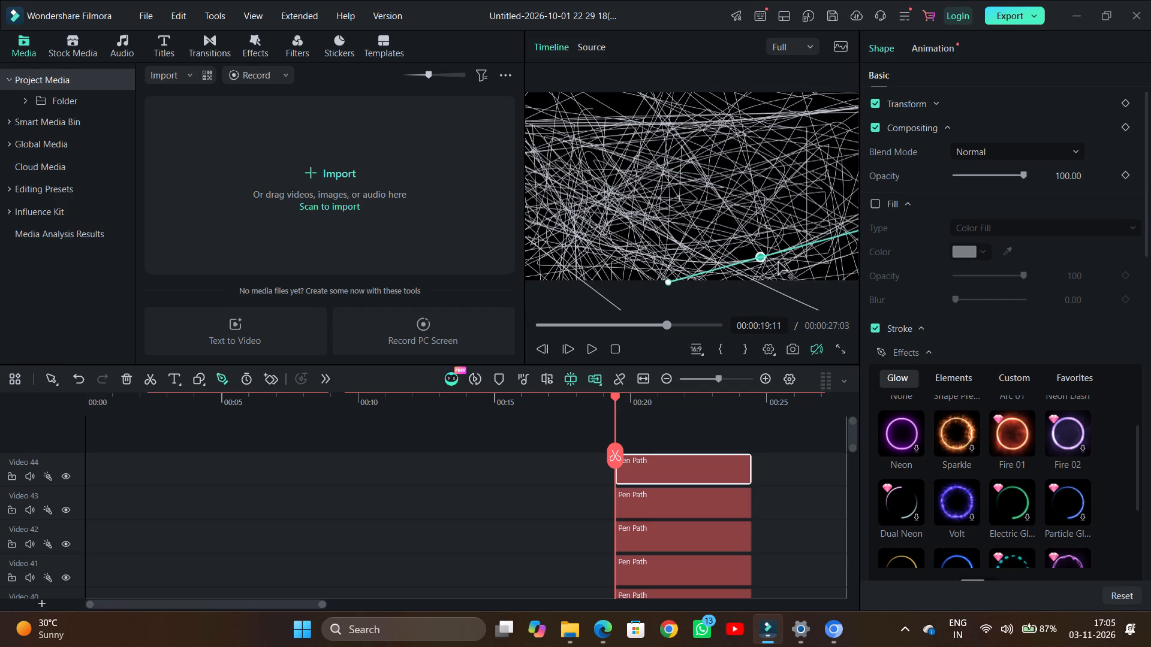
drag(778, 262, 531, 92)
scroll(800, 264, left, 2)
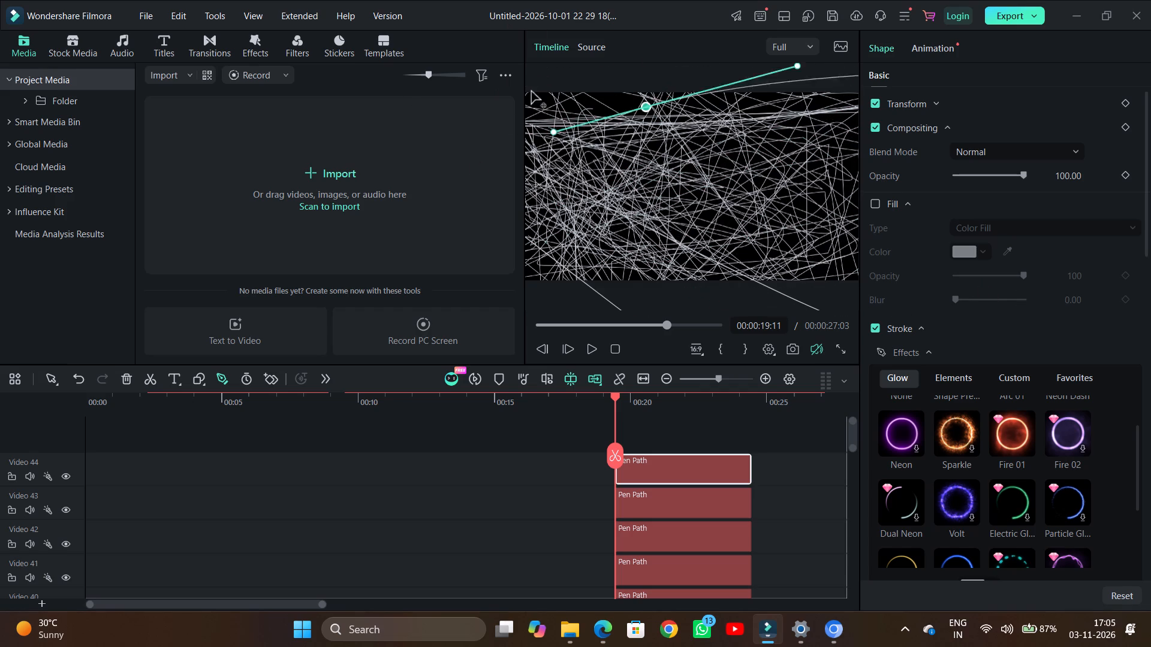
Reposition the same anchor above the frame and through its central and lower-left interior, leaving it slightly above and right of centre.
drag(531, 92, 632, 117)
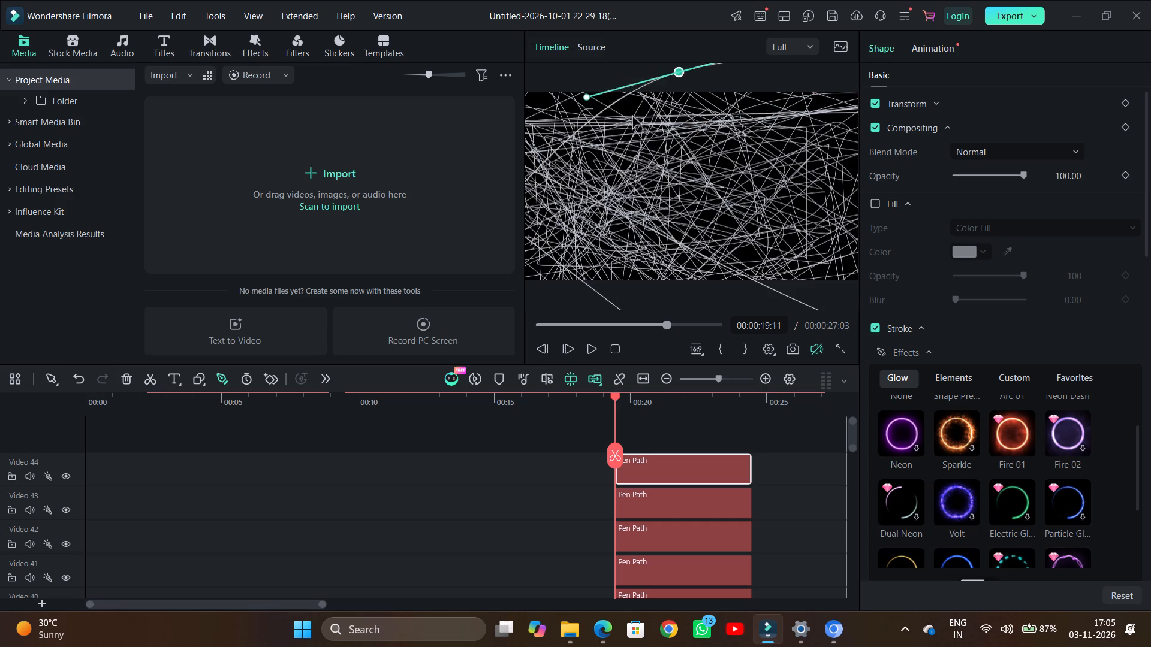
drag(632, 117, 687, 211)
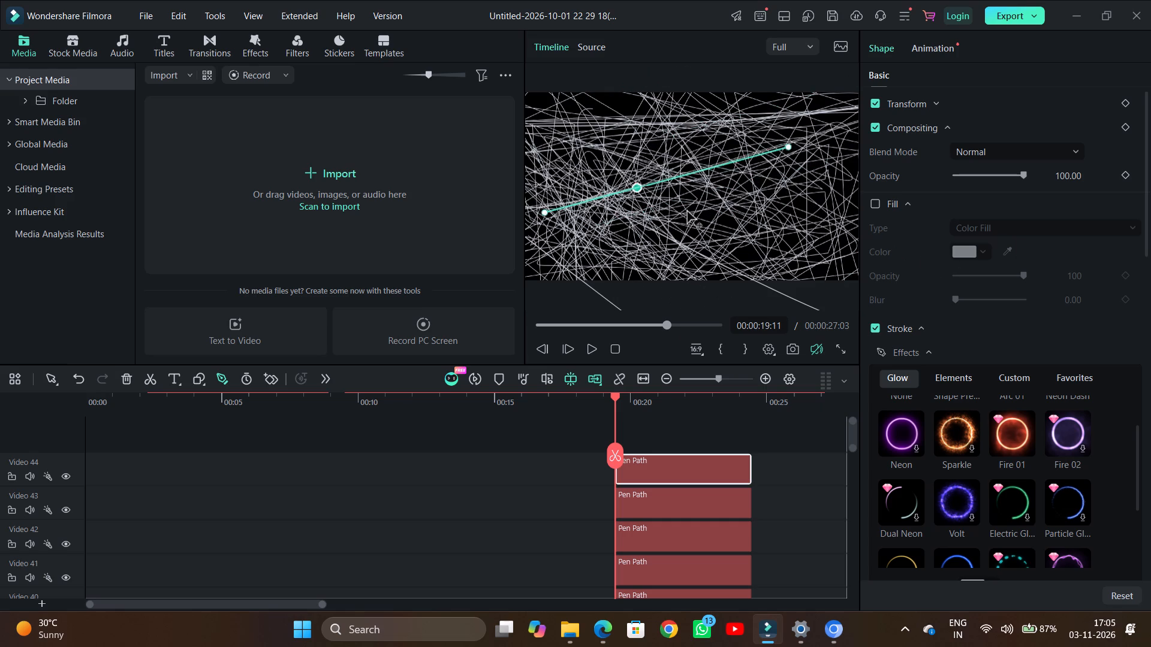
drag(687, 211, 773, 184)
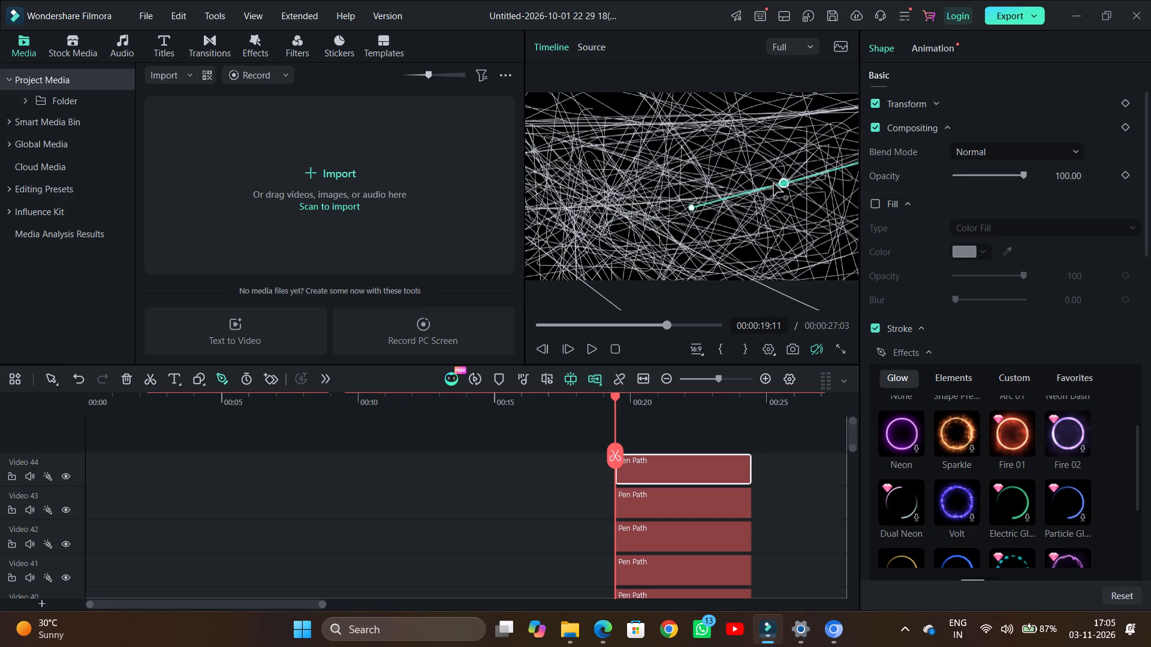
drag(773, 184, 457, 78)
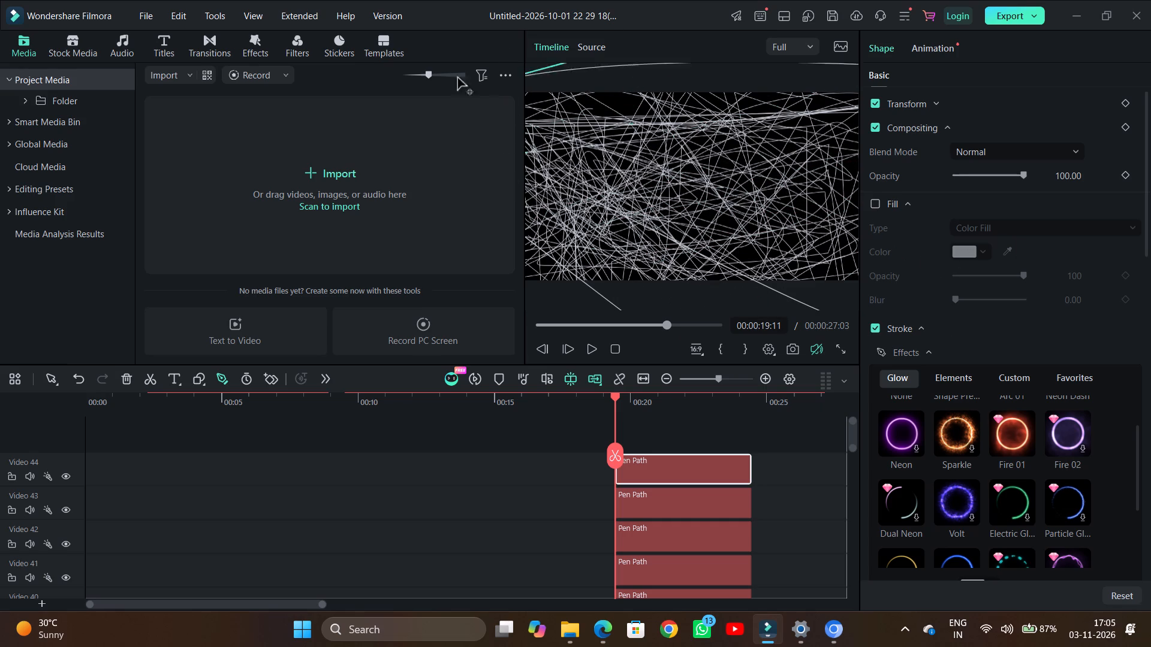
drag(457, 78, 574, 208)
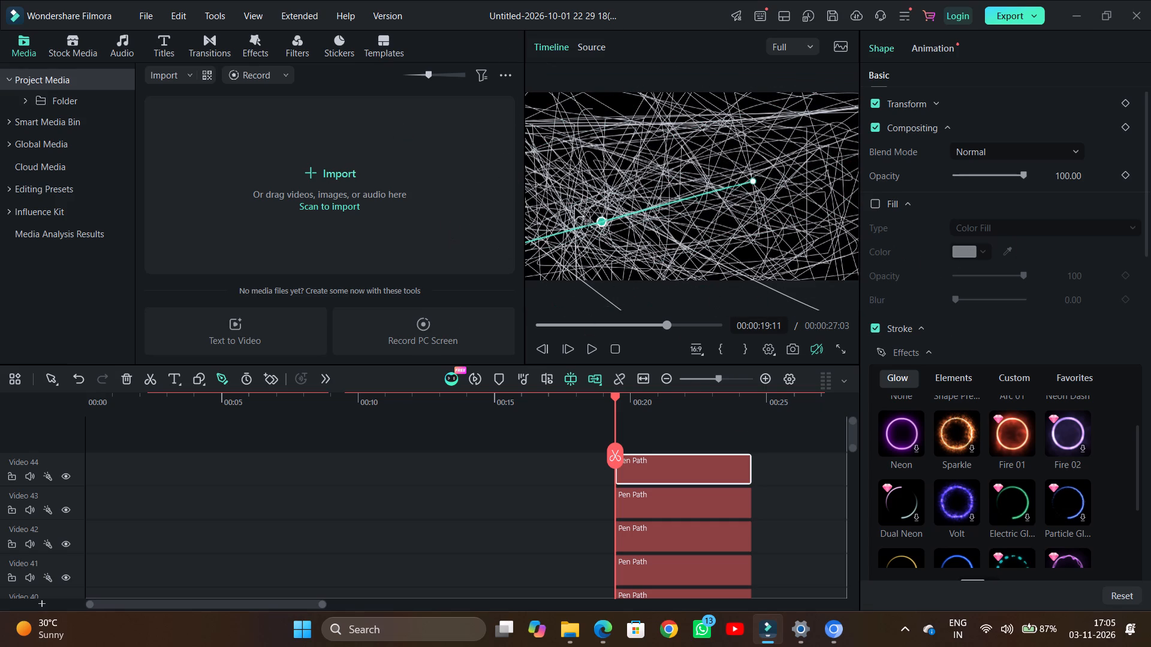
drag(574, 208, 704, 175)
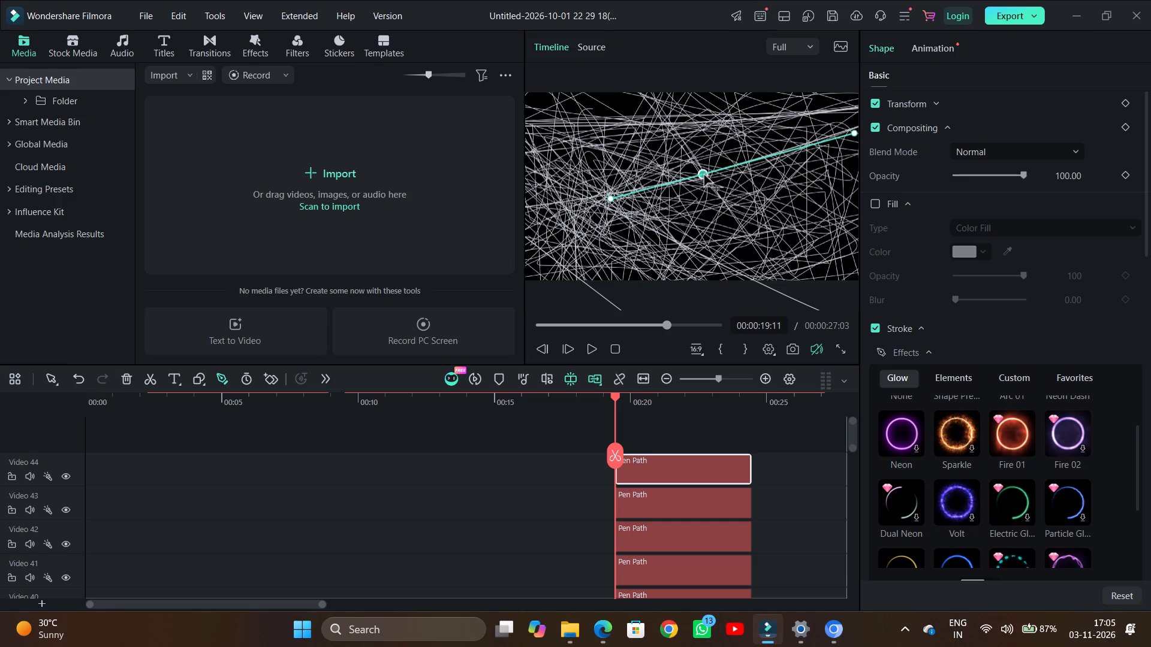
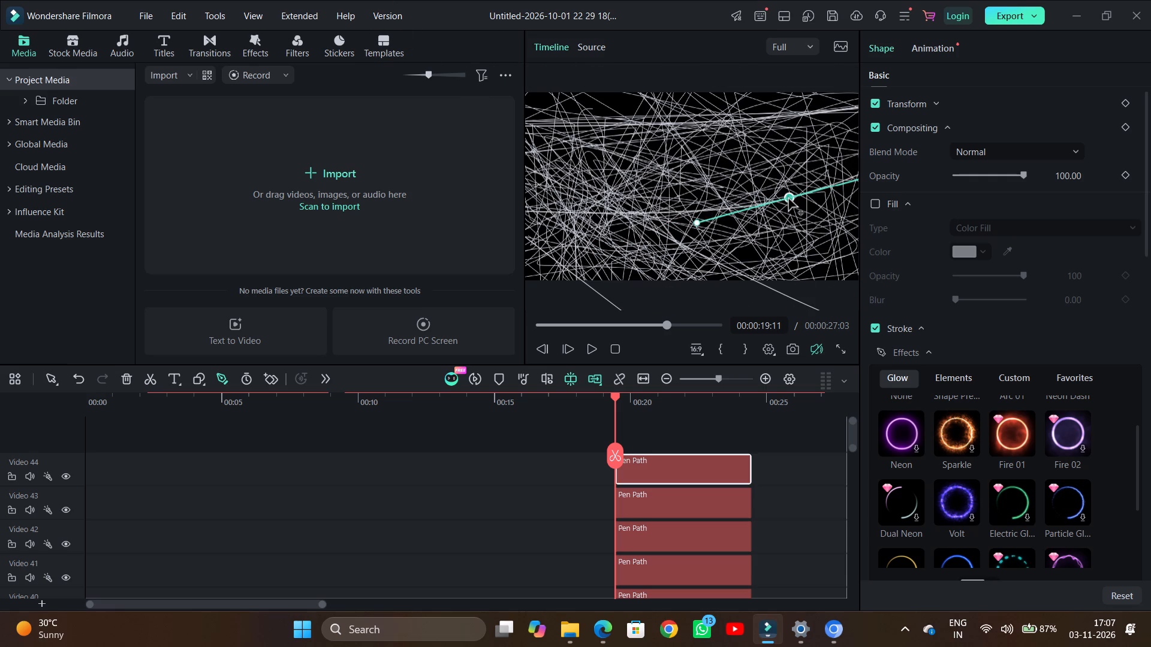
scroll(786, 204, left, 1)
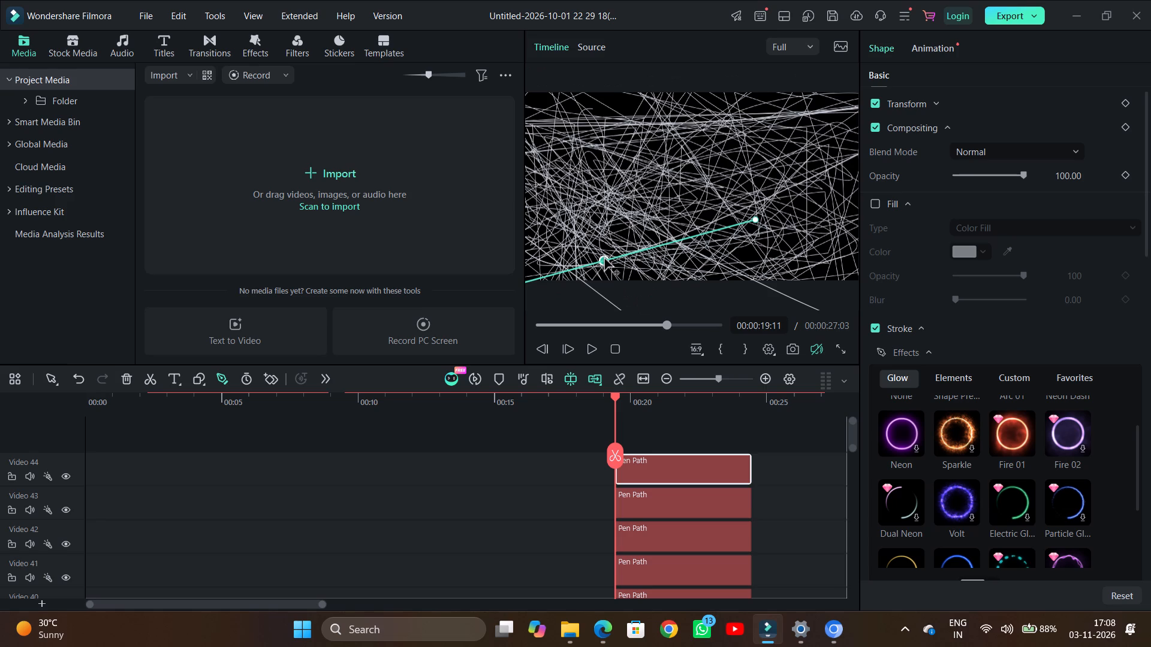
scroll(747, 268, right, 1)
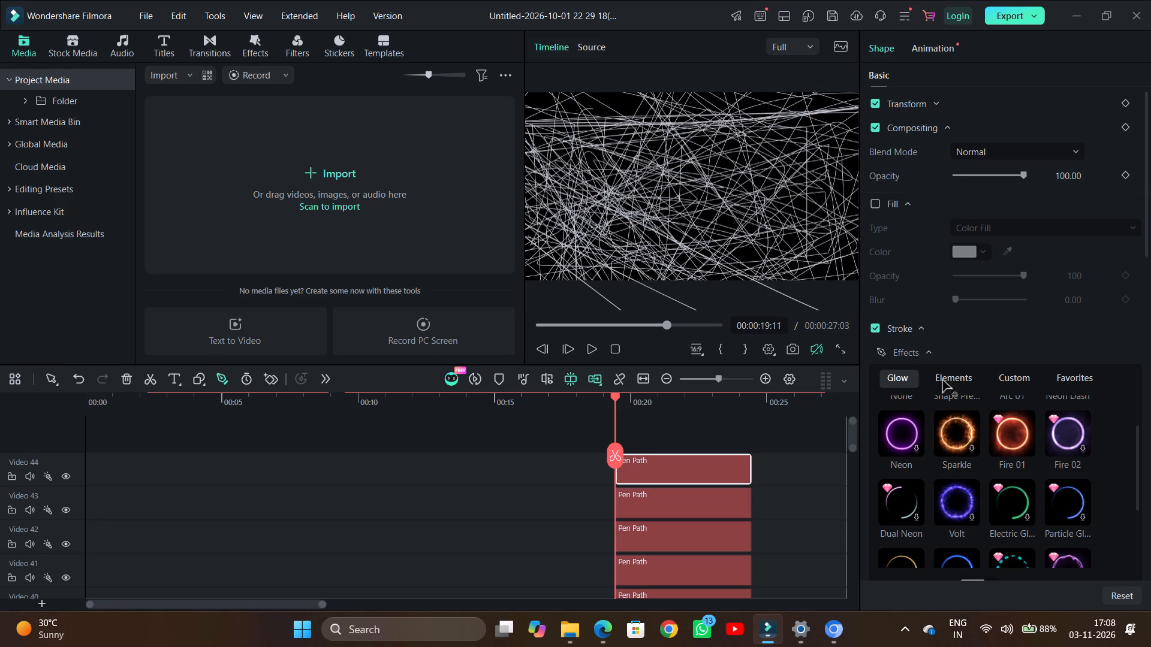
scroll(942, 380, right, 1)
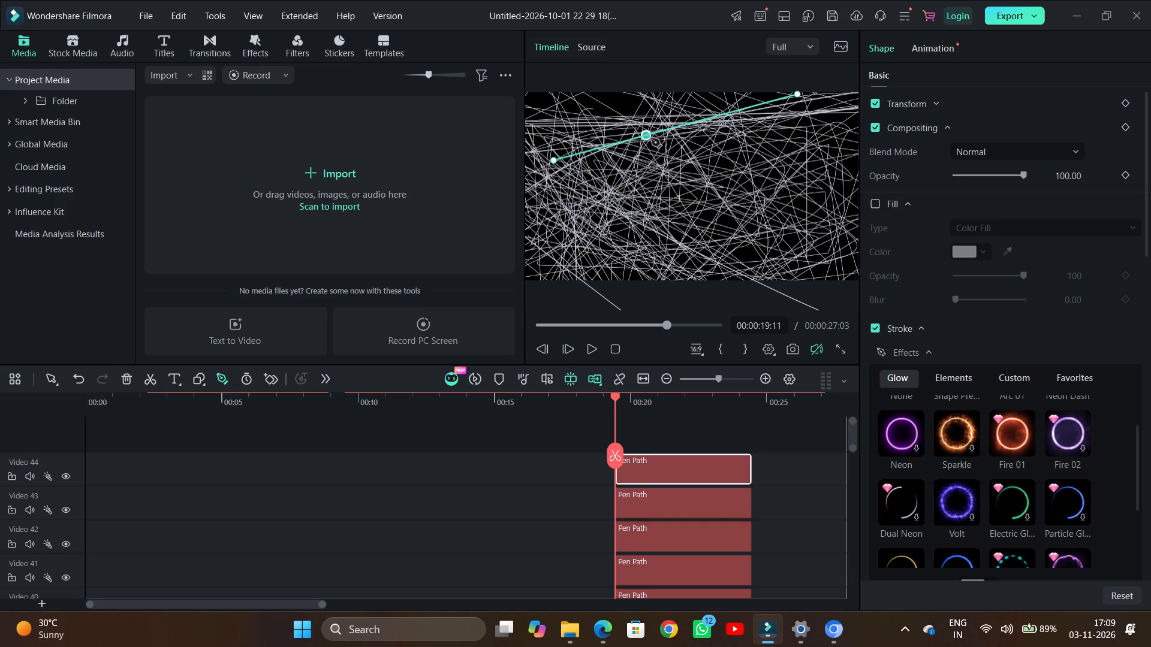
Reshape the Video 44 pen path by repeatedly moving its active curve anchor point to different places across and beyond the preview frame.
click(651, 138)
drag(649, 135, 796, 208)
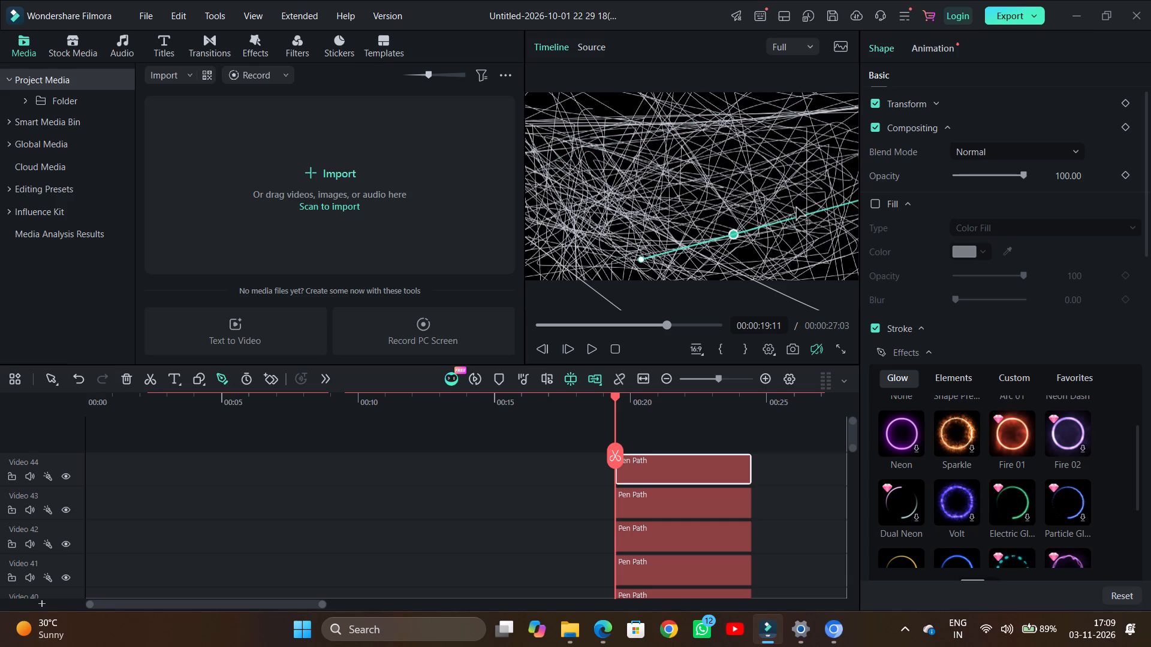
drag(796, 208, 477, 68)
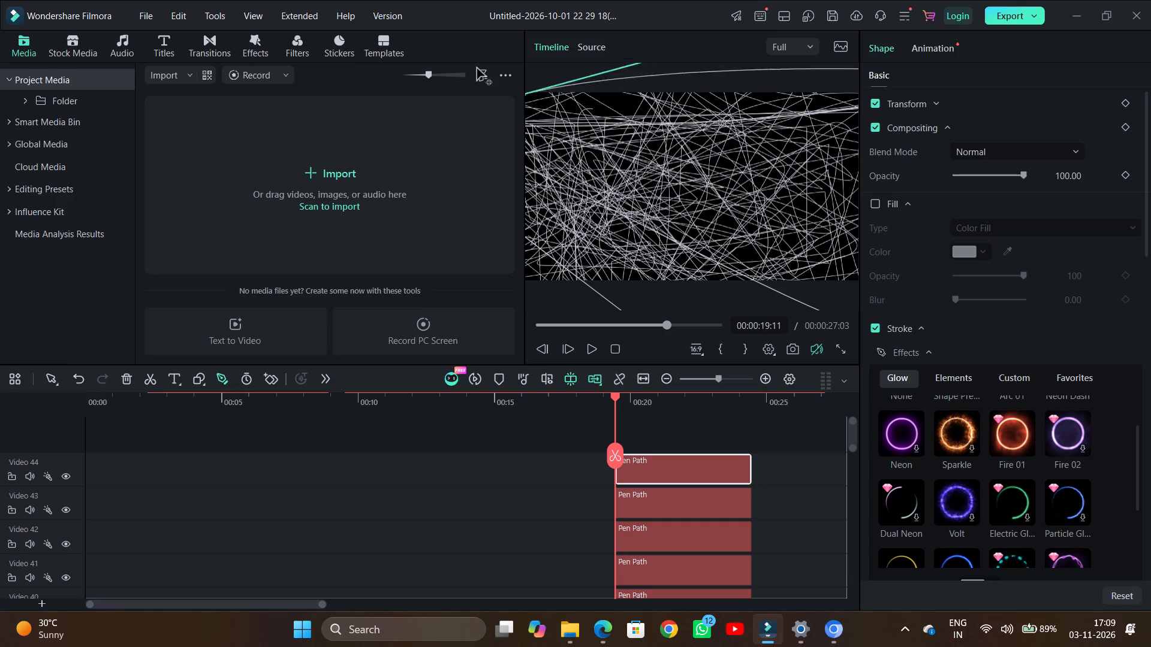
drag(477, 68, 670, 280)
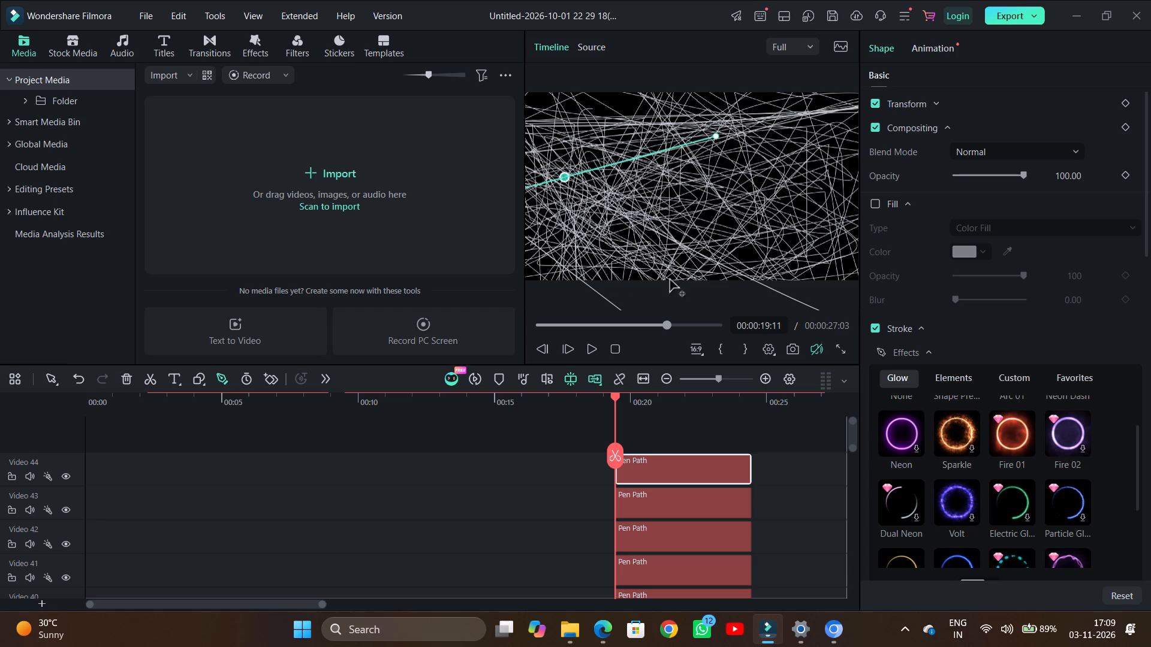
drag(670, 280, 506, 142)
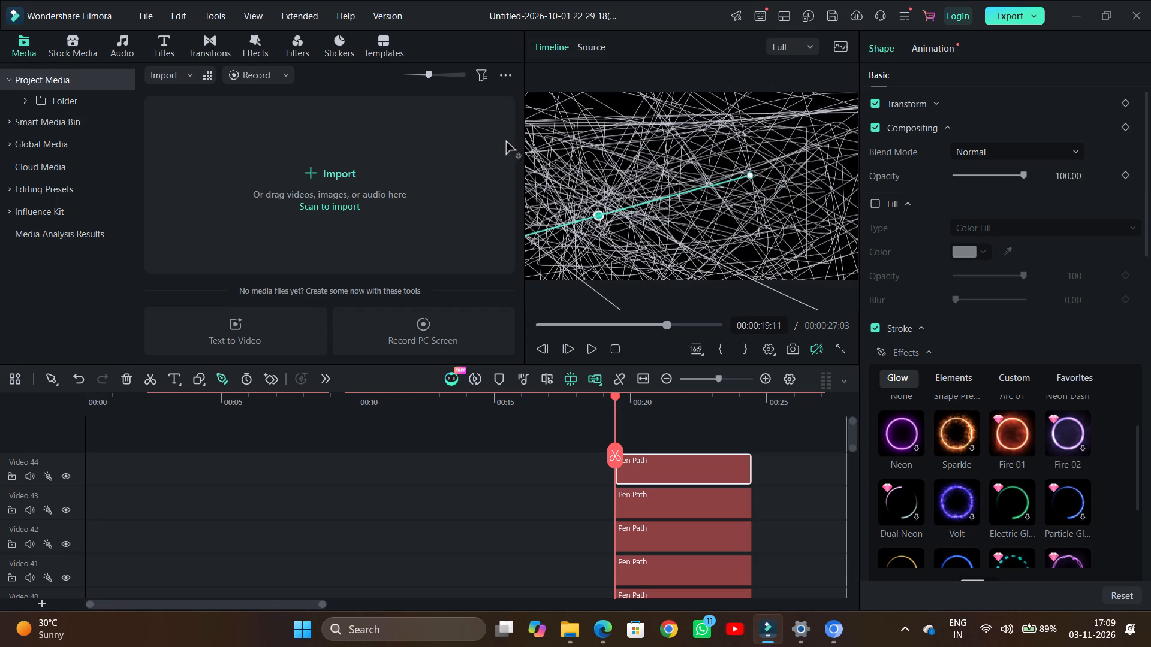
drag(506, 142, 557, 282)
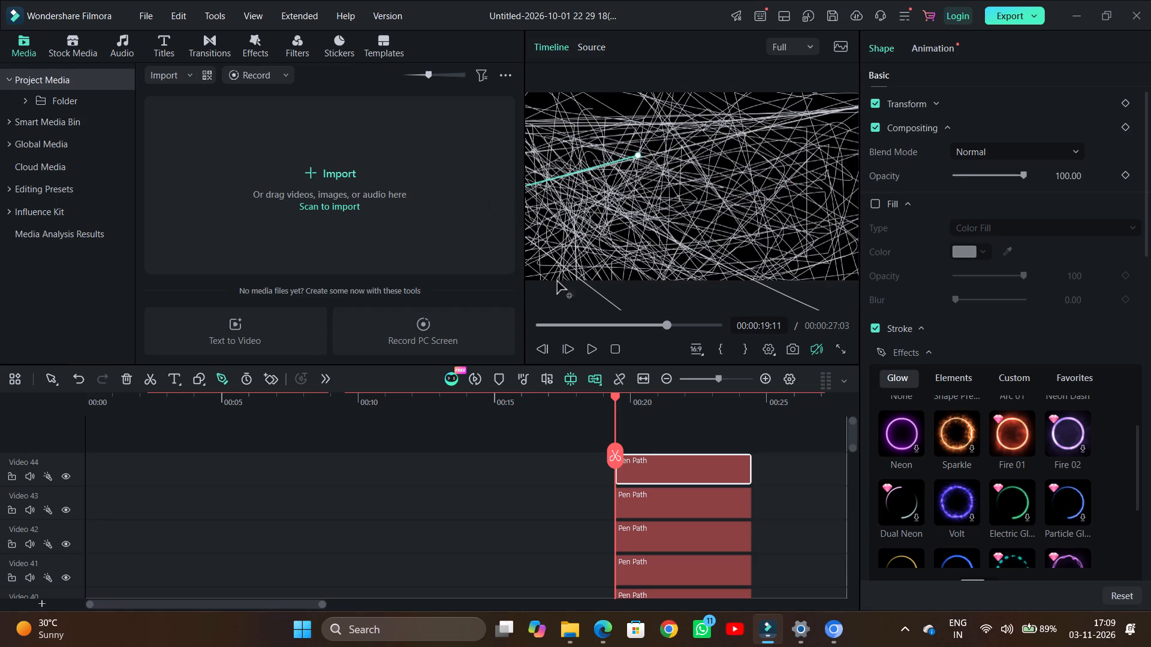
drag(557, 282, 375, 195)
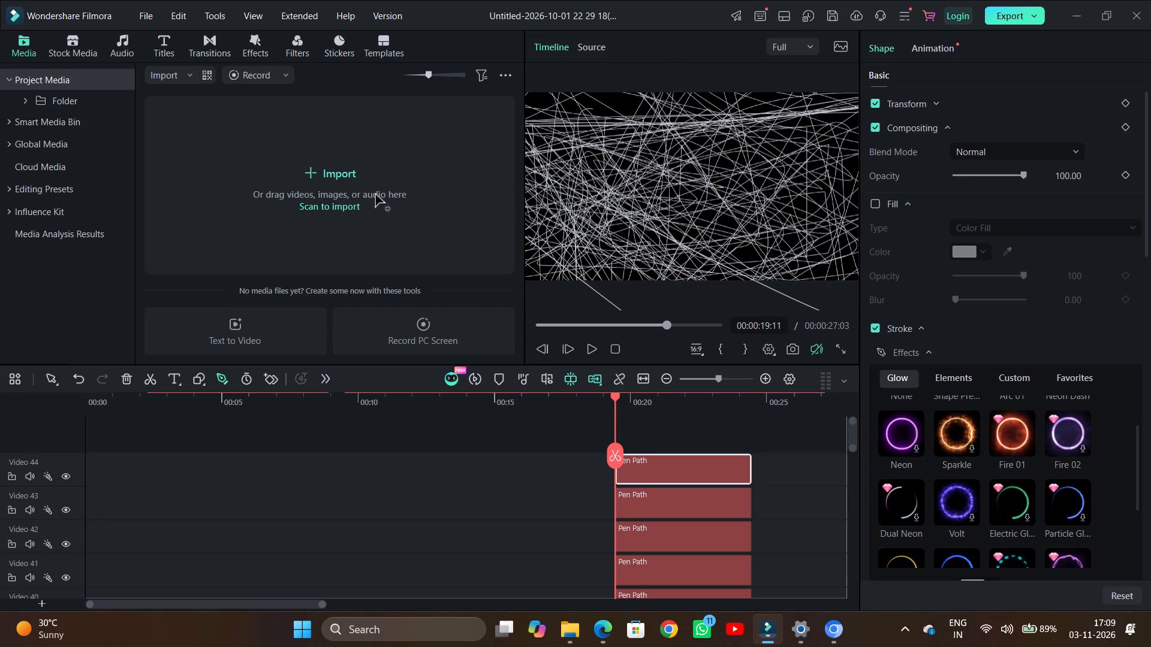
drag(375, 195, 599, 367)
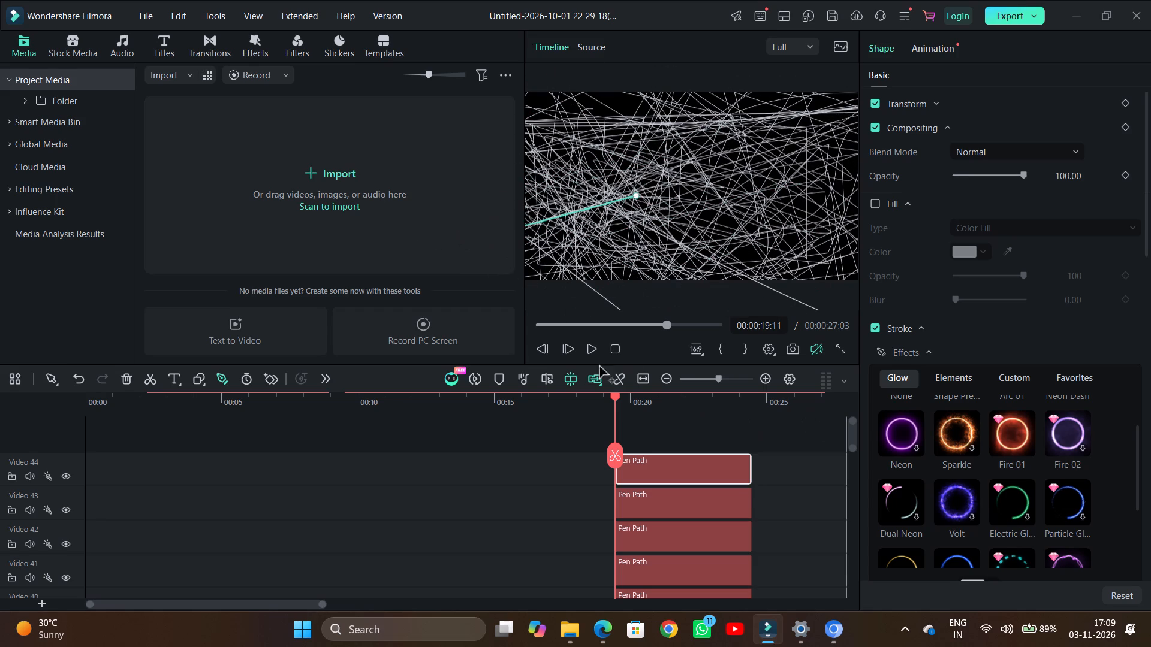
drag(599, 367, 867, 452)
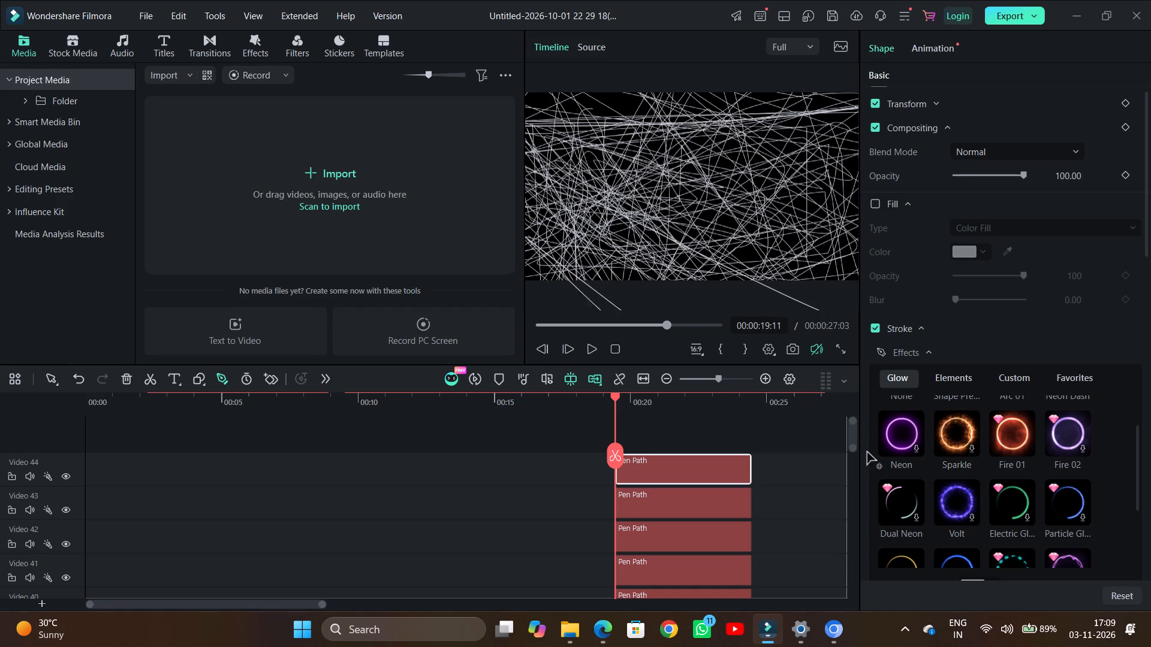
drag(867, 452, 801, 381)
drag(801, 381, 640, 177)
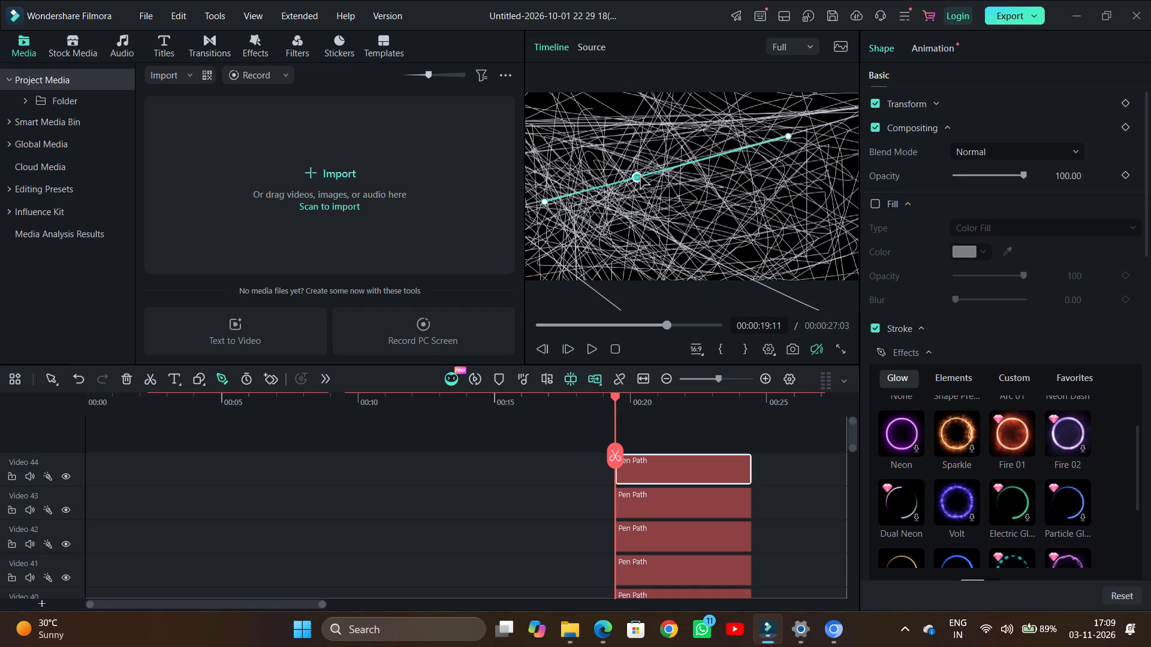
drag(640, 177, 556, 31)
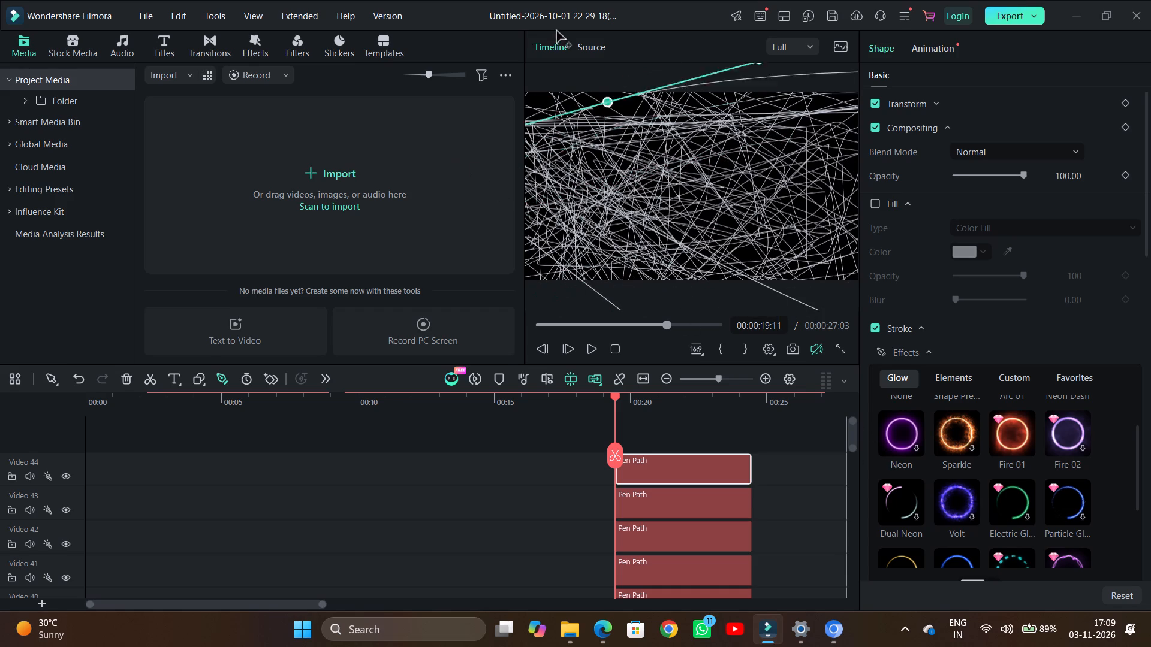
drag(556, 31, 790, 252)
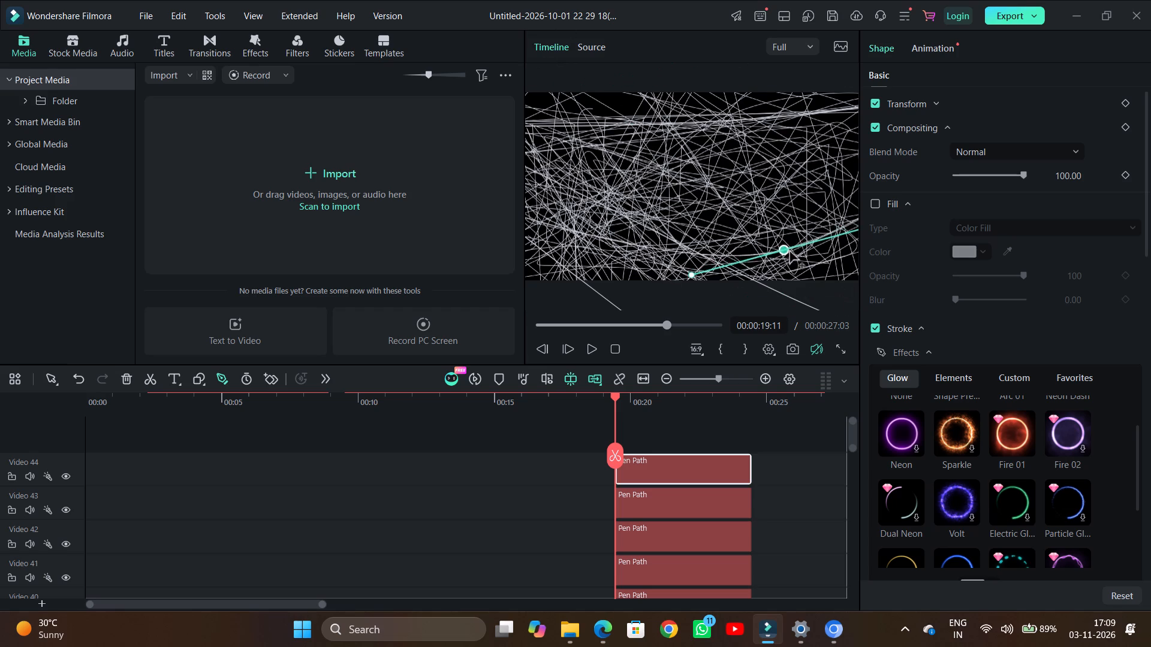
drag(790, 252, 756, 265)
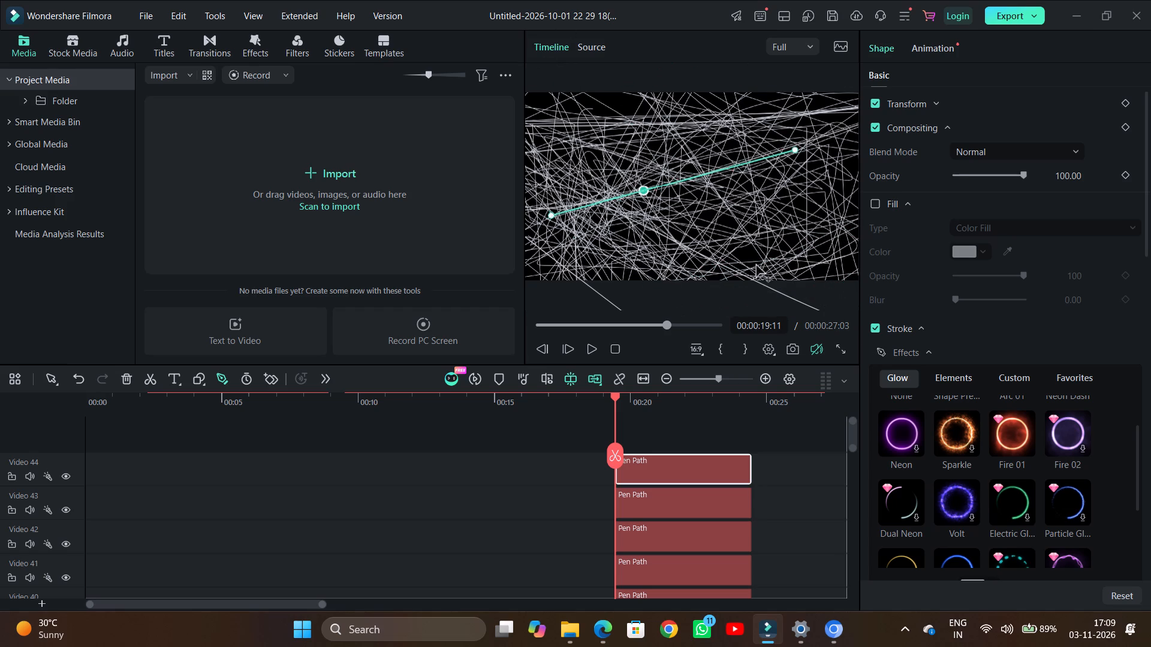
drag(756, 265, 629, 195)
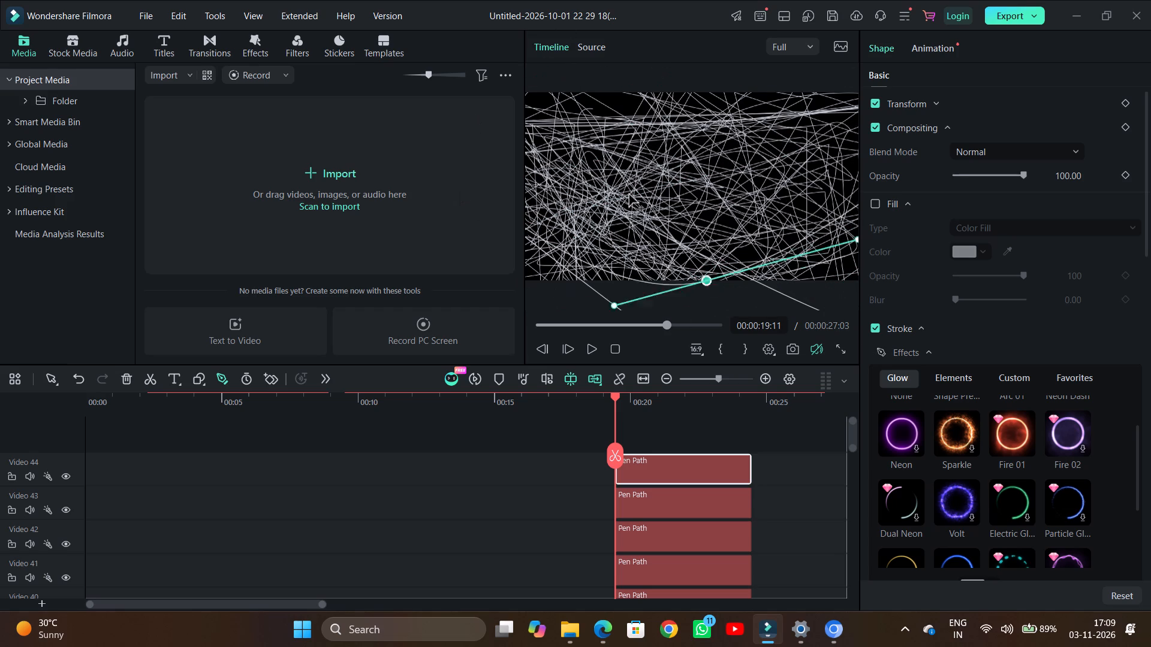
drag(629, 195, 843, 252)
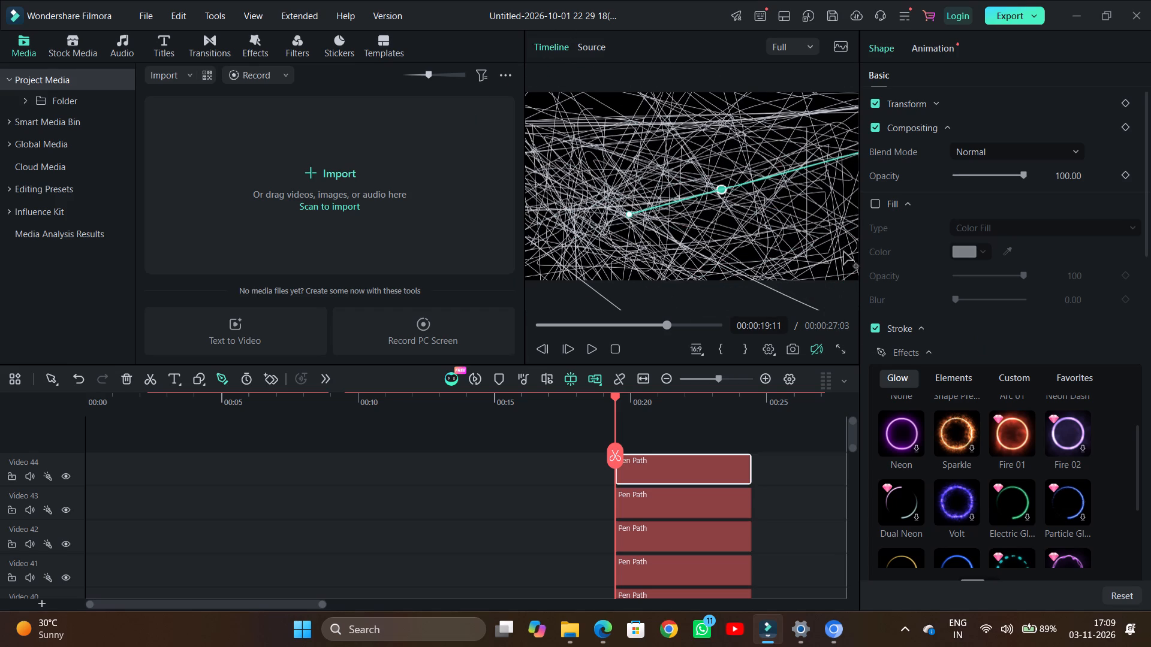
drag(843, 252, 823, 182)
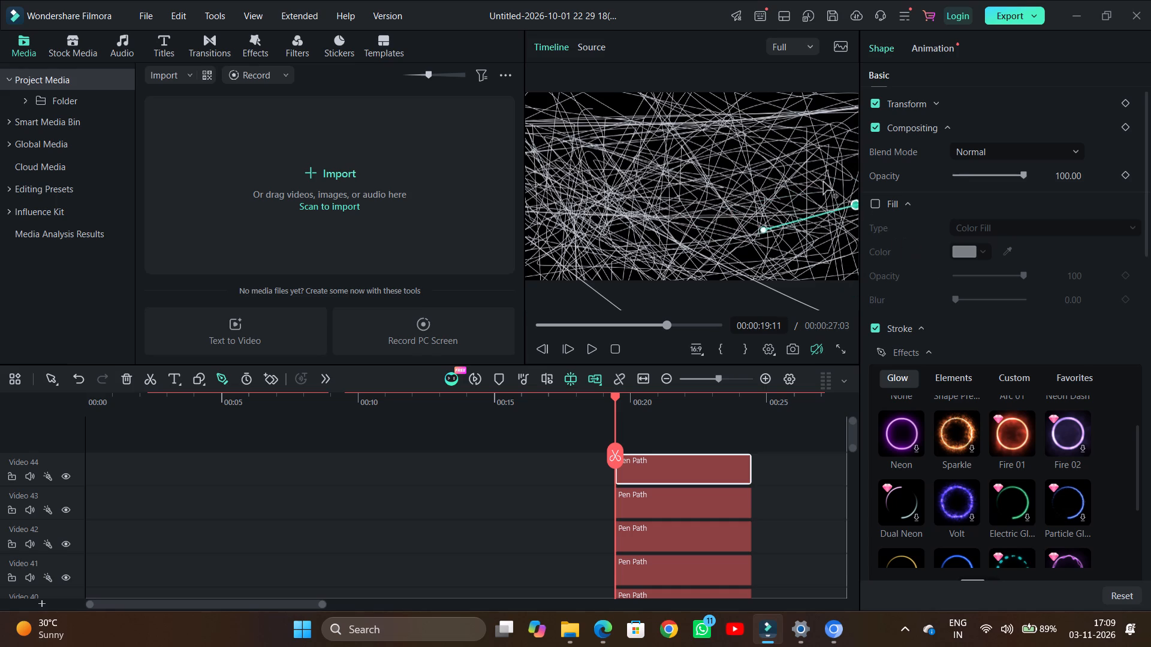
drag(823, 182, 622, 147)
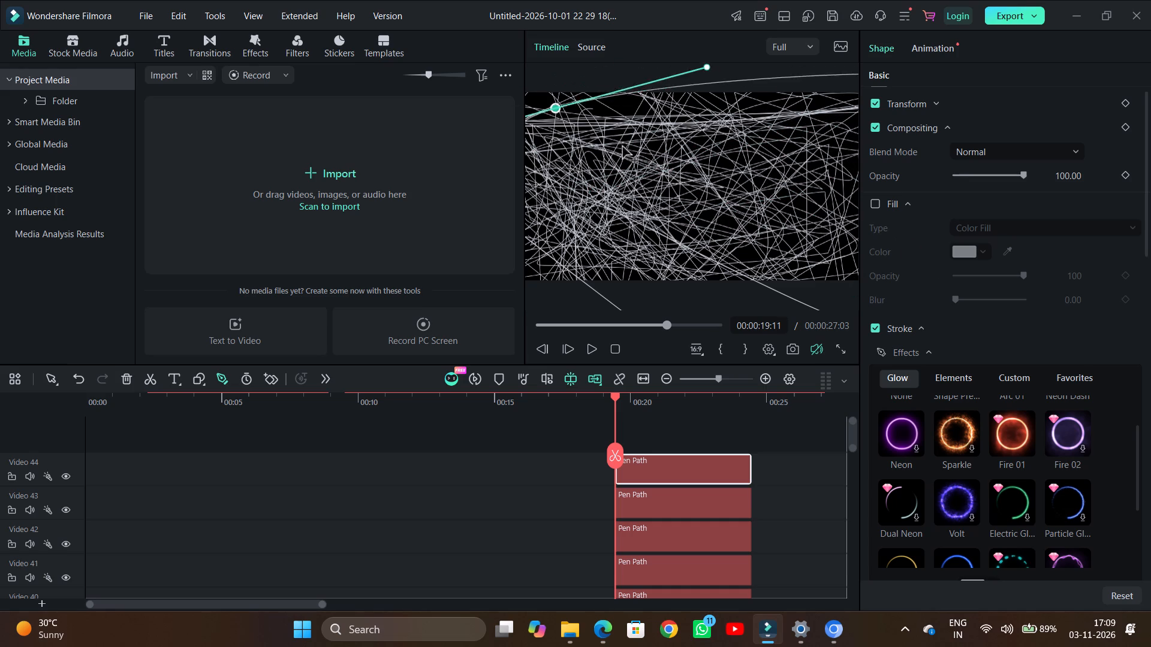
drag(622, 147, 745, 256)
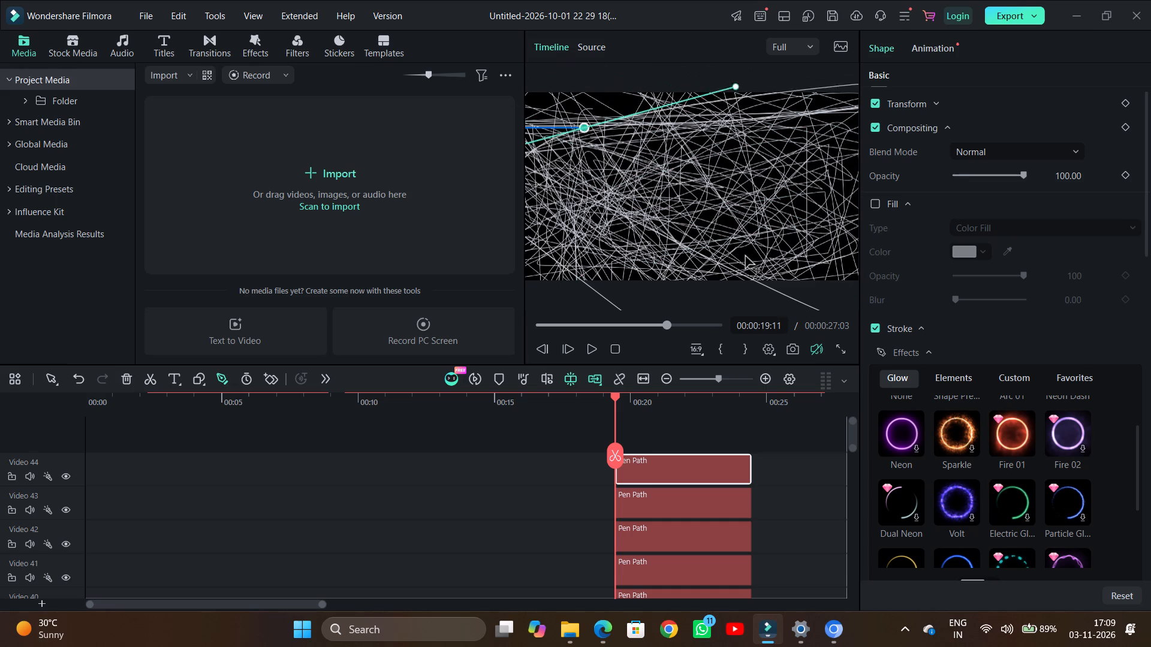
drag(745, 256, 650, 142)
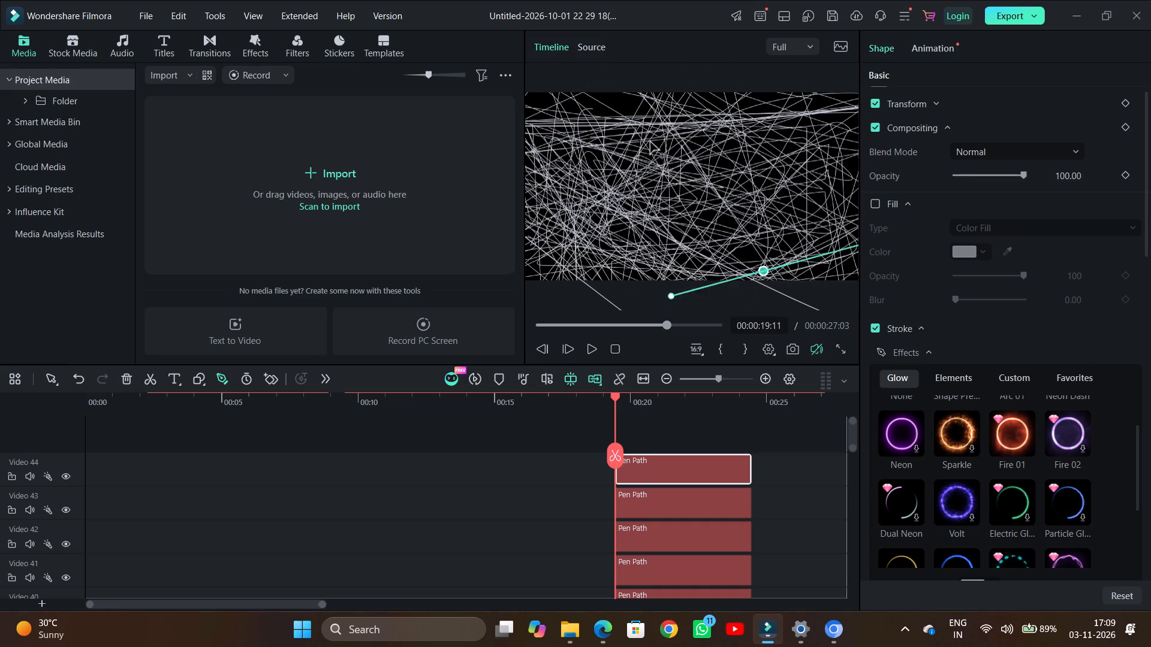
drag(650, 142, 541, 130)
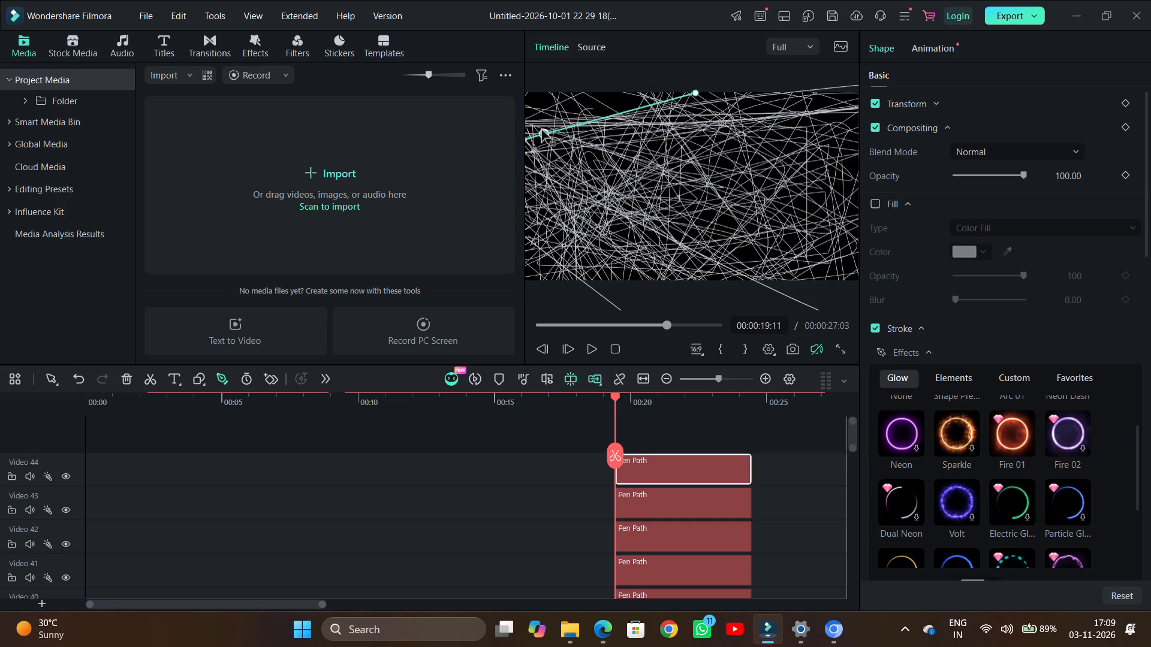
drag(541, 130, 618, 189)
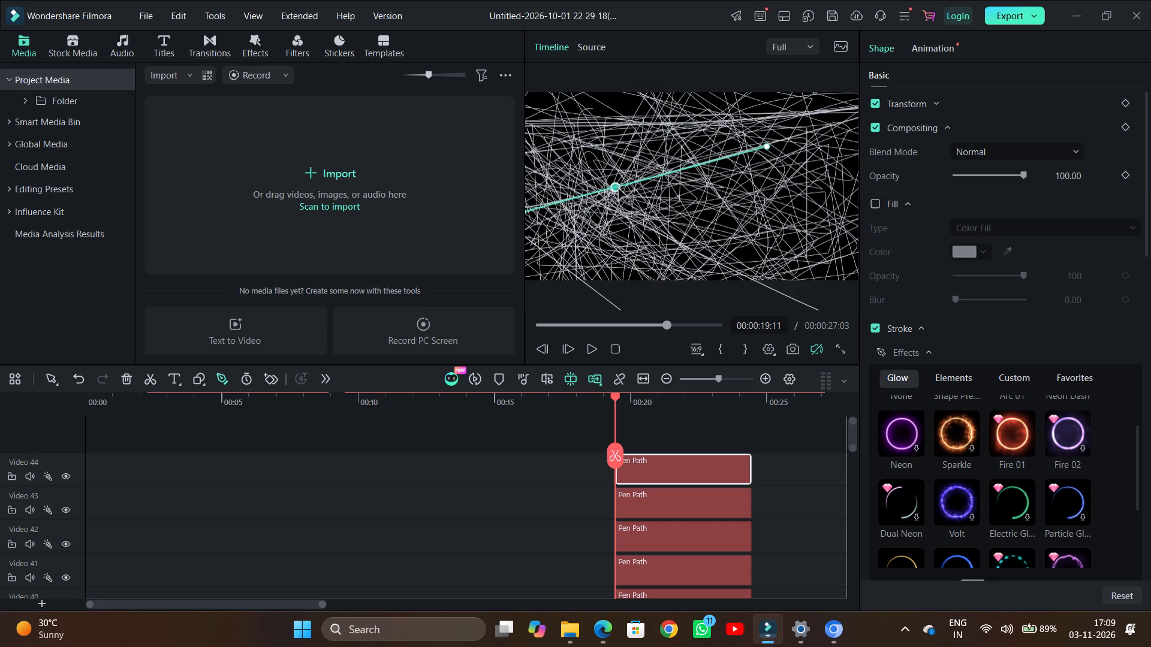
drag(618, 189, 430, 99)
scroll(691, 217, right, 1)
scroll(770, 251, left, 3)
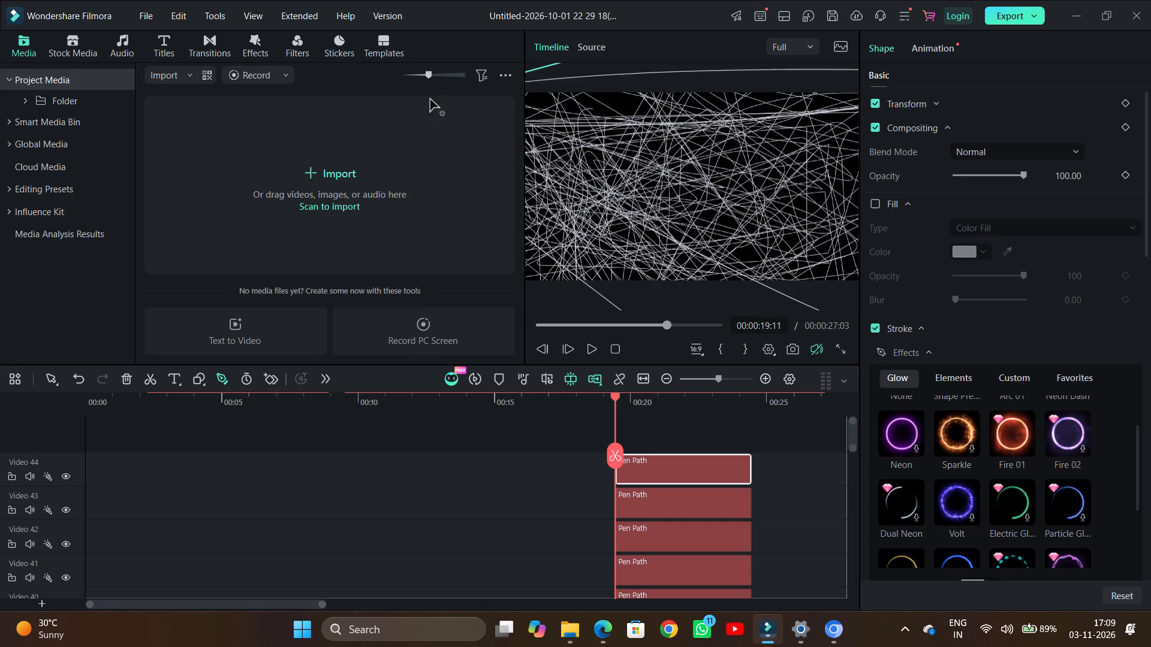
drag(430, 99, 574, 165)
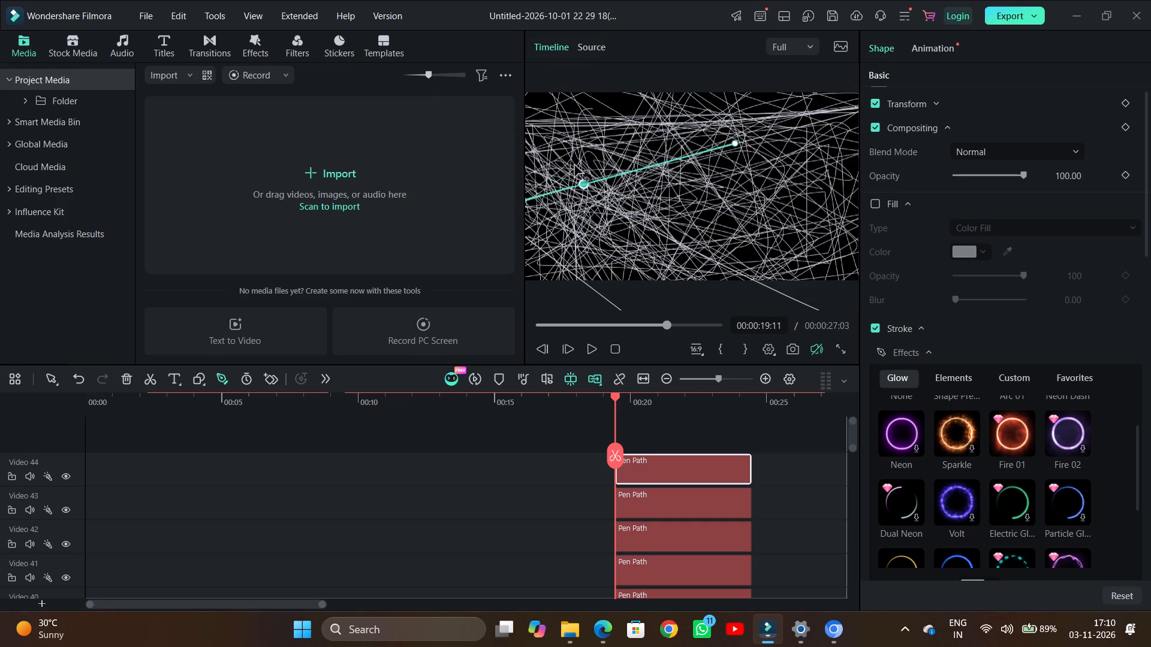
drag(574, 165, 590, 183)
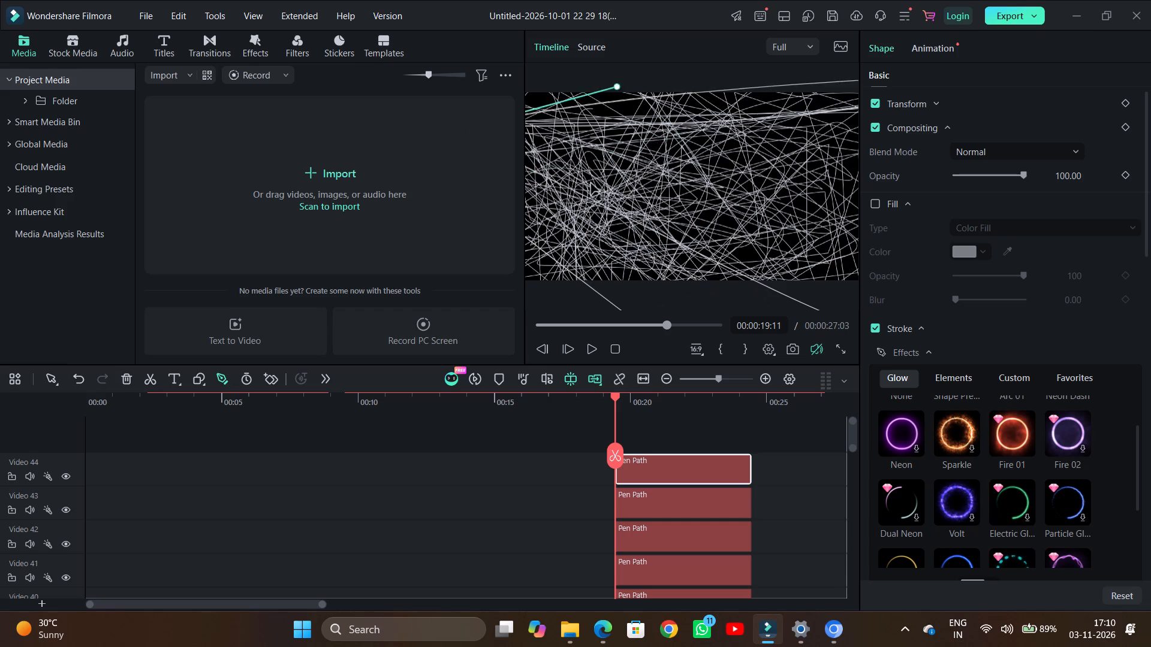
drag(590, 183, 540, 196)
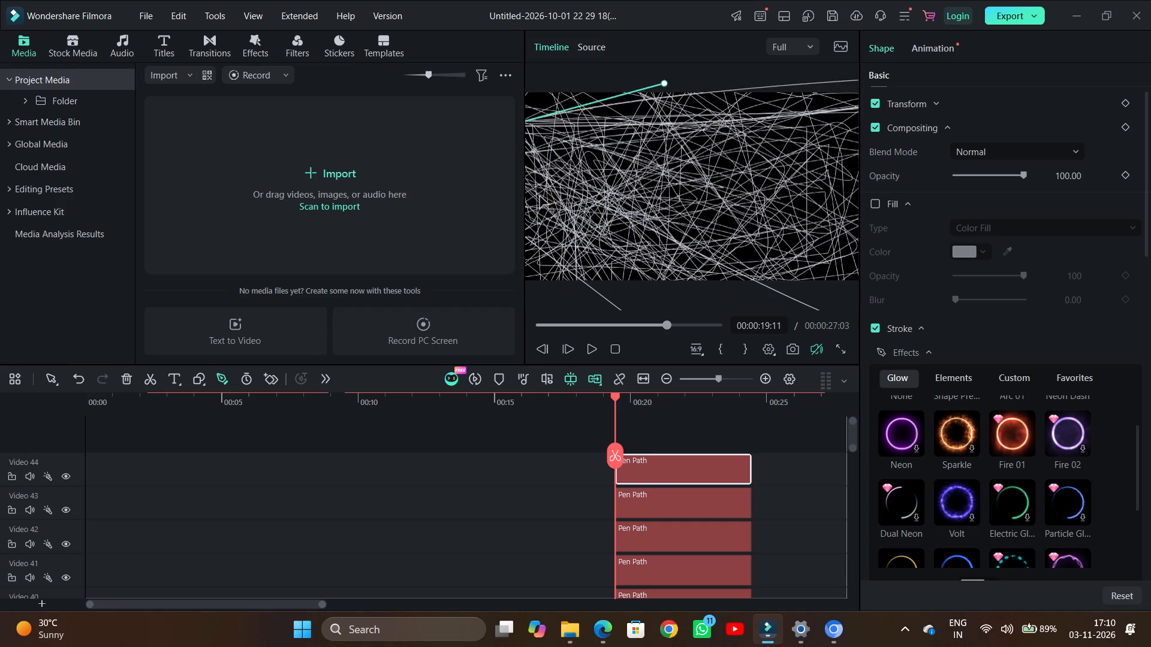
drag(540, 196, 757, 280)
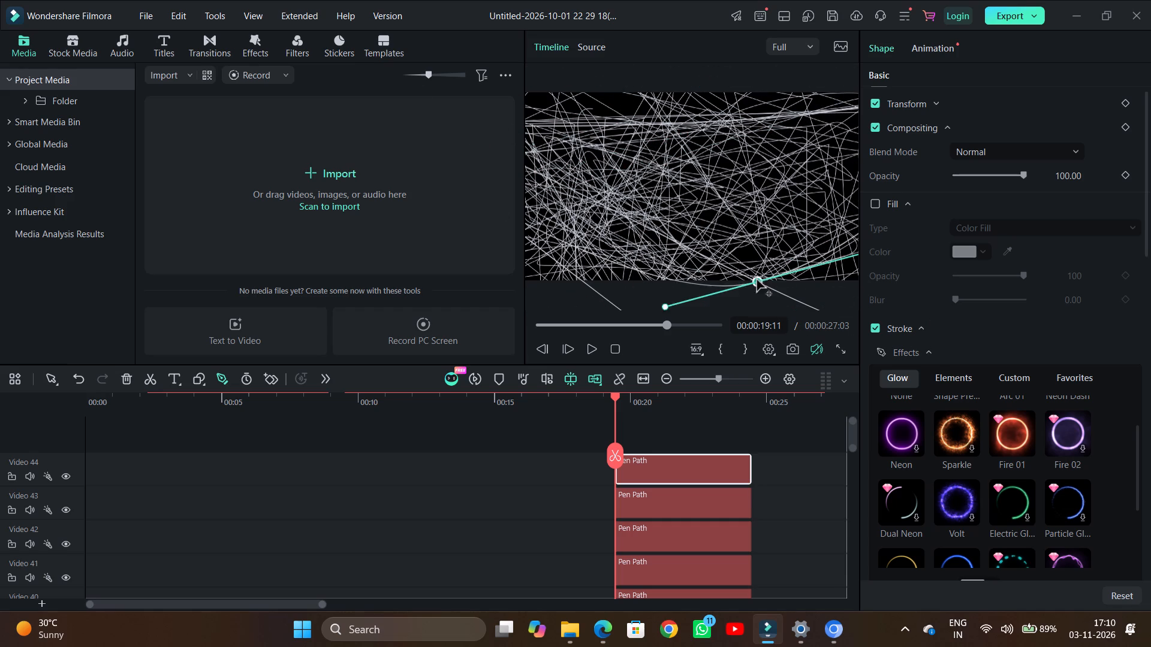
drag(757, 280, 607, 213)
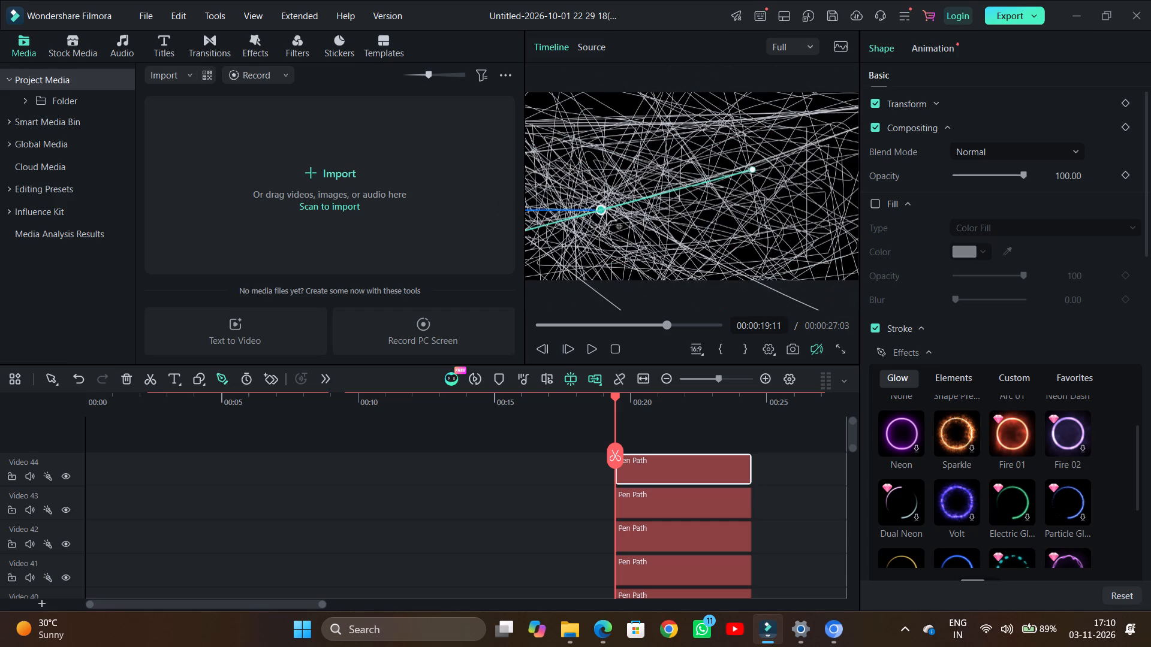
drag(607, 213, 582, 198)
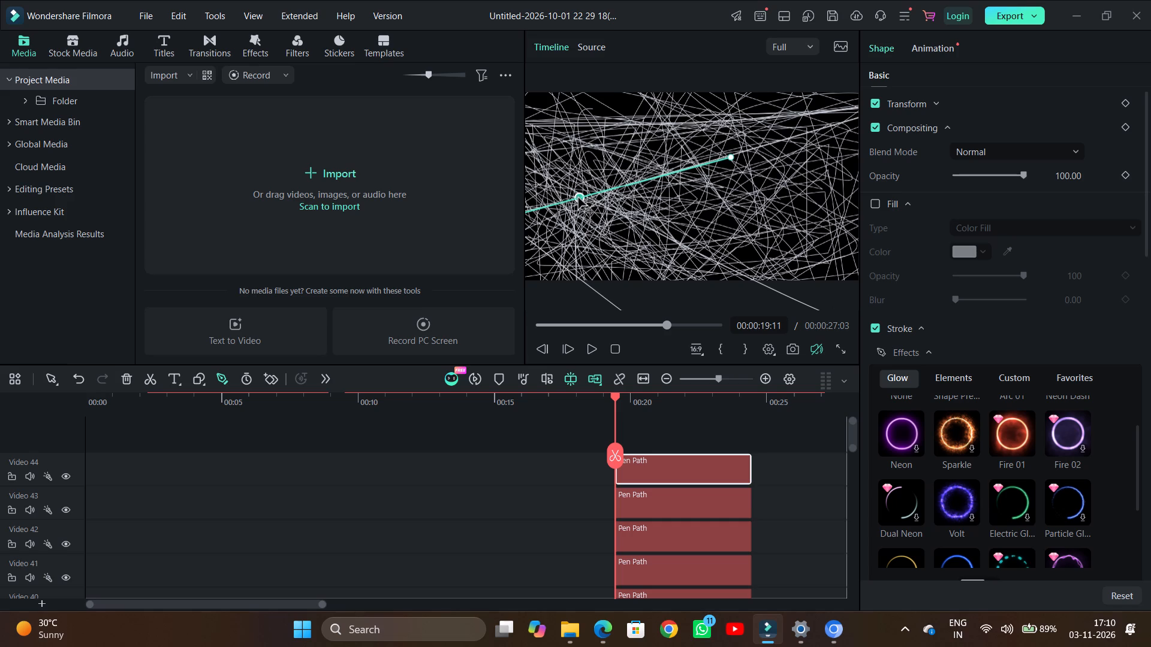
drag(577, 198, 632, 195)
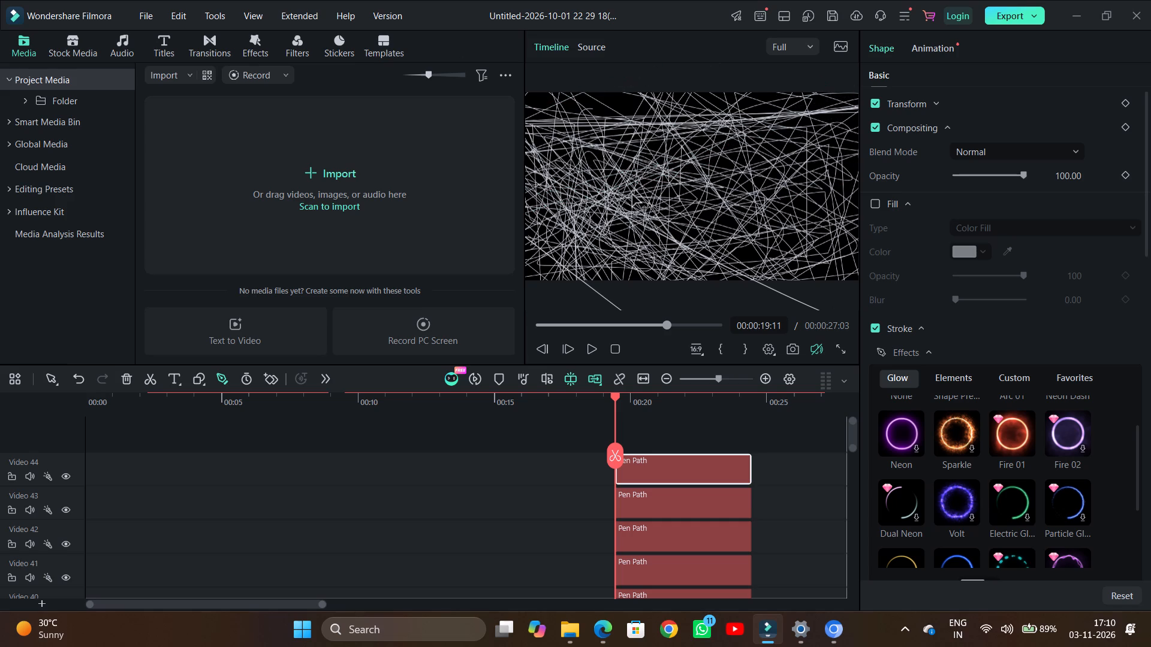
drag(632, 195, 775, 238)
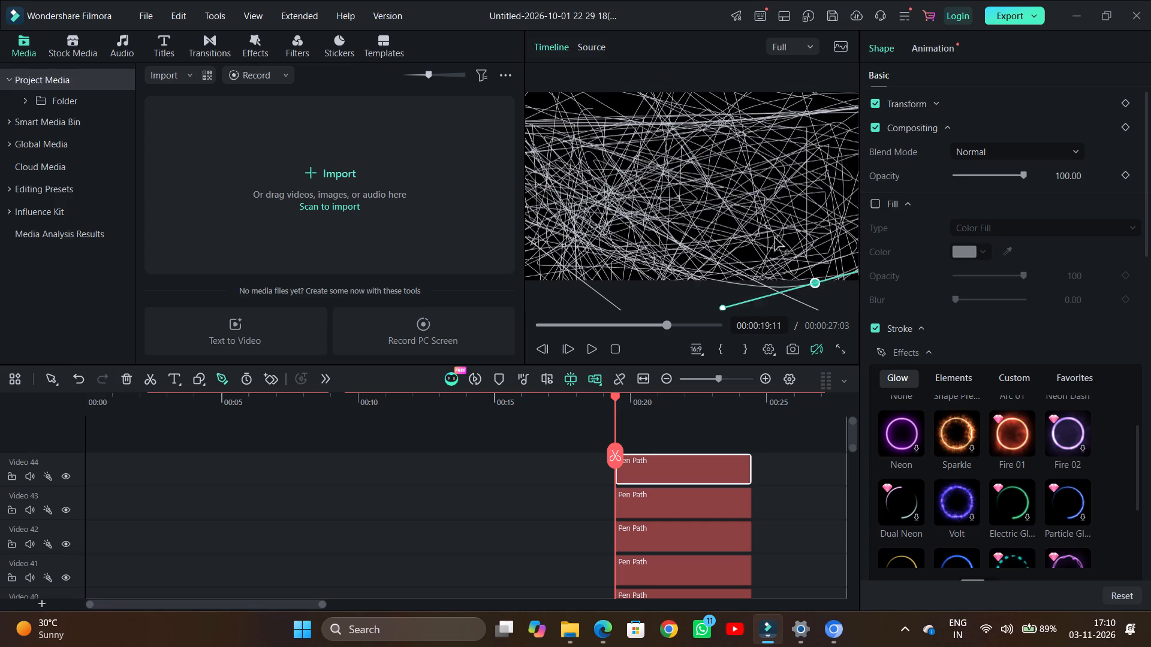
drag(775, 238, 554, 174)
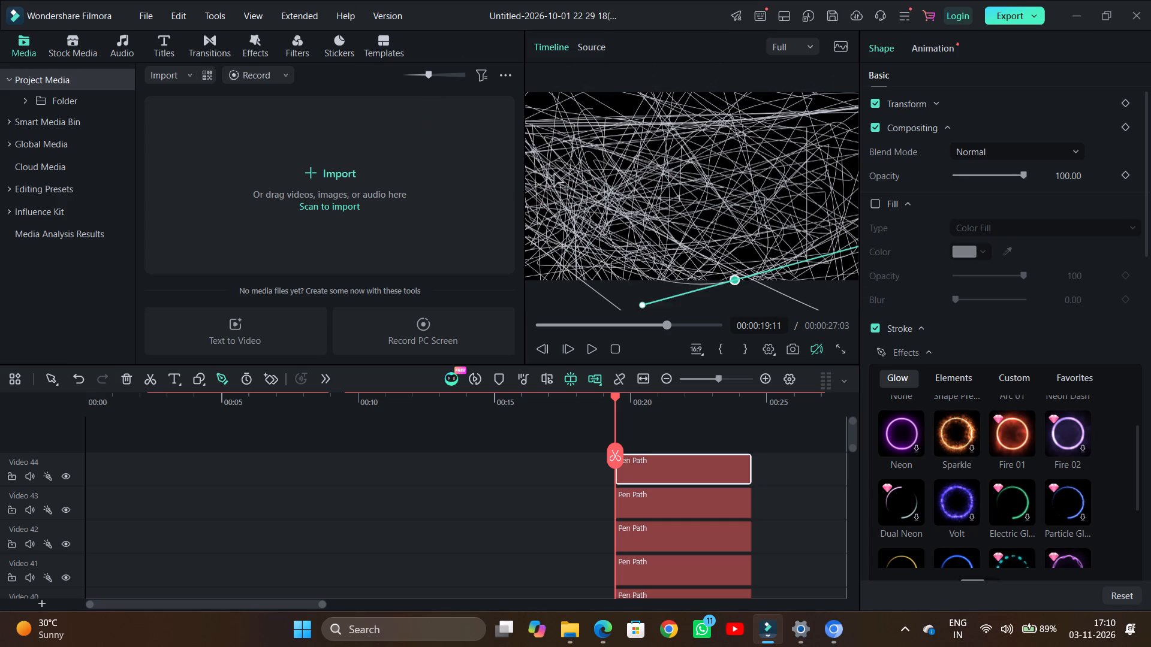
drag(554, 174, 629, 111)
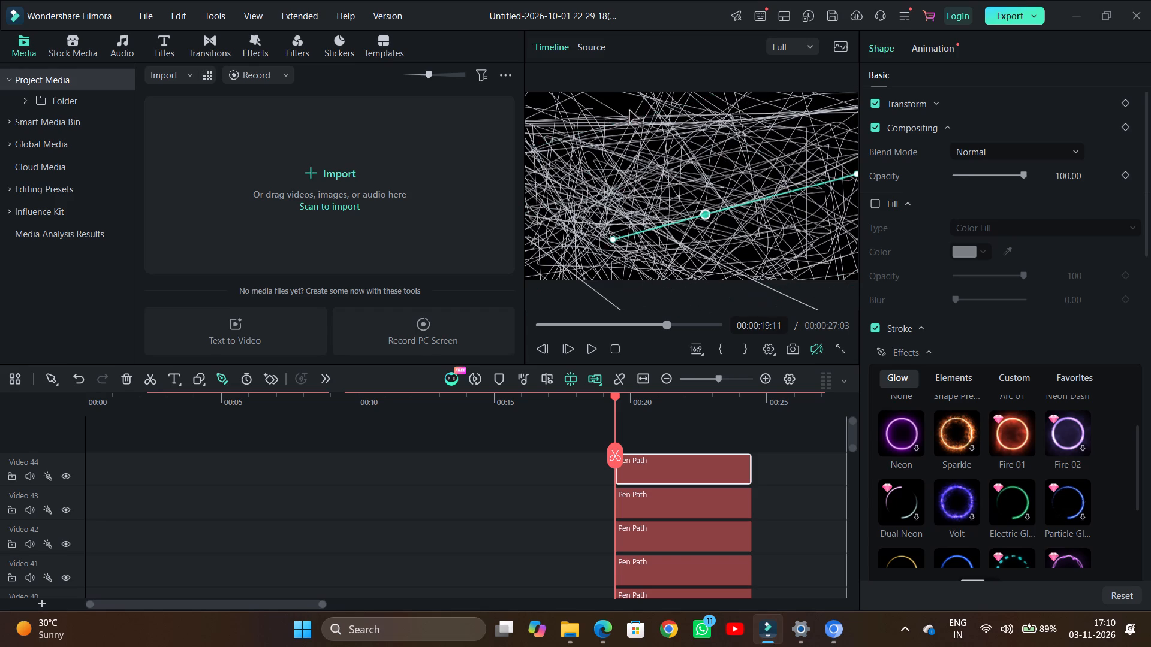
Keep reshaping the Video 44 pen path by moving its active curve point across the preview, leaving the line running out below the frame.
drag(629, 111, 594, 159)
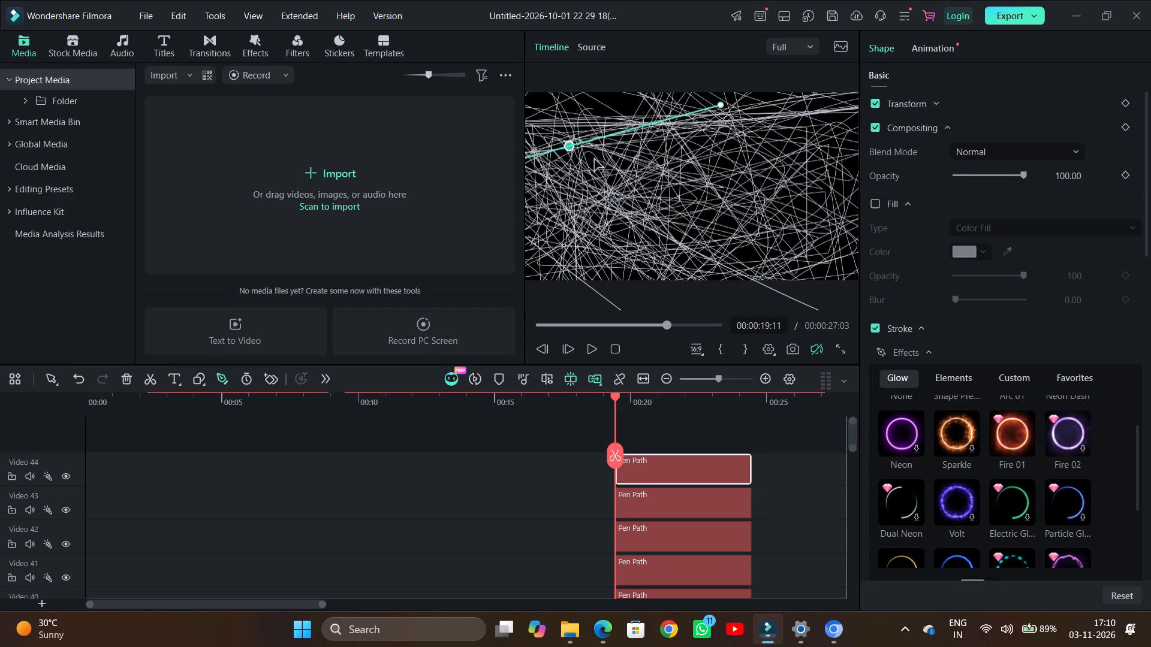
drag(594, 159, 653, 152)
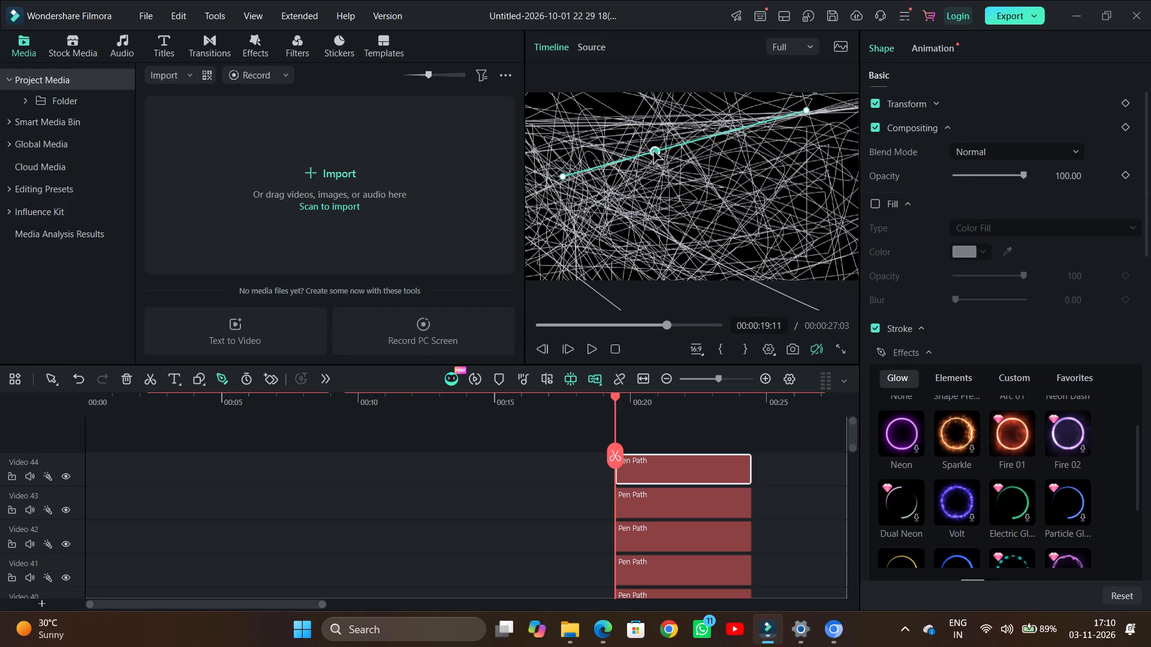
drag(653, 152, 843, 233)
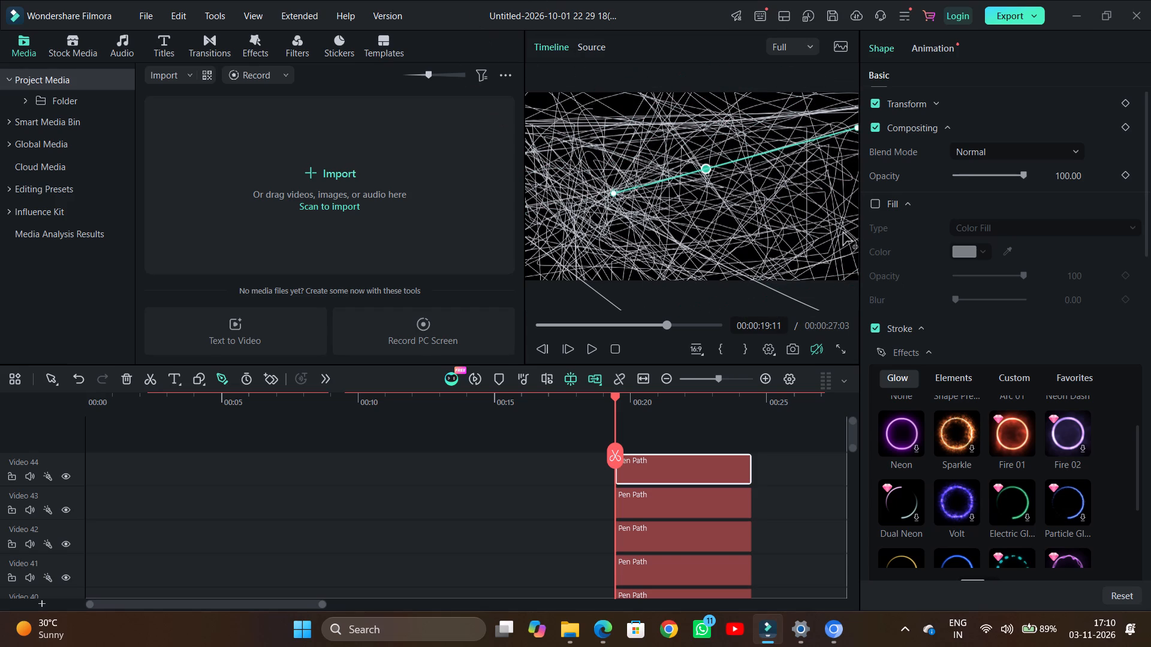
drag(843, 233, 612, 124)
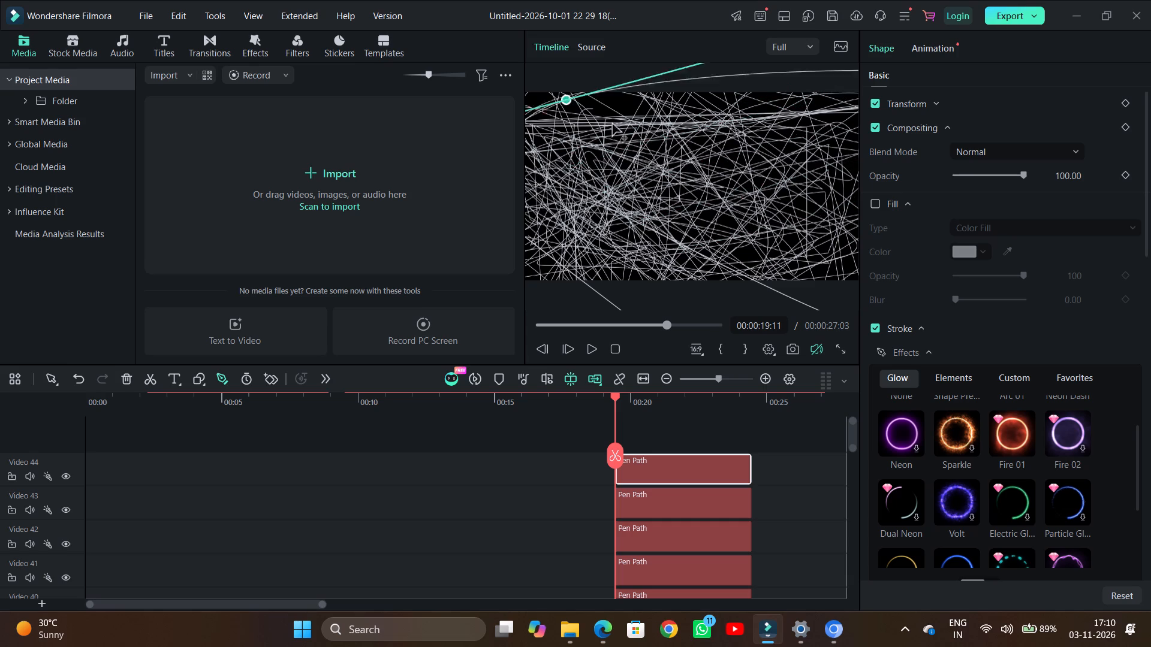
drag(612, 124, 546, 122)
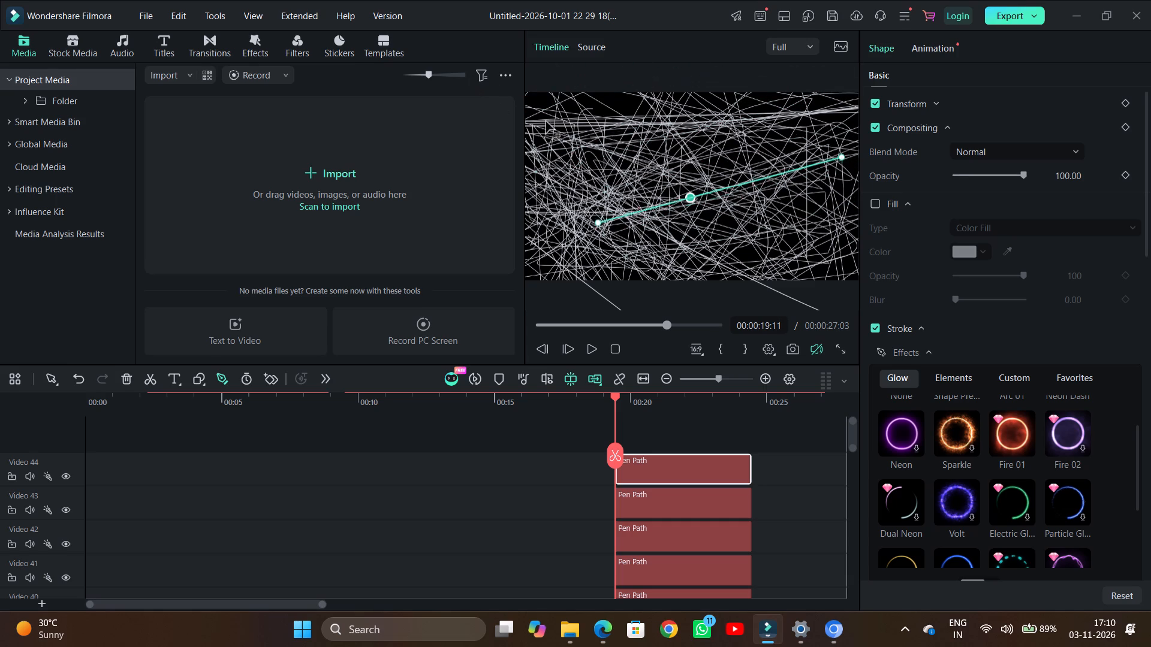
drag(546, 122, 765, 427)
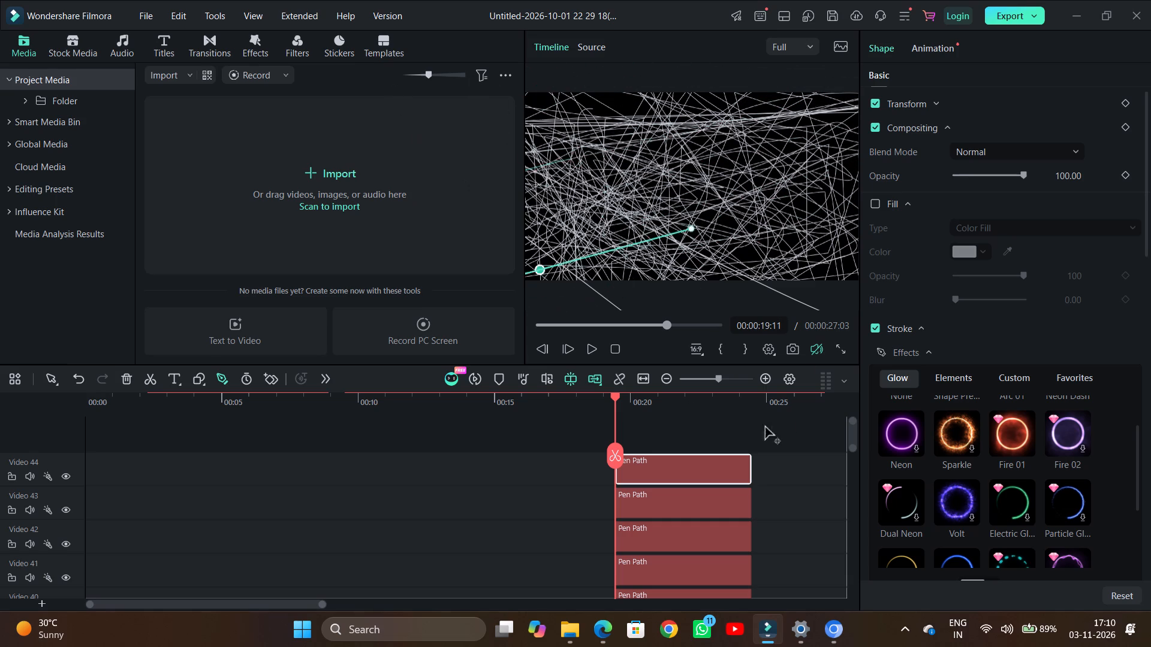
drag(765, 427, 909, 375)
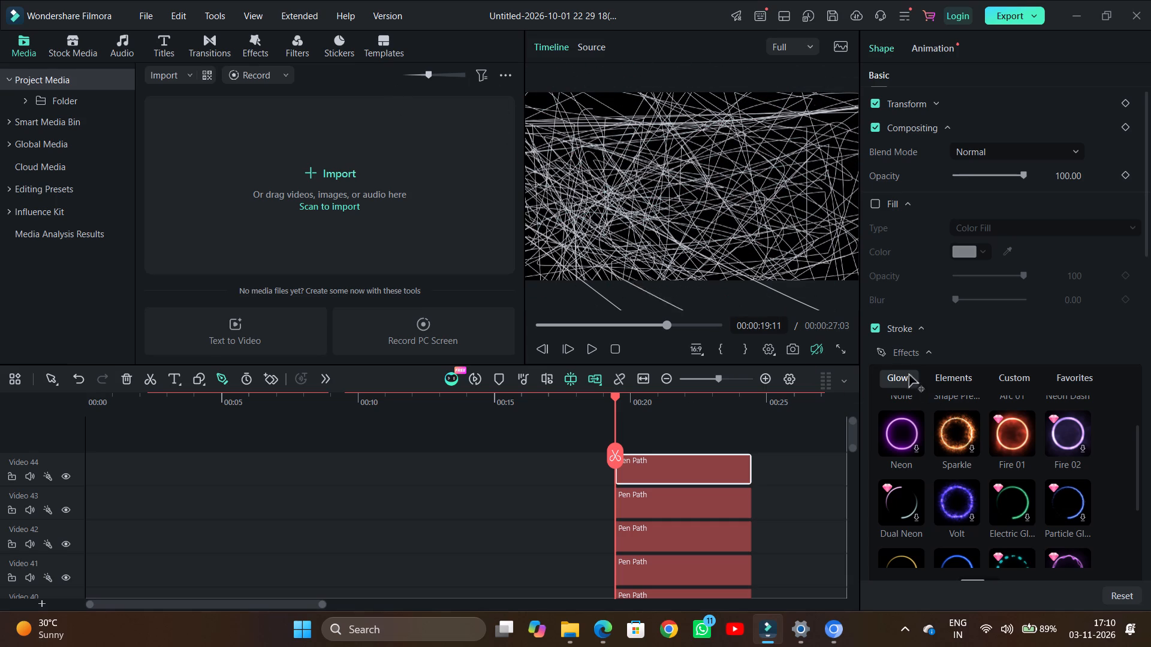
drag(909, 375, 803, 344)
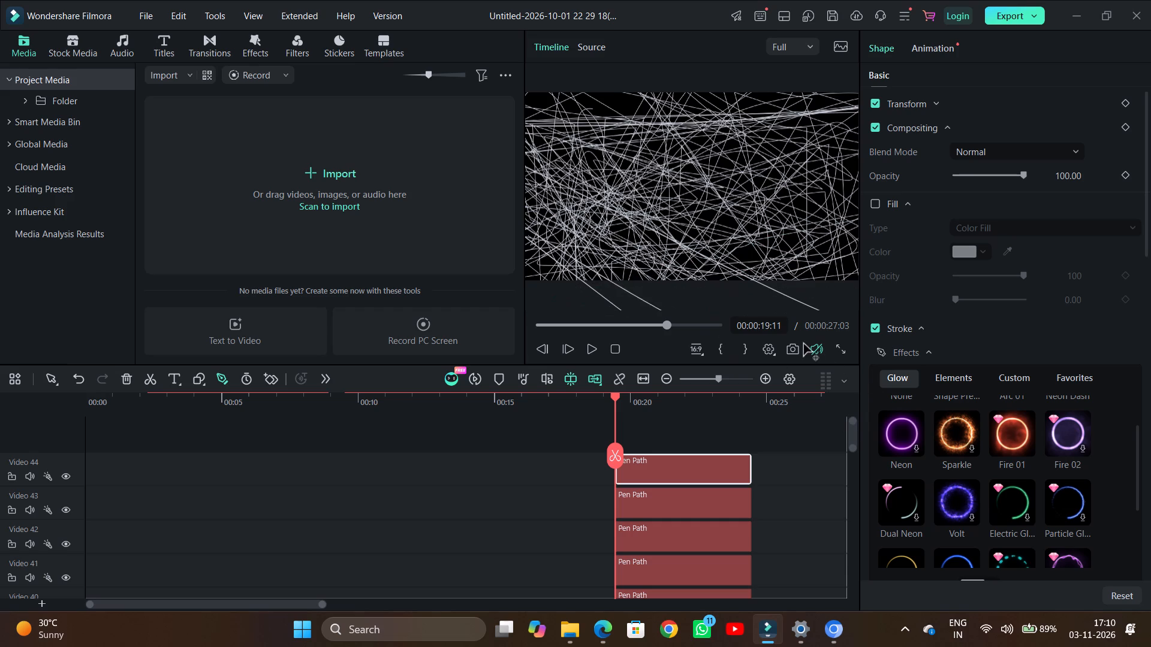
drag(803, 344, 799, 332)
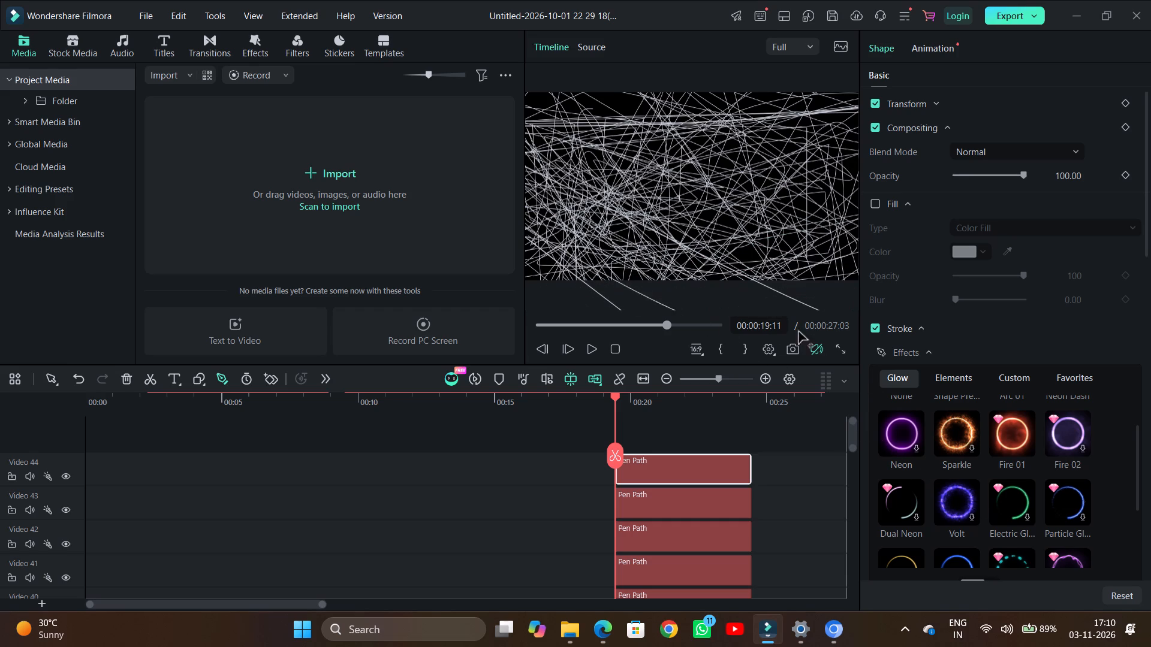
drag(799, 332, 672, 175)
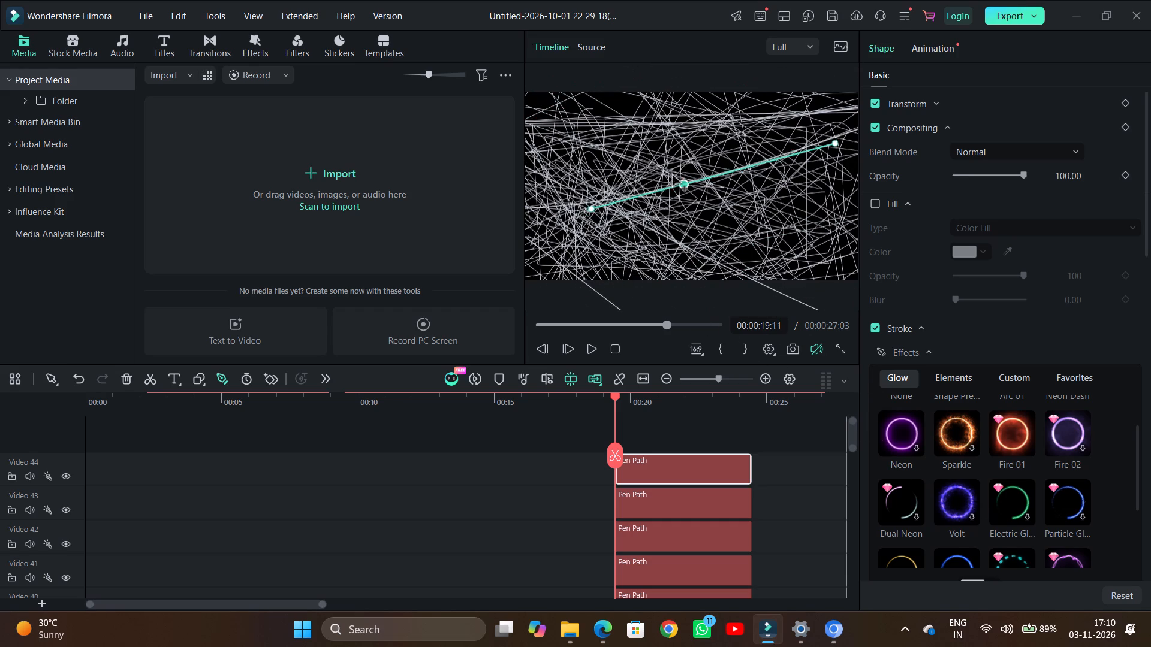
drag(672, 175, 508, 131)
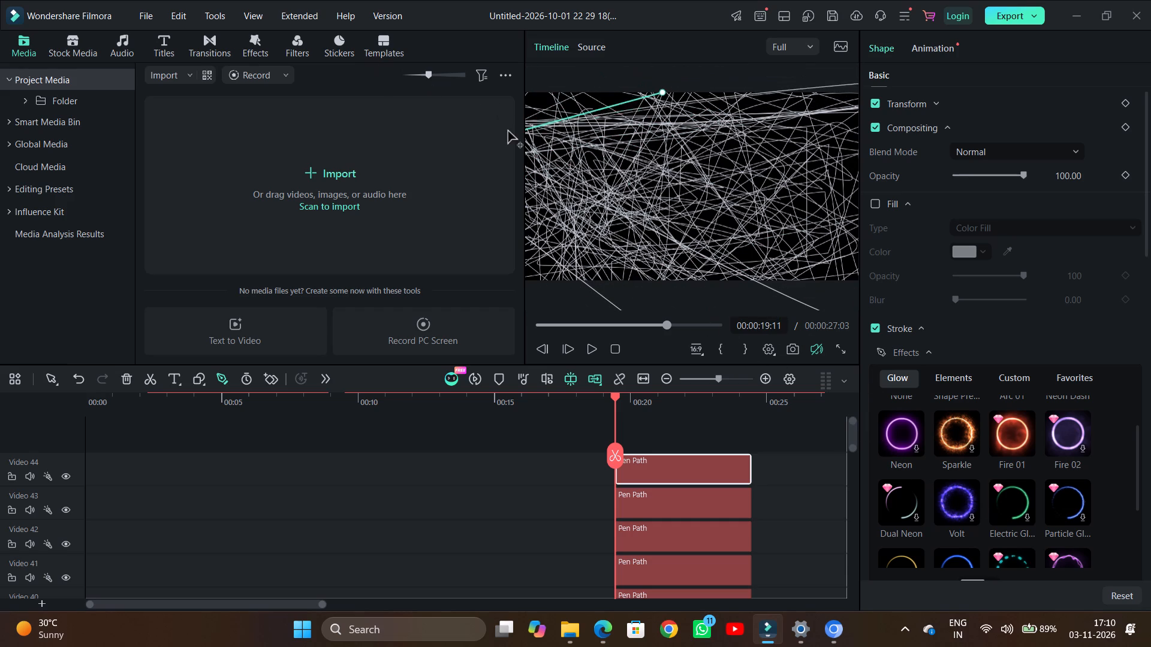
drag(508, 131, 430, 49)
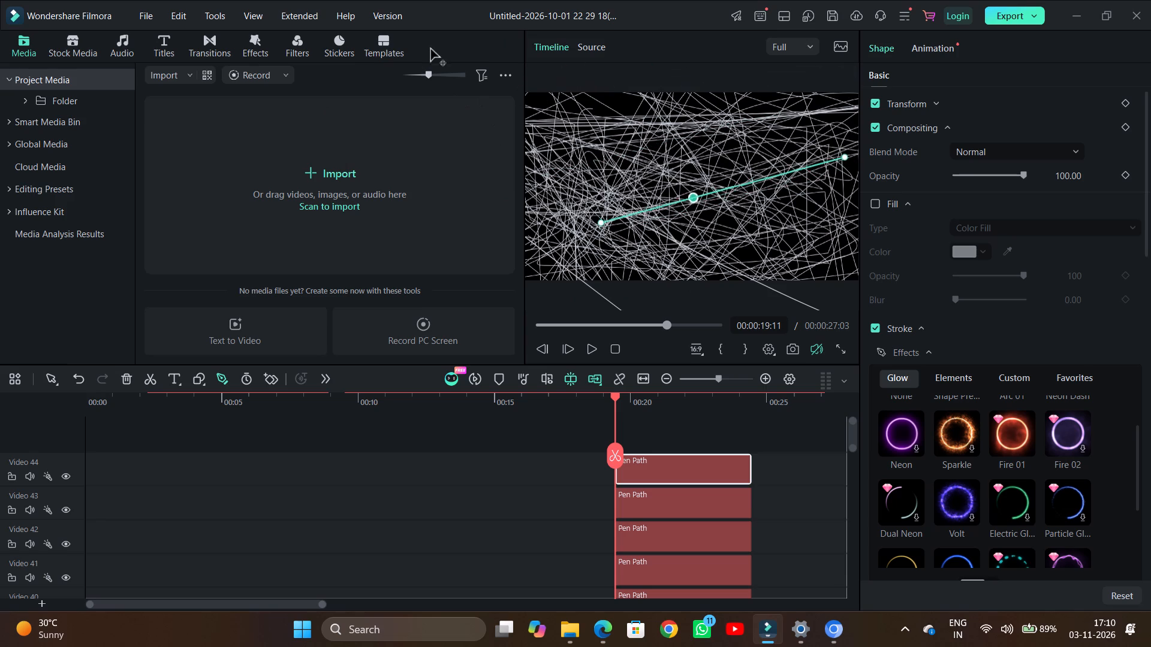
drag(430, 49, 954, 379)
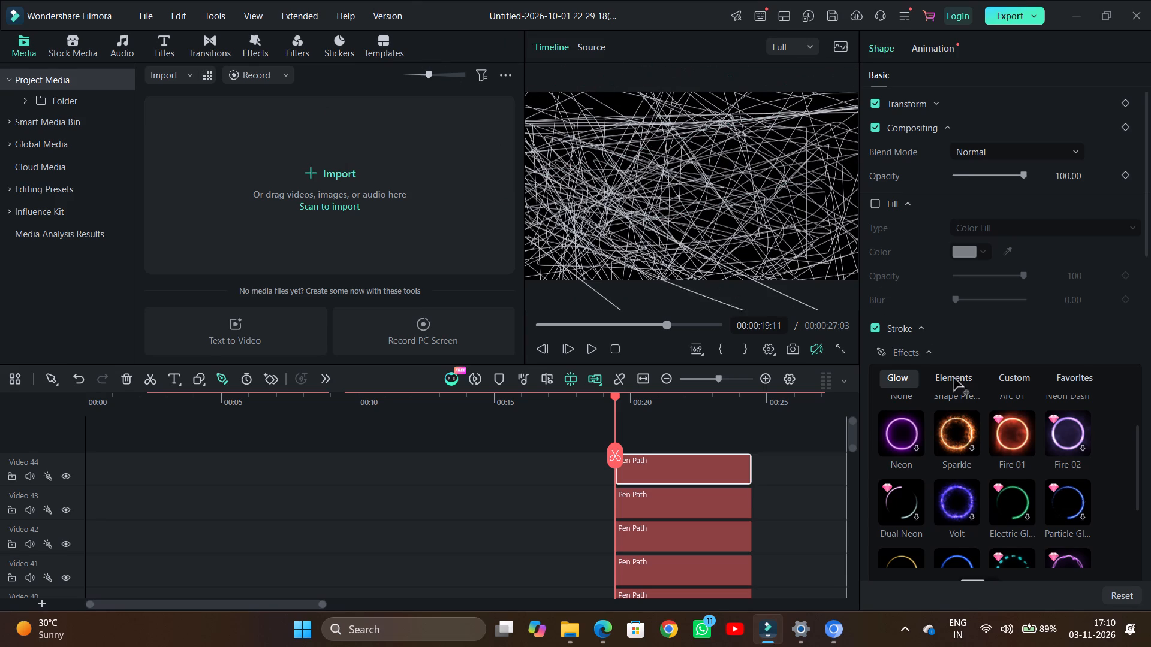
drag(954, 379, 908, 640)
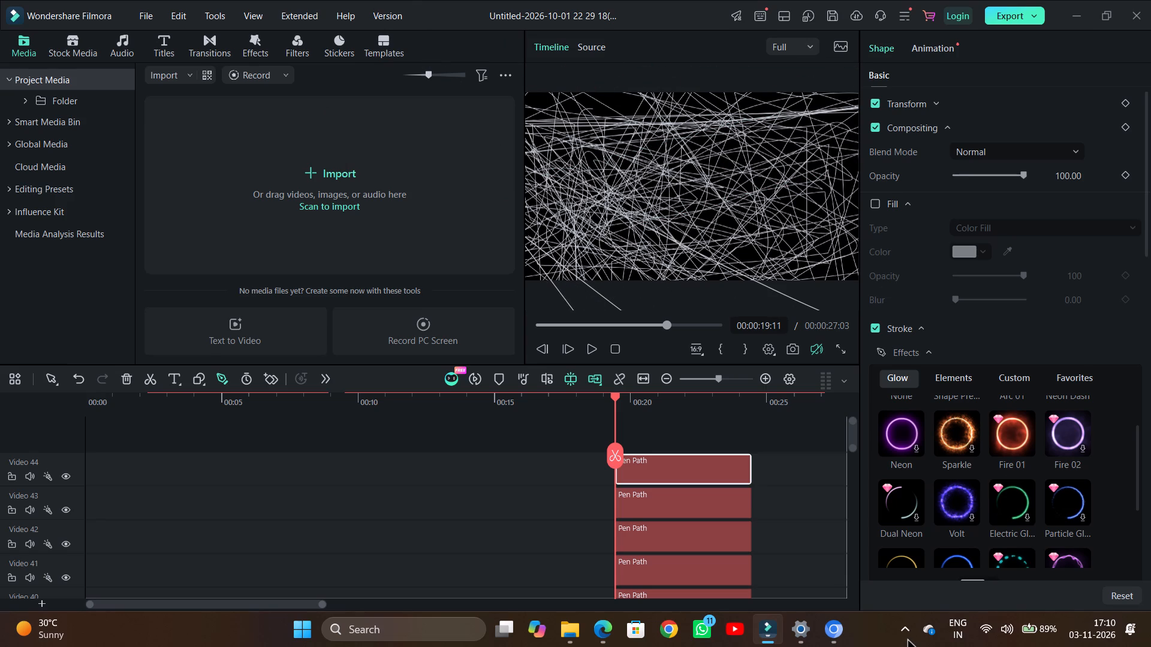
drag(908, 640, 904, 631)
Show the hidden system tray icons.
click(904, 631)
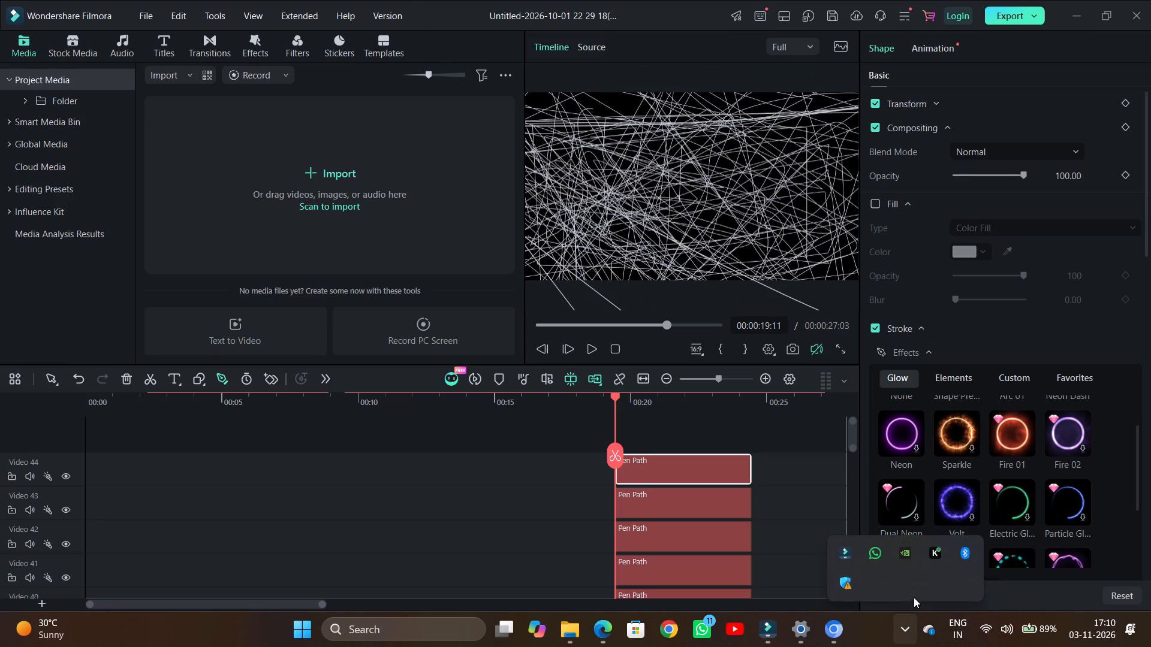
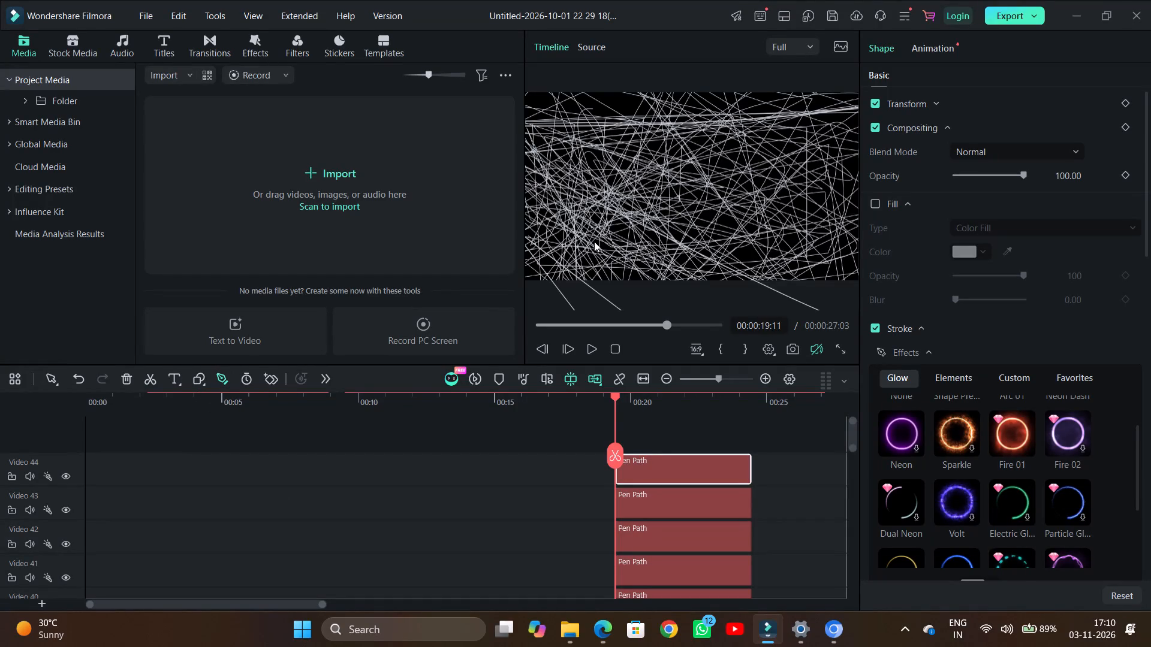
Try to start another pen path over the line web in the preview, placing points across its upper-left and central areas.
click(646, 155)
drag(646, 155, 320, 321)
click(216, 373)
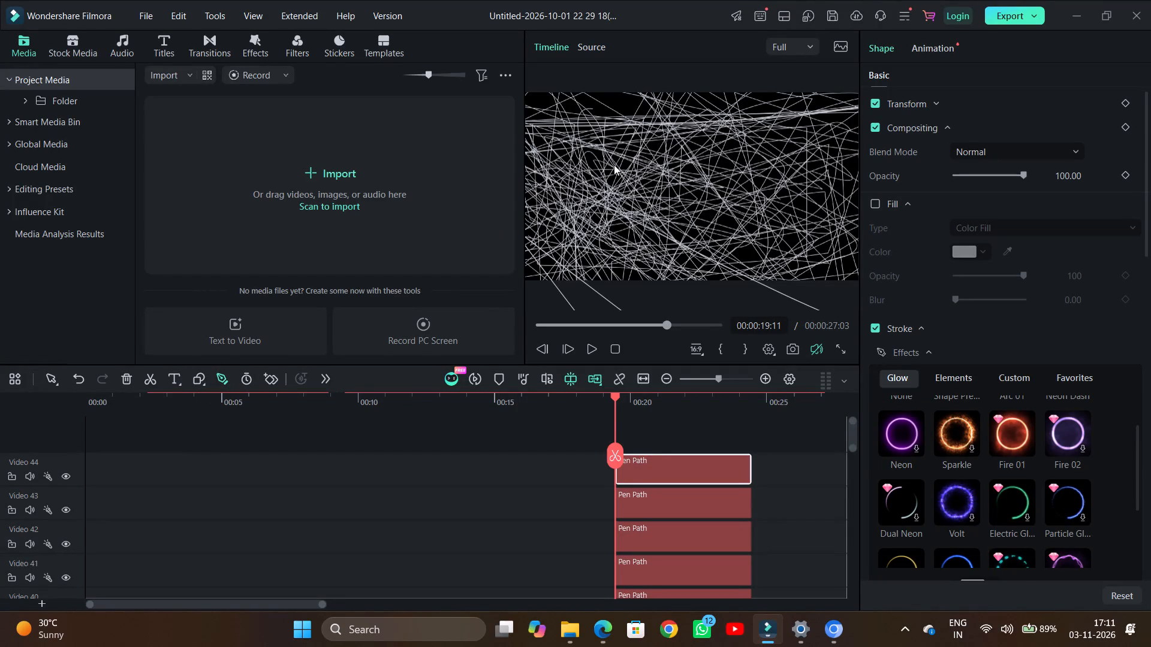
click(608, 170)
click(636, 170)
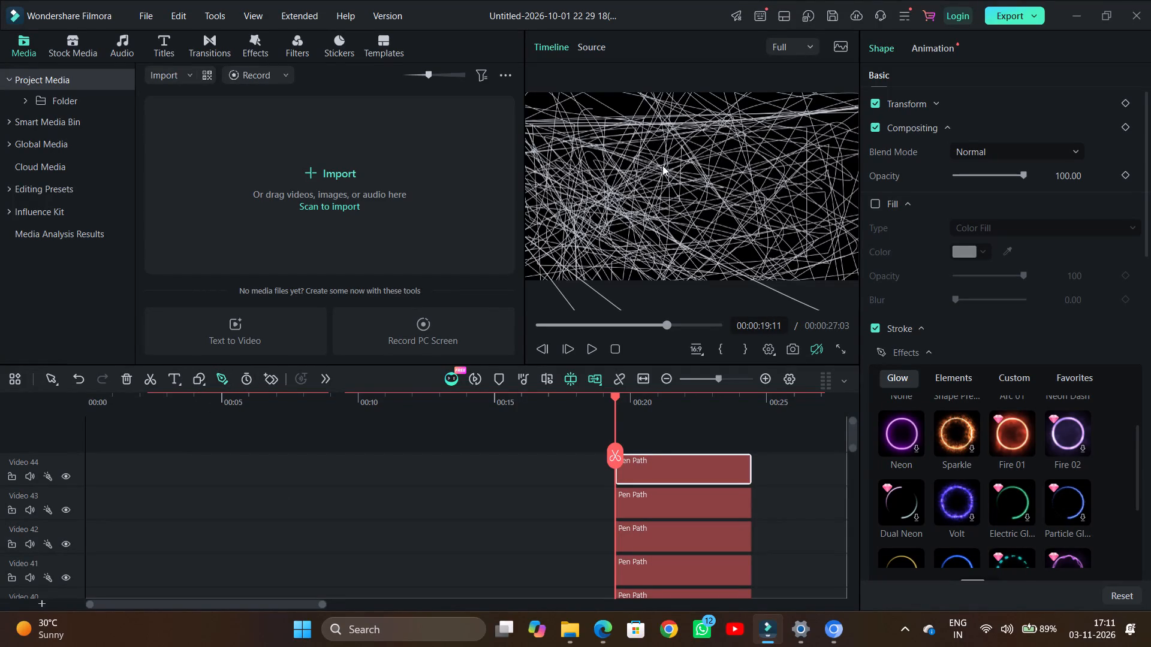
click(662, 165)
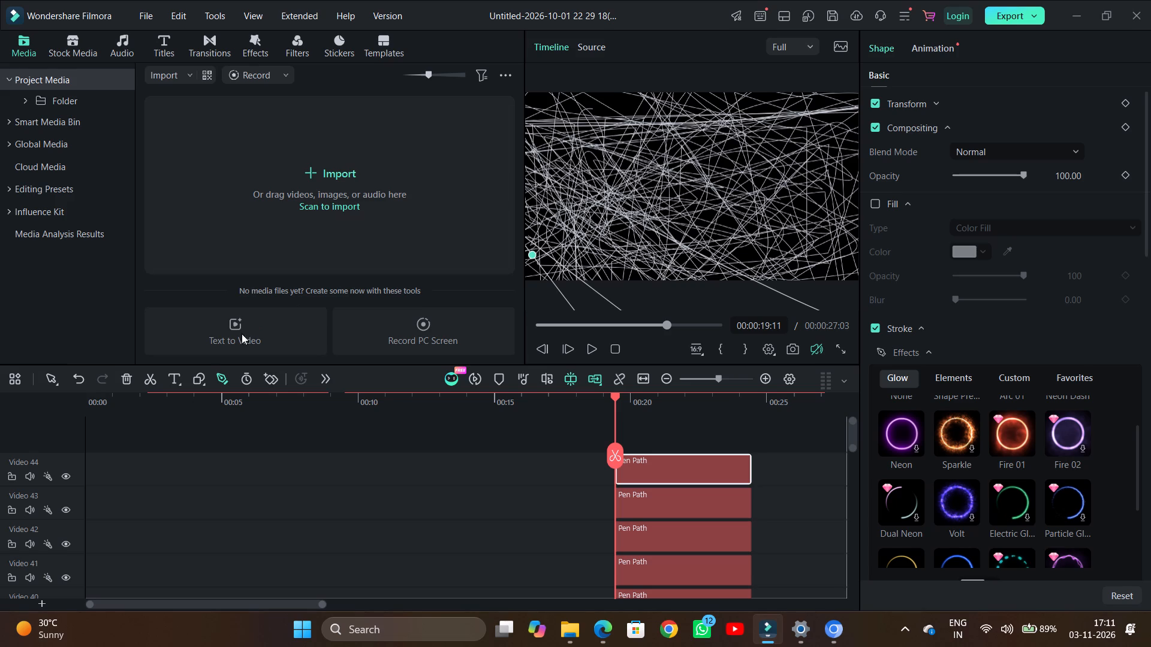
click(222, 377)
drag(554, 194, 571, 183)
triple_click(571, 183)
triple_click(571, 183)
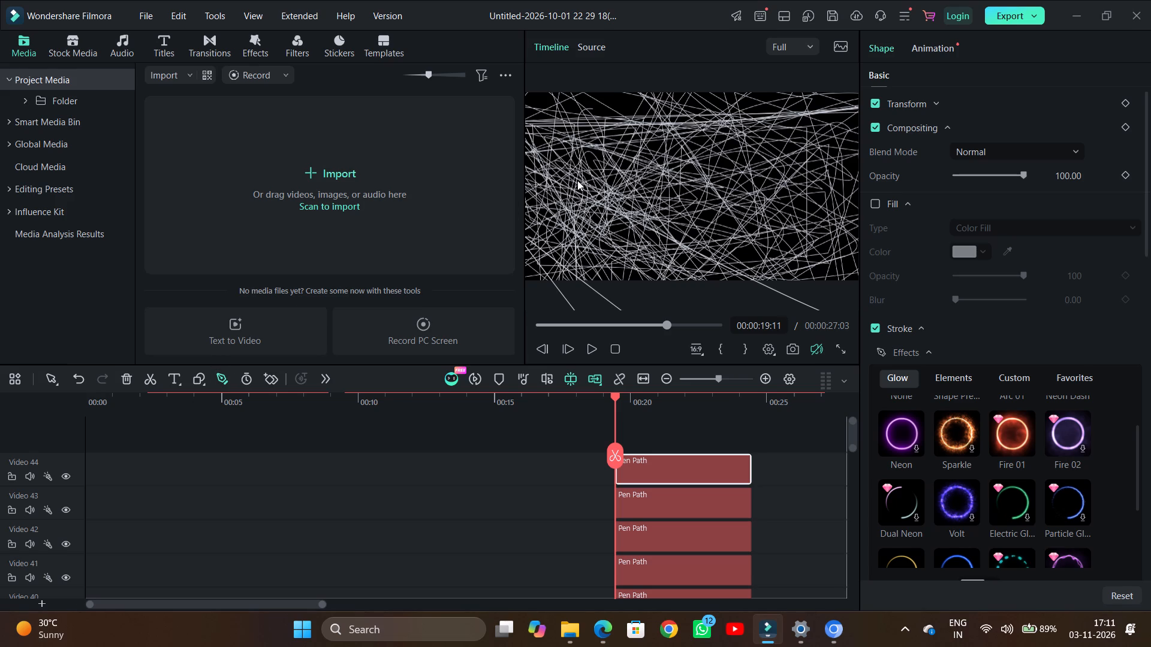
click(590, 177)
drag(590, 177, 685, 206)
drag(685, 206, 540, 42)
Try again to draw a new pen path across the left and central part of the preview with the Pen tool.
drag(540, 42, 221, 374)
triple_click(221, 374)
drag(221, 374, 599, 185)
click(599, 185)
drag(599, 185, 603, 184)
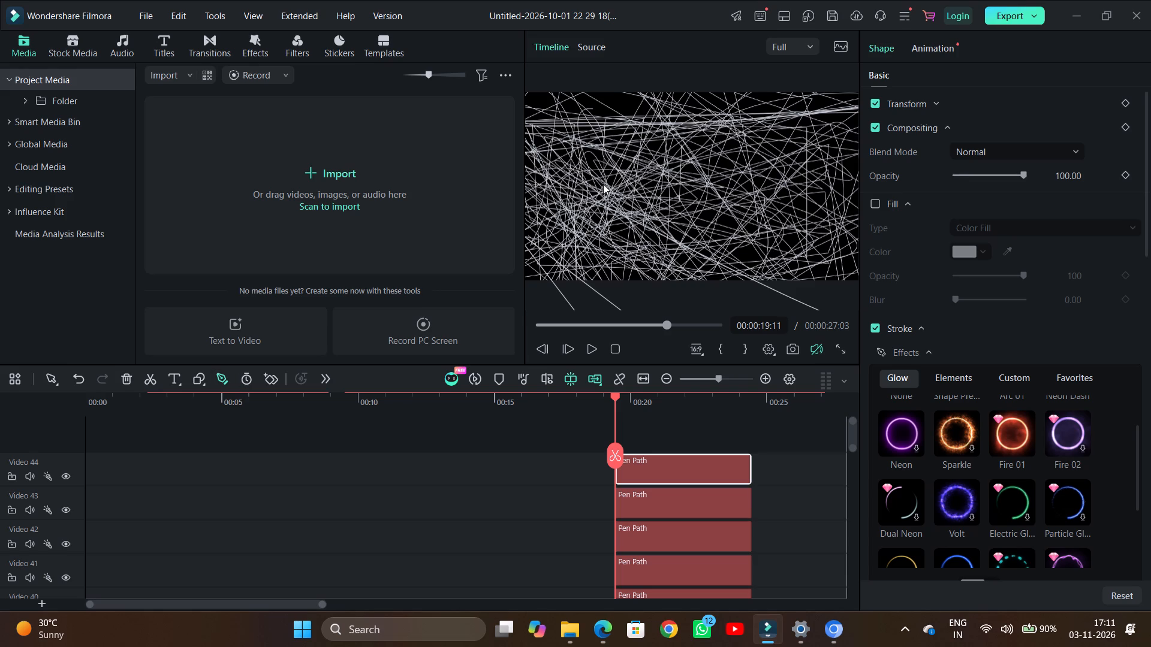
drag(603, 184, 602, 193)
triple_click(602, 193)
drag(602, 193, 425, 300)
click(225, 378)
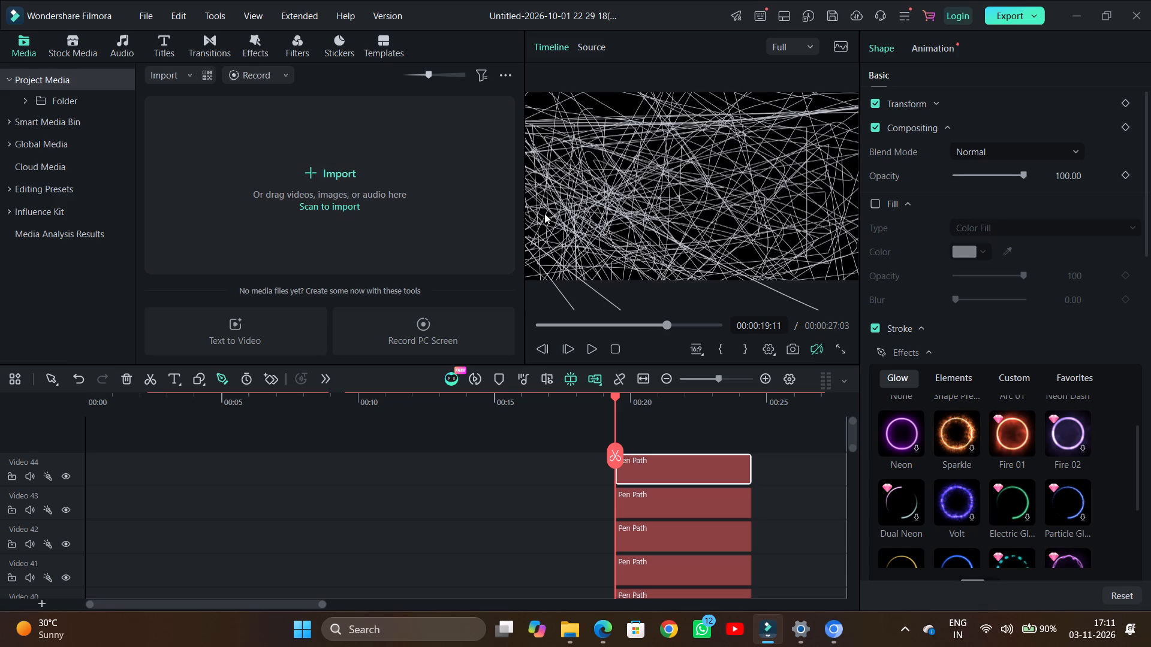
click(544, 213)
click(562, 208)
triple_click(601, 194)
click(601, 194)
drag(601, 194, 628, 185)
Close the video editor without saving the changes, and reopen the copied project.
click(1134, 12)
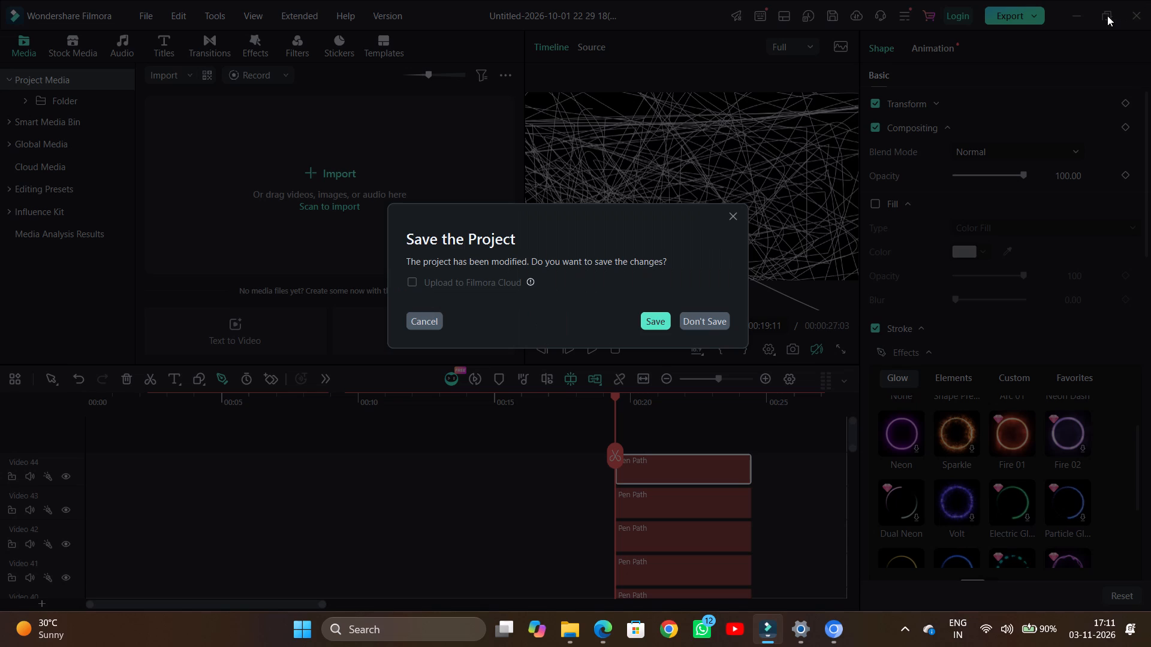
click(703, 317)
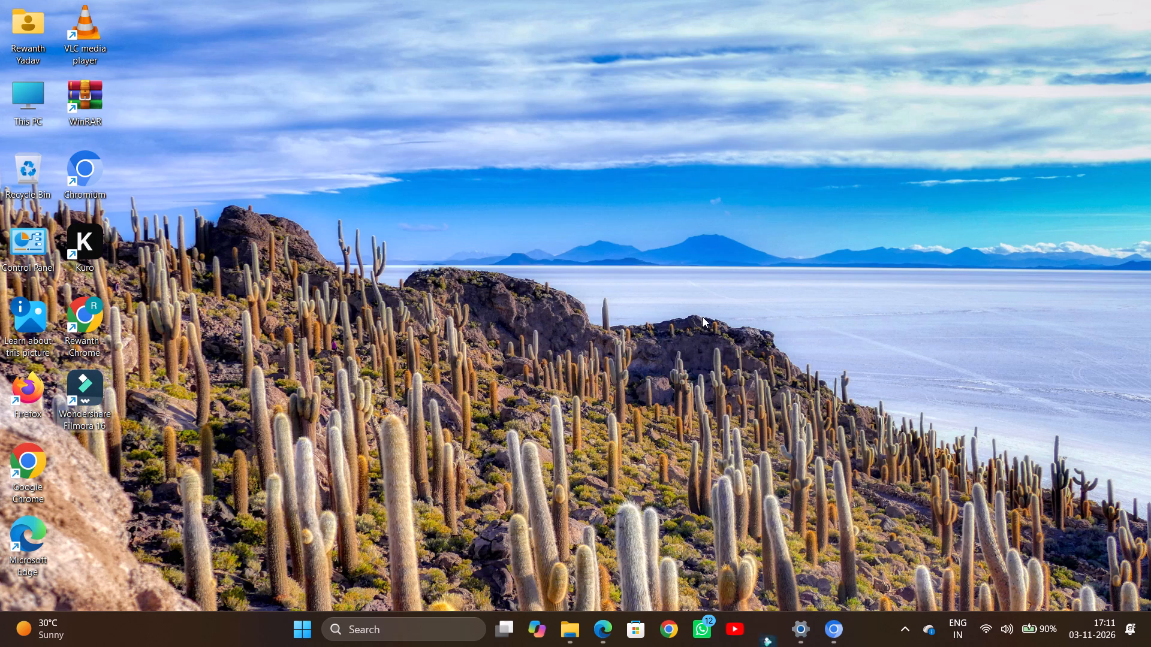
double_click(510, 322)
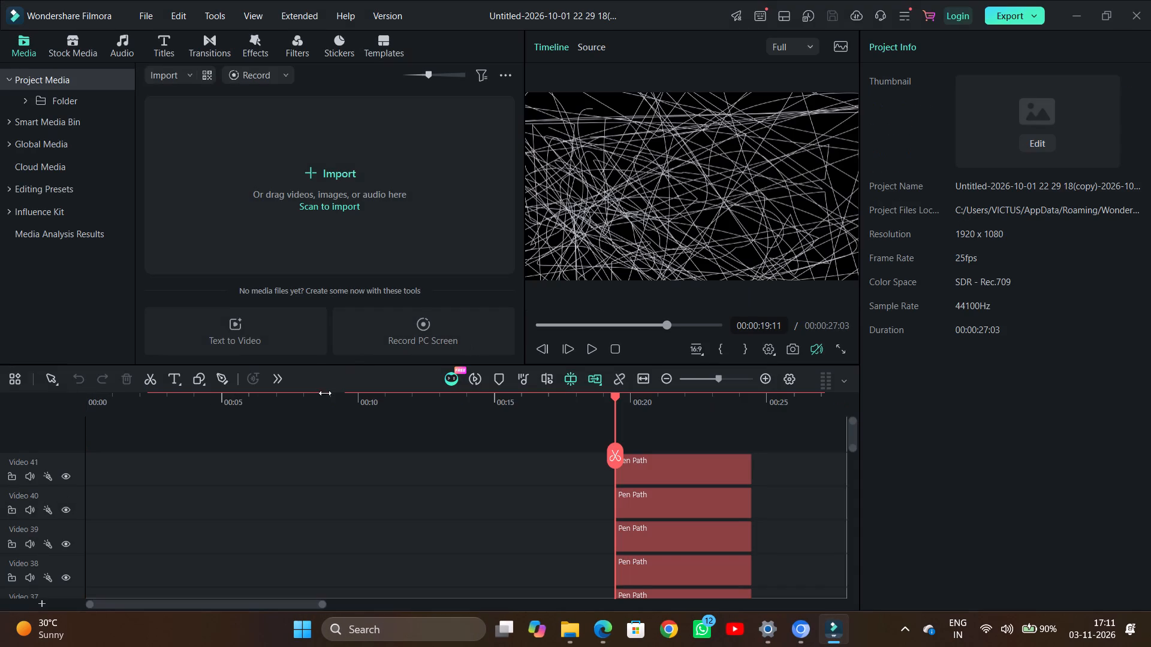
Draw a new pen path above Video 41 with four anchor points, running from the left of the preview and curving at its right side.
click(219, 381)
click(568, 189)
drag(596, 180, 638, 173)
click(638, 173)
drag(683, 161, 740, 161)
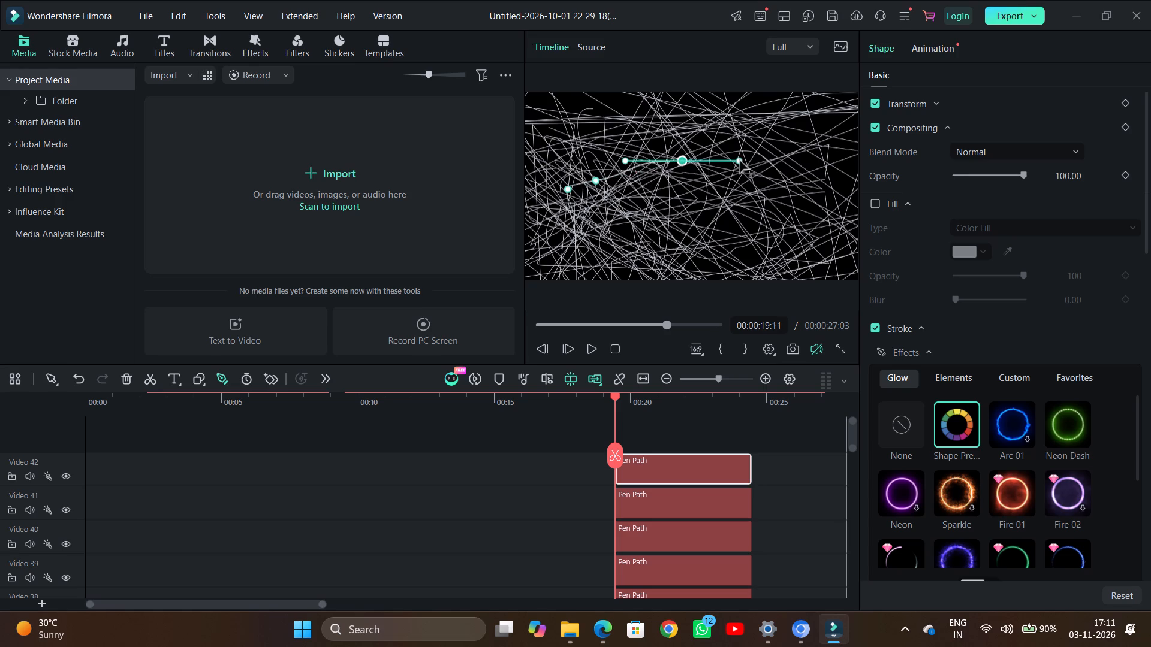
drag(740, 161, 739, 162)
drag(739, 162, 752, 192)
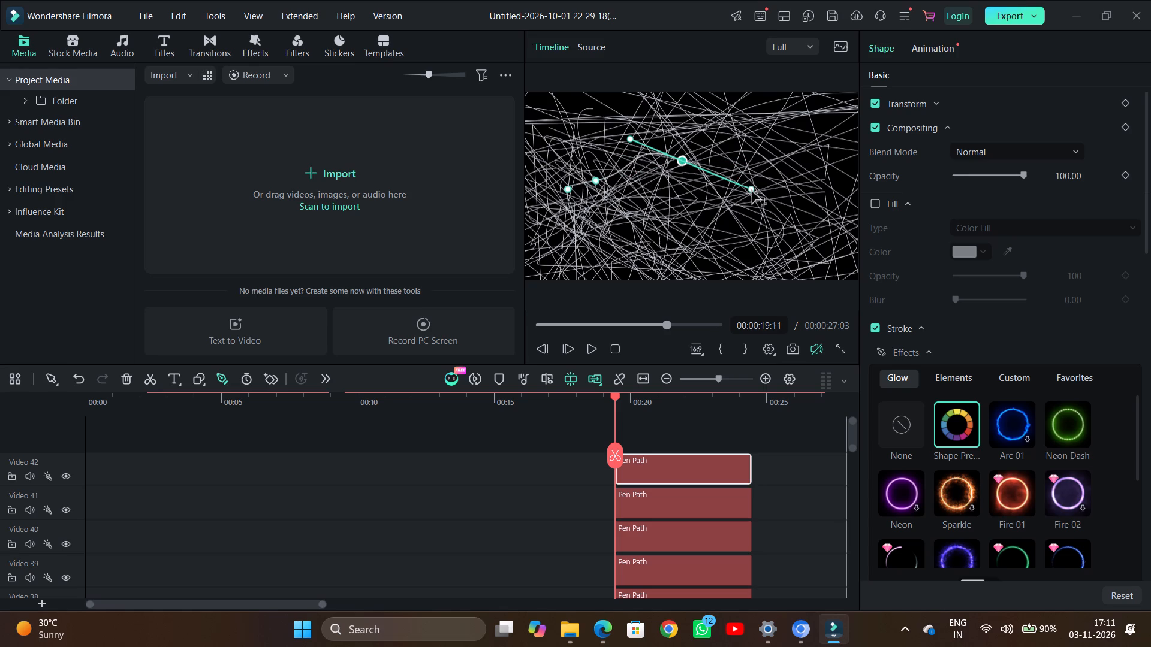
click(752, 192)
drag(752, 192, 798, 179)
drag(798, 179, 818, 230)
click(818, 230)
drag(818, 230, 772, 223)
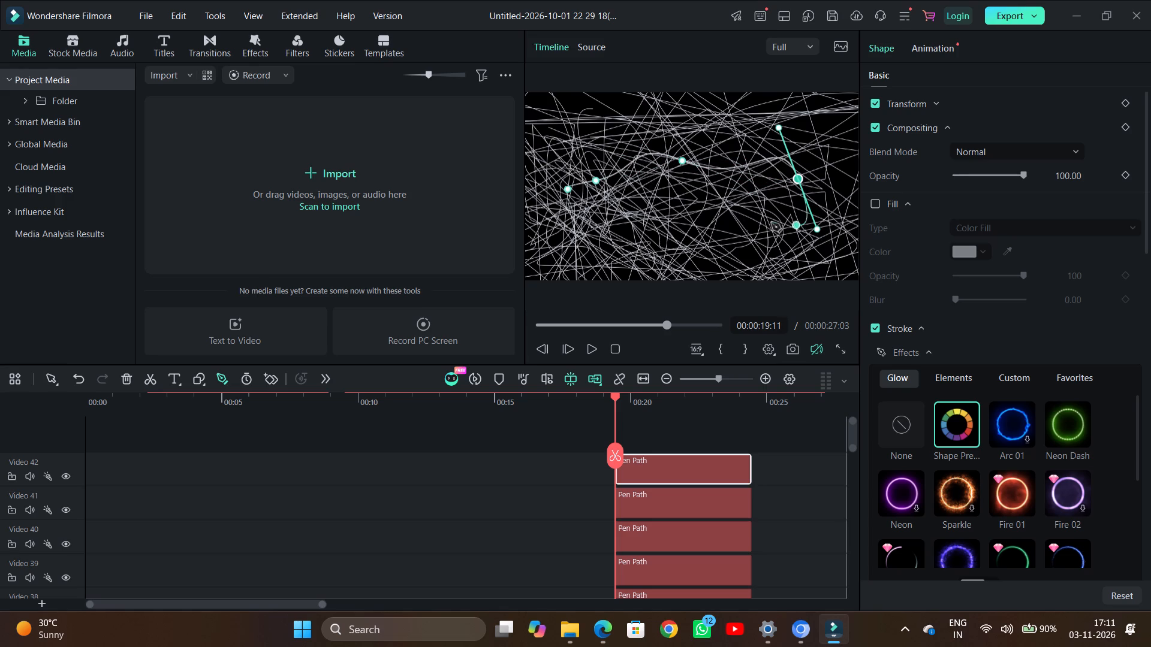
Add a fifth anchor point to the new pen path in the lower right-centre of the preview, with long diagonal curve handles.
drag(772, 223, 738, 222)
drag(738, 222, 631, 178)
drag(631, 178, 590, 168)
drag(590, 168, 529, 168)
drag(529, 168, 601, 157)
double_click(601, 157)
drag(601, 157, 663, 184)
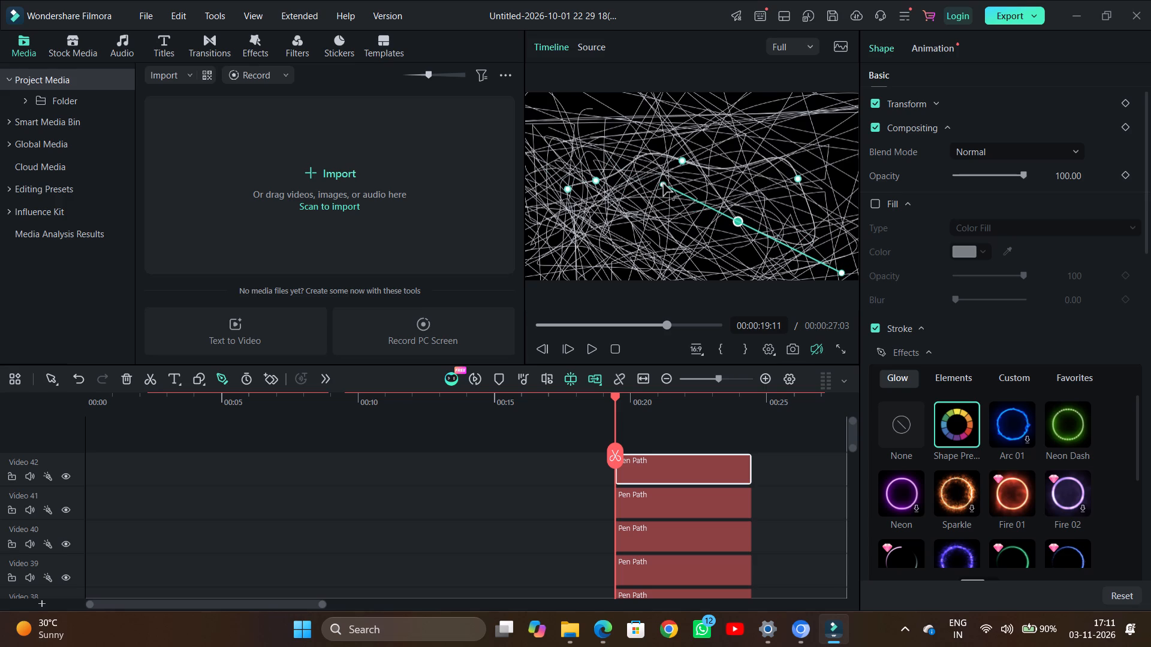
double_click(663, 184)
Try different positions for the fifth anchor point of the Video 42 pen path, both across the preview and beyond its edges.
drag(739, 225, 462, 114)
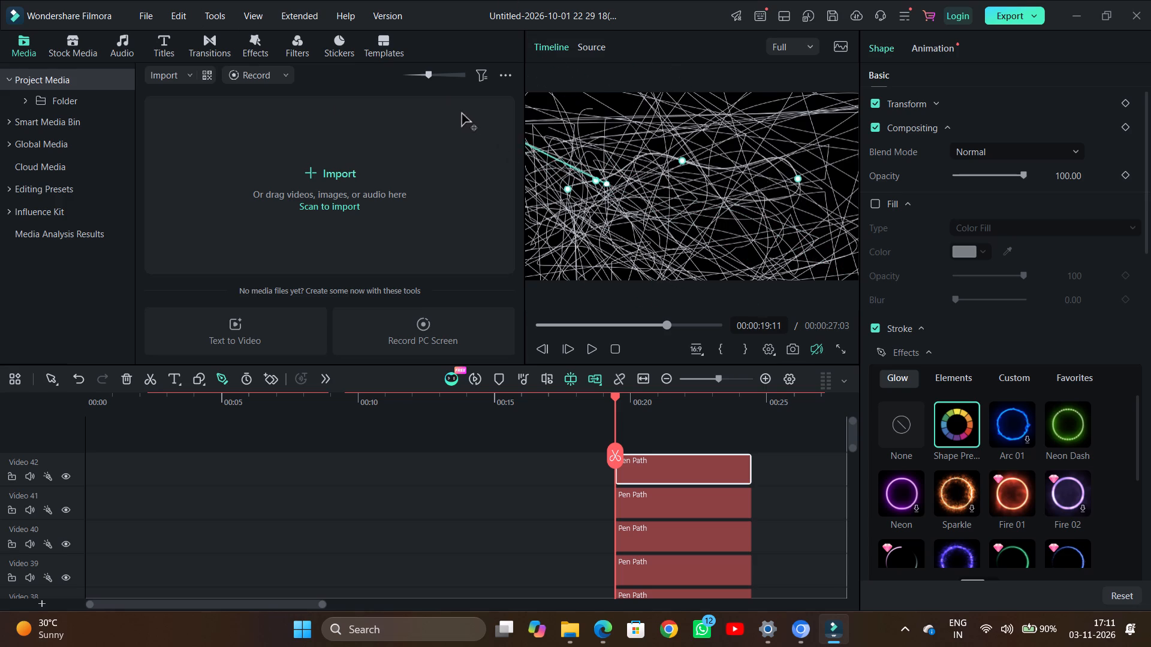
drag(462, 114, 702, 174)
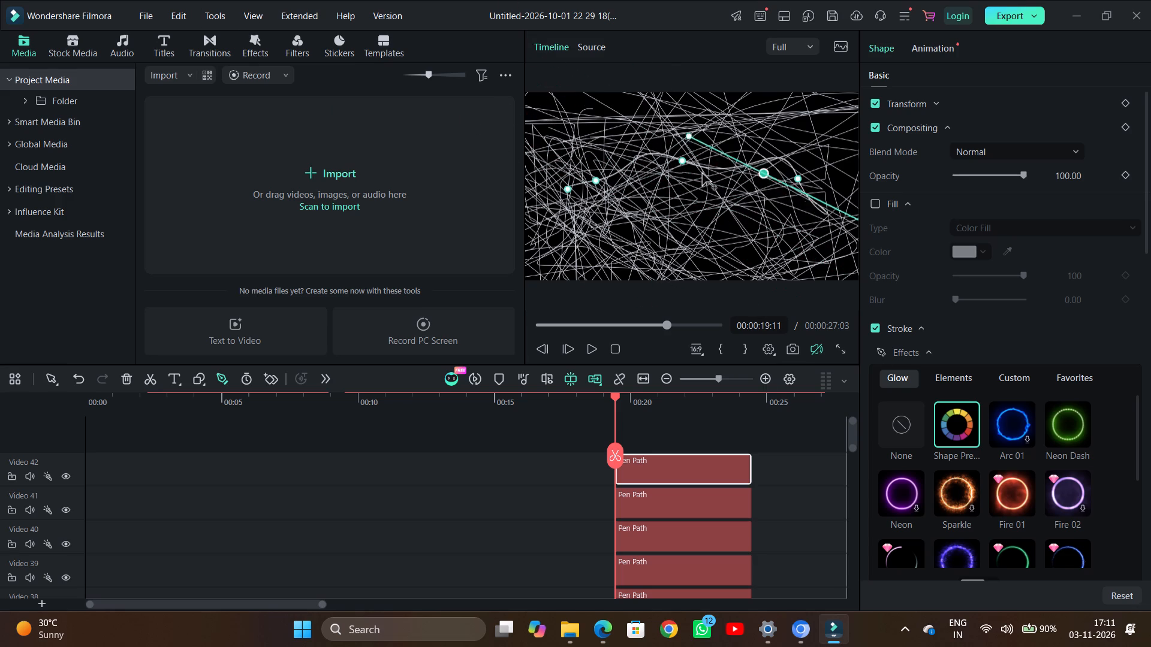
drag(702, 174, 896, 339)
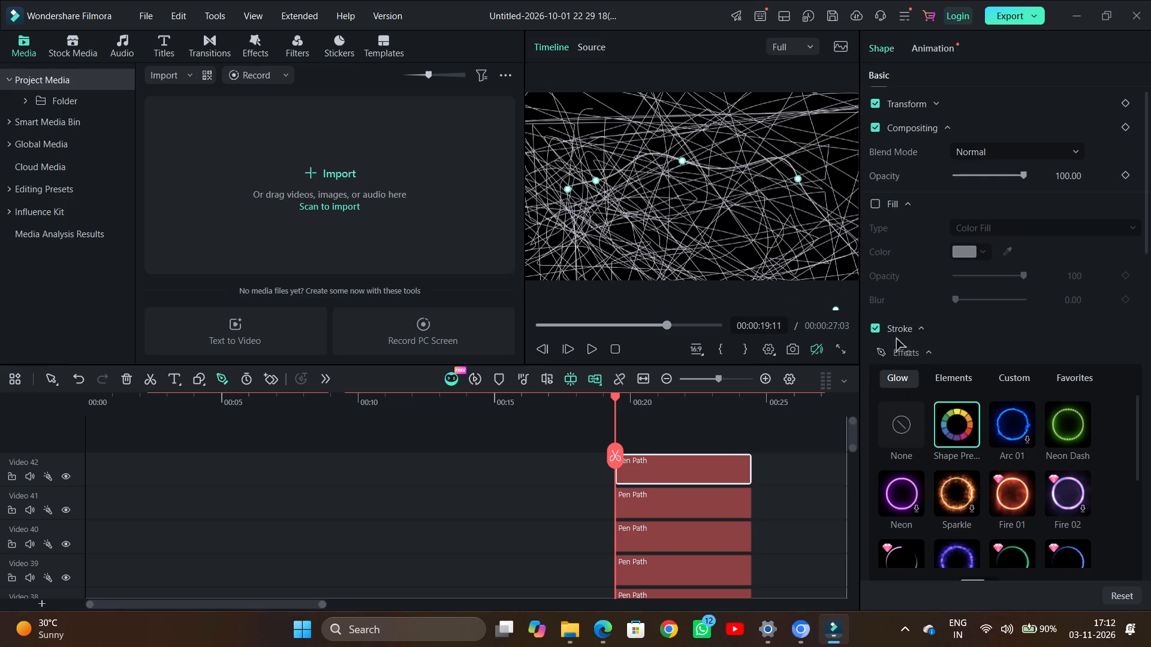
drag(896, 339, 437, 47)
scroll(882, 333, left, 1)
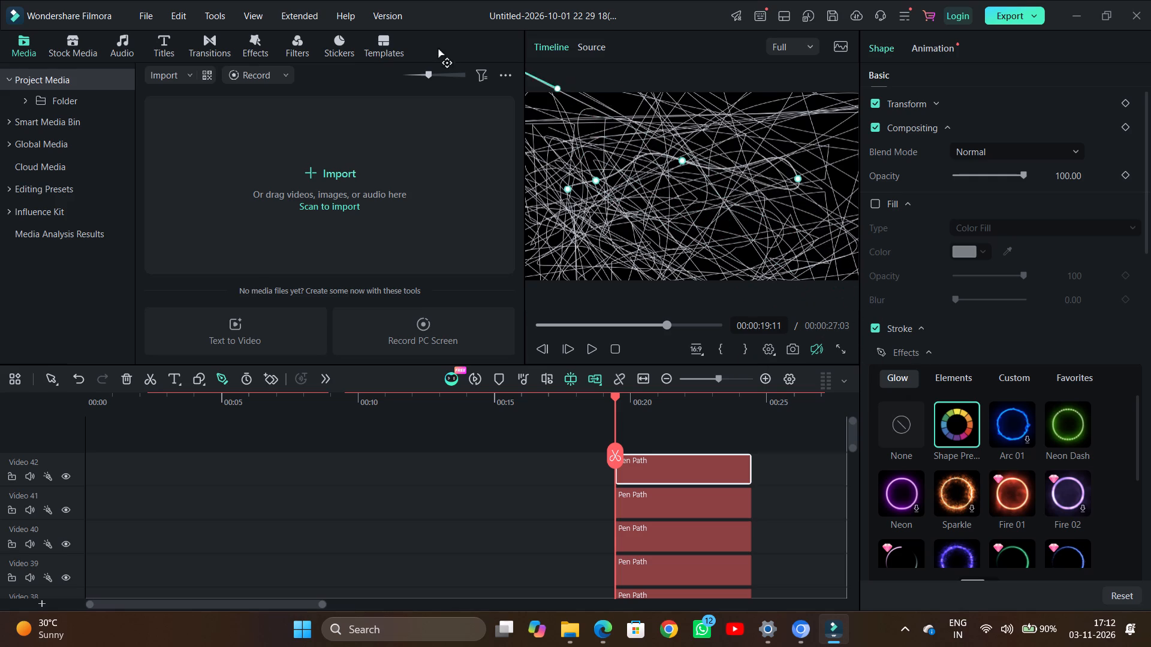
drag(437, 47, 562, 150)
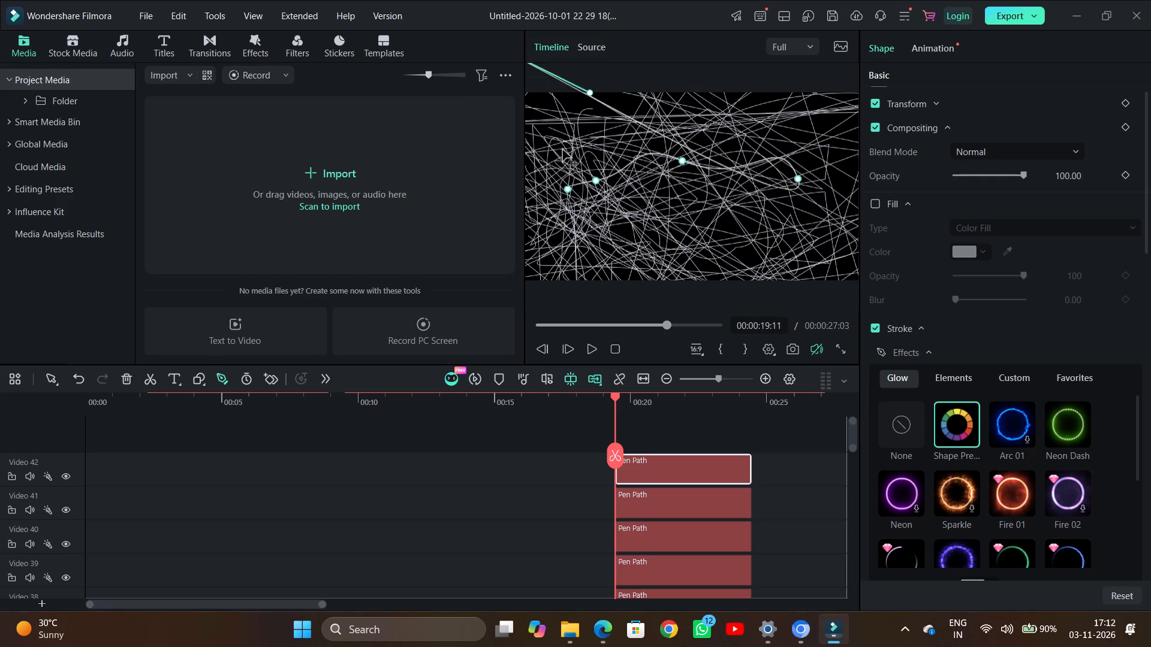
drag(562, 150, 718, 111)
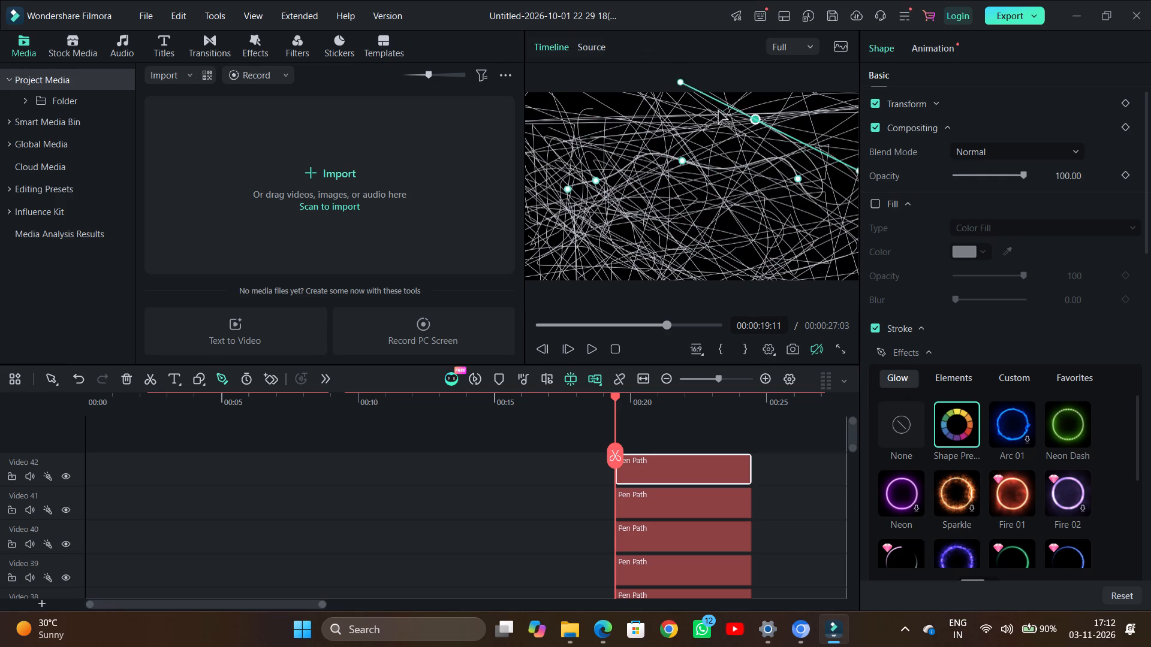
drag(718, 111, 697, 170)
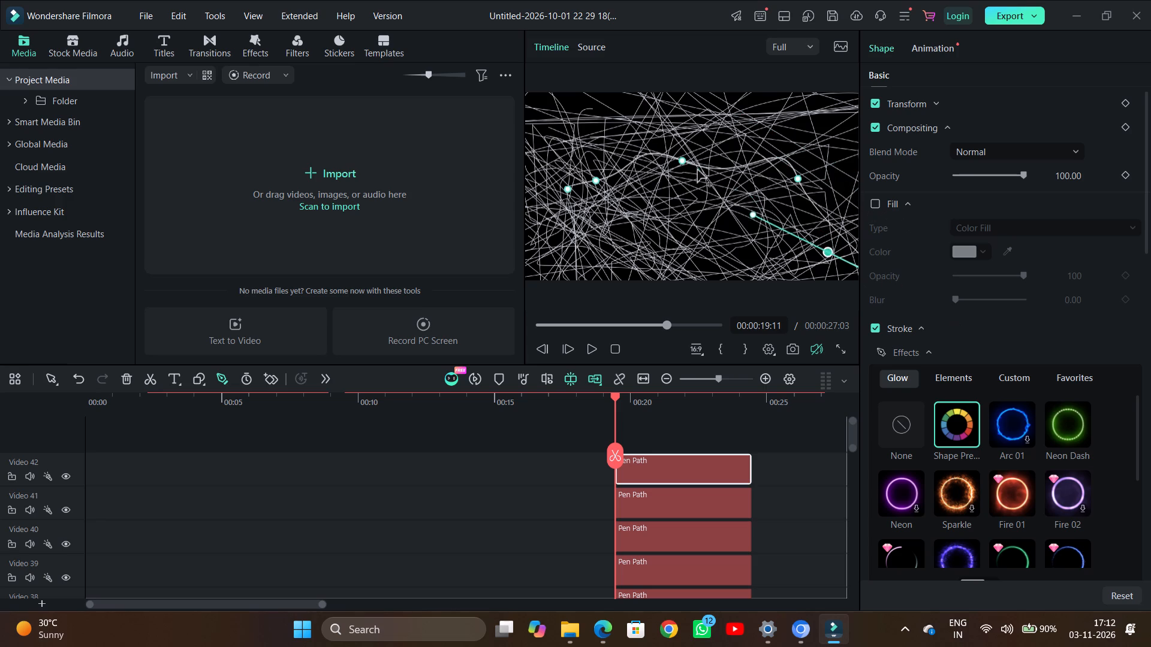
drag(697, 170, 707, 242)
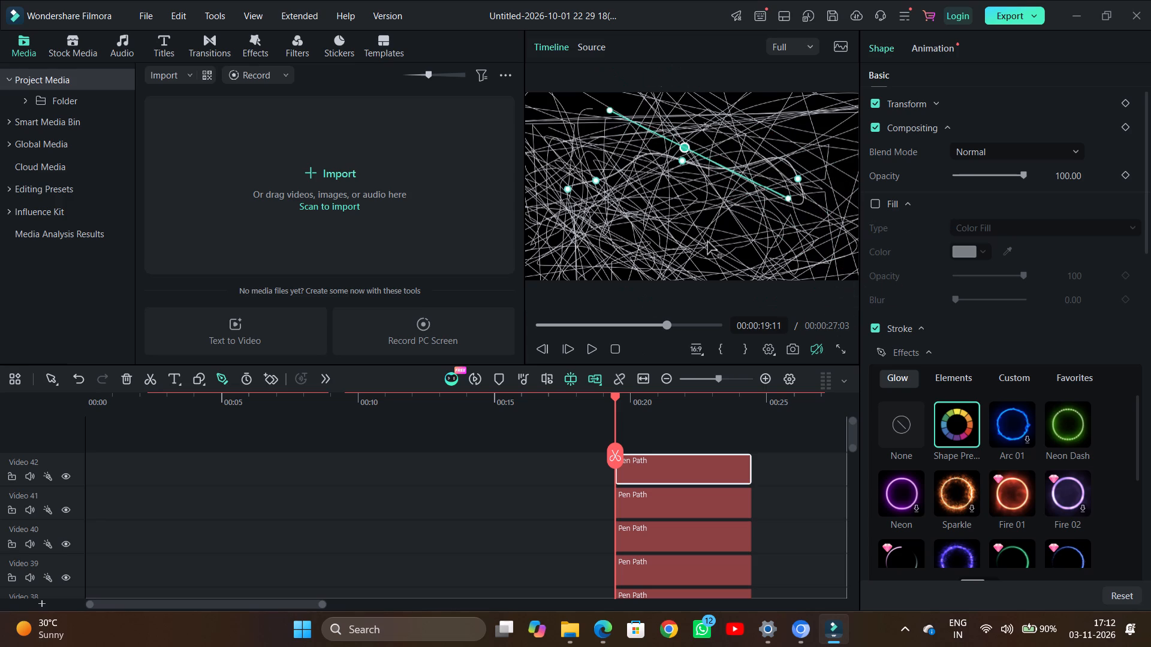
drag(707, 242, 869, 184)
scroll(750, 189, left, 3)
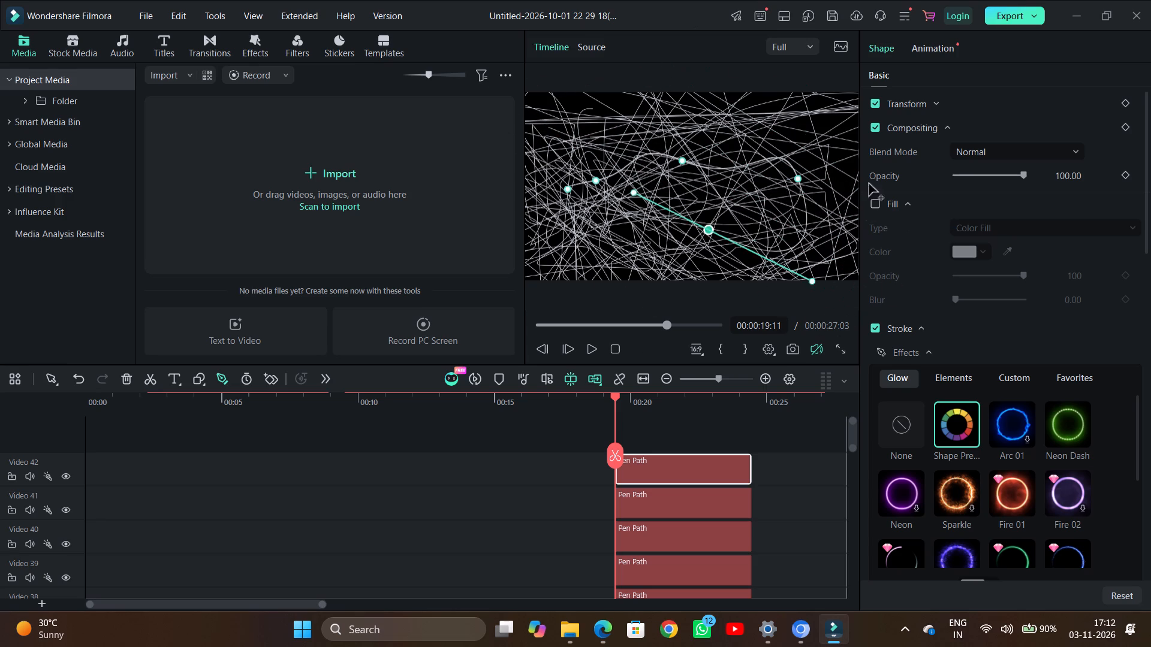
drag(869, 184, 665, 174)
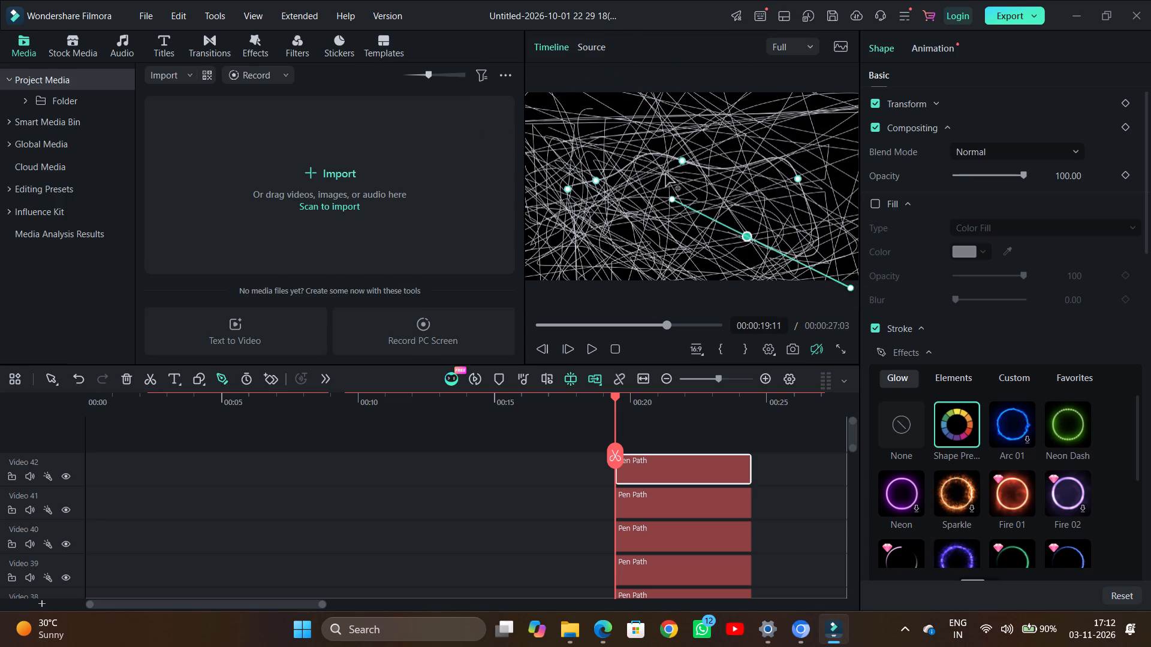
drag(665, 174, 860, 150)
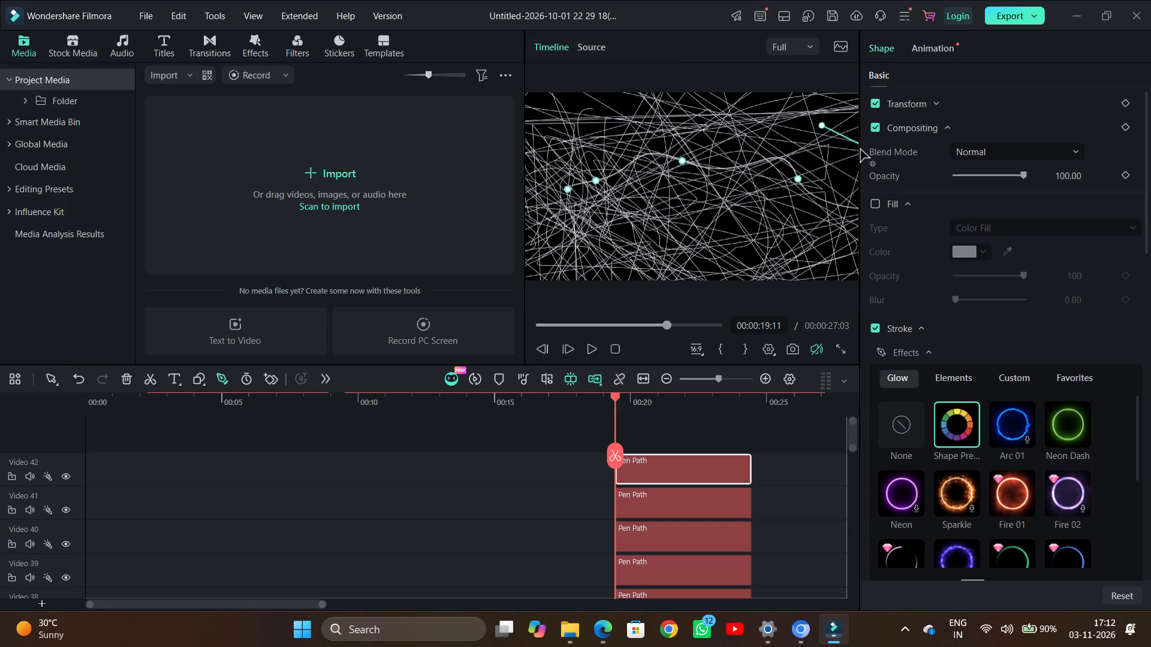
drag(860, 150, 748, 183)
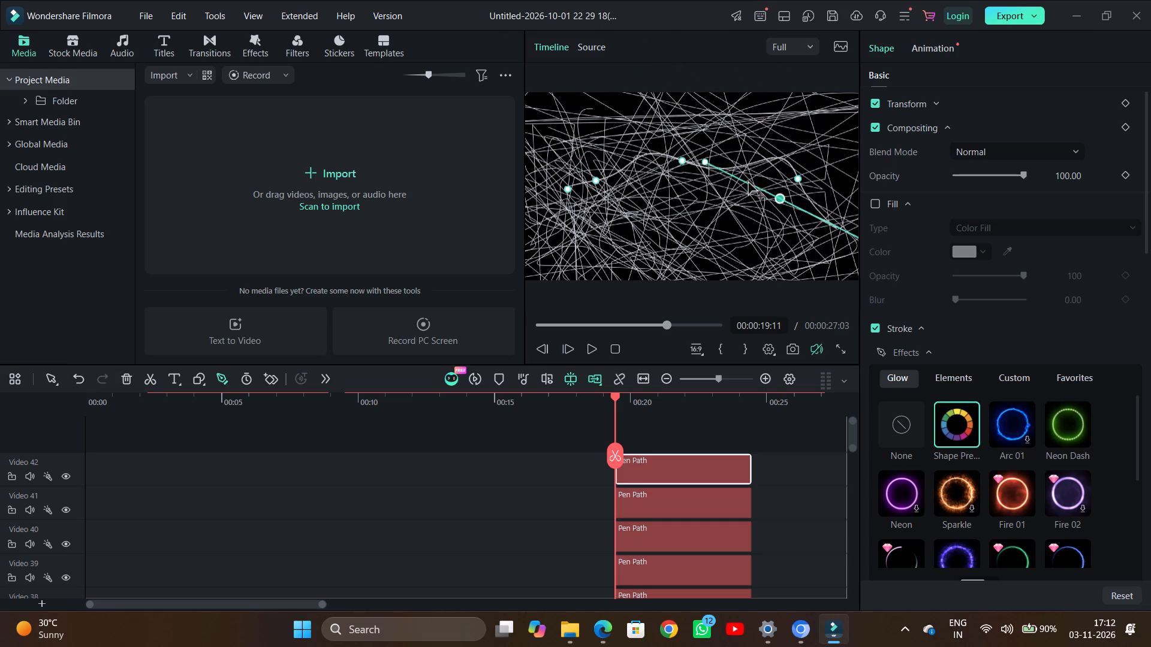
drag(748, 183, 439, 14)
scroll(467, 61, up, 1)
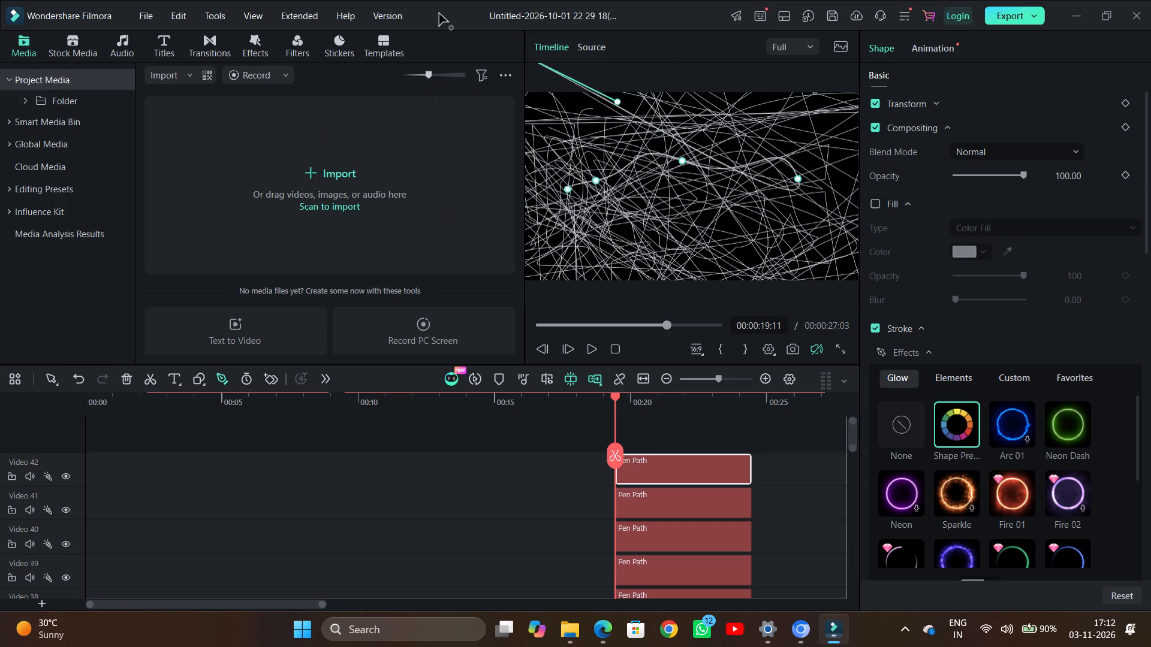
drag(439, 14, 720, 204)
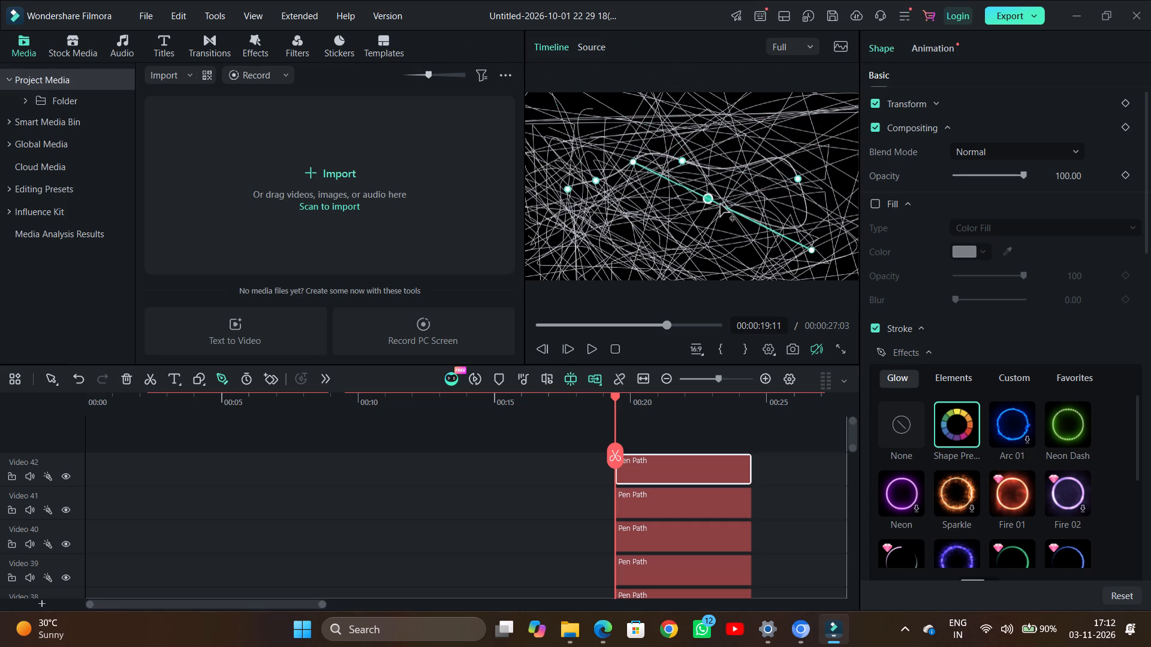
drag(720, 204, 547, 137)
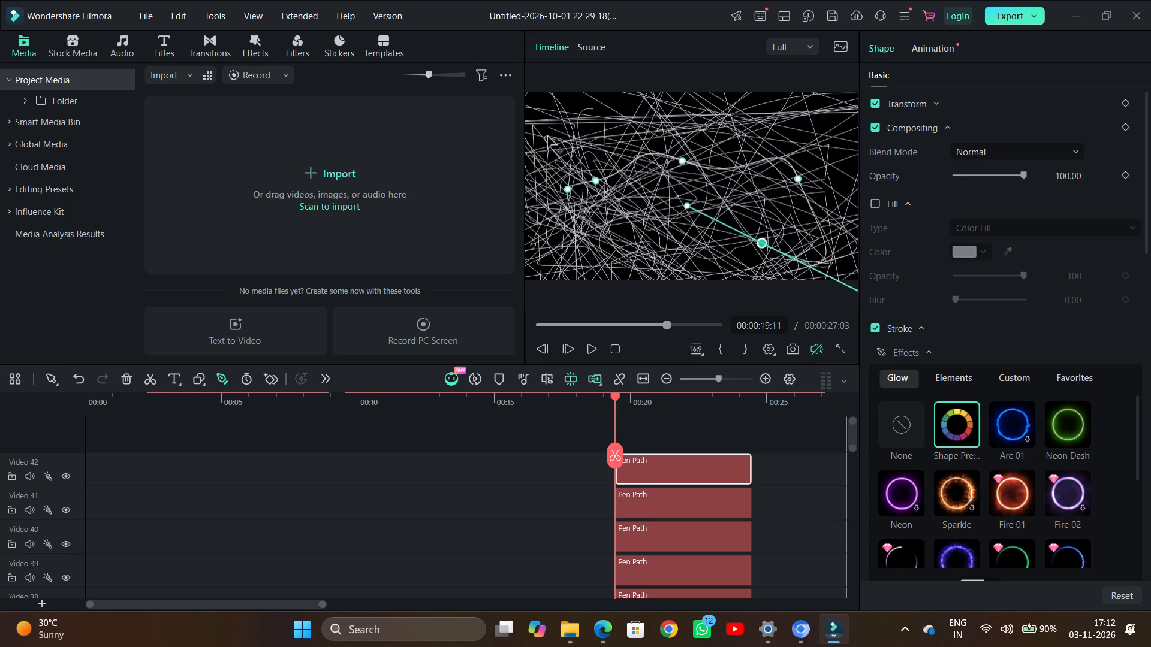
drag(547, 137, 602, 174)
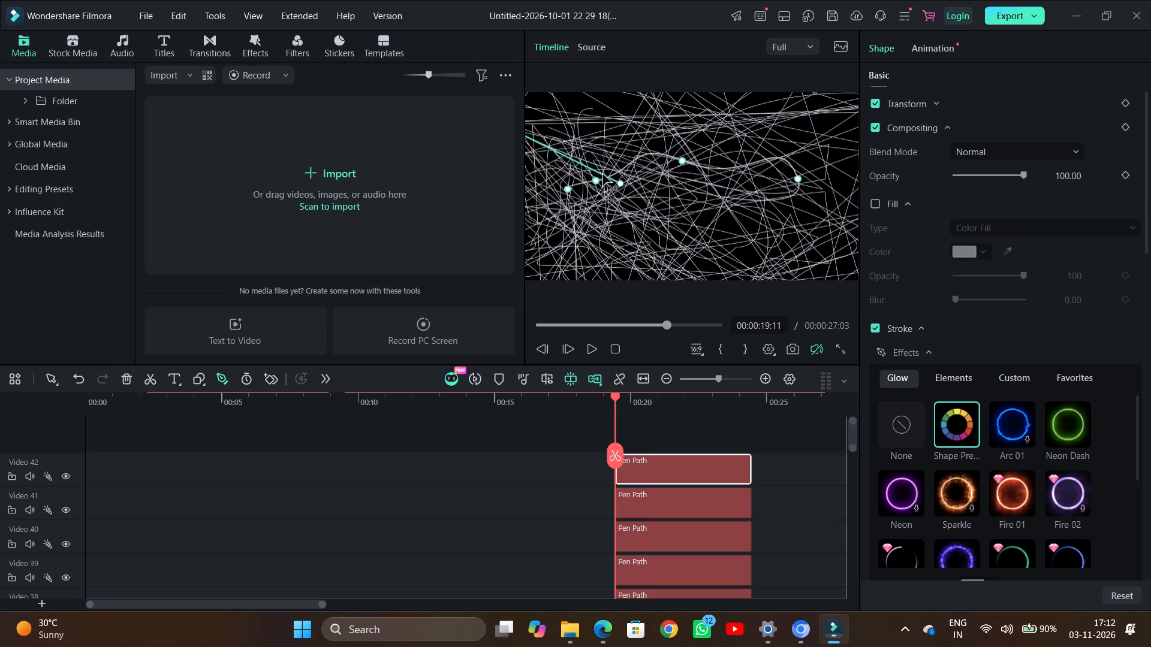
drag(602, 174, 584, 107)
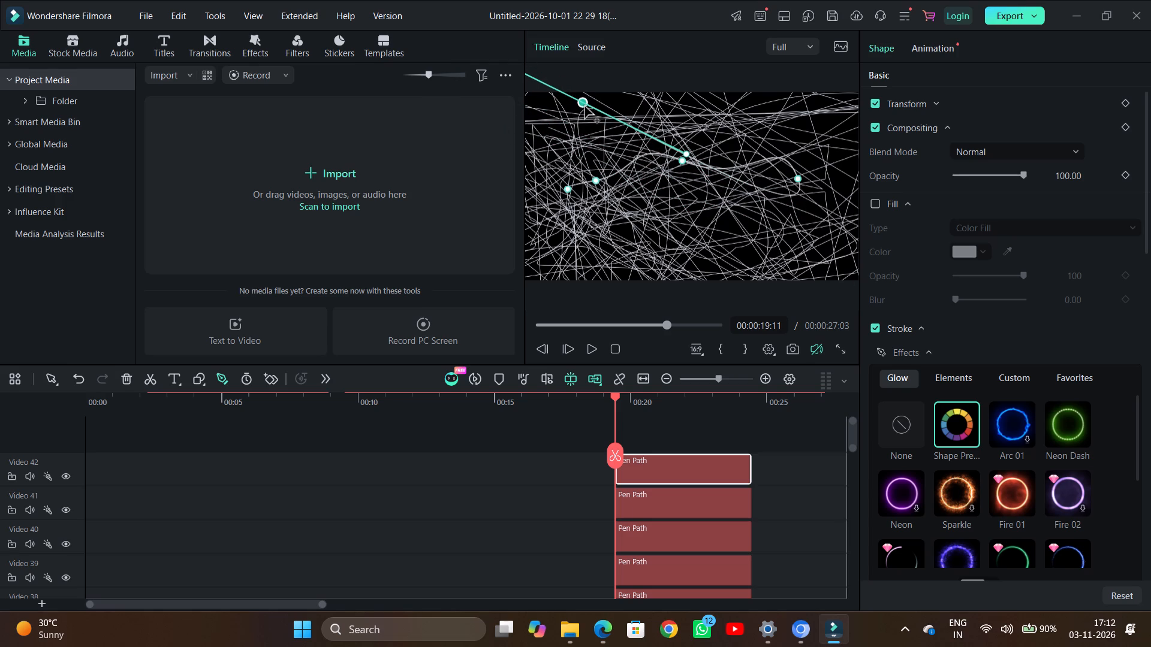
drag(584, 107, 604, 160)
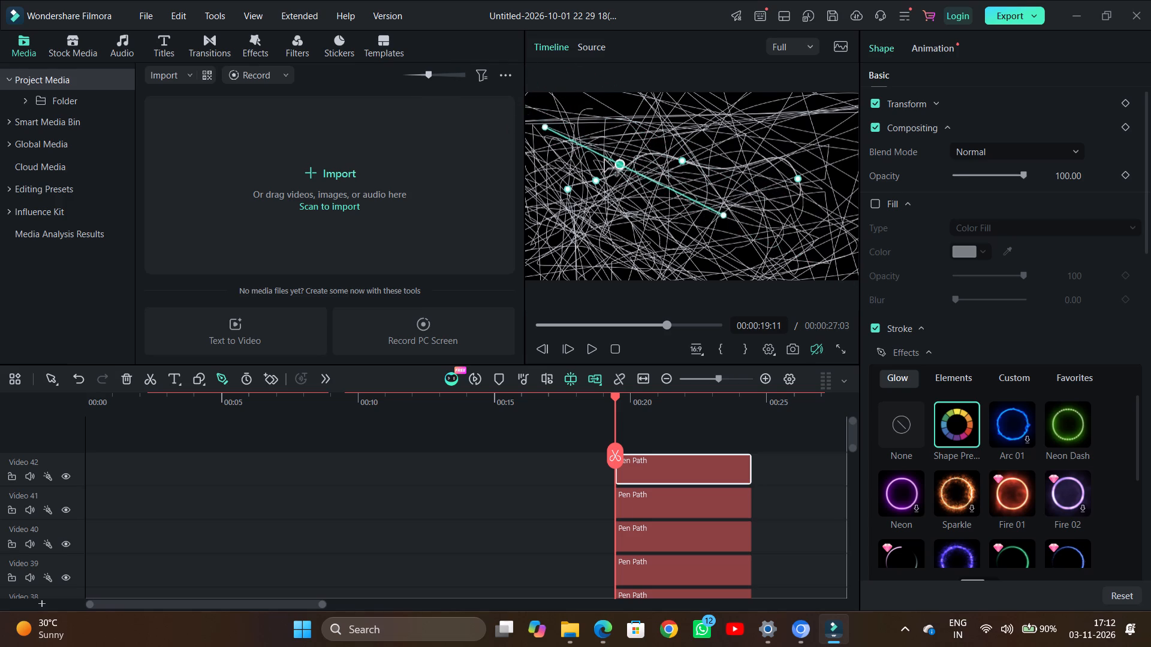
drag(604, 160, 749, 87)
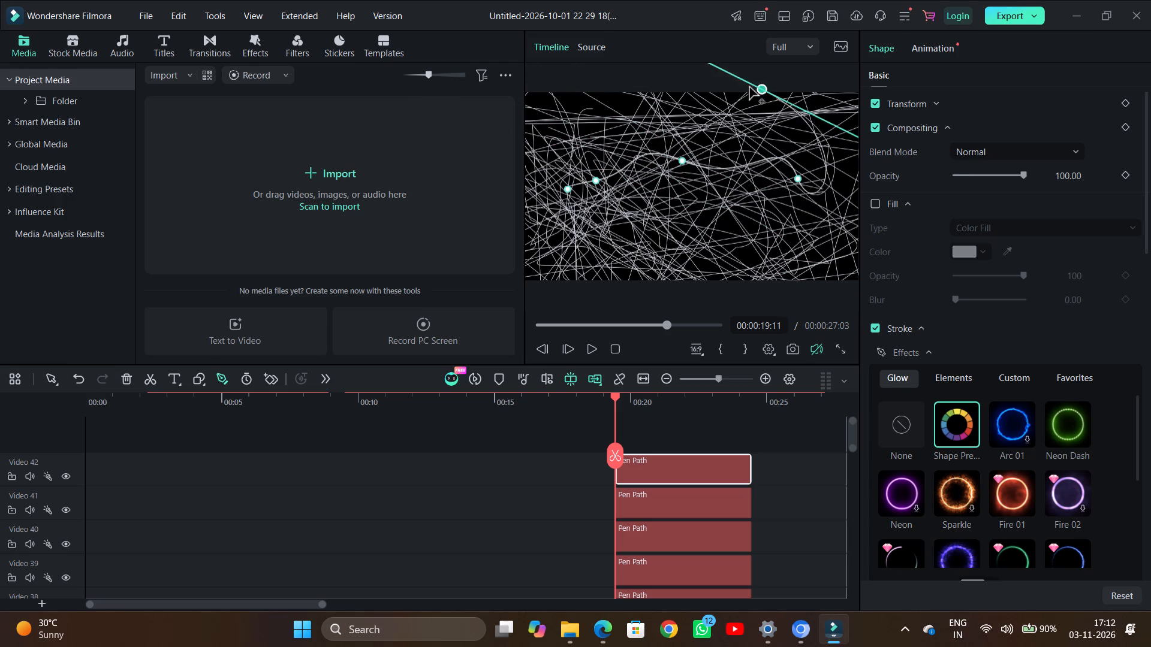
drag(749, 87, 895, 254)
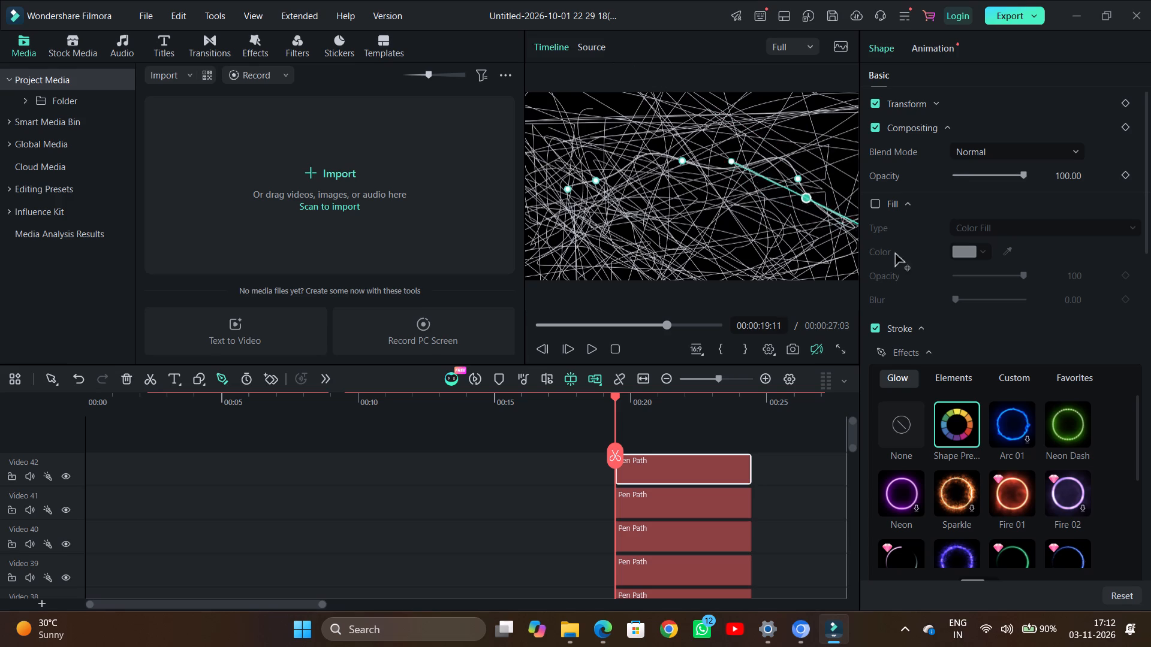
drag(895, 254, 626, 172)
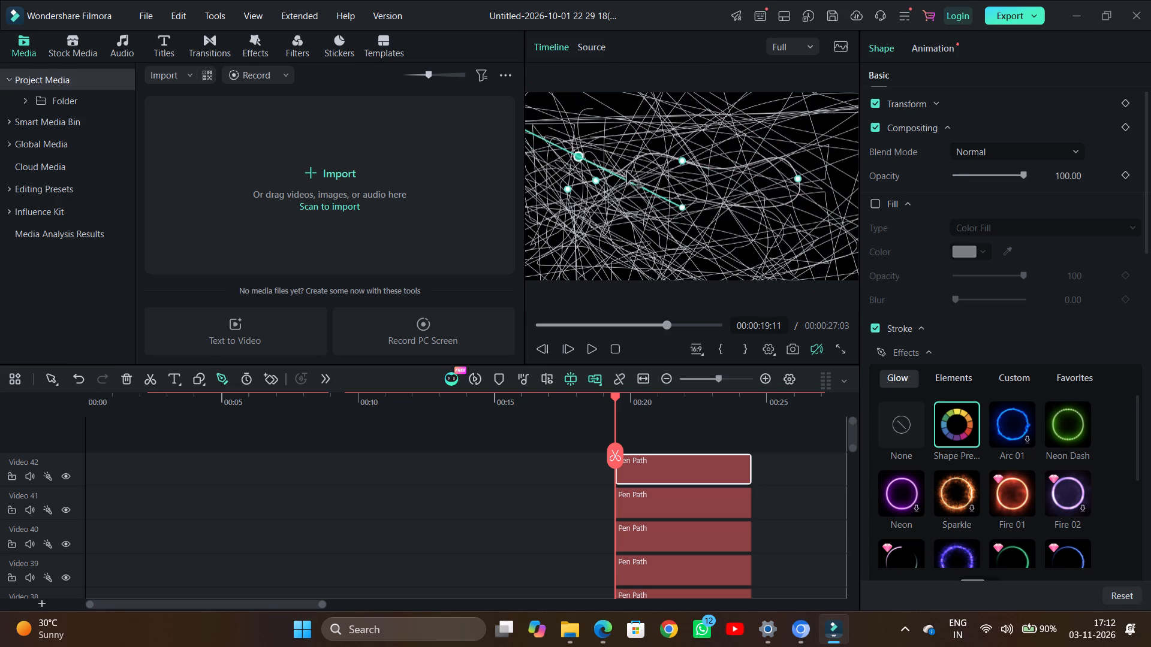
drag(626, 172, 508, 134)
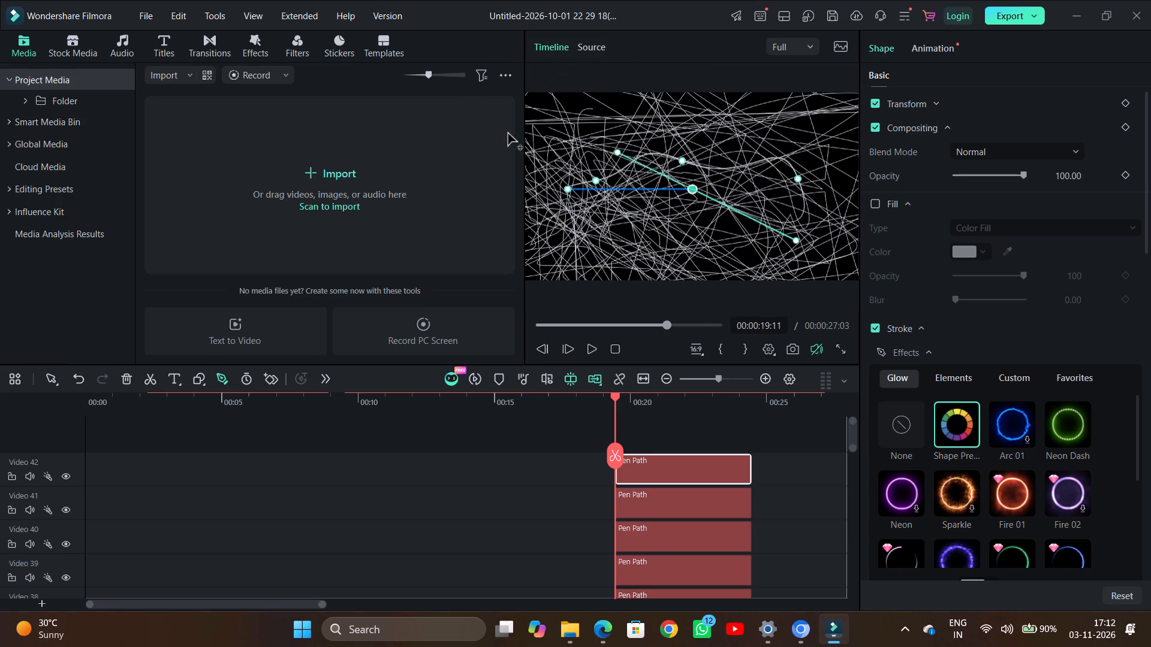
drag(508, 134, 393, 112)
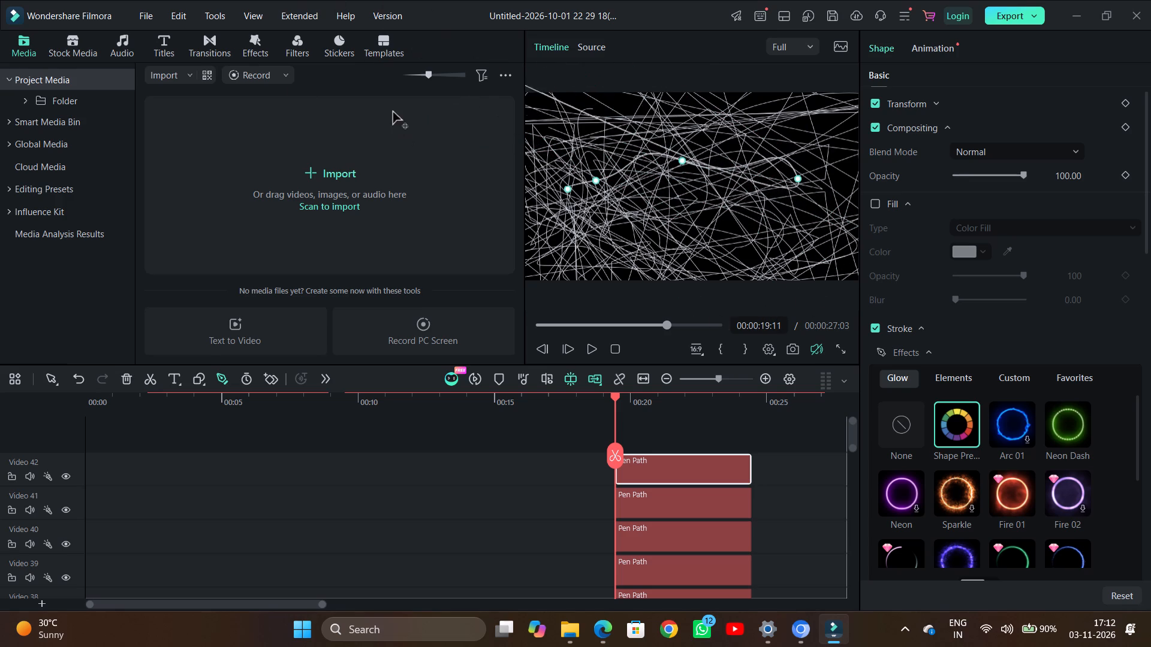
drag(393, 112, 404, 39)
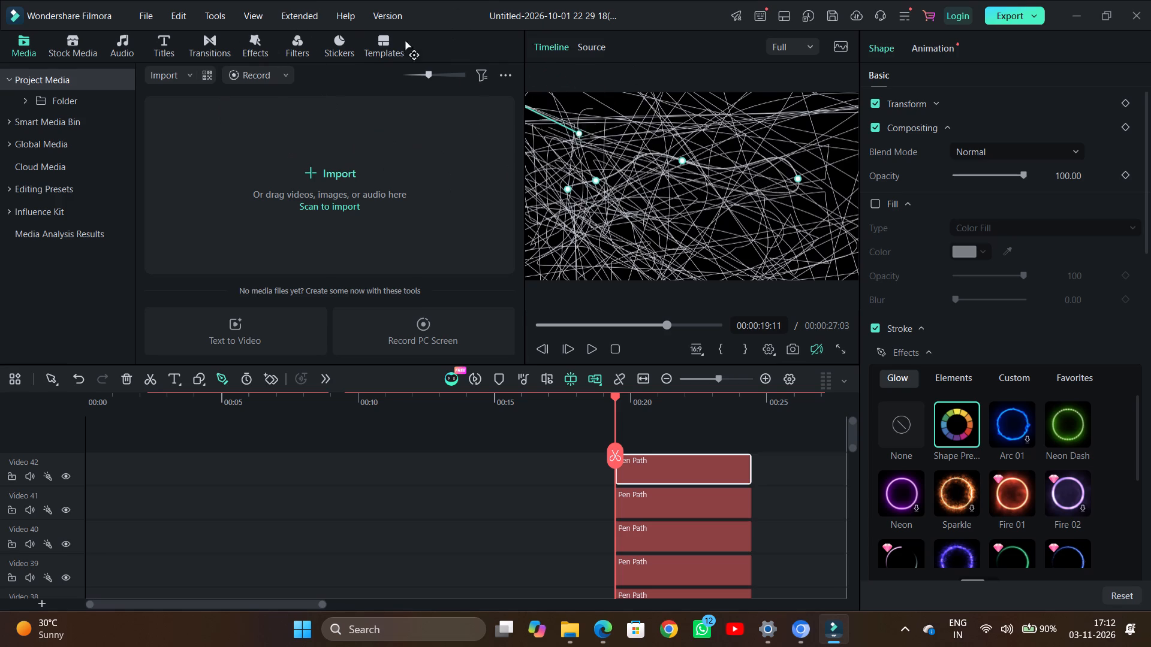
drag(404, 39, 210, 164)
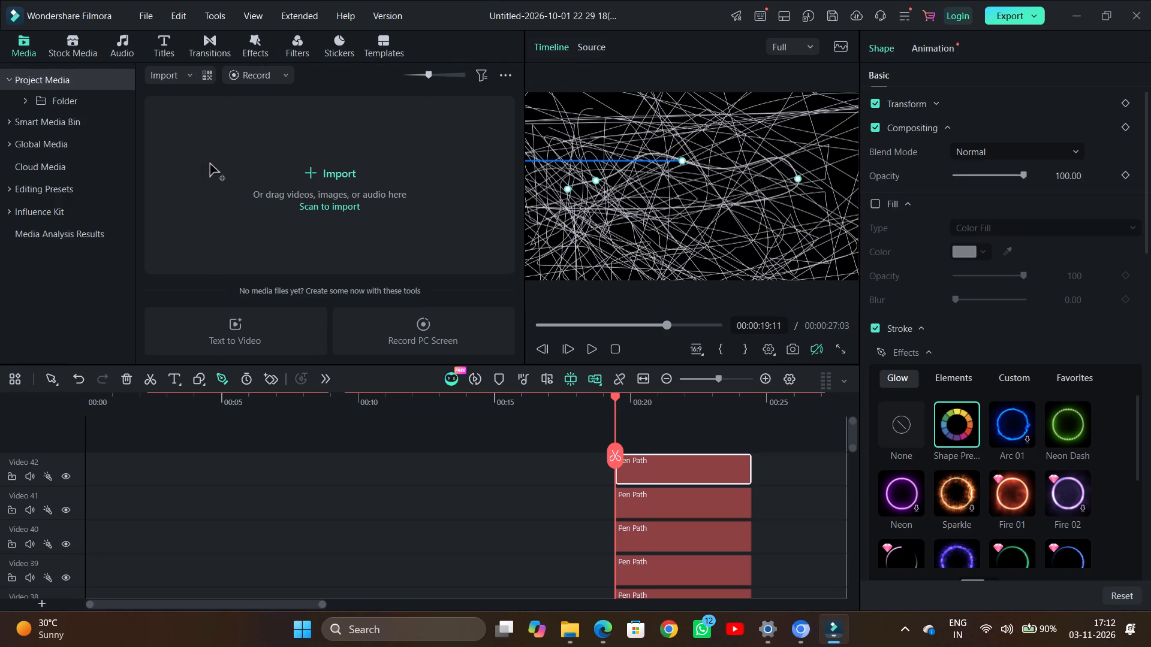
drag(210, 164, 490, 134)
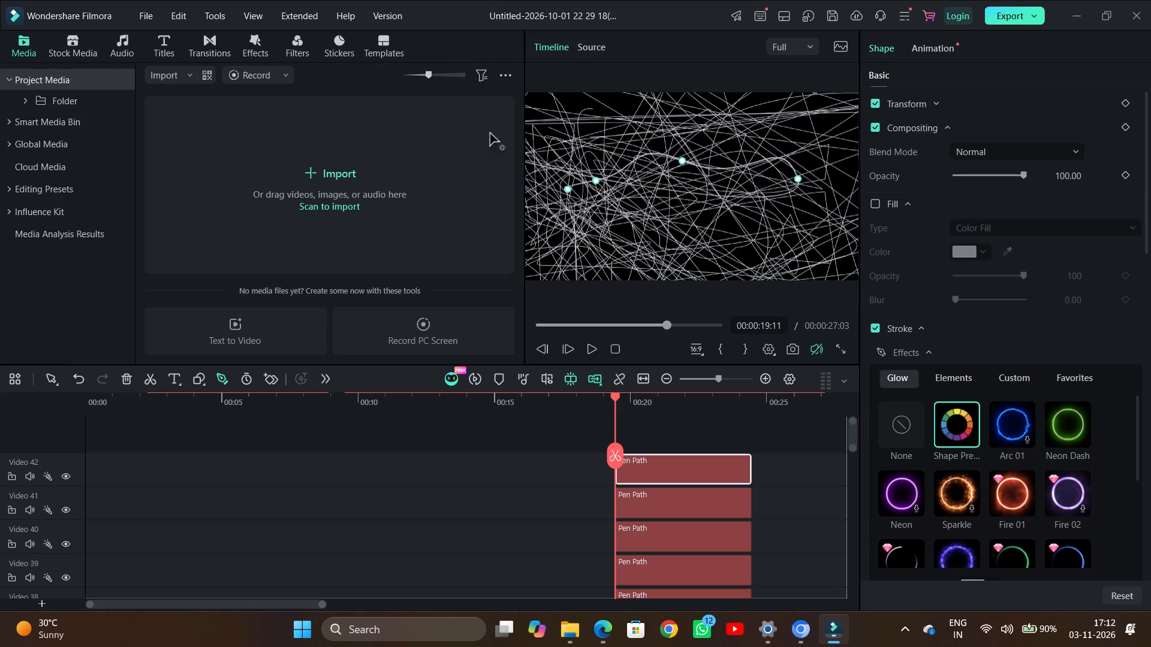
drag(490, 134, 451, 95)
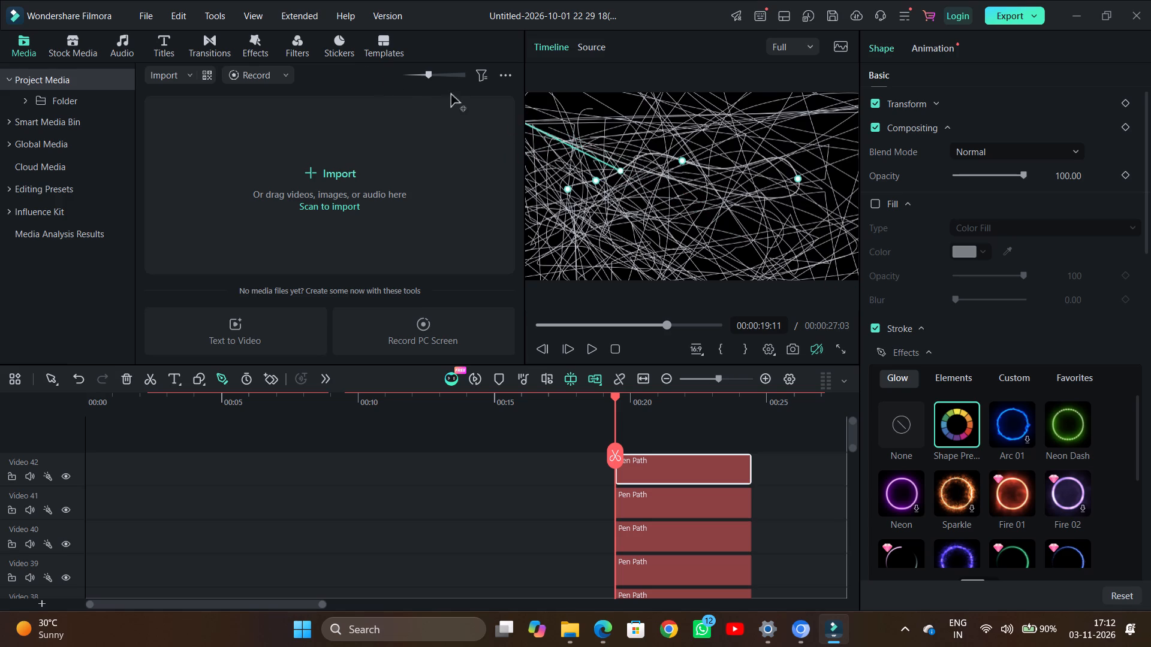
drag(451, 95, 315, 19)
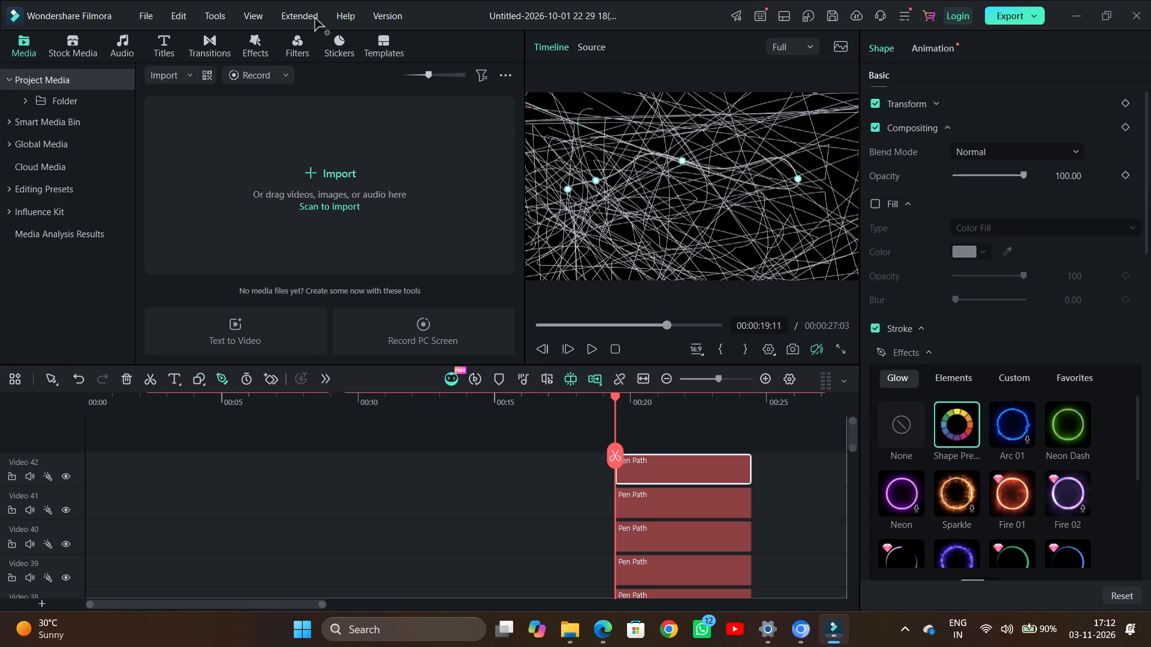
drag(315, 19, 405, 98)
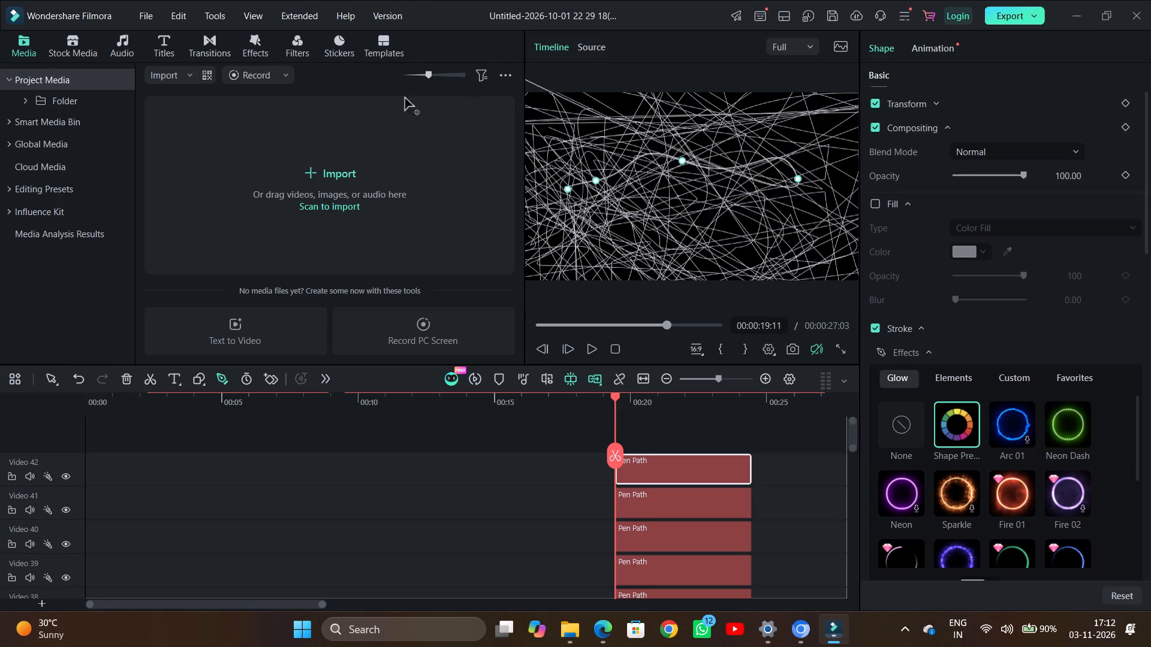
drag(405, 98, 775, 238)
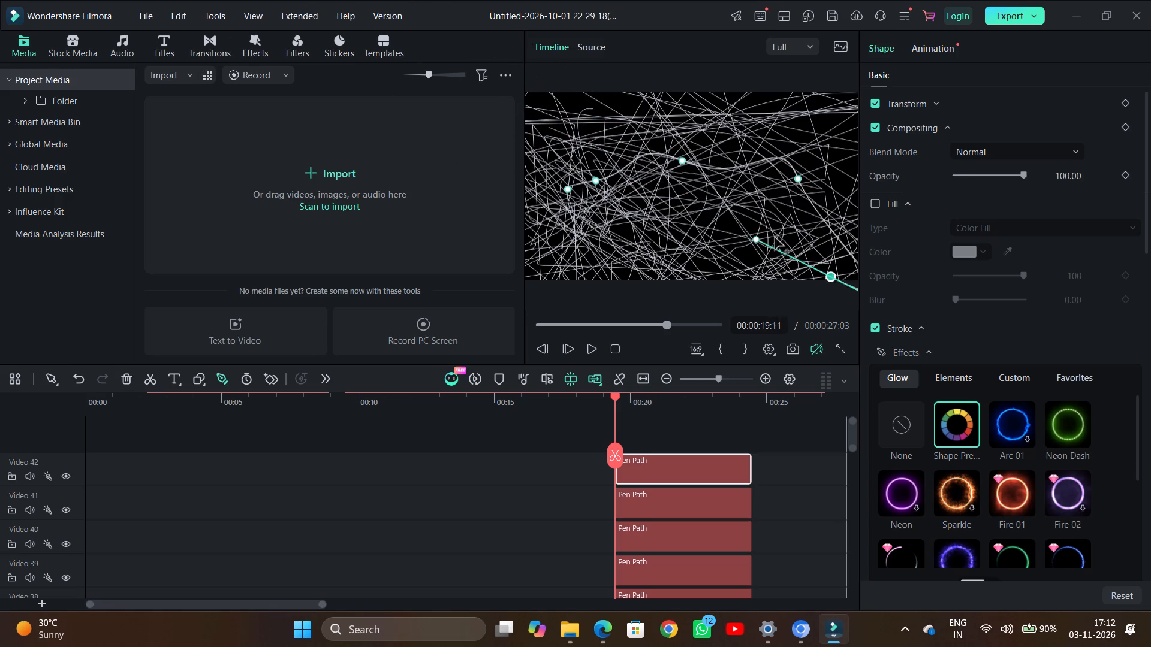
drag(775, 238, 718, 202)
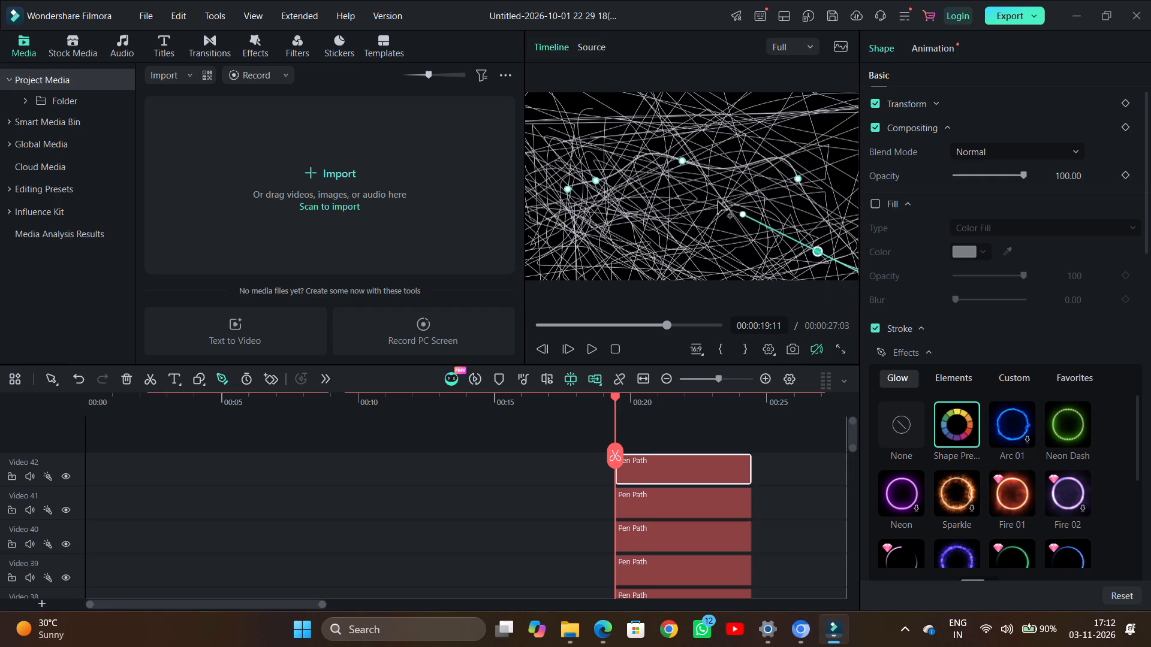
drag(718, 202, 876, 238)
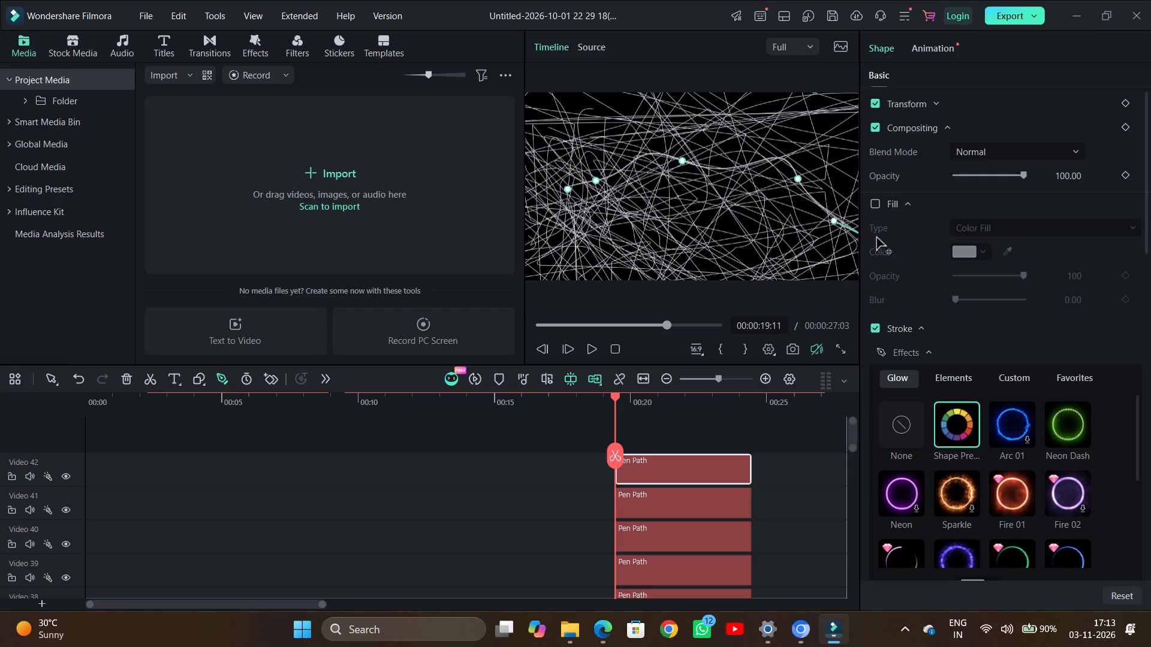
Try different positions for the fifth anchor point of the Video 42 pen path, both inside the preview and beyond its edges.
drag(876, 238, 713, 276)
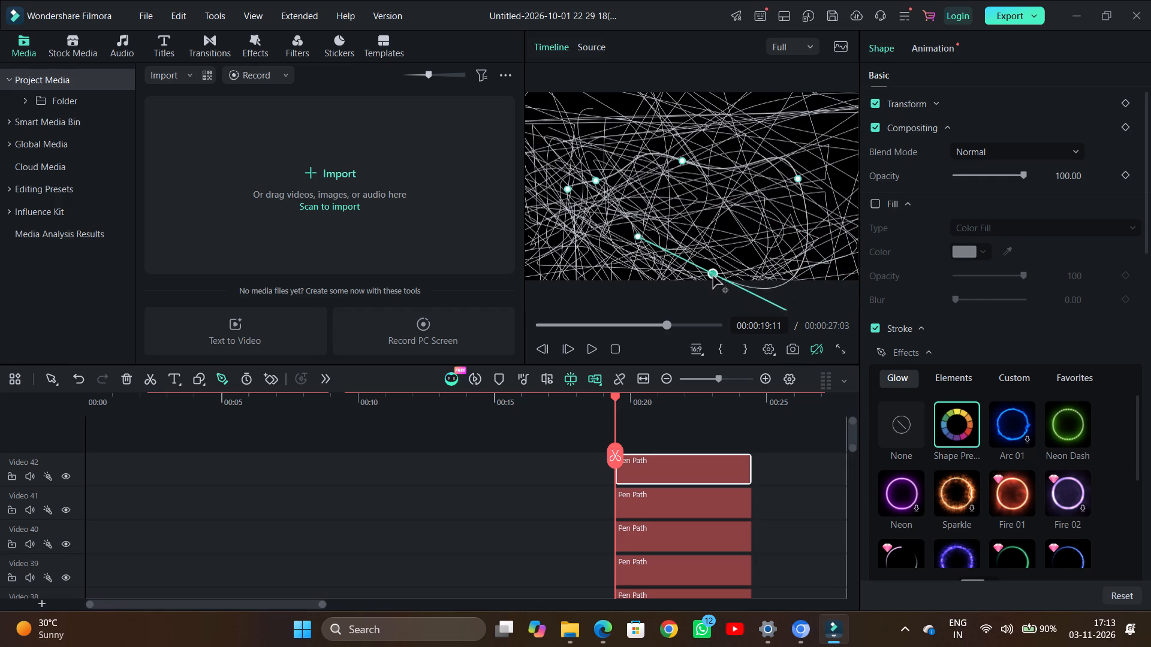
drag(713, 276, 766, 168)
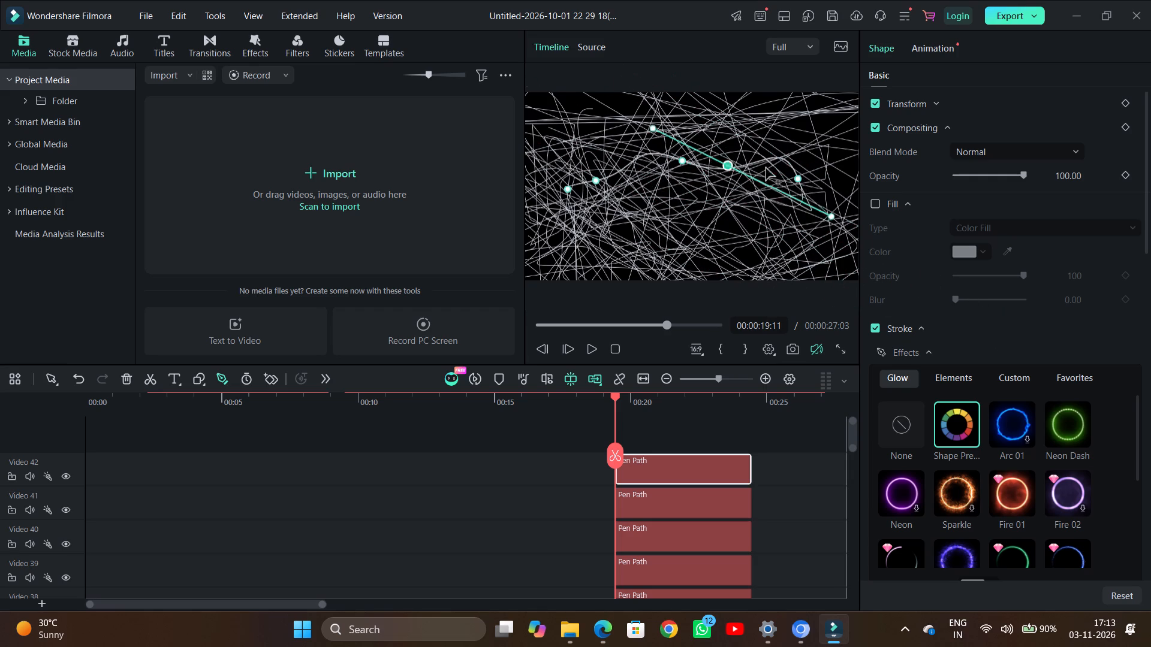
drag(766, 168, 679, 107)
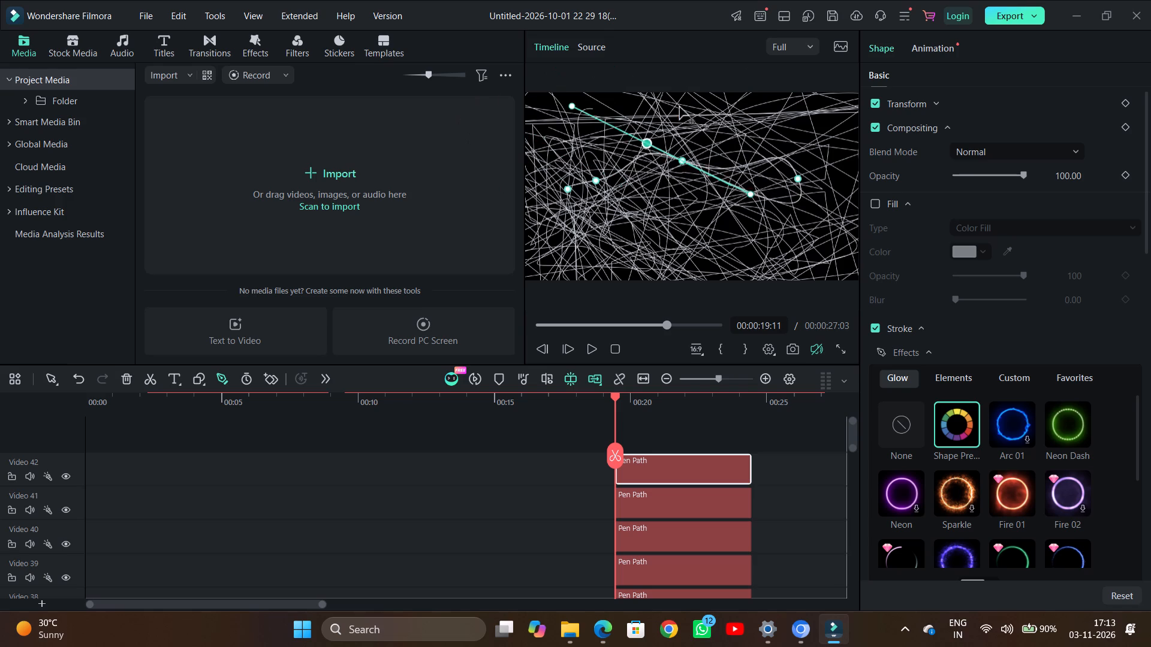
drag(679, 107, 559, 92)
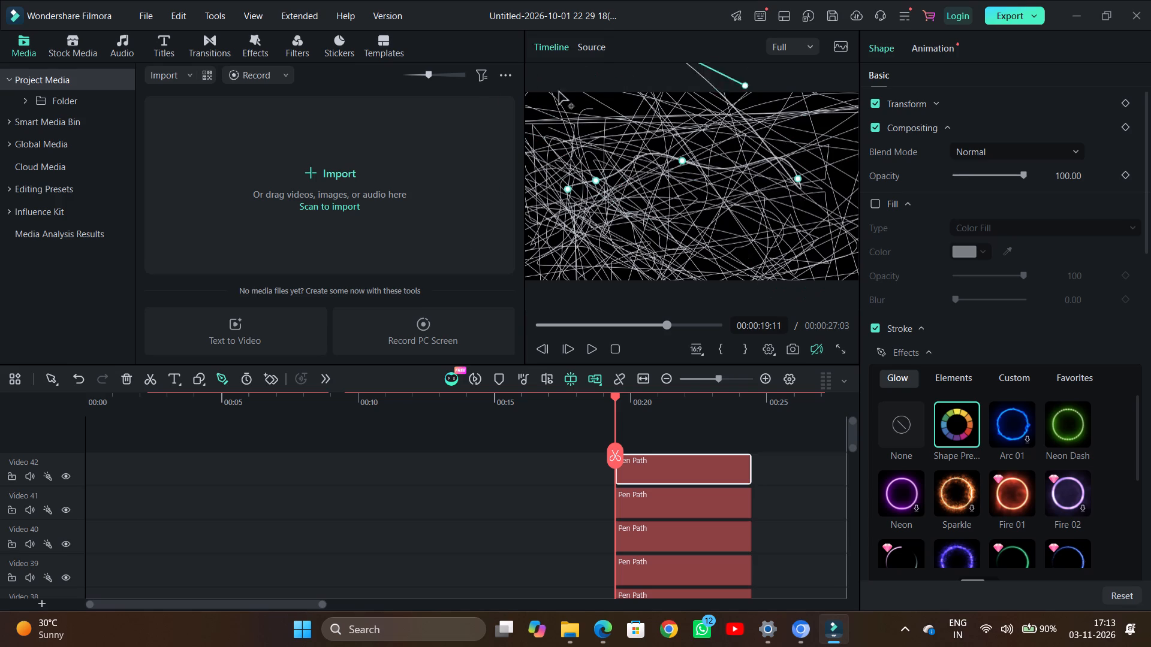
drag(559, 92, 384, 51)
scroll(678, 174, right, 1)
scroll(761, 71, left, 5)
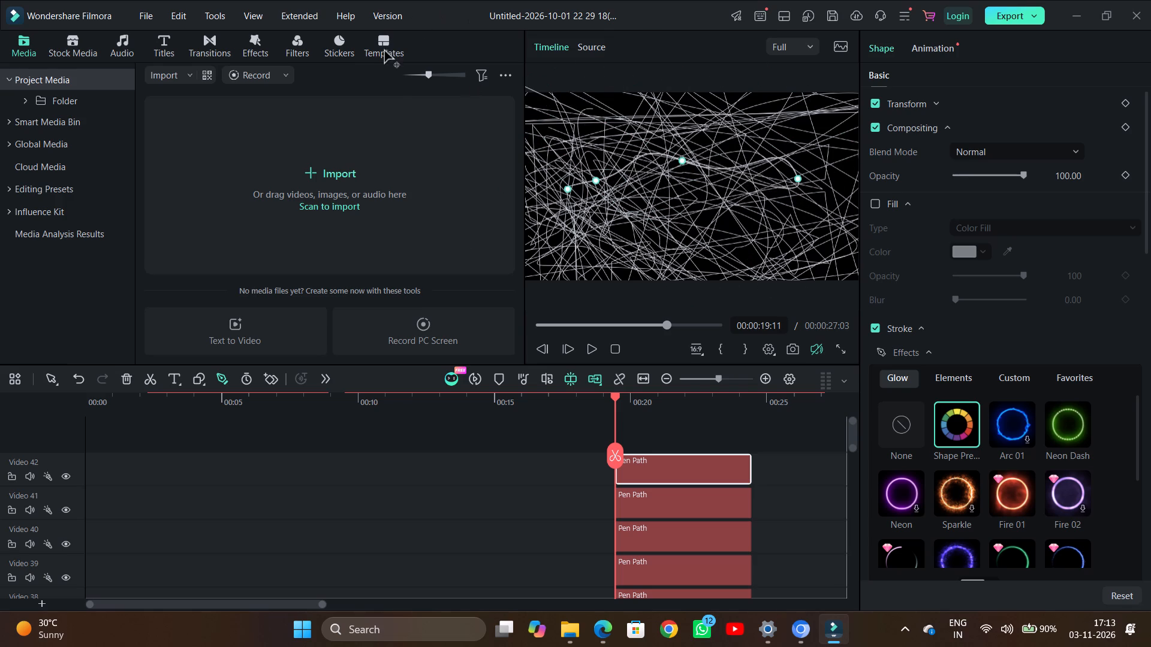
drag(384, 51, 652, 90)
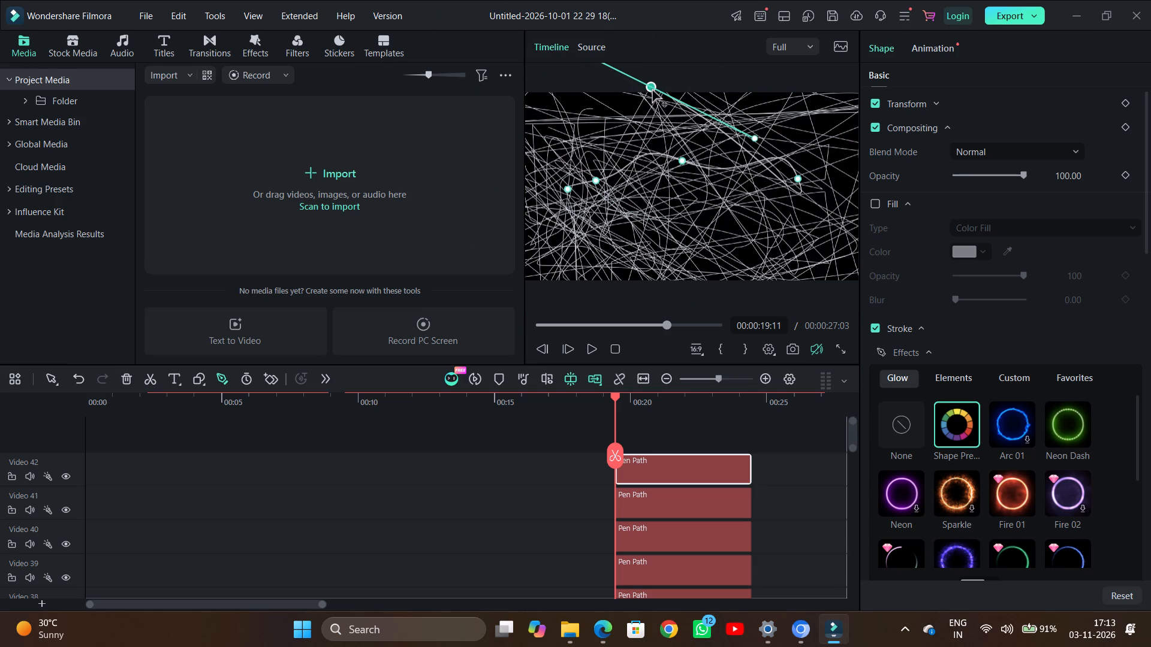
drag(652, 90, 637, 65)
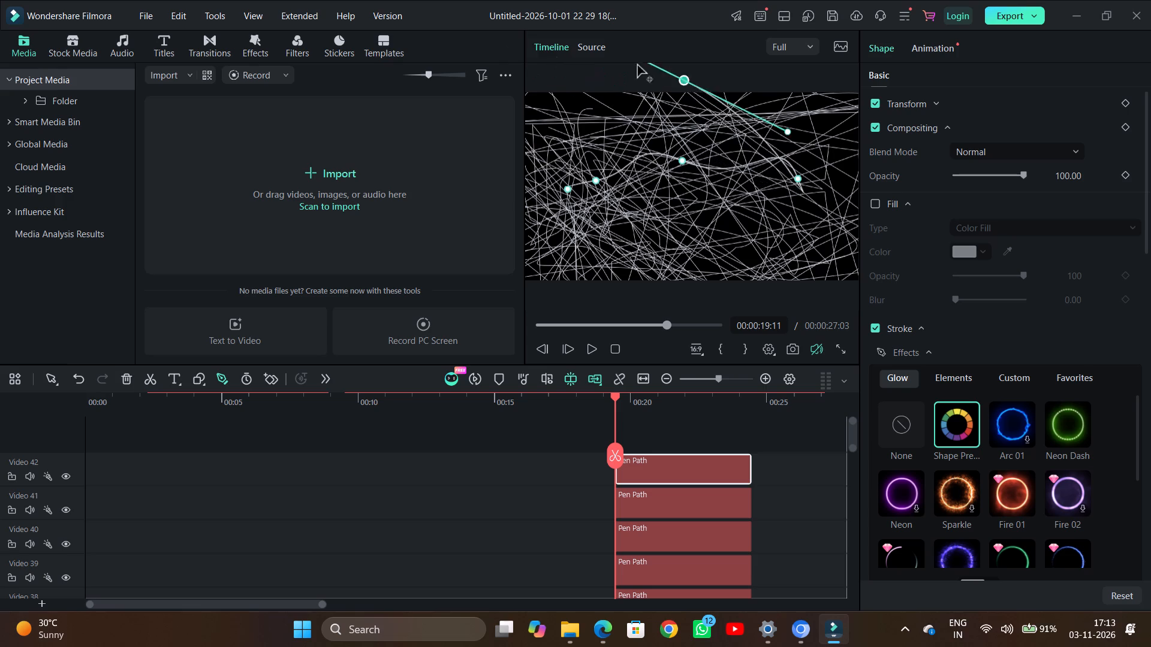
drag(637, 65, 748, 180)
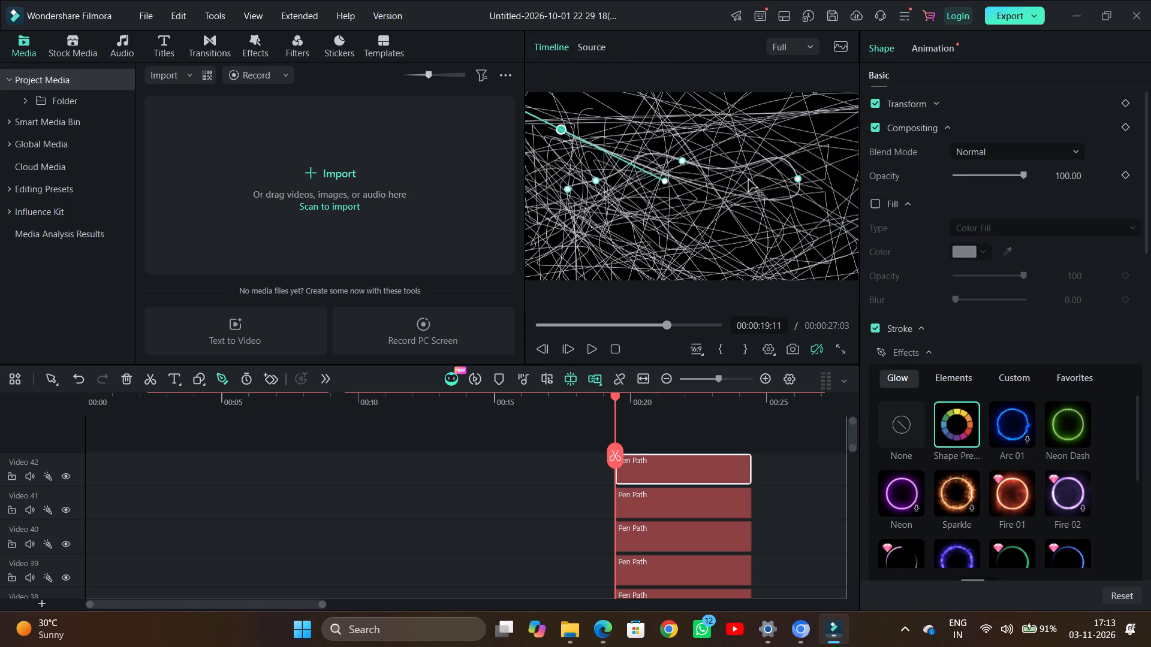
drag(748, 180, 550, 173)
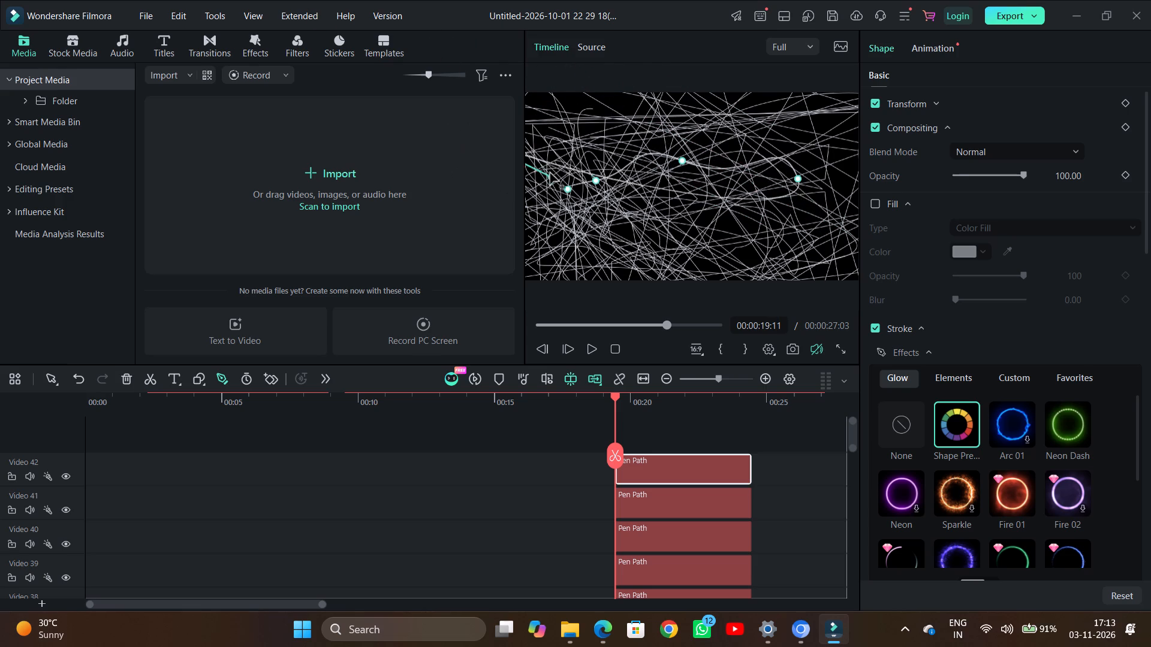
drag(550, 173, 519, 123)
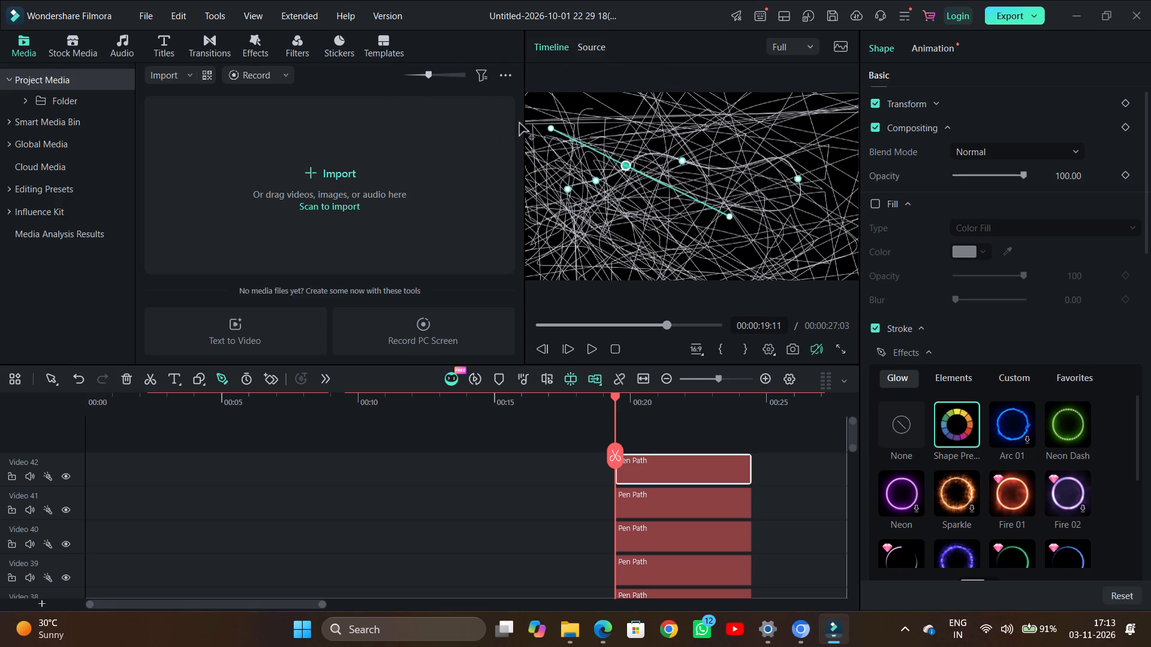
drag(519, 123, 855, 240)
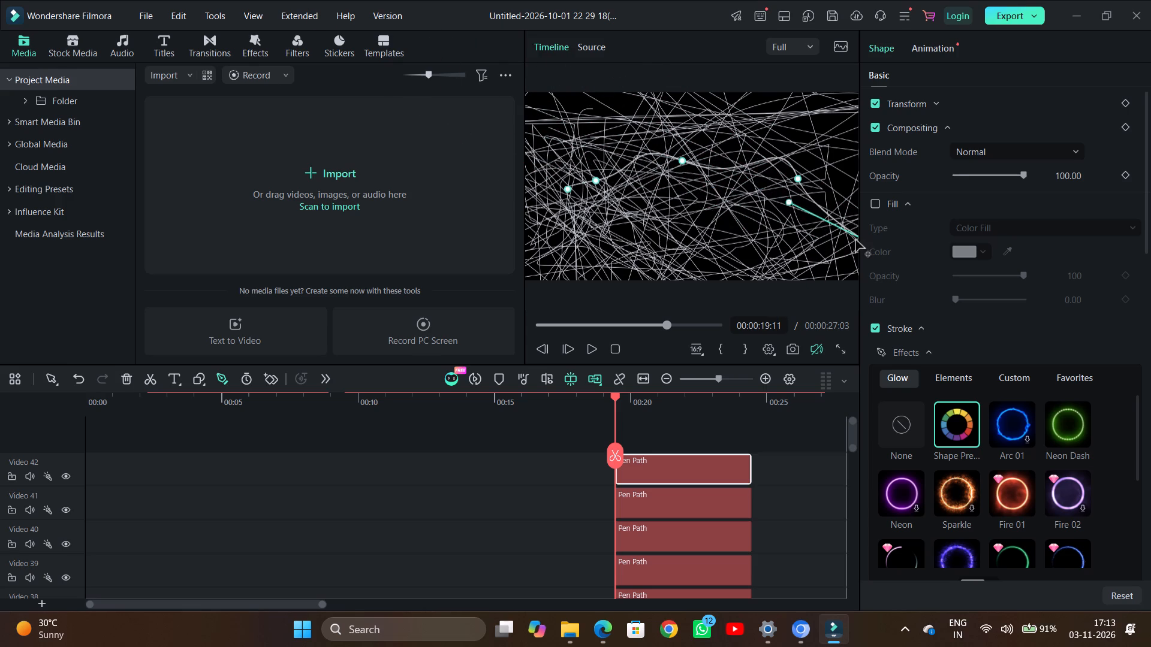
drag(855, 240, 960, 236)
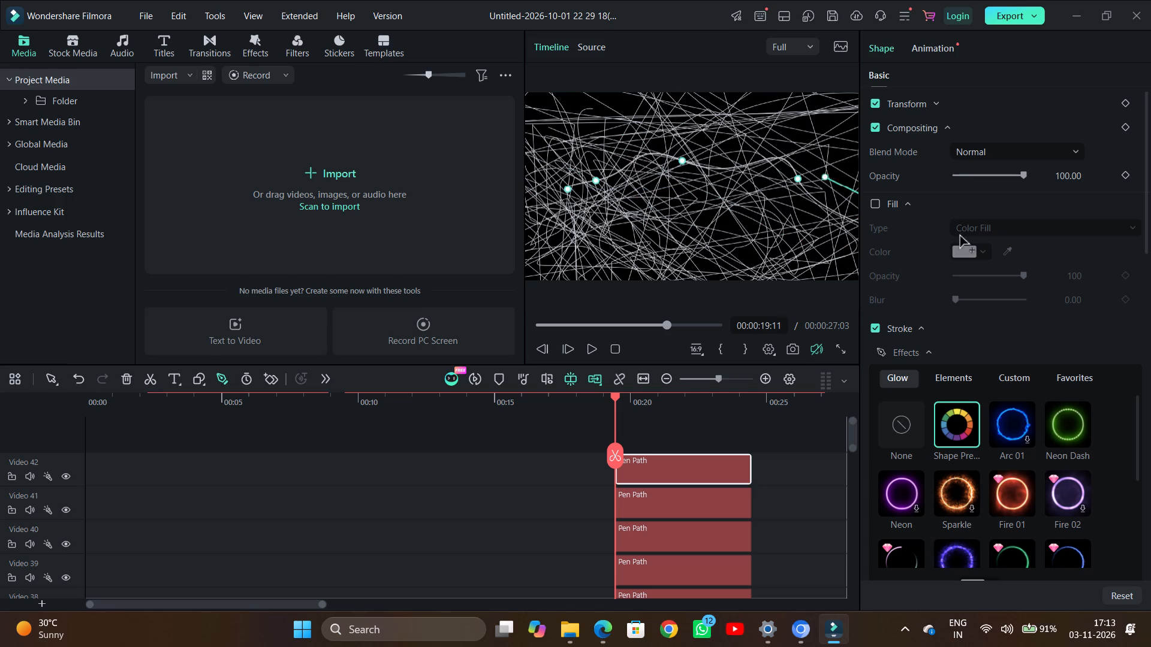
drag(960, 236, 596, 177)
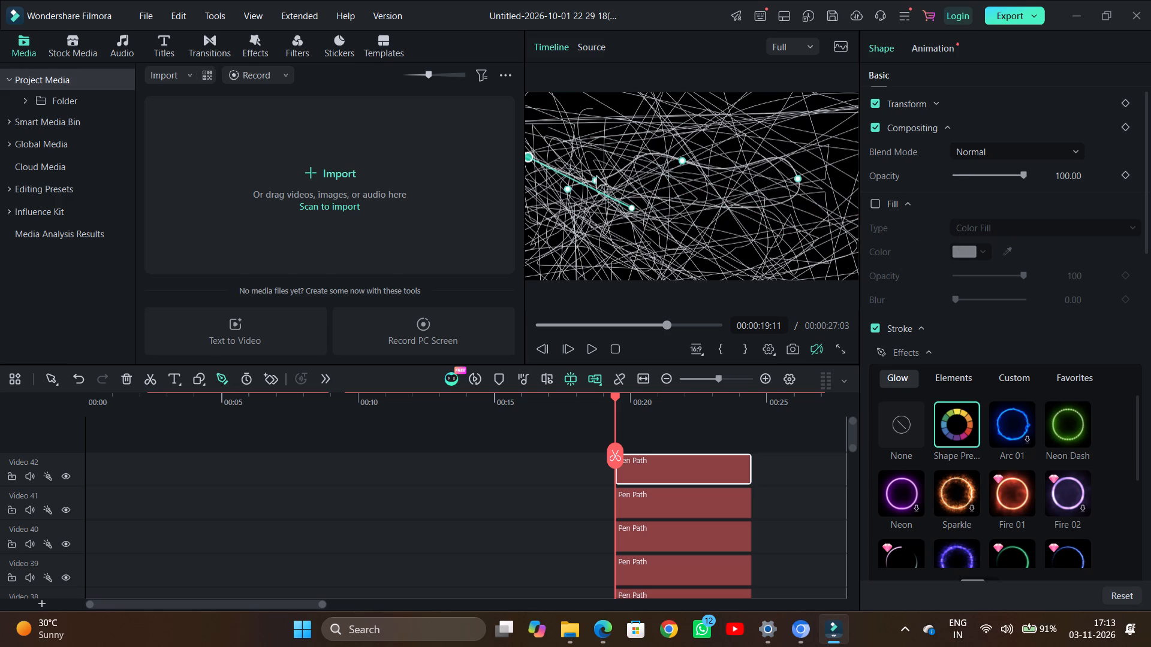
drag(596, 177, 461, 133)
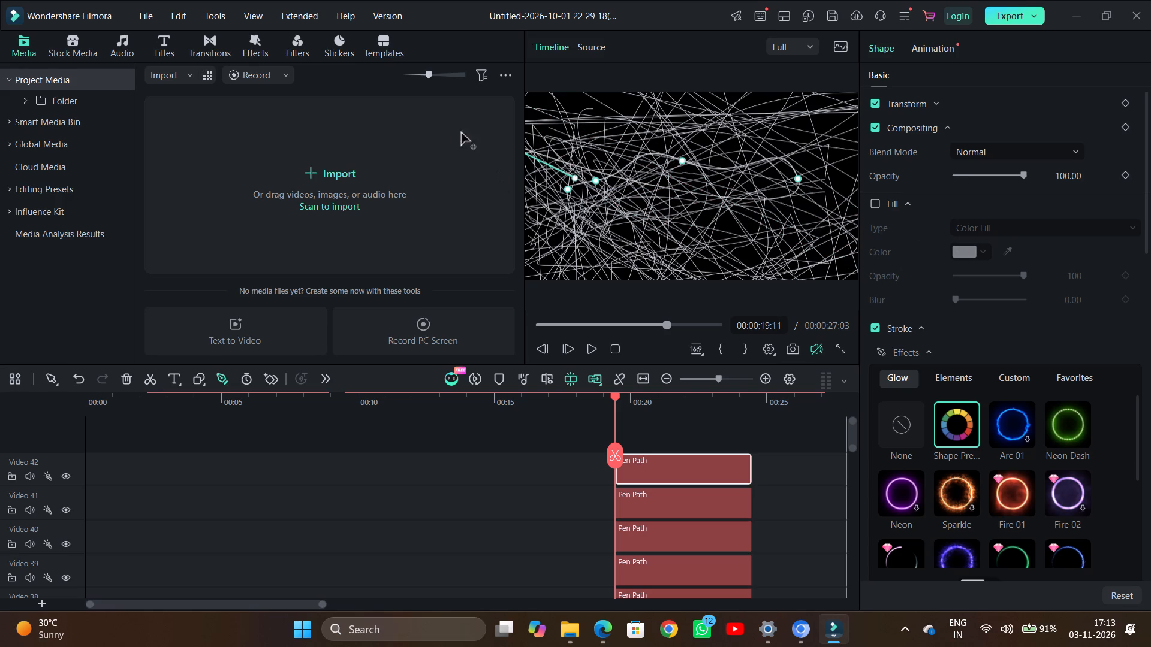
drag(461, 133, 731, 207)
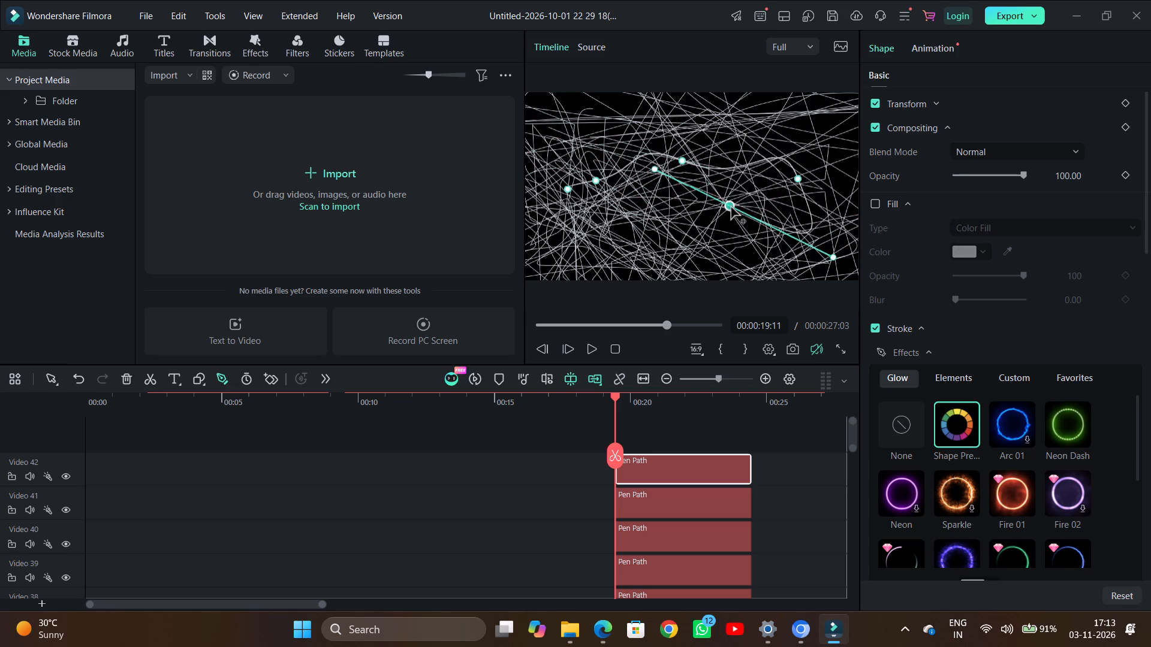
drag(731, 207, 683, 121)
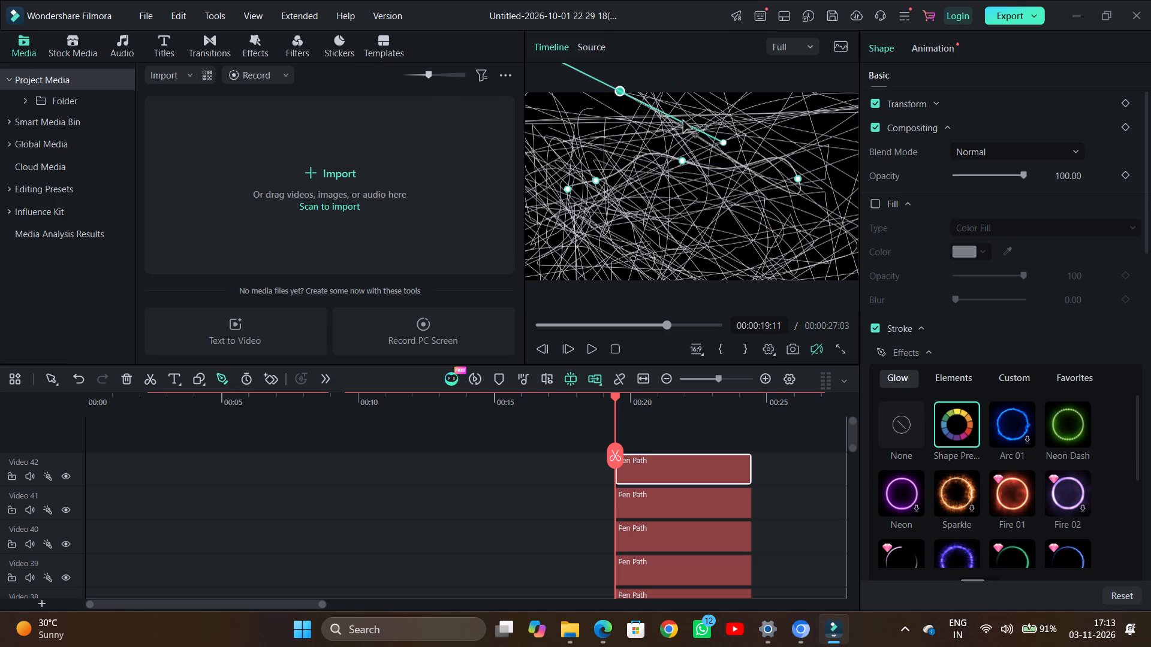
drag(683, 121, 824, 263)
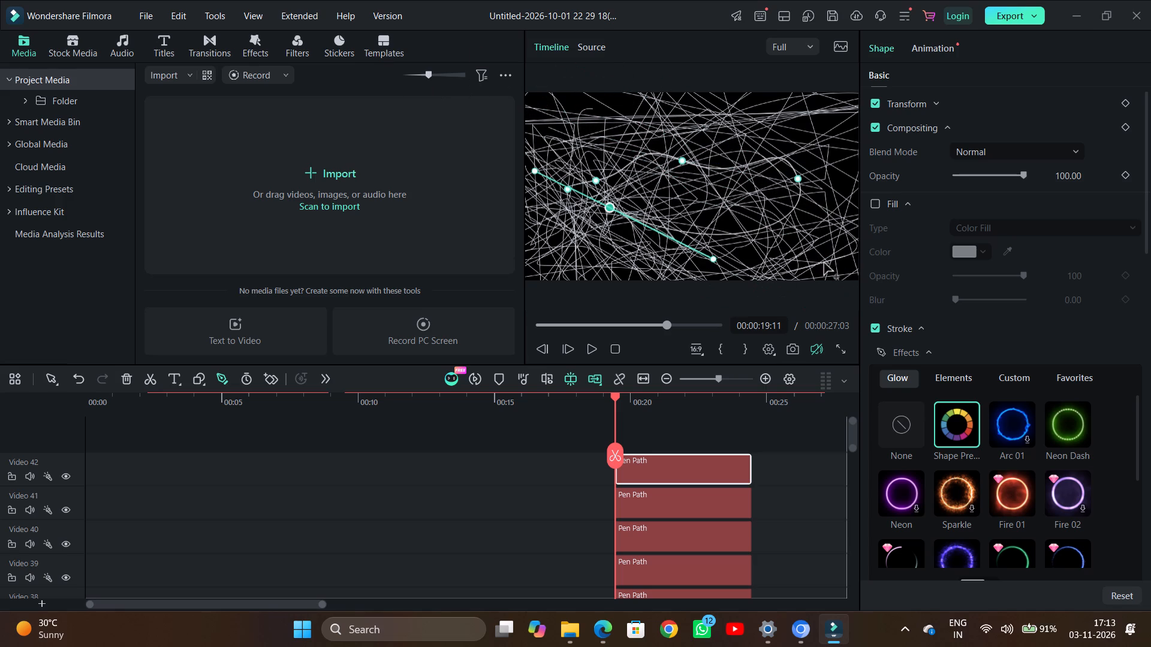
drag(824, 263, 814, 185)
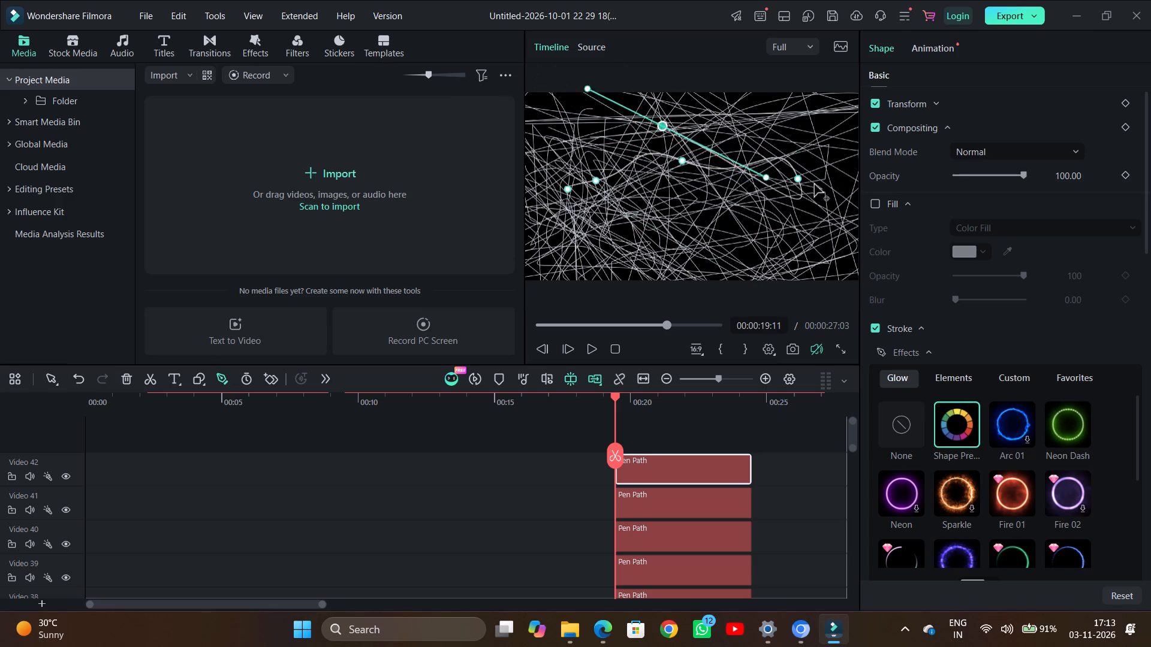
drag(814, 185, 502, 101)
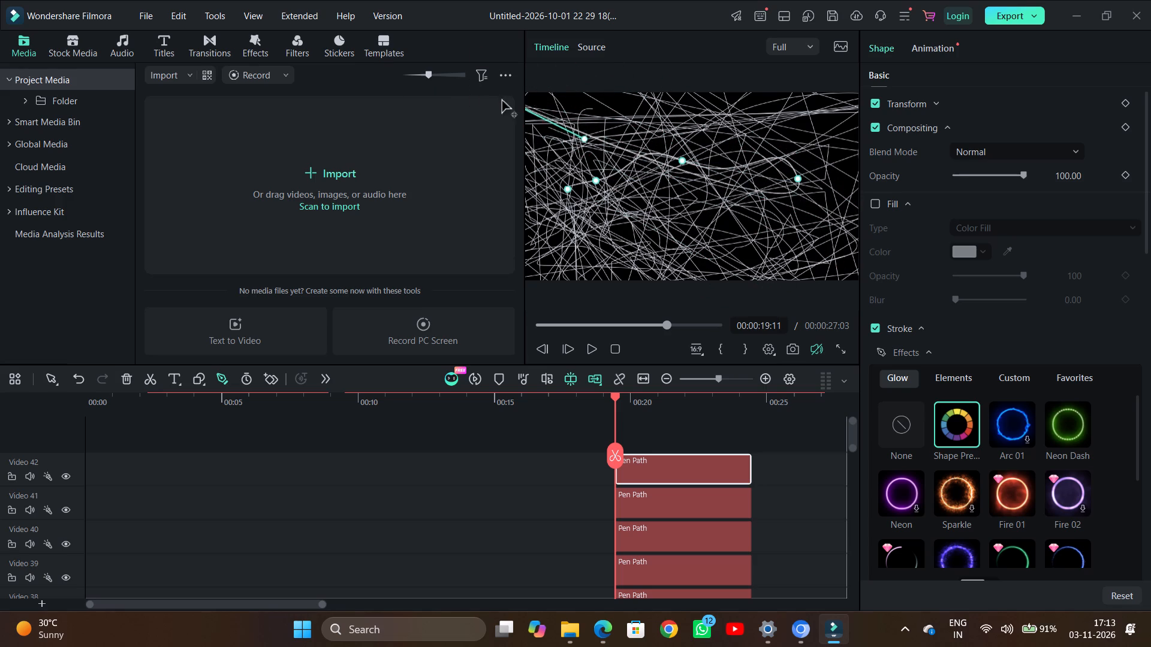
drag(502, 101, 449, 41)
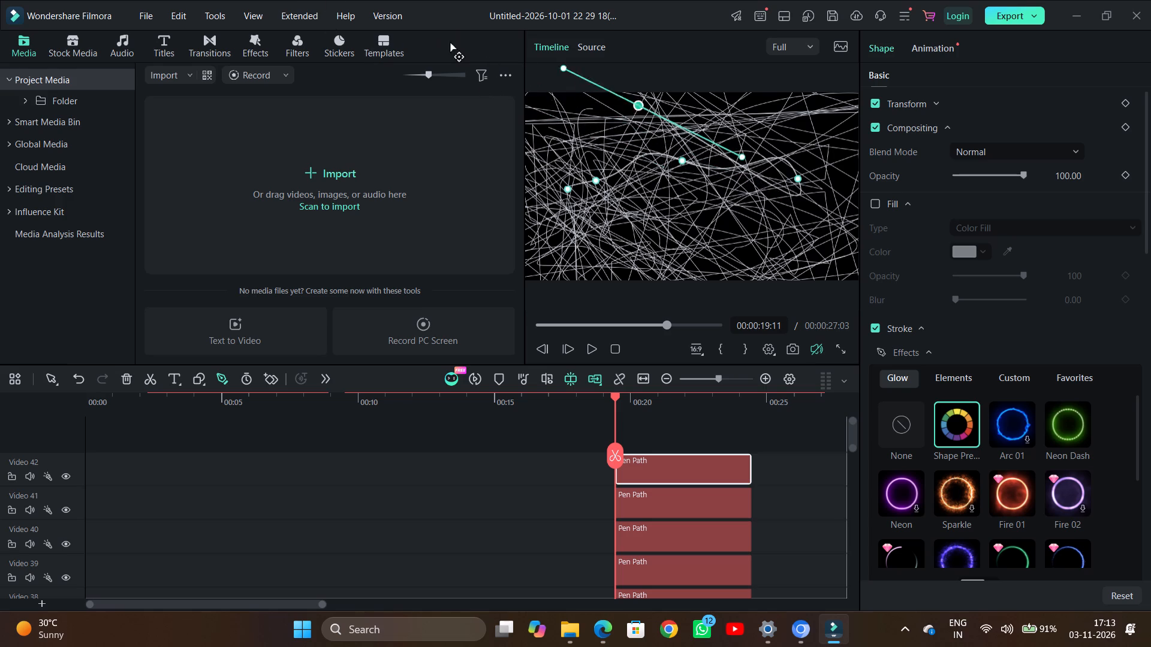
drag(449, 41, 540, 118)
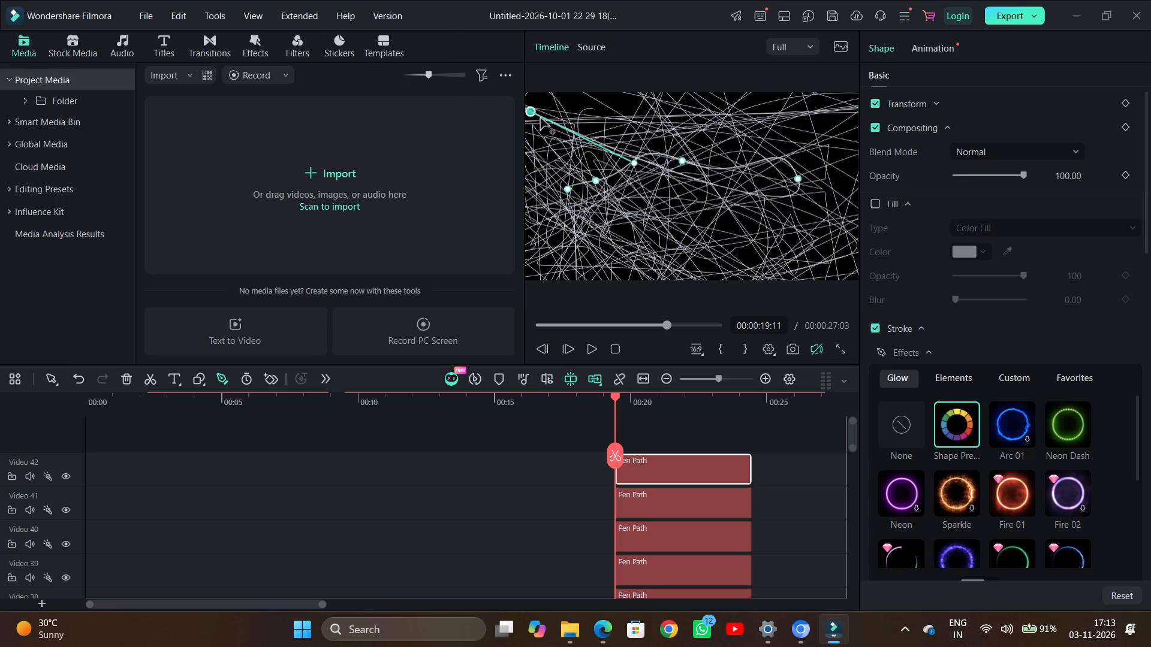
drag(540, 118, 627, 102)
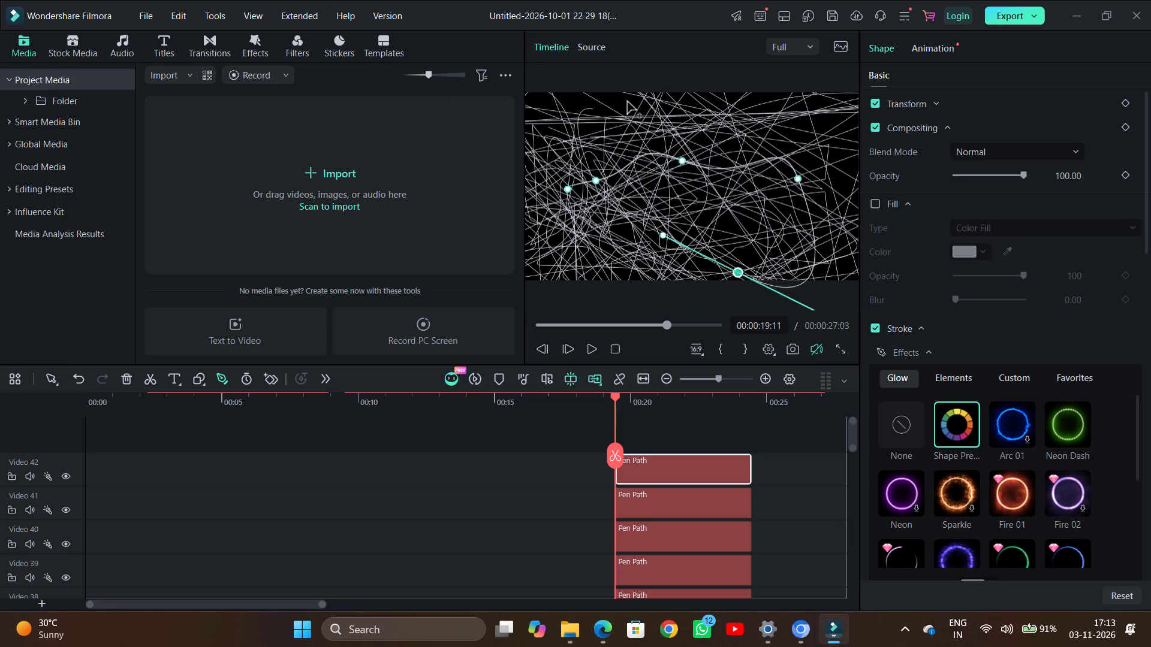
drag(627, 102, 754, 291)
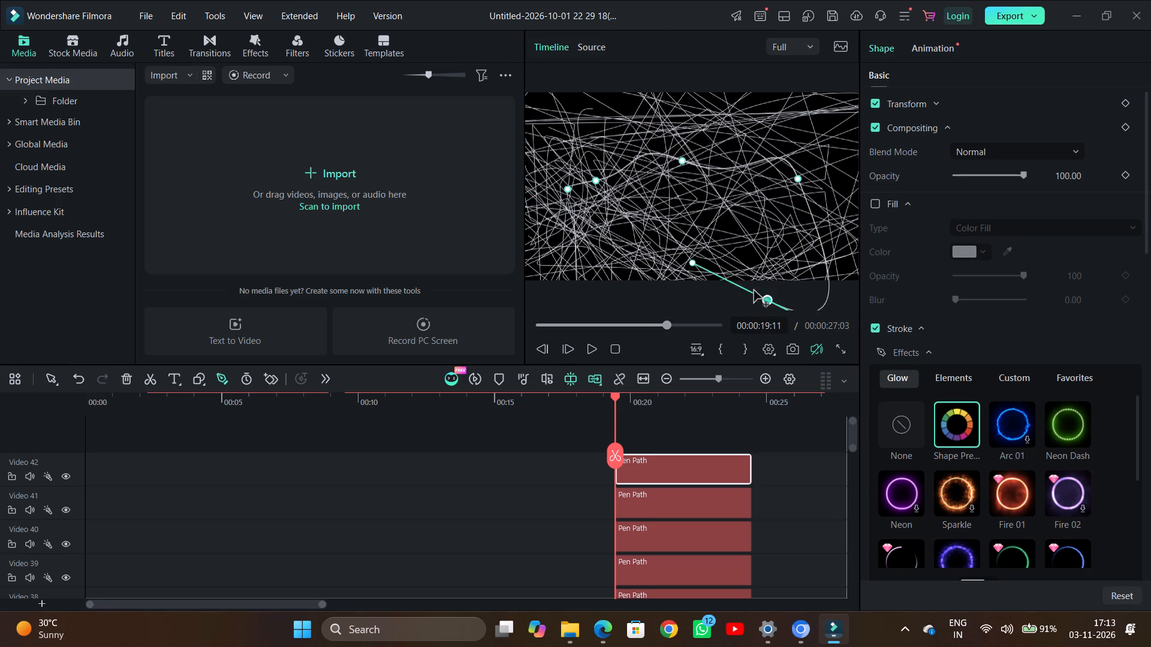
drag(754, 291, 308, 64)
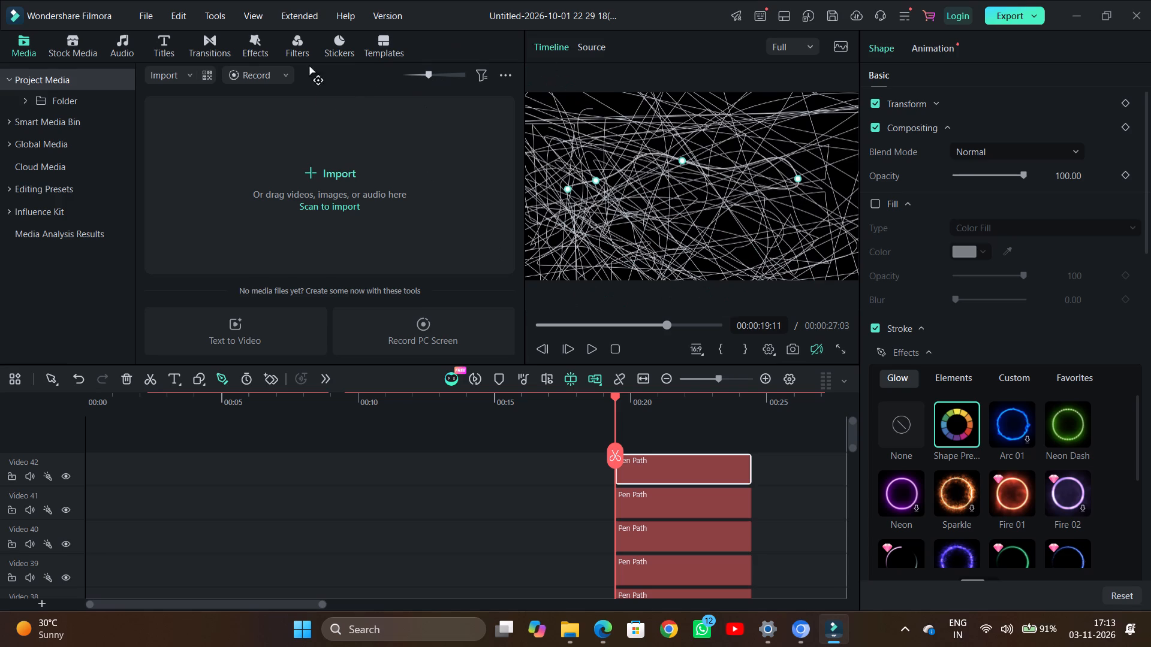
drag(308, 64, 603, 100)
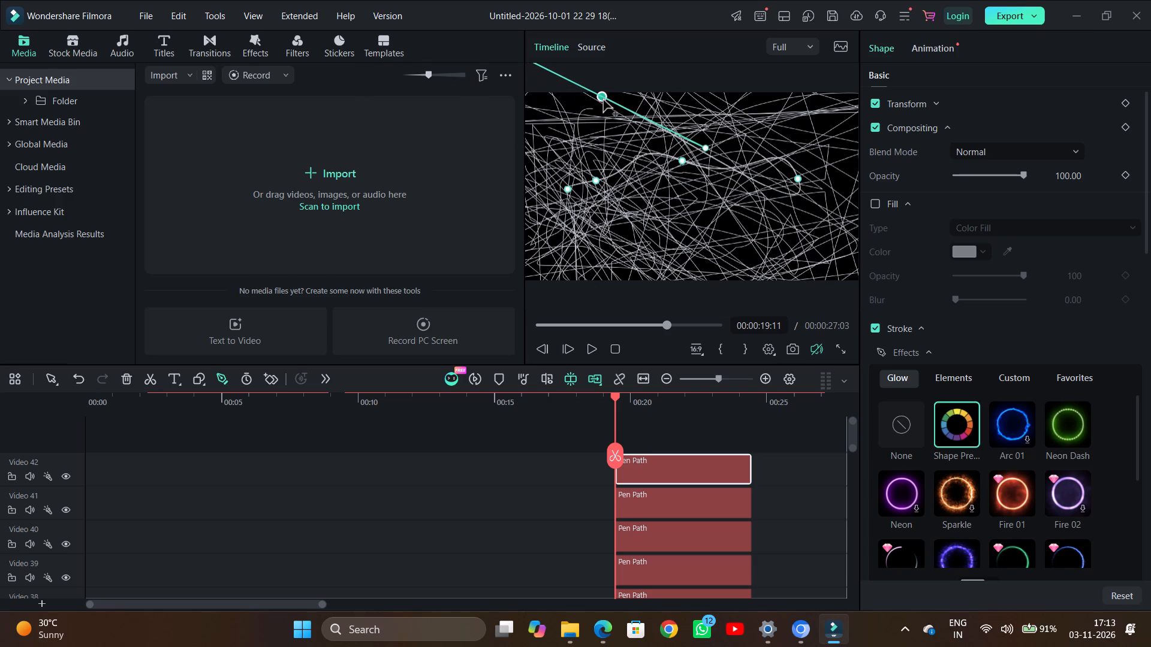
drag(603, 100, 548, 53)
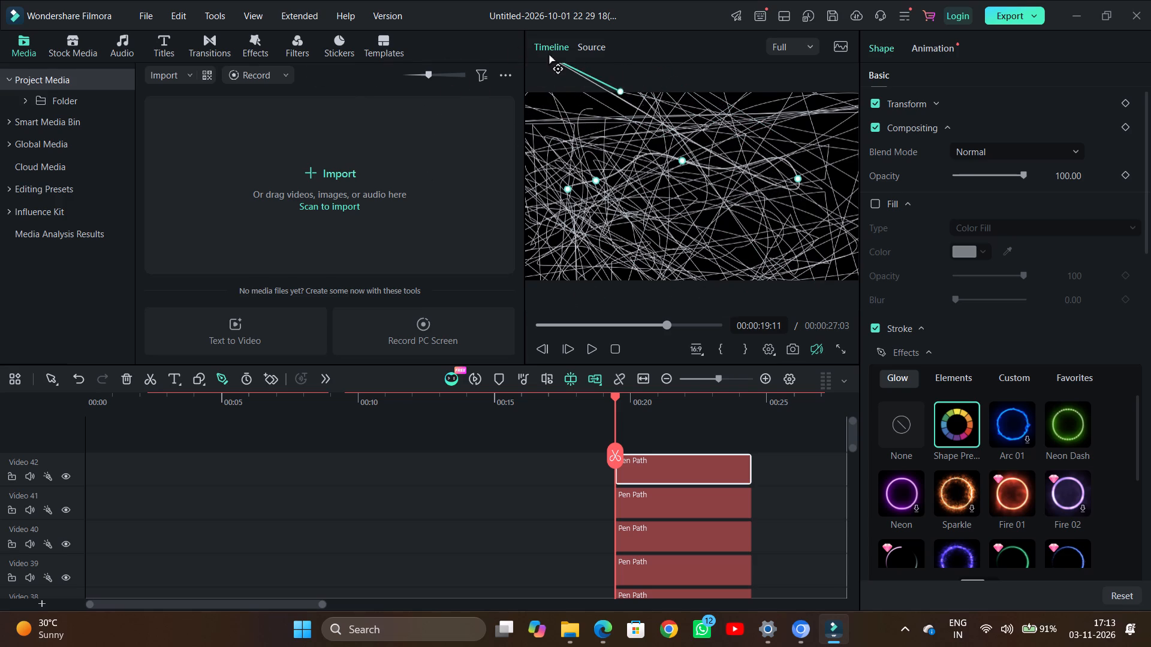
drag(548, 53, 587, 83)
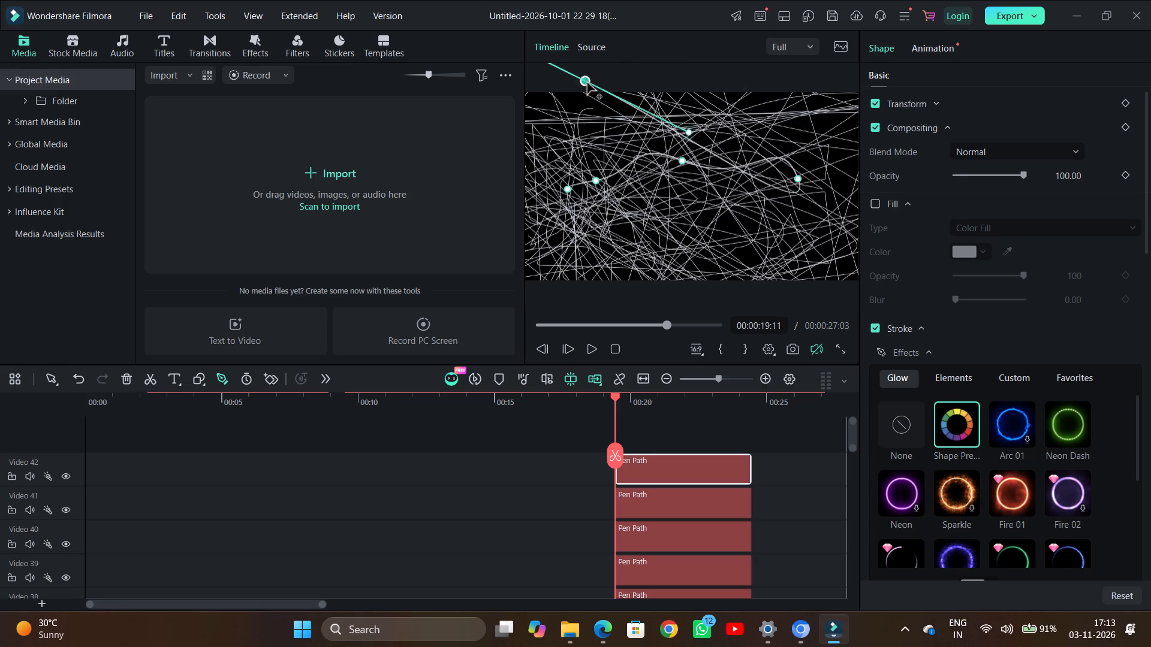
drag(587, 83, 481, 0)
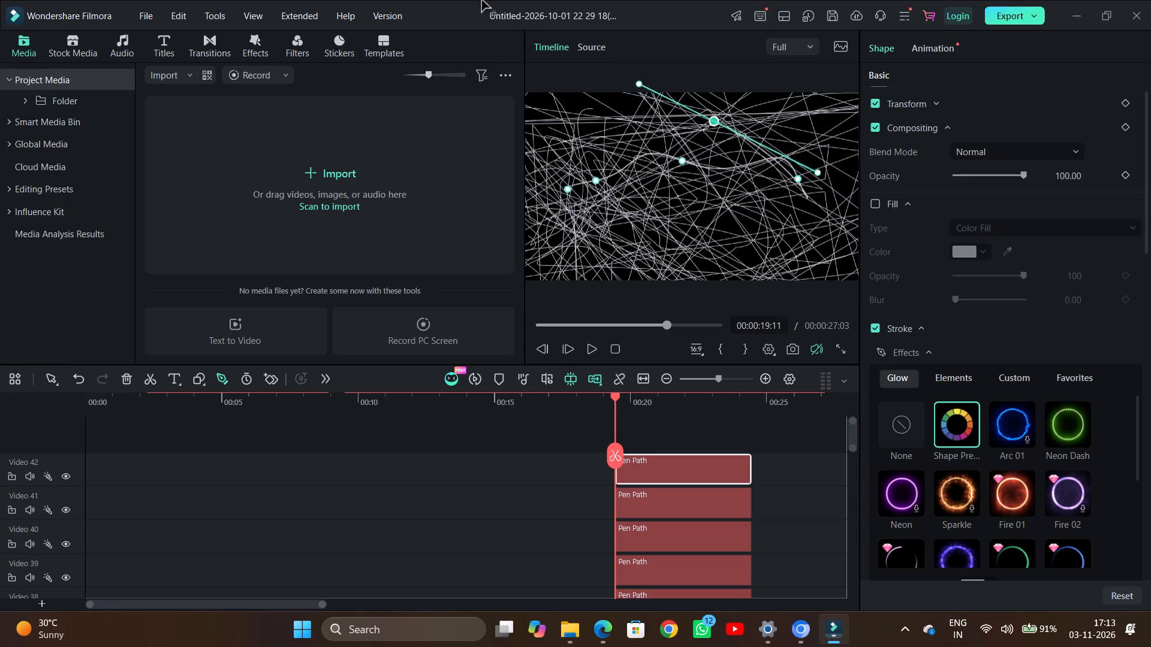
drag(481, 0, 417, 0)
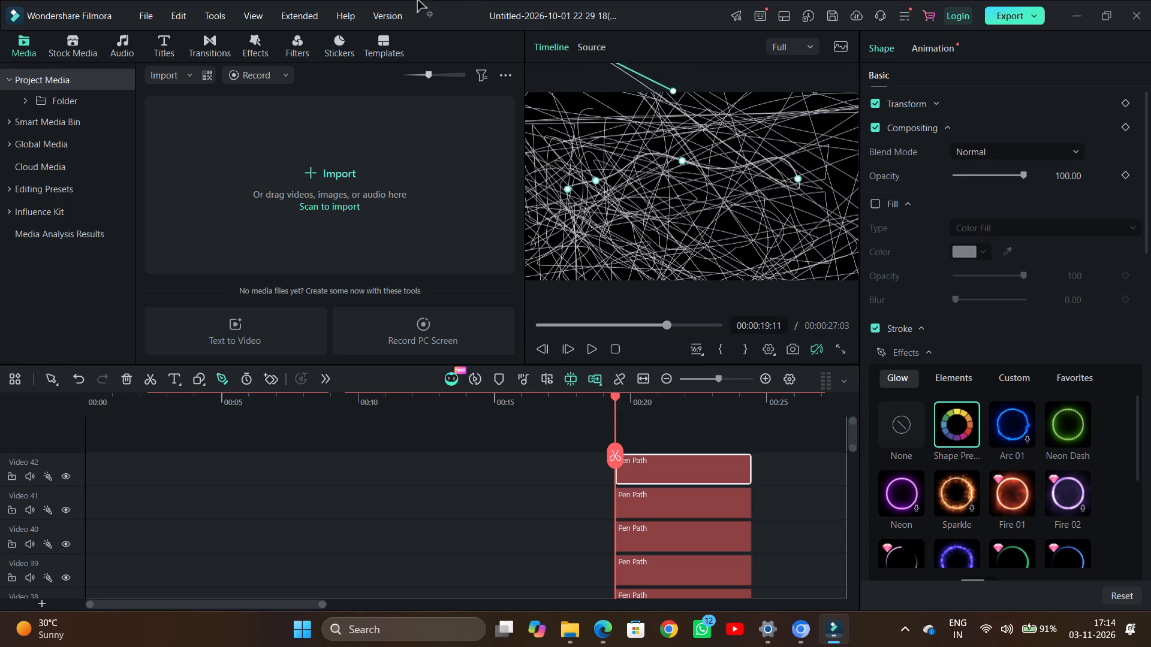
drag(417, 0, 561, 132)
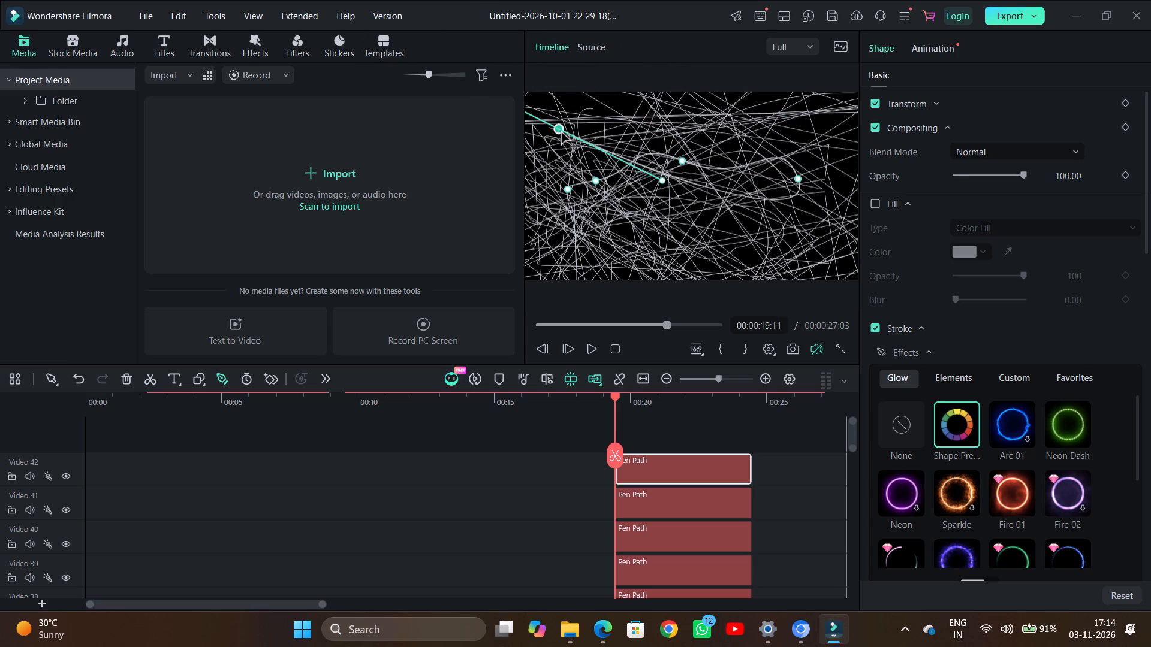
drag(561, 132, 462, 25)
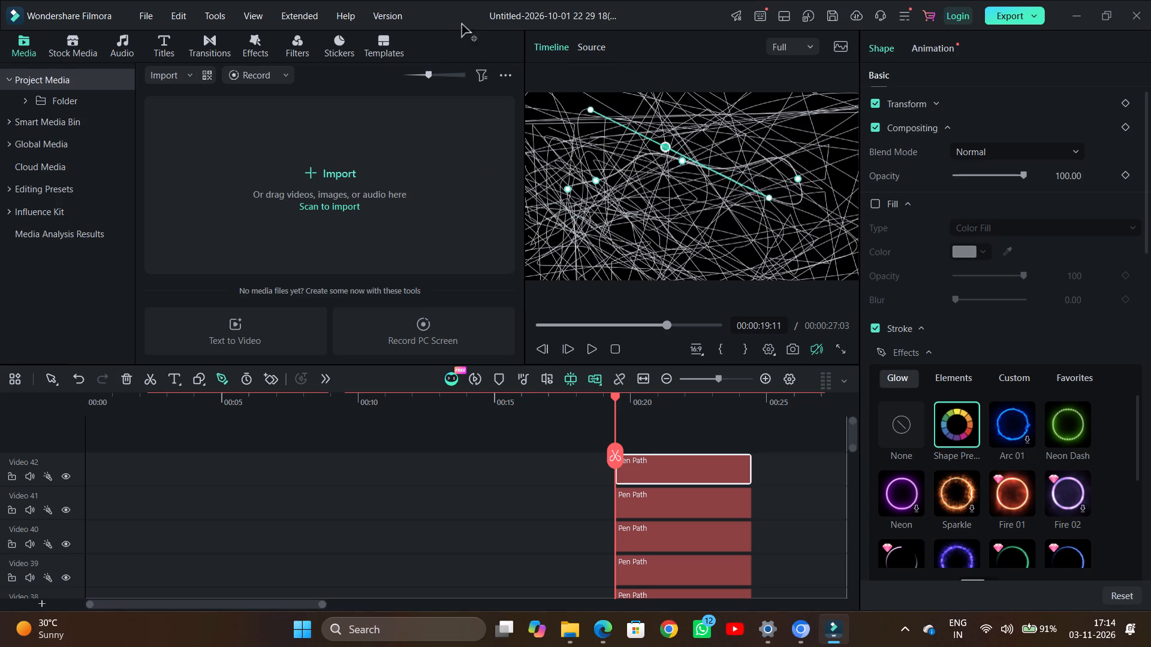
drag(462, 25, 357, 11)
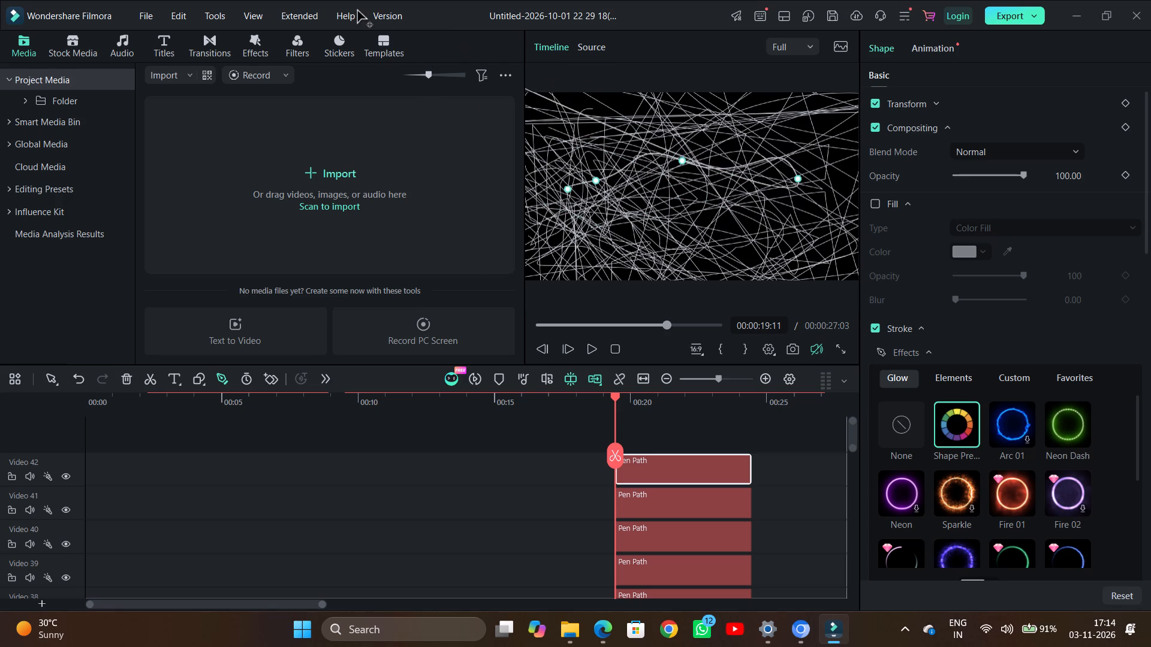
Move the fifth anchor point of the Video 42 pen path to just above the path's leftmost anchor point.
drag(357, 11, 573, 184)
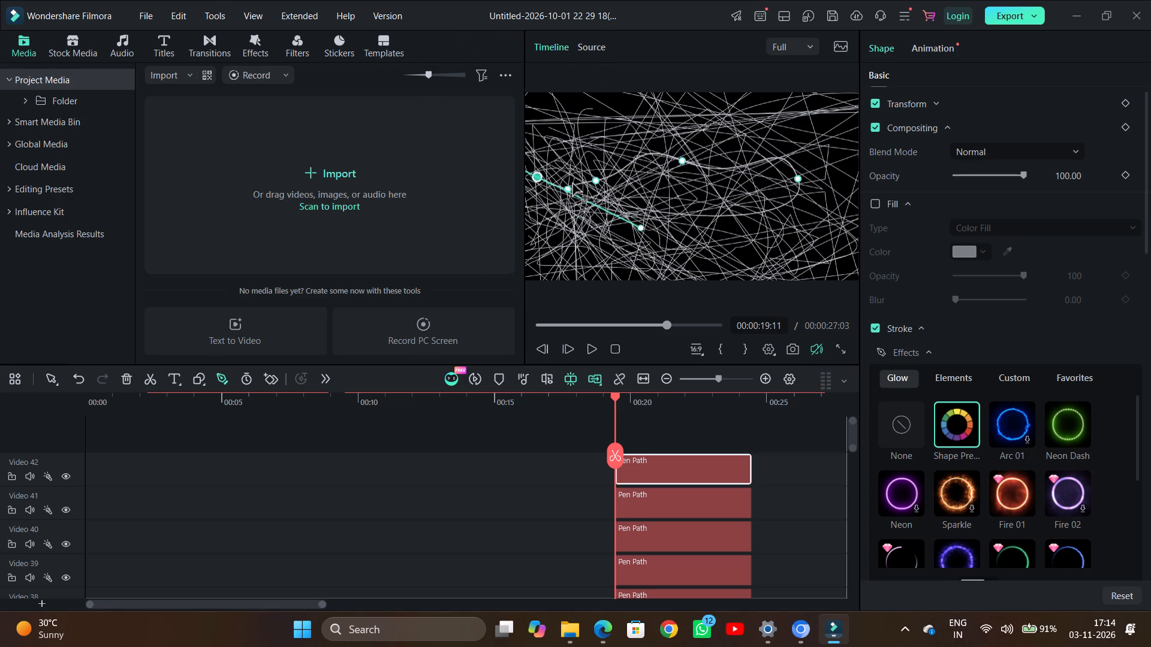
drag(573, 184, 568, 174)
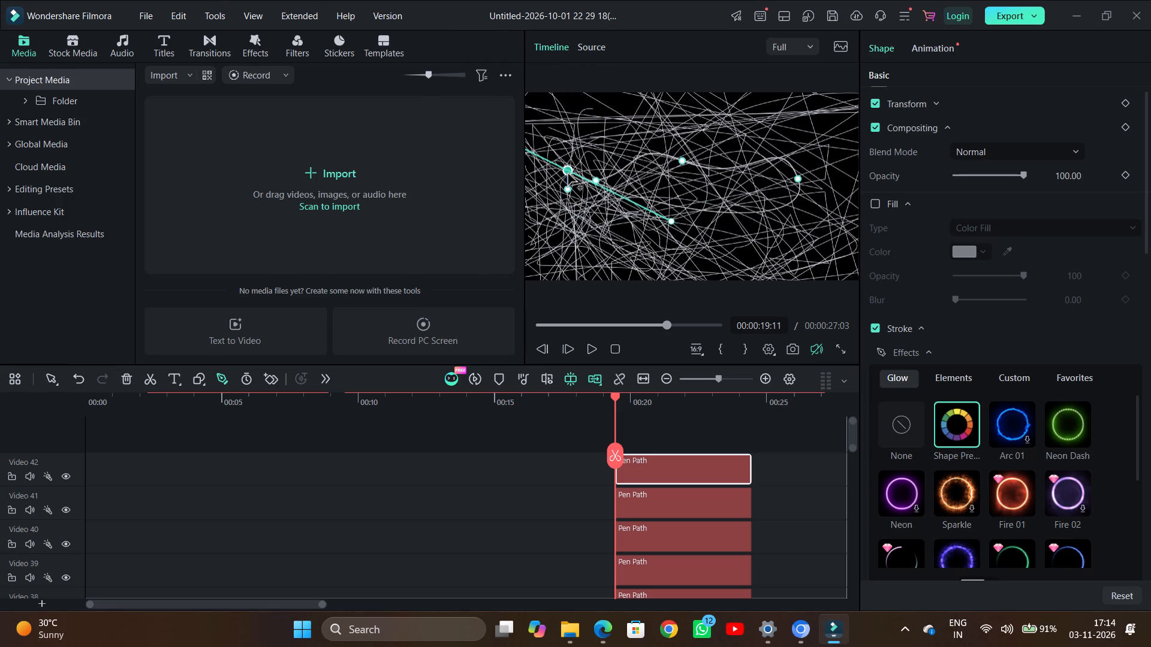
drag(568, 174, 569, 173)
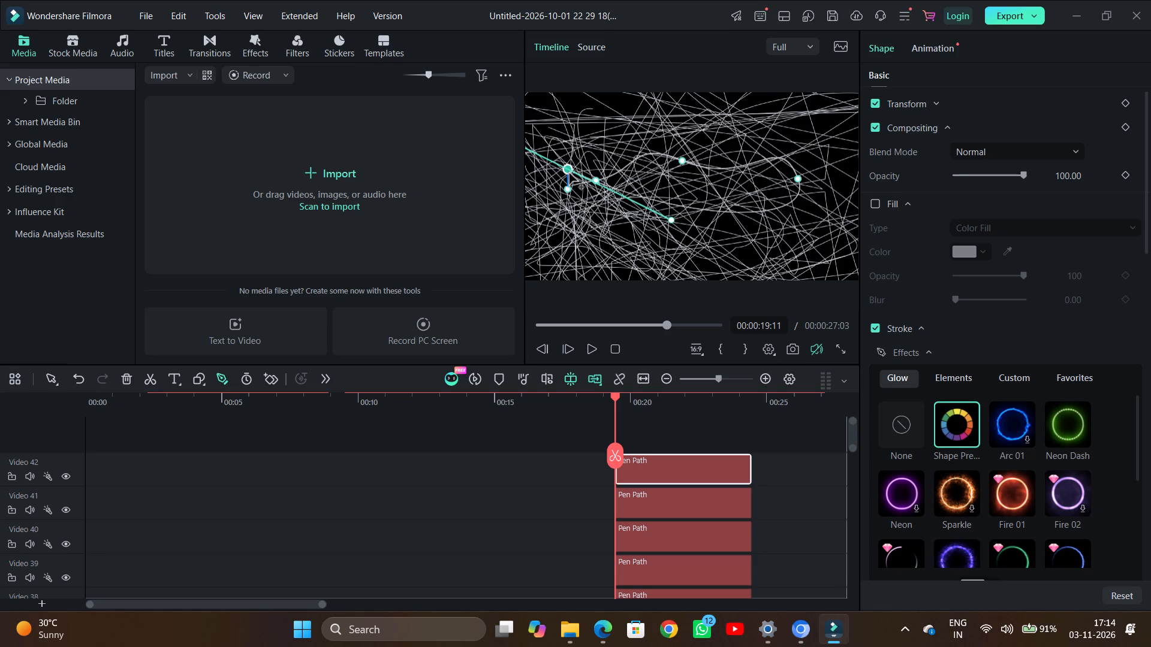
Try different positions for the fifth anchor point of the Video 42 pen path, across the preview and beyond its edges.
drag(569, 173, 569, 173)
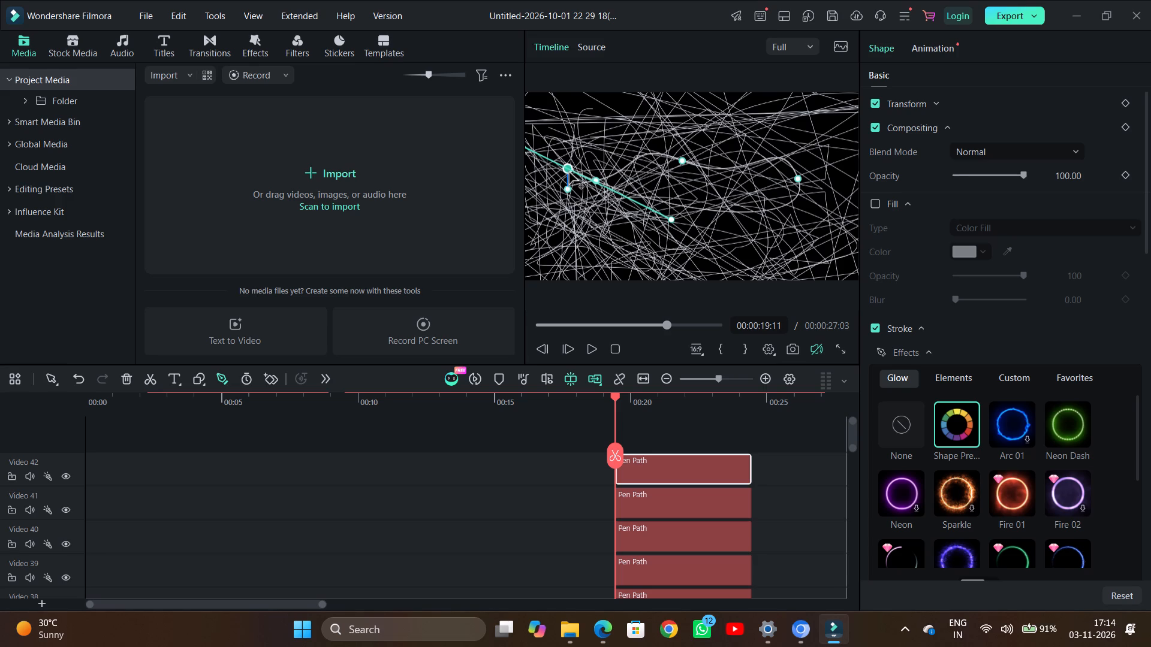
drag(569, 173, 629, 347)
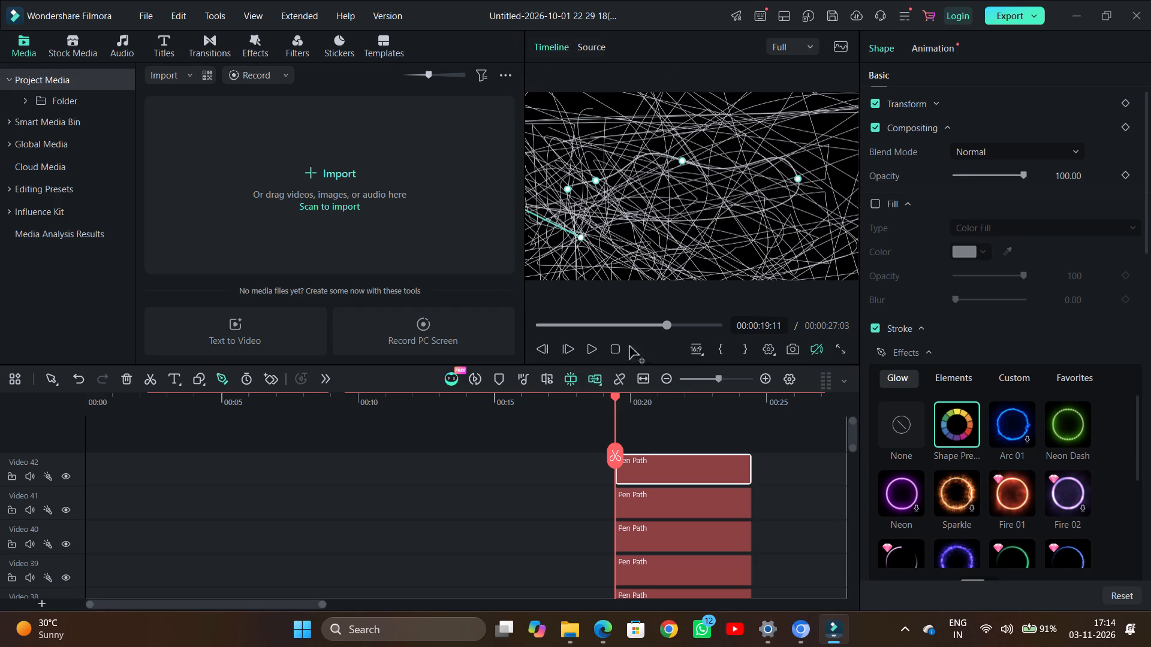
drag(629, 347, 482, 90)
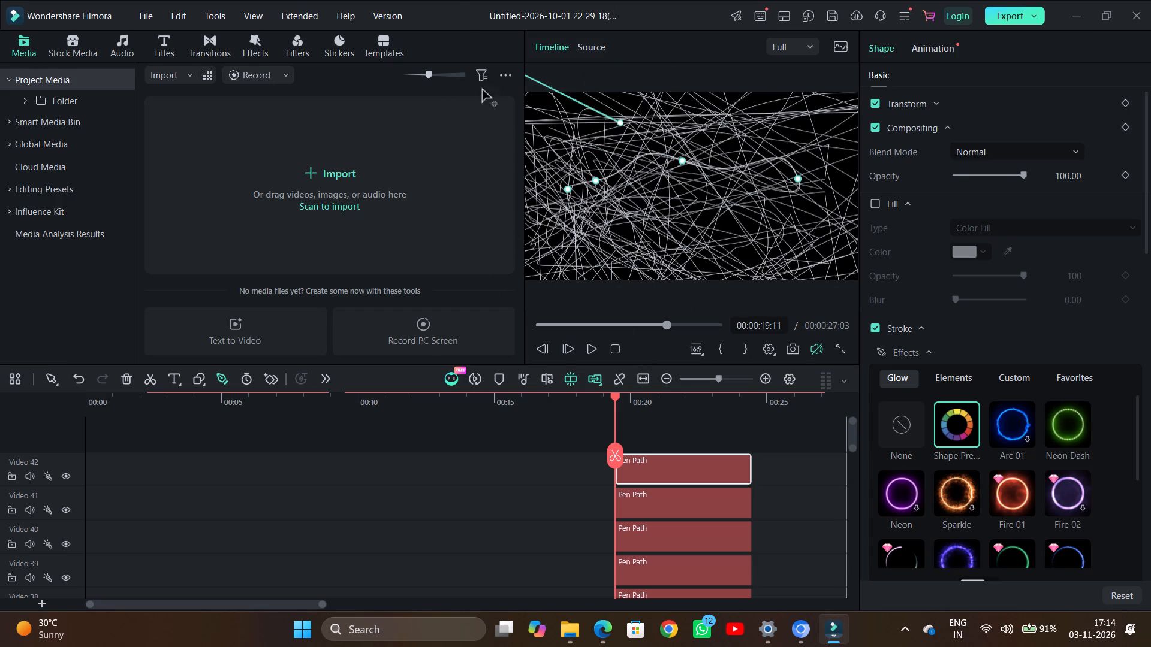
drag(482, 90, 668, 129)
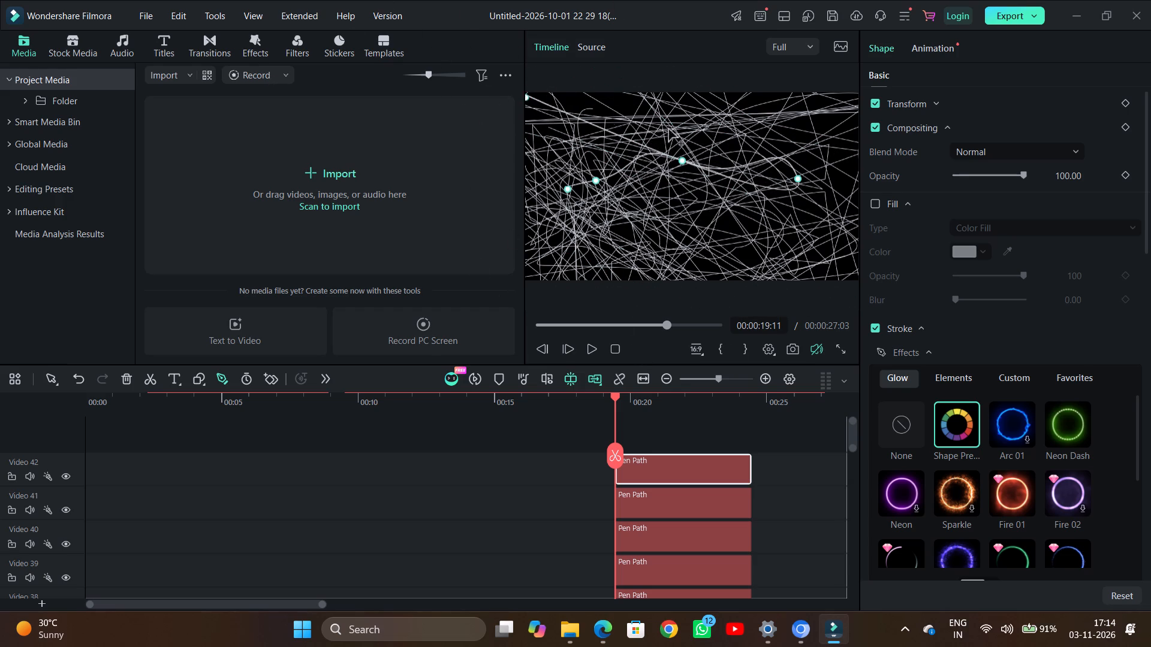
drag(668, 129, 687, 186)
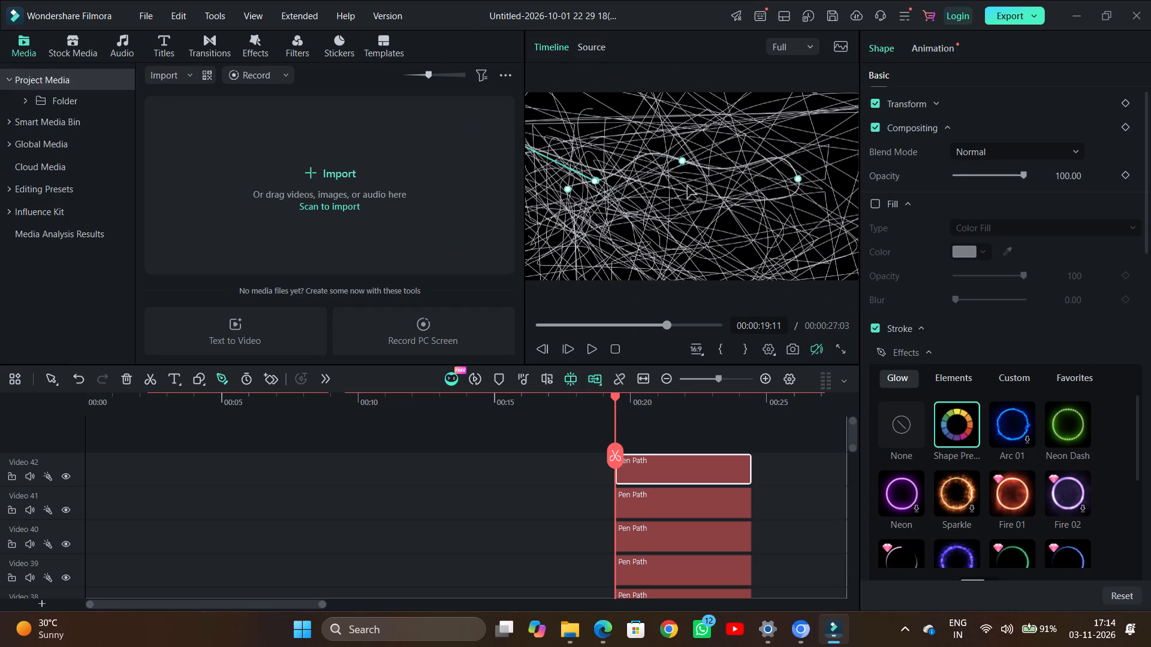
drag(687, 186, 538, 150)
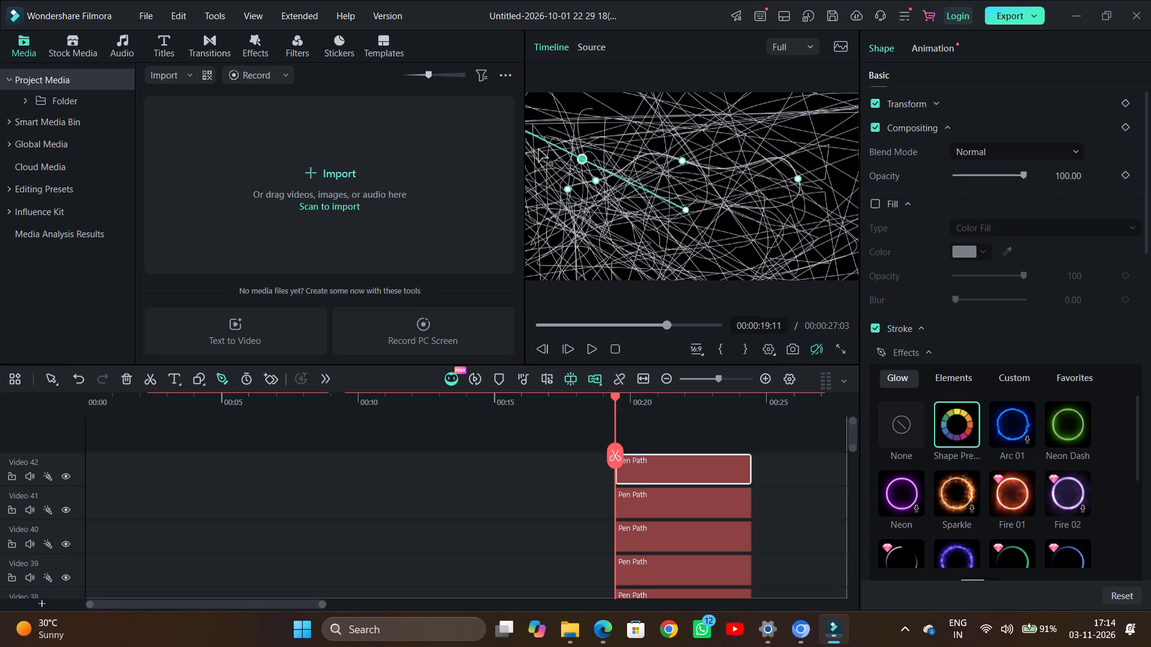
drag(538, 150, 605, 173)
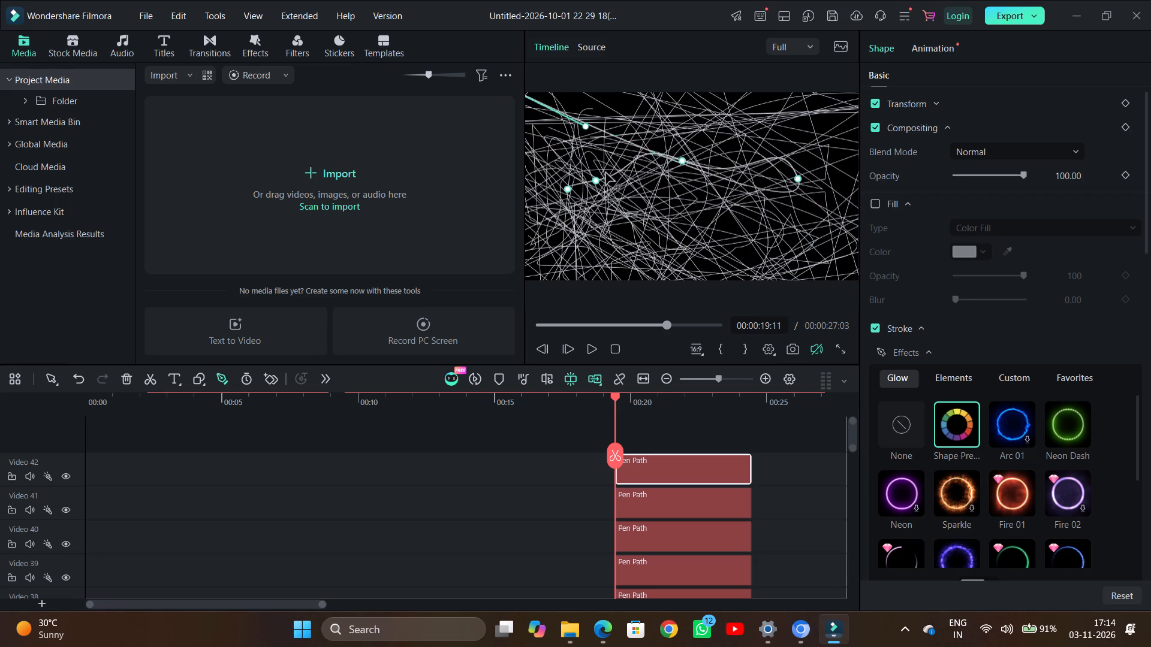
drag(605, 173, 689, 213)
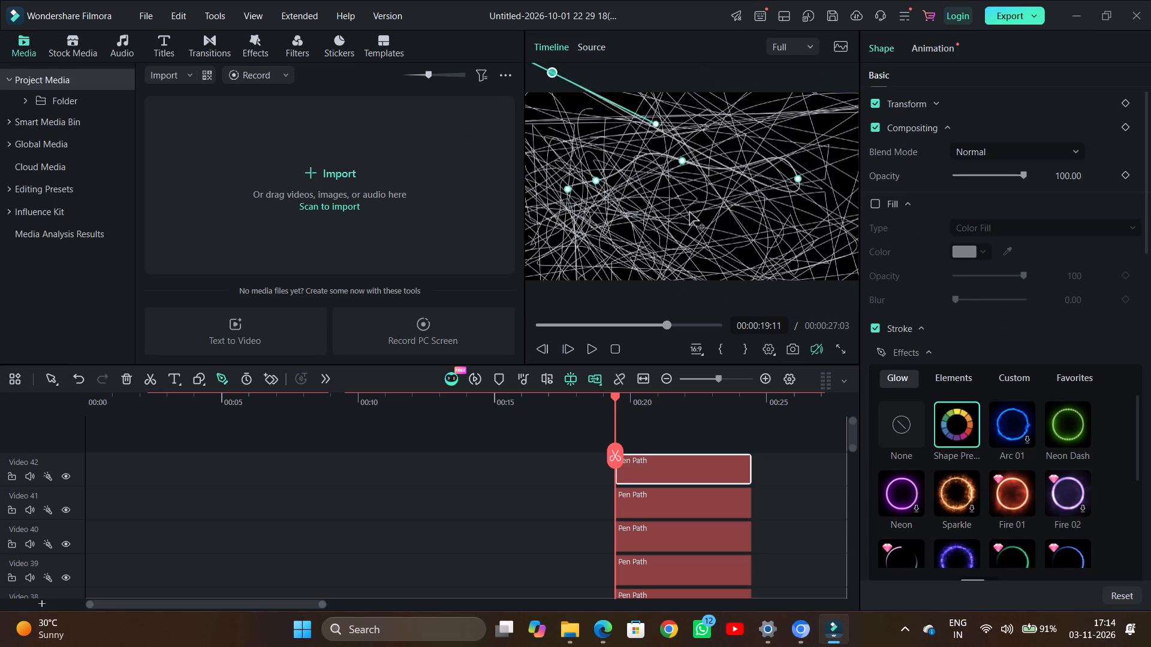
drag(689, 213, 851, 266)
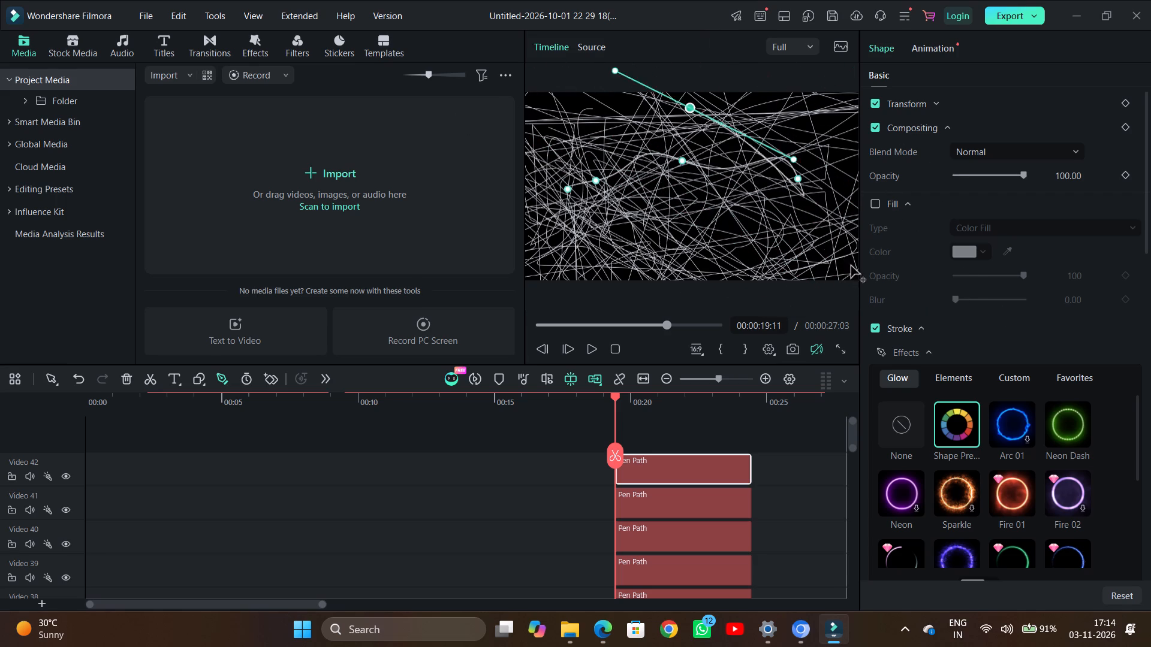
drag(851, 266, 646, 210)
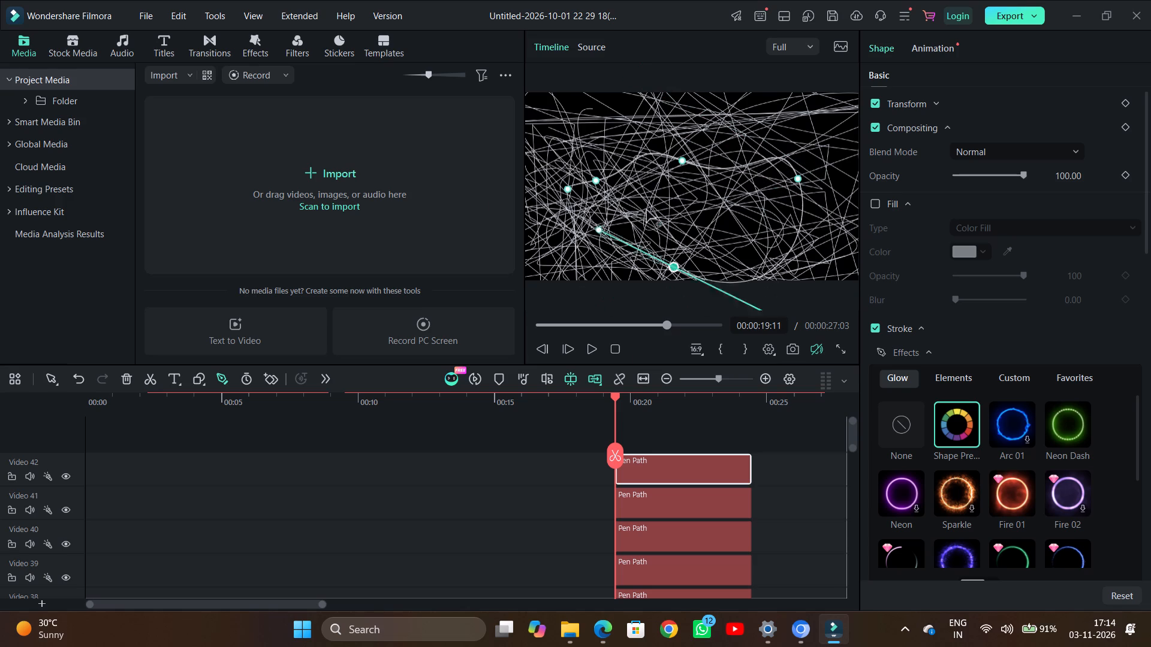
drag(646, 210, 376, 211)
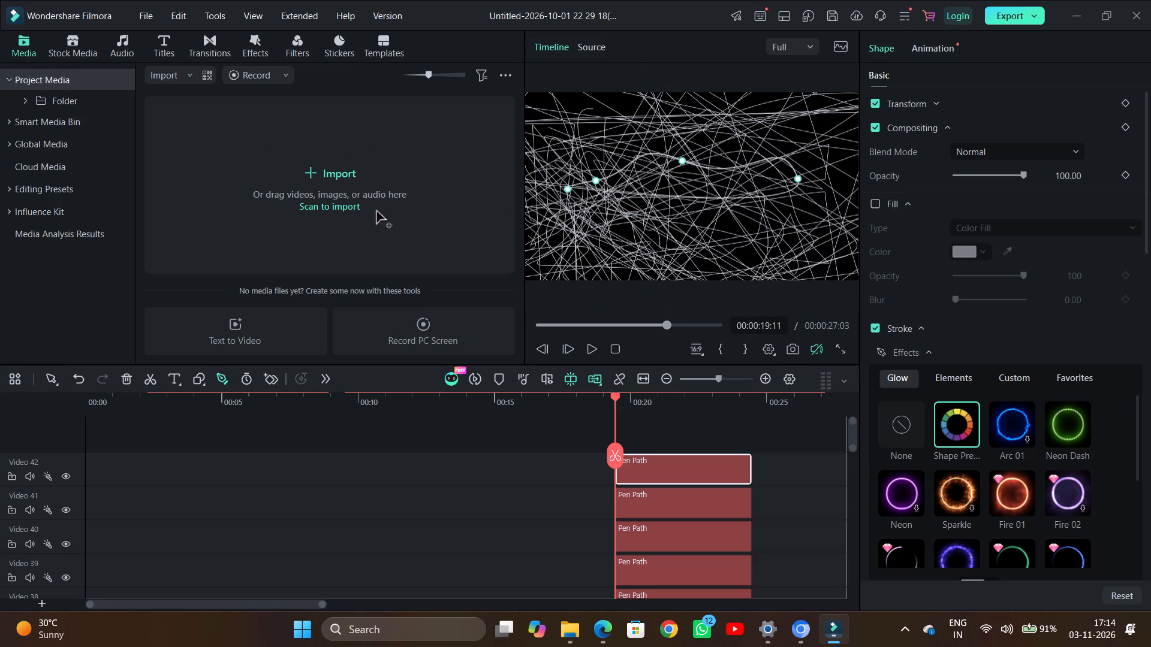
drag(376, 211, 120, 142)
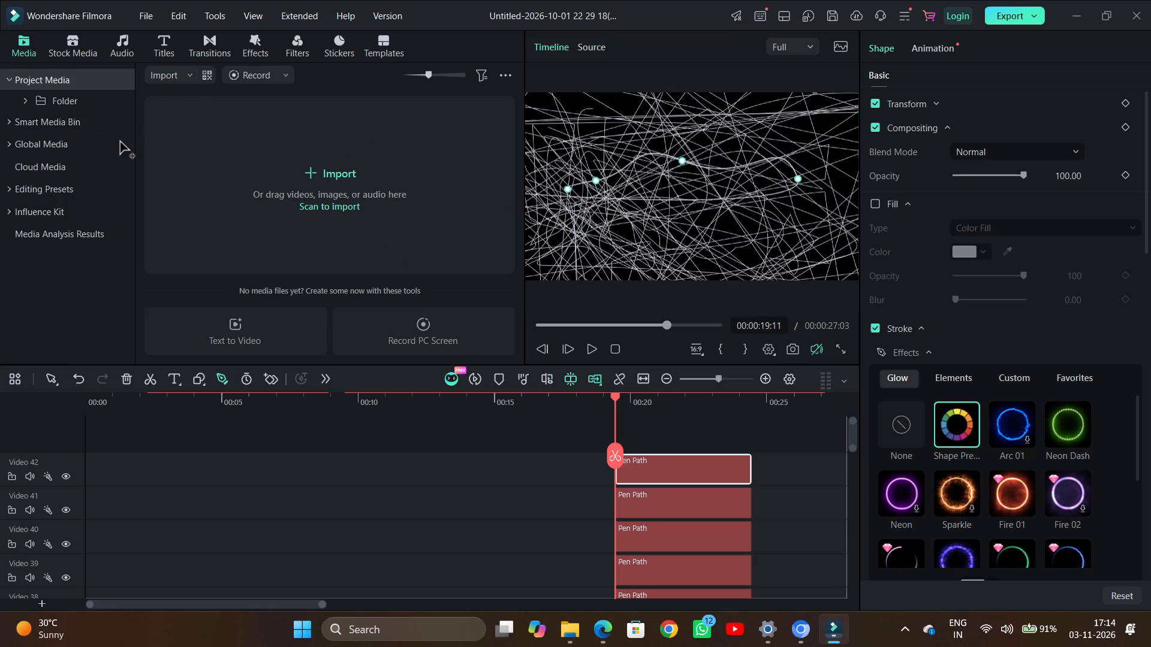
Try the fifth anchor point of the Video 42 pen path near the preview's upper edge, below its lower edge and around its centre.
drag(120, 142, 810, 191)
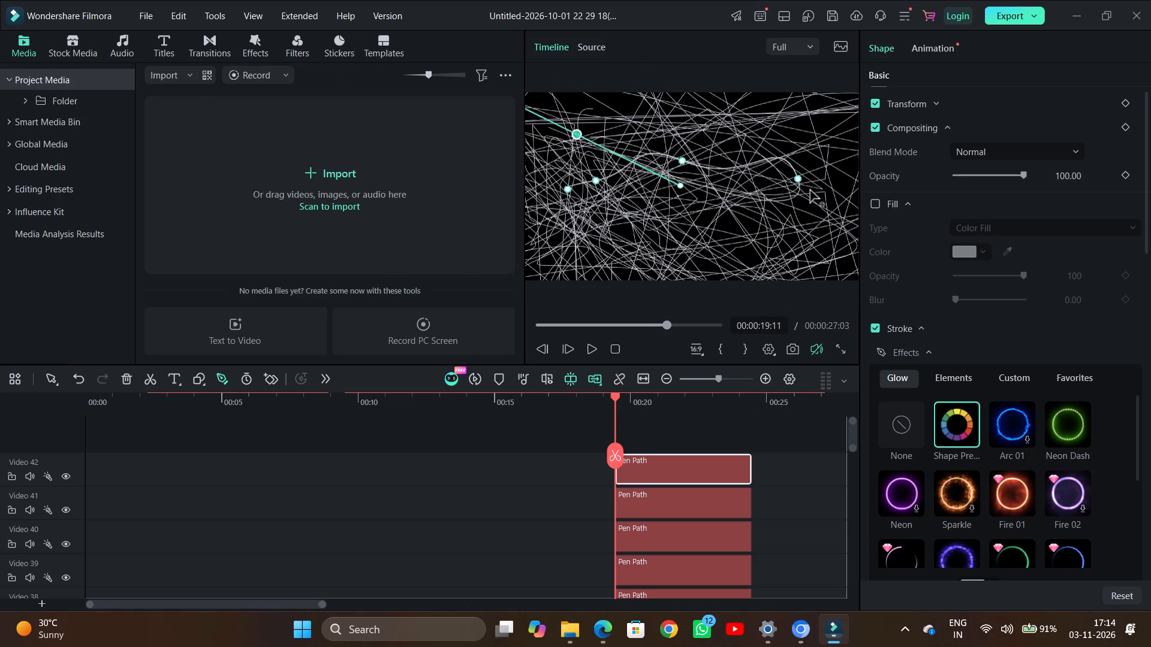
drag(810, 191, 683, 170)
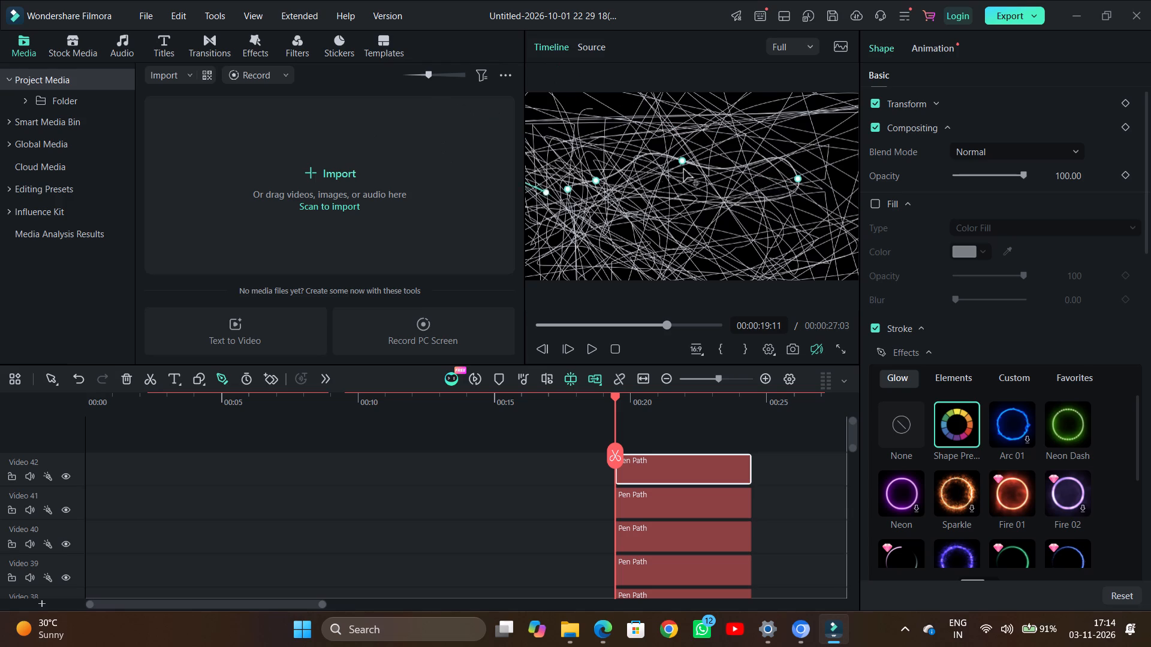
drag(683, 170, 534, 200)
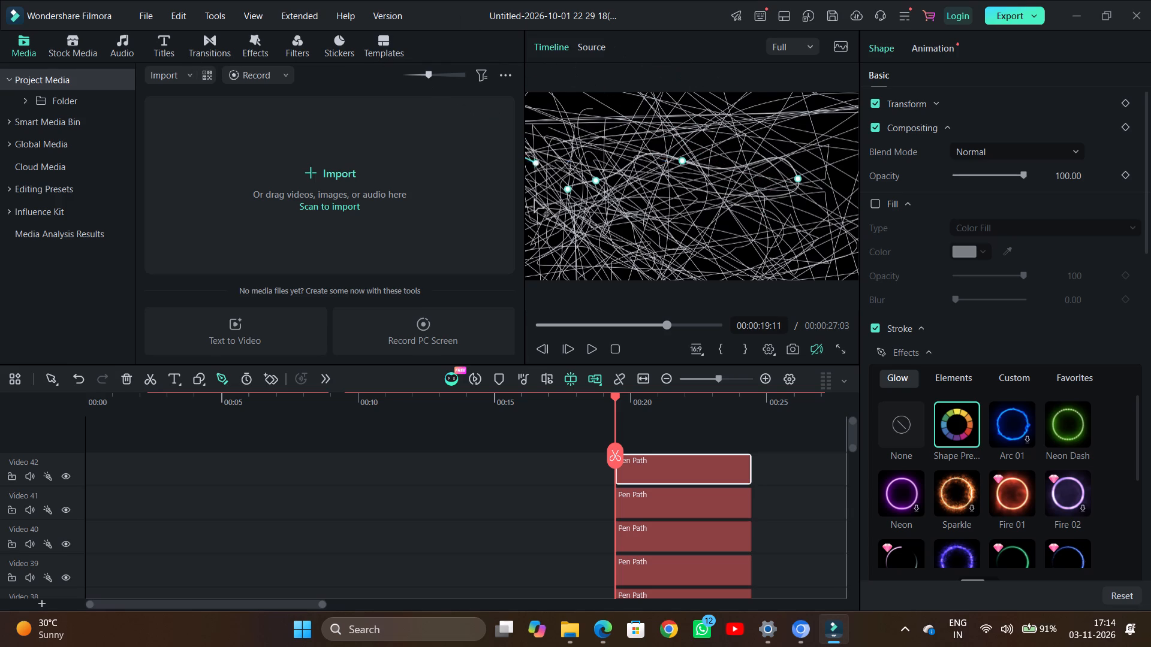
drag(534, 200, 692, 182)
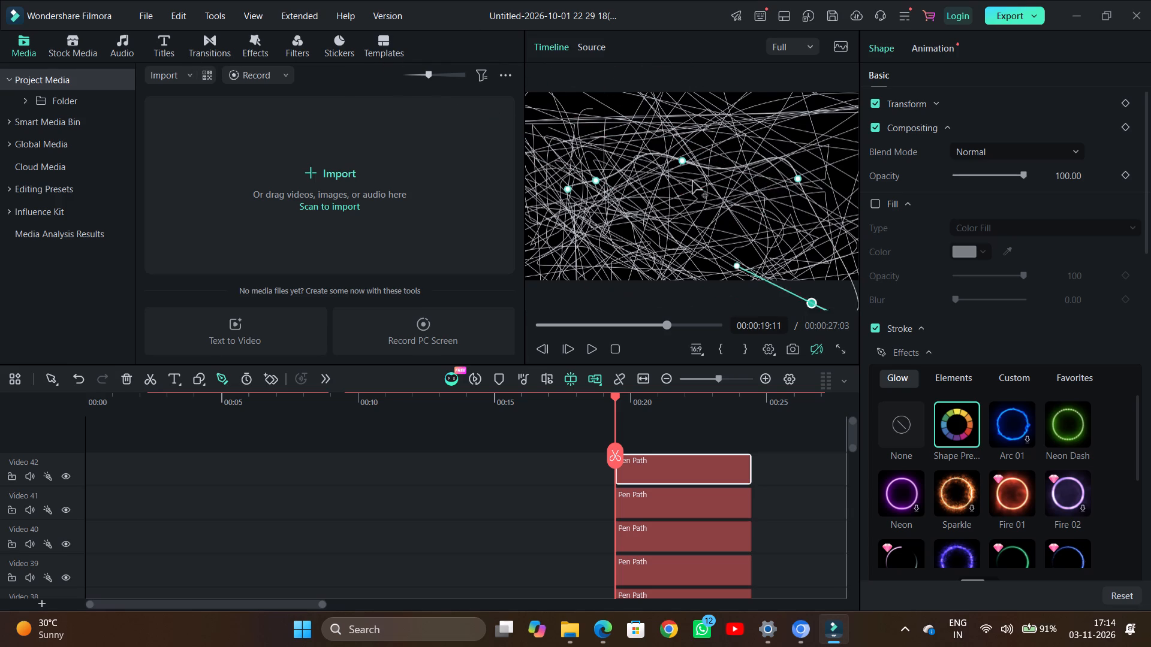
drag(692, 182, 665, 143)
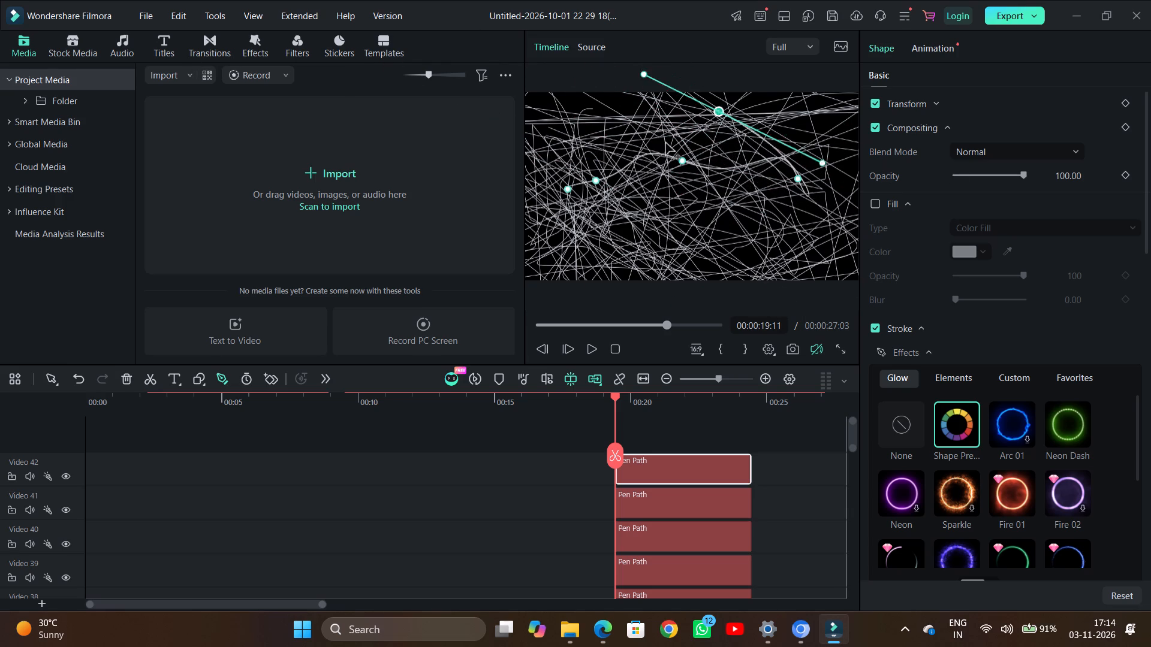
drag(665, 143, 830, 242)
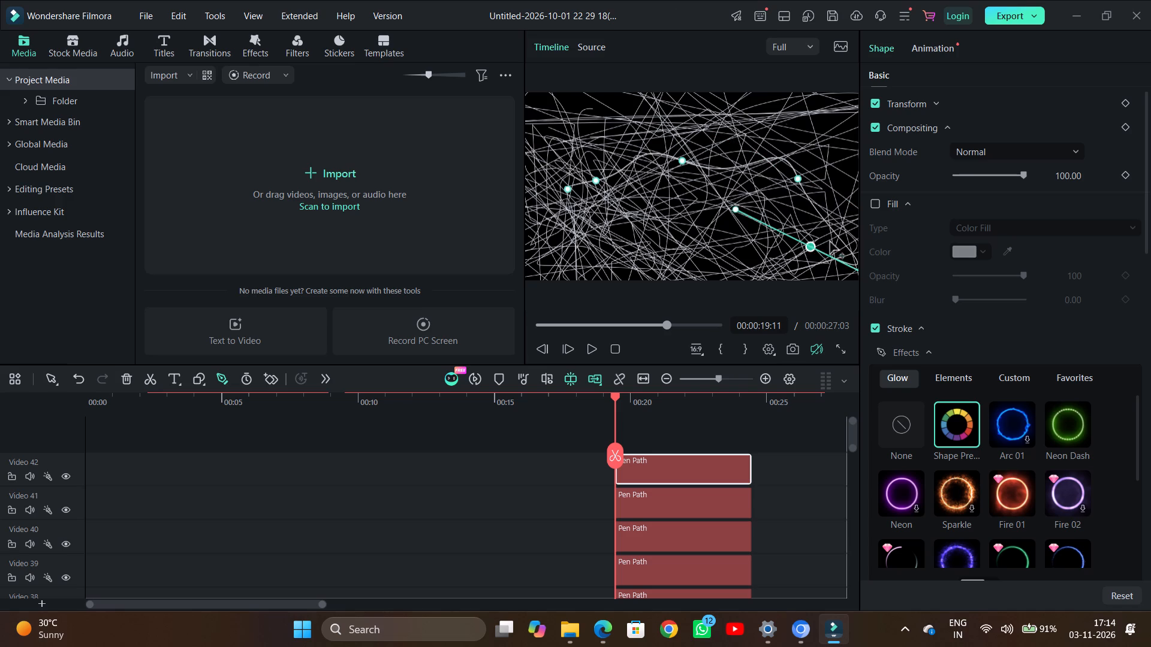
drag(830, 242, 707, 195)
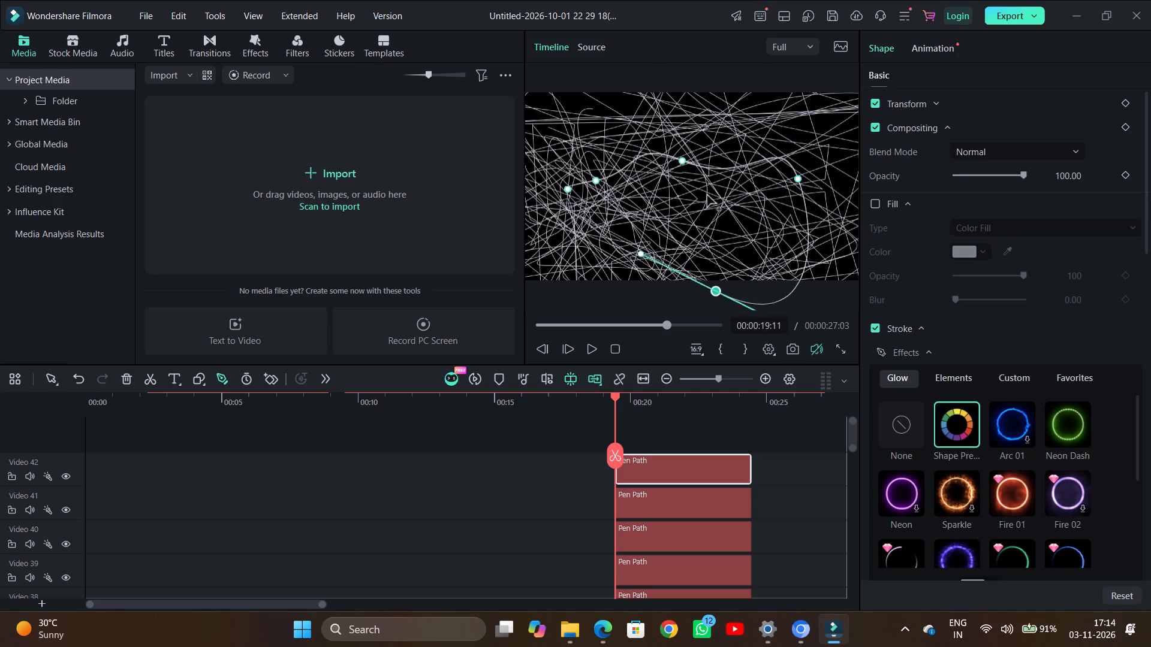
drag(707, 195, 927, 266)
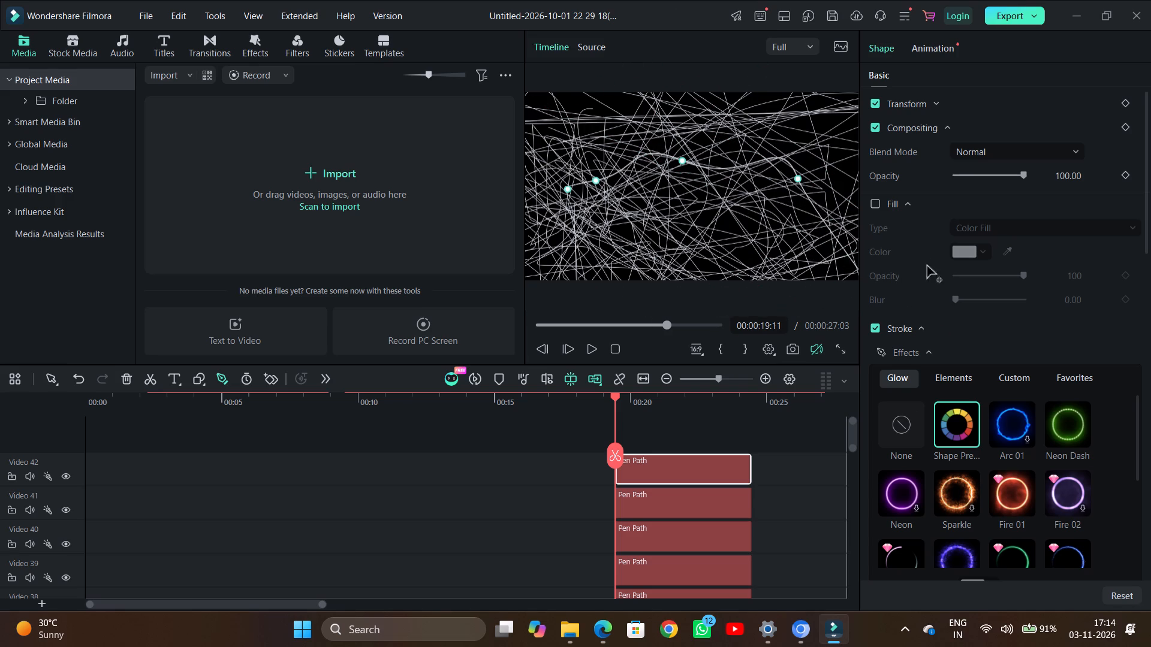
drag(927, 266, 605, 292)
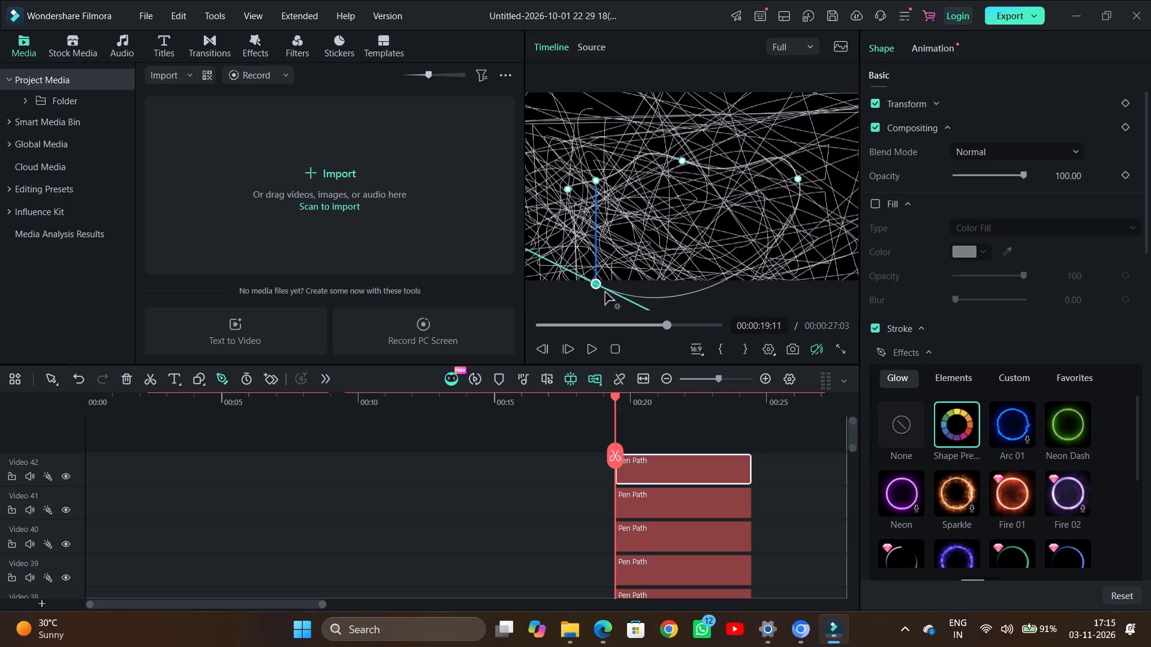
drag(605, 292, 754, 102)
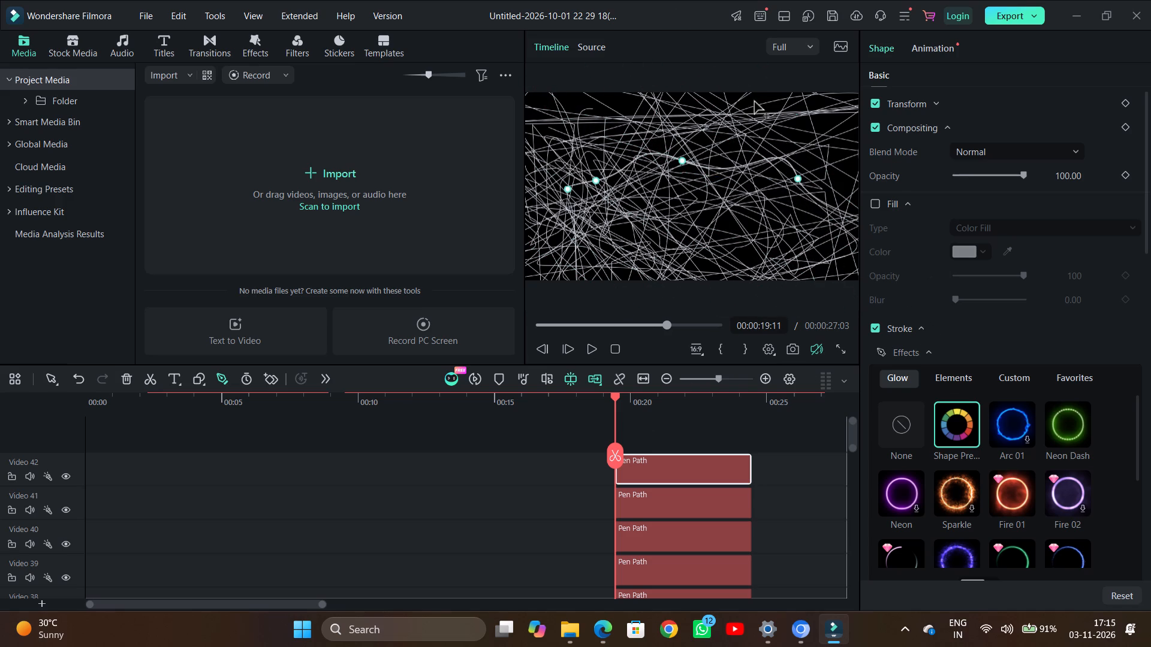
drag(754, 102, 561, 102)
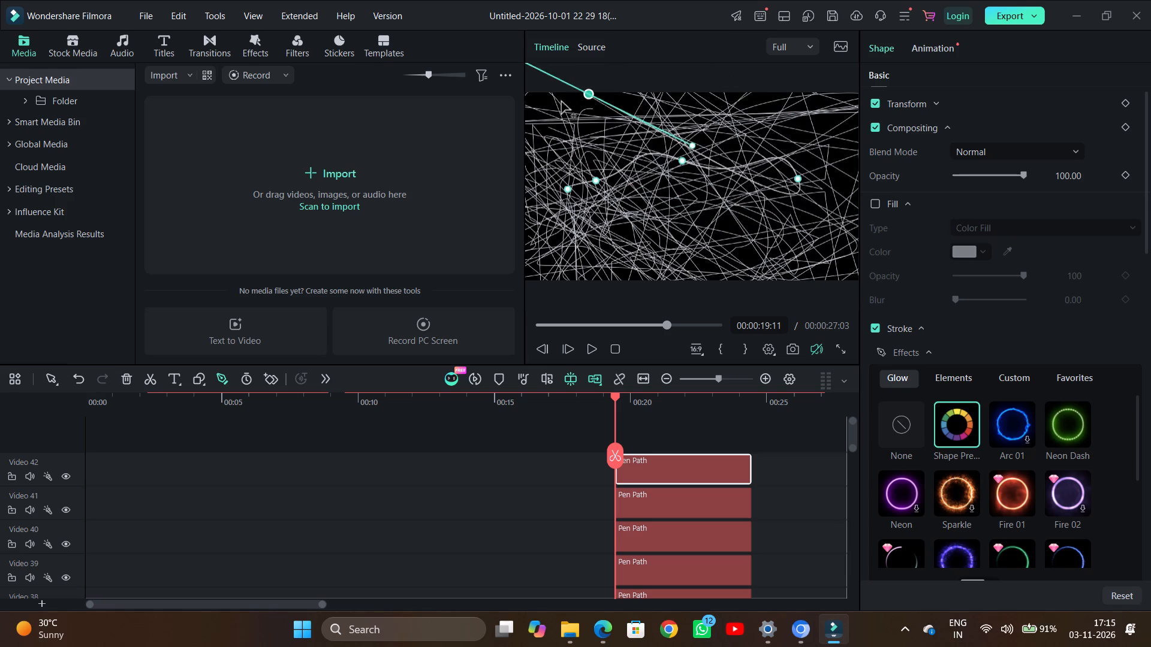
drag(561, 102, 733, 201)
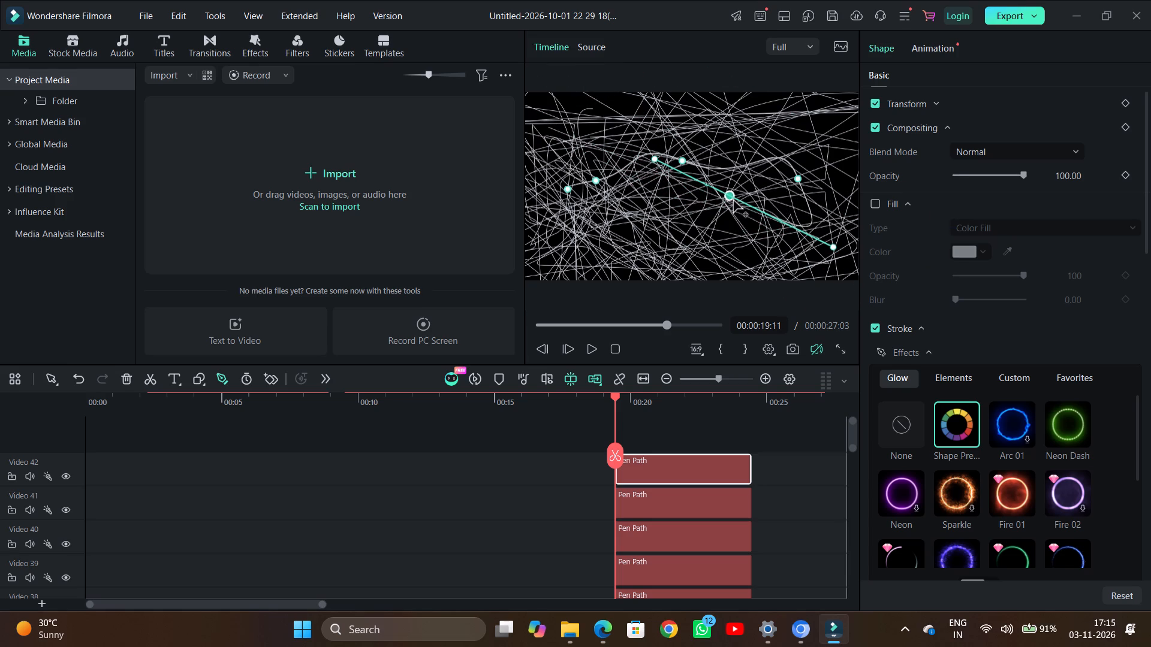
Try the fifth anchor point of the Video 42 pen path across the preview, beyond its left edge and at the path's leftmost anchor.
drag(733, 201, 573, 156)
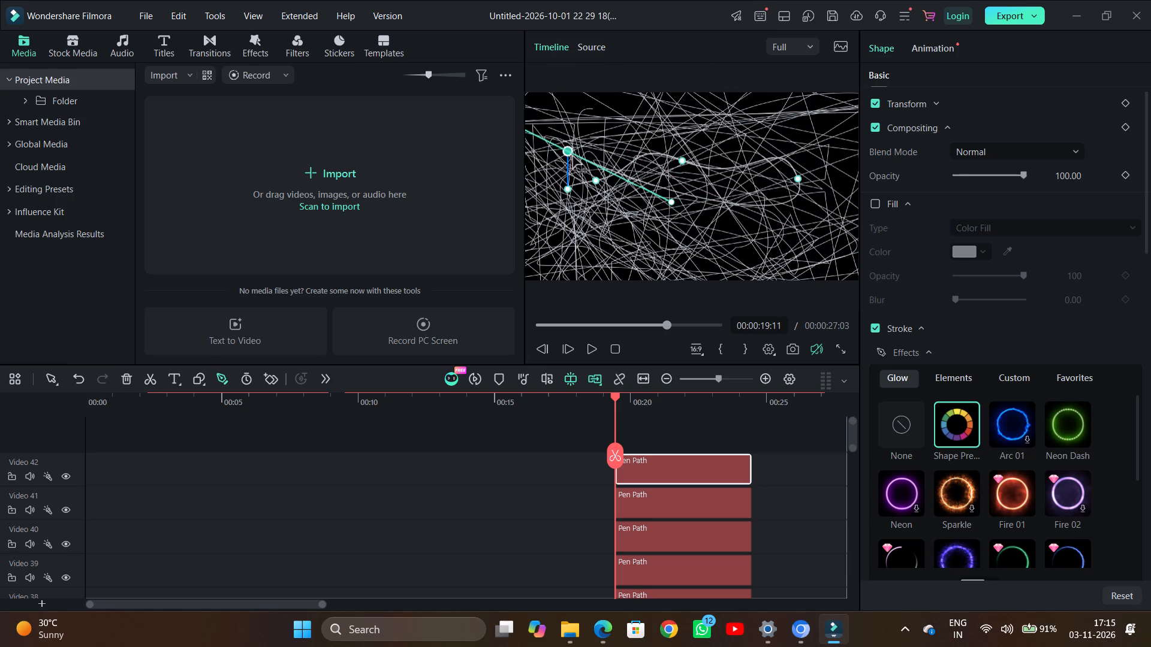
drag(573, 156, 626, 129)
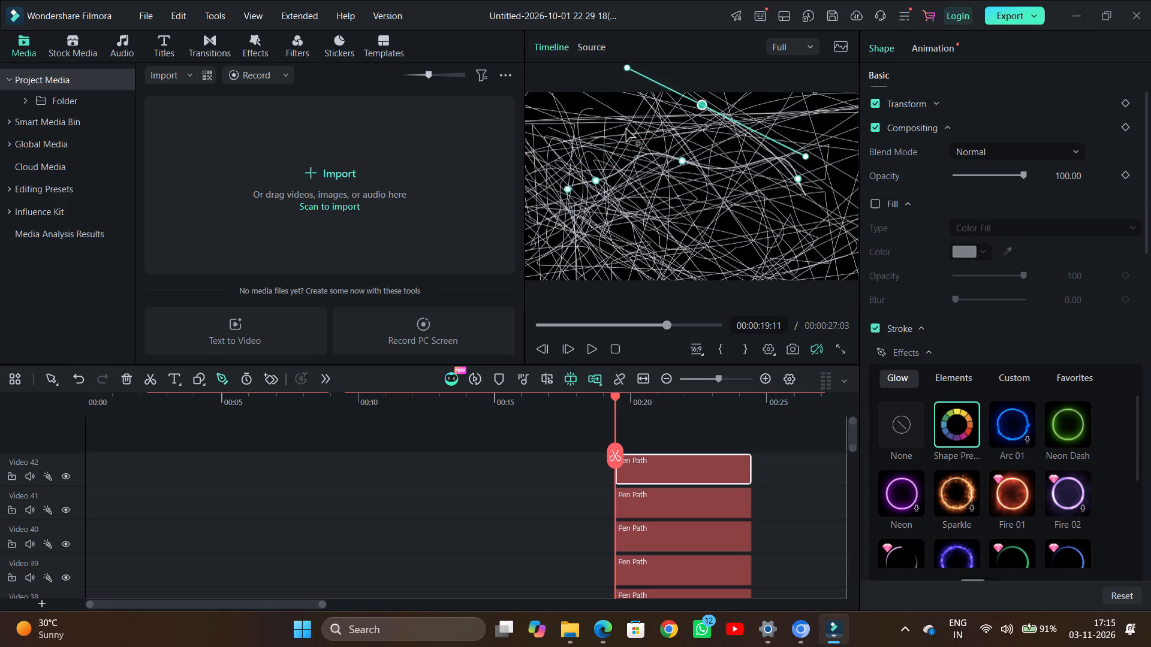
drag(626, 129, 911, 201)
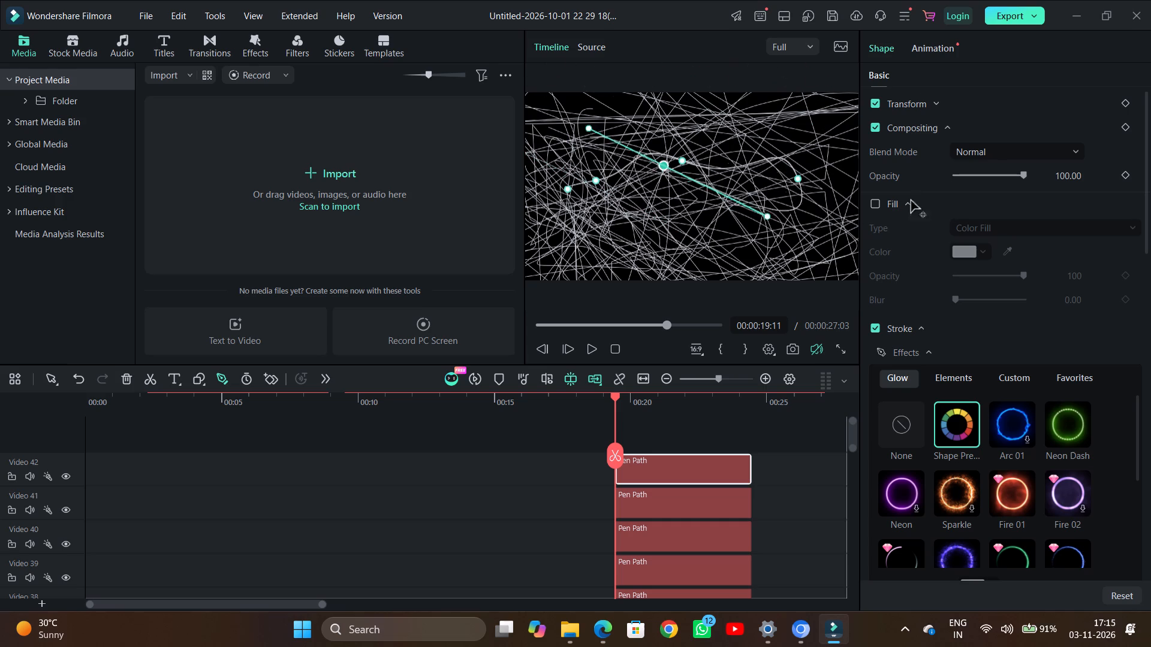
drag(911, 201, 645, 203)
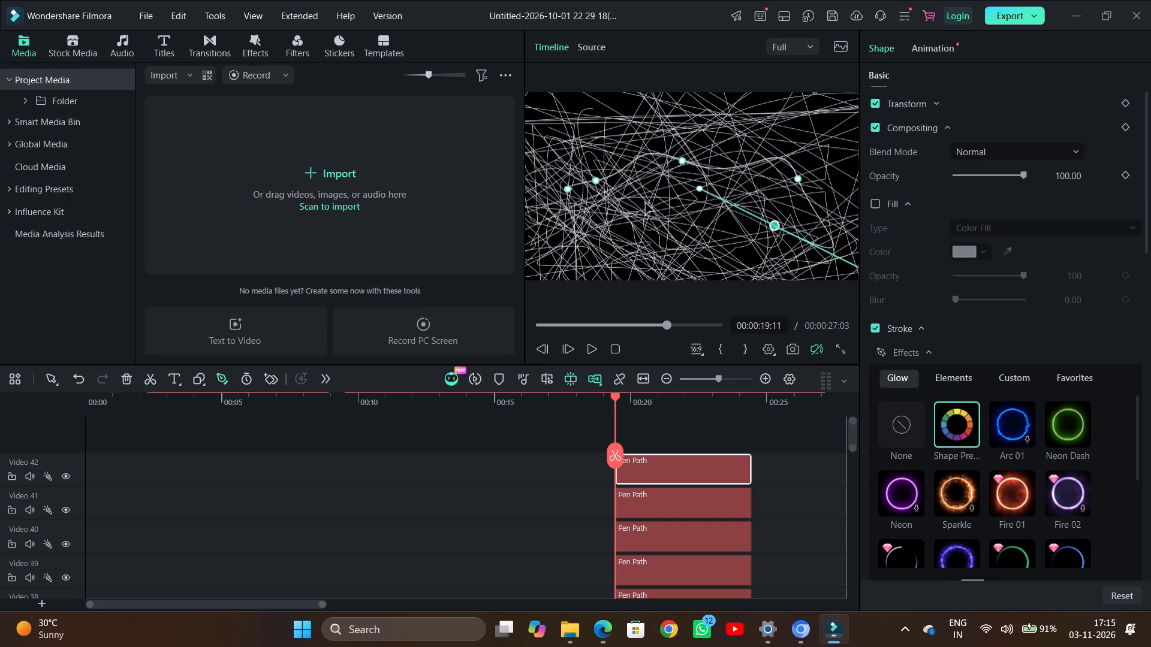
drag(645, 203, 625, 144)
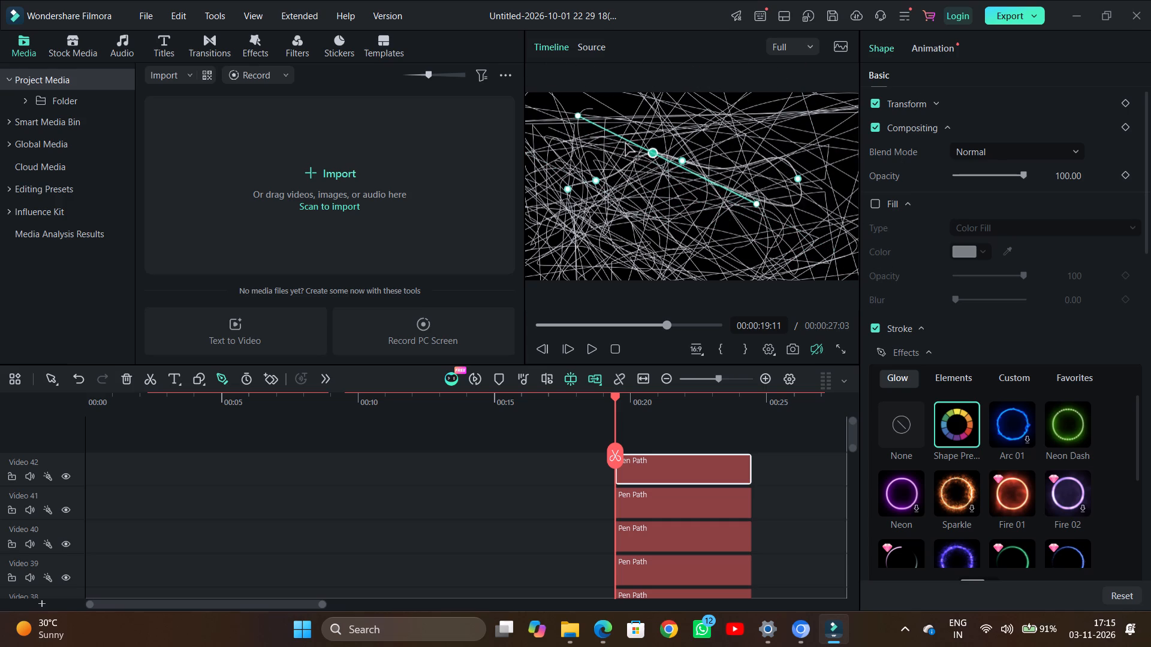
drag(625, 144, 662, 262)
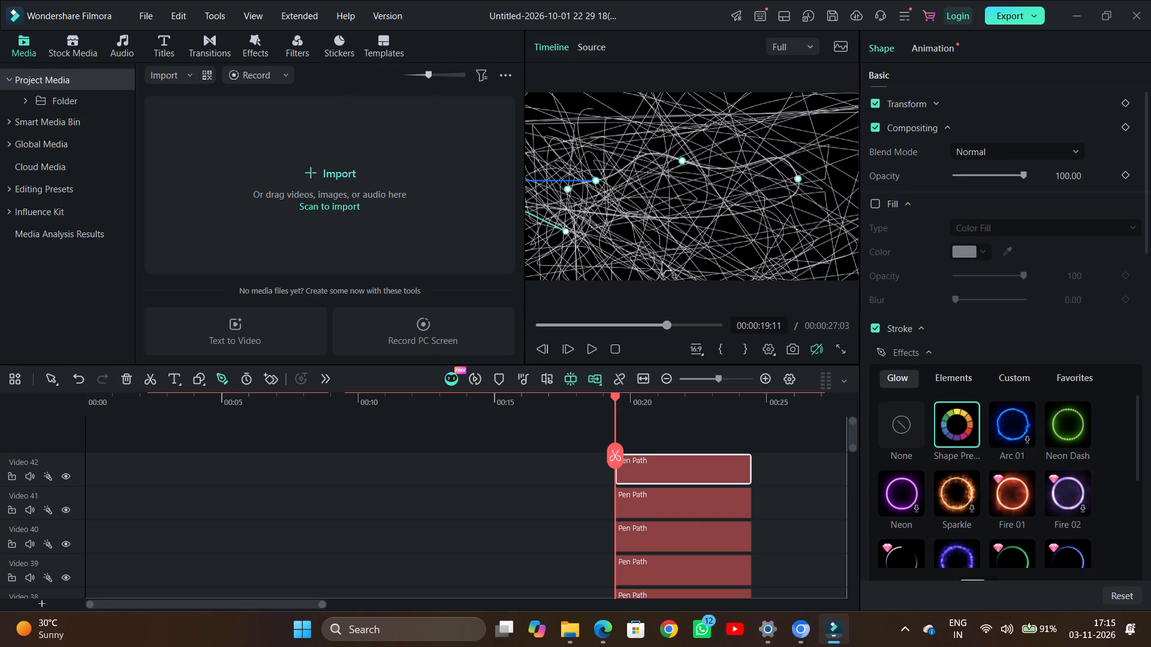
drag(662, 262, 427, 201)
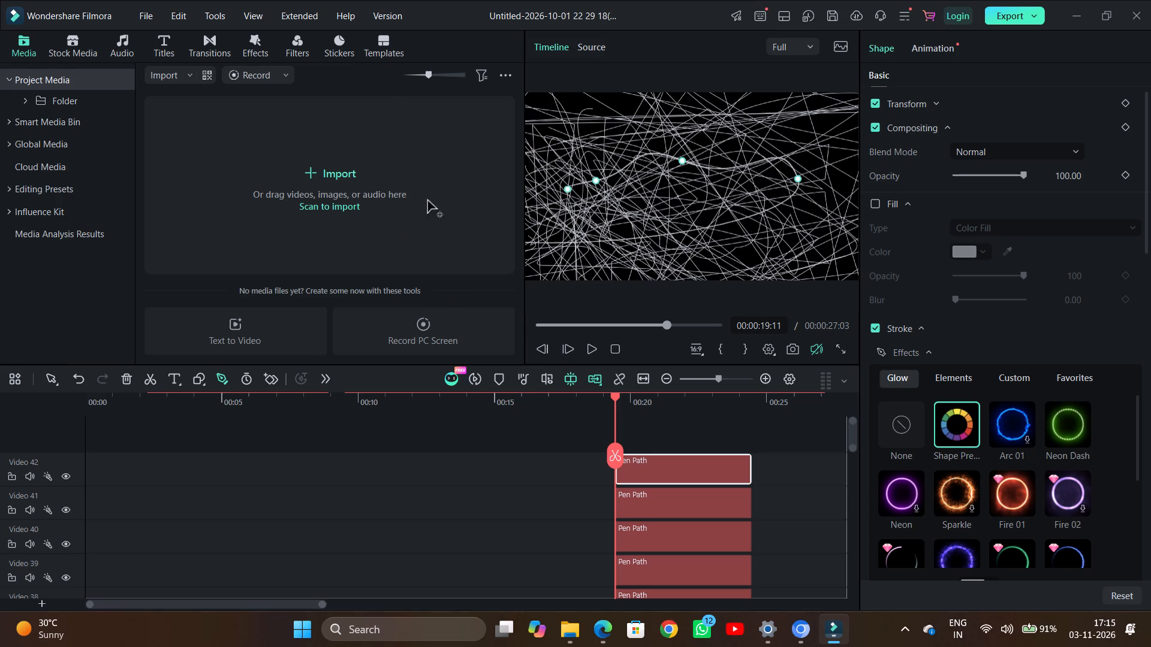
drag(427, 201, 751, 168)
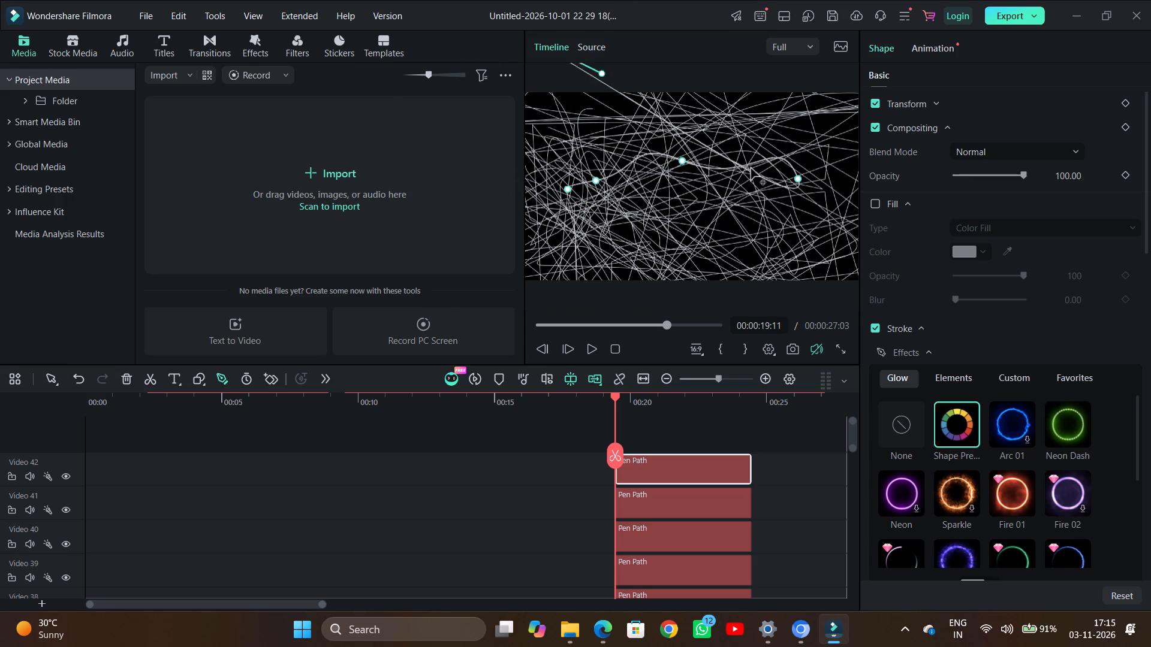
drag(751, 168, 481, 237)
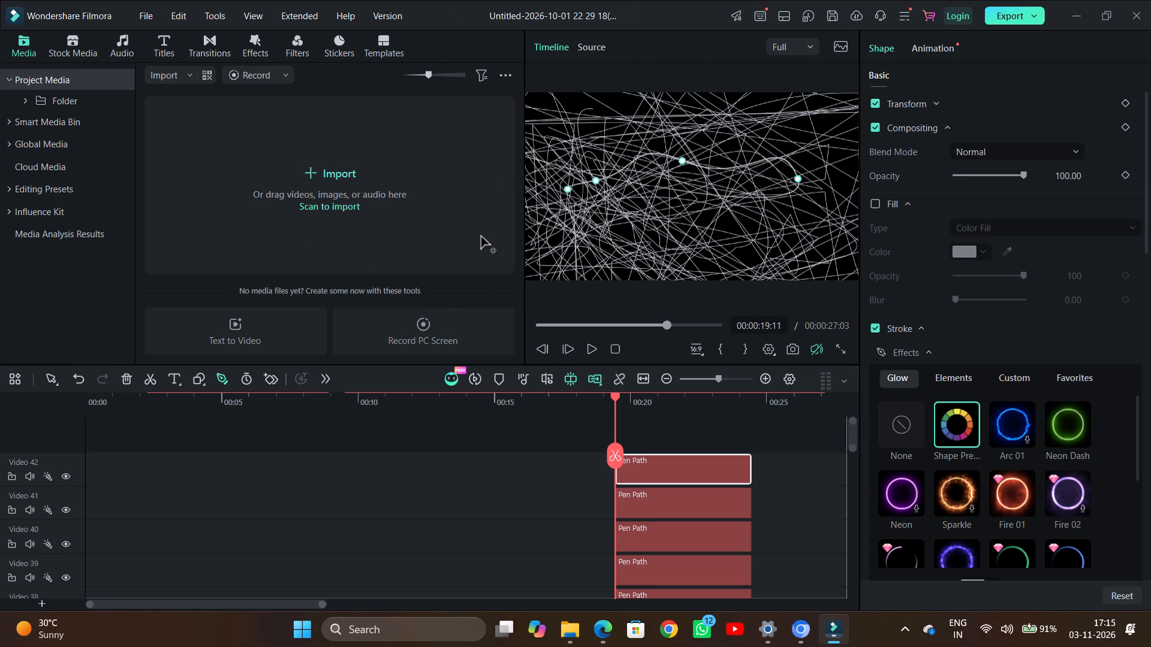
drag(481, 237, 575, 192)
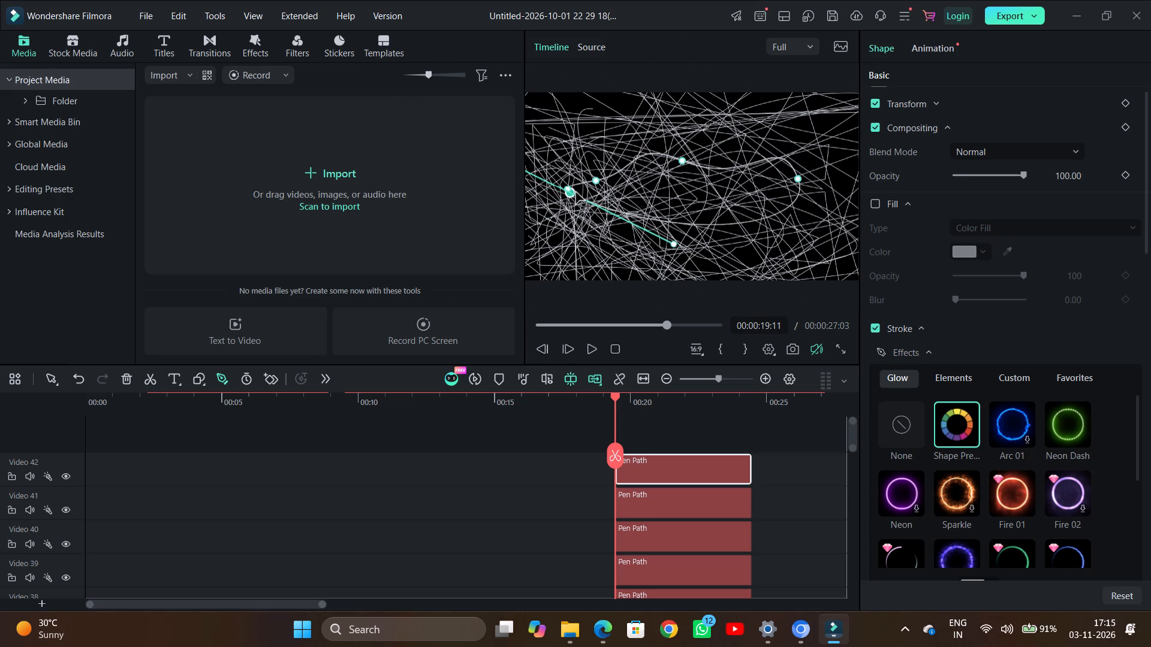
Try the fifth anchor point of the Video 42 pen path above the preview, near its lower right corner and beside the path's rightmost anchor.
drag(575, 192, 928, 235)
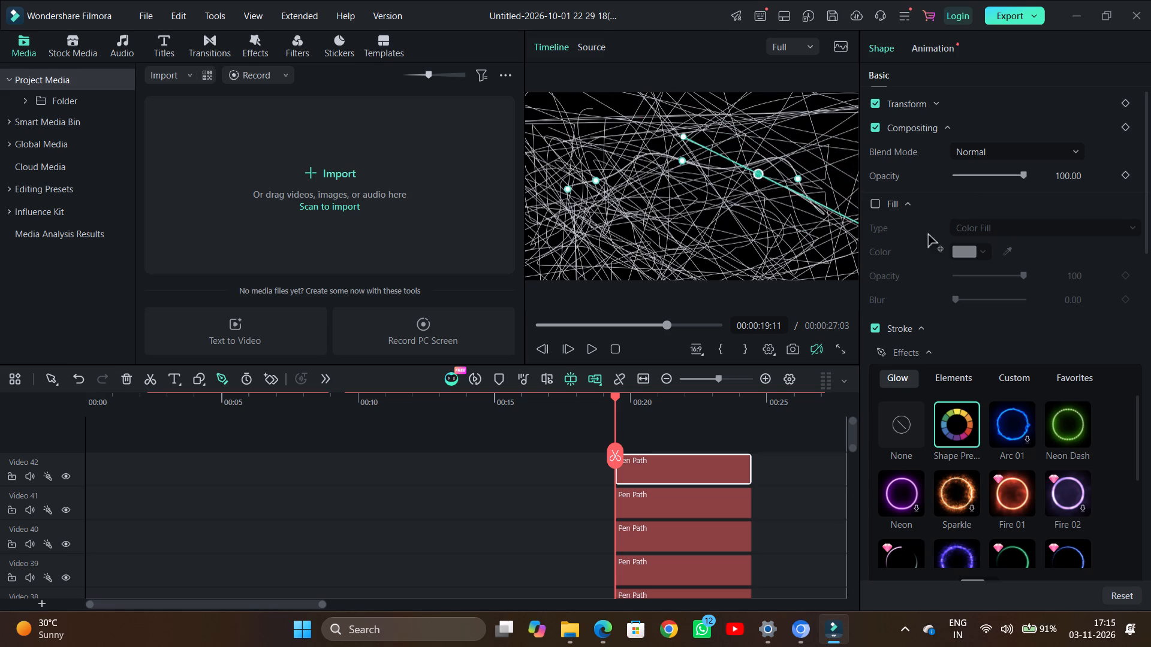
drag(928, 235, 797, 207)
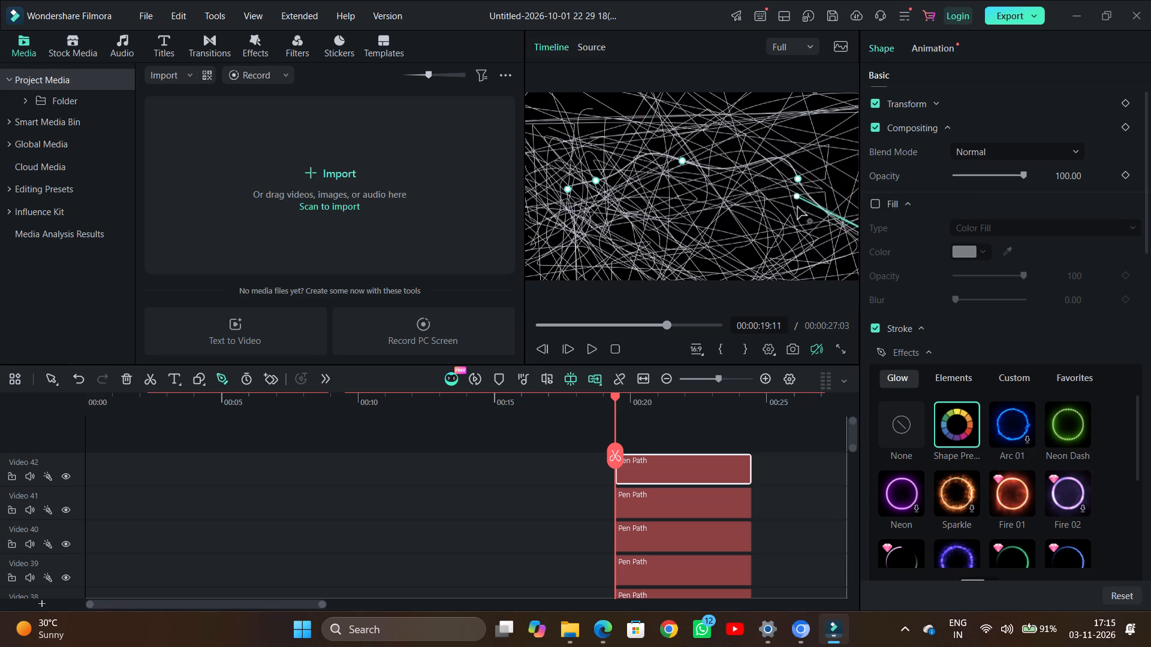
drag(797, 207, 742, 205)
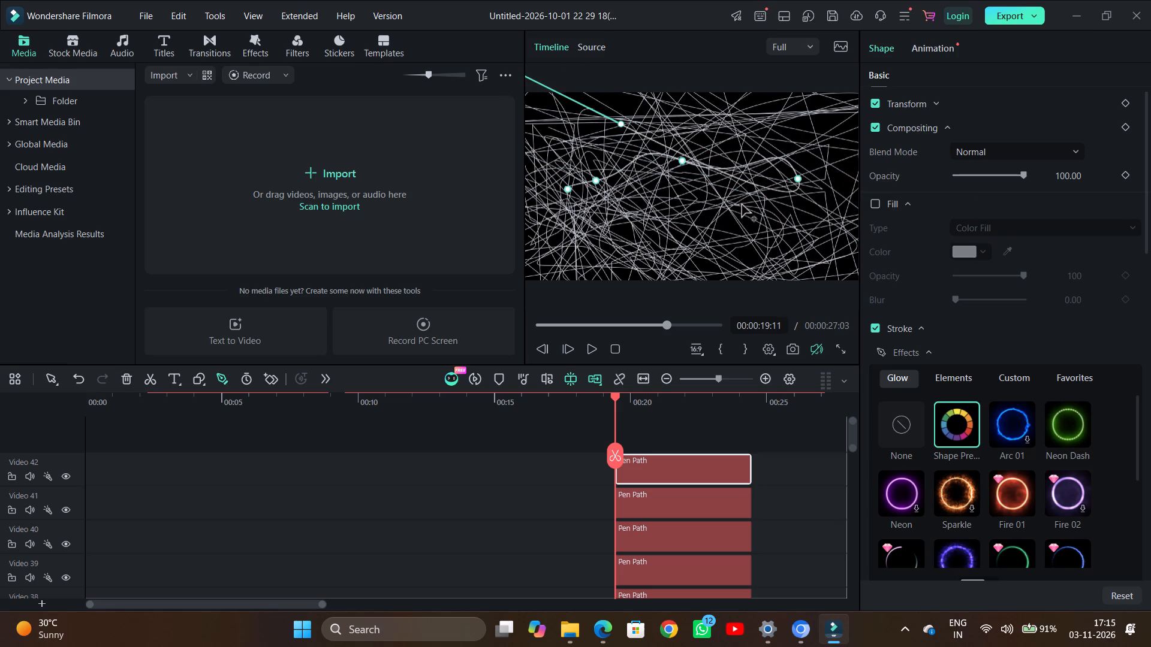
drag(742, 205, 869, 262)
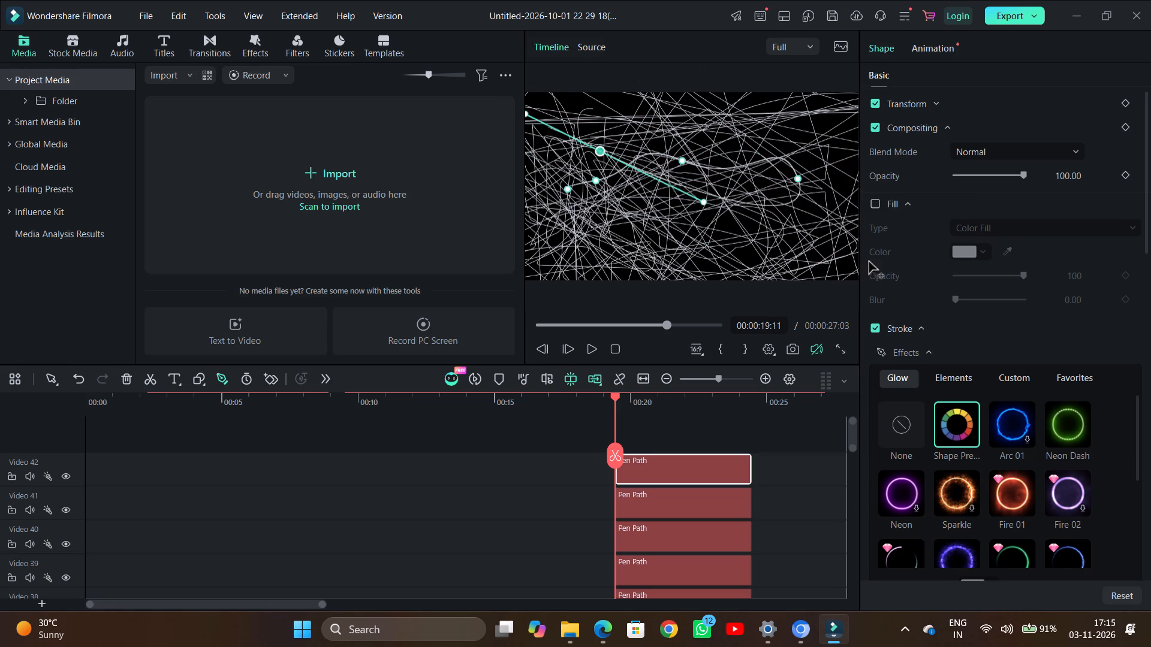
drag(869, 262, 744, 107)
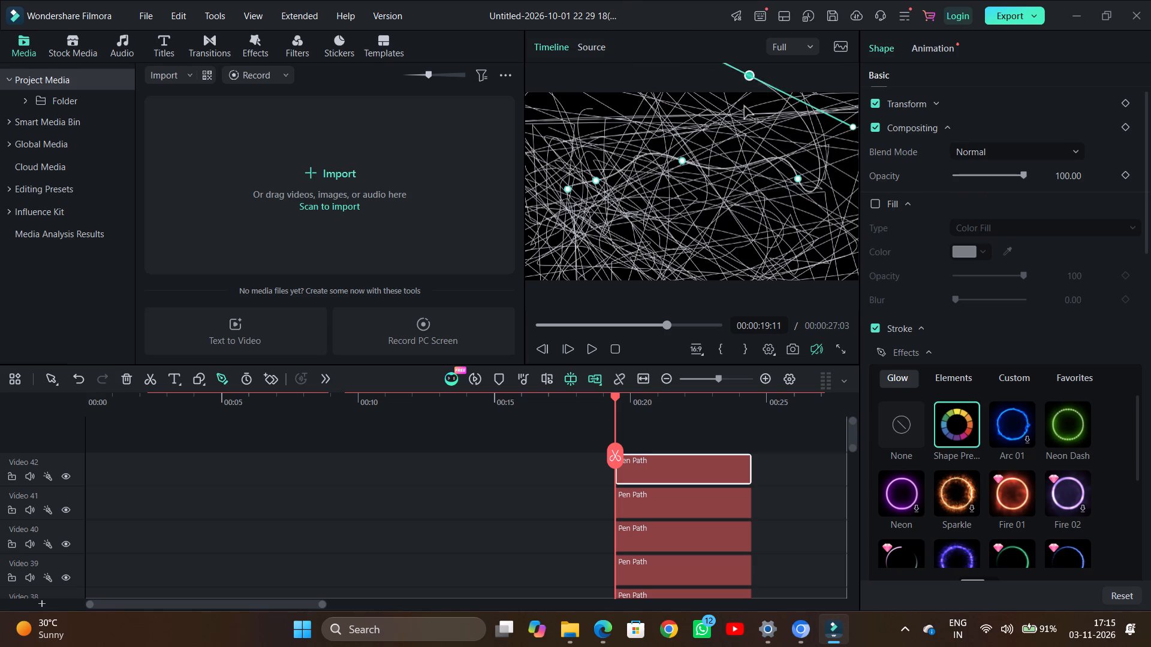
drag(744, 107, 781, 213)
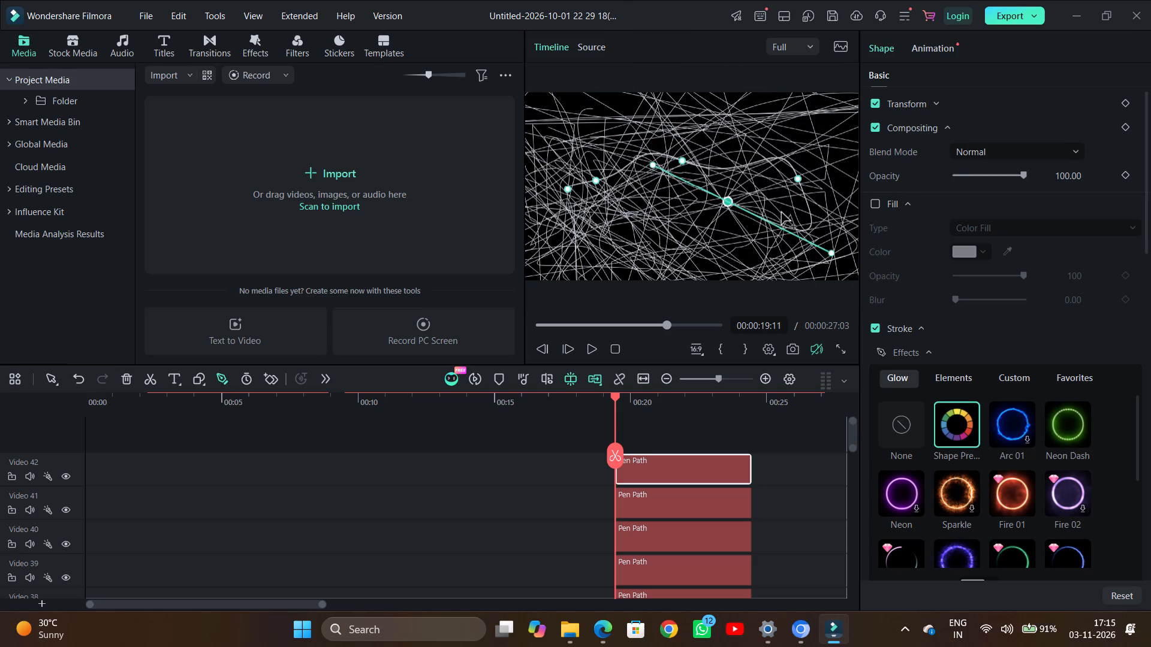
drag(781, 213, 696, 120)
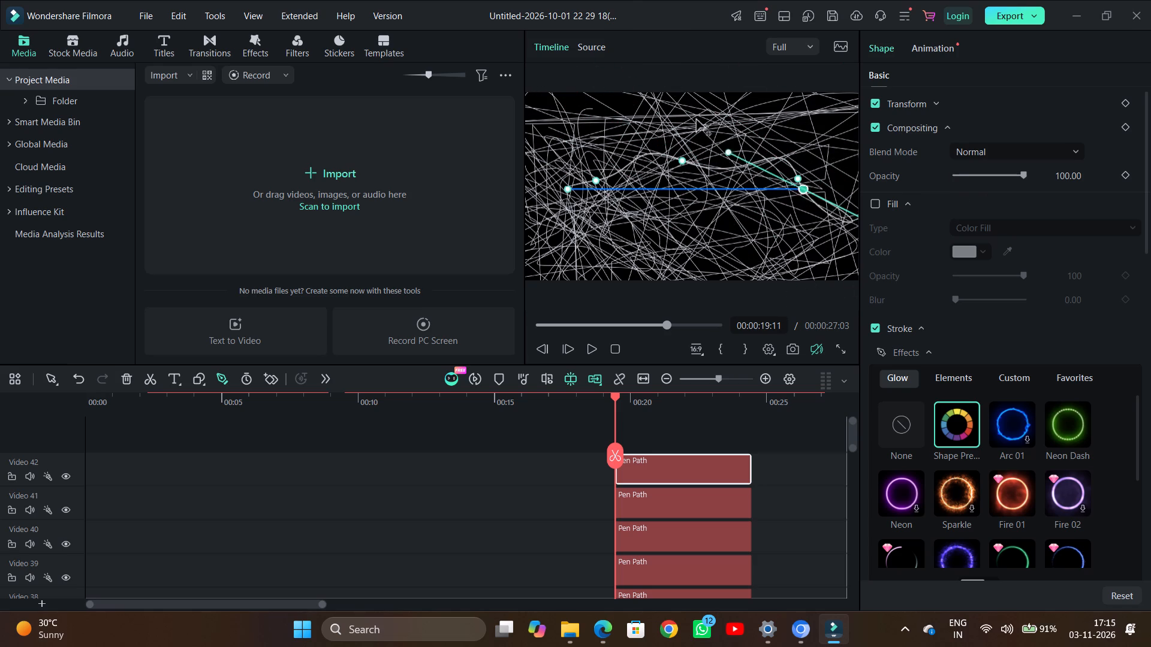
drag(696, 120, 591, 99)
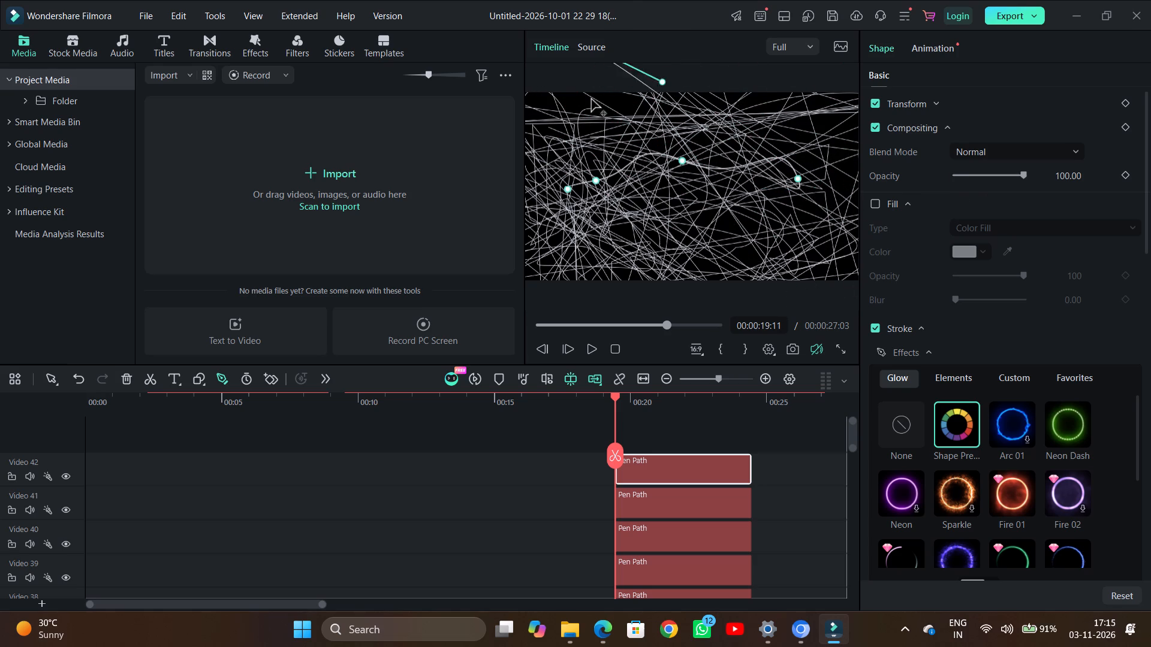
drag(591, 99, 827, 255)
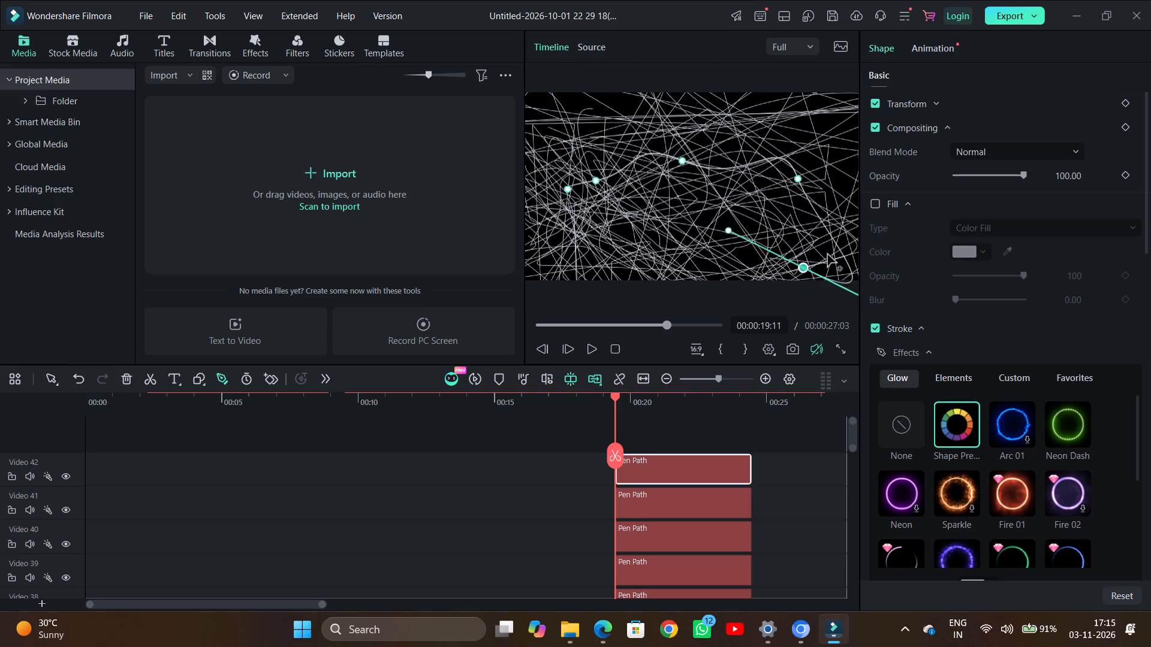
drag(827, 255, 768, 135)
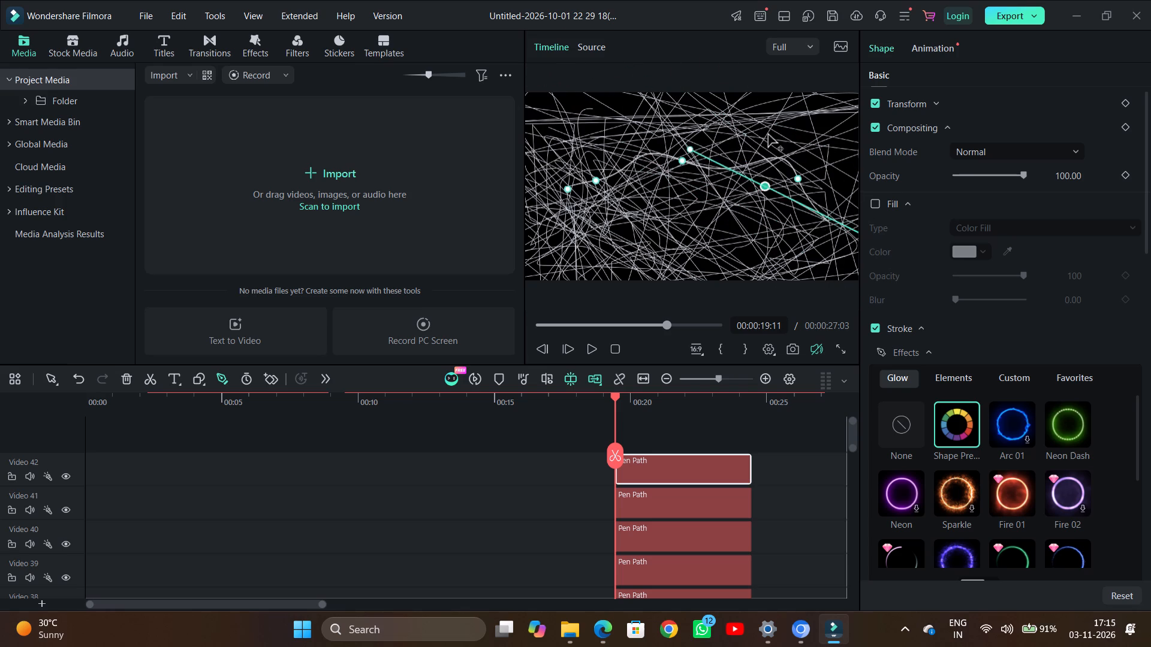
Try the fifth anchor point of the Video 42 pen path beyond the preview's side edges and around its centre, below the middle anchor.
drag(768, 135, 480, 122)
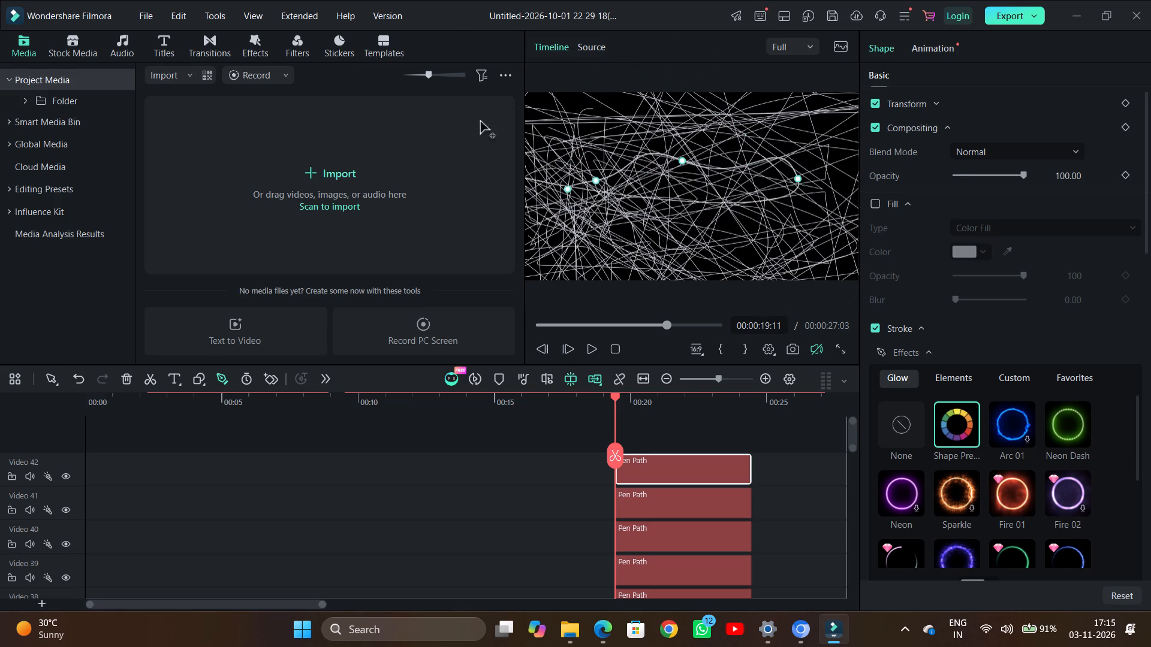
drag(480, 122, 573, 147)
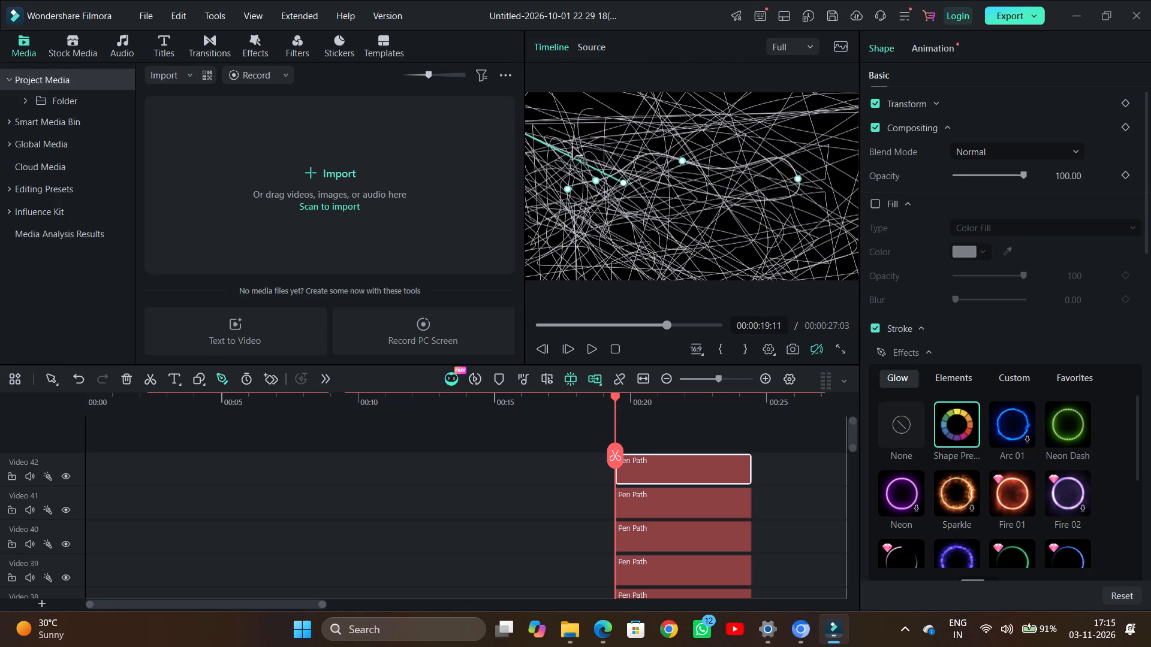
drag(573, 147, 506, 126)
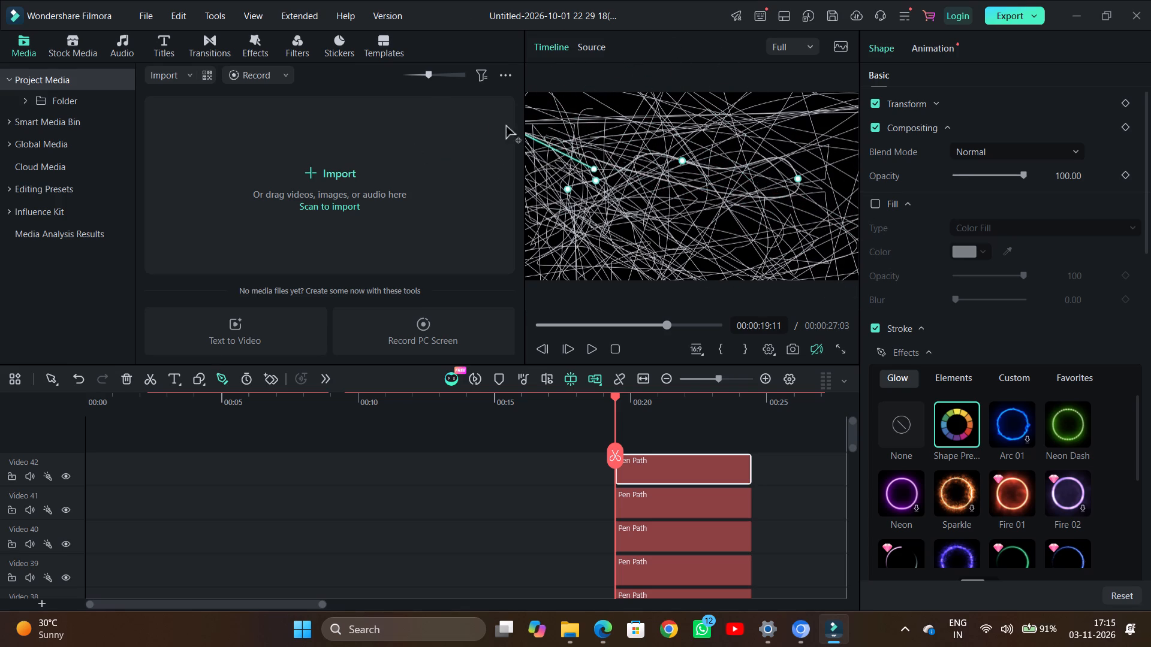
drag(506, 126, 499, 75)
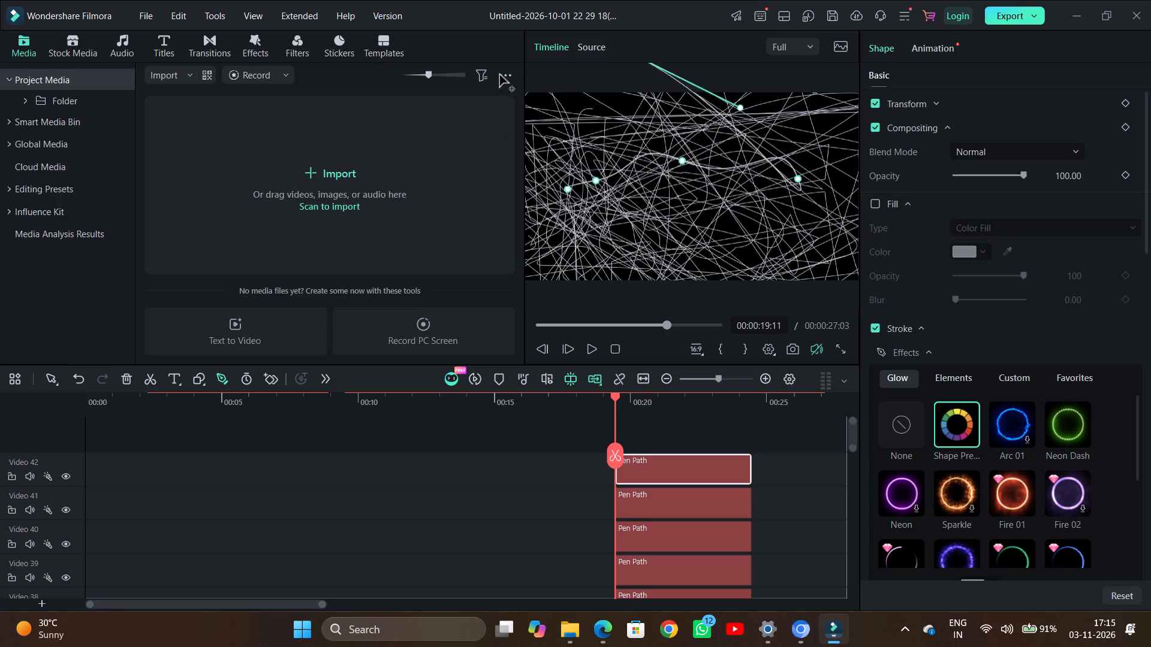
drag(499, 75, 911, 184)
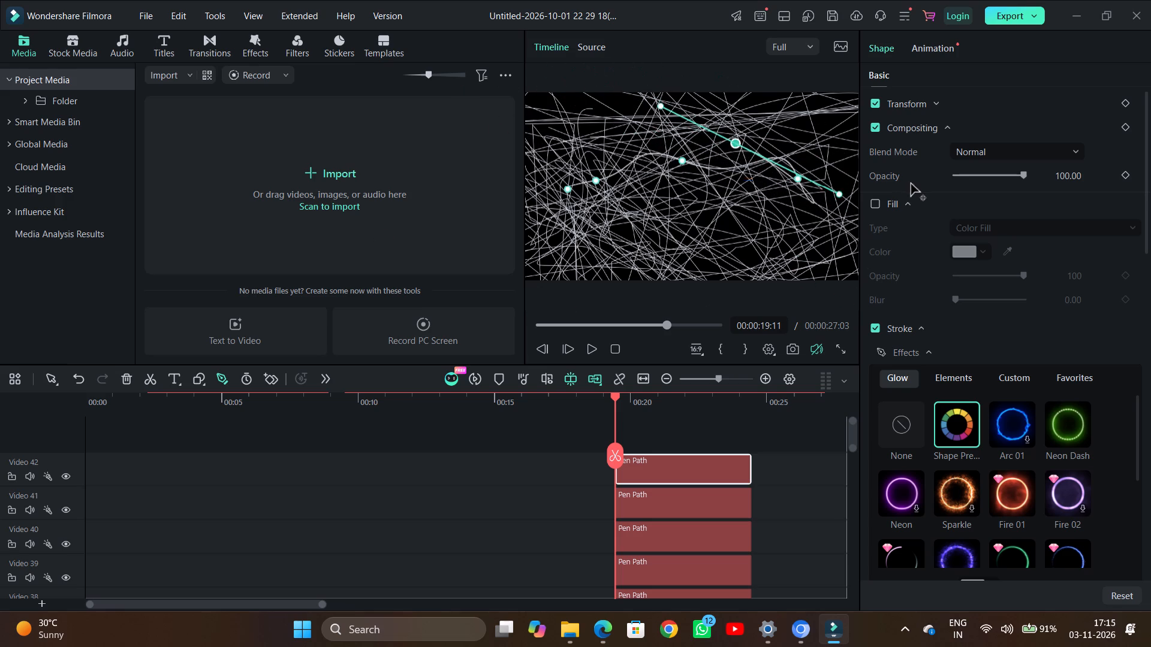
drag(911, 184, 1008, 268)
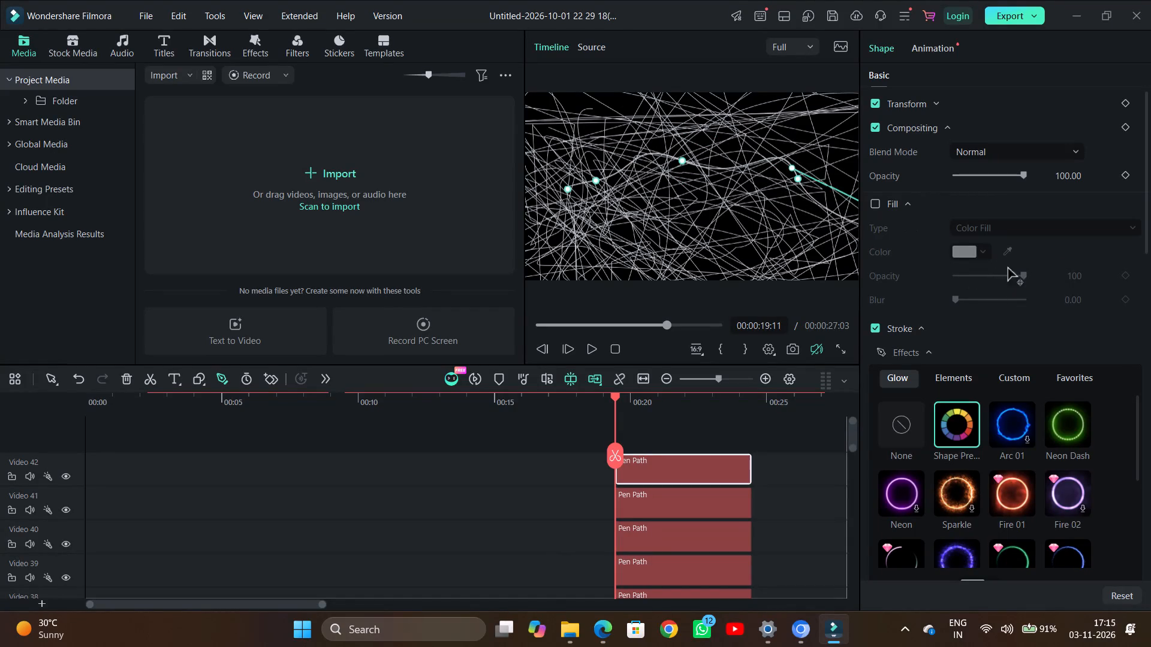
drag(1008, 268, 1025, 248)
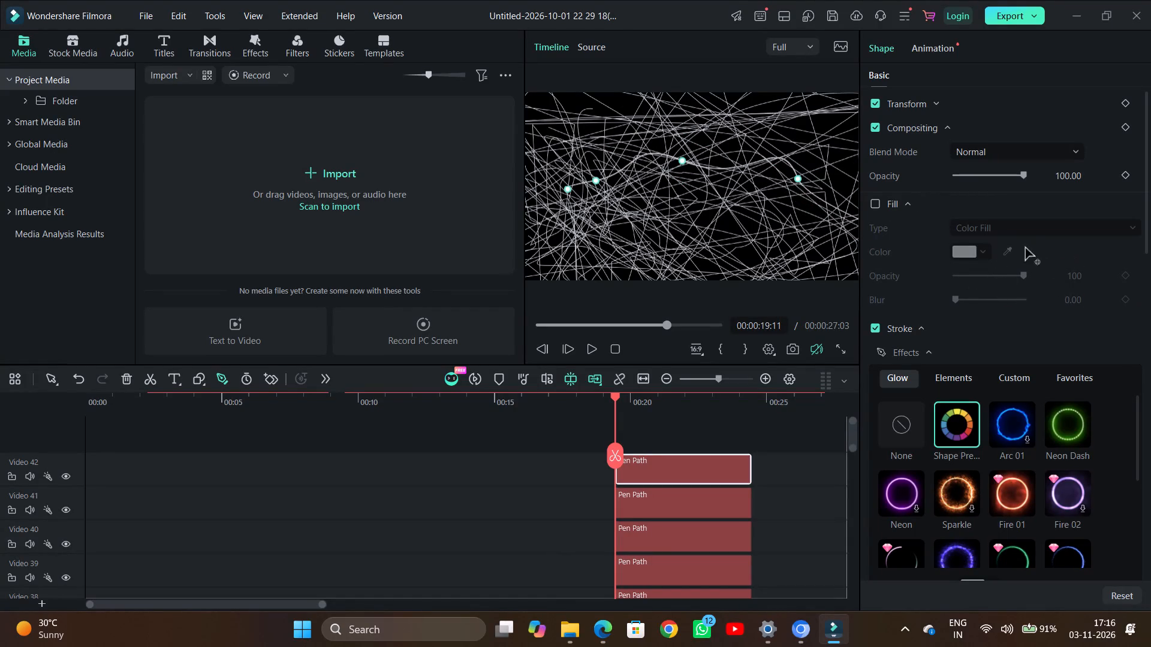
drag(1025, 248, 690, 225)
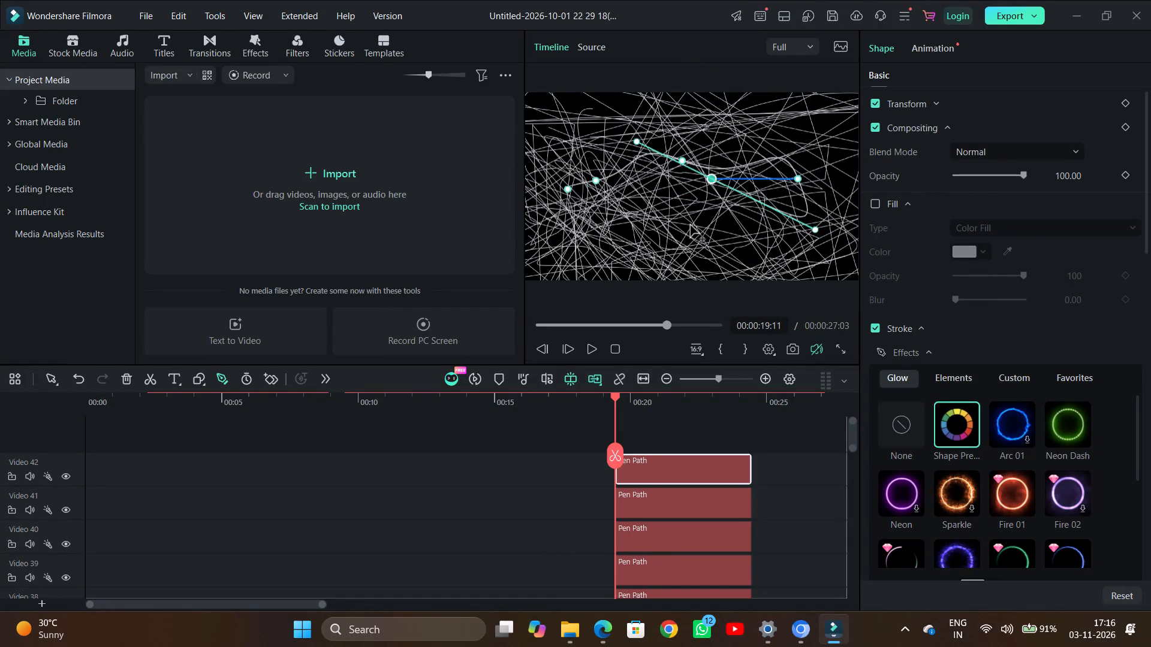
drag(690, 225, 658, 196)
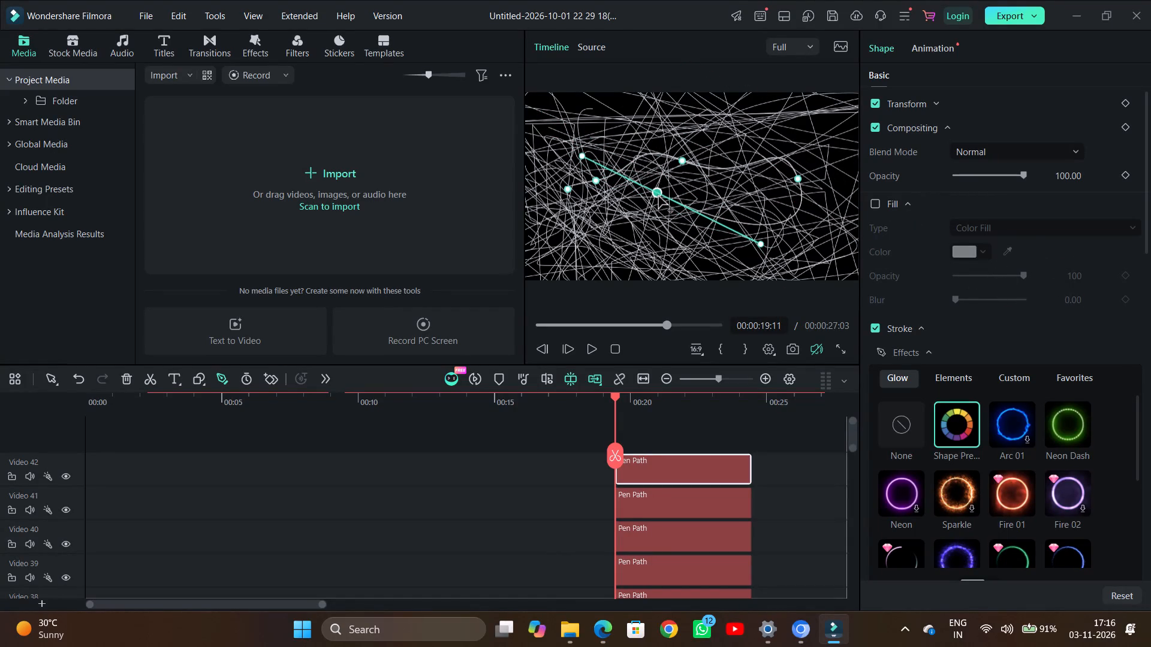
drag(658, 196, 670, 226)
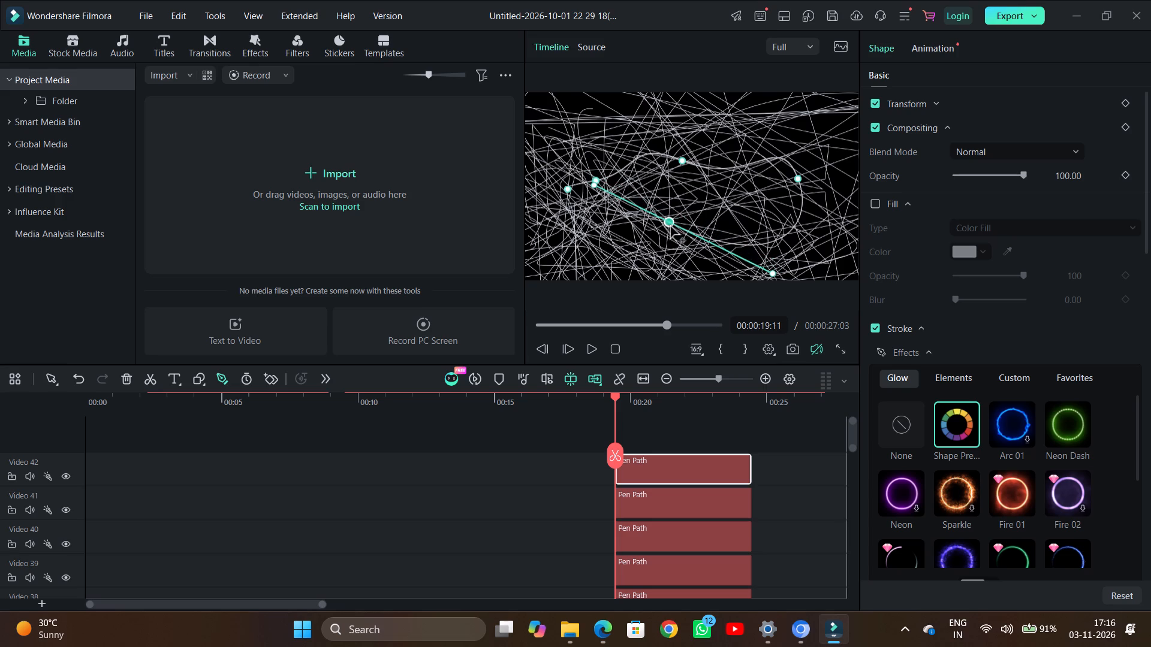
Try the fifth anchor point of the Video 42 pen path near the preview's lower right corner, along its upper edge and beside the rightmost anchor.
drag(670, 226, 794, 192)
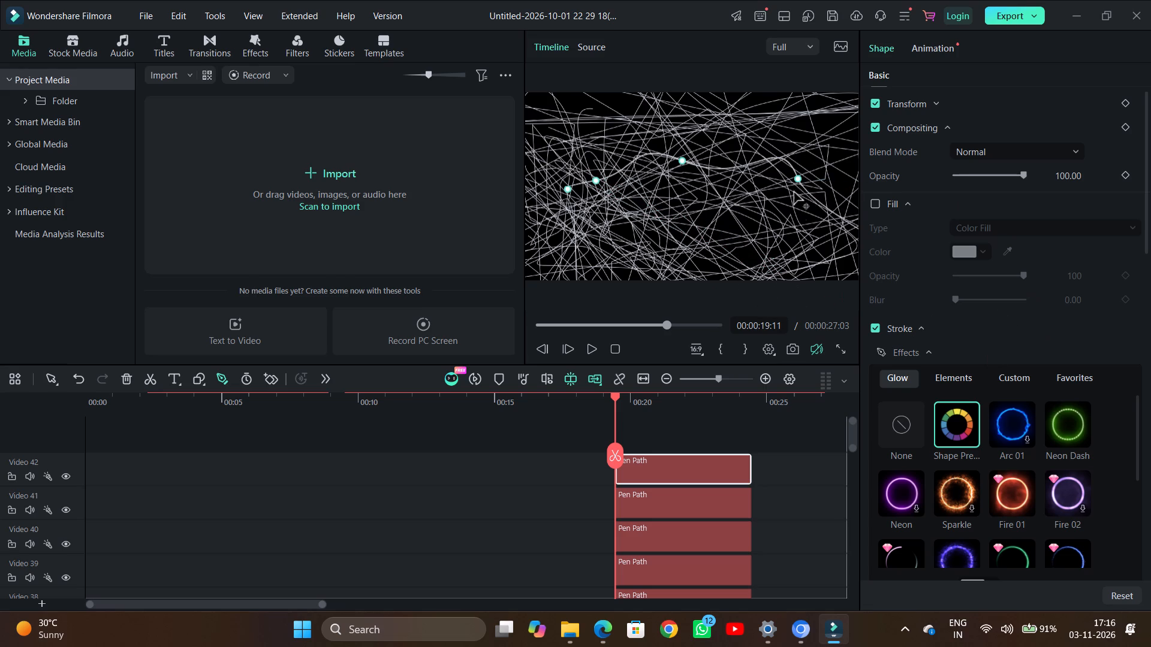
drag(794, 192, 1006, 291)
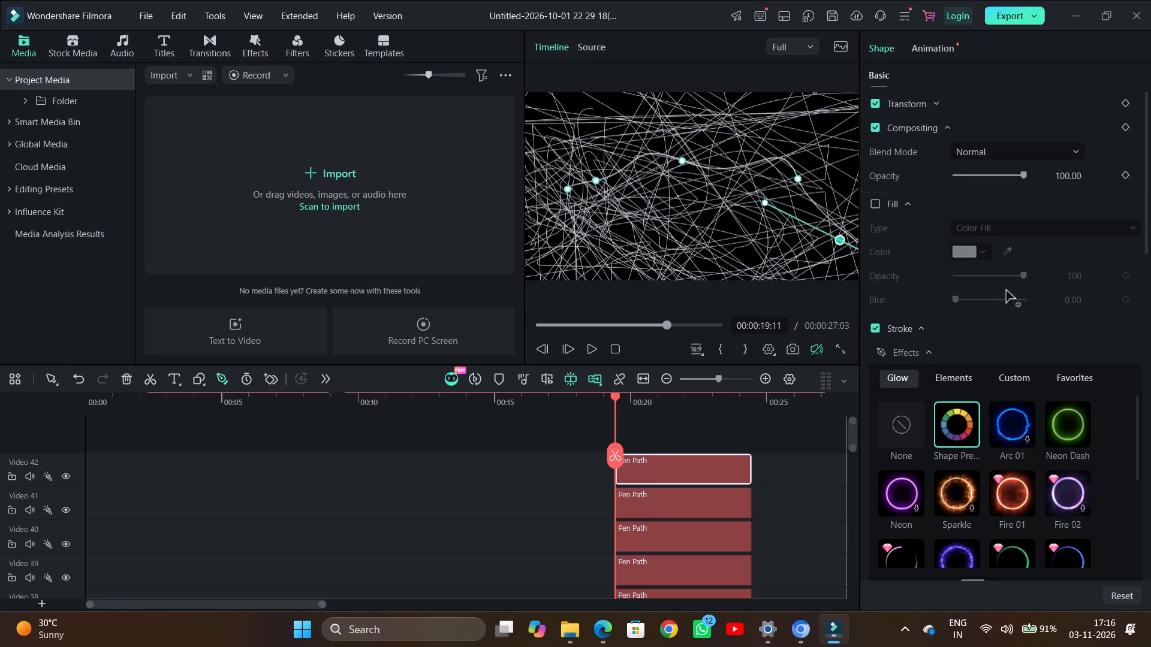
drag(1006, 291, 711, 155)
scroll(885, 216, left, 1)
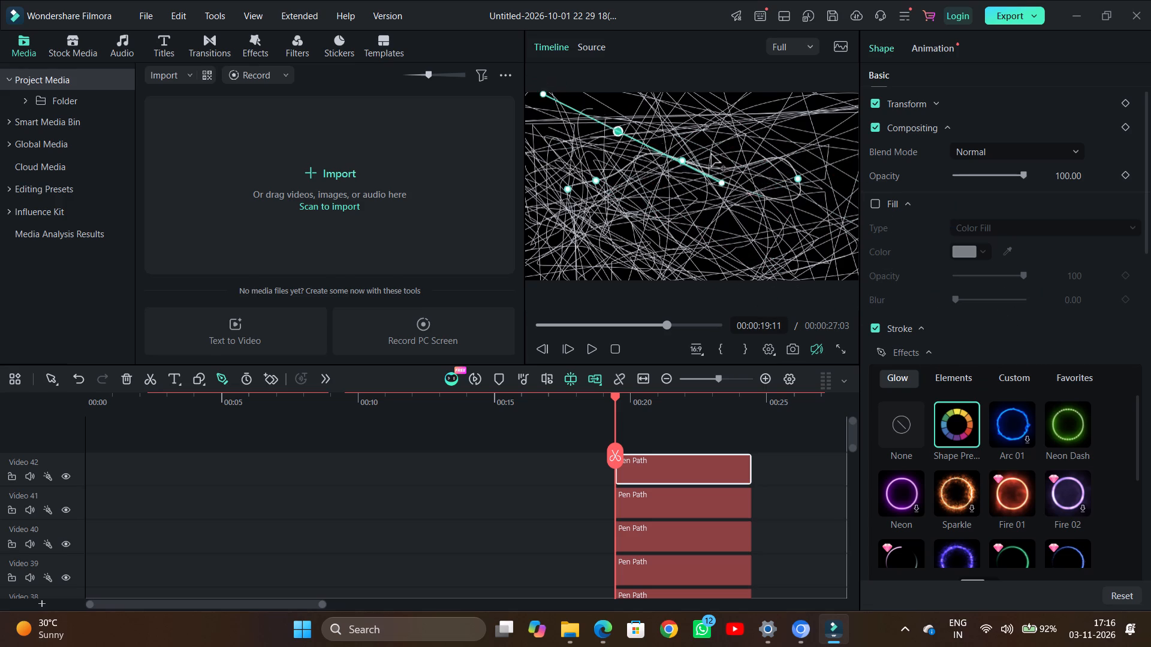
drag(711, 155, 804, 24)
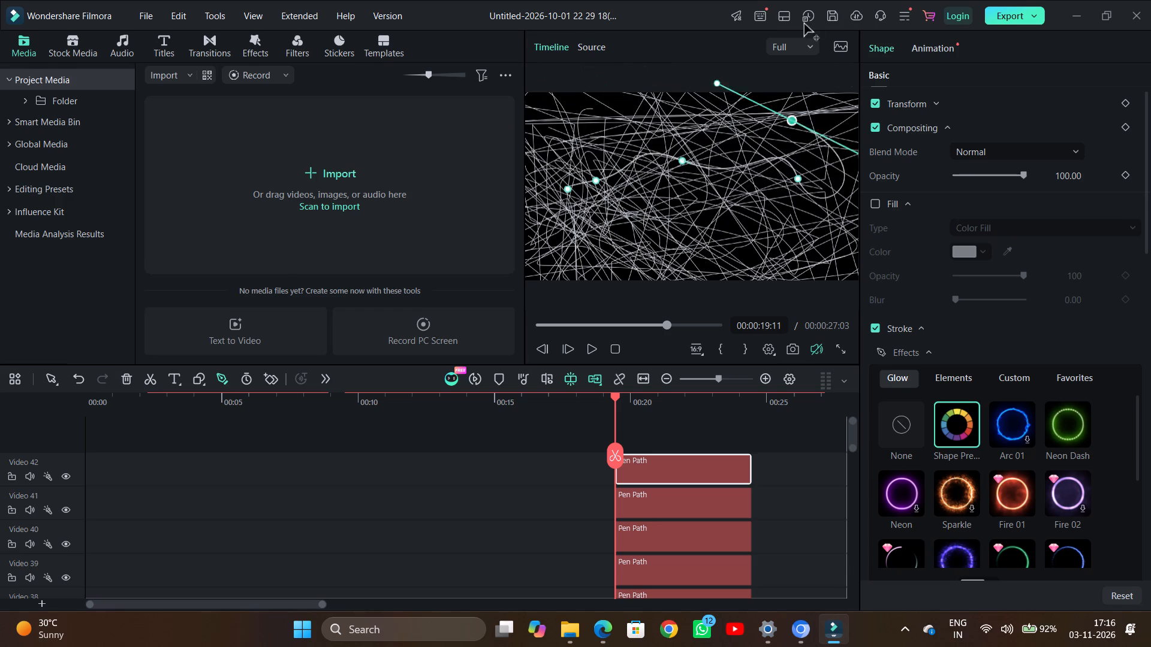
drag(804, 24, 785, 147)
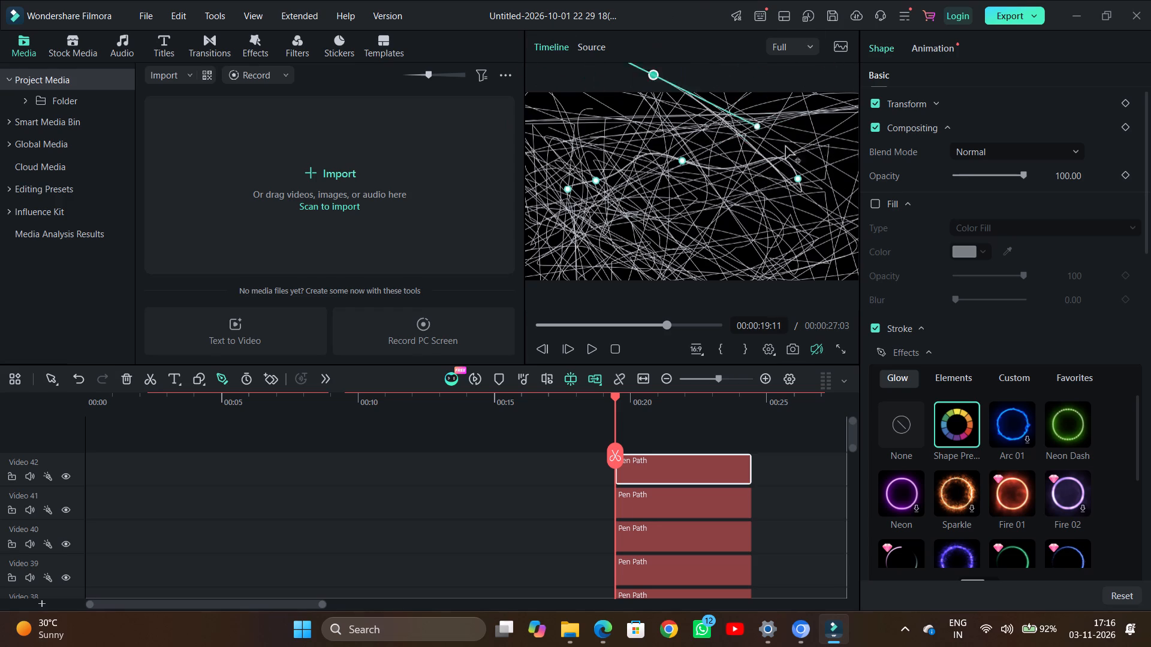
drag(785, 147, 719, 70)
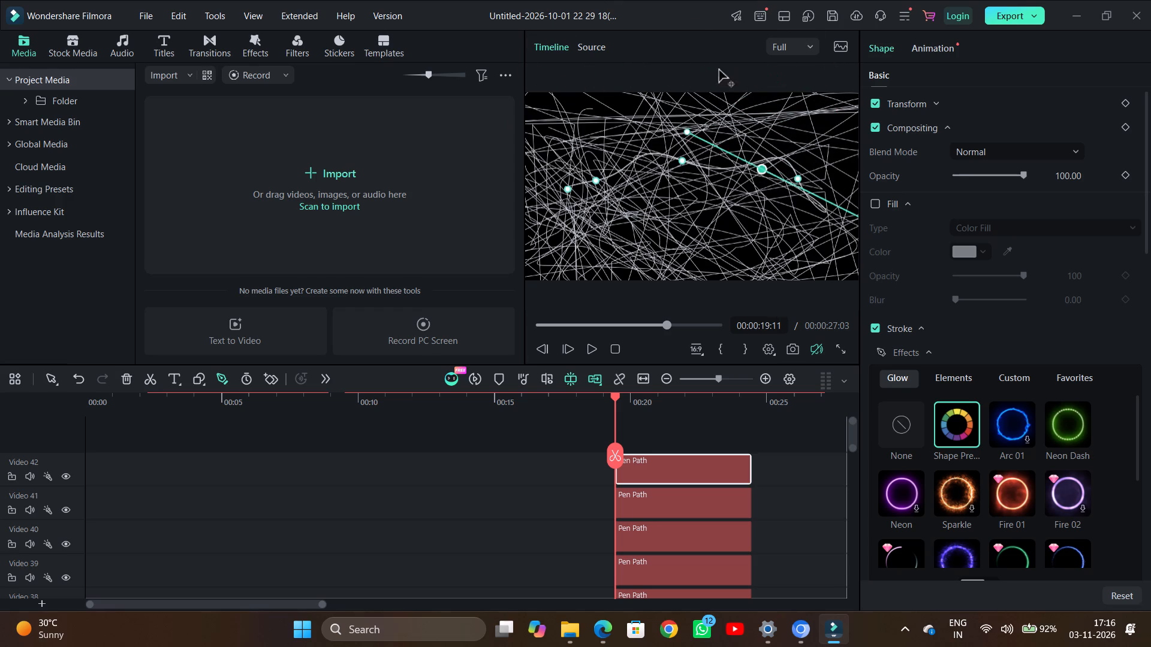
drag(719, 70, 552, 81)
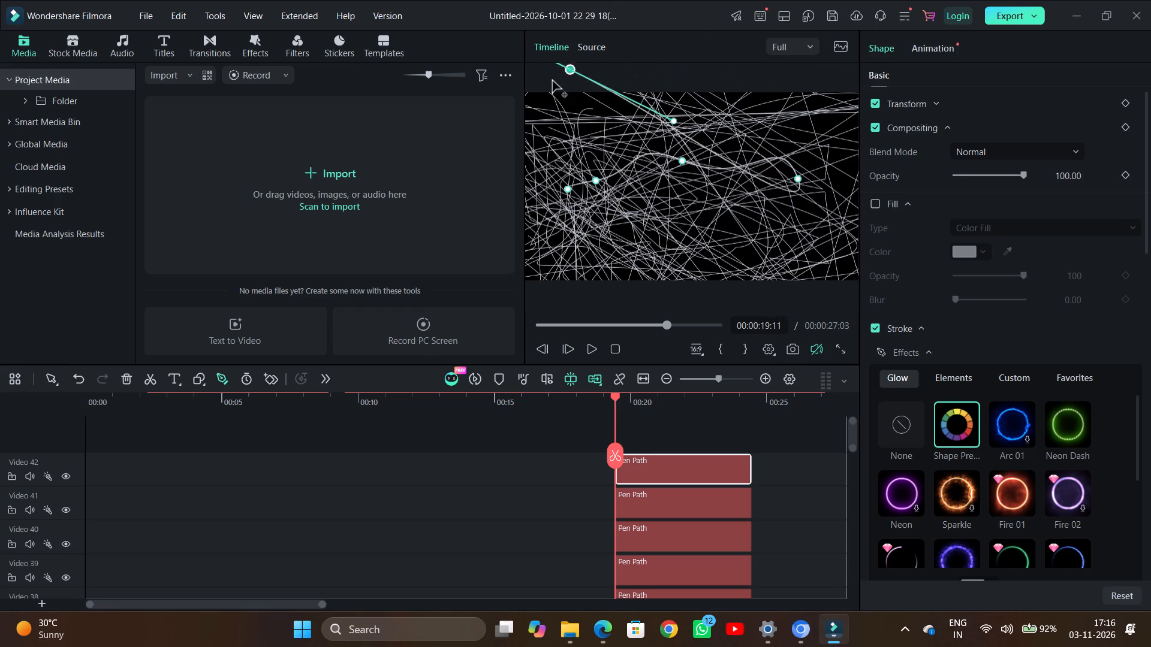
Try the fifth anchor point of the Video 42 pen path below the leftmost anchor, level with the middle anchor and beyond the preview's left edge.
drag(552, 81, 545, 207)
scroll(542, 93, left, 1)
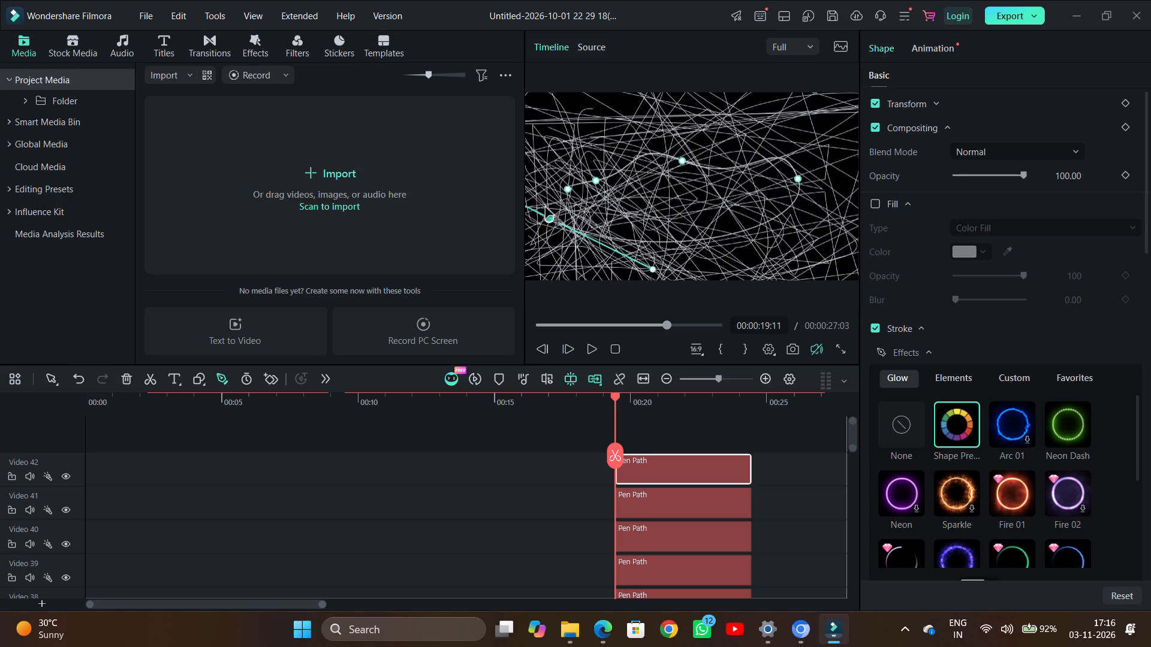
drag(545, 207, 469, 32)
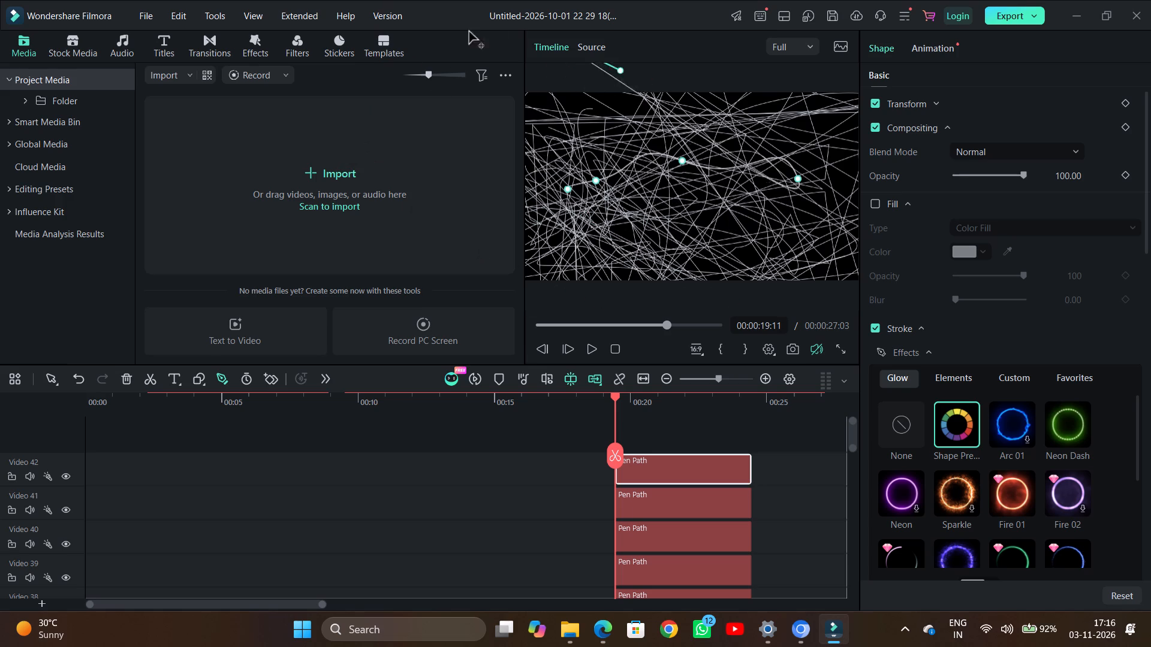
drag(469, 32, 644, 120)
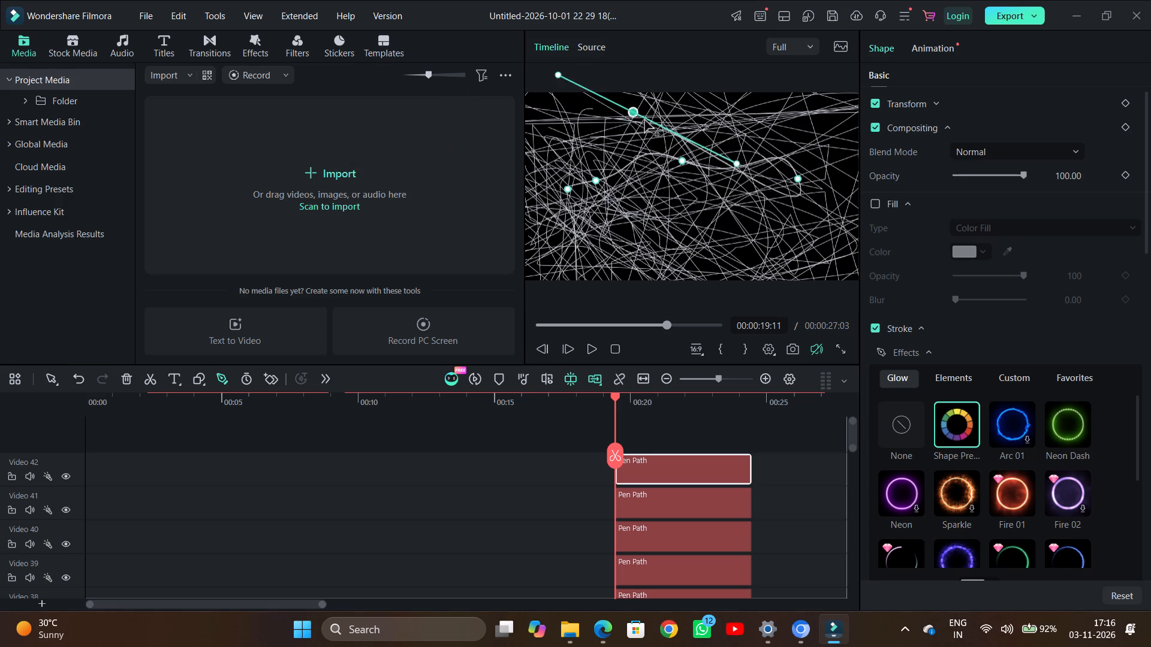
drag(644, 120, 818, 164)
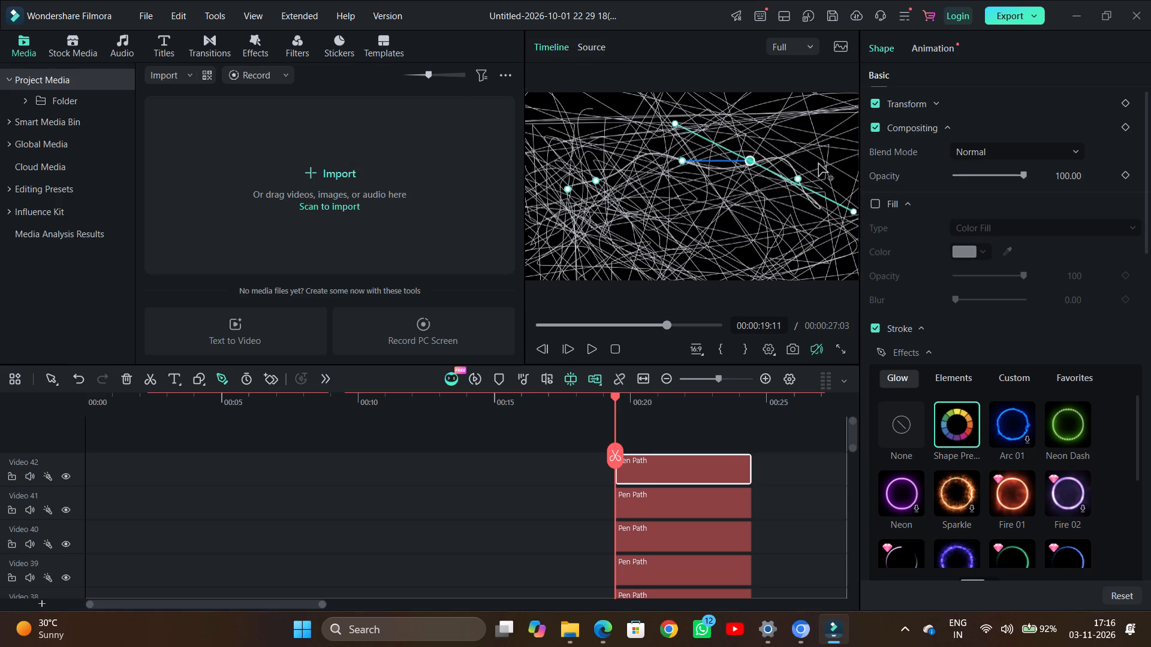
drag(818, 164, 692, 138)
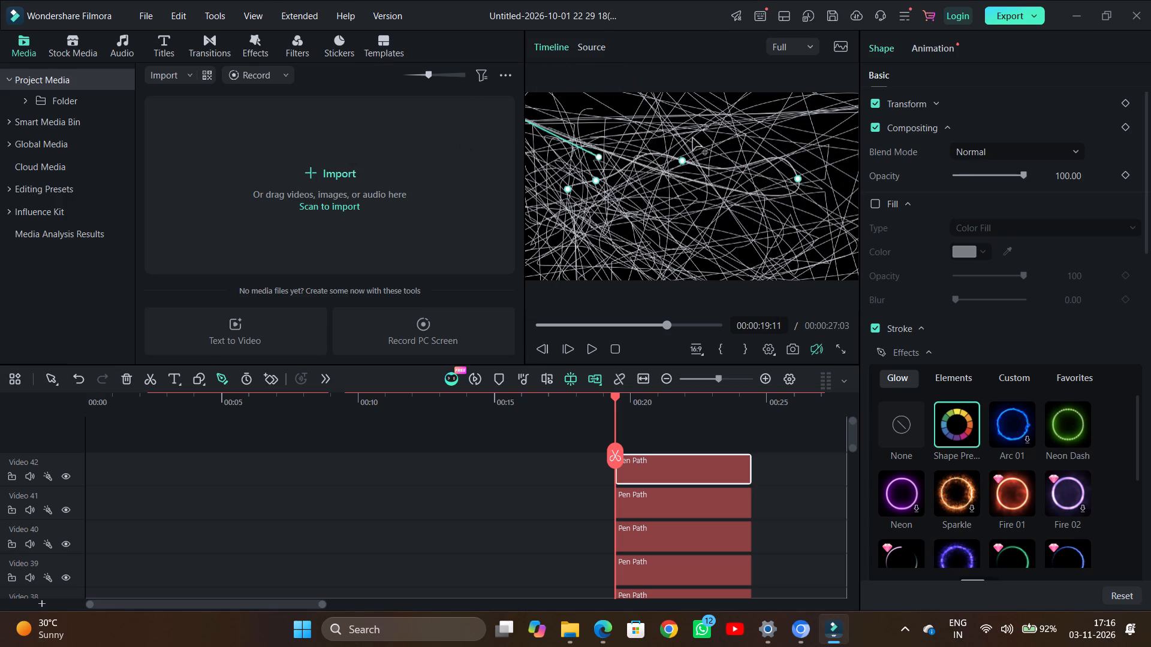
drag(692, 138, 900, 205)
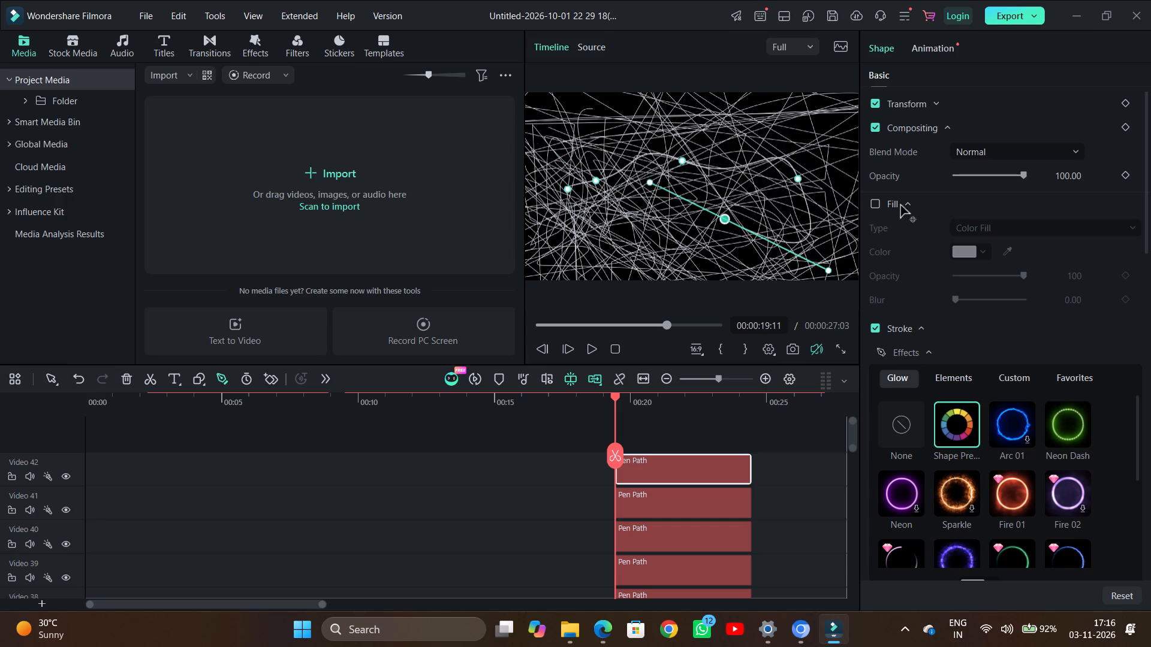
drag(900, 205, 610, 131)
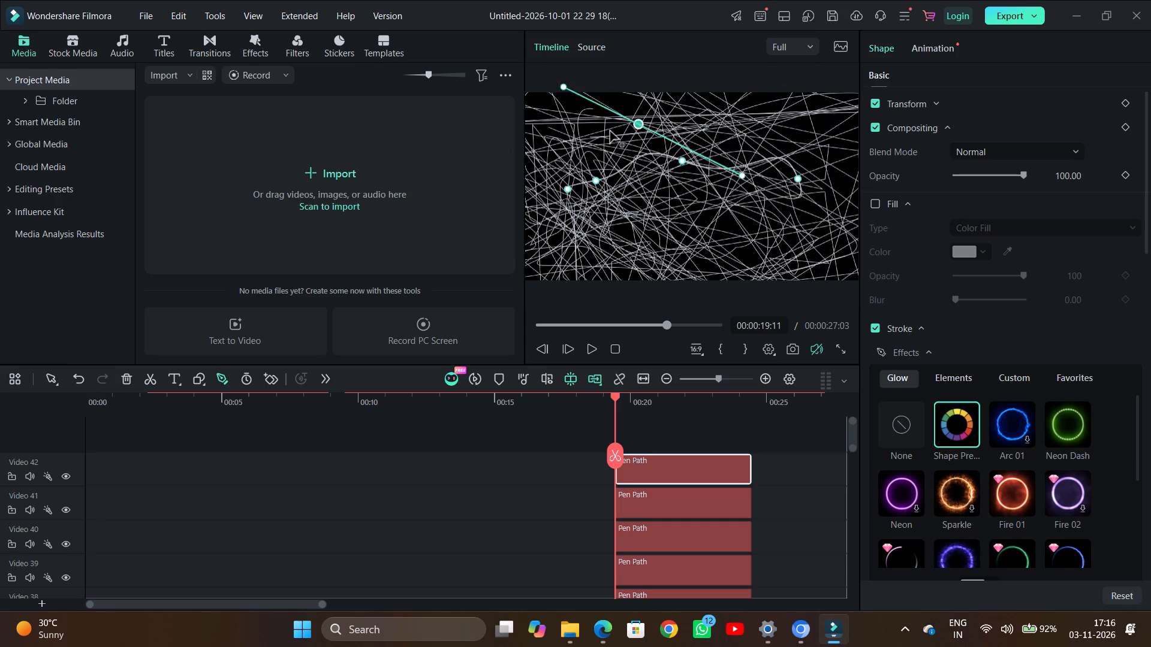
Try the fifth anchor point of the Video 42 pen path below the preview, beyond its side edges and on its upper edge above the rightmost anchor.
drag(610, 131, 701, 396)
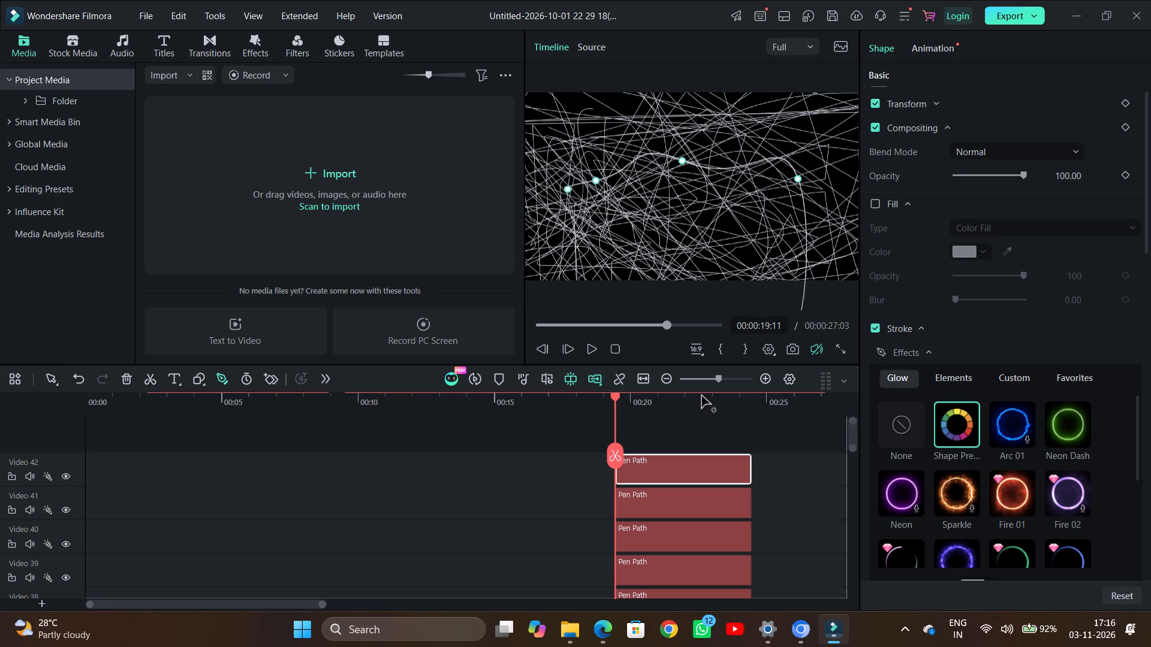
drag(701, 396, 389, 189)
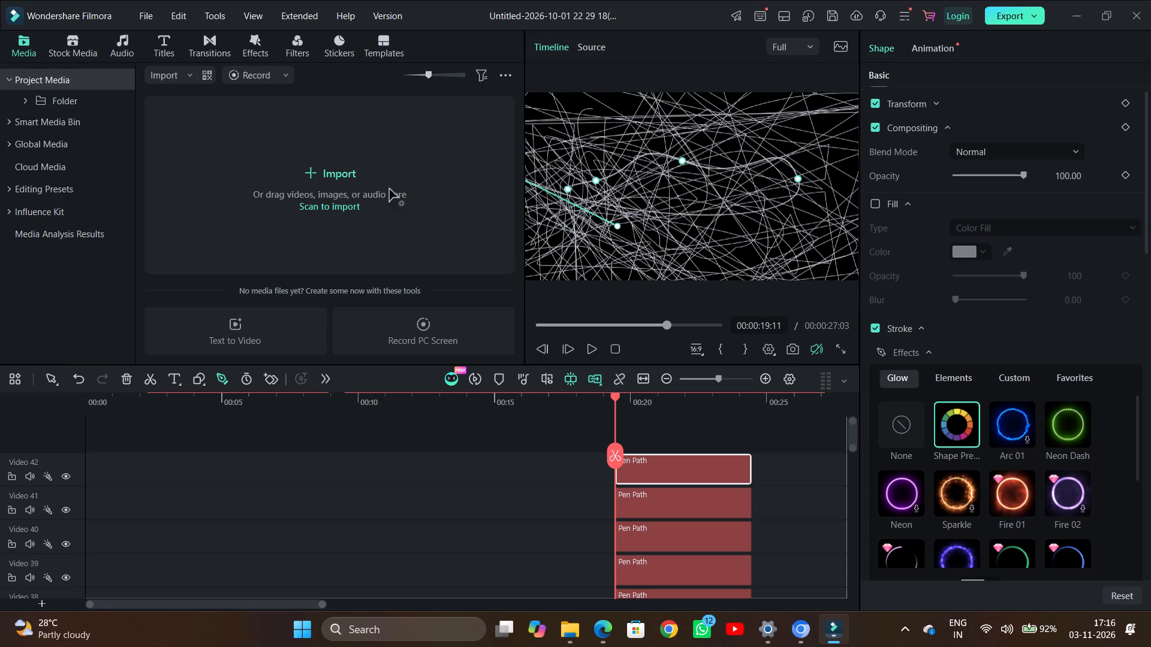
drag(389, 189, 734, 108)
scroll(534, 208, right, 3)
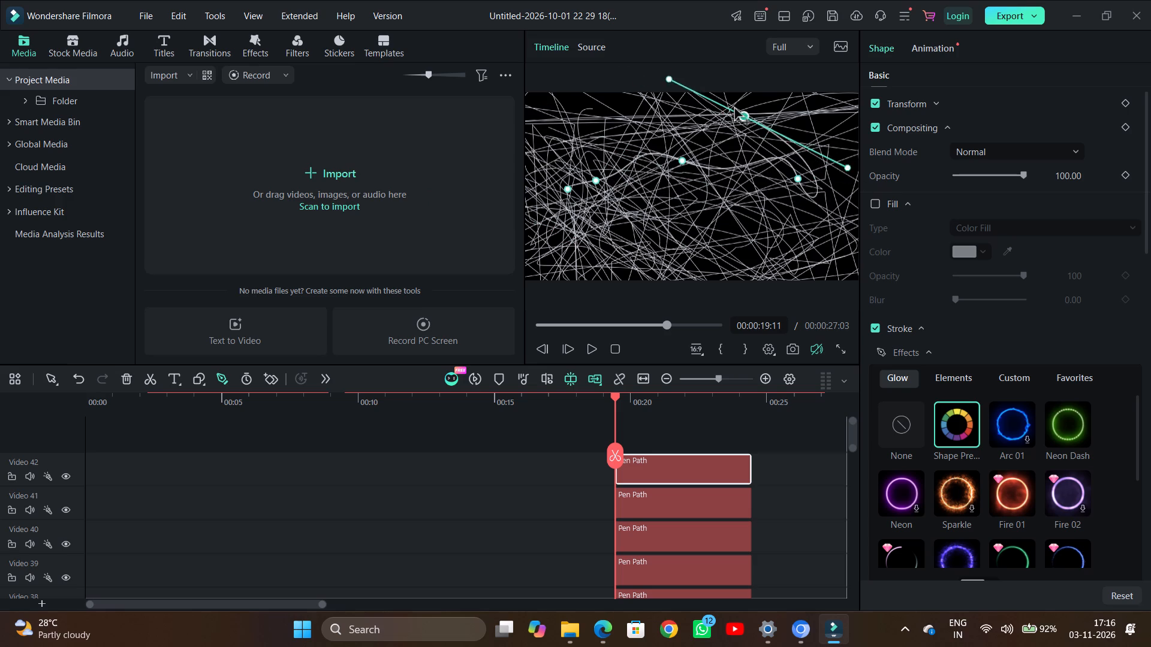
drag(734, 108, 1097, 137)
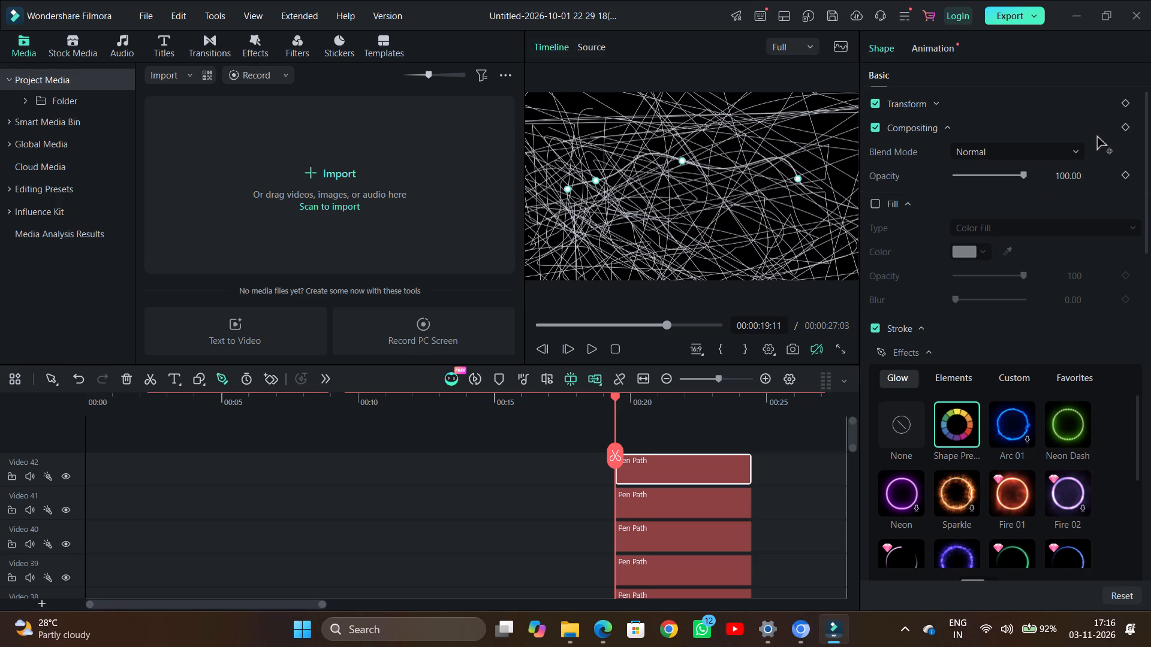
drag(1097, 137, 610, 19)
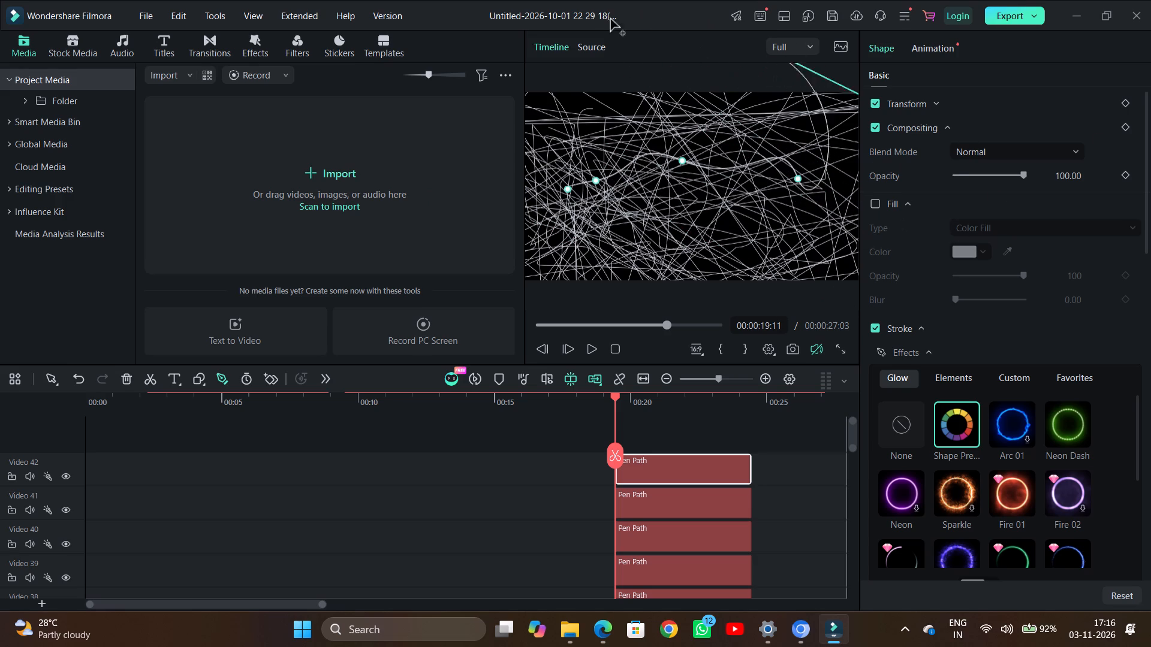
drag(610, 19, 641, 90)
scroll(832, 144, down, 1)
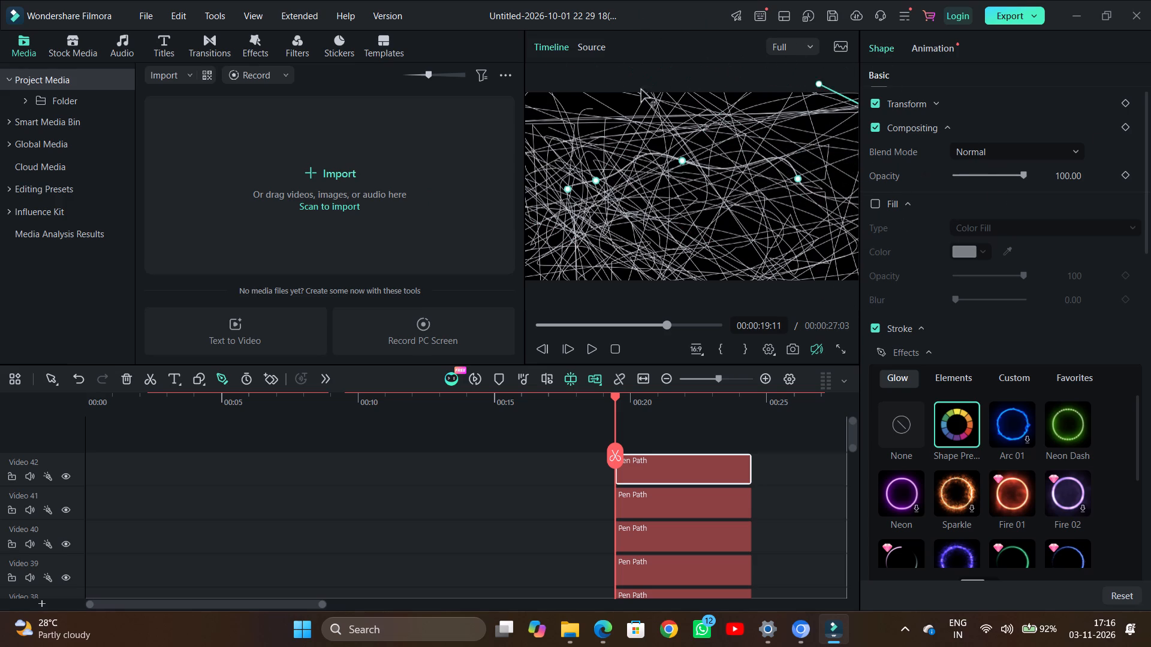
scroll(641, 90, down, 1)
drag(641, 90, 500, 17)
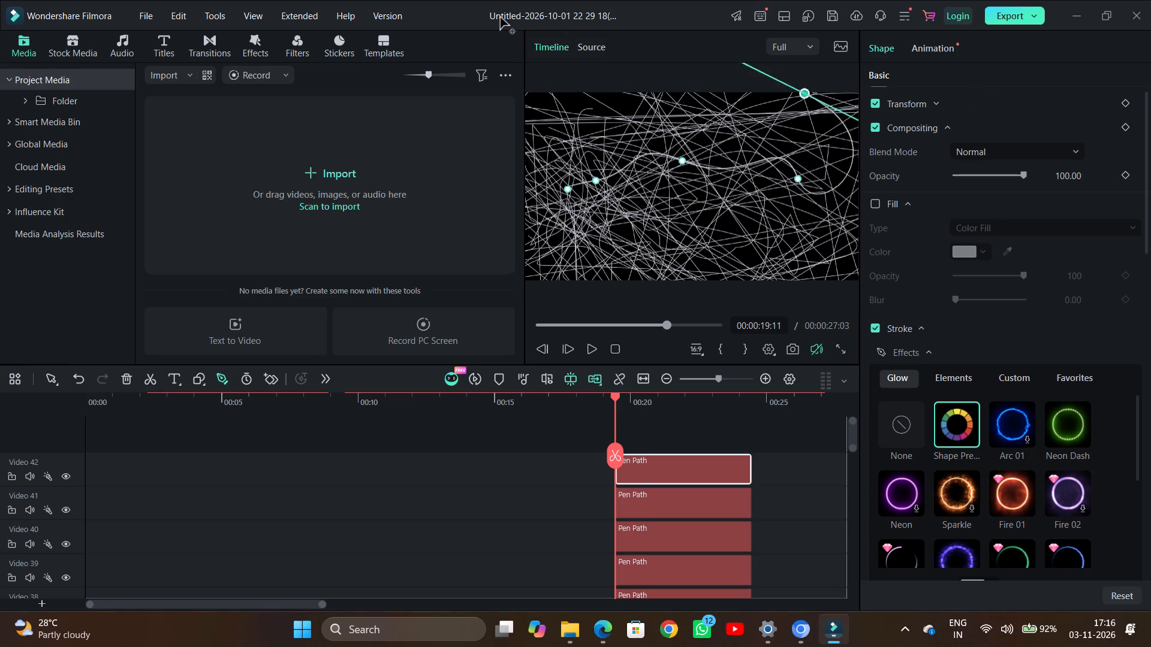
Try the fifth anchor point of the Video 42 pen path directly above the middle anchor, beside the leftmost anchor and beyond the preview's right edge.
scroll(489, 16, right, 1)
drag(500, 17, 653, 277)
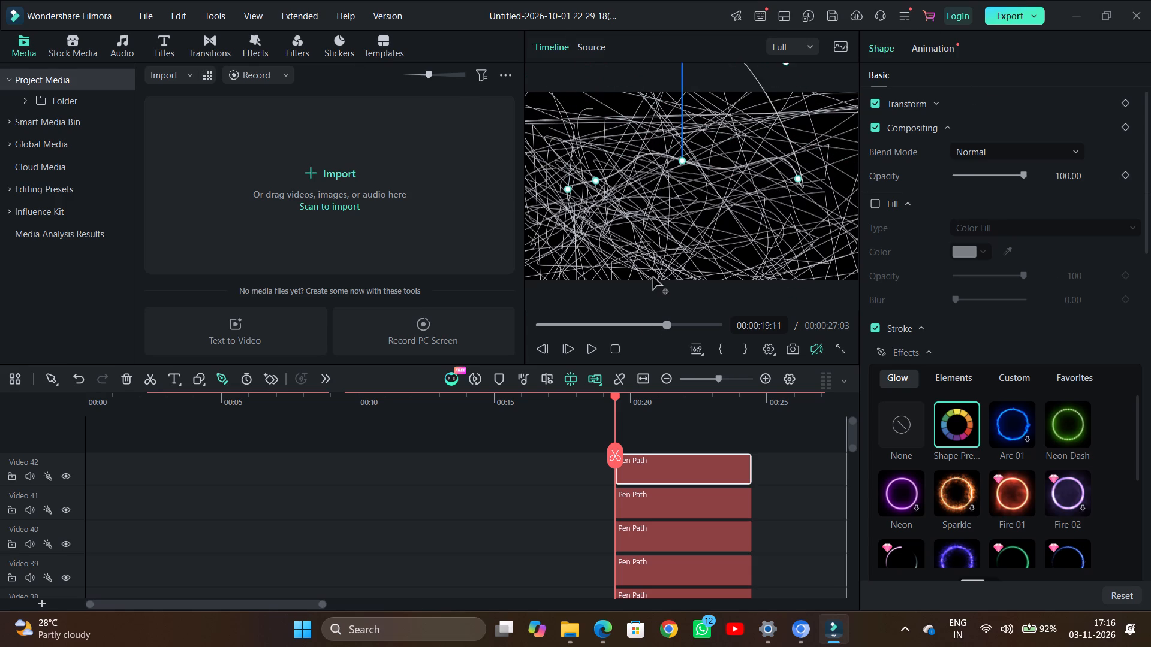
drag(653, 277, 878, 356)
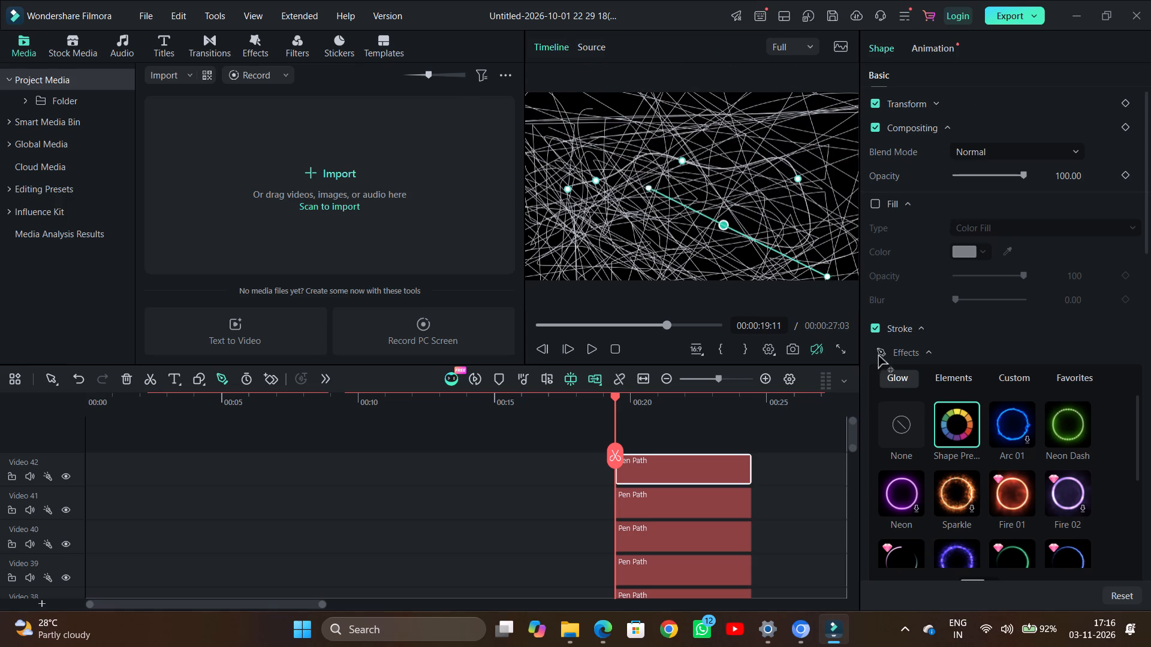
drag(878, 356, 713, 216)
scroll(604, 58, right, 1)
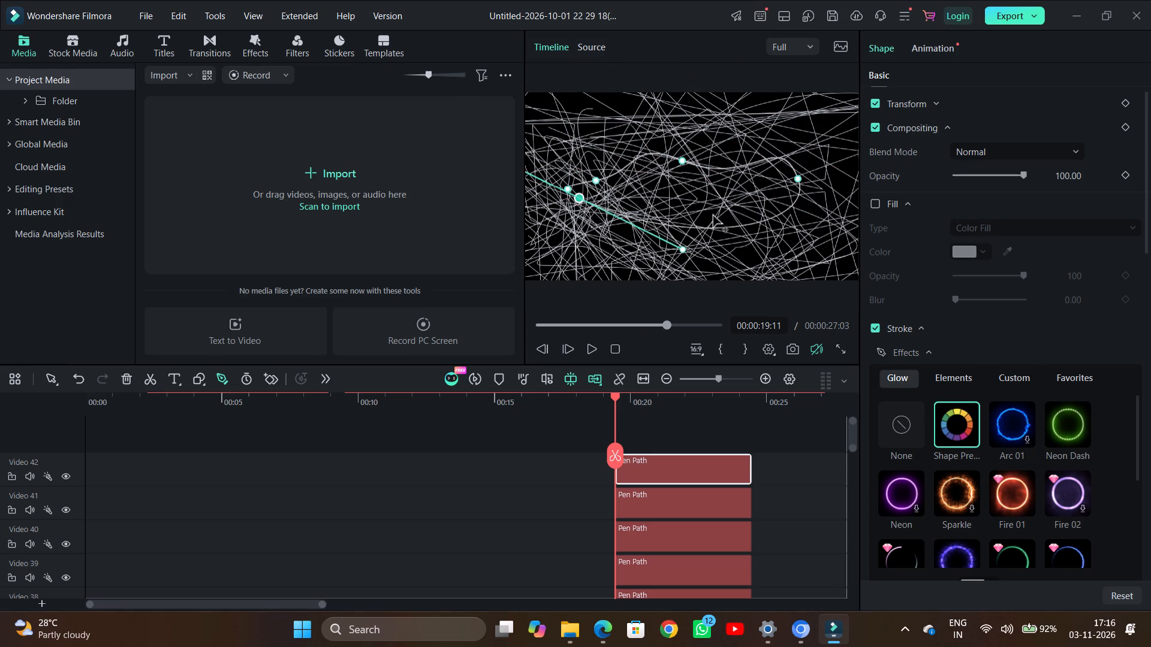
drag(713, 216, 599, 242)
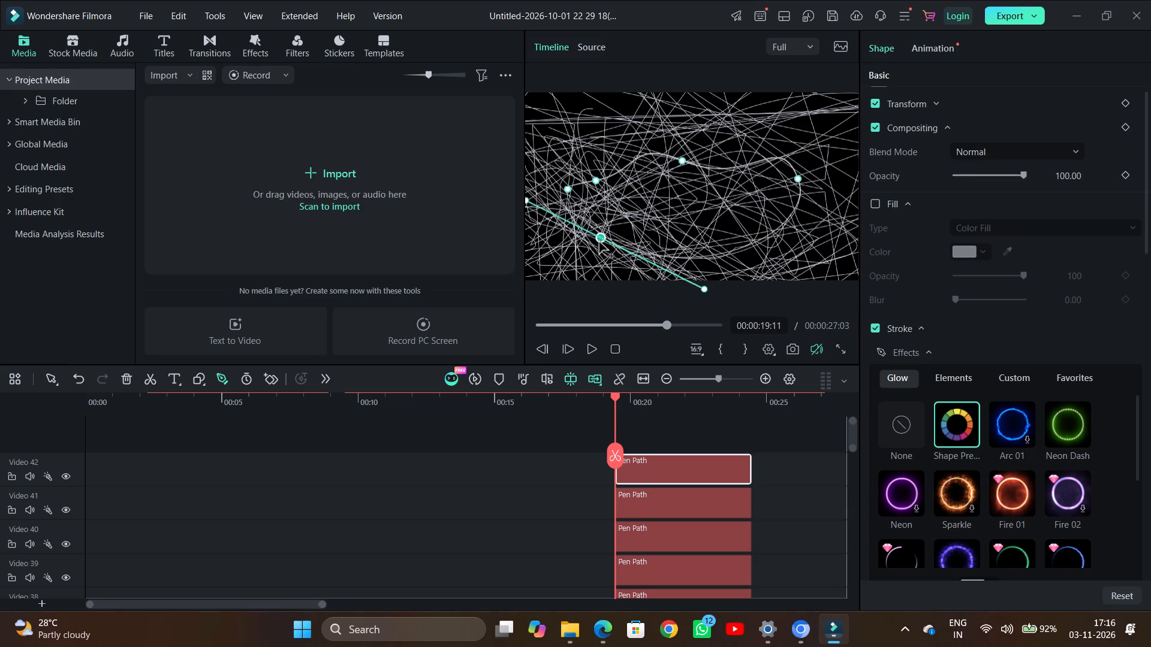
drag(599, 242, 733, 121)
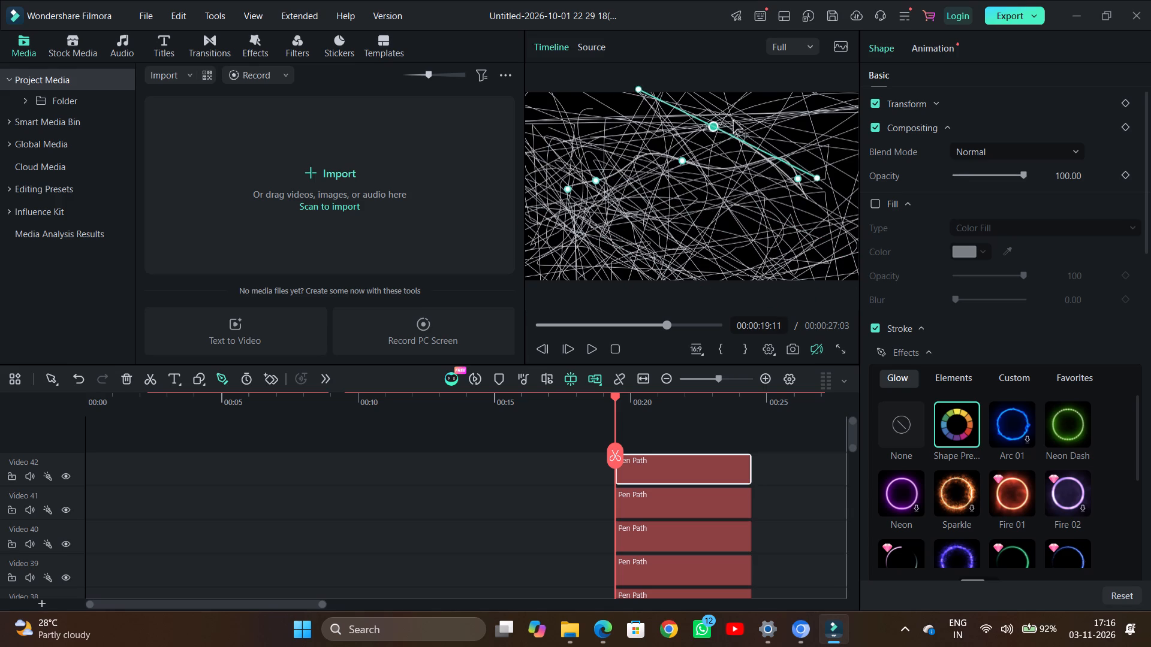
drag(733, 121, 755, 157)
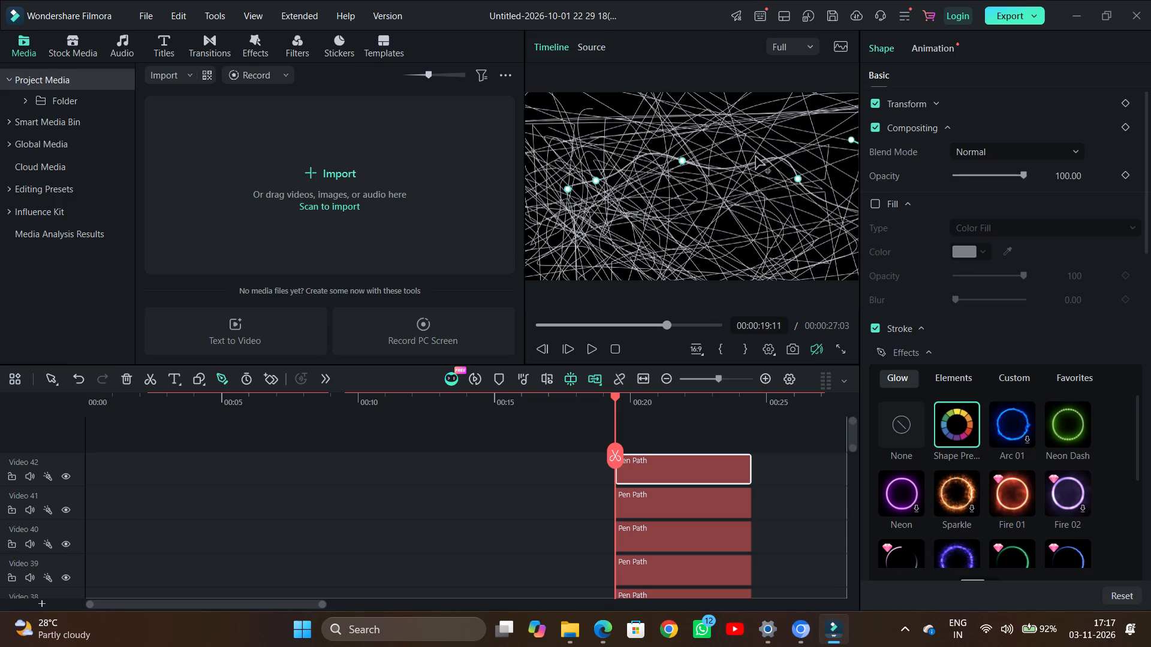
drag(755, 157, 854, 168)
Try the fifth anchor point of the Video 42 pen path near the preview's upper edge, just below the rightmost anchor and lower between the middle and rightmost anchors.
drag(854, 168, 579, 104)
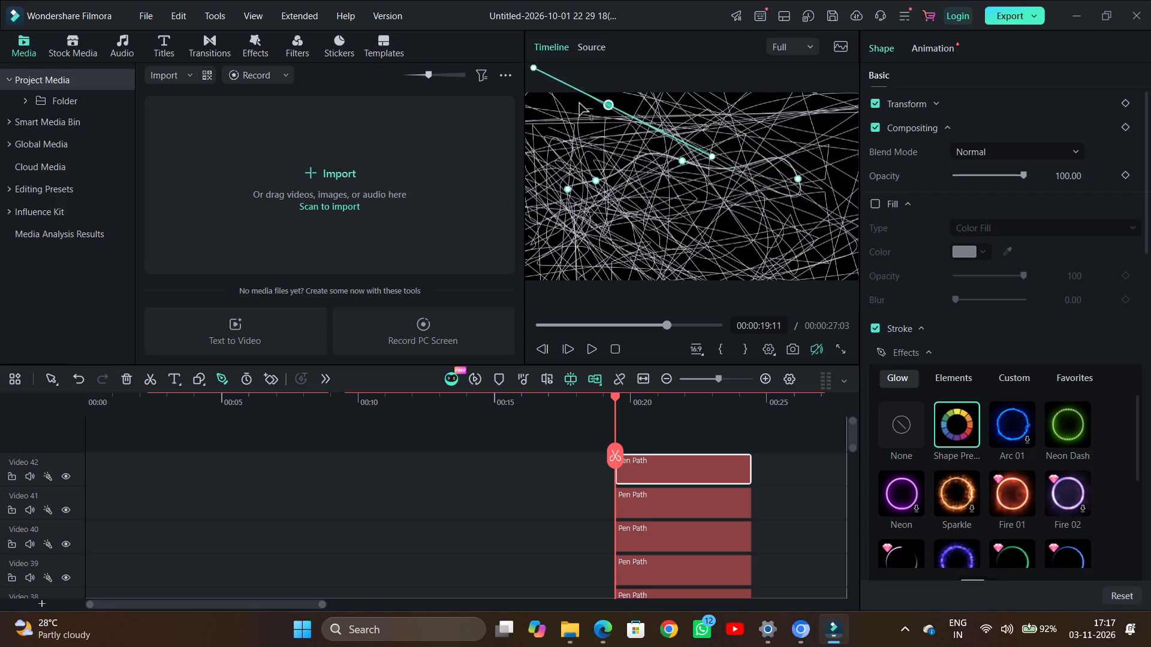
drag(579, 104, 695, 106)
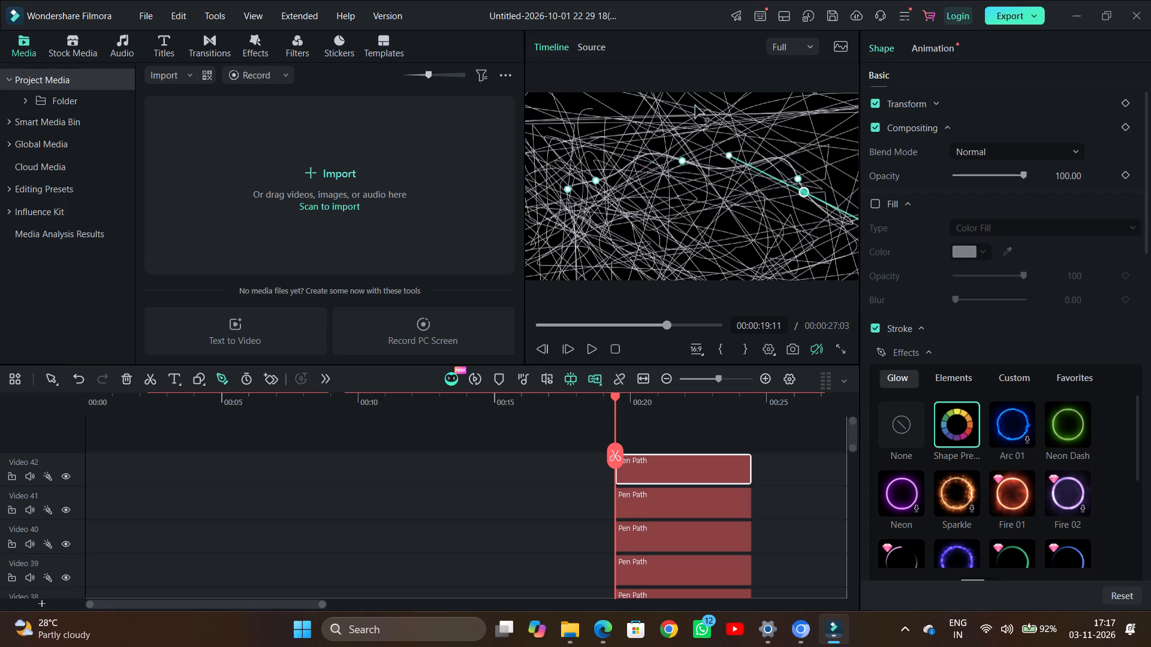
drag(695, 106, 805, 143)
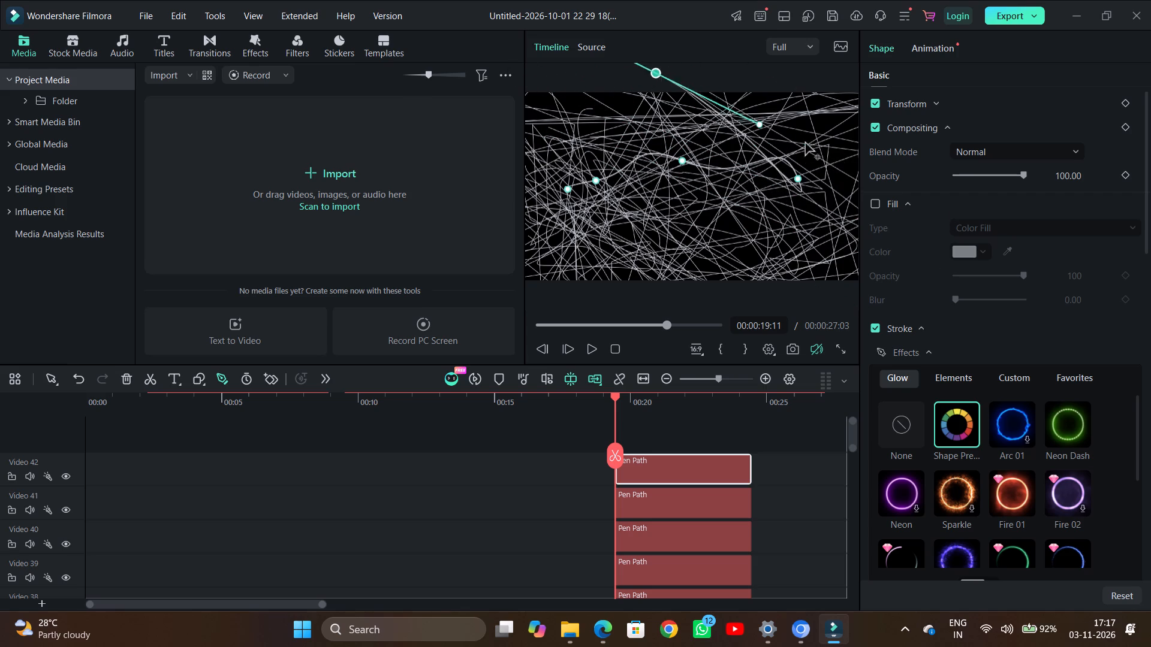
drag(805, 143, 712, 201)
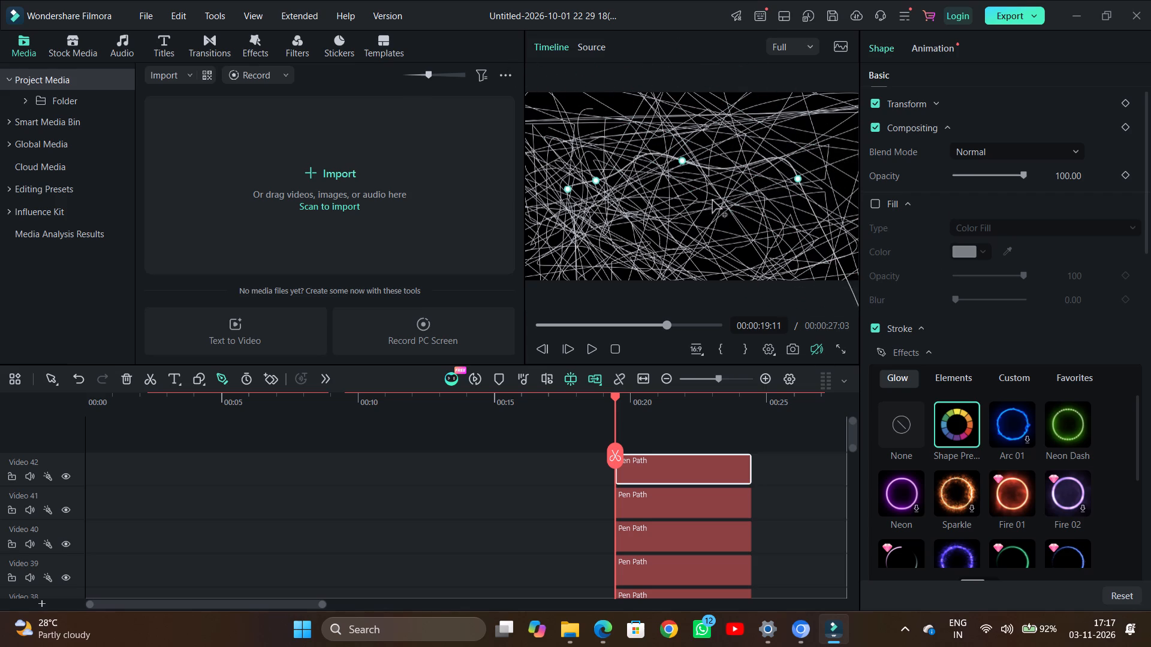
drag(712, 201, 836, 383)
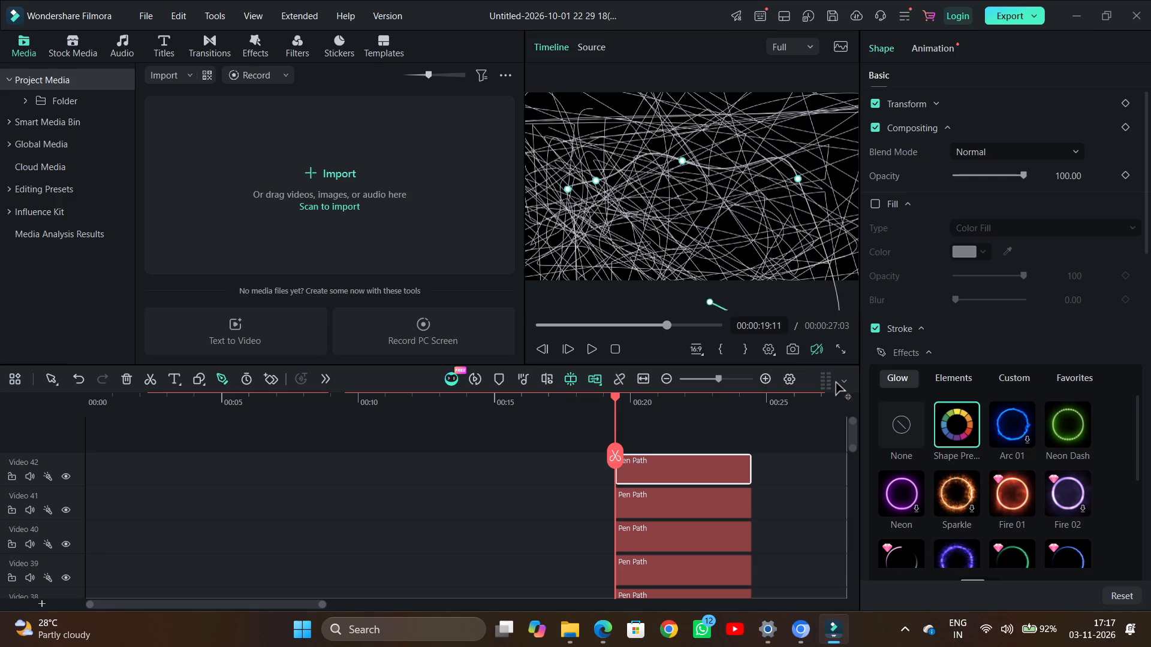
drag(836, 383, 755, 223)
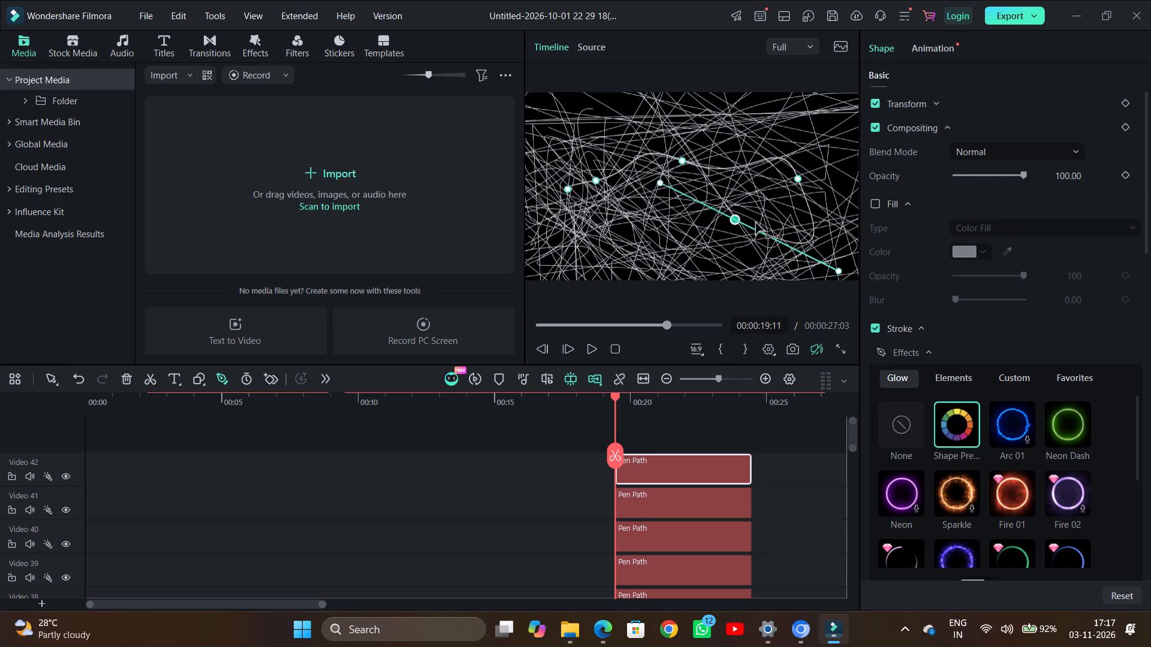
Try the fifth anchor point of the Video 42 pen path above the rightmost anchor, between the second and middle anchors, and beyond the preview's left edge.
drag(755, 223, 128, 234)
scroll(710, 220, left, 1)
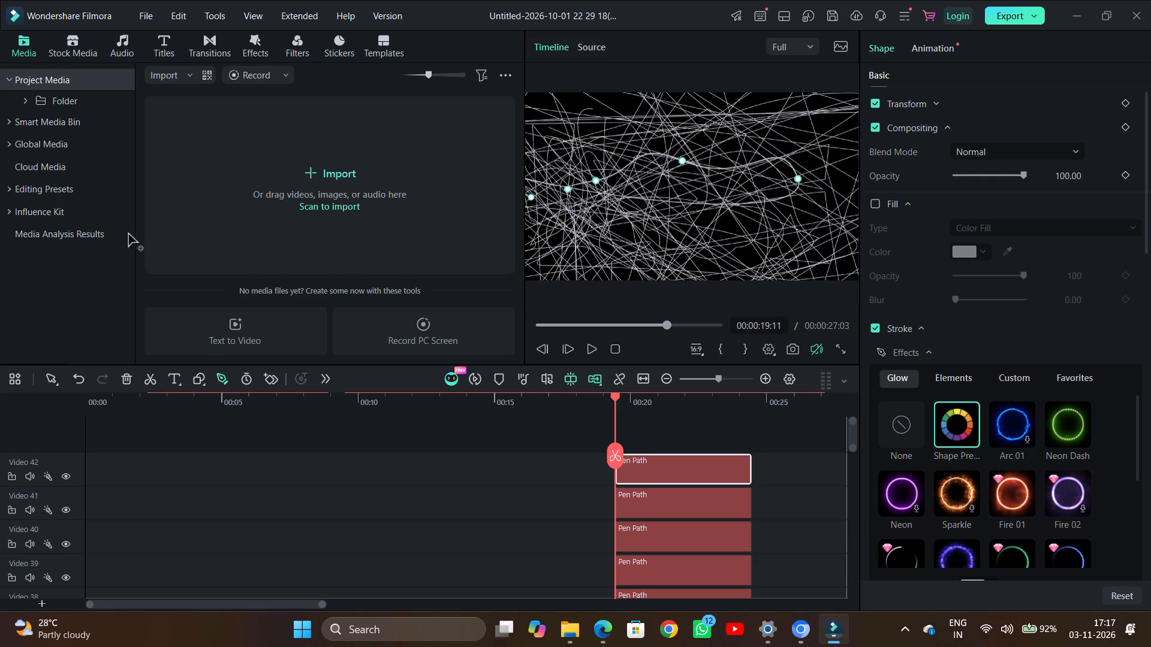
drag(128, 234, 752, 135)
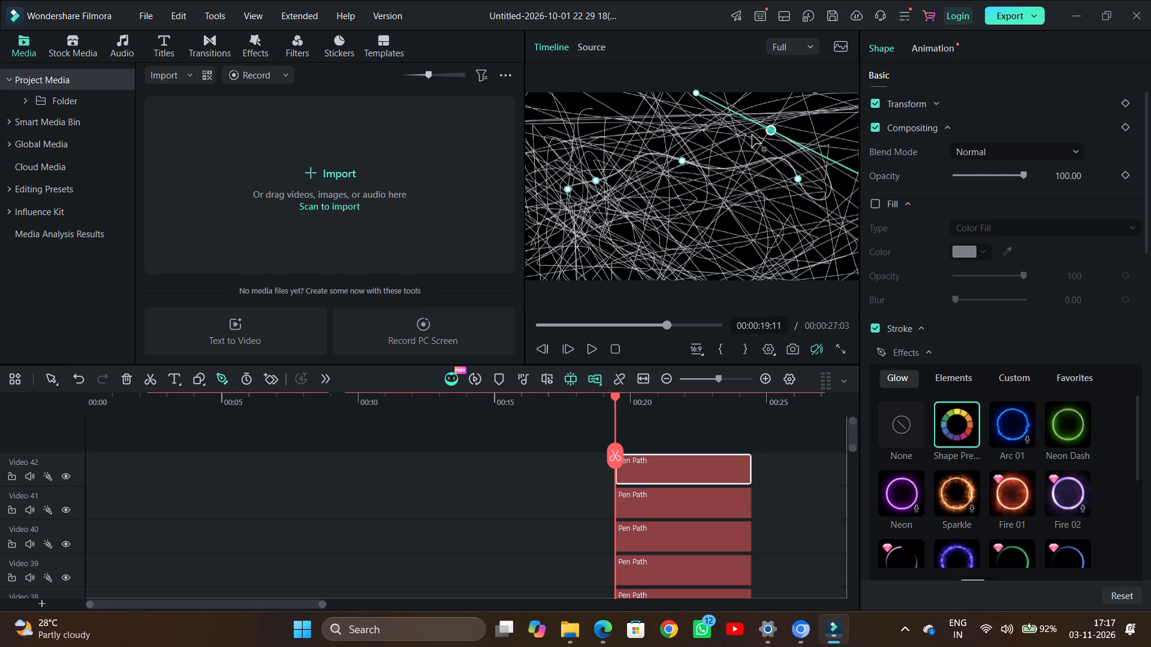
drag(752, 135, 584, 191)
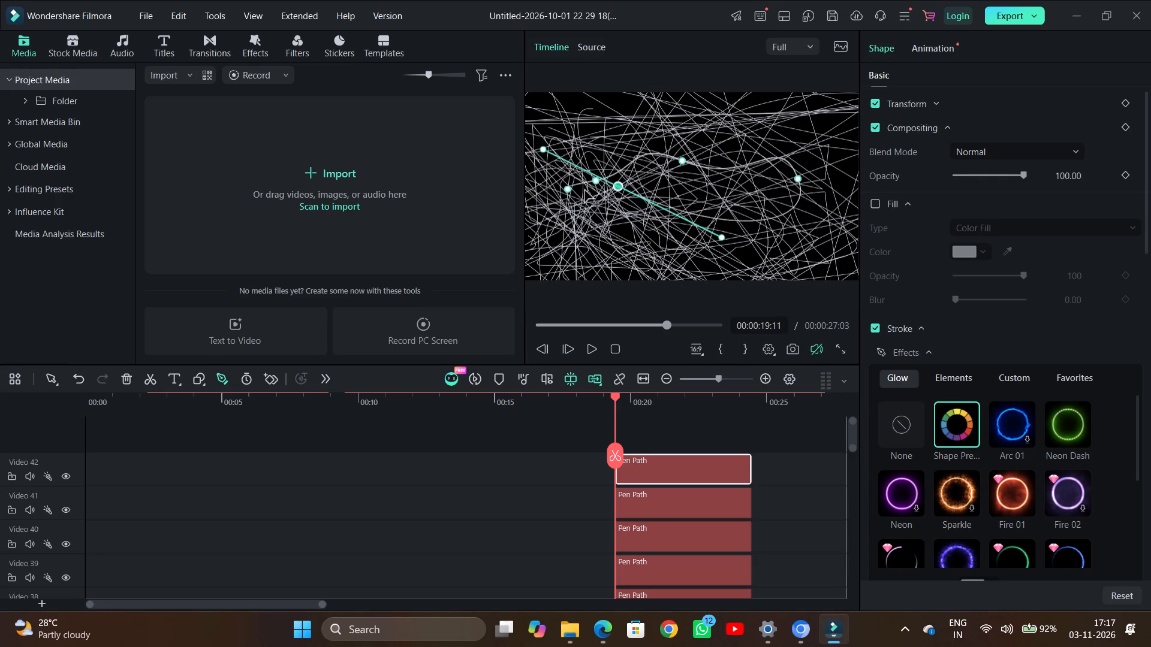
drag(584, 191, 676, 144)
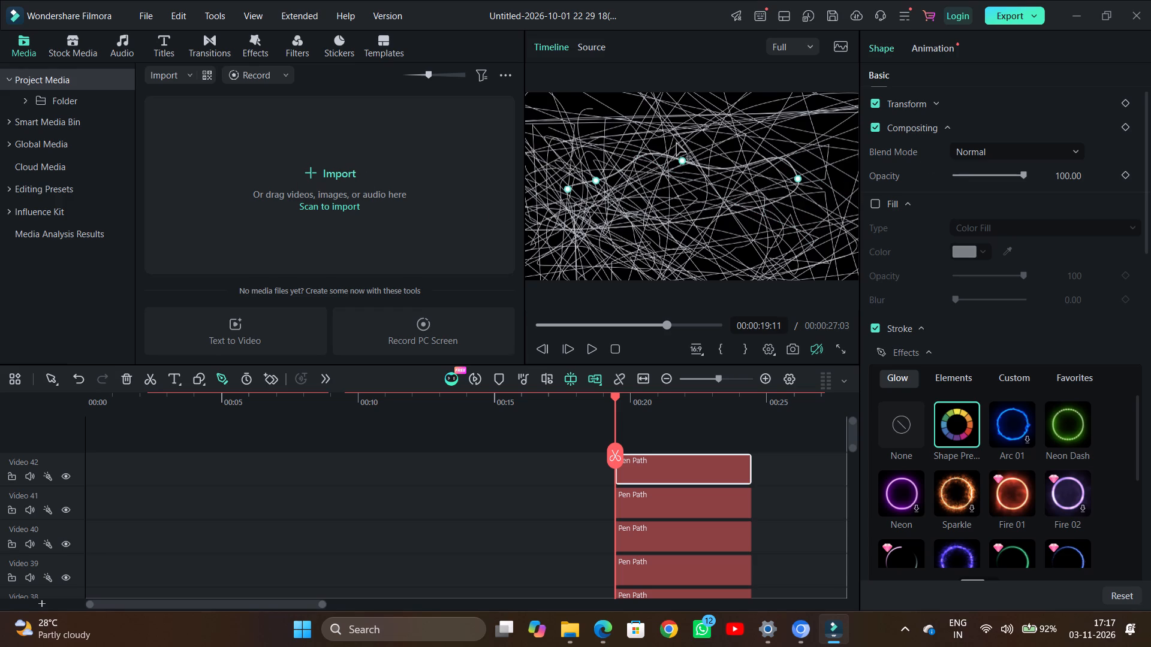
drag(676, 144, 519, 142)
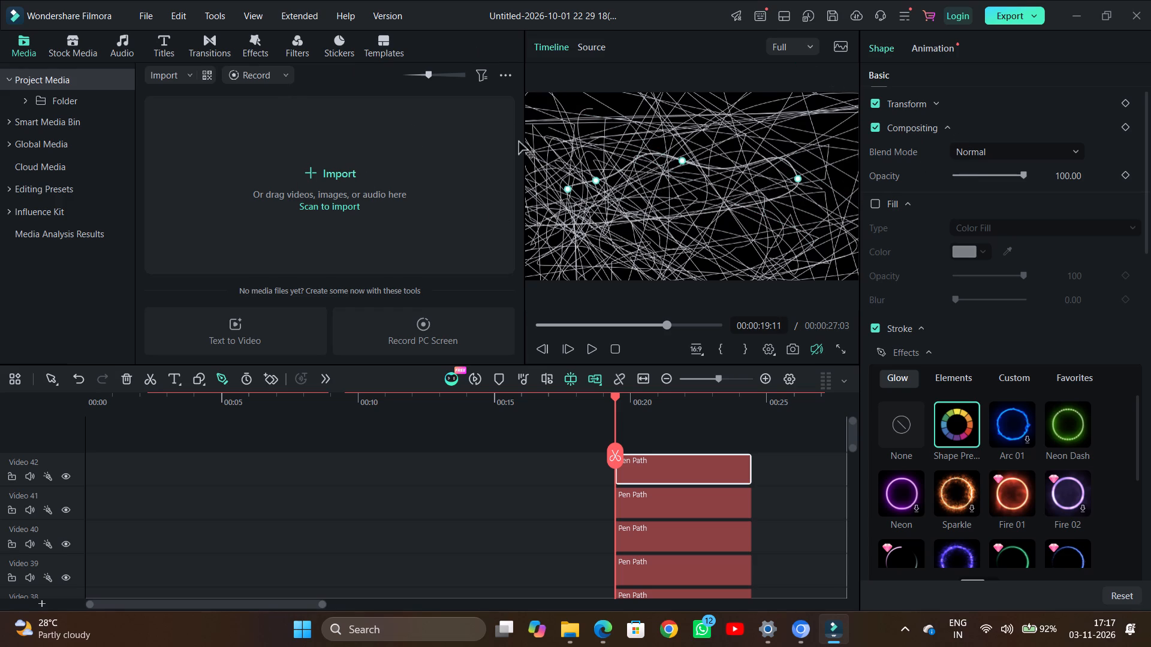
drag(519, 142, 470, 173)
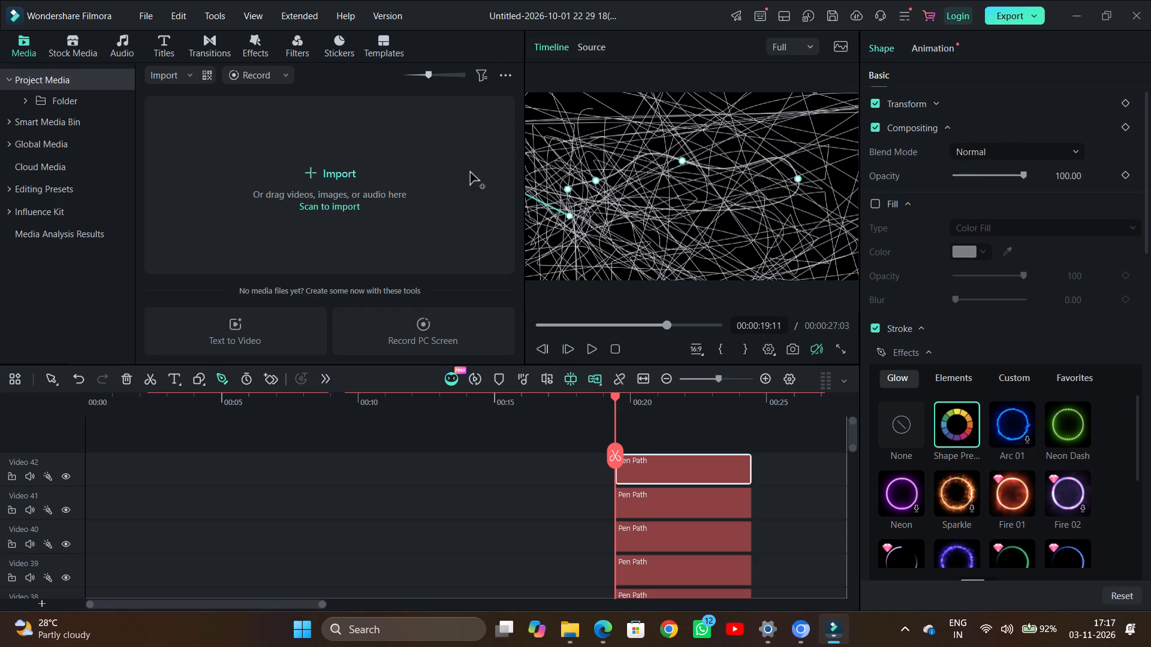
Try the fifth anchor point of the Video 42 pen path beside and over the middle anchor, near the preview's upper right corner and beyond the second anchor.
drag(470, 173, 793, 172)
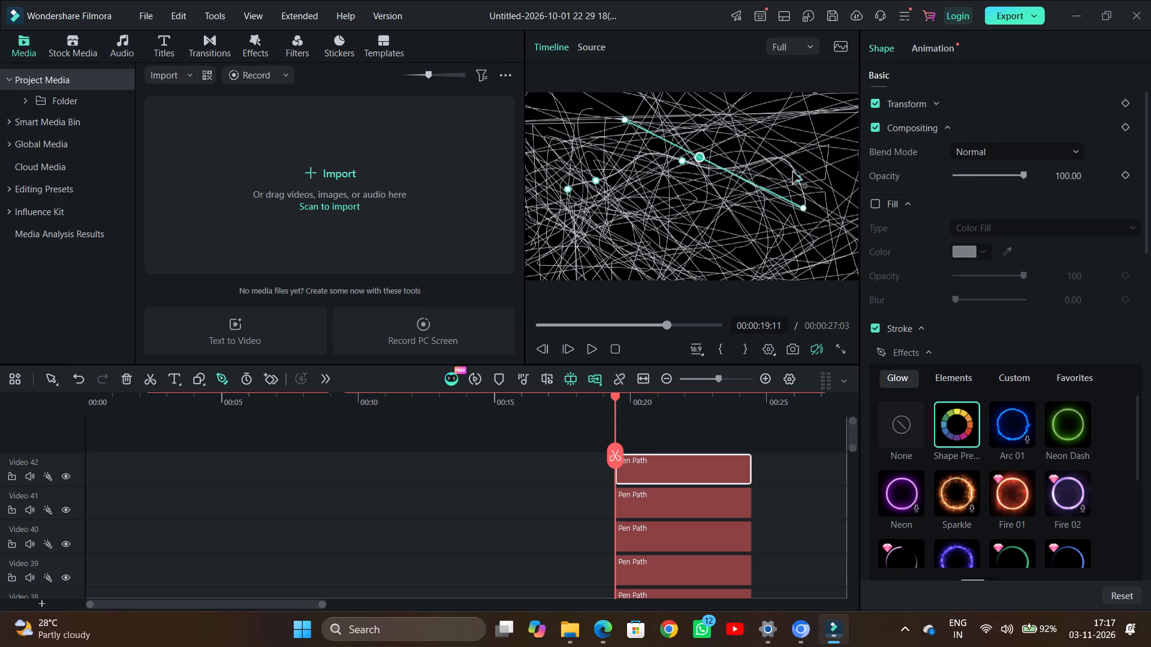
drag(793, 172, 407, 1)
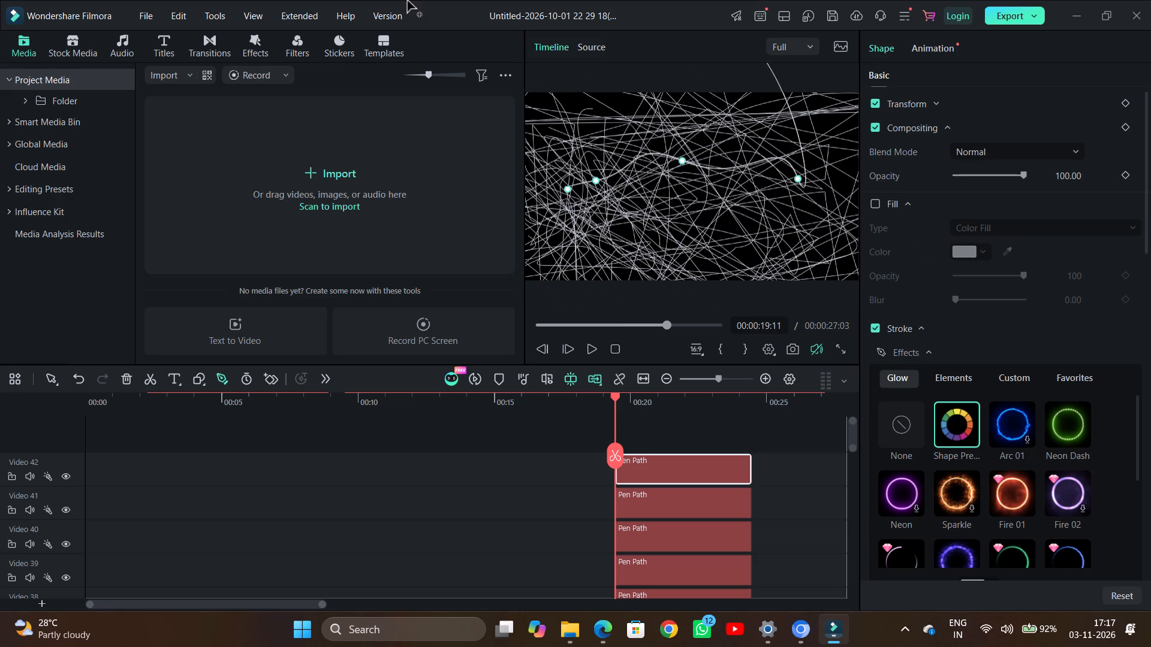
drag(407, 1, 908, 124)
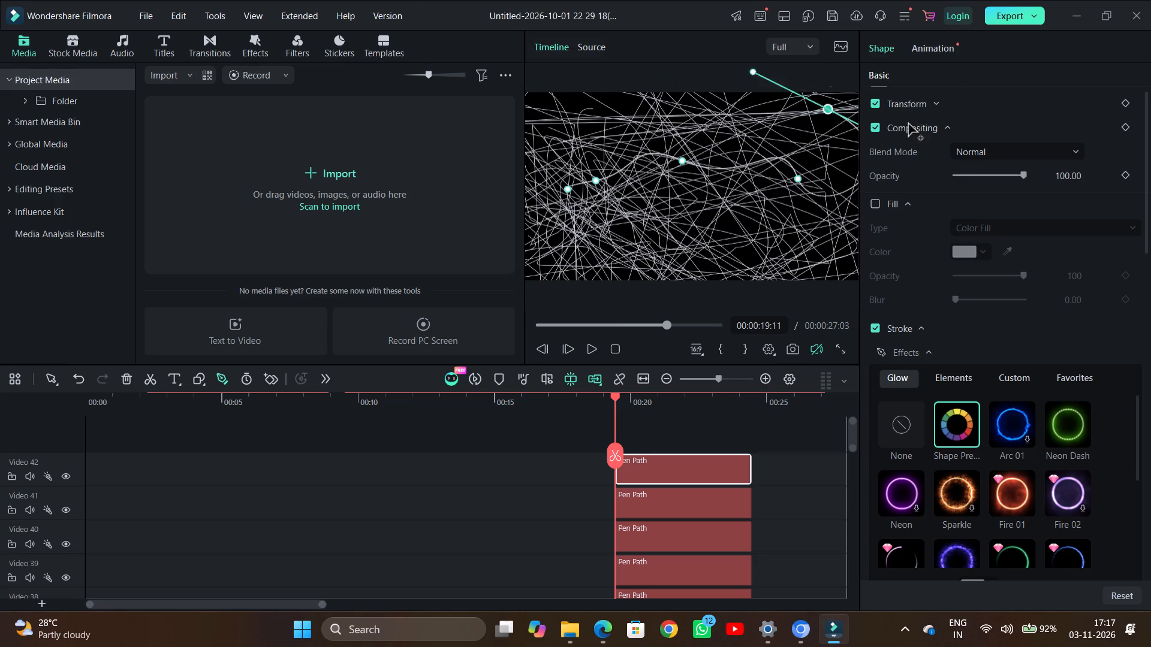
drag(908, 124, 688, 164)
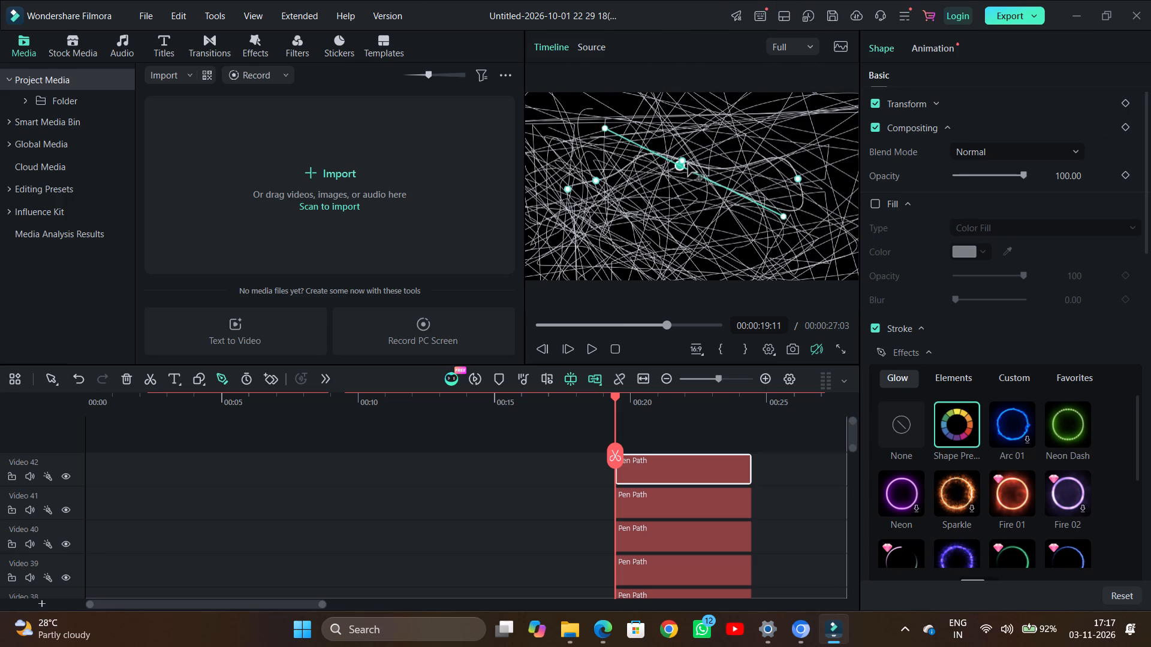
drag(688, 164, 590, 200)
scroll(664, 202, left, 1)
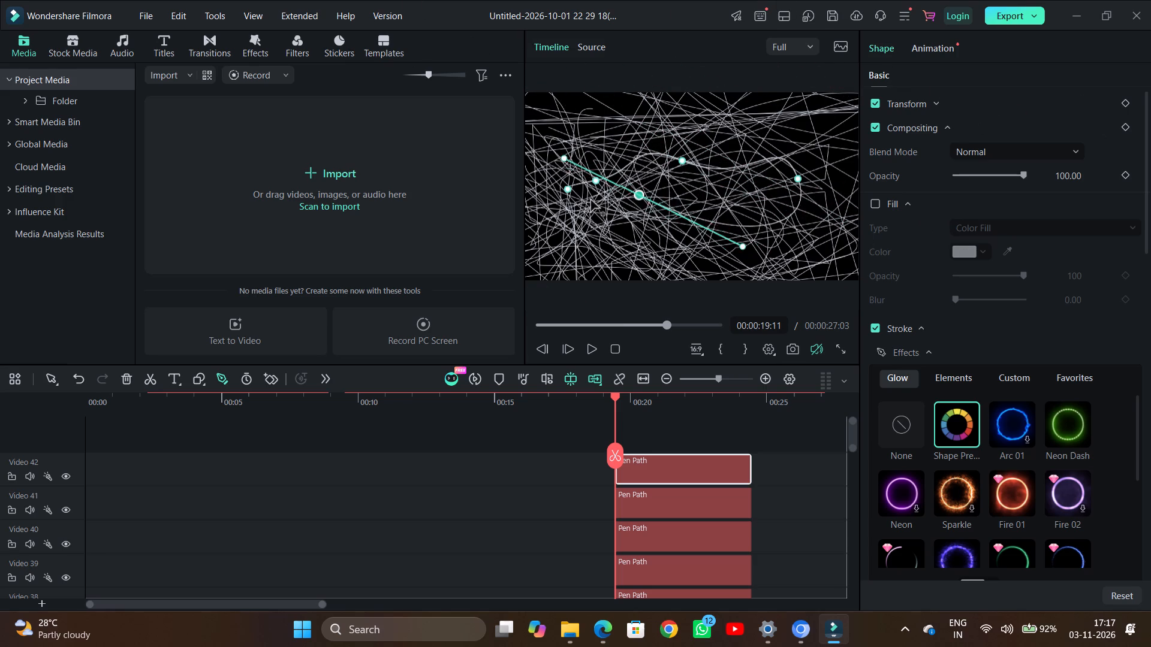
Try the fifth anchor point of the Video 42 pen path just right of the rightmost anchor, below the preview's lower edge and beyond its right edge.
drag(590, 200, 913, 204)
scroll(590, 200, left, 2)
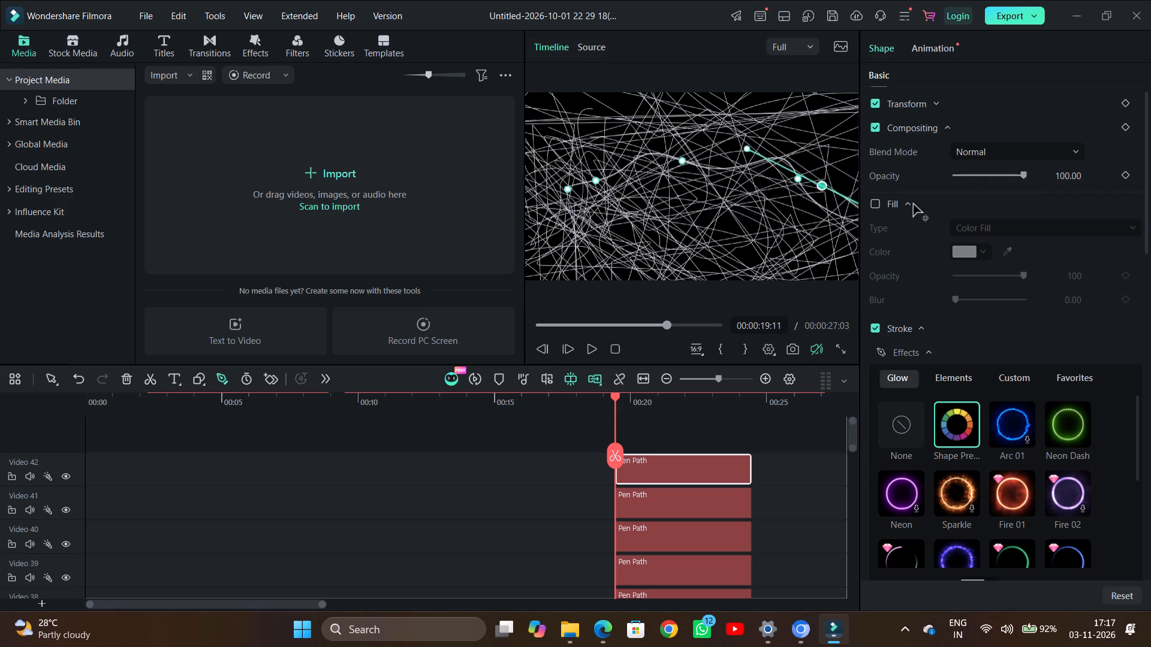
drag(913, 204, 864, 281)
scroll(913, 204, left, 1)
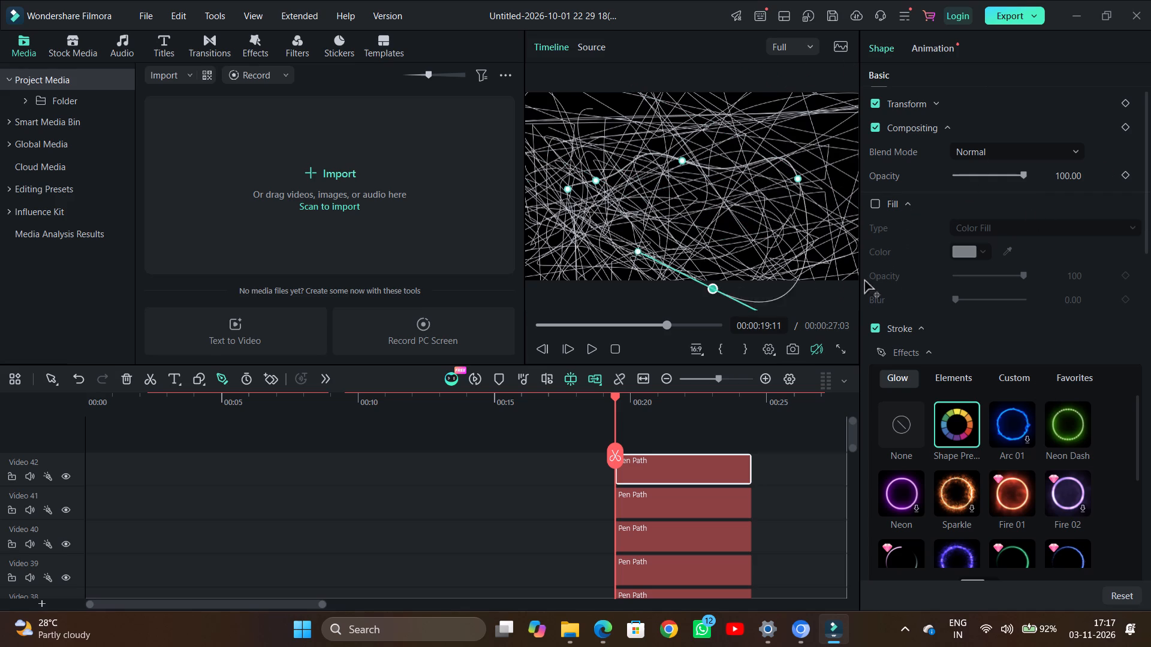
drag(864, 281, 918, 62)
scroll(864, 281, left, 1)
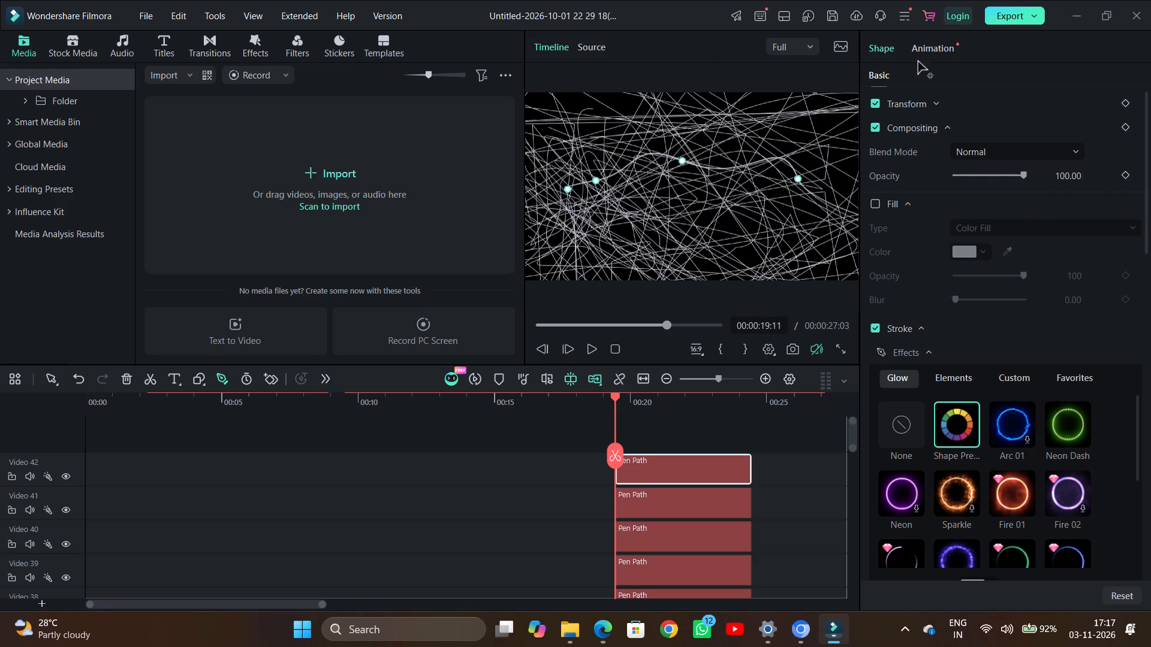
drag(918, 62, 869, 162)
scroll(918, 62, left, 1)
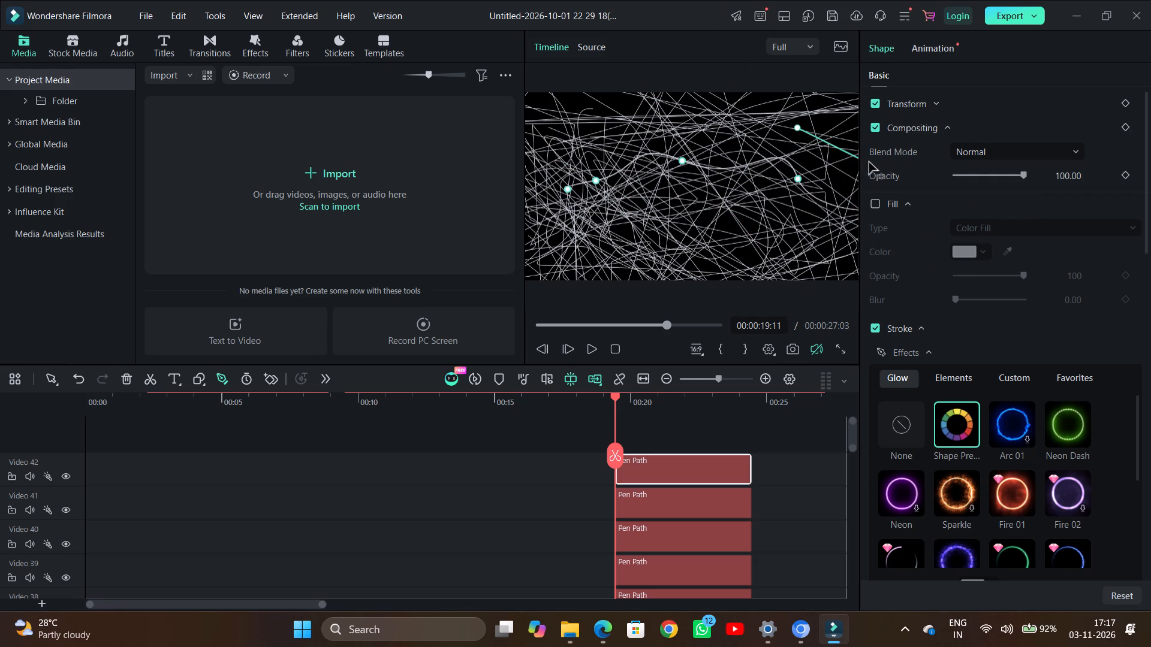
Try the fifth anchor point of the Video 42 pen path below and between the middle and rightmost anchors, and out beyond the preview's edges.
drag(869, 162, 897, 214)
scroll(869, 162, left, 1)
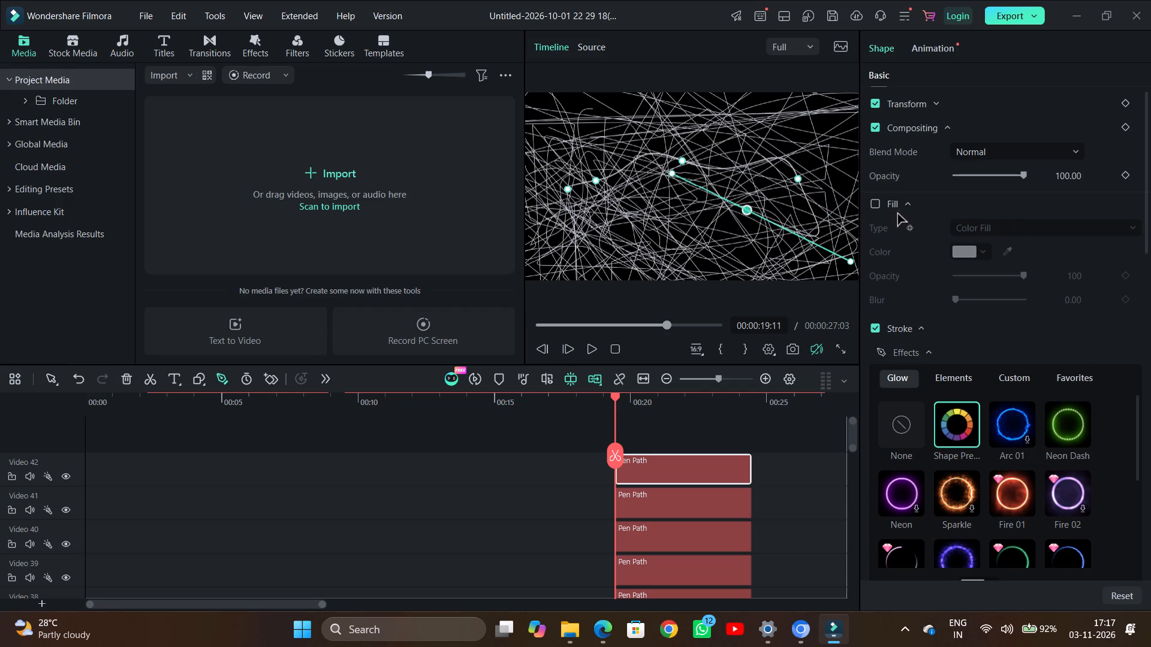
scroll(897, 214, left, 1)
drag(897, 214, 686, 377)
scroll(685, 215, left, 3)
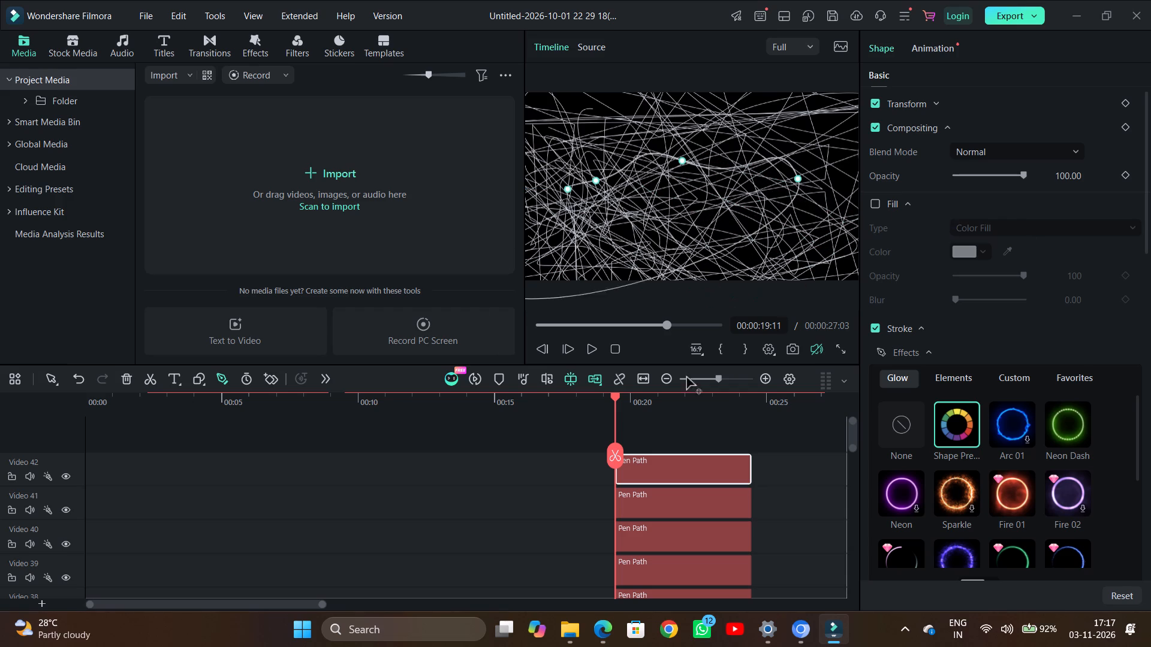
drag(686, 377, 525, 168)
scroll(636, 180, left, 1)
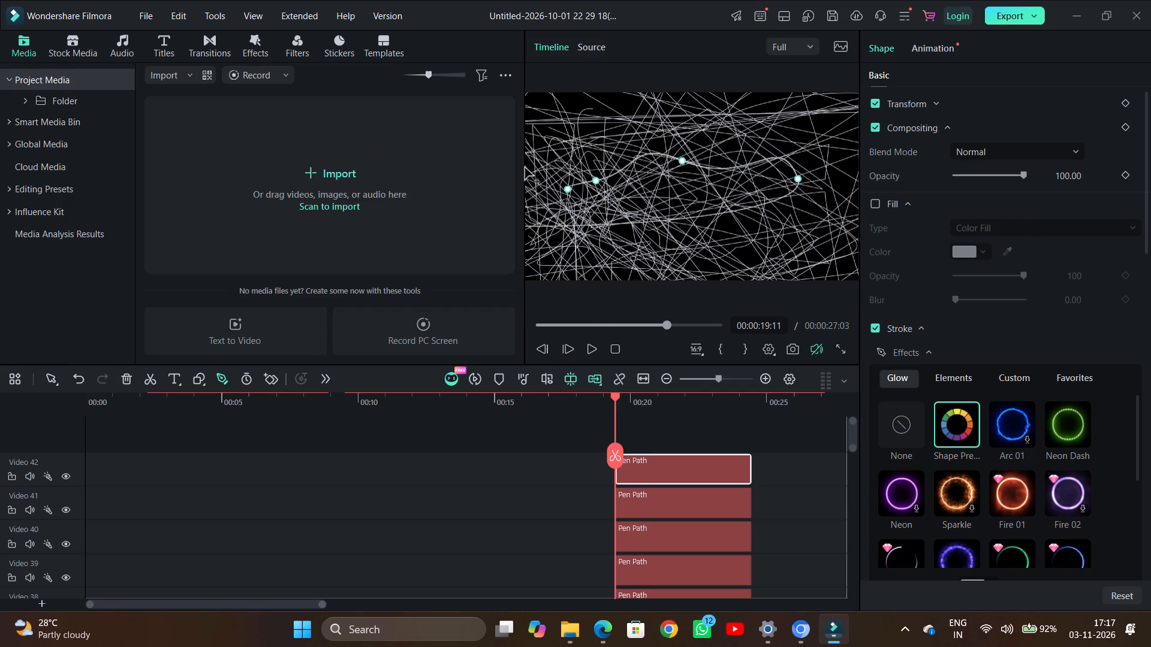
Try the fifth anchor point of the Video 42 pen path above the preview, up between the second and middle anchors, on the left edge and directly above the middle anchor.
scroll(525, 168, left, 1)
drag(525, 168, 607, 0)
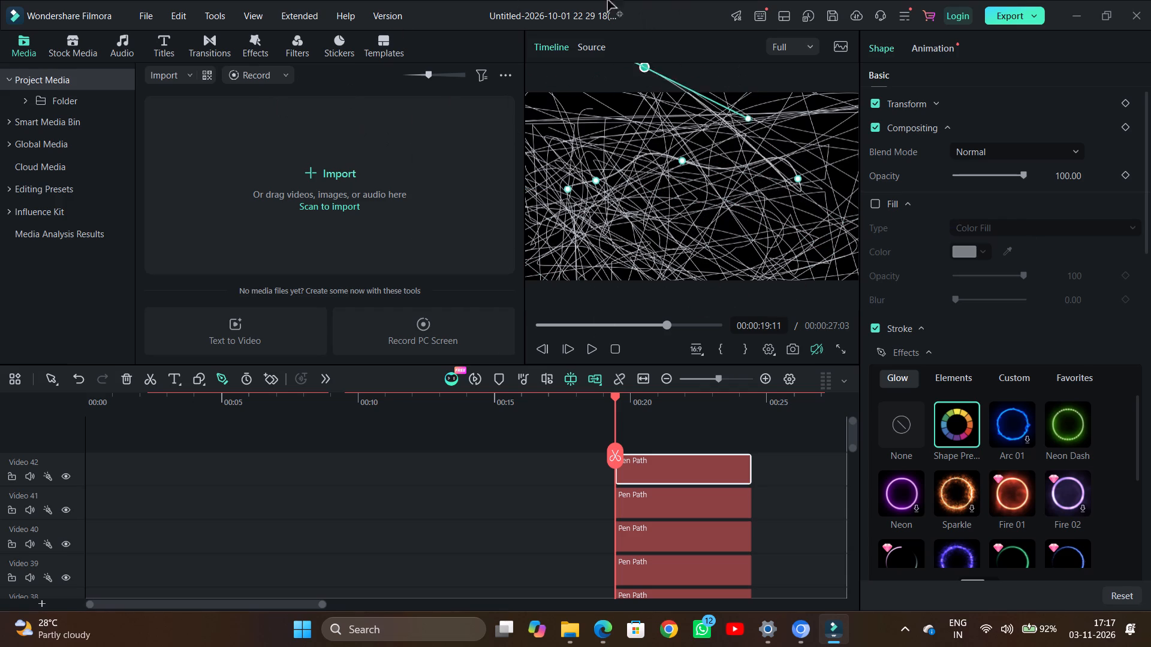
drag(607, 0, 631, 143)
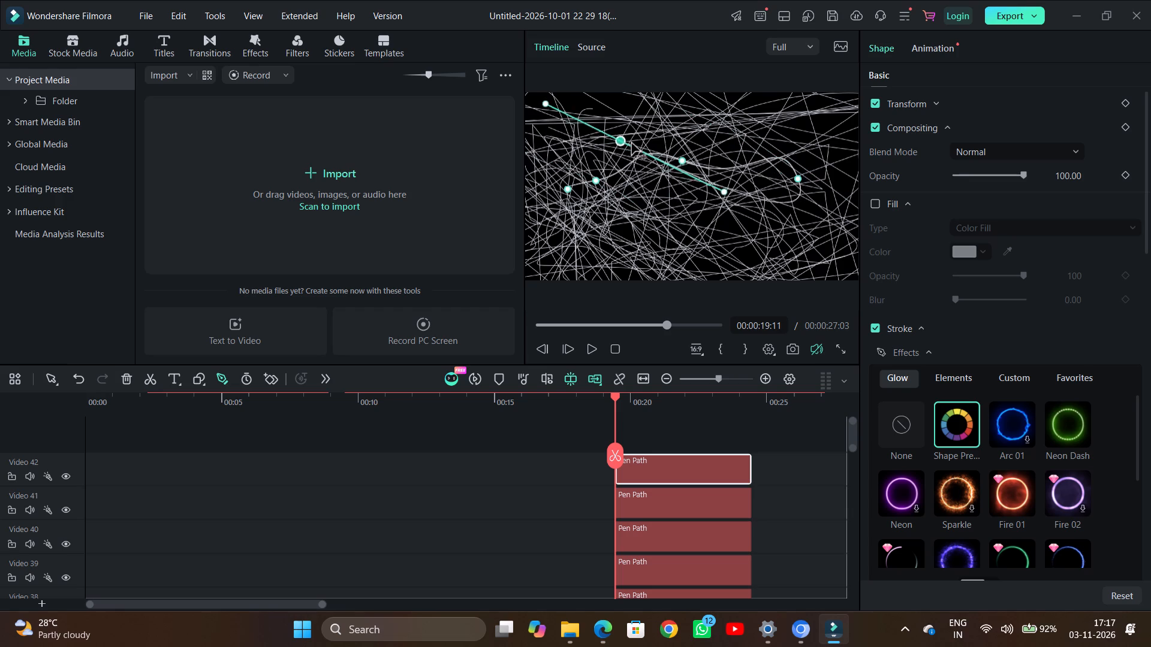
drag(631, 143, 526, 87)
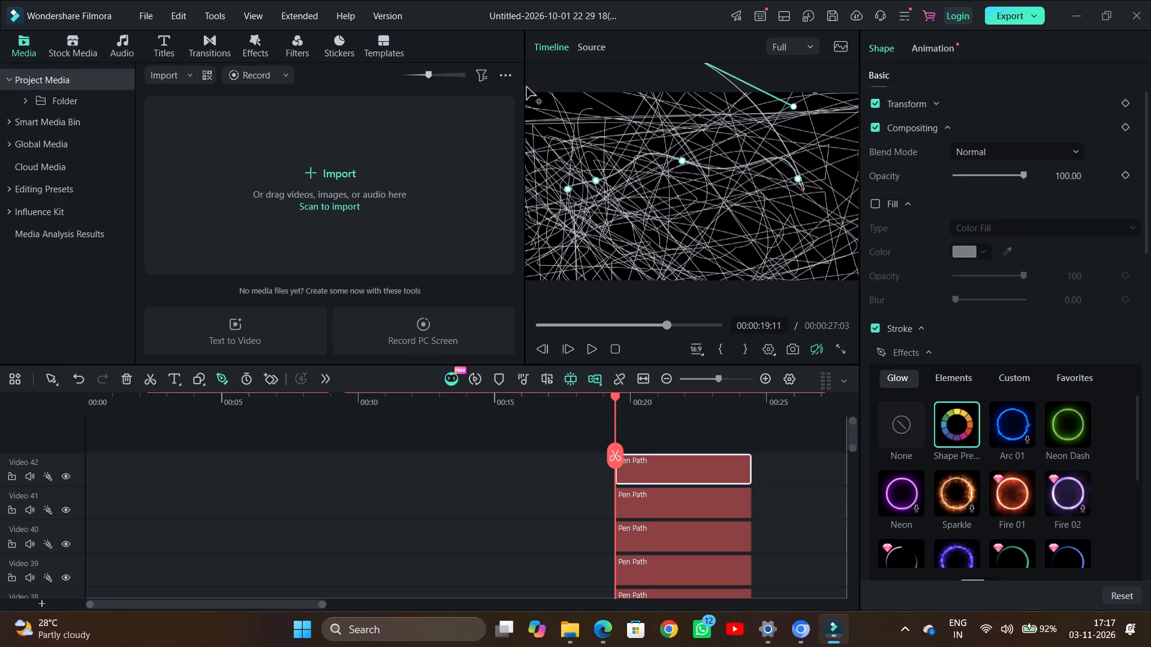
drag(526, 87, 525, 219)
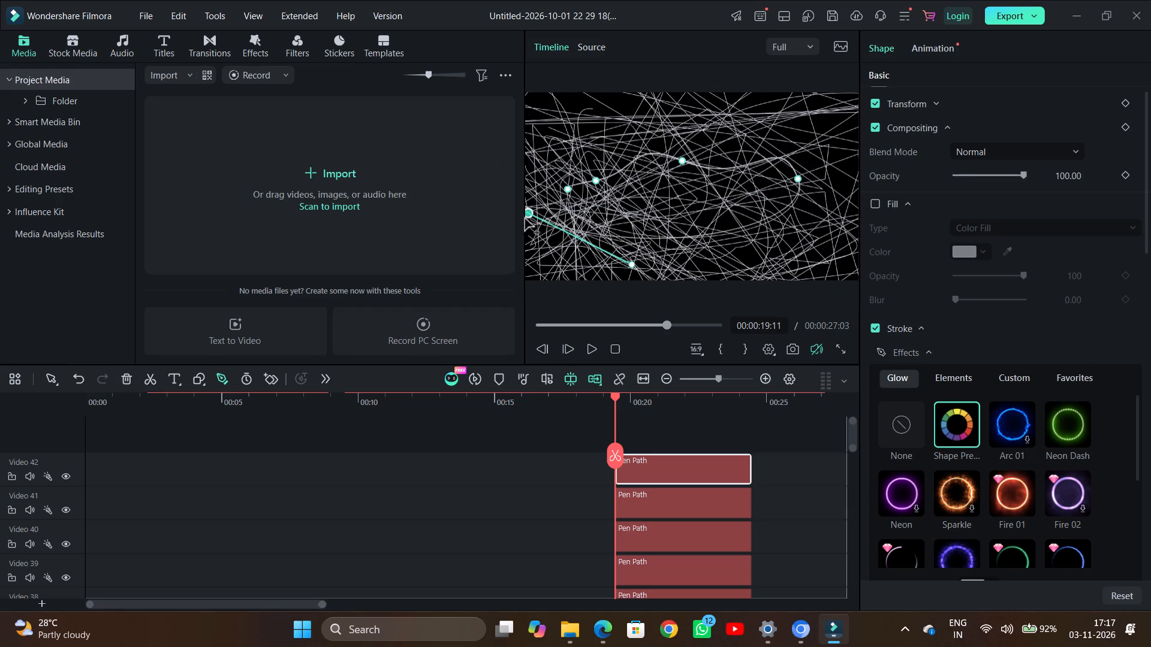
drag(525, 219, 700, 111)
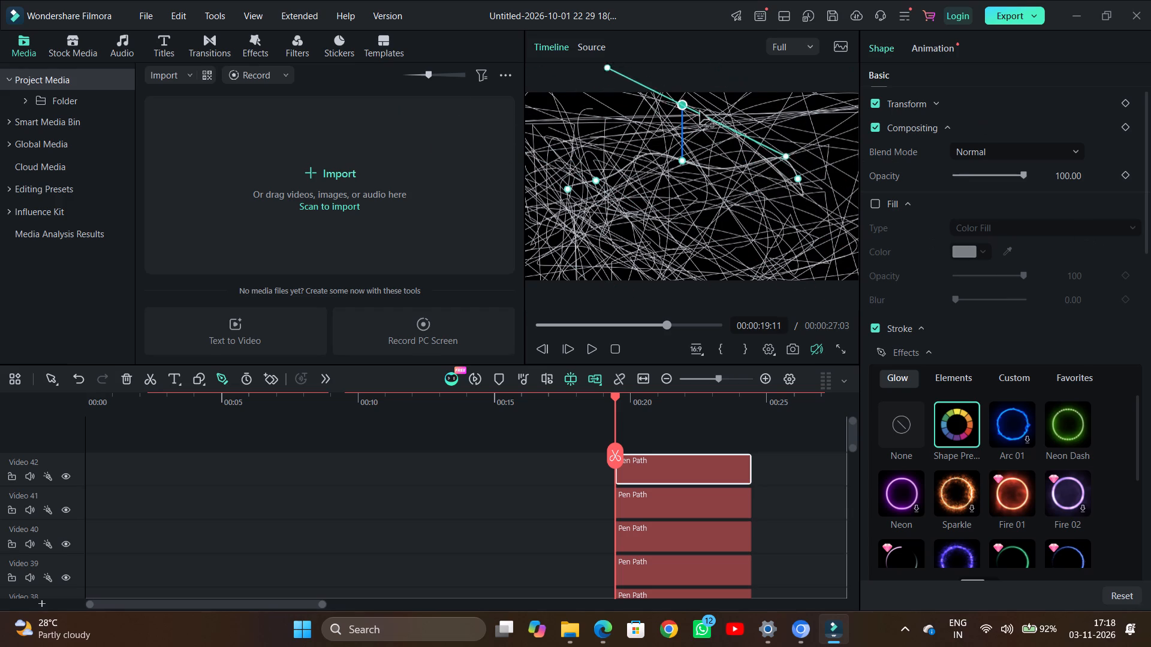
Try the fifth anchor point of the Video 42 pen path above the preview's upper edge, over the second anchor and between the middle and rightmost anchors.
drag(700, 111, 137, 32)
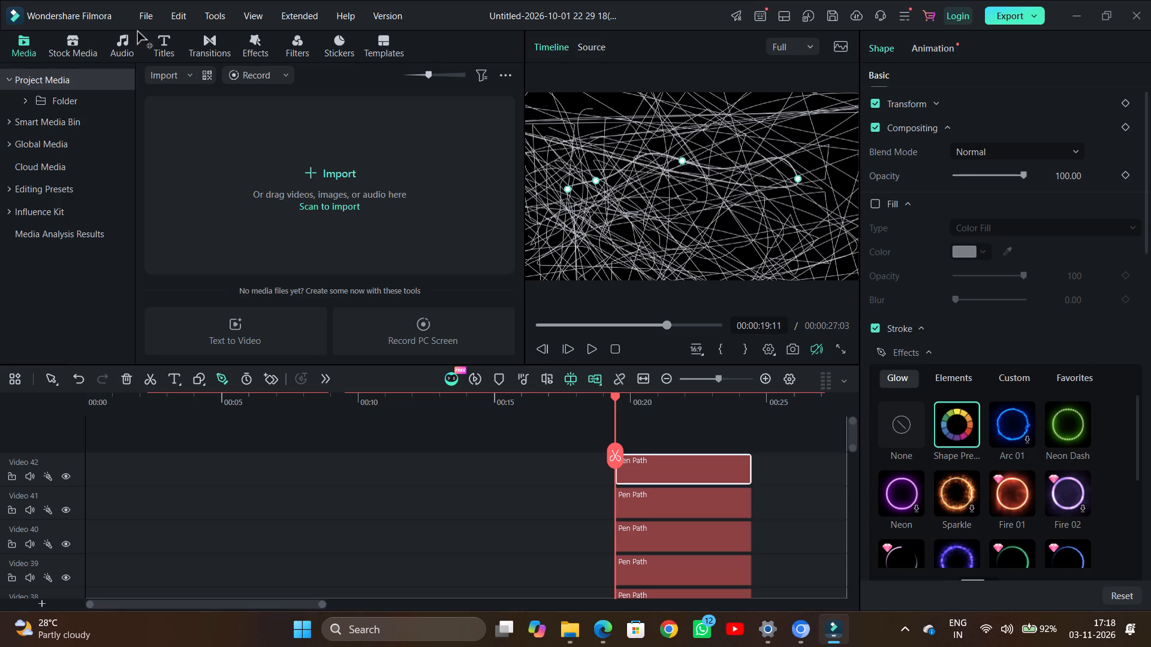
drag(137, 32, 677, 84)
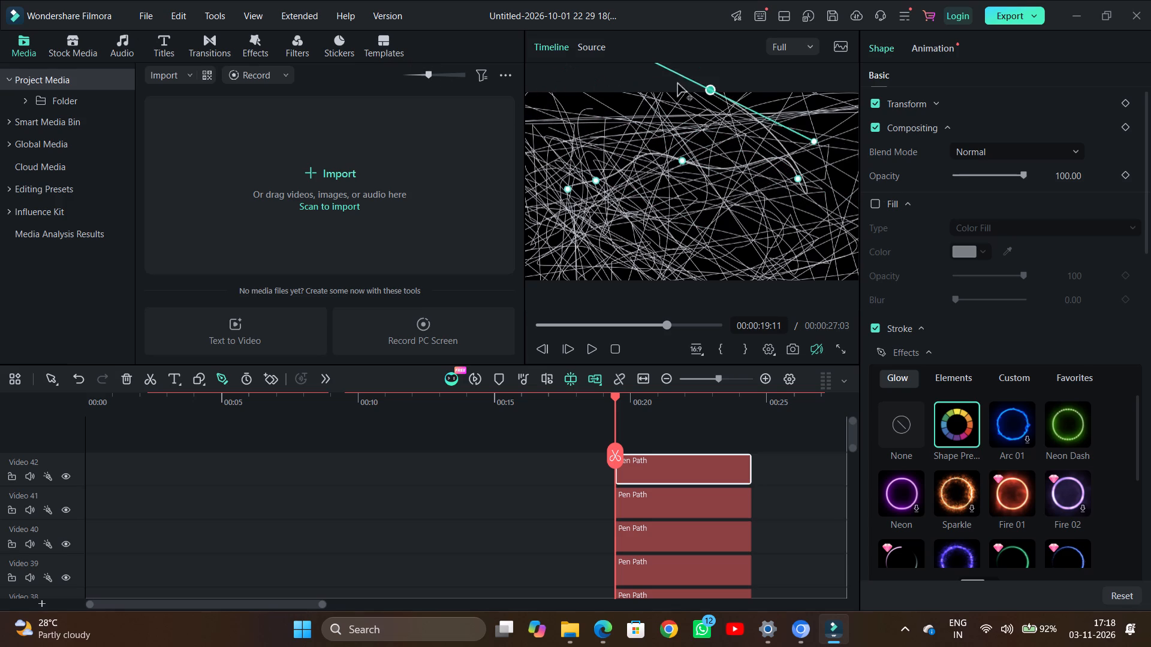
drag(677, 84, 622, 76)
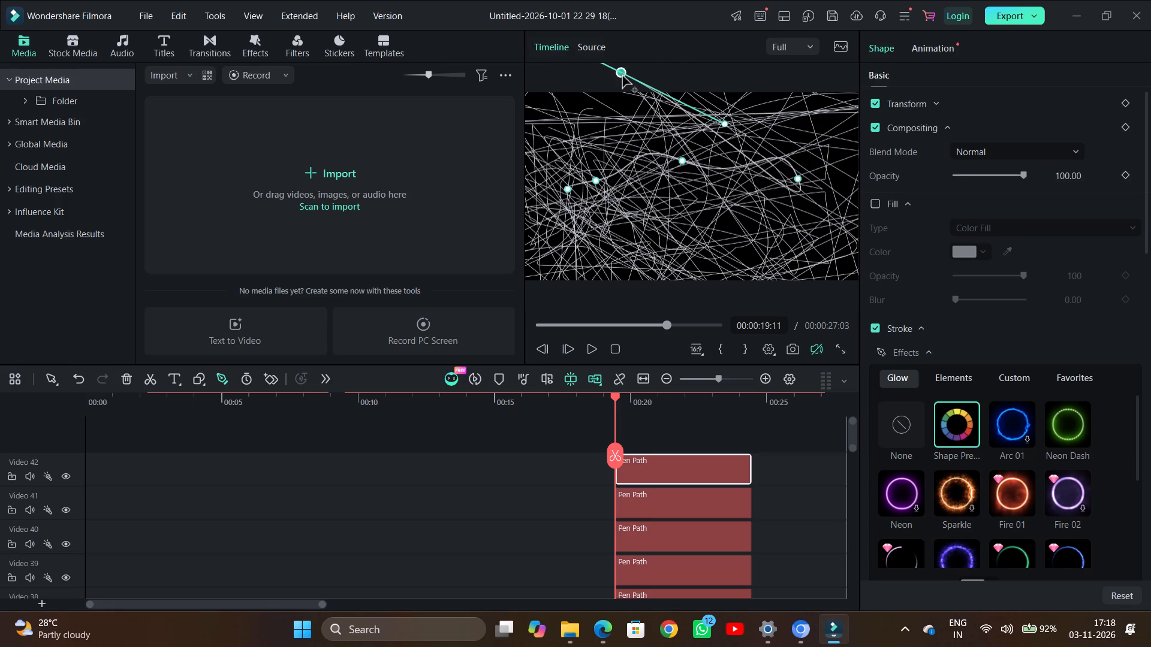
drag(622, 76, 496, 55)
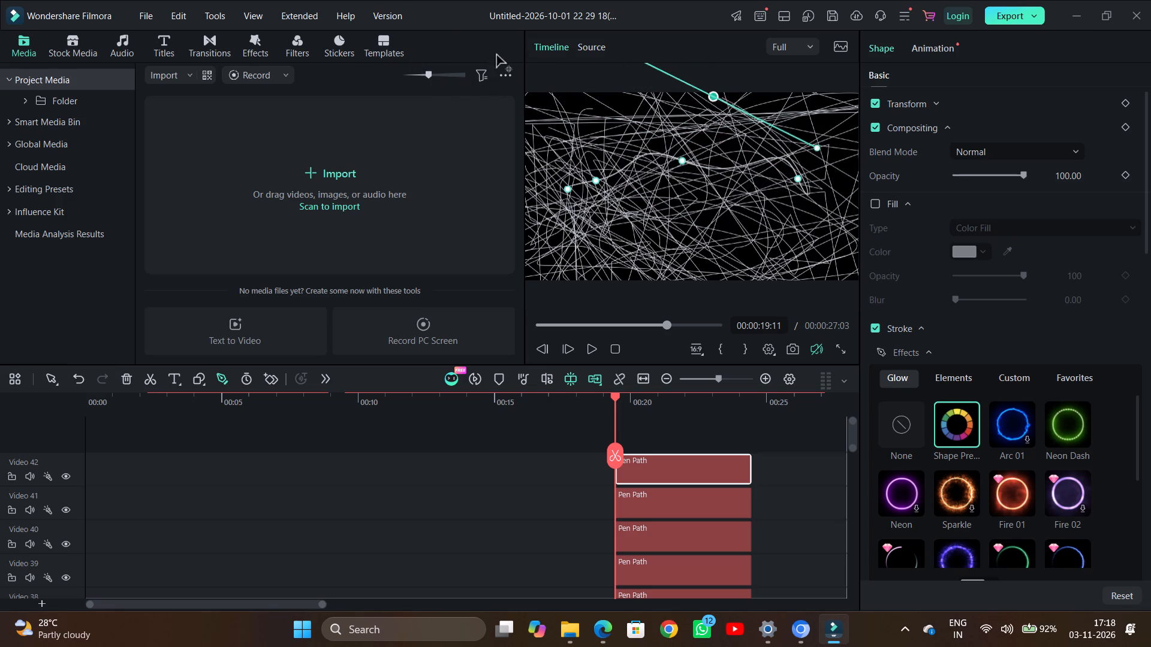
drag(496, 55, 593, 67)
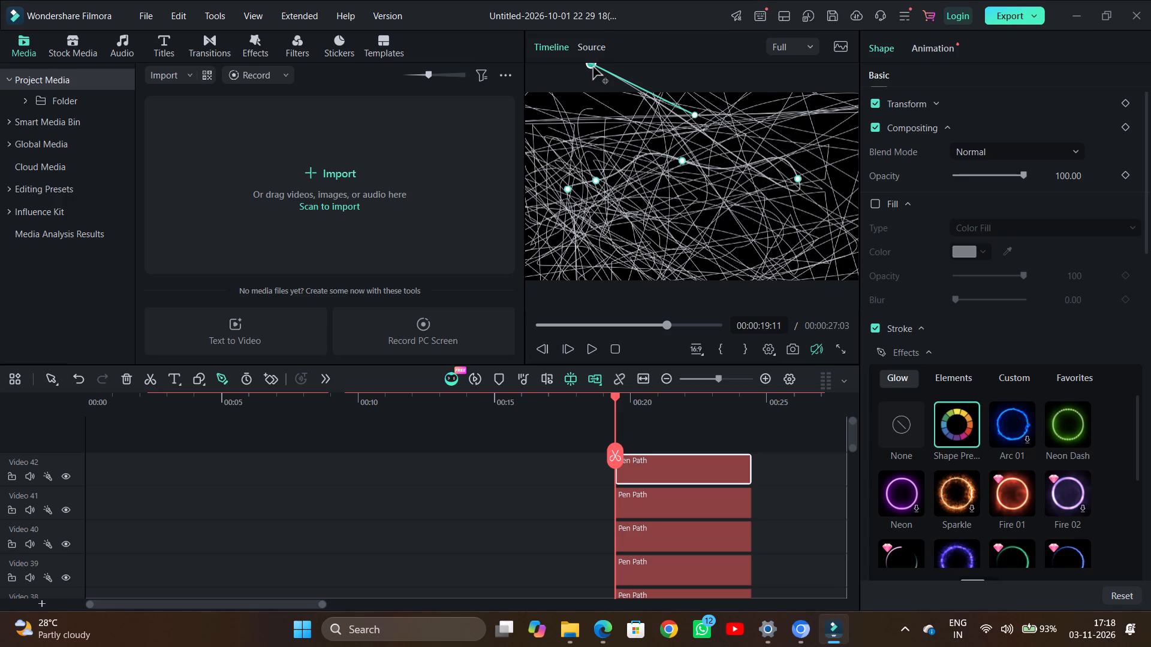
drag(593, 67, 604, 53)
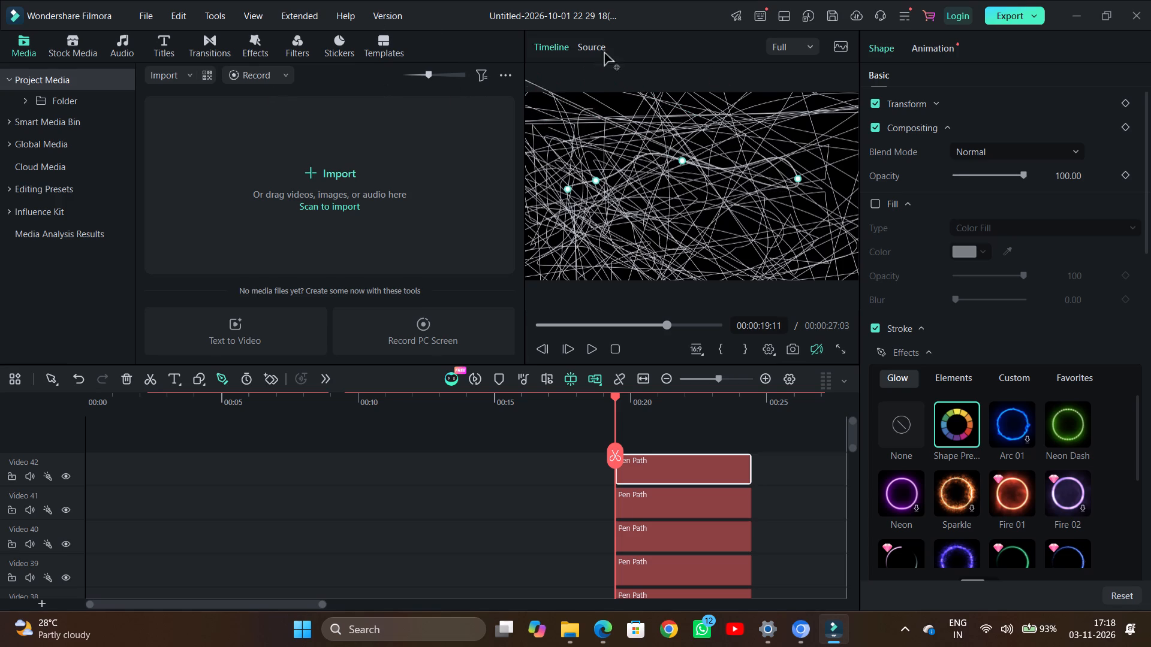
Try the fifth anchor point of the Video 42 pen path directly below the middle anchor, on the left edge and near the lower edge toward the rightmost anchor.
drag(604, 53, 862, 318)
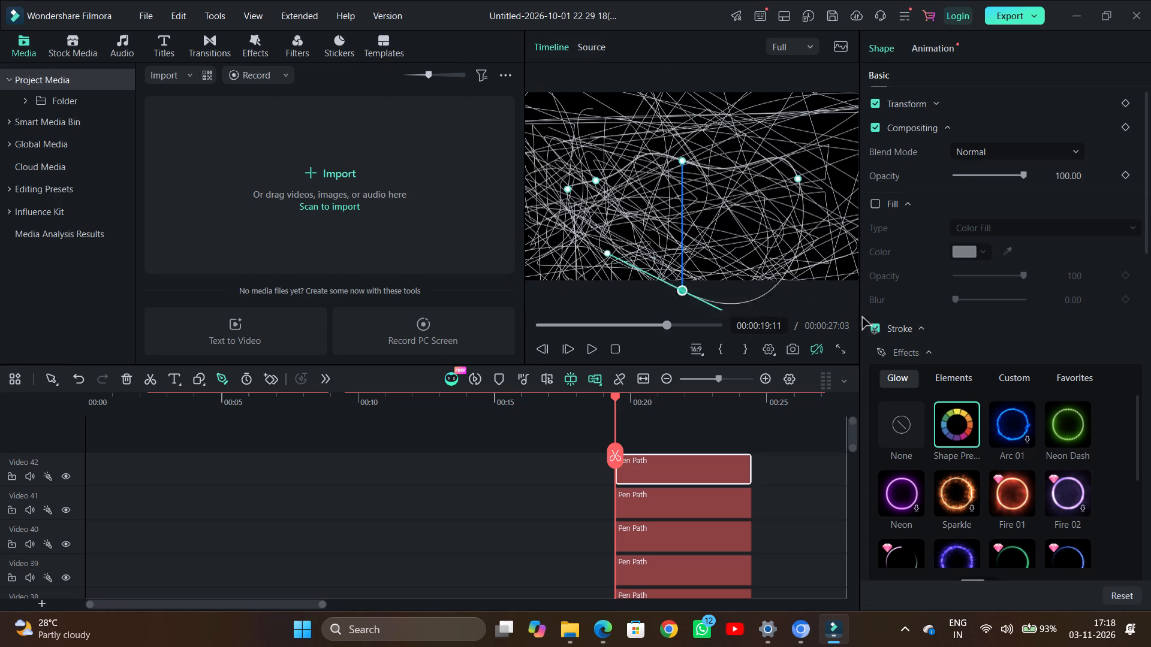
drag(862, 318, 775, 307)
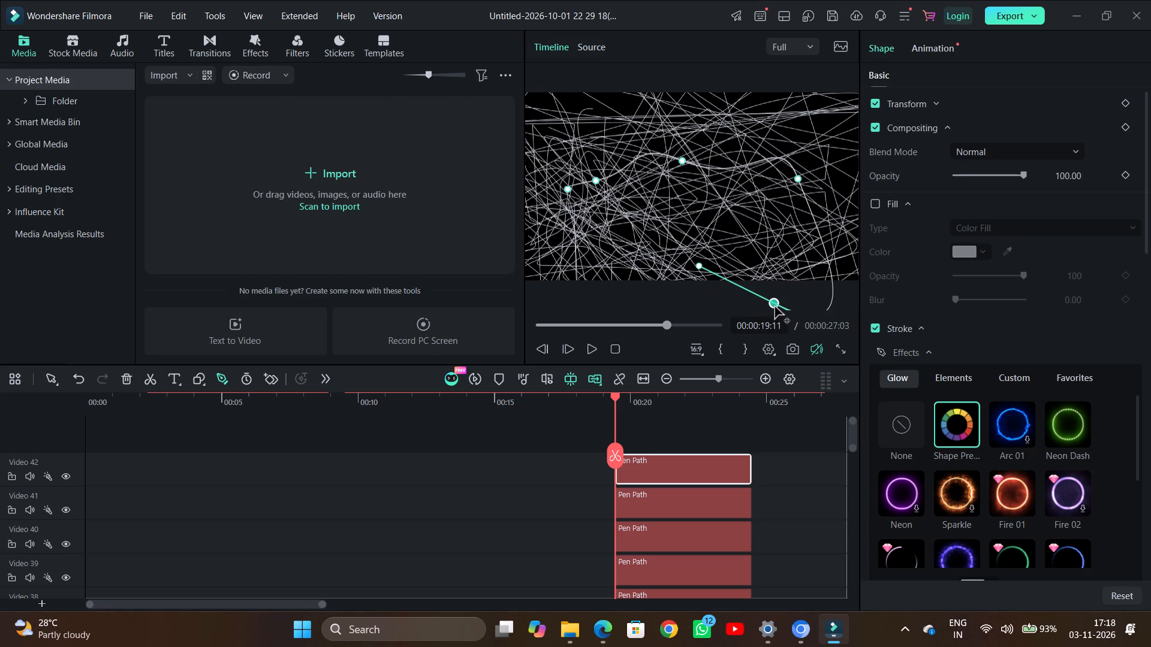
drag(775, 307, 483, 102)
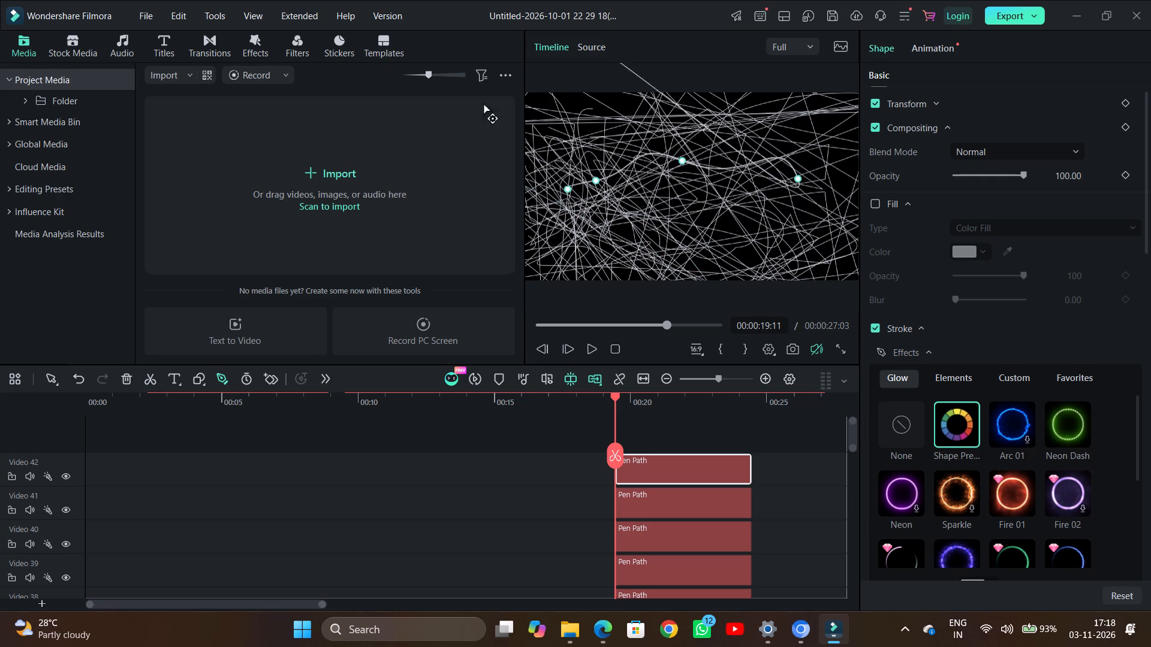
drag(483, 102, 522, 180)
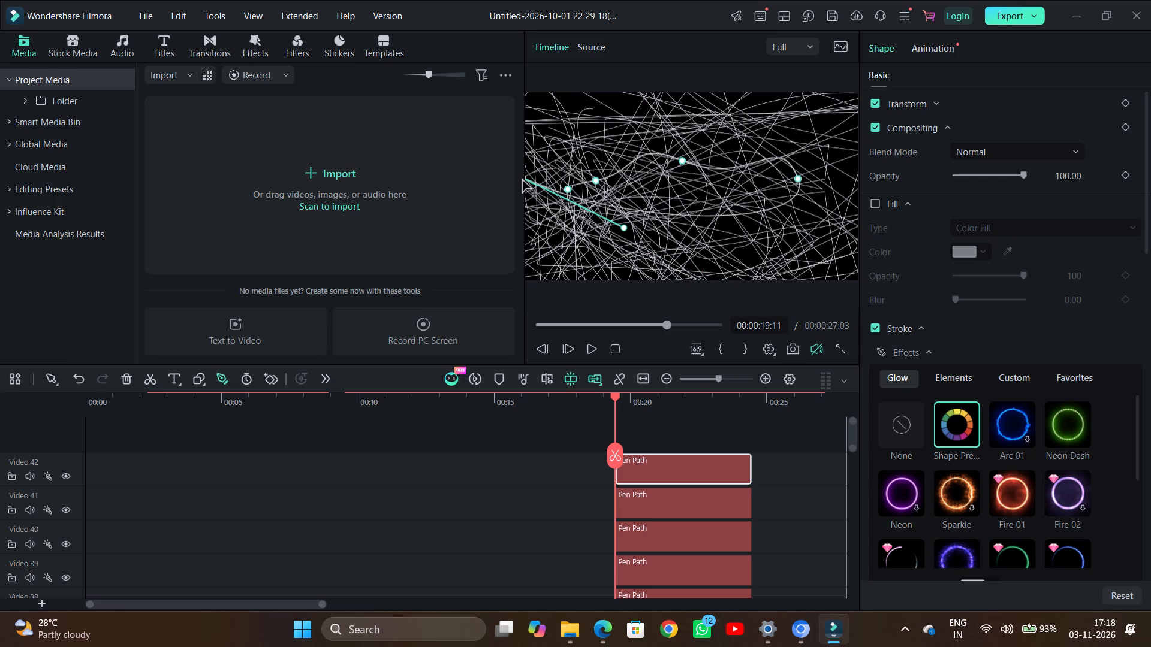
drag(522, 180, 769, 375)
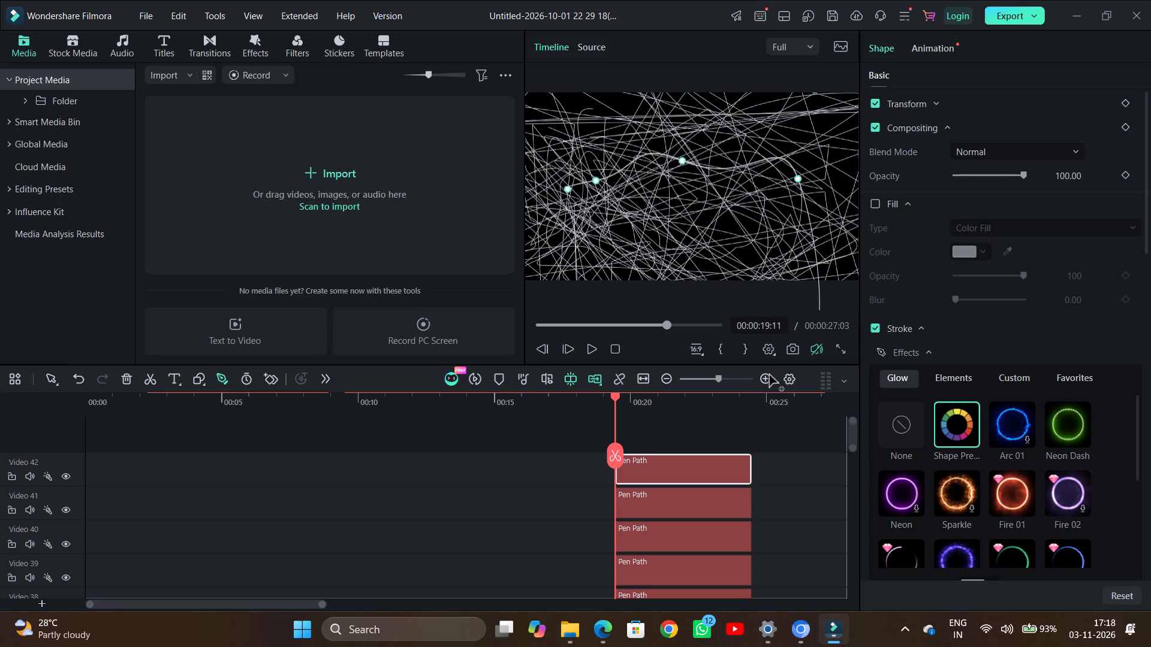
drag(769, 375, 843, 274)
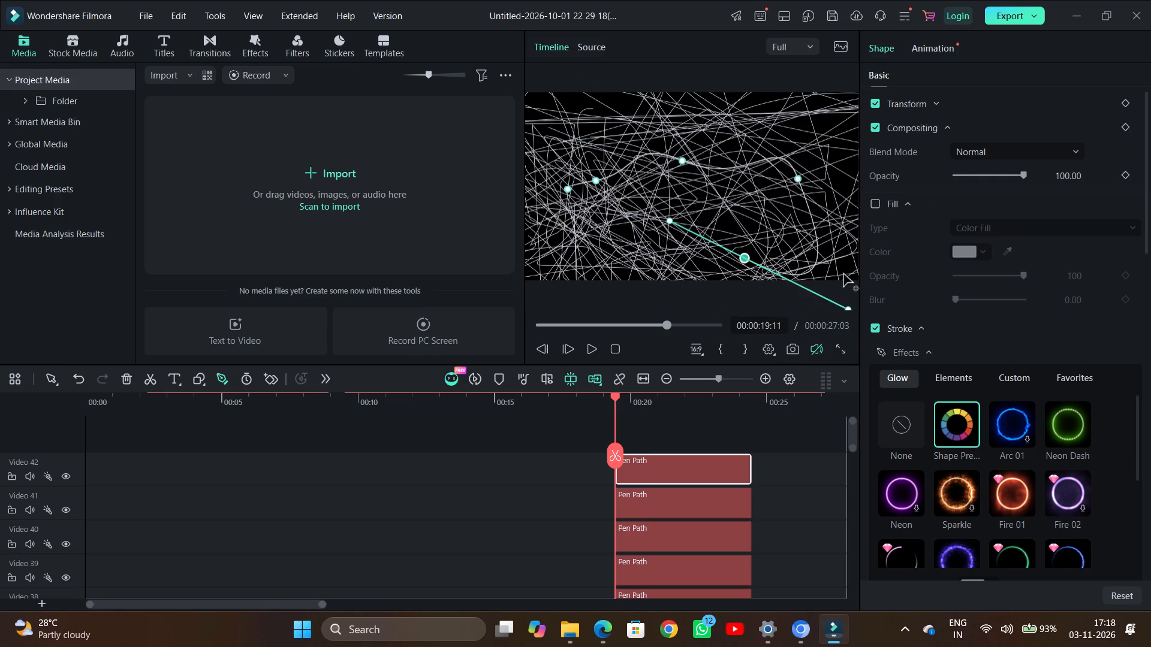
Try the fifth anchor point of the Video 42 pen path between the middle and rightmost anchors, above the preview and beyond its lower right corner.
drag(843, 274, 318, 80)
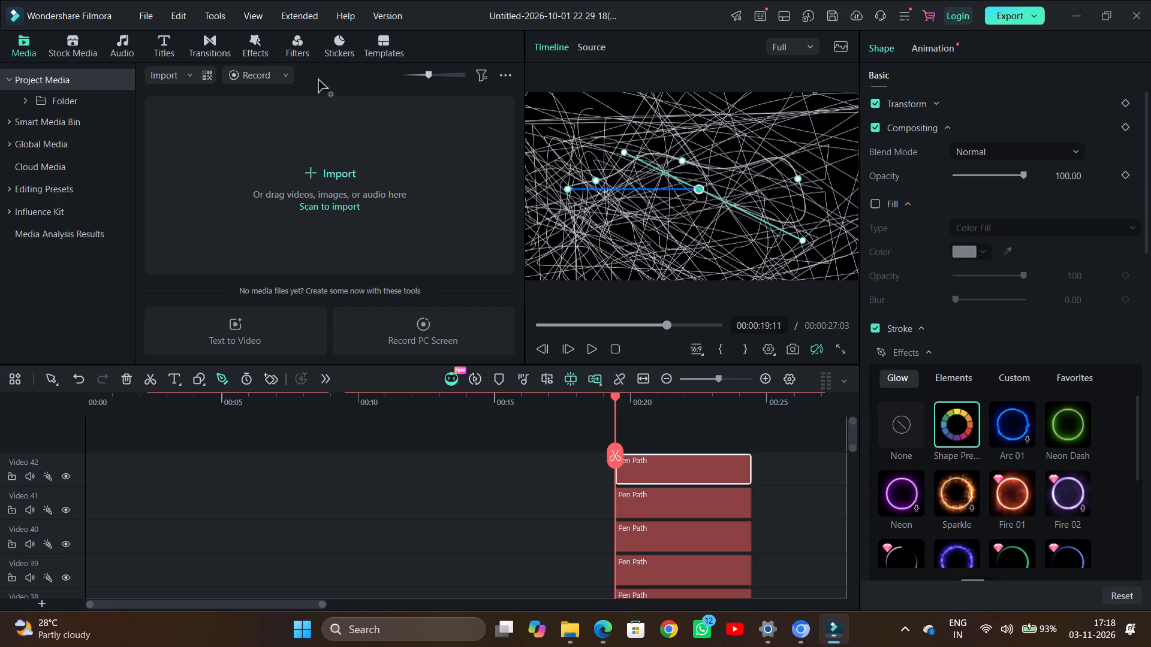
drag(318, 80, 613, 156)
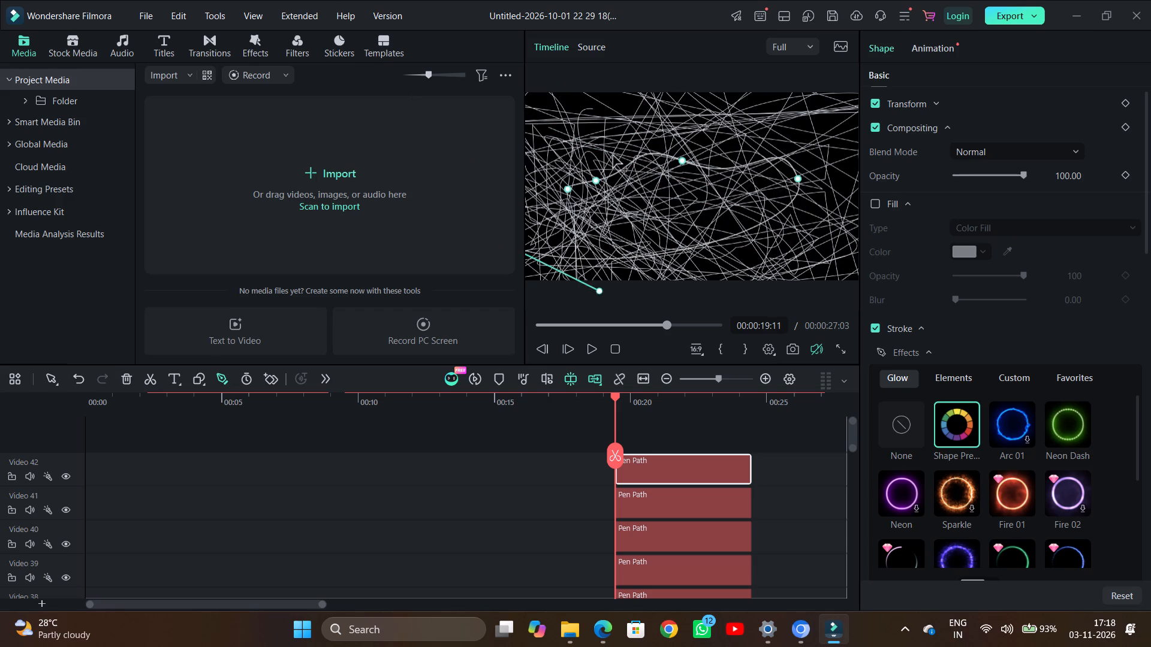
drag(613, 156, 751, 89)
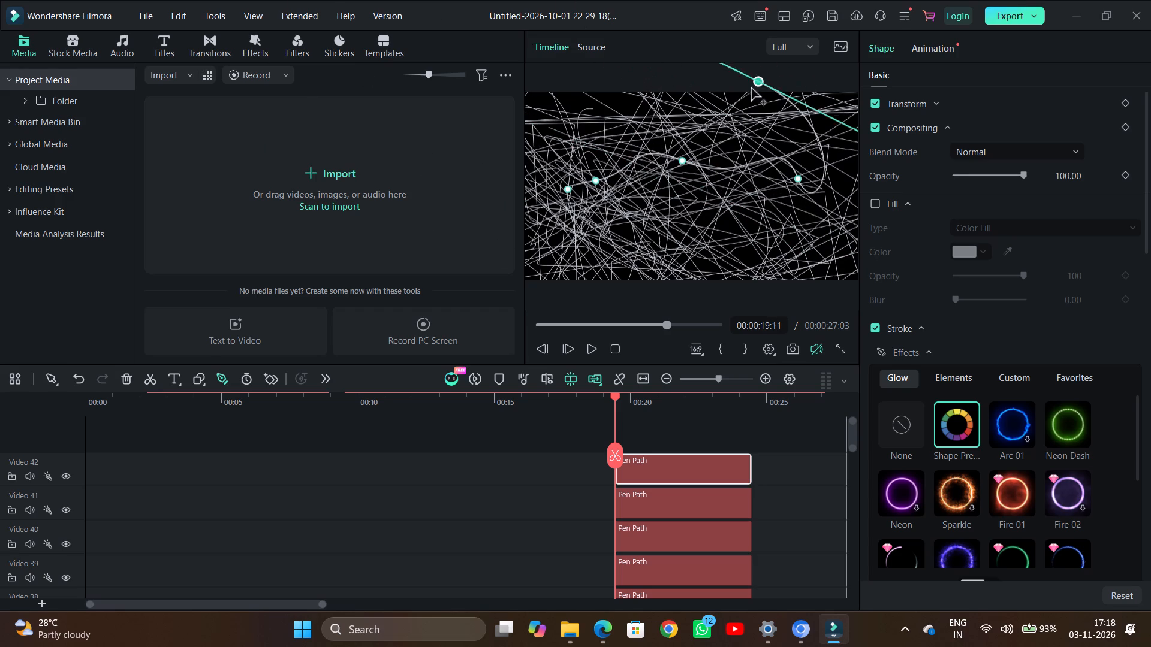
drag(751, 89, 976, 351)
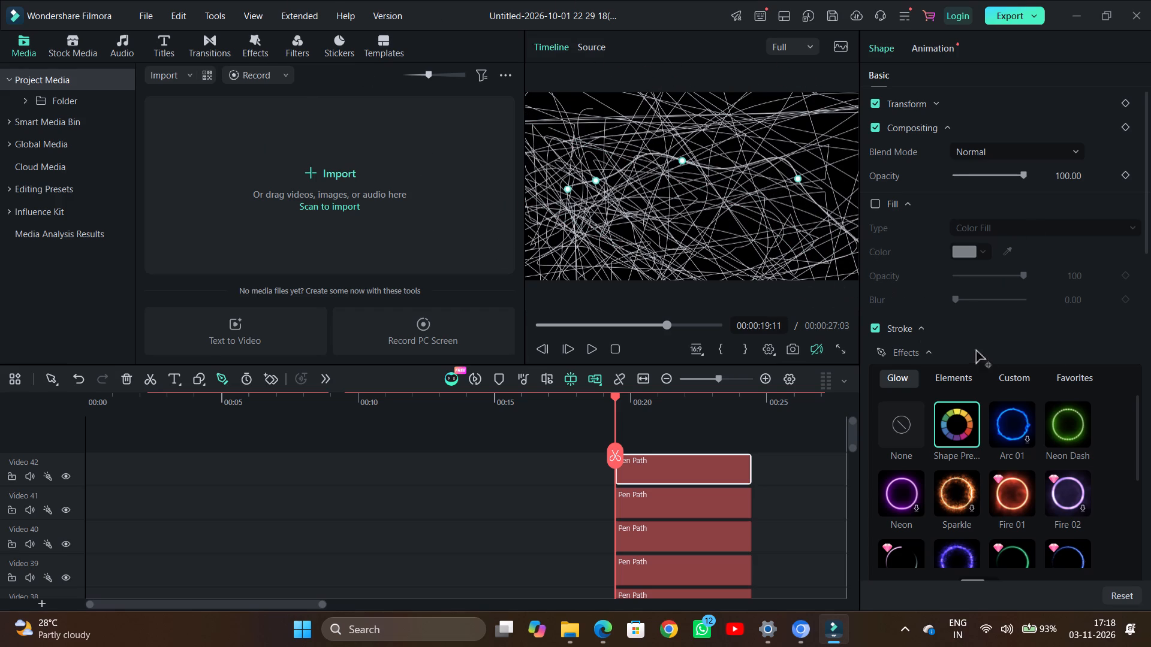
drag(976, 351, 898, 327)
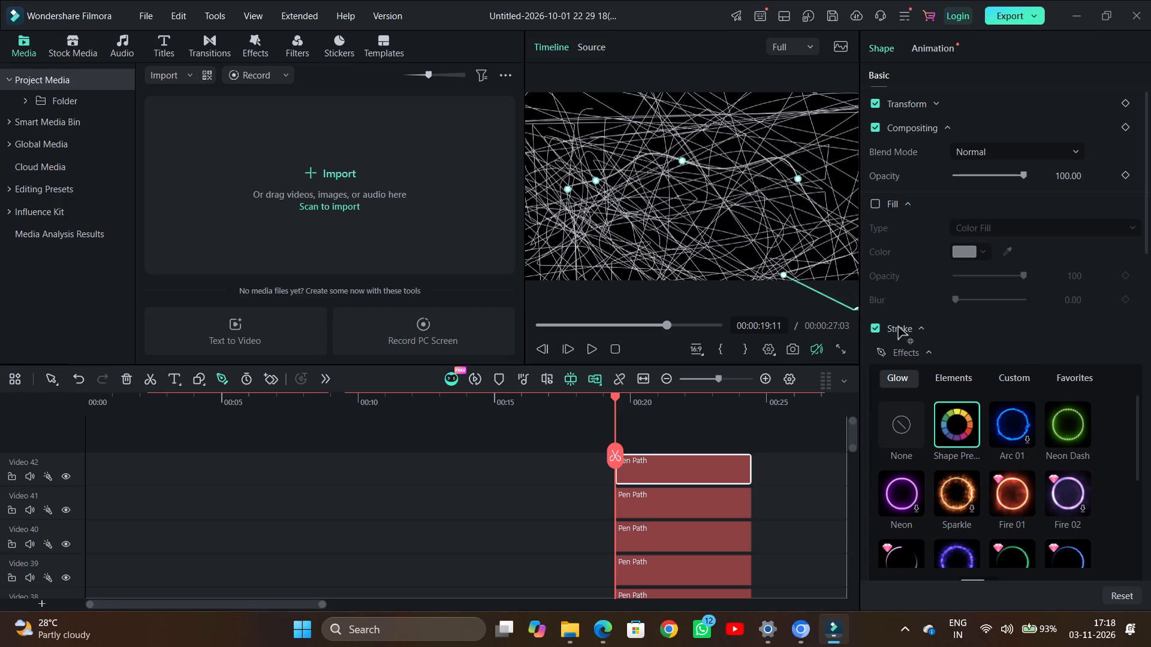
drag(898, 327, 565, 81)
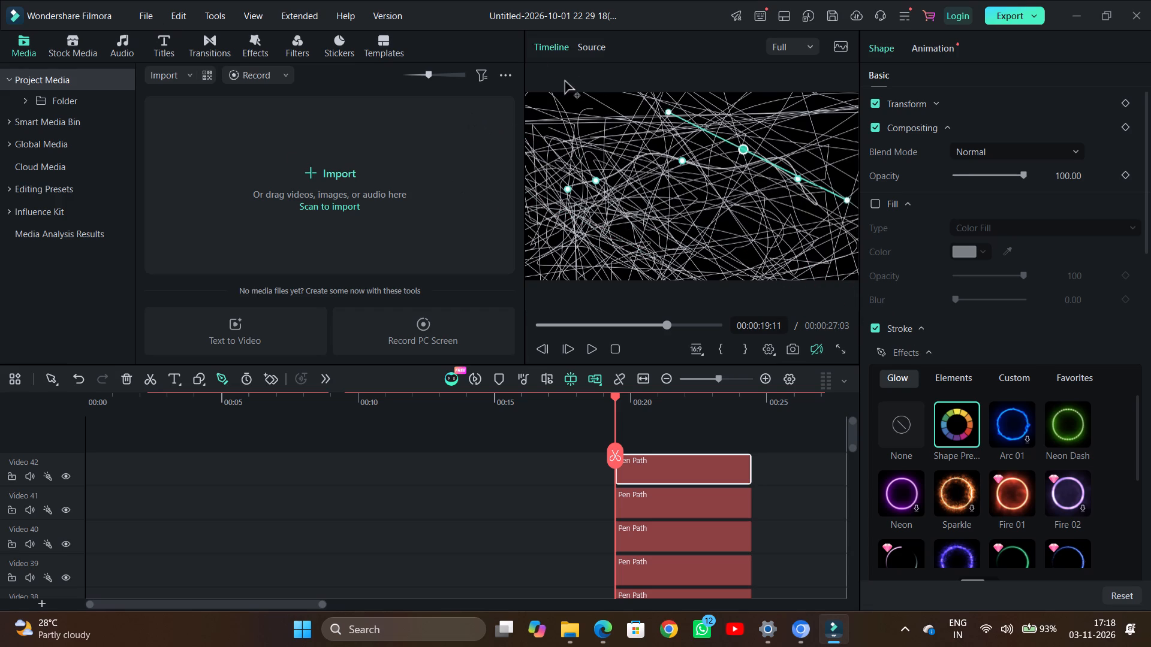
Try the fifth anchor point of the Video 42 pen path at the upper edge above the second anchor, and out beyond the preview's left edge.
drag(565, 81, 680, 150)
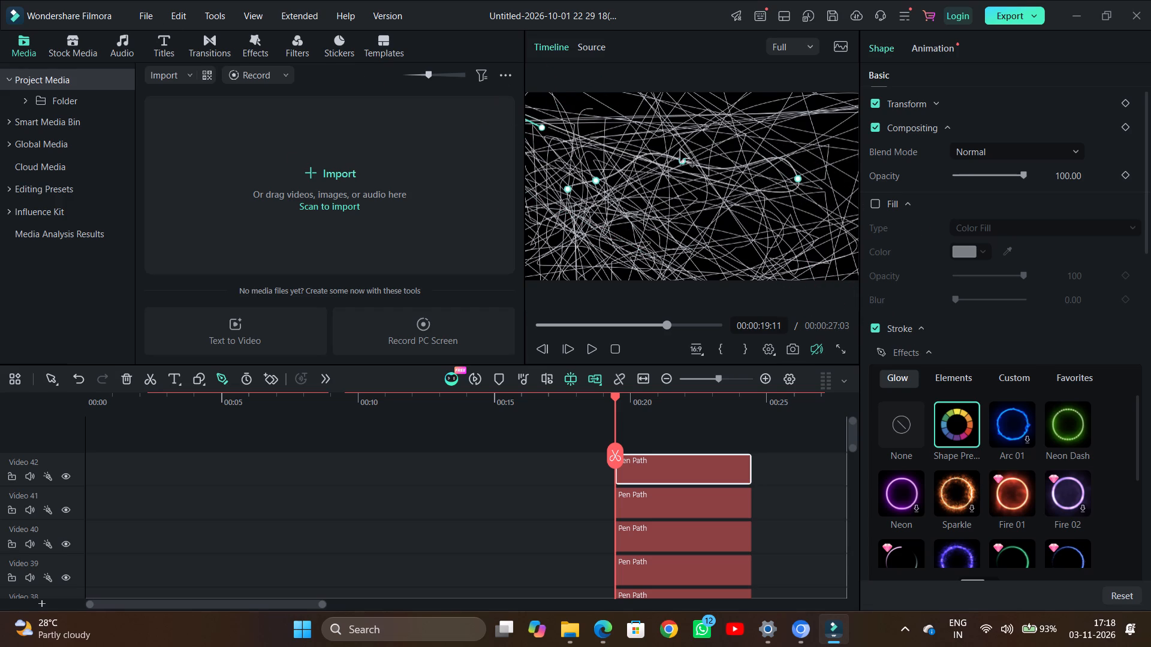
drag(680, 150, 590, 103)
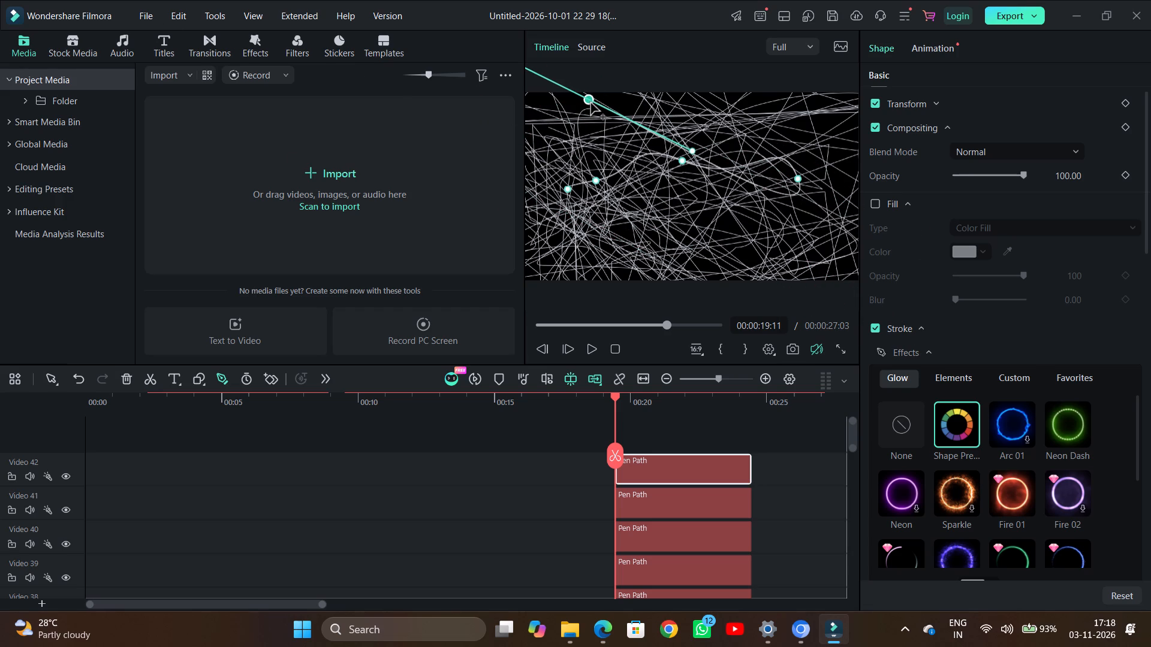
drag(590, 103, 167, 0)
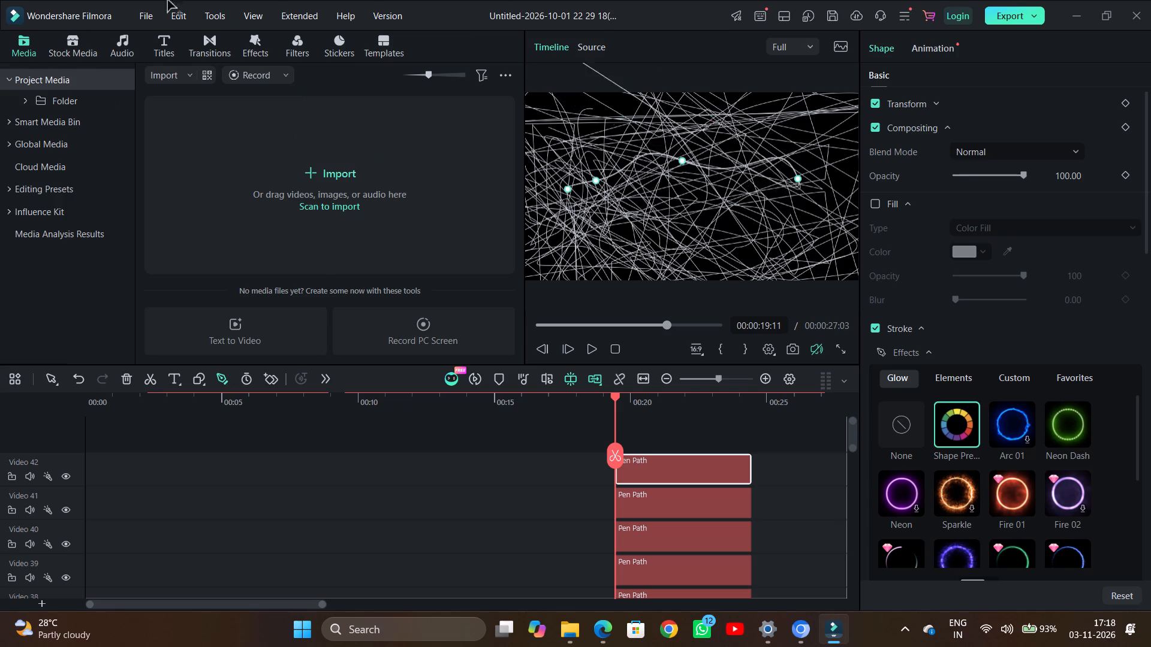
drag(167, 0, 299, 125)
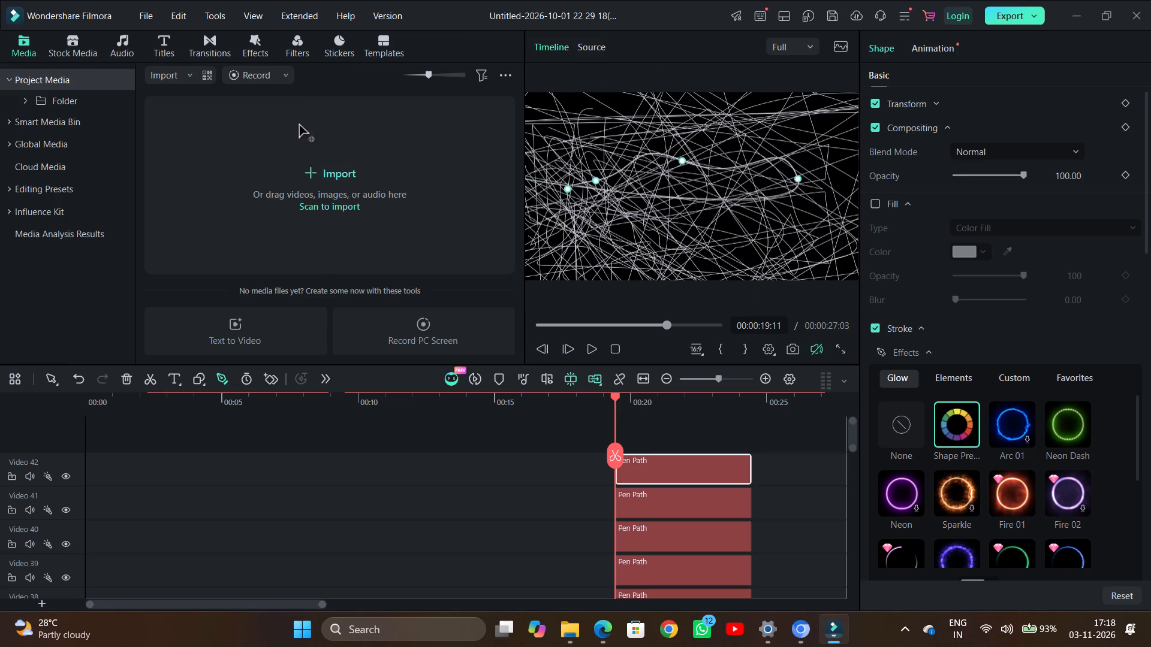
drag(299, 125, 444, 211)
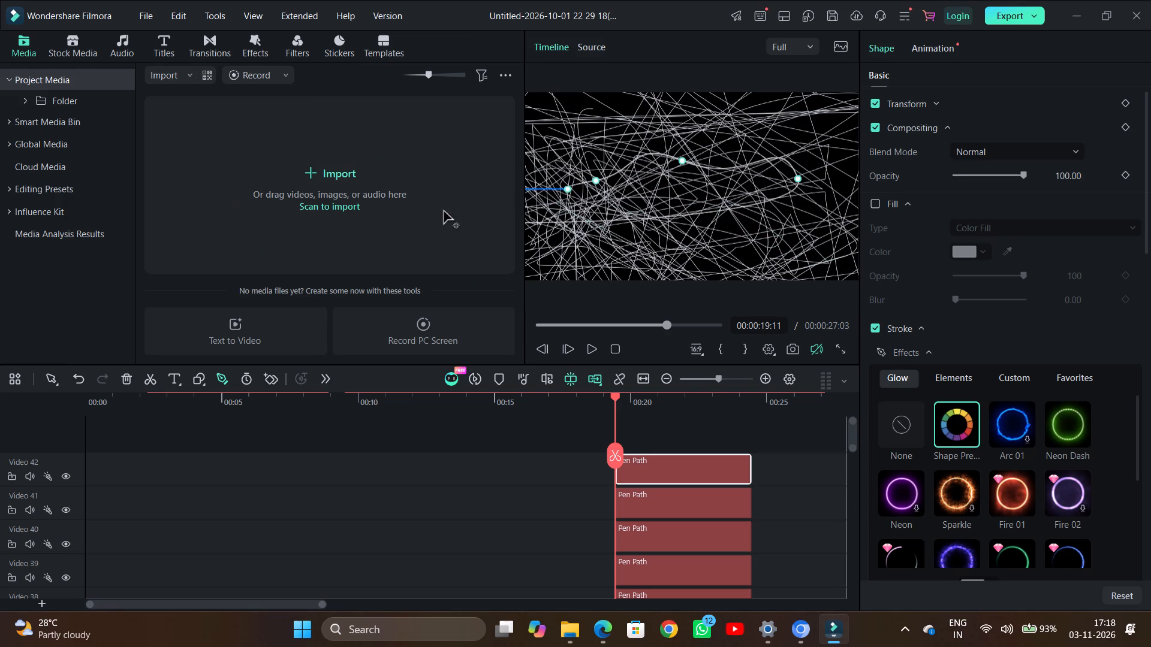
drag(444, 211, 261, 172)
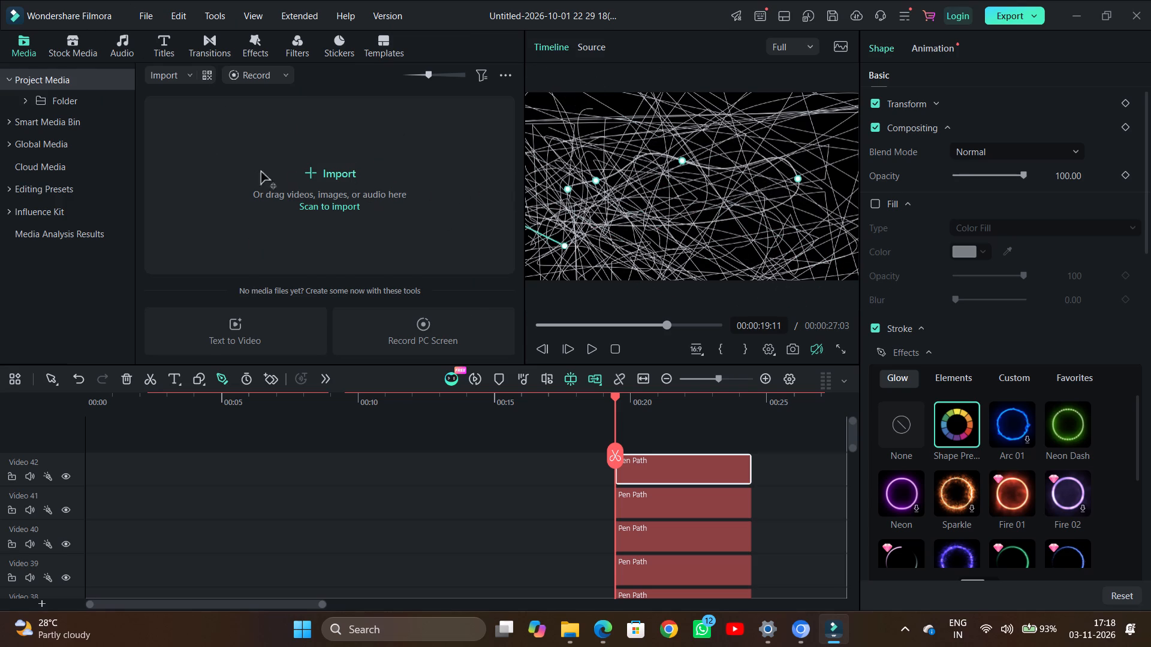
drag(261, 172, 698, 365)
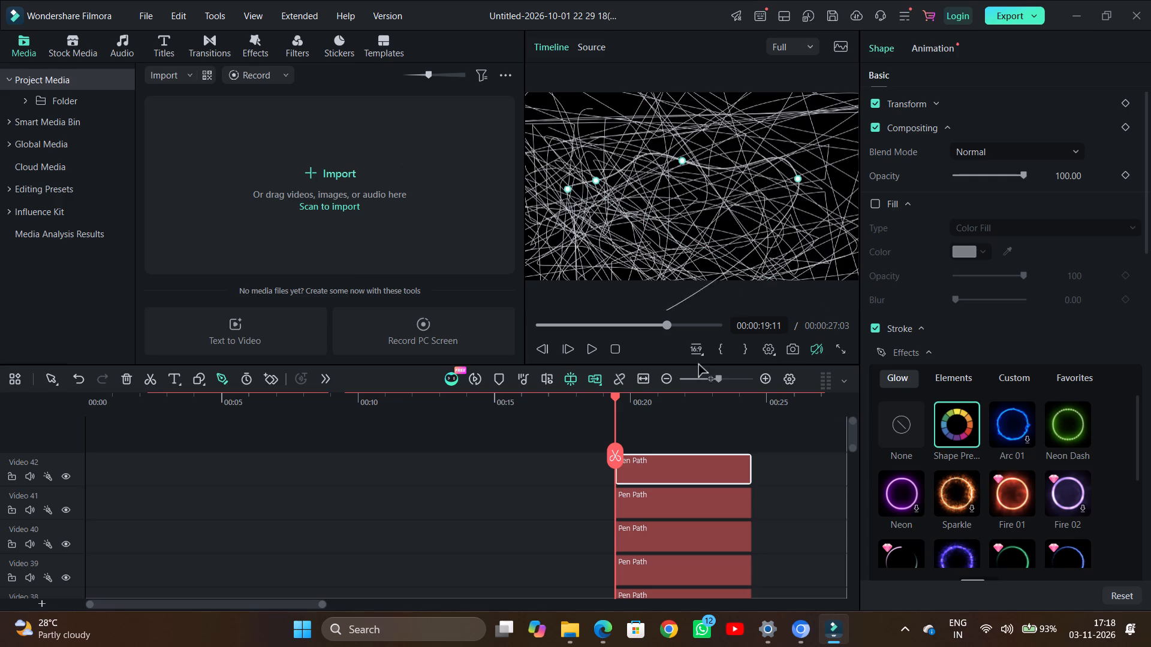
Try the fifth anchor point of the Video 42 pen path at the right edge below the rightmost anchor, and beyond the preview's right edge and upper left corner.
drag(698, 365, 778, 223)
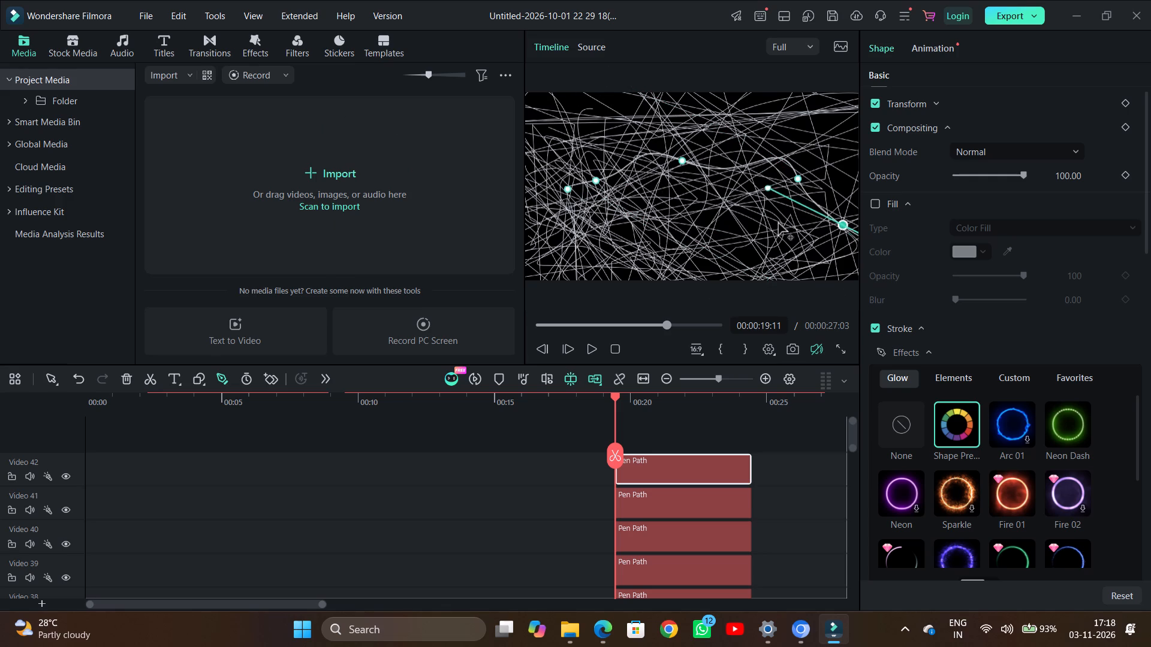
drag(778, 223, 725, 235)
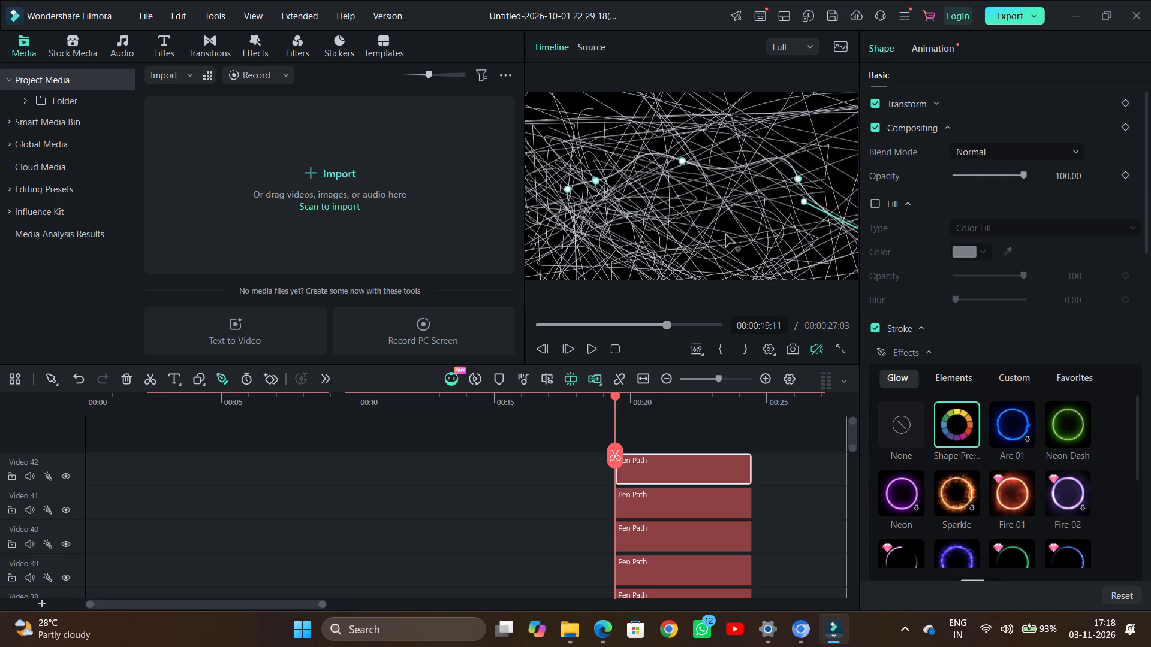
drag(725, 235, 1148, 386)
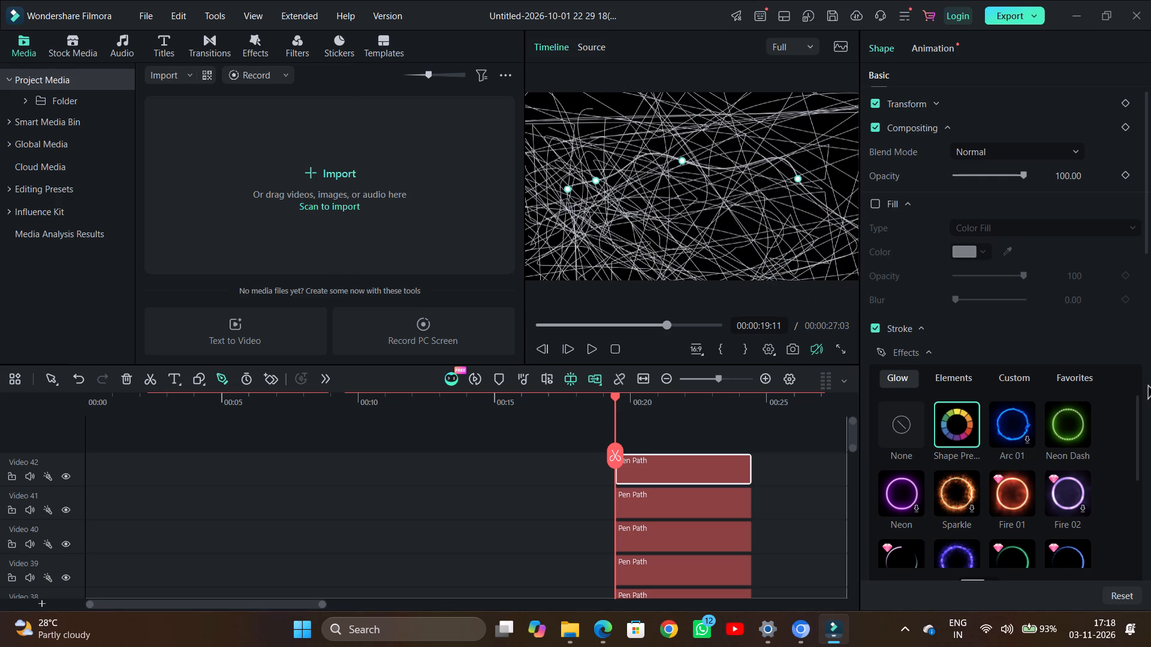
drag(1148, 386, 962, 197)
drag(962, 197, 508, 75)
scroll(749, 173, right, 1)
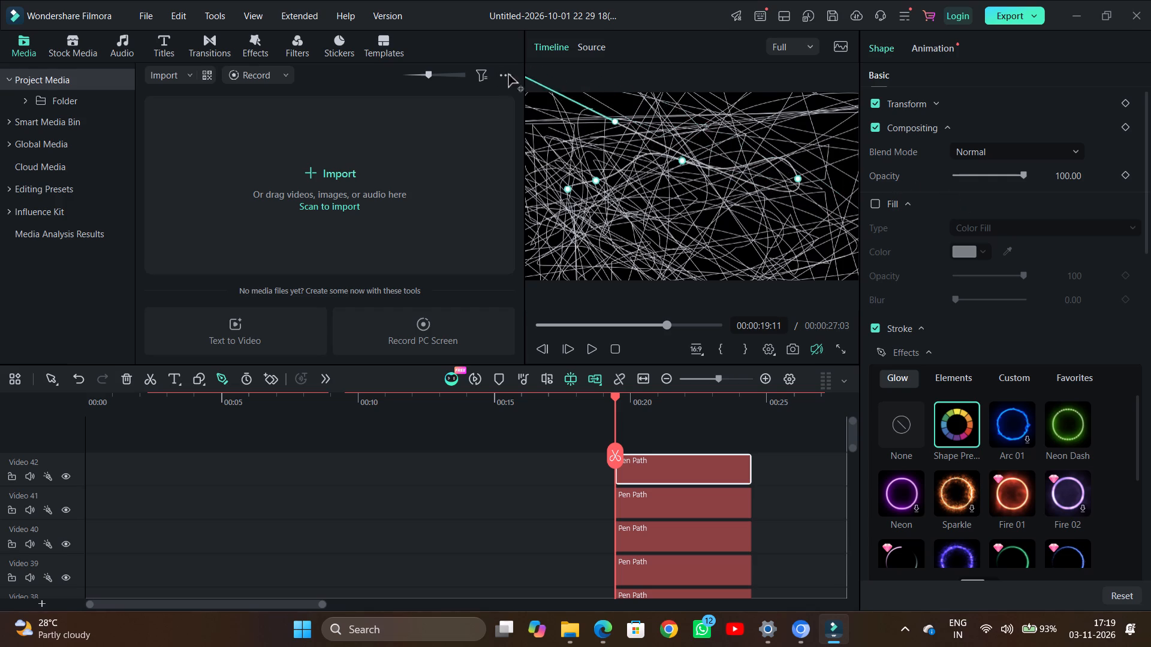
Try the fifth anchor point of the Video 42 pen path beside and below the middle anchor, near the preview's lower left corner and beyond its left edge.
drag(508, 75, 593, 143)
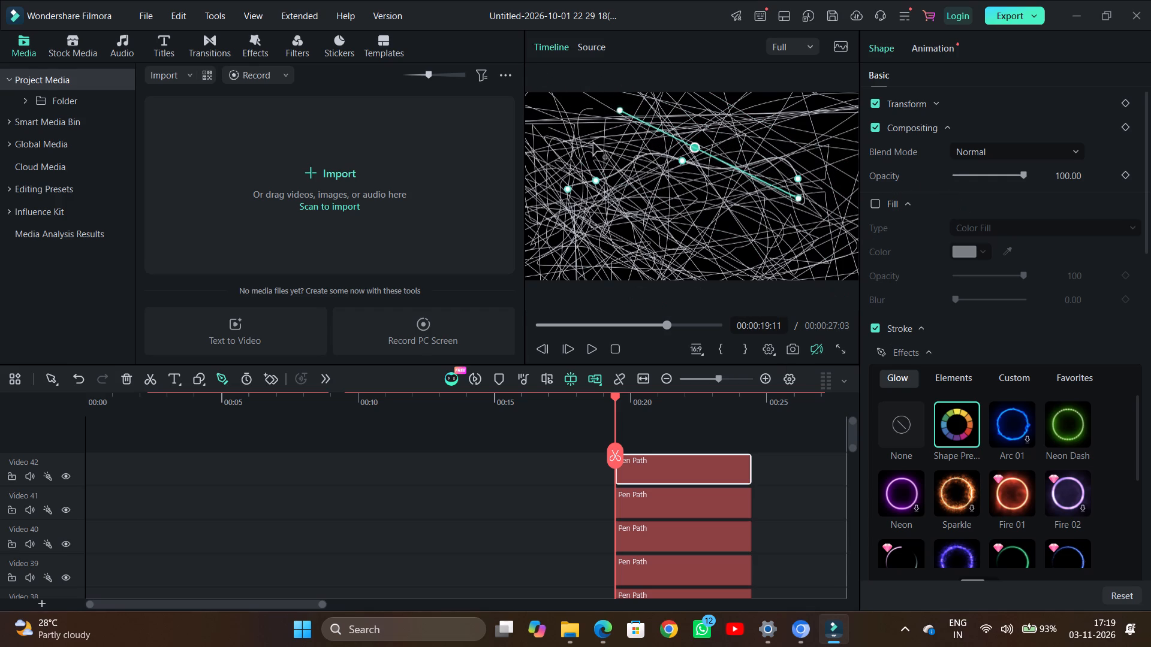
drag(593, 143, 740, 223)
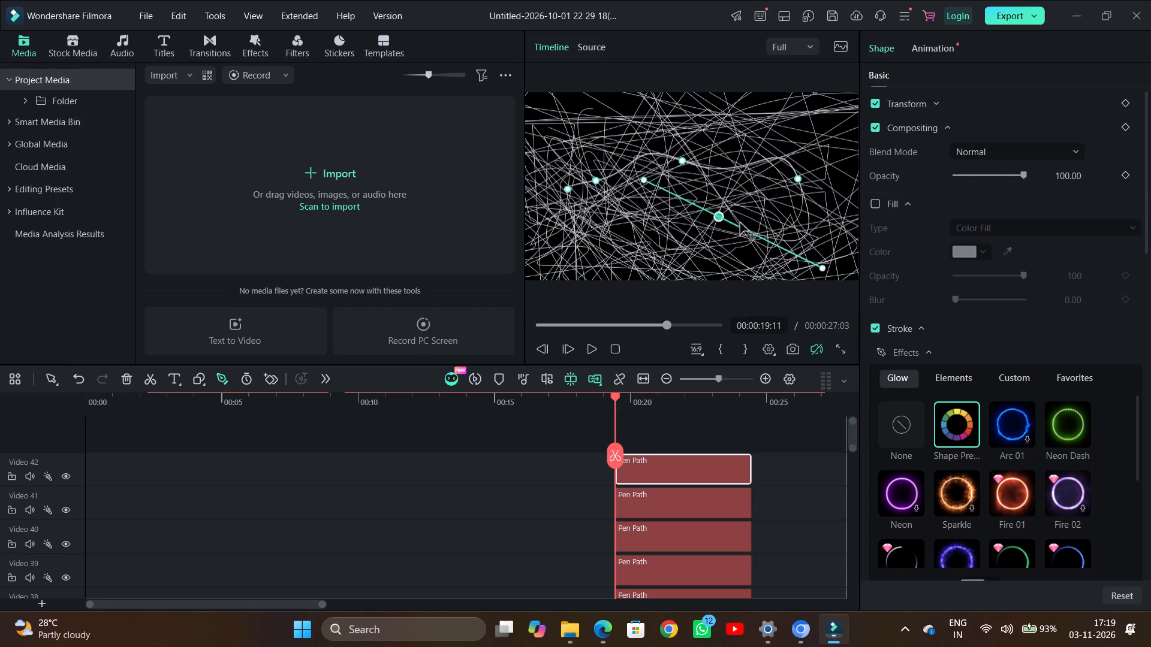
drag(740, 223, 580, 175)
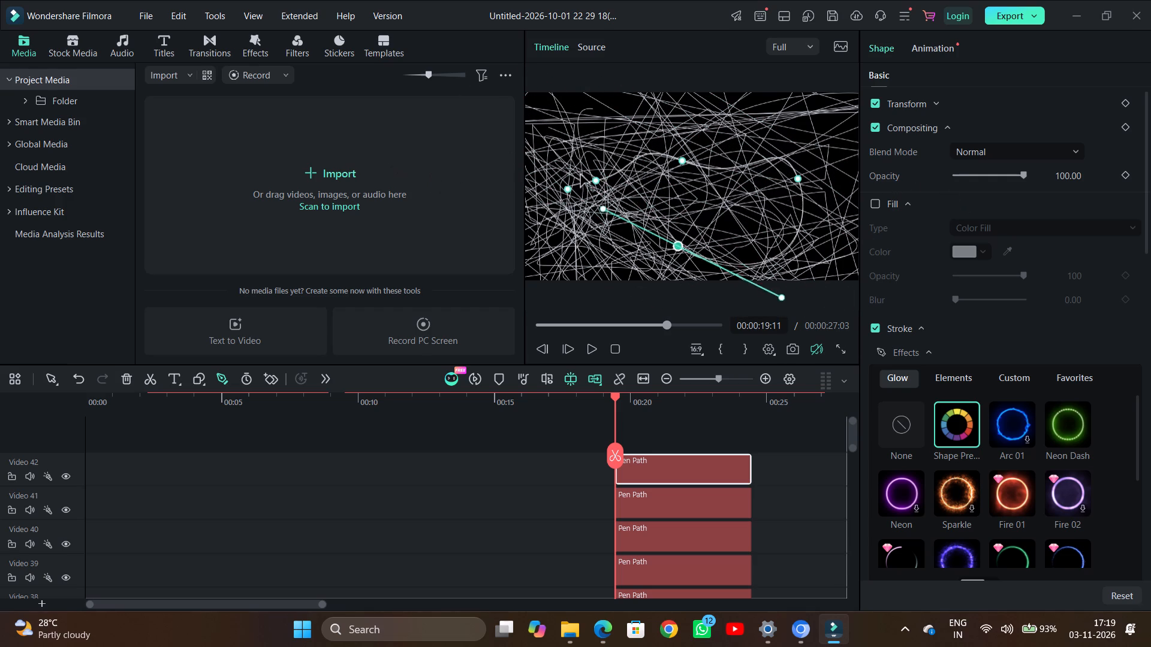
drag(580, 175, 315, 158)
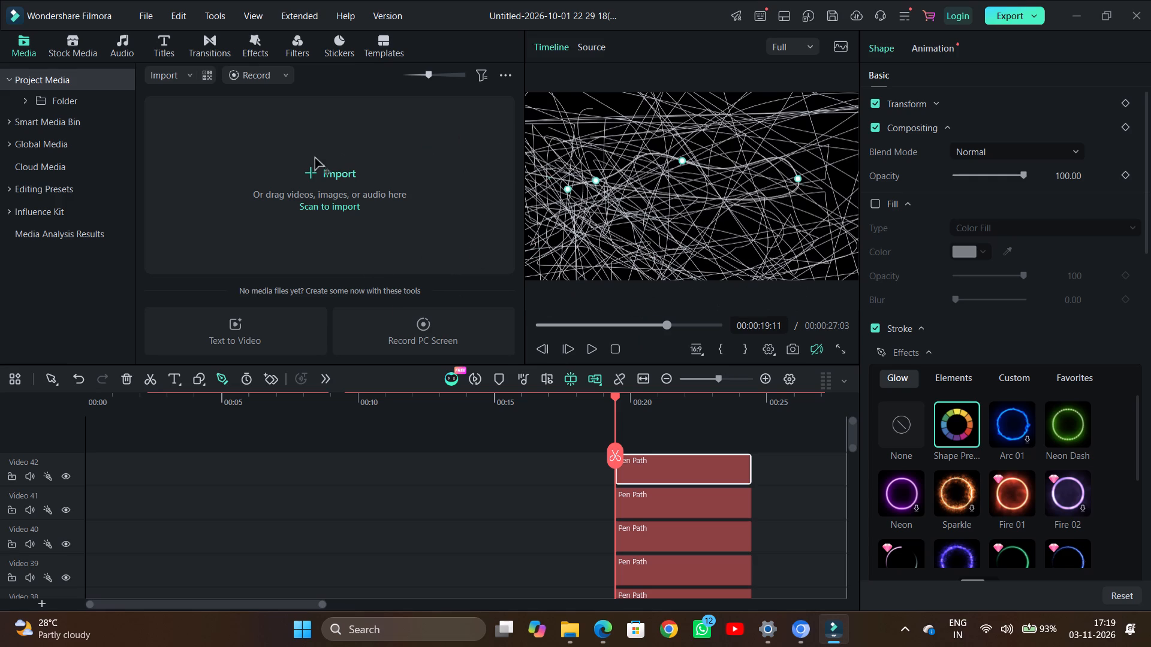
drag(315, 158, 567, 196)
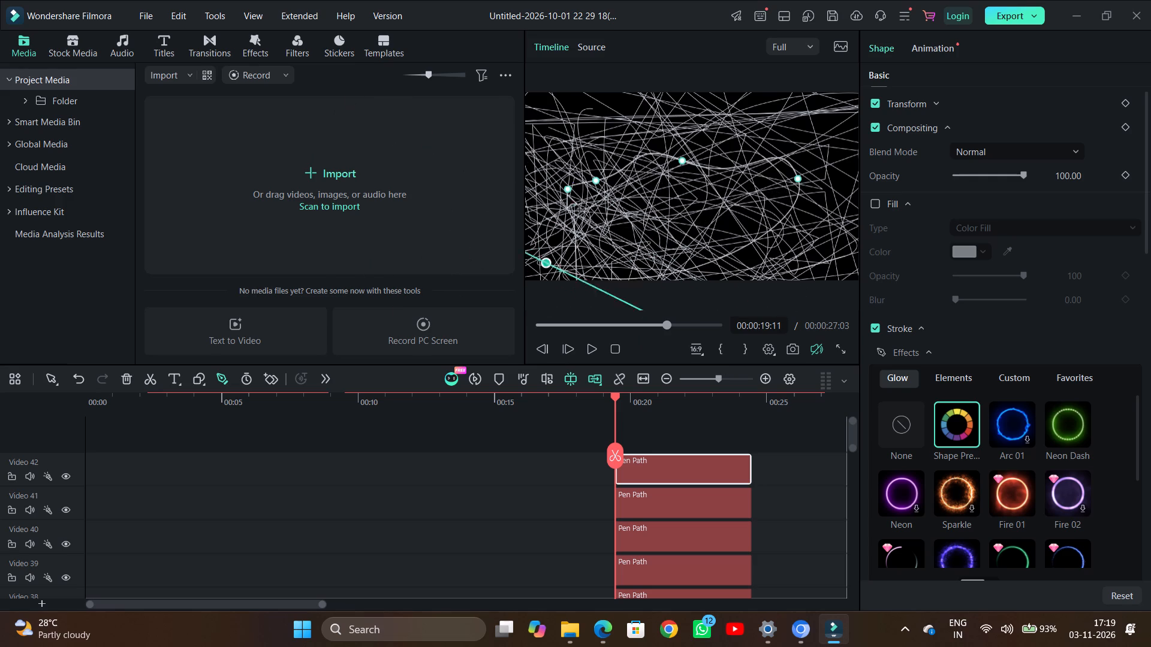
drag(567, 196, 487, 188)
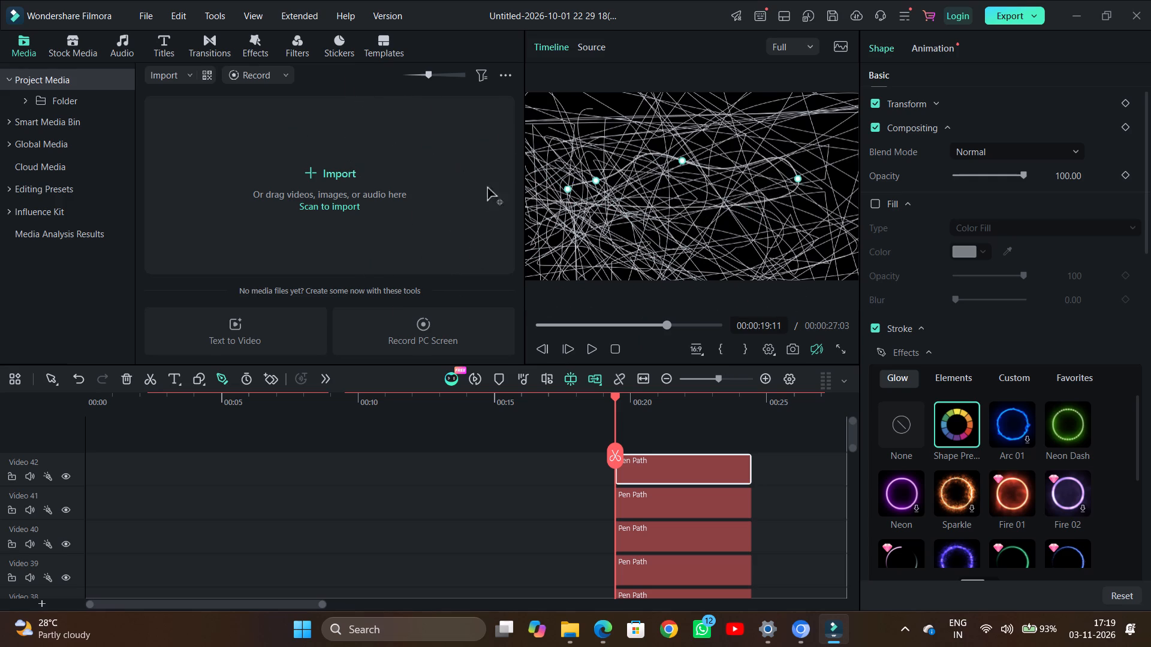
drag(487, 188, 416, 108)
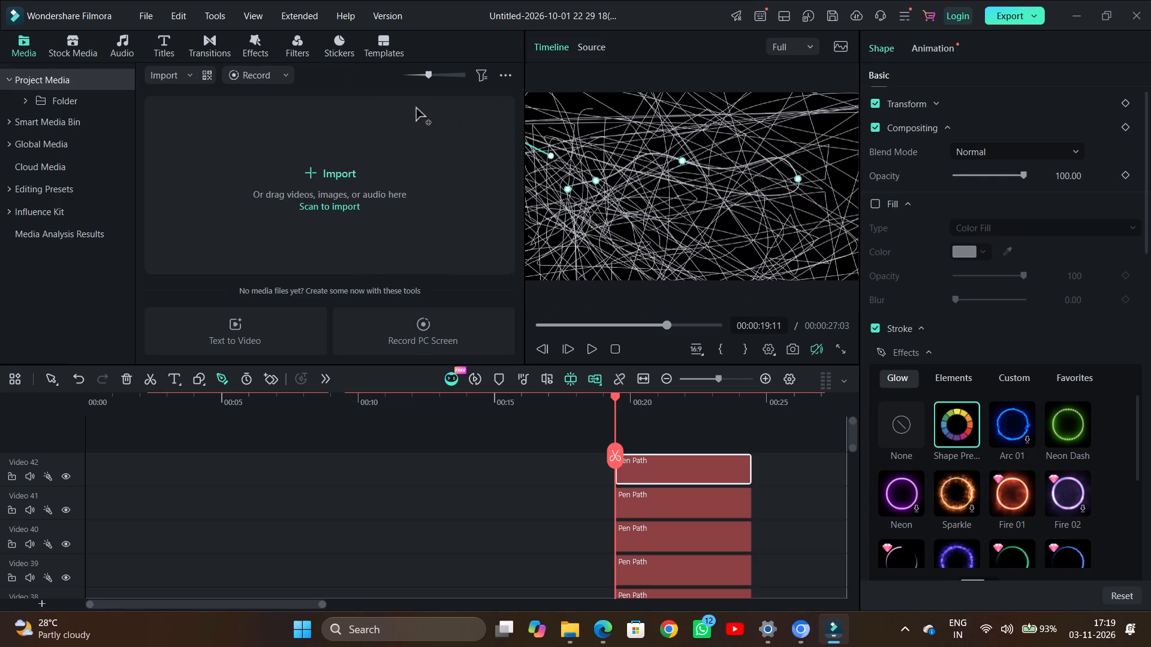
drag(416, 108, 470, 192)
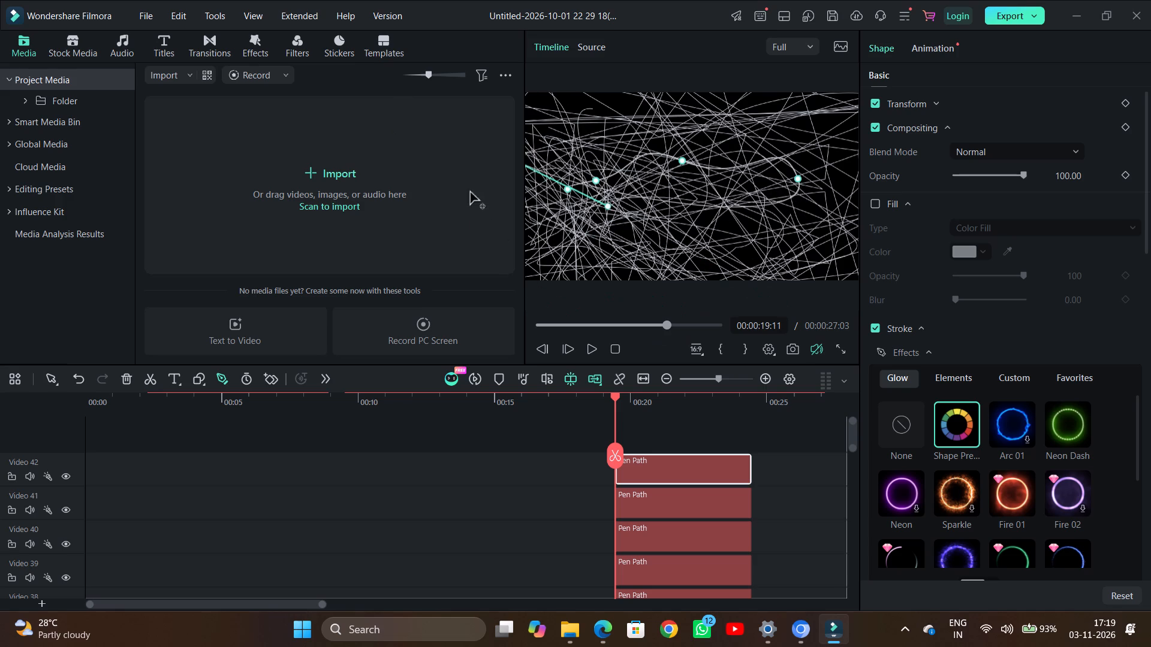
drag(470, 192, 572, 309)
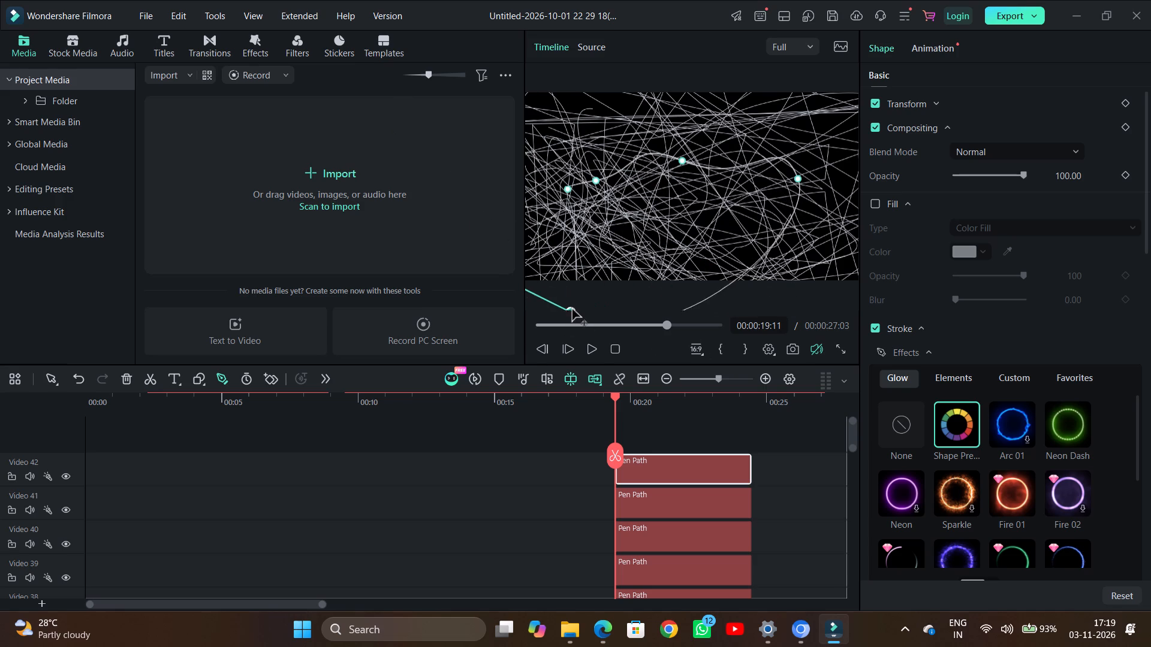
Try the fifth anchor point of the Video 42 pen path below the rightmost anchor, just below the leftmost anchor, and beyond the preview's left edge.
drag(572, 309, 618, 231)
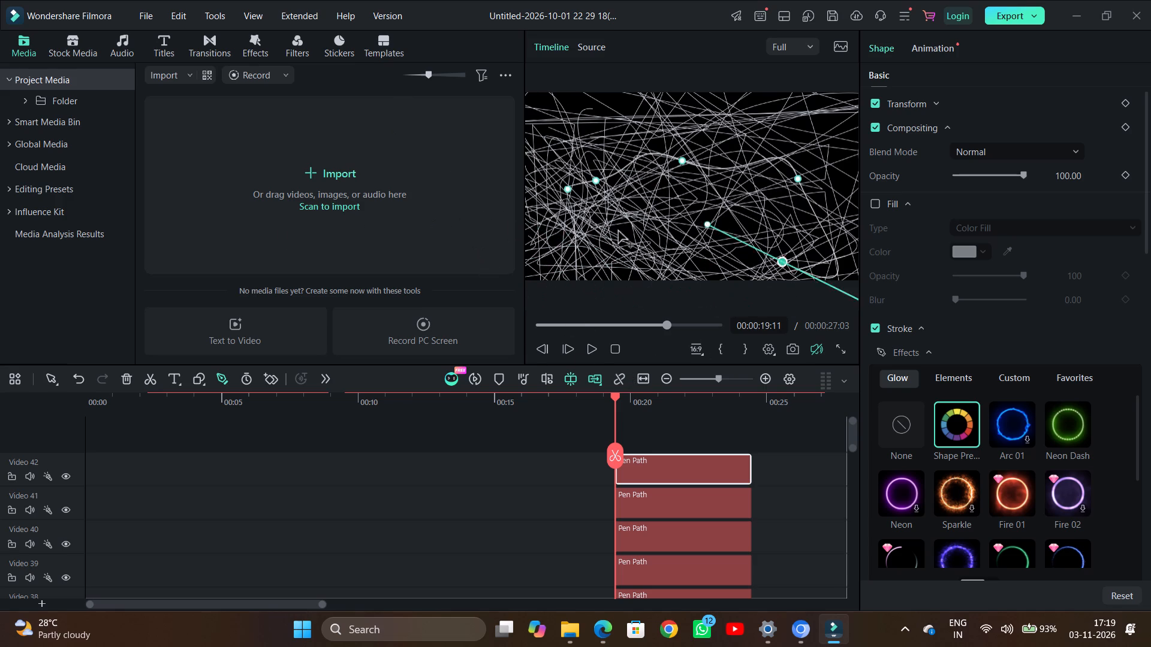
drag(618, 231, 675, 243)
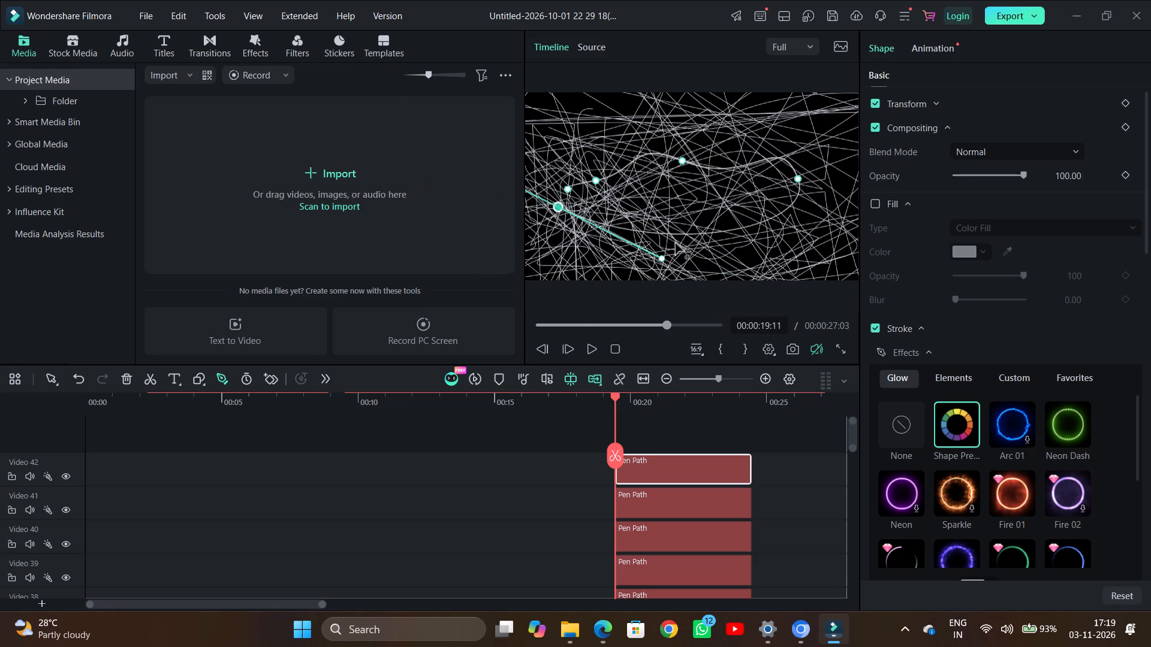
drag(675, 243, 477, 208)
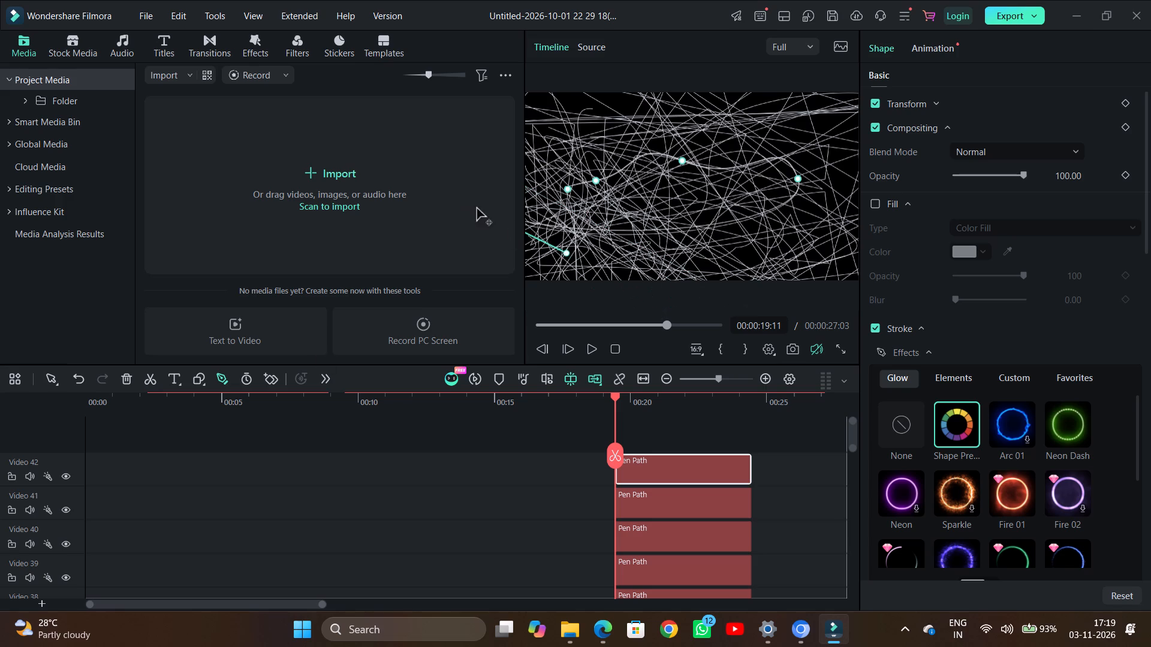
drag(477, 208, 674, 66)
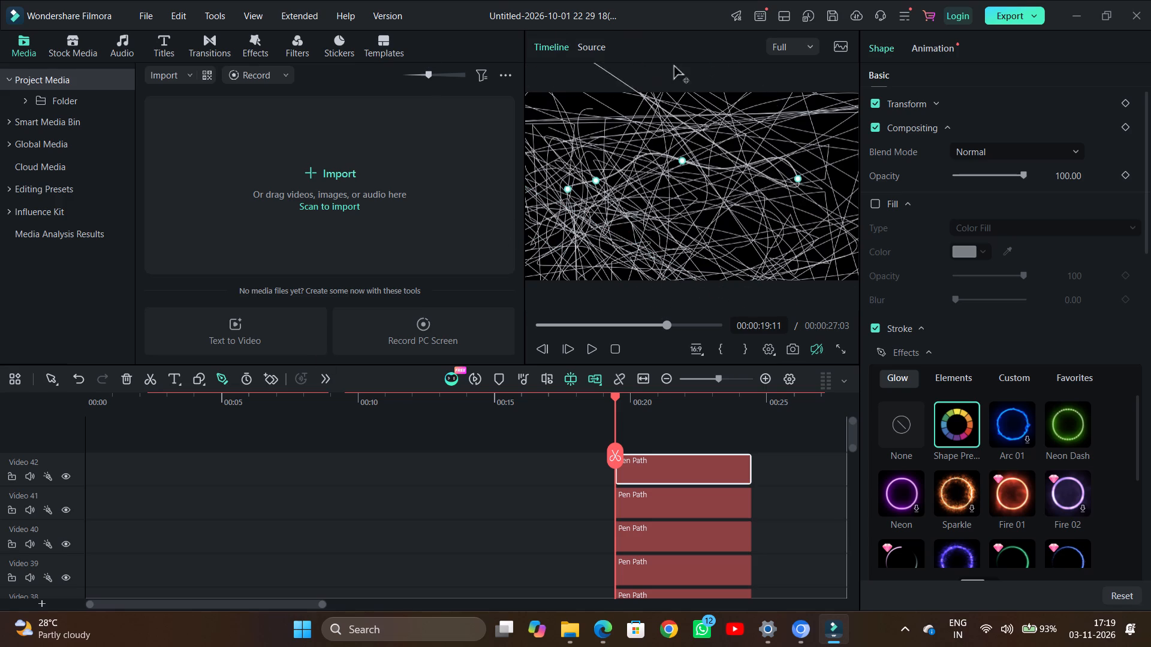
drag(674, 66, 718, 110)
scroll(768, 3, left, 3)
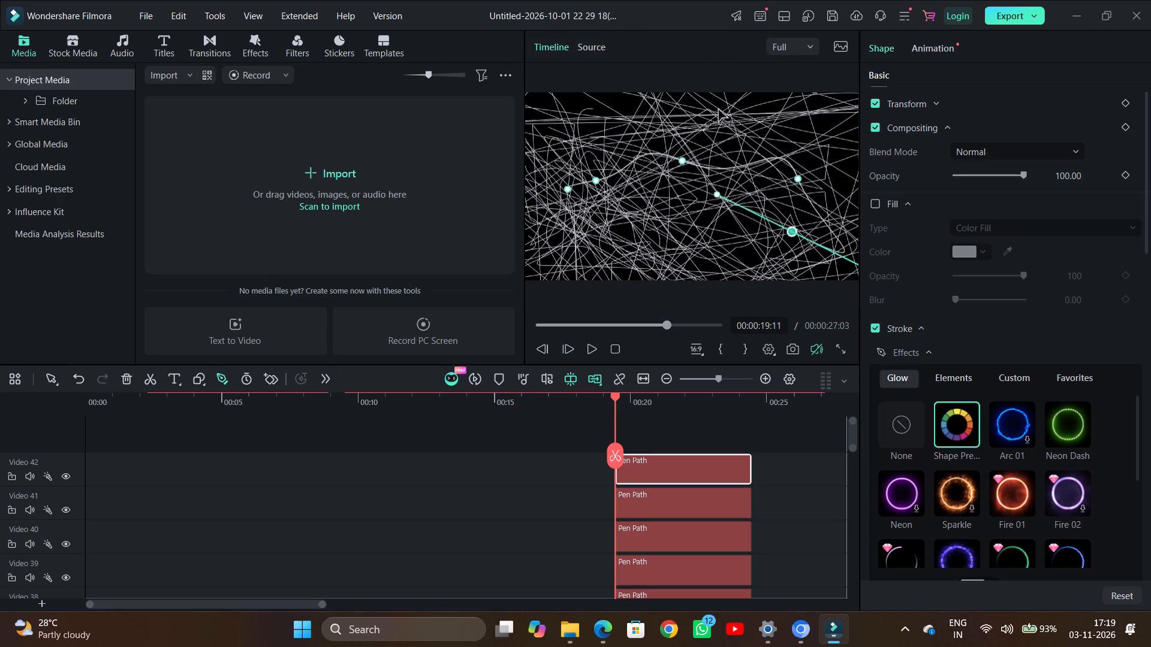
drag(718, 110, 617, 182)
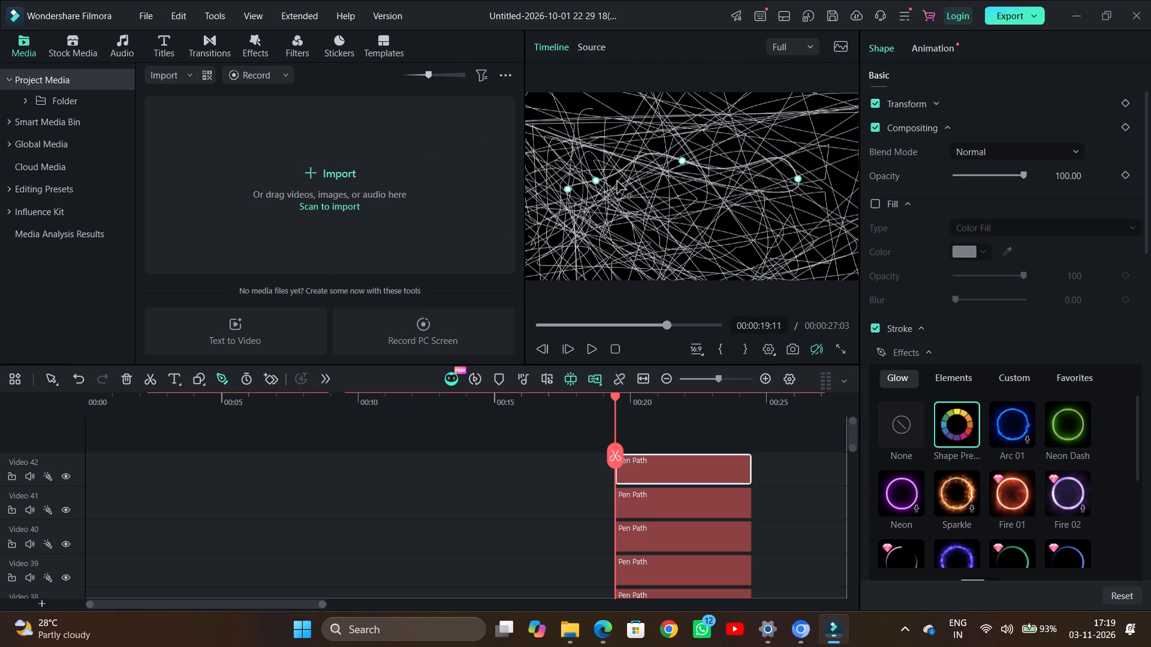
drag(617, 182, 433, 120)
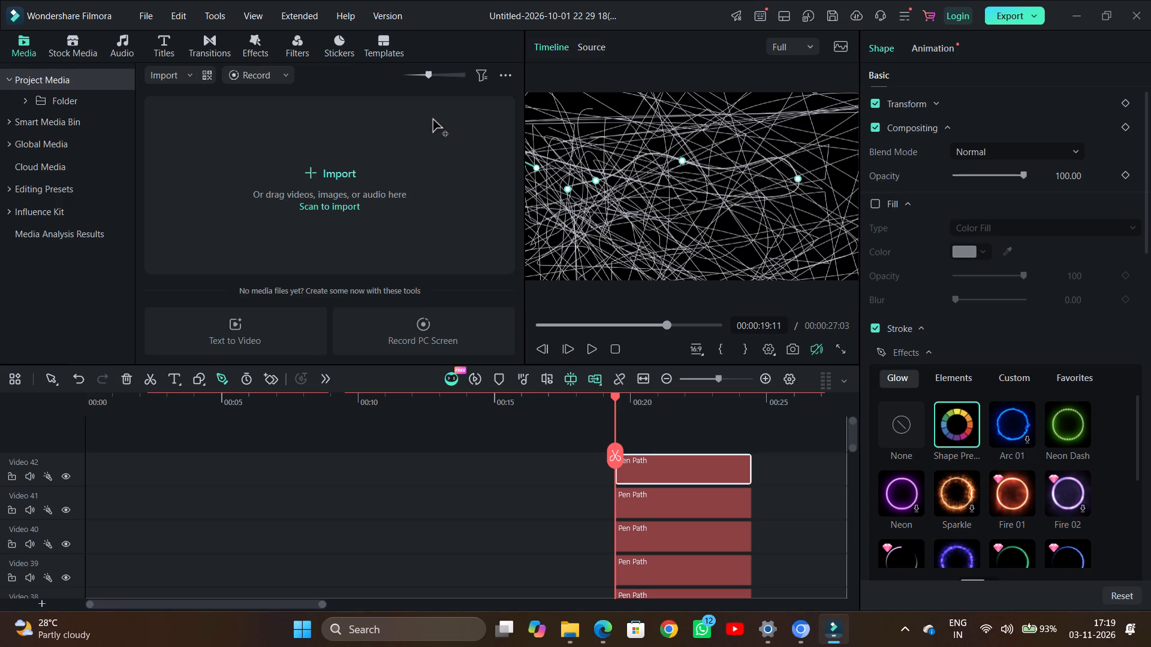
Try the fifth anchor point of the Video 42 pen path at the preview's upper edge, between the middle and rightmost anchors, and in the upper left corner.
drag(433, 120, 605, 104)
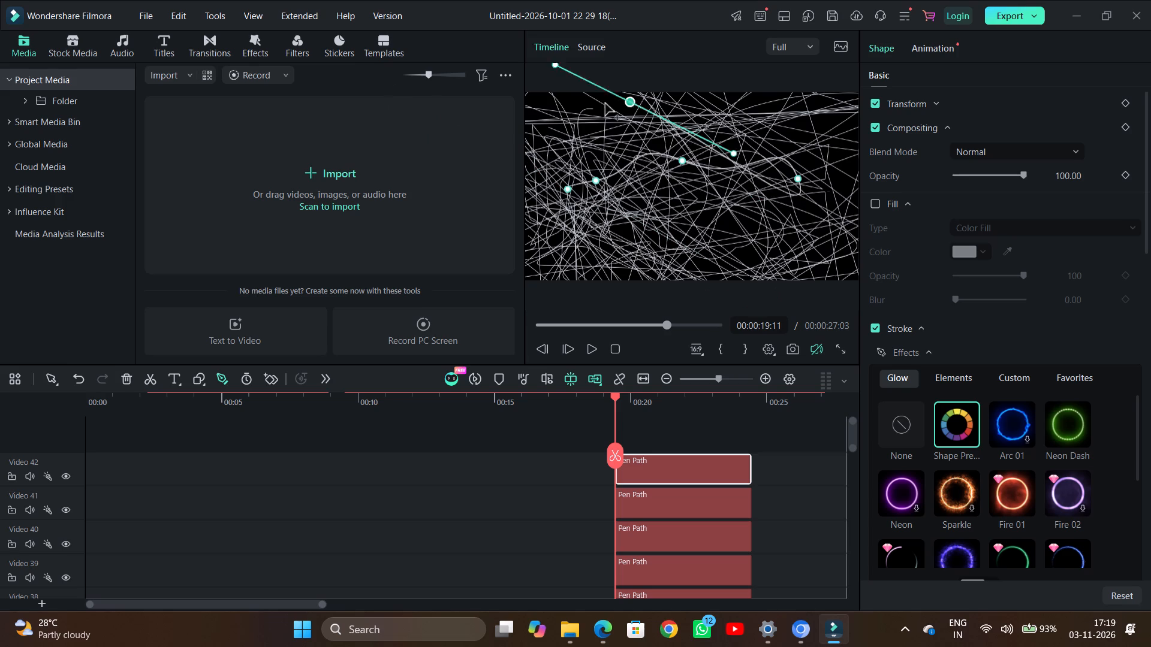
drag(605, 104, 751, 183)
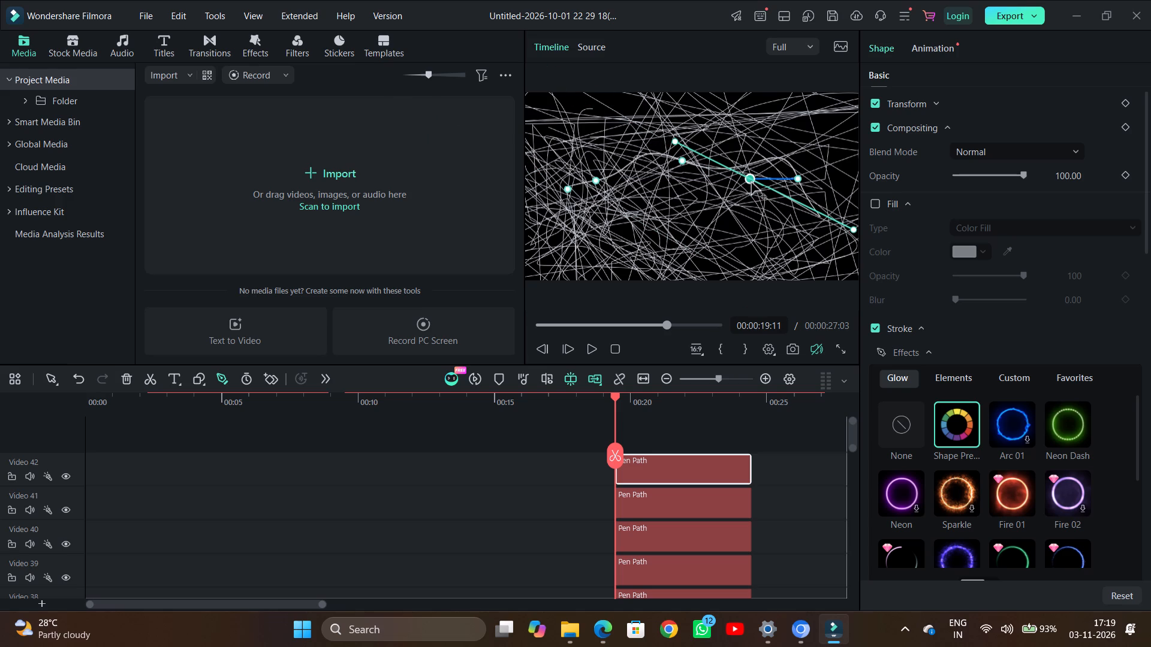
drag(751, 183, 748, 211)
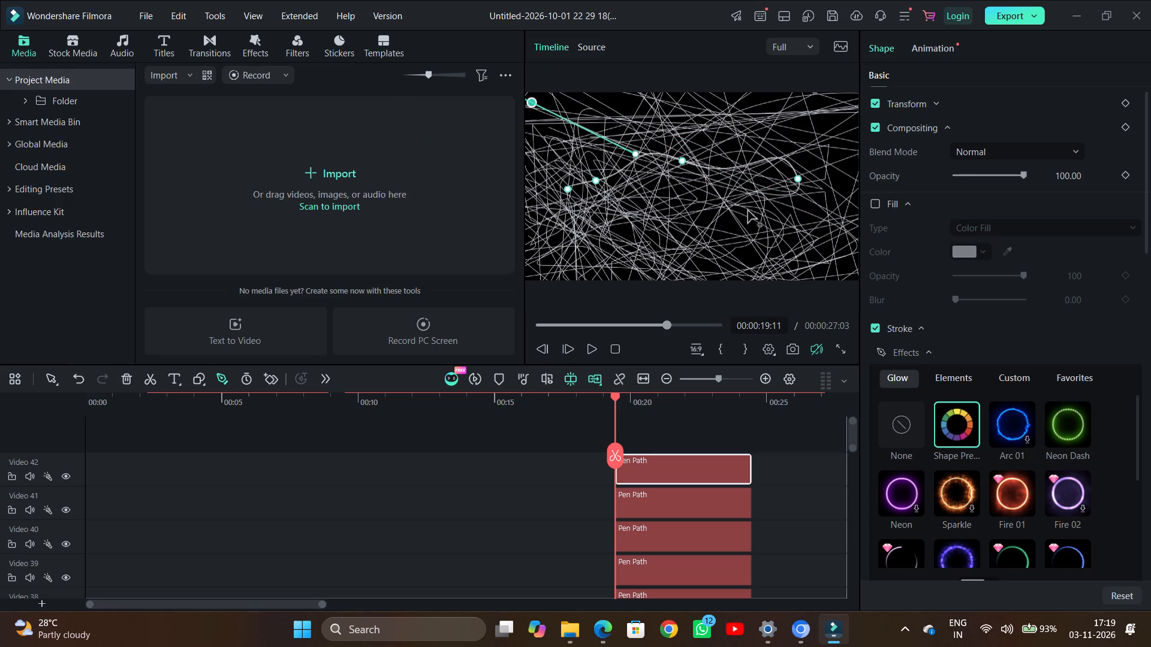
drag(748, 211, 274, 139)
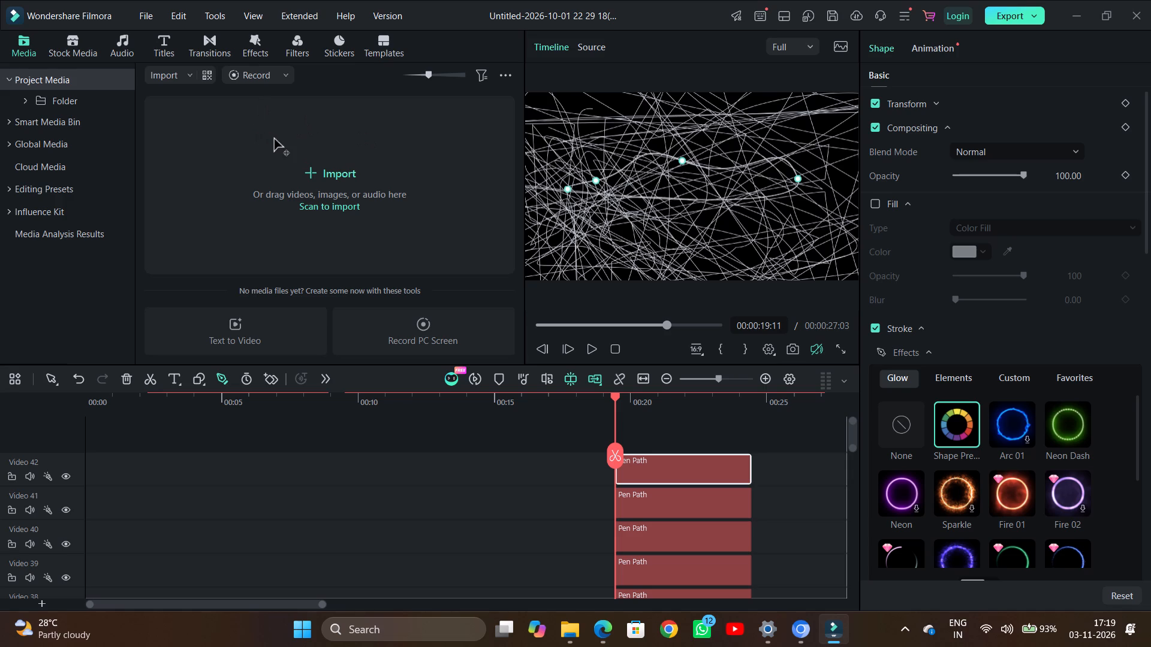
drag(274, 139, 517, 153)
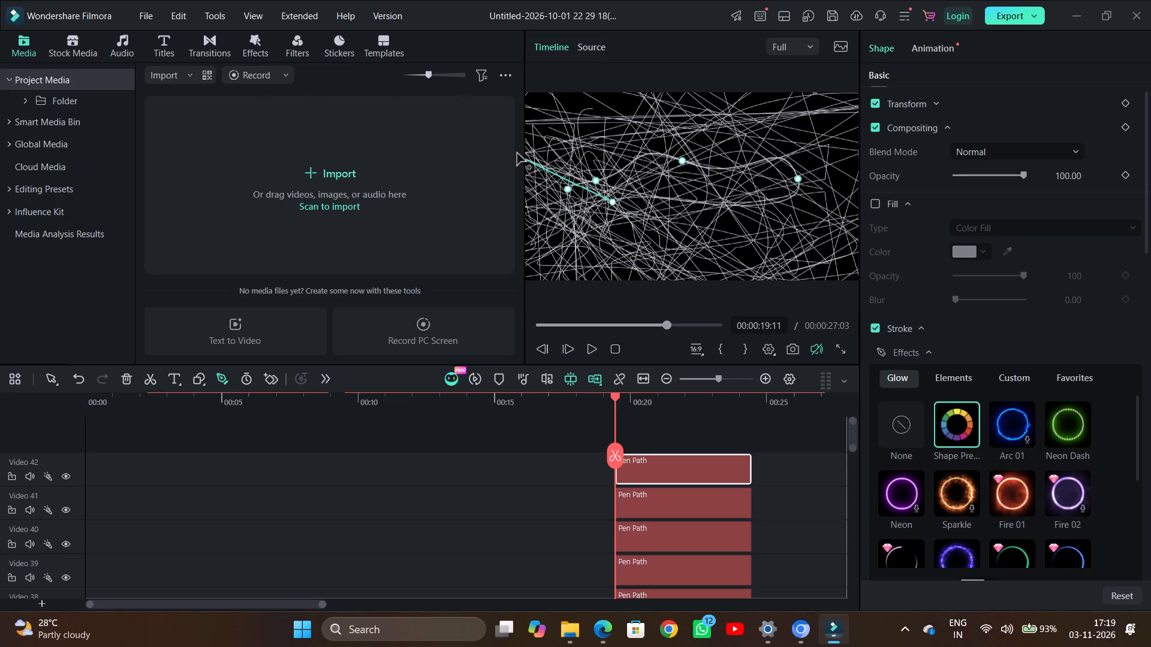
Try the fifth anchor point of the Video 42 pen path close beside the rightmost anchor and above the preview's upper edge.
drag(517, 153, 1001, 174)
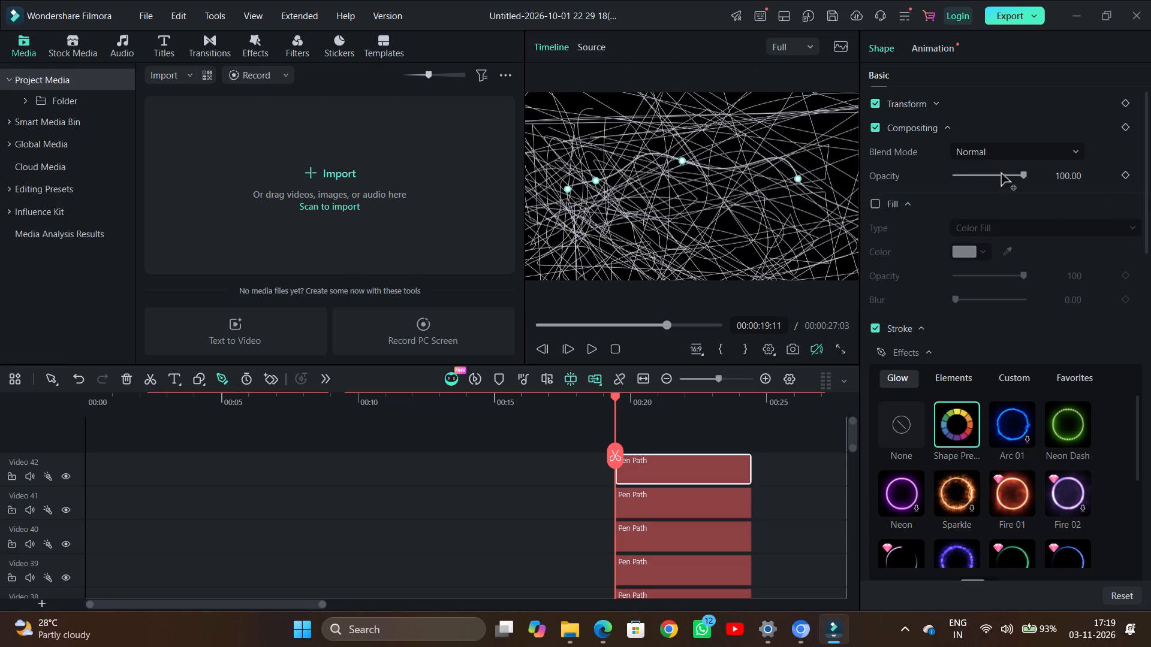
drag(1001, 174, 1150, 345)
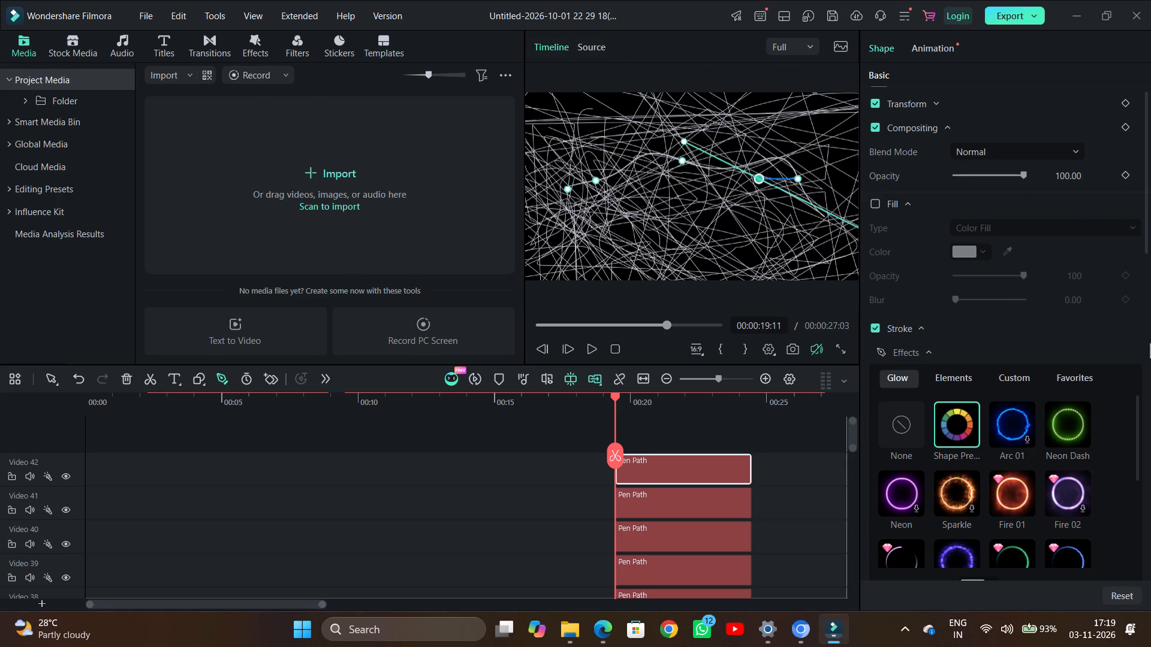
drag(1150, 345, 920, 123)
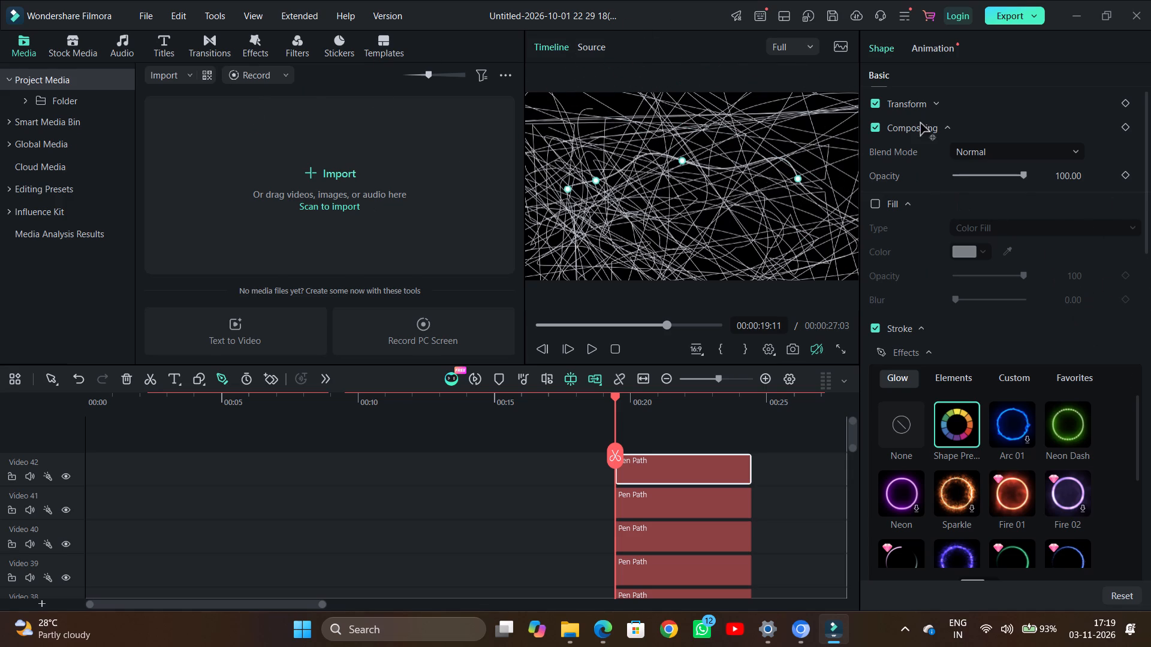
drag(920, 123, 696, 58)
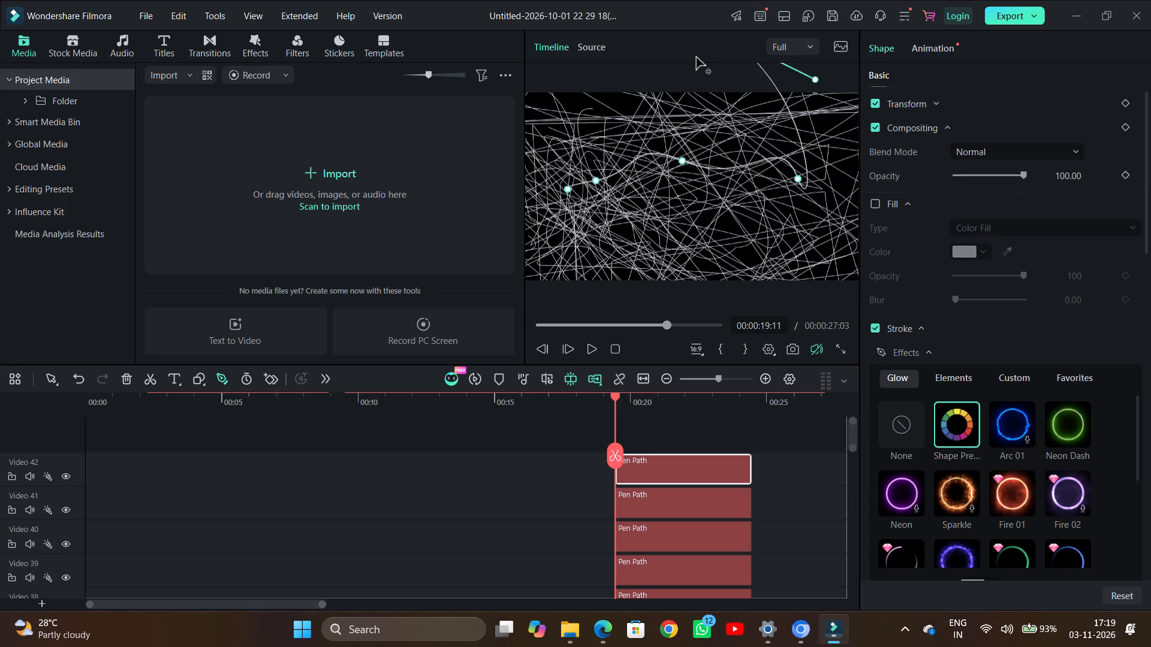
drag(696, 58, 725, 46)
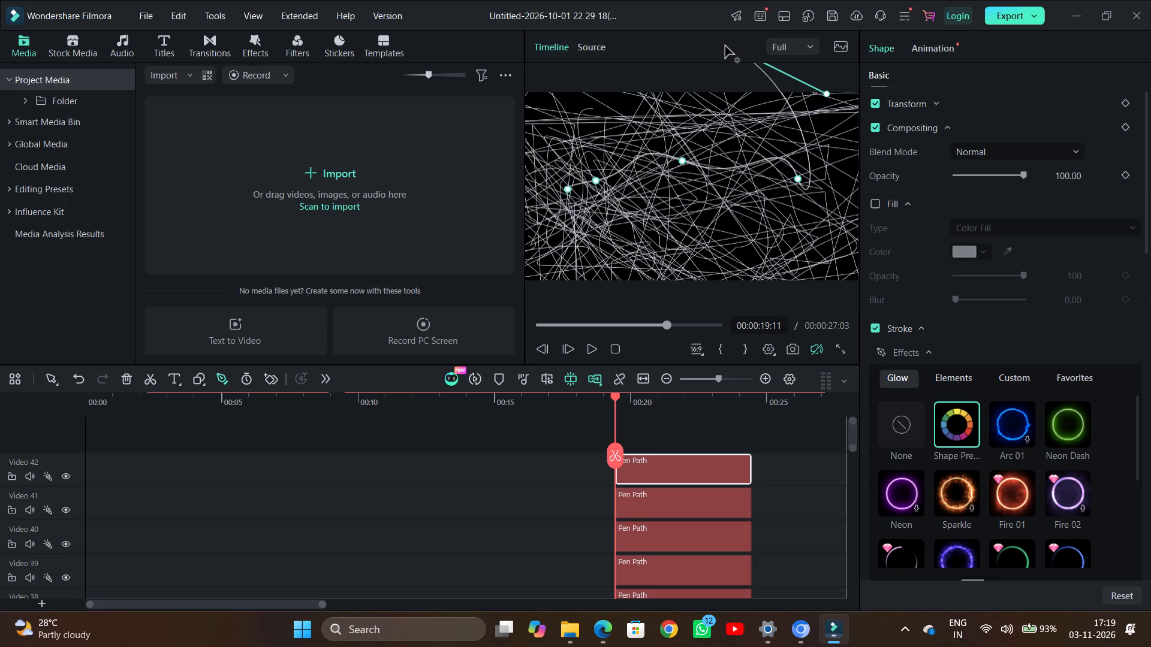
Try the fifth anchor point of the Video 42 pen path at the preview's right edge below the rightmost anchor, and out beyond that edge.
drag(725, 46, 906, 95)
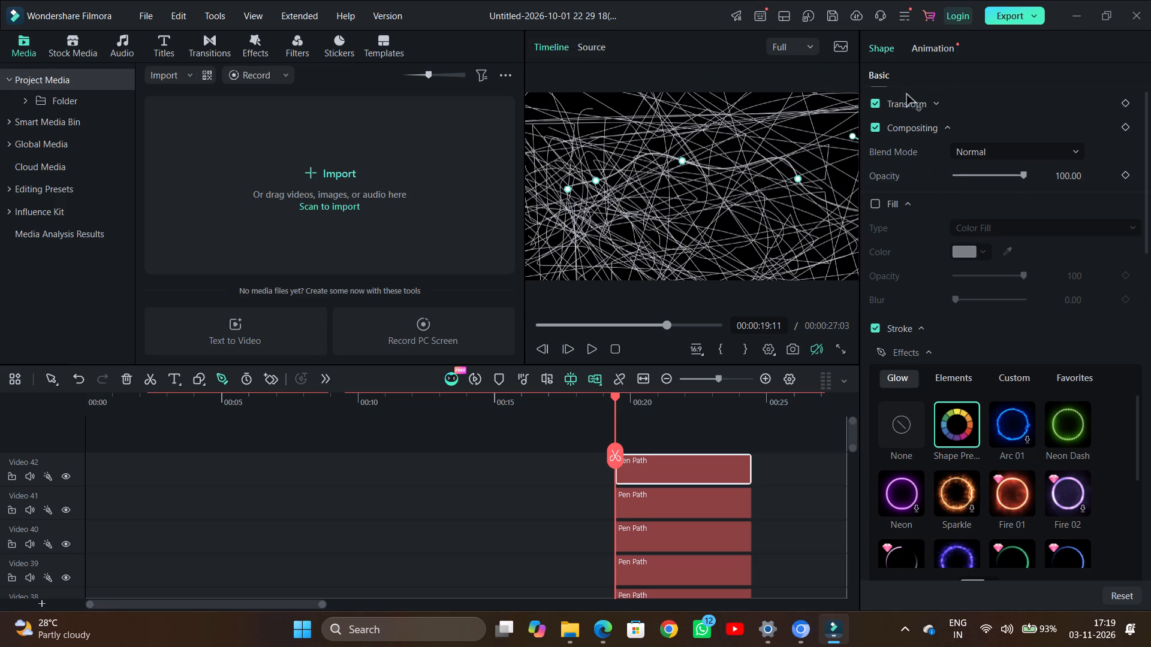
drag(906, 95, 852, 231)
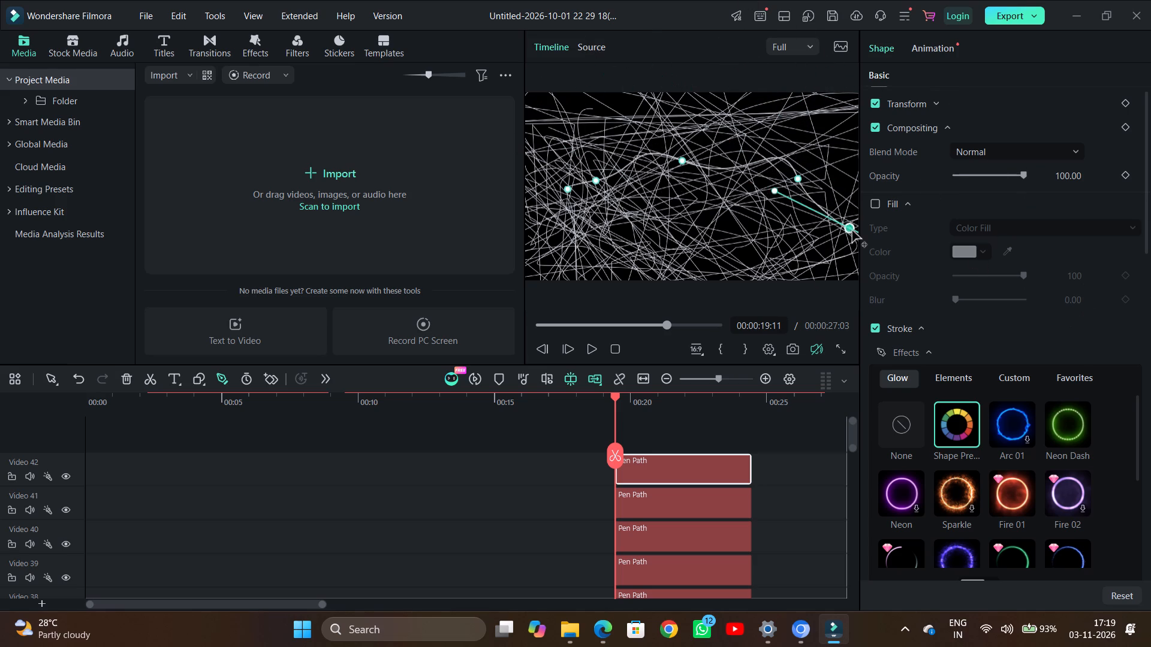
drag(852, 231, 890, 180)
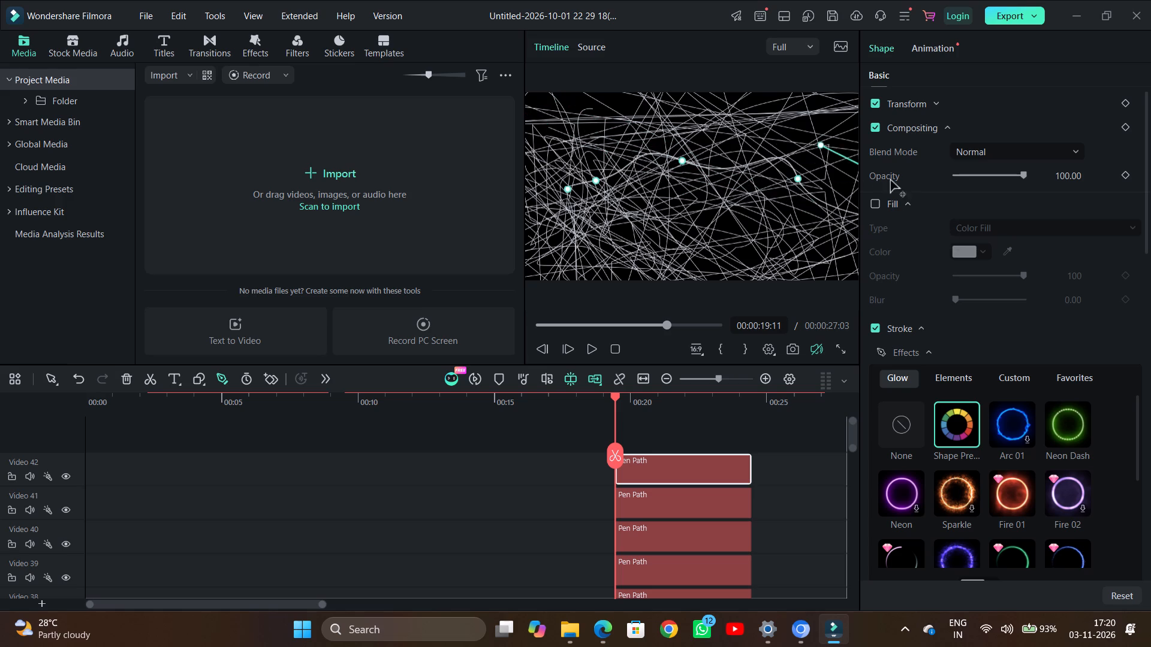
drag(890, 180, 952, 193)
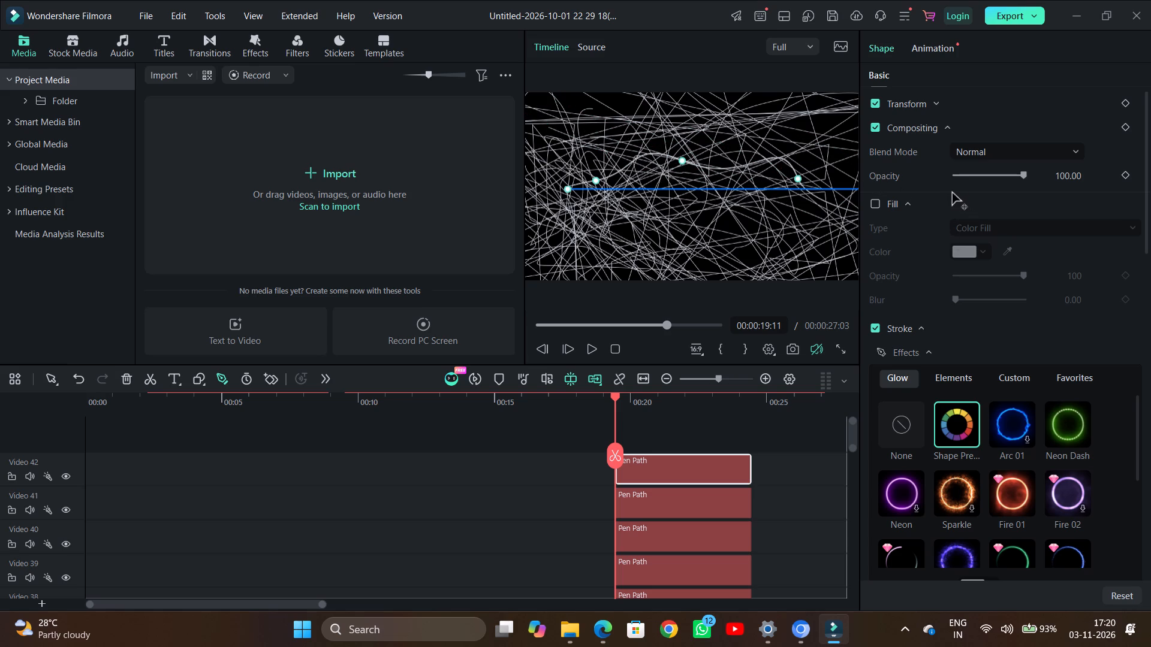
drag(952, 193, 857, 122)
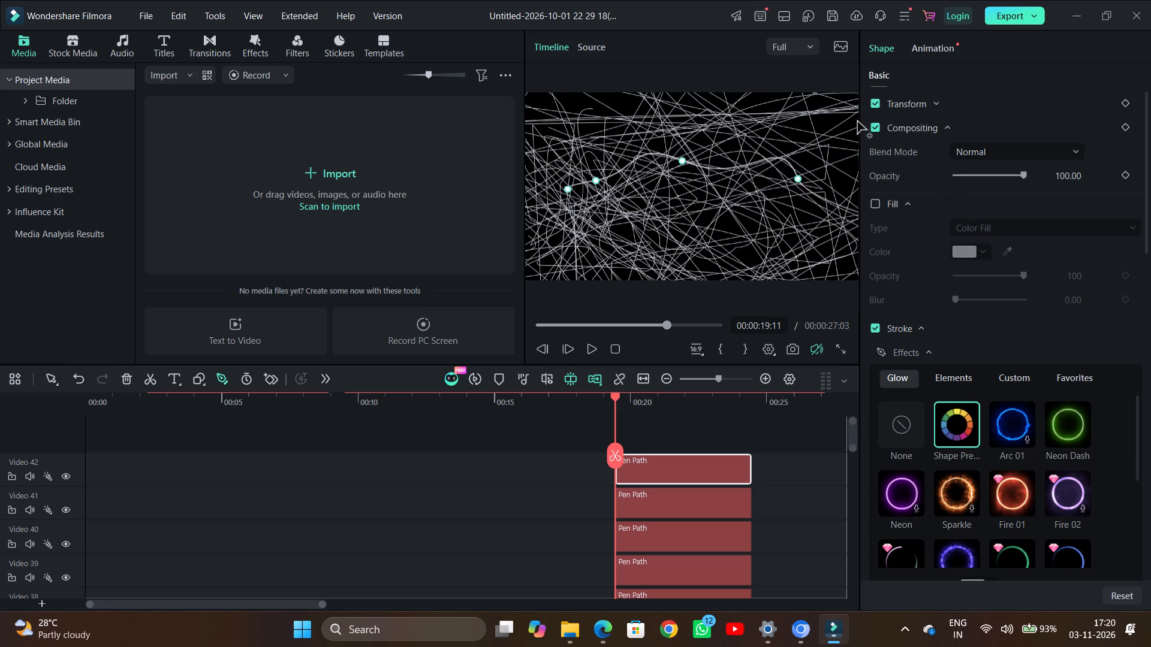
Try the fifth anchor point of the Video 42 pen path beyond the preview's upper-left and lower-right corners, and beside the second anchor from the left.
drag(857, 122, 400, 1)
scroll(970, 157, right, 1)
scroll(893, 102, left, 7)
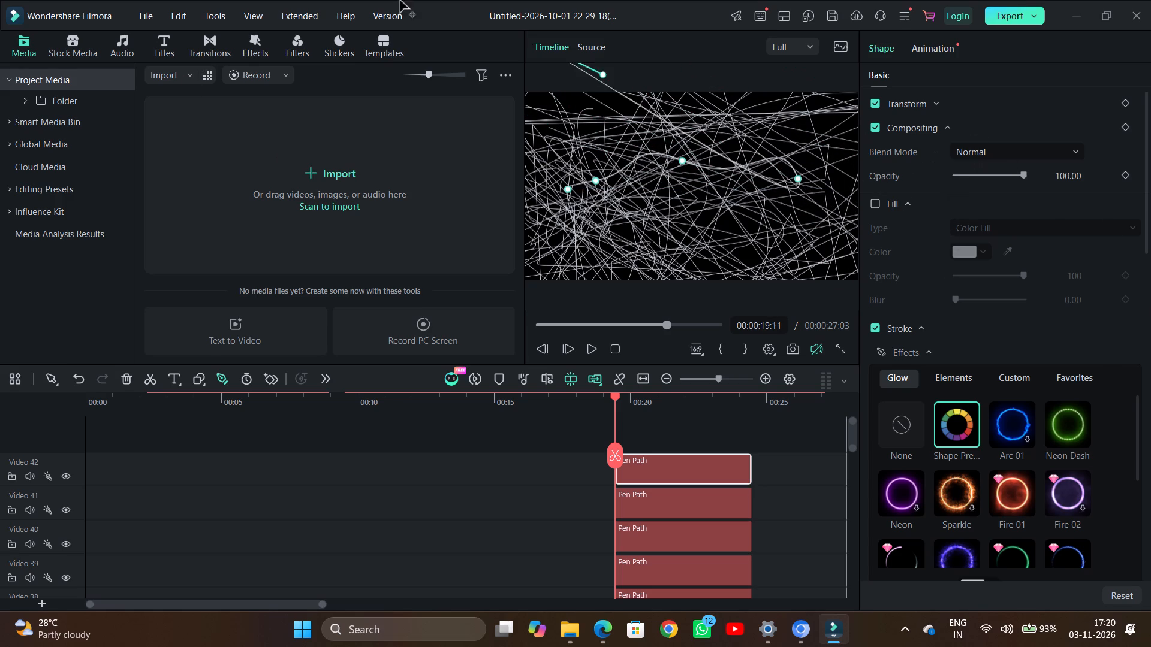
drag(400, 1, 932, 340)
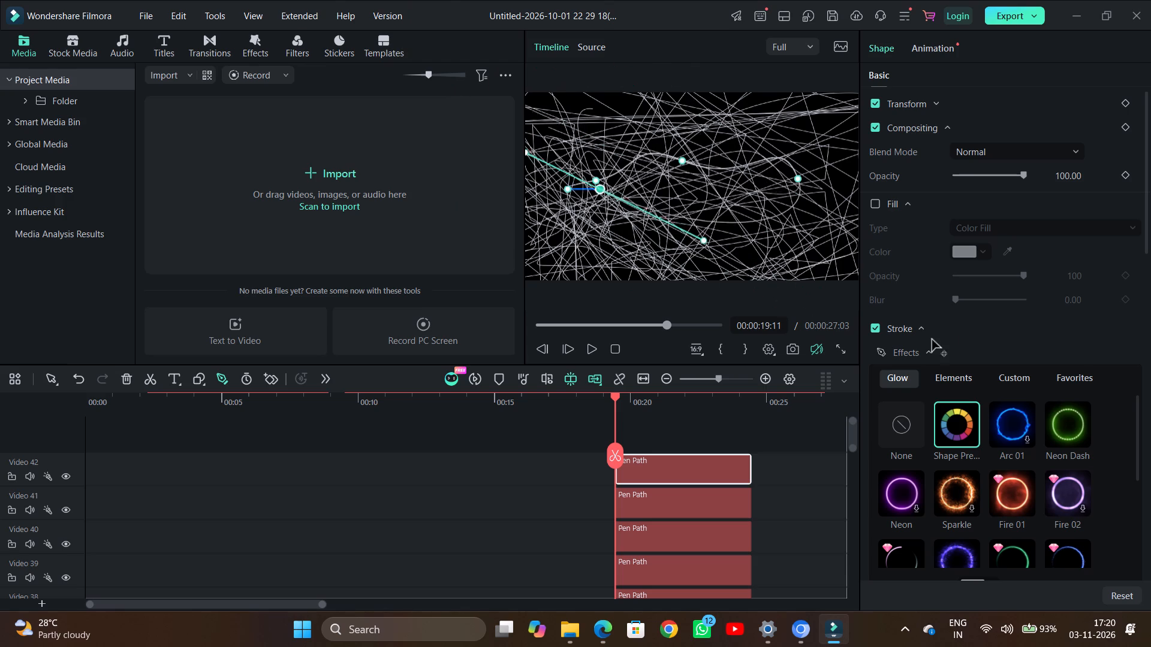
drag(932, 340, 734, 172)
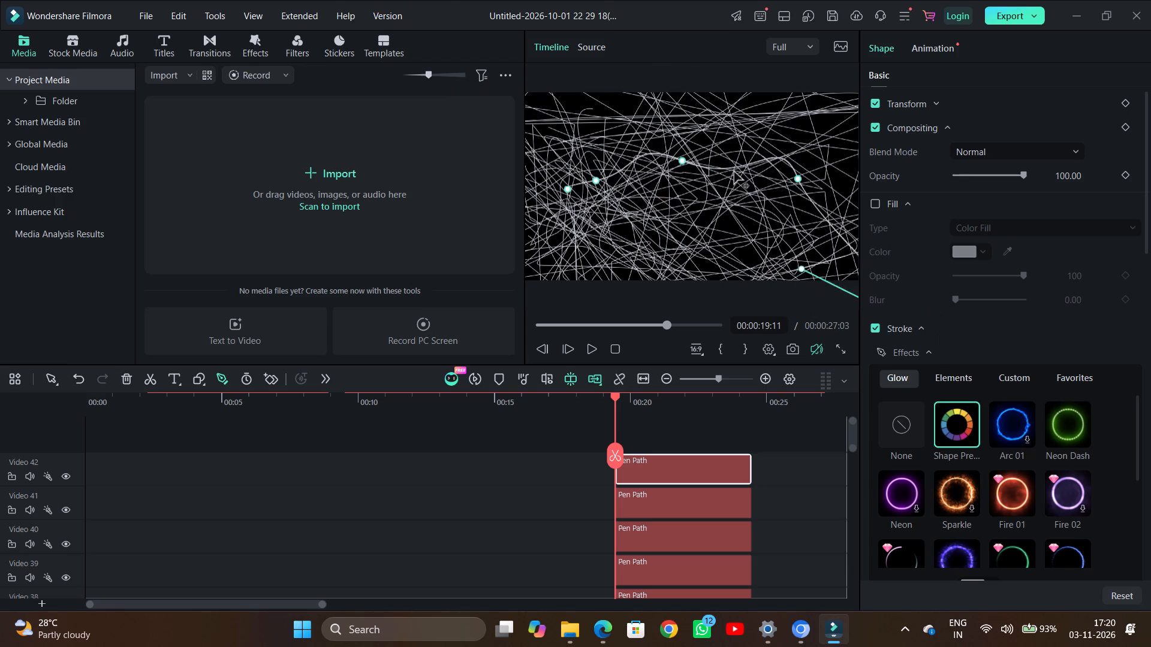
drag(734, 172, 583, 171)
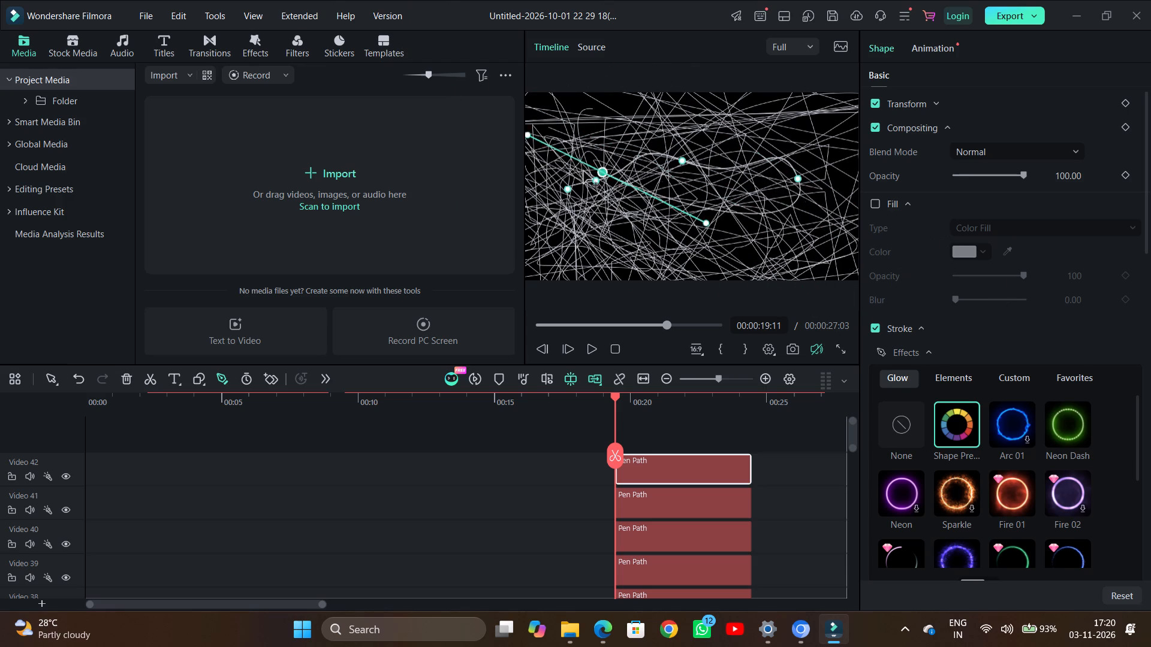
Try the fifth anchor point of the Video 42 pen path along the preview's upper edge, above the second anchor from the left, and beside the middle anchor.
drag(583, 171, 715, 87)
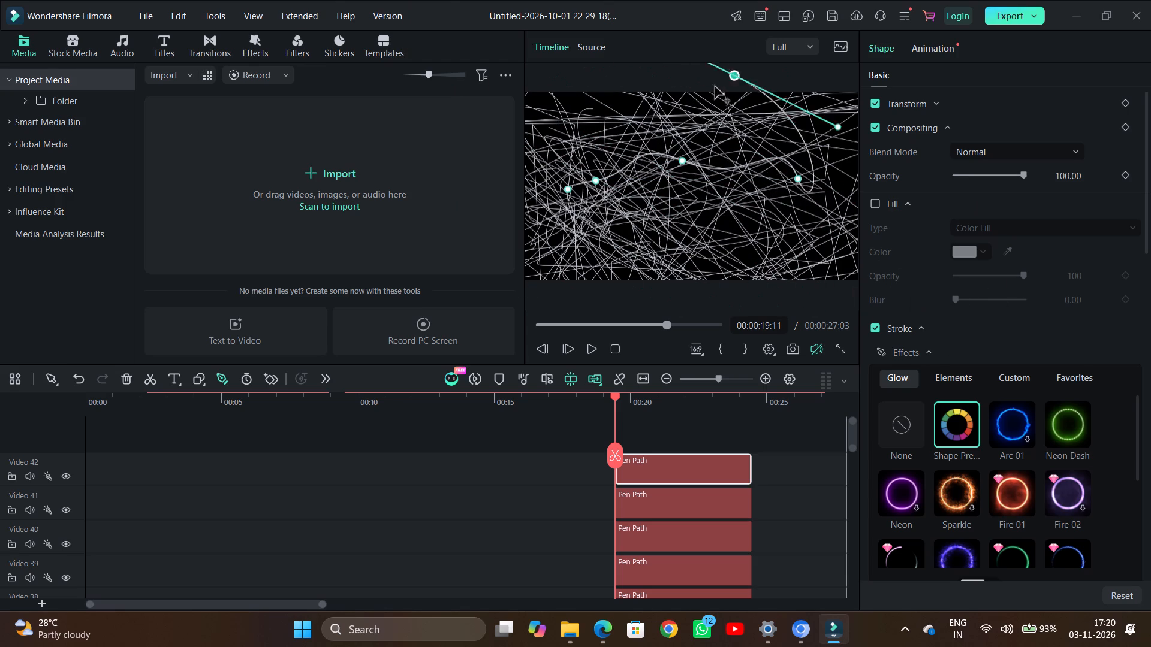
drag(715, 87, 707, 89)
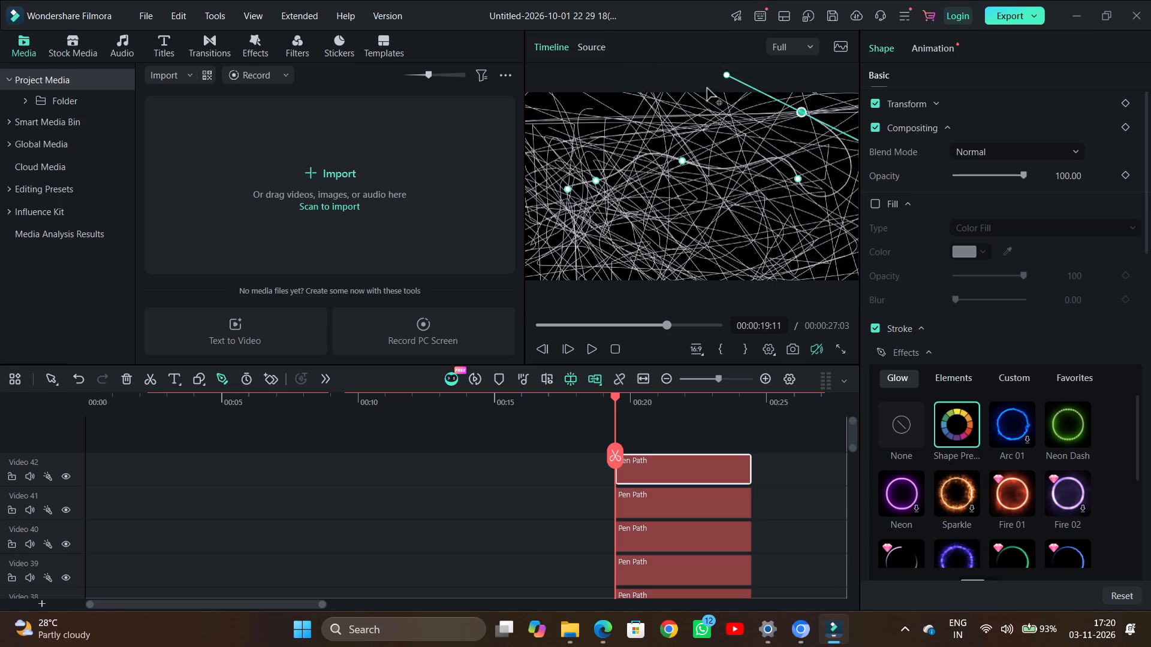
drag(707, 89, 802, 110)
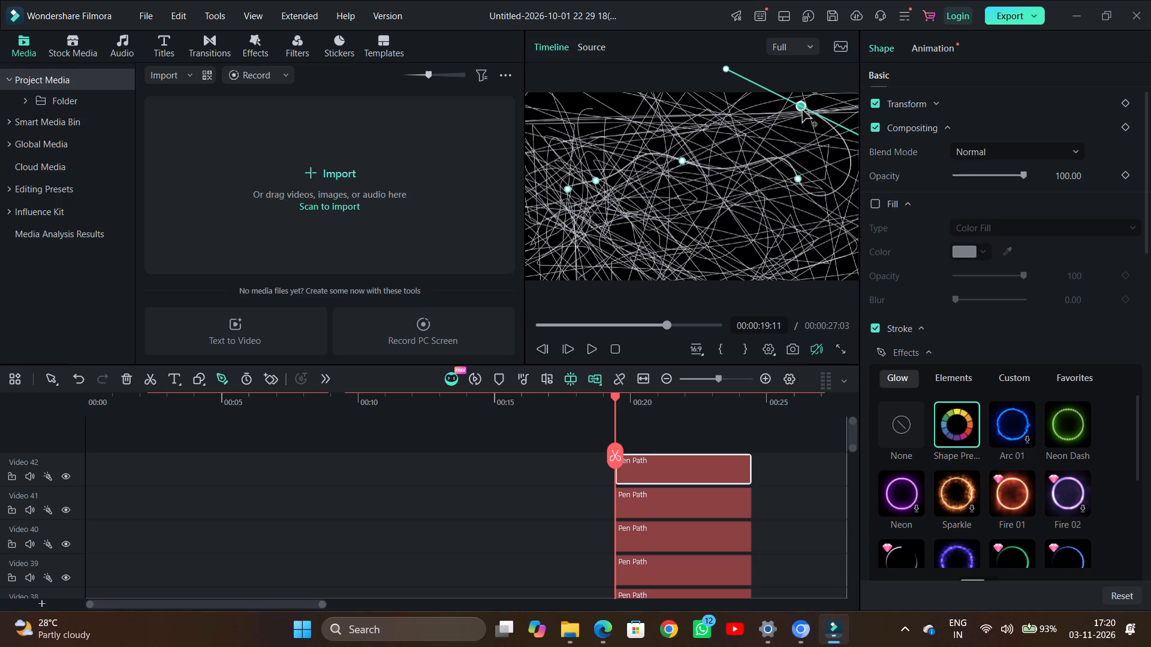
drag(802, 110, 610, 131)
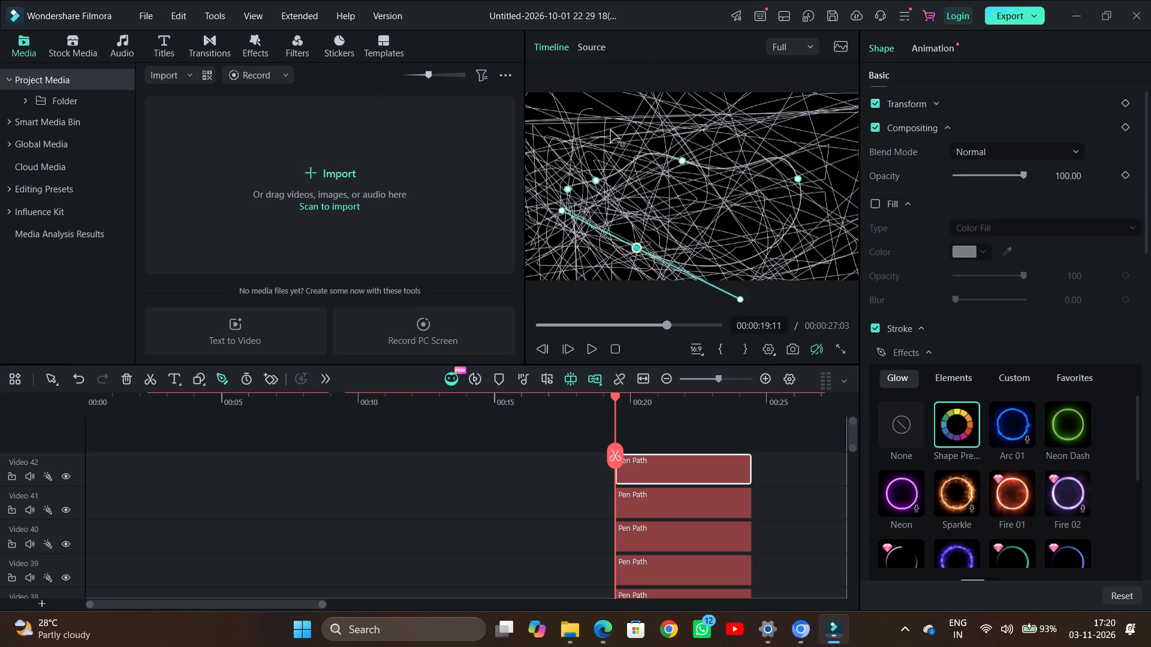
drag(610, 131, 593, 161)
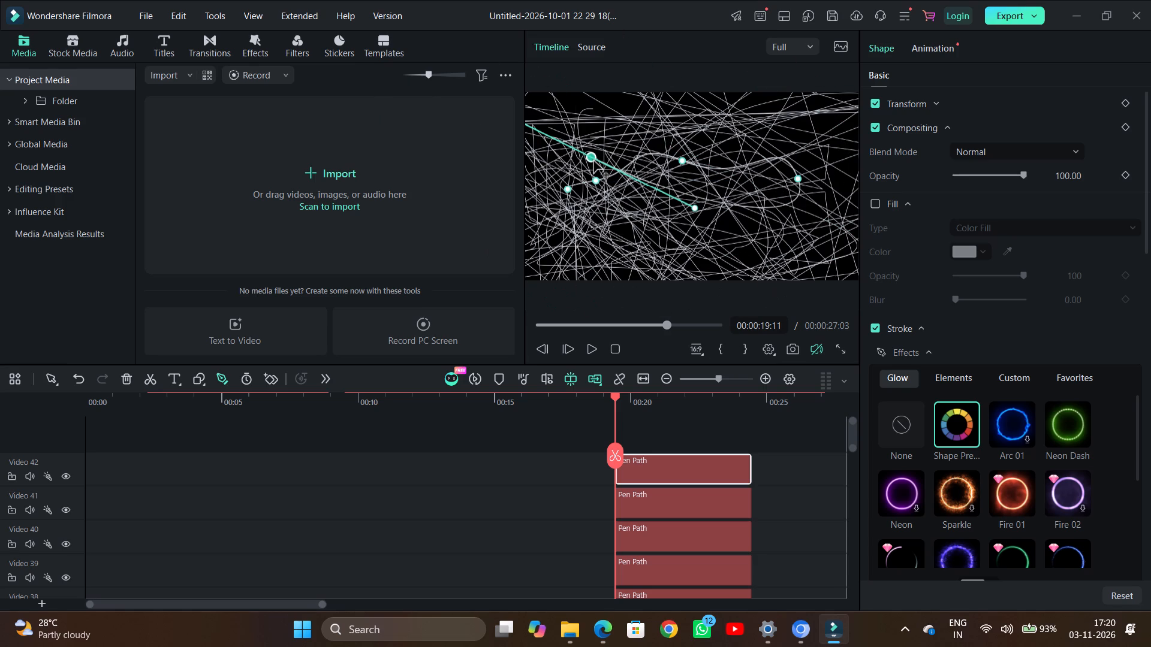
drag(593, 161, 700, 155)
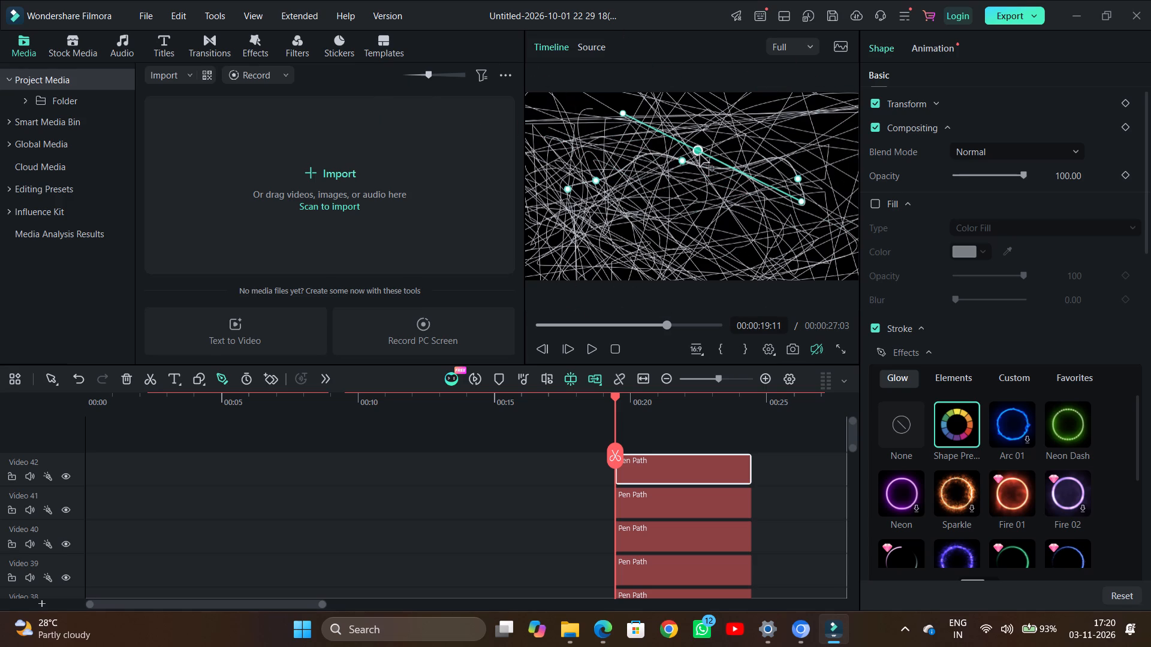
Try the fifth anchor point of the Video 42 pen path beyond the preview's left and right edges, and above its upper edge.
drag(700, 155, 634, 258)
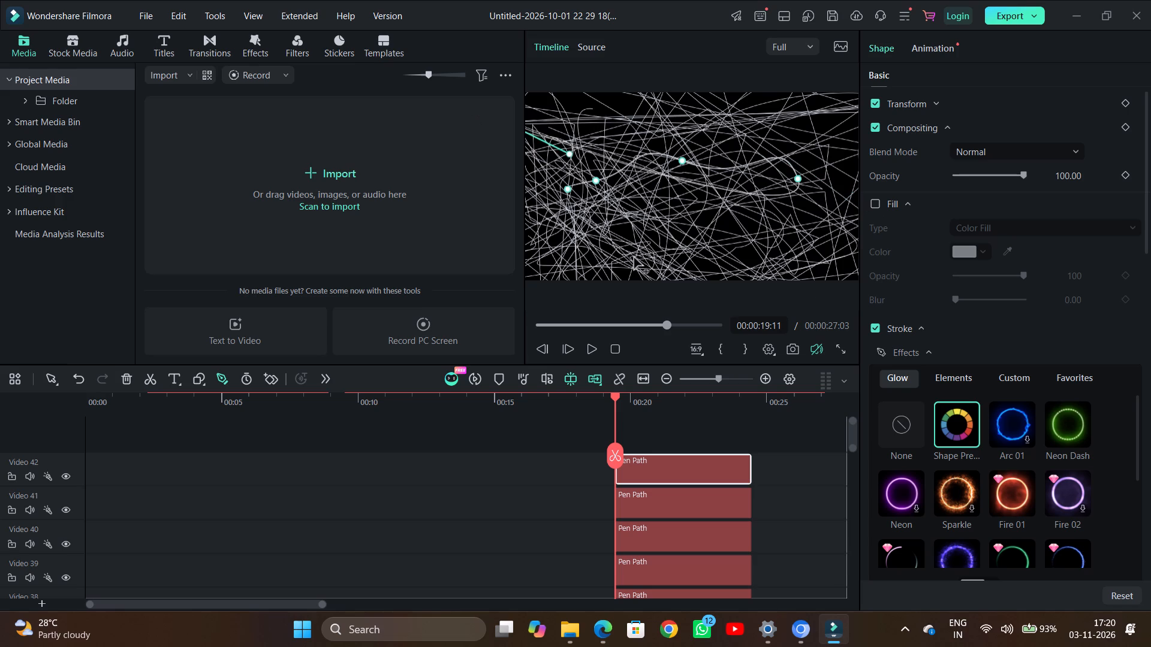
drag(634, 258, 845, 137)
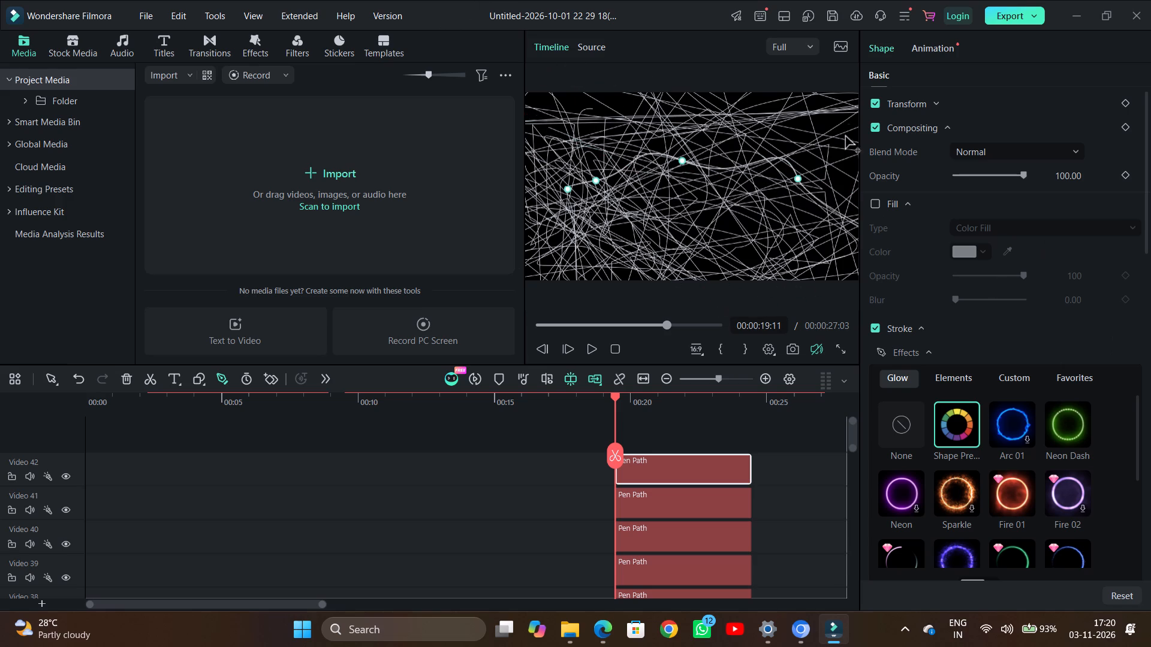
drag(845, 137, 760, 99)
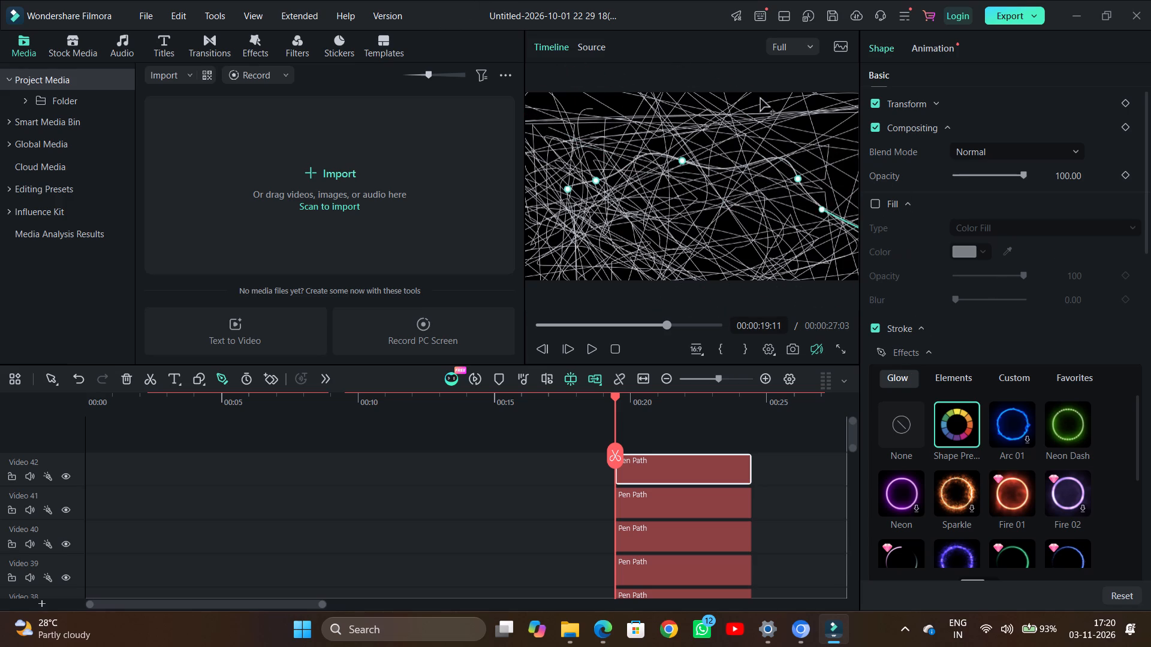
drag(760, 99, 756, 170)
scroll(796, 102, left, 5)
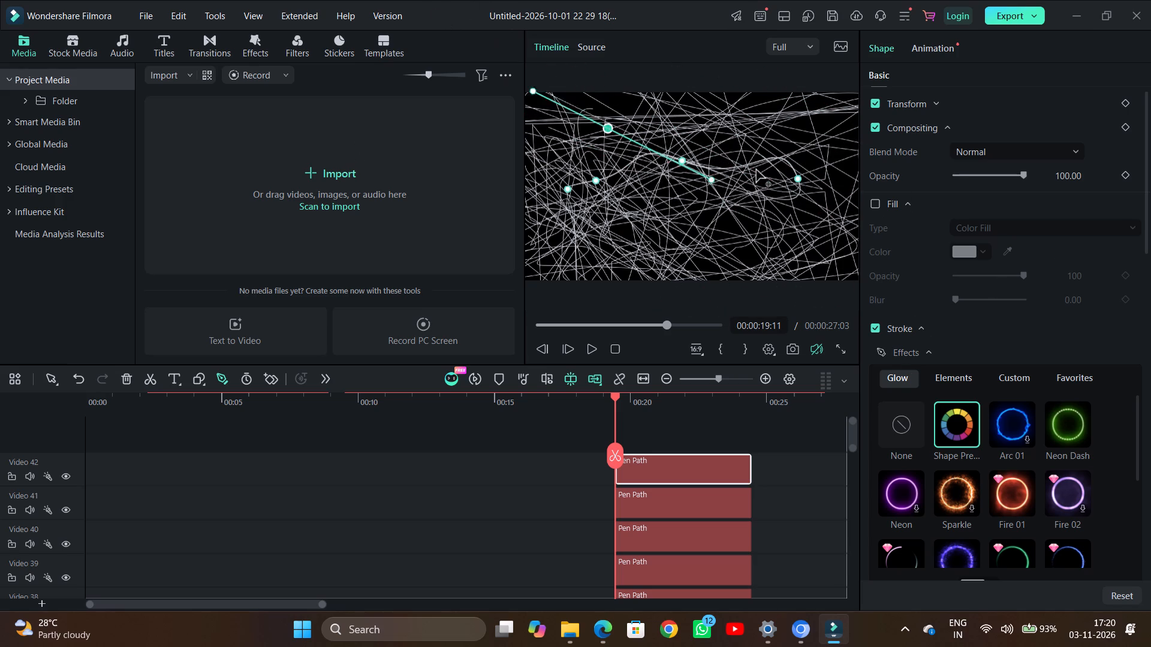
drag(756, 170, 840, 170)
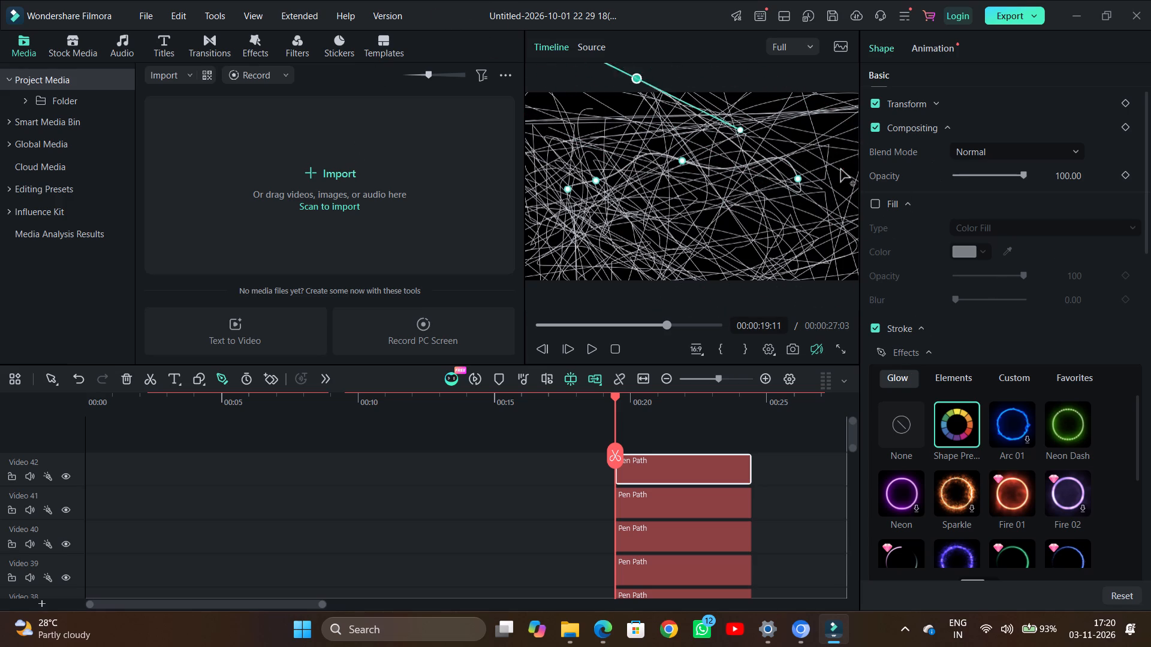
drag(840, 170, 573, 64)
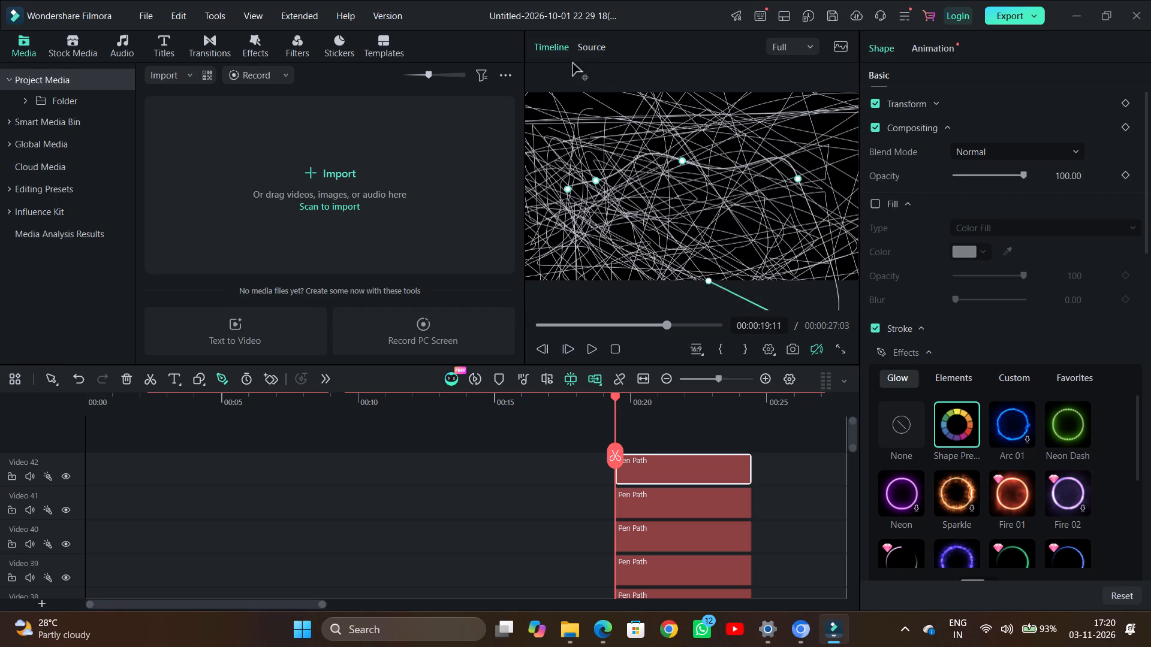
Place the fifth anchor point of the Video 42 pen path a short distance above the leftmost anchor.
drag(573, 64, 556, 236)
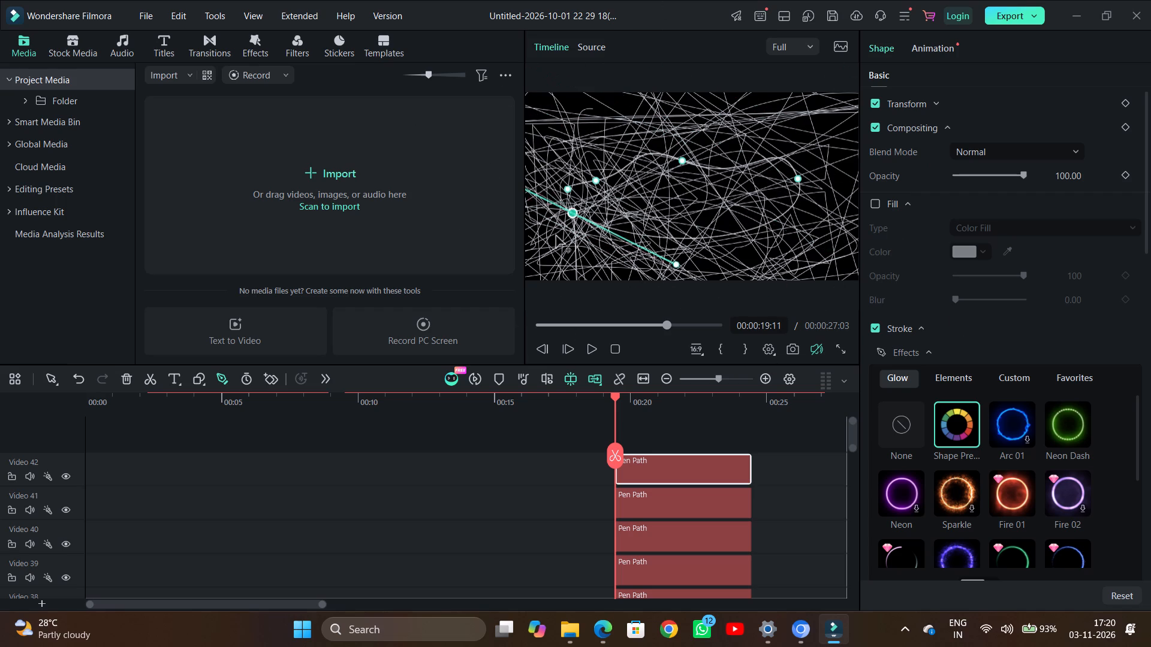
drag(556, 236, 562, 153)
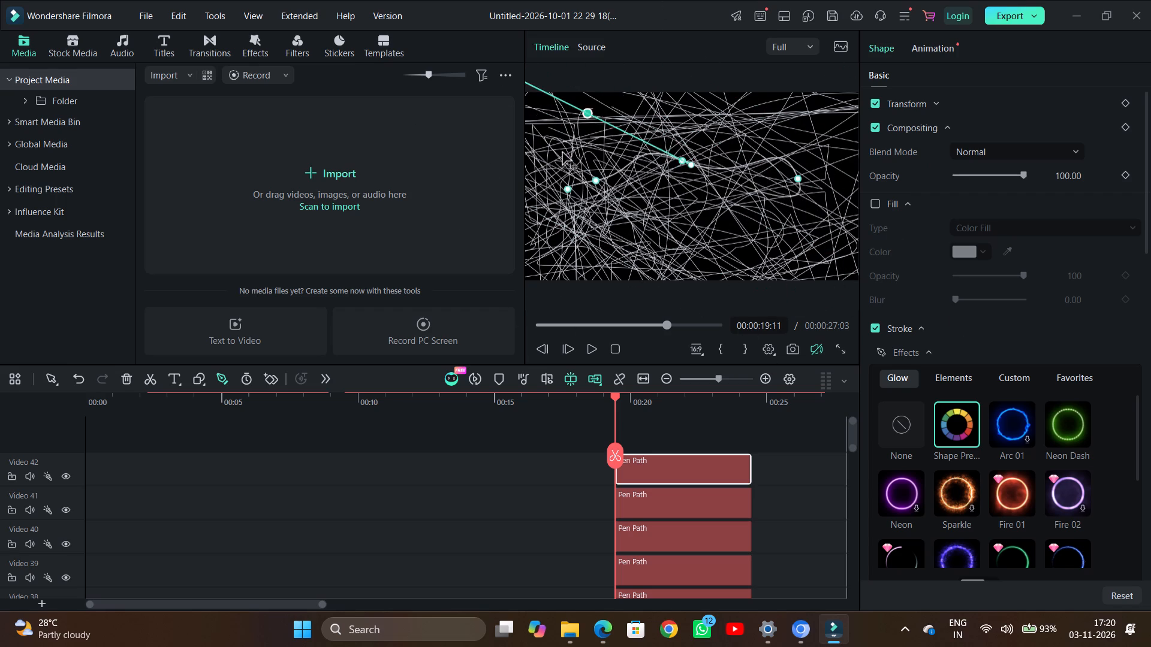
drag(562, 153, 724, 195)
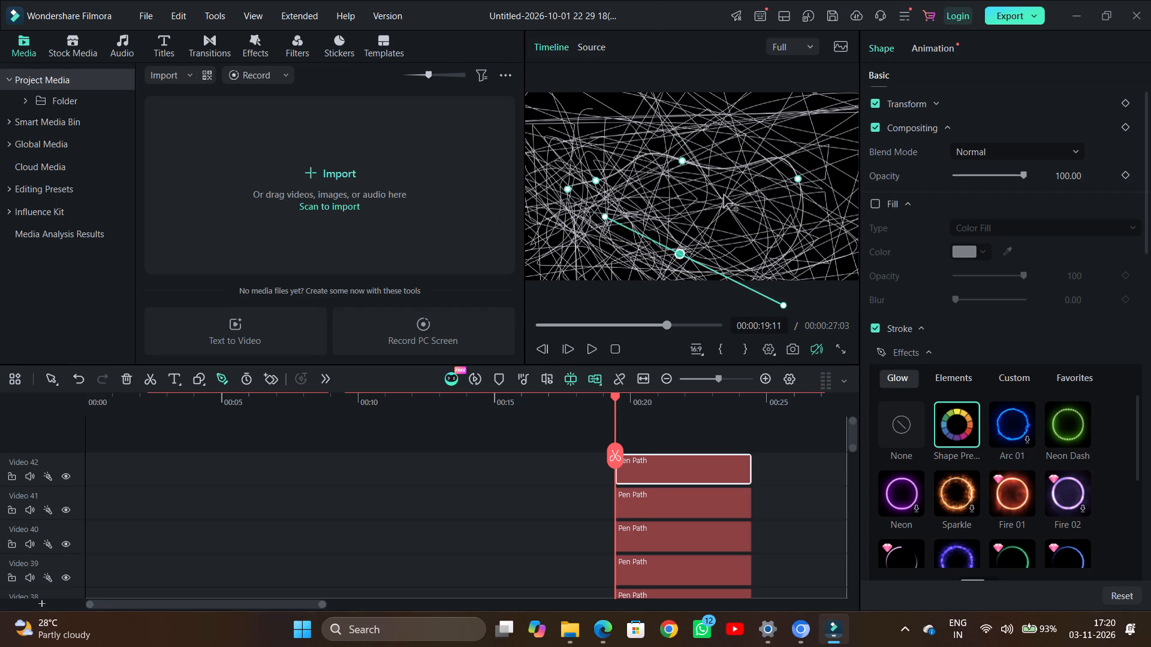
drag(724, 195, 584, 74)
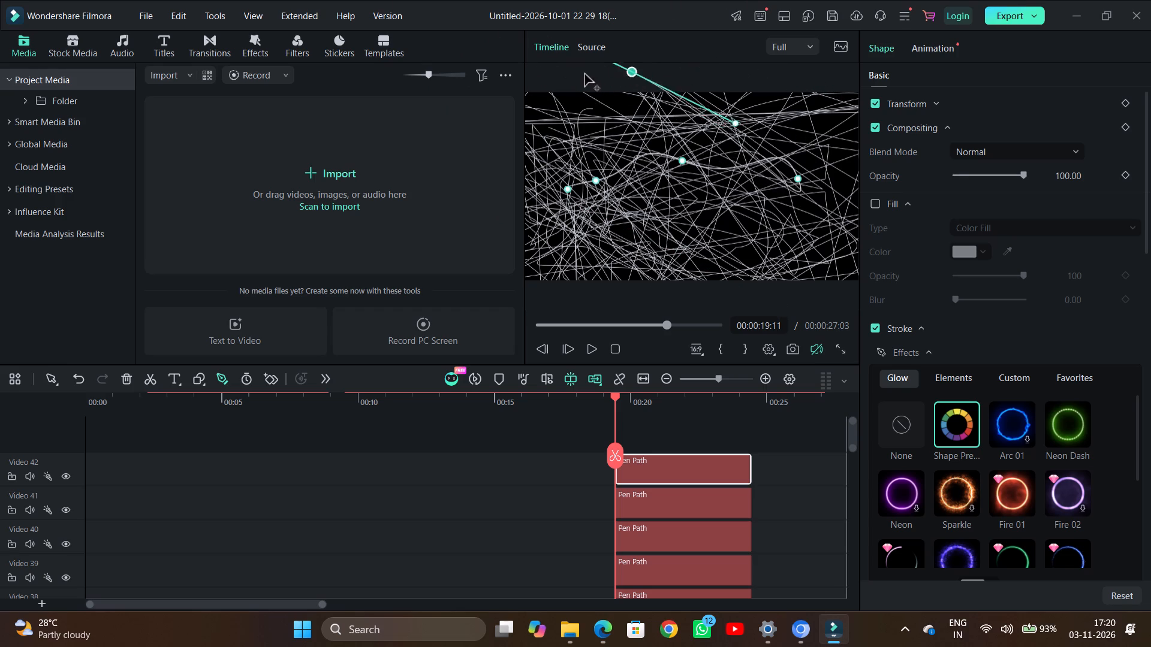
drag(584, 74, 619, 222)
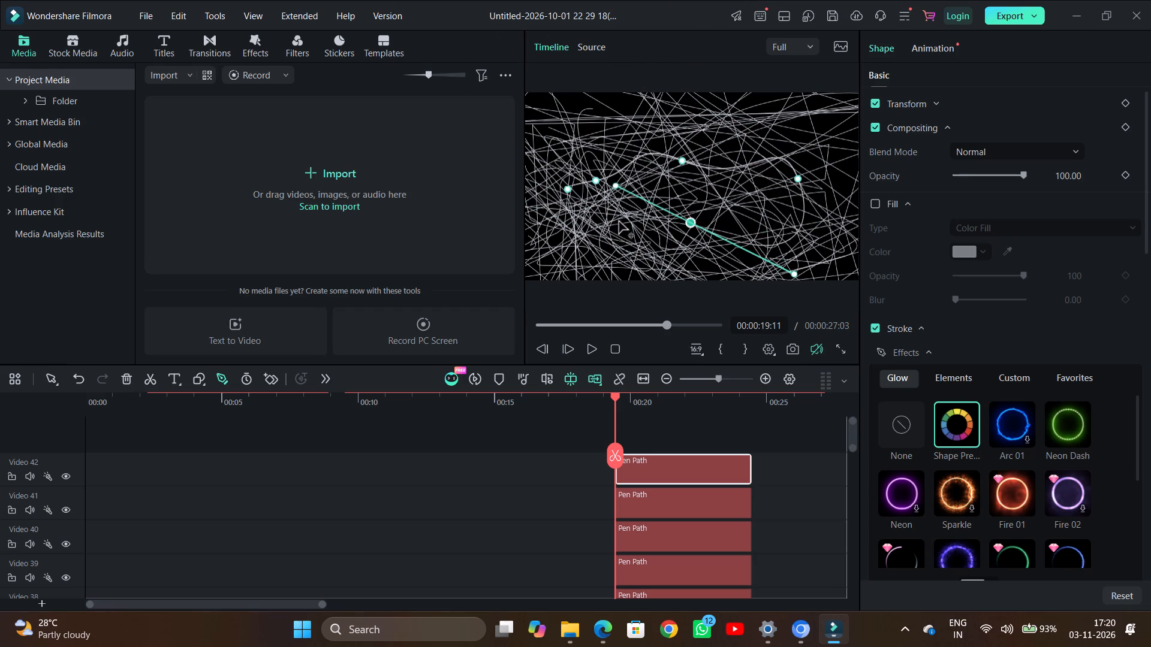
drag(619, 222, 689, 203)
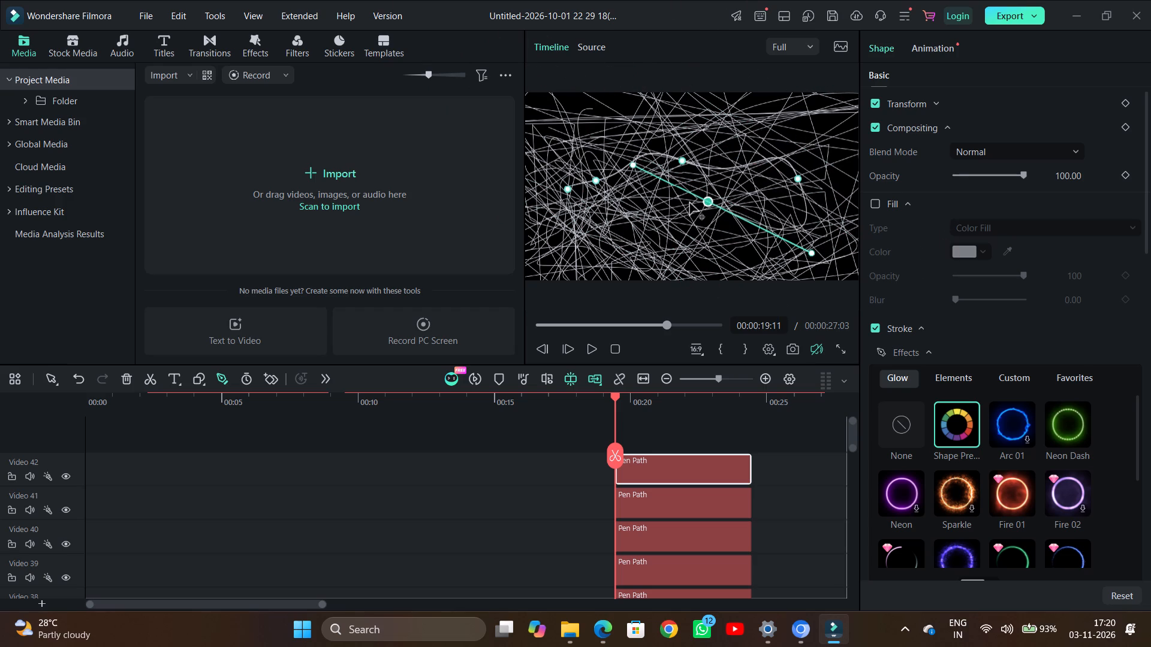
drag(689, 203, 574, 159)
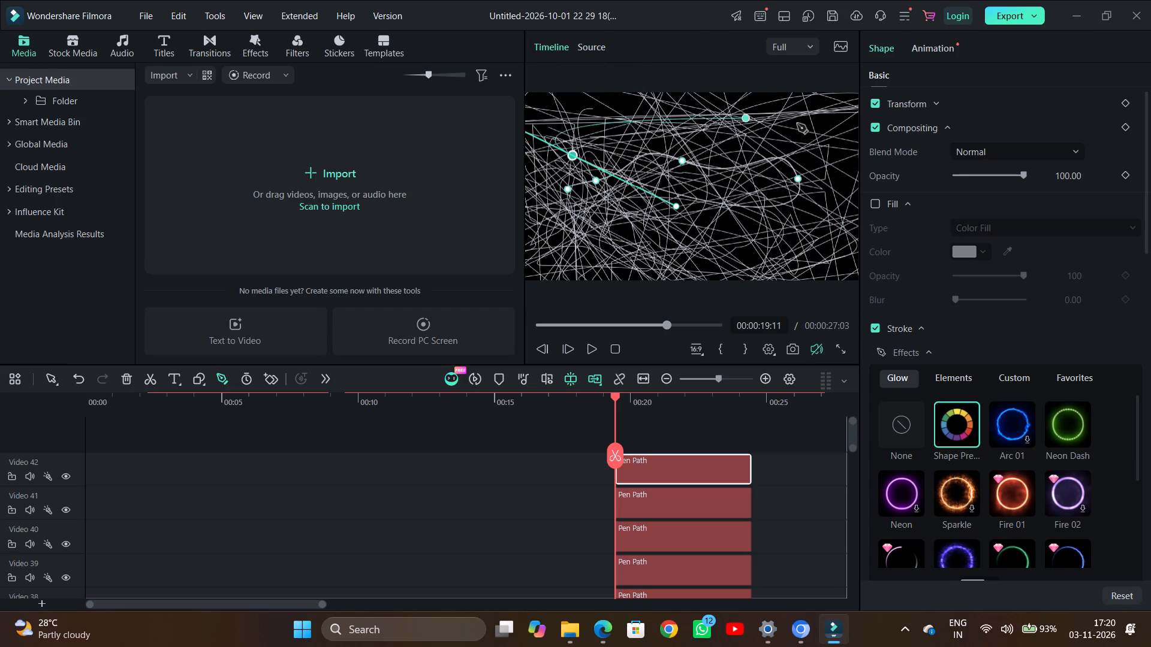
Add a sixth anchor point to the Video 42 pen path, above and slightly left of the rightmost anchor.
scroll(798, 124, right, 6)
click(770, 141)
Add a seventh anchor point just below the sixth, with a long curve handle sloping gently down to below the two leftmost anchors.
drag(765, 183, 736, 268)
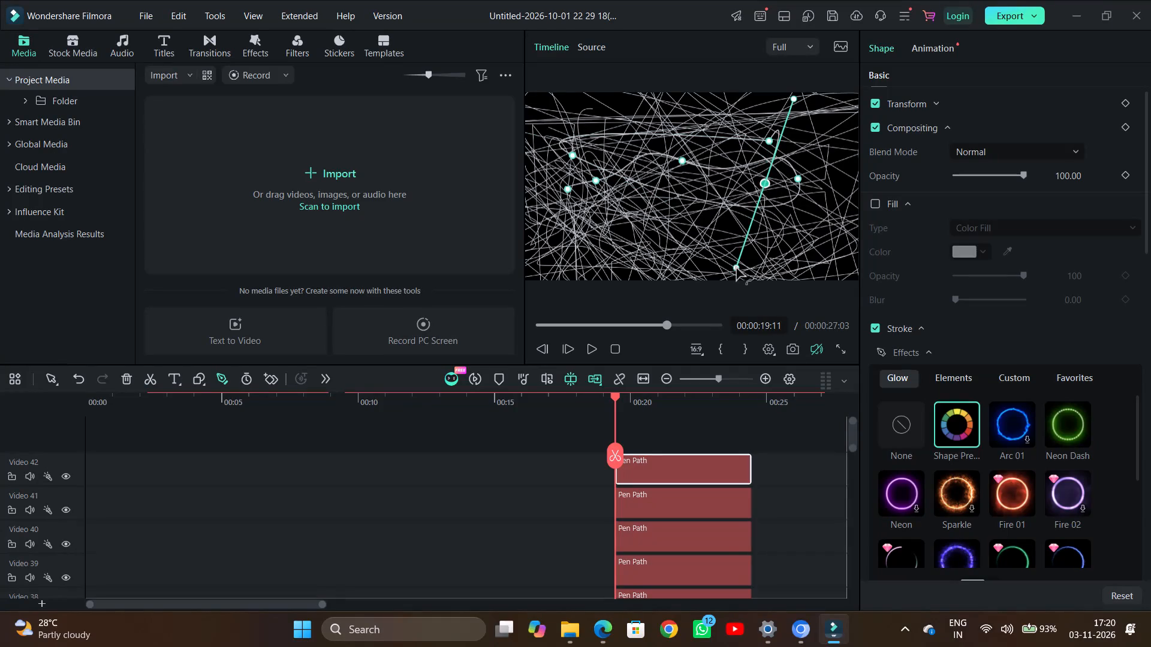
drag(736, 268, 719, 237)
double_click(719, 237)
drag(719, 237, 758, 182)
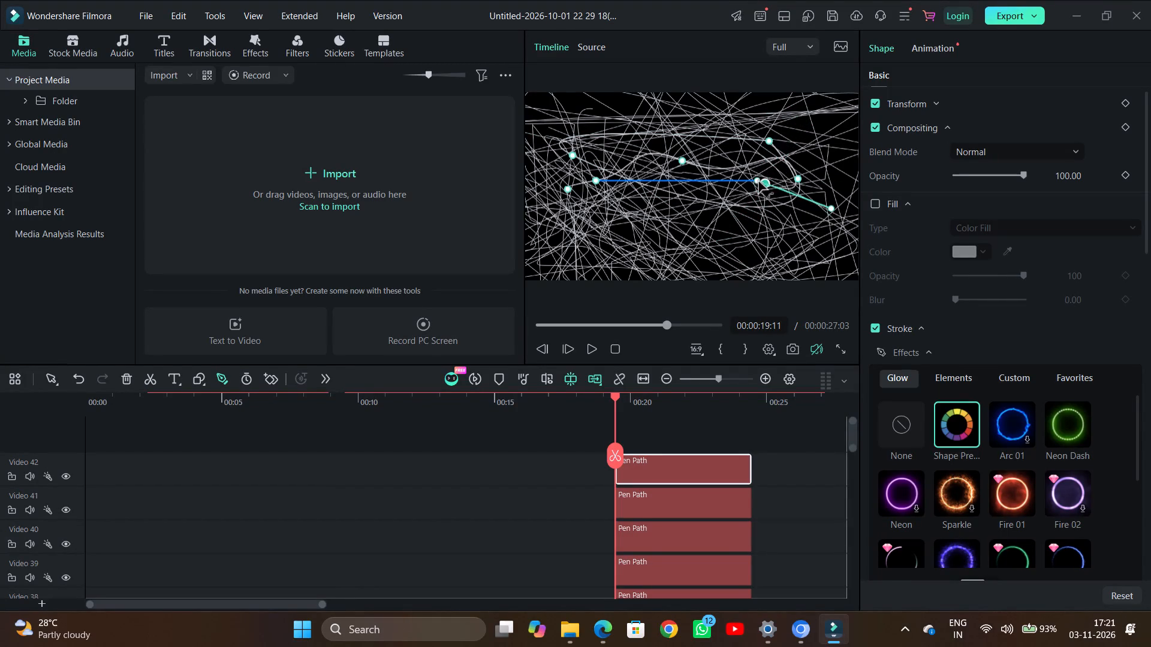
drag(758, 182, 766, 188)
drag(766, 188, 608, 206)
drag(608, 206, 671, 184)
double_click(671, 184)
drag(671, 184, 638, 195)
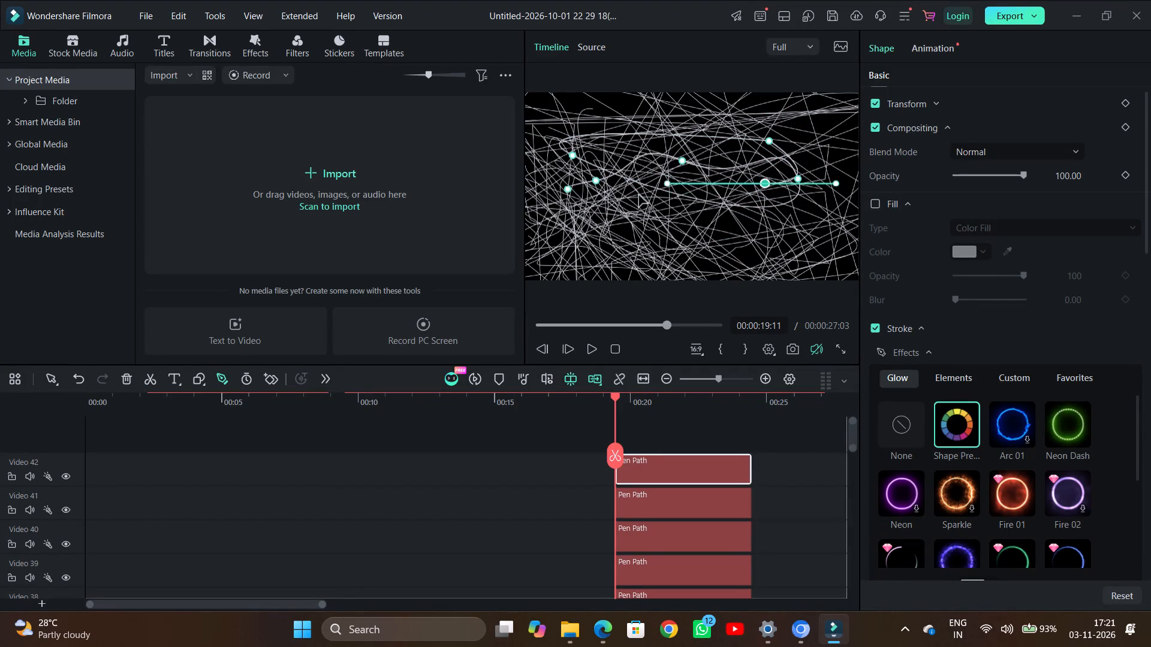
drag(638, 195, 632, 199)
triple_click(632, 199)
click(632, 199)
drag(632, 199, 583, 210)
click(583, 210)
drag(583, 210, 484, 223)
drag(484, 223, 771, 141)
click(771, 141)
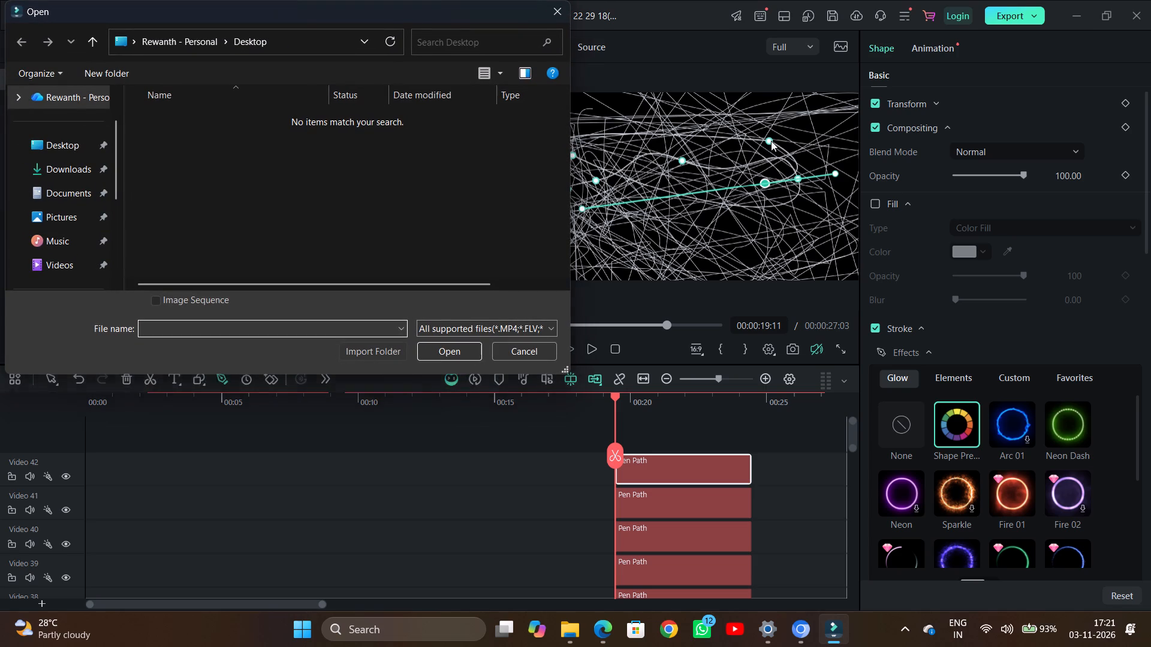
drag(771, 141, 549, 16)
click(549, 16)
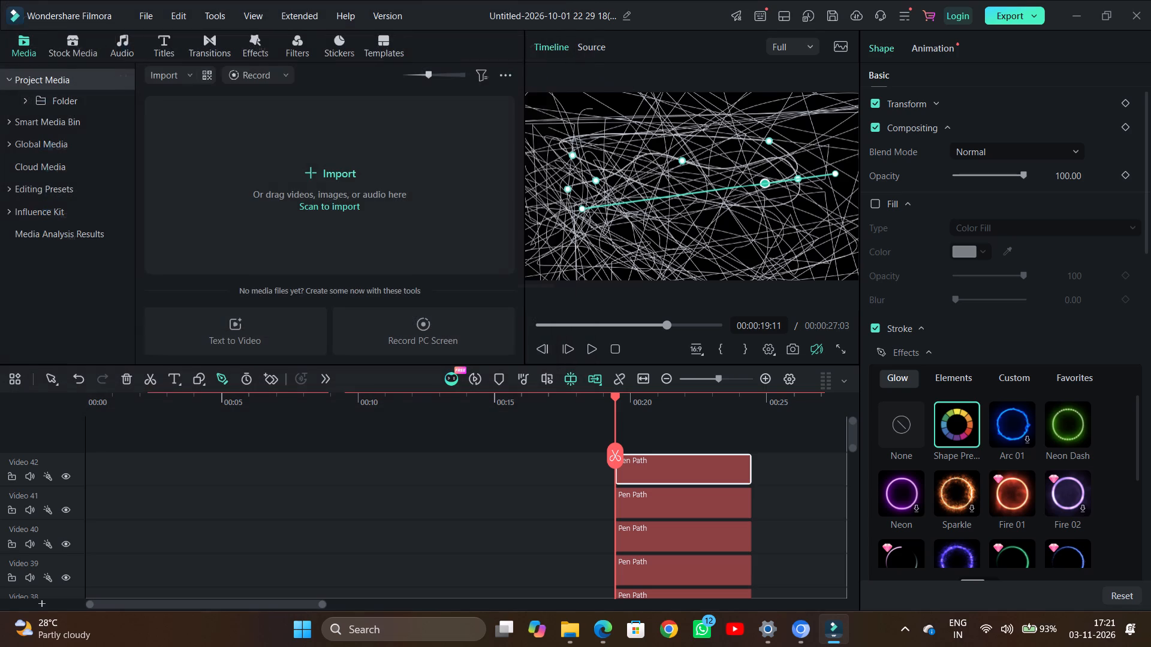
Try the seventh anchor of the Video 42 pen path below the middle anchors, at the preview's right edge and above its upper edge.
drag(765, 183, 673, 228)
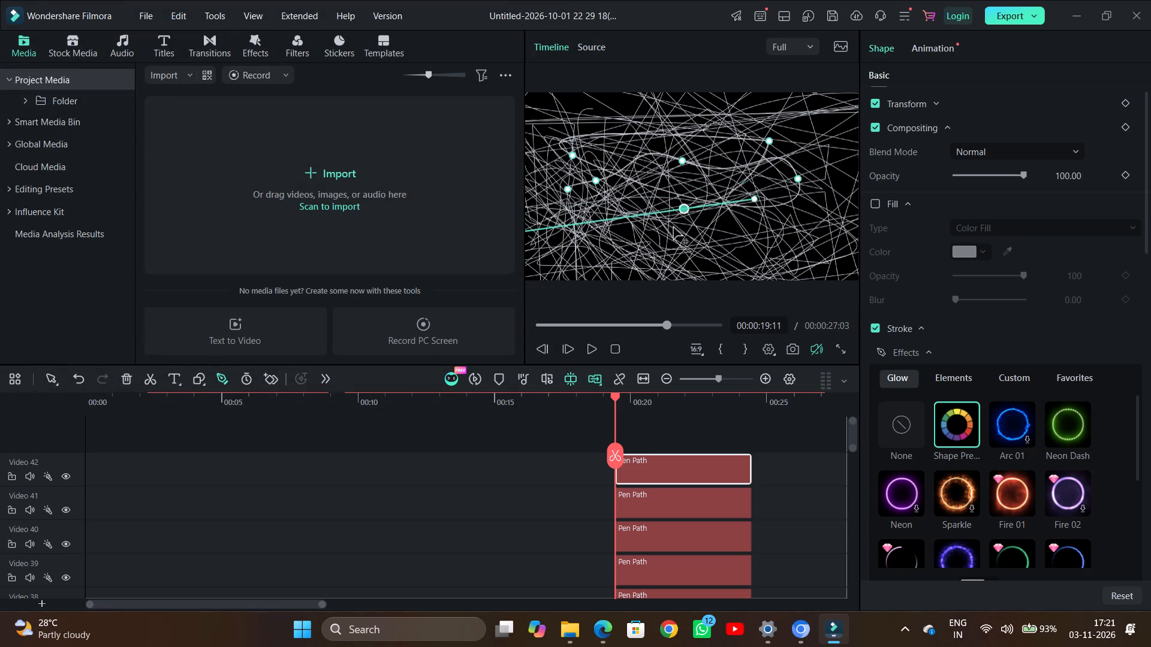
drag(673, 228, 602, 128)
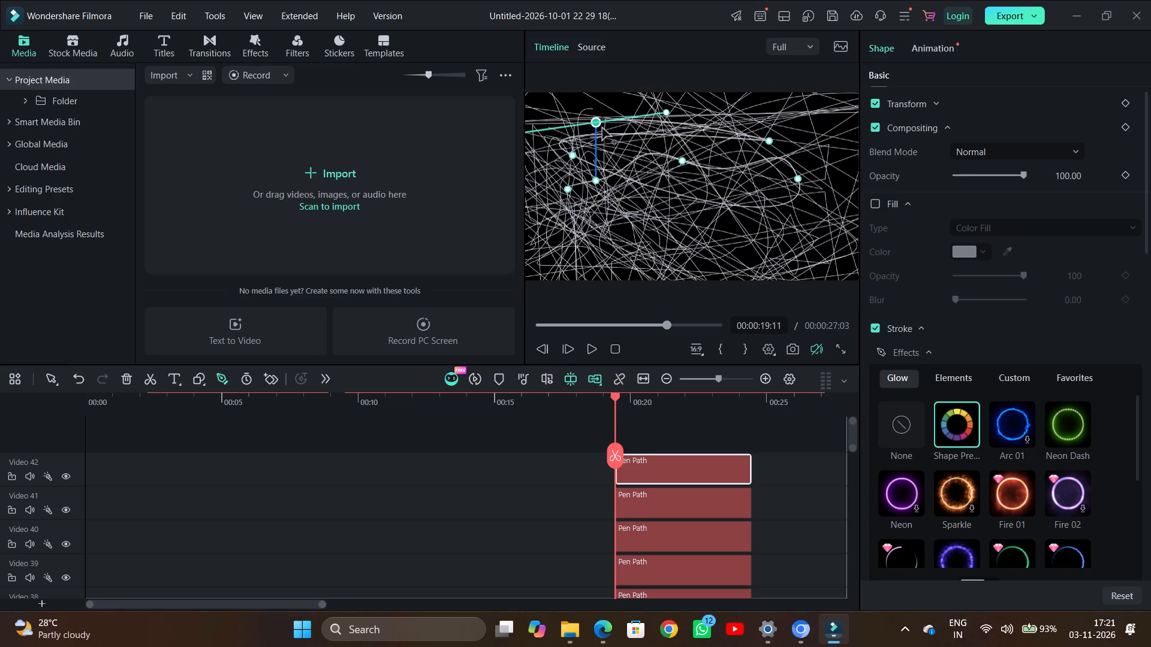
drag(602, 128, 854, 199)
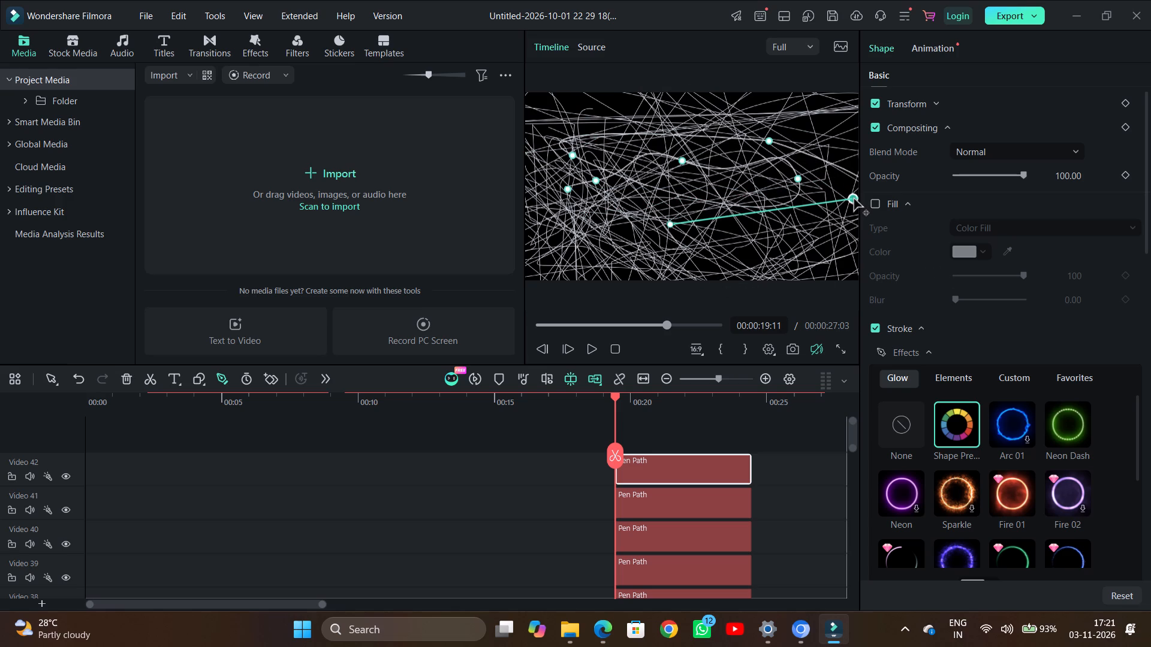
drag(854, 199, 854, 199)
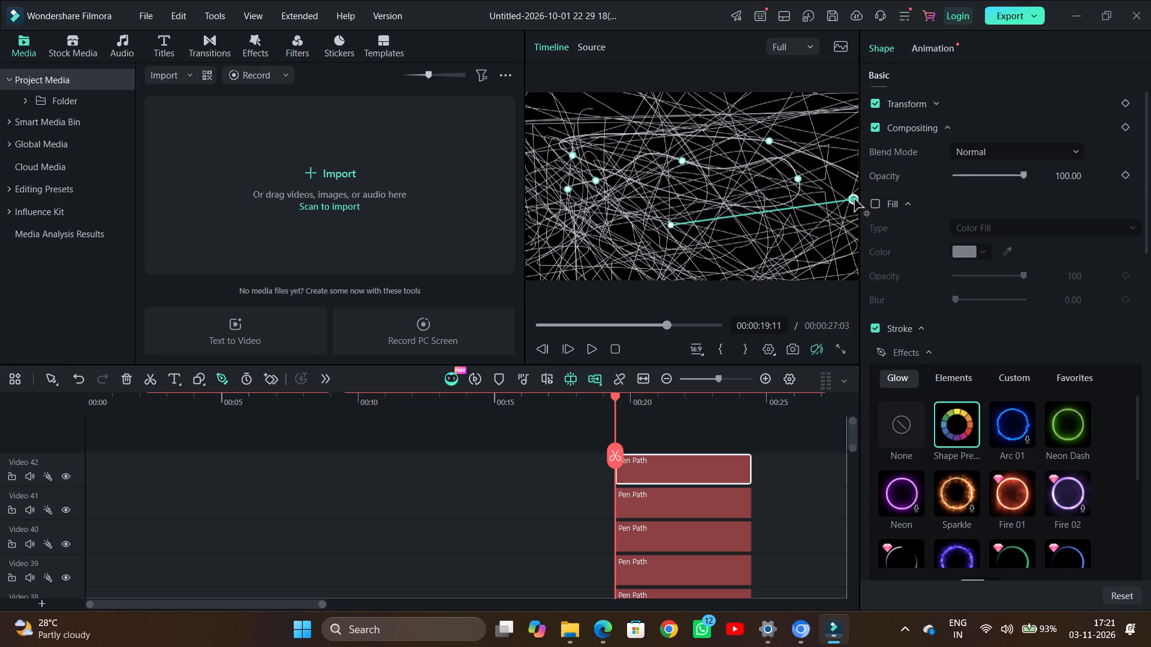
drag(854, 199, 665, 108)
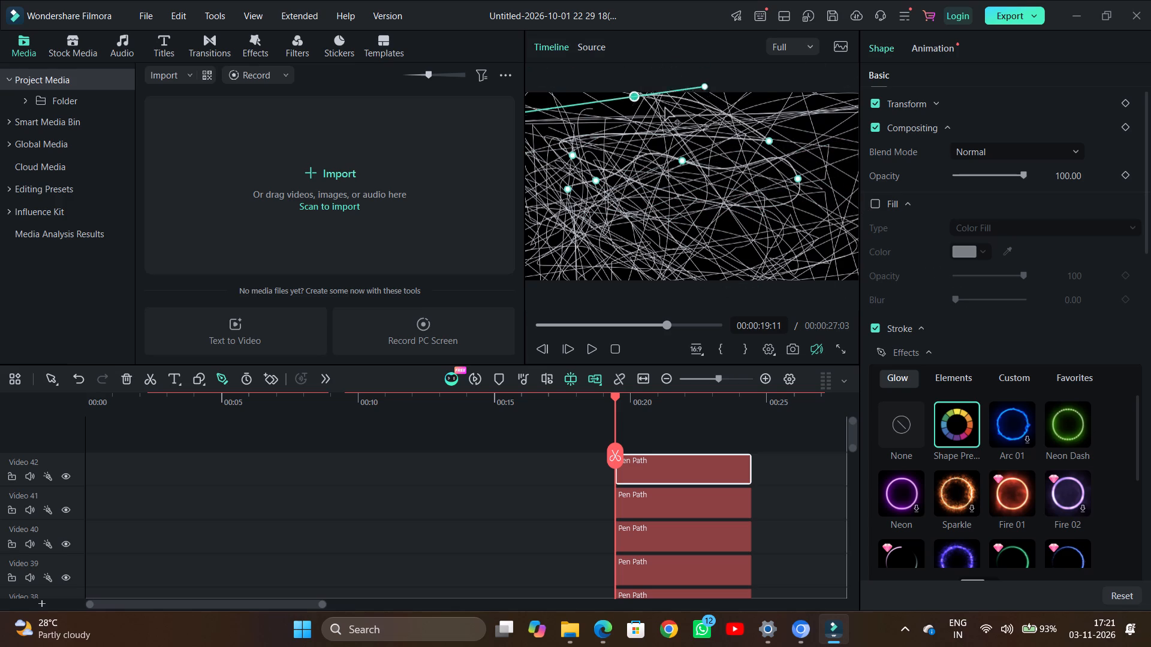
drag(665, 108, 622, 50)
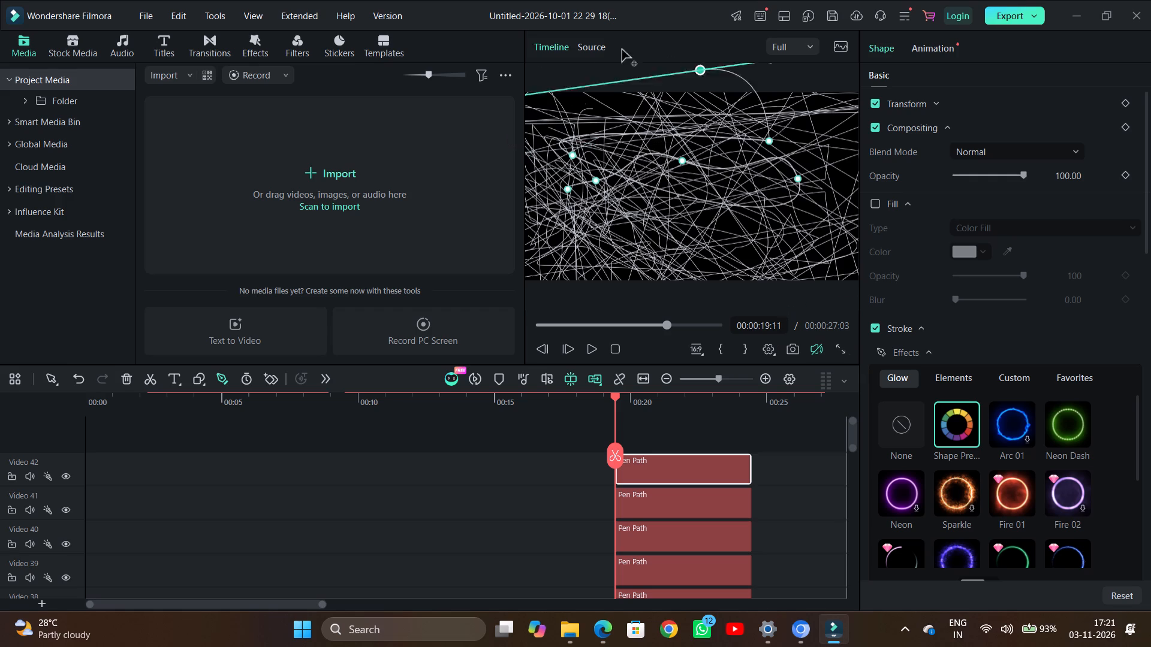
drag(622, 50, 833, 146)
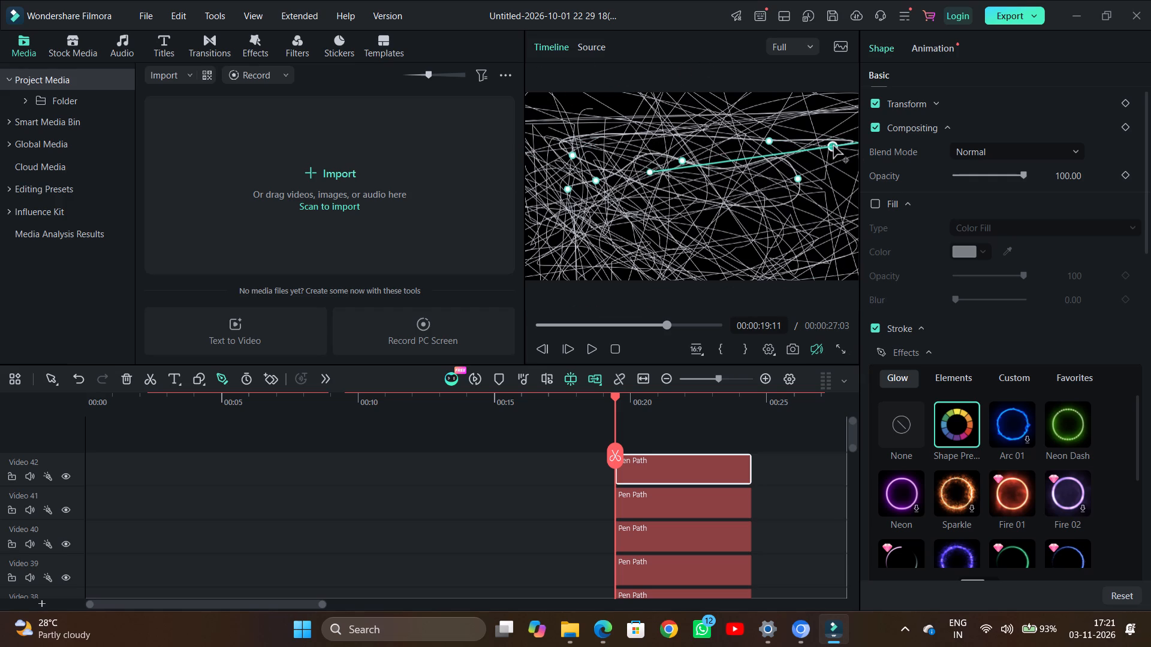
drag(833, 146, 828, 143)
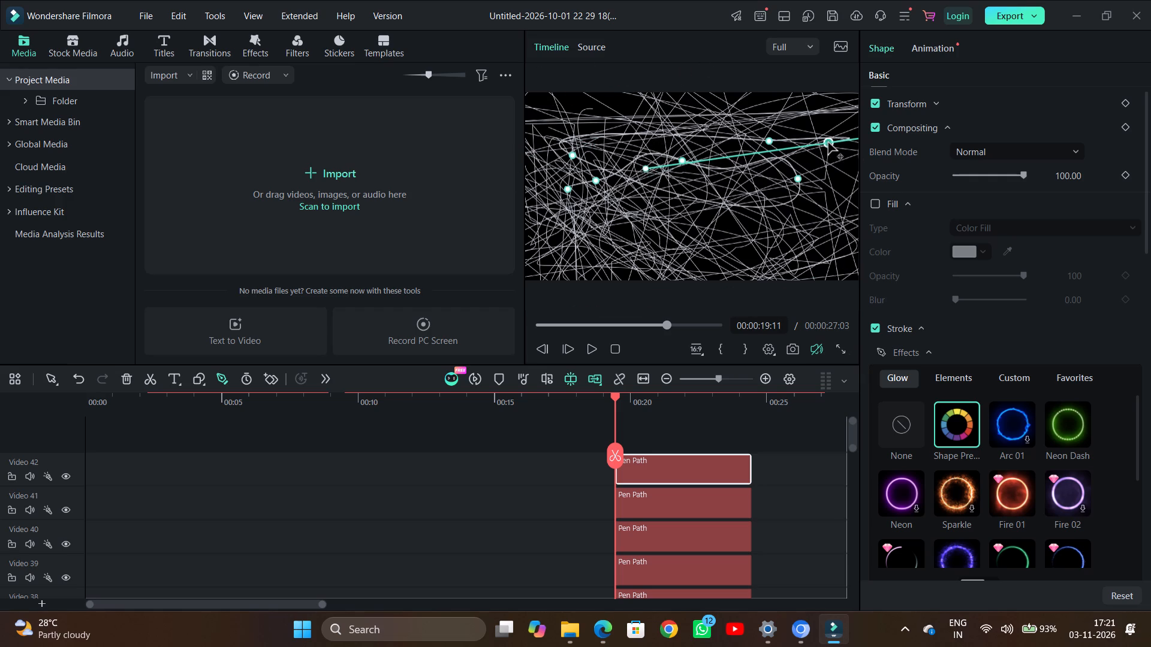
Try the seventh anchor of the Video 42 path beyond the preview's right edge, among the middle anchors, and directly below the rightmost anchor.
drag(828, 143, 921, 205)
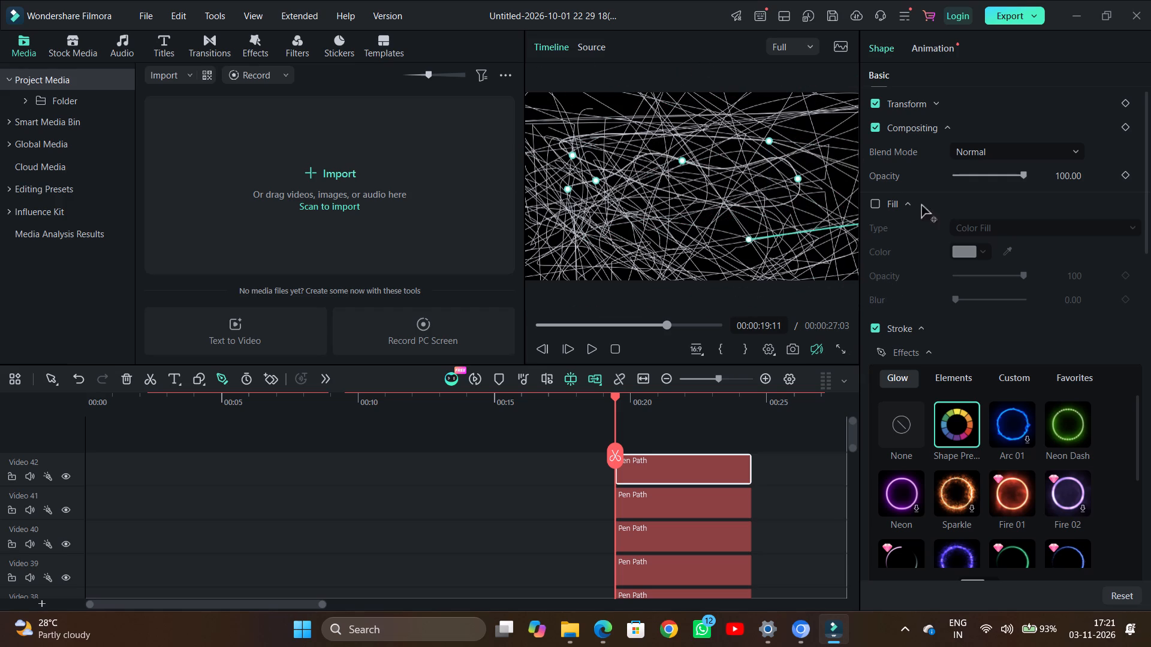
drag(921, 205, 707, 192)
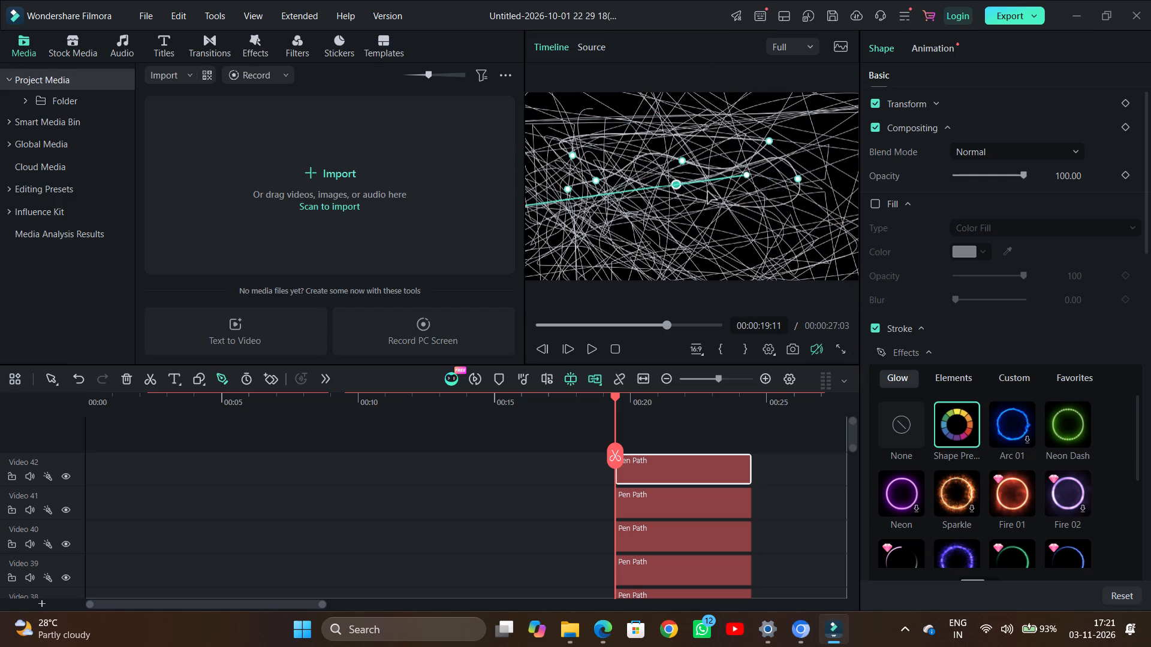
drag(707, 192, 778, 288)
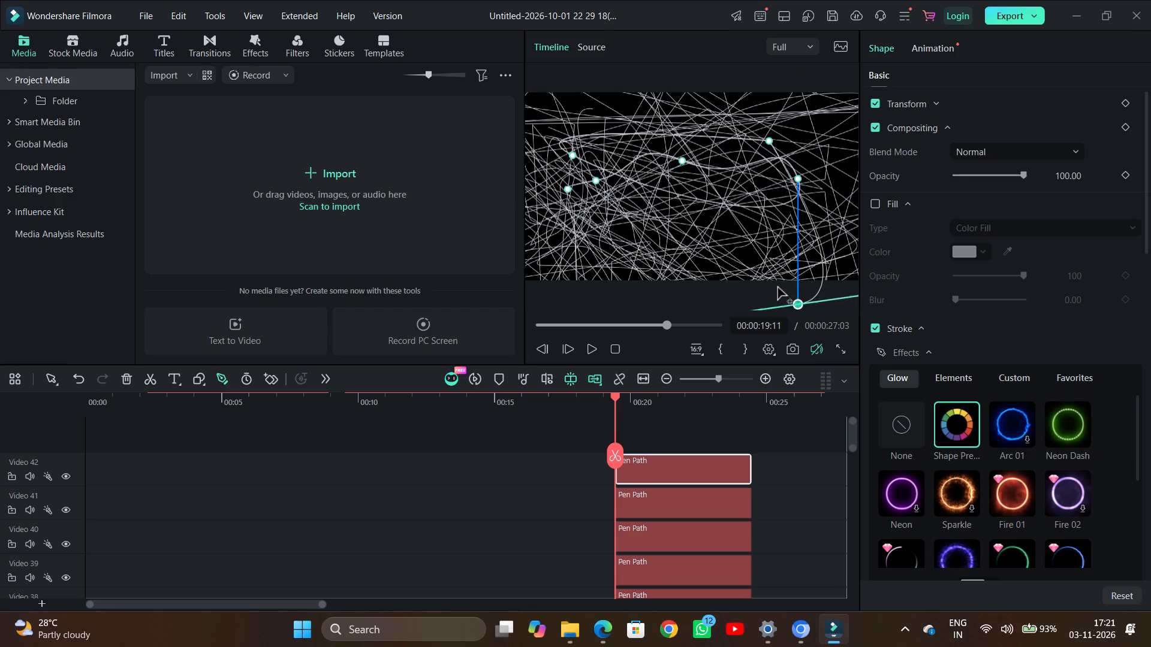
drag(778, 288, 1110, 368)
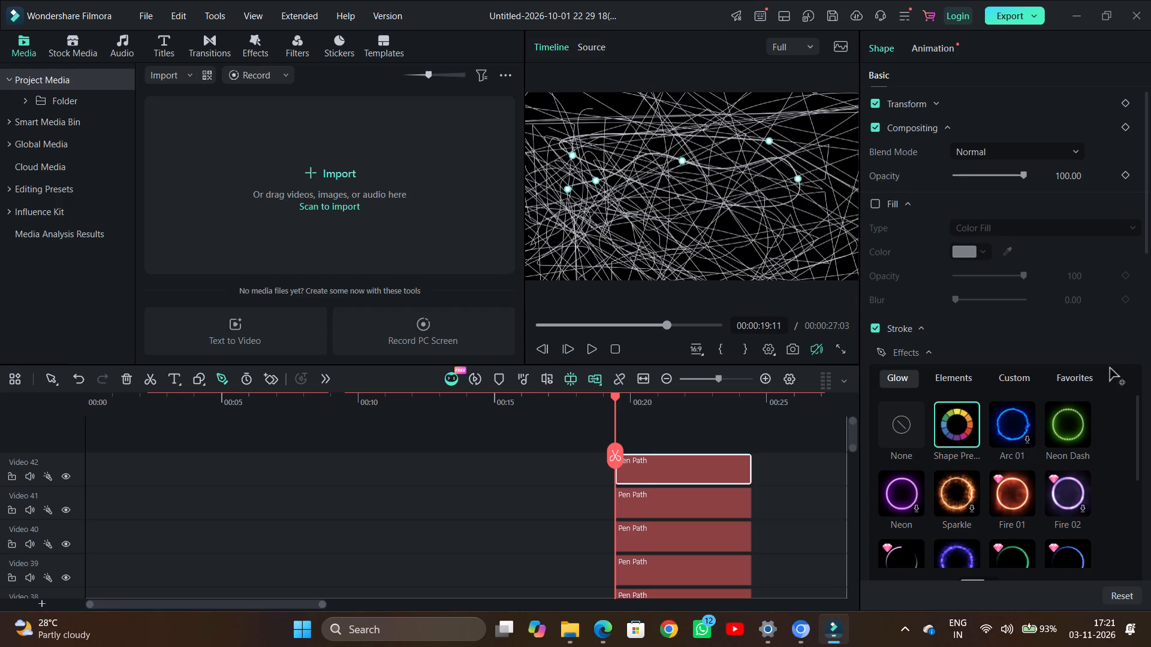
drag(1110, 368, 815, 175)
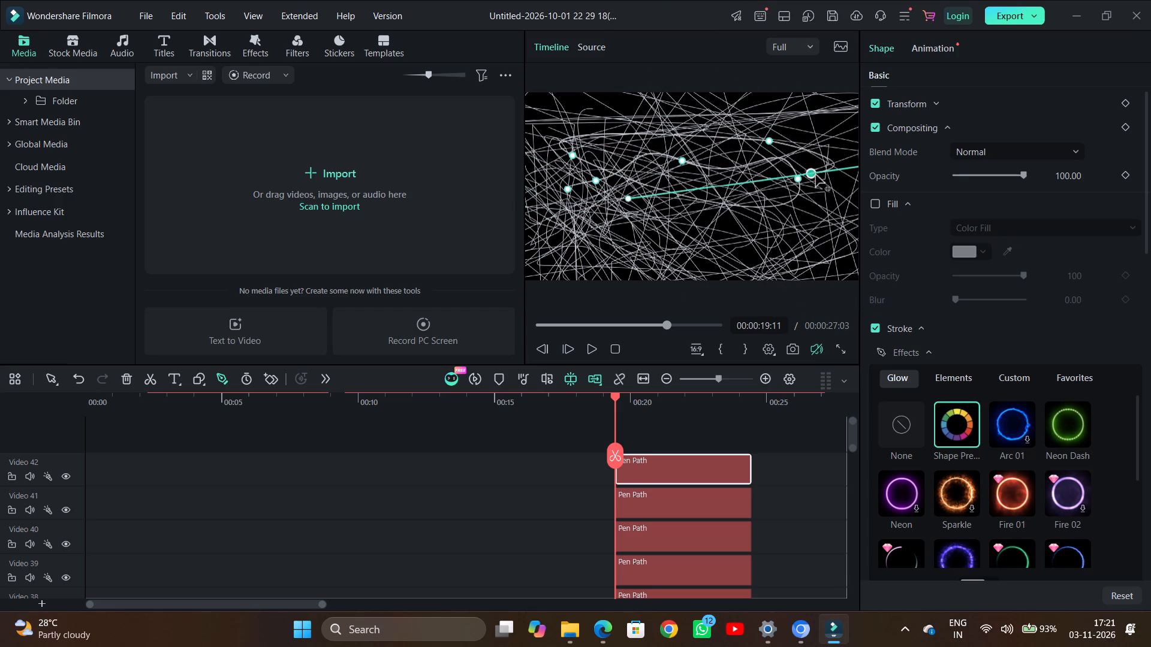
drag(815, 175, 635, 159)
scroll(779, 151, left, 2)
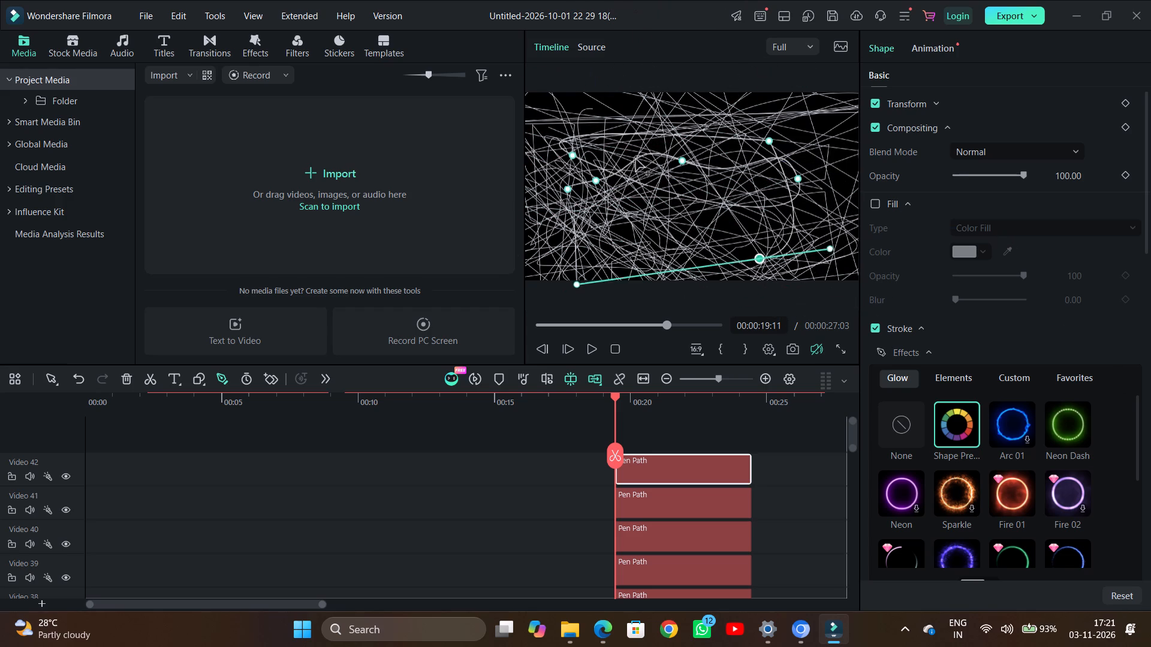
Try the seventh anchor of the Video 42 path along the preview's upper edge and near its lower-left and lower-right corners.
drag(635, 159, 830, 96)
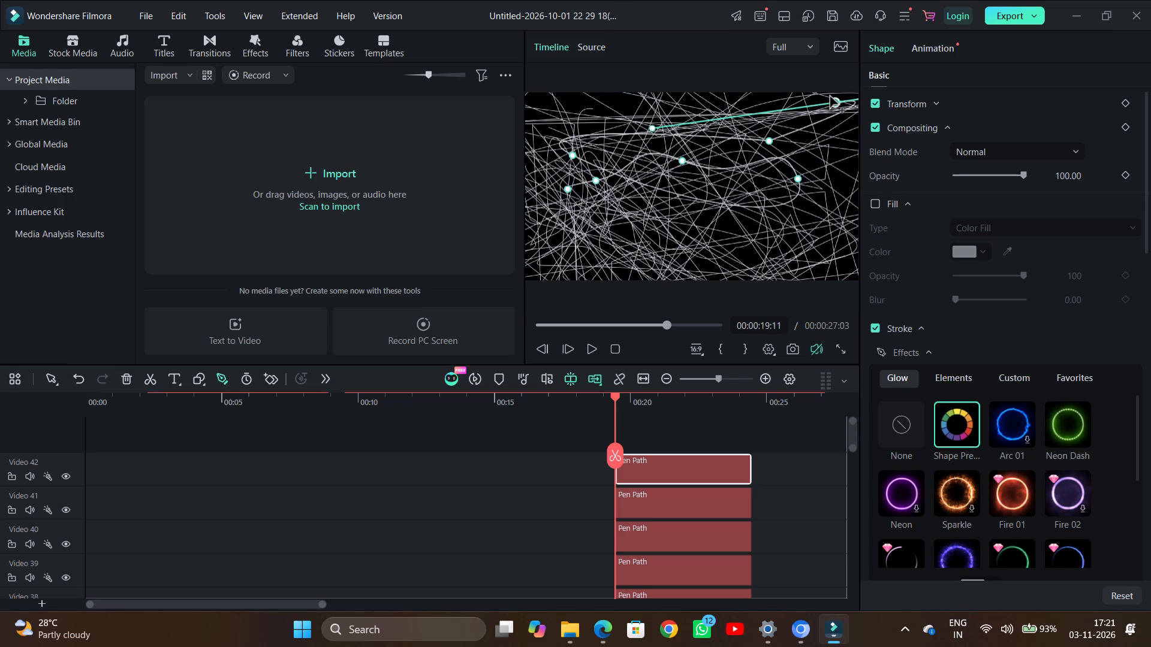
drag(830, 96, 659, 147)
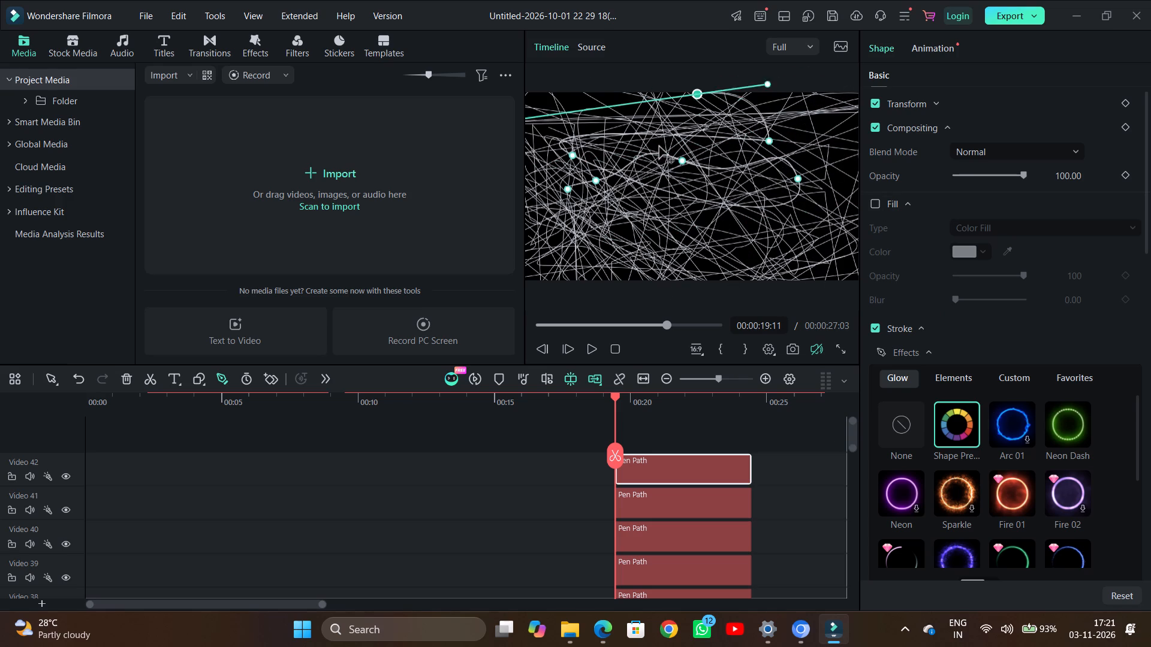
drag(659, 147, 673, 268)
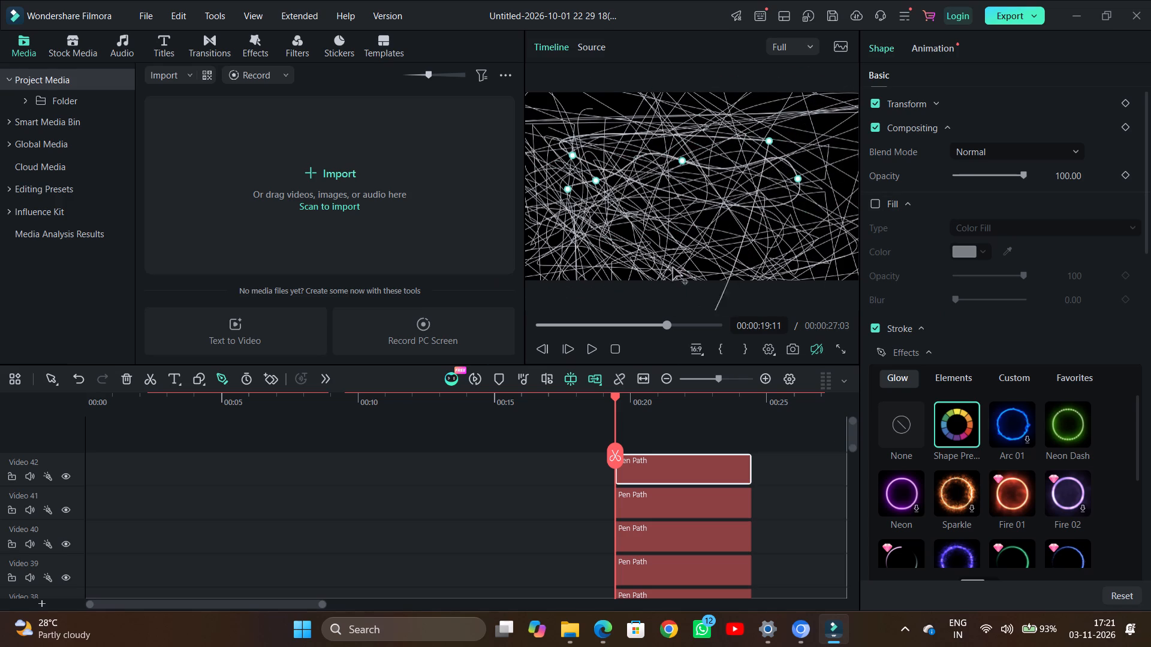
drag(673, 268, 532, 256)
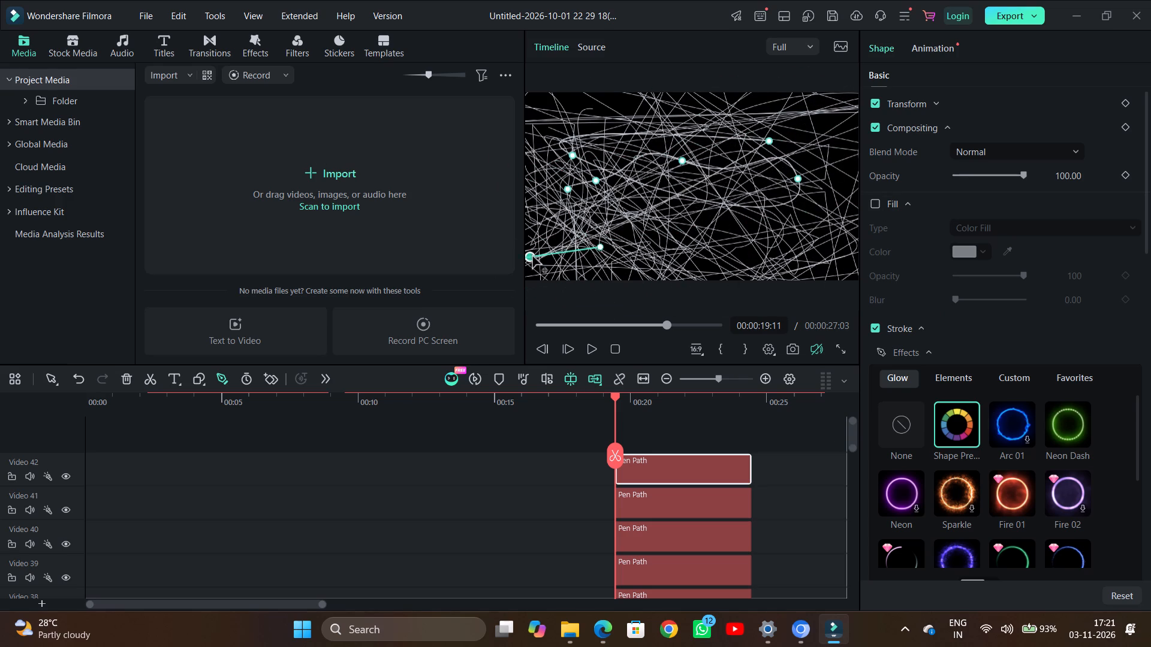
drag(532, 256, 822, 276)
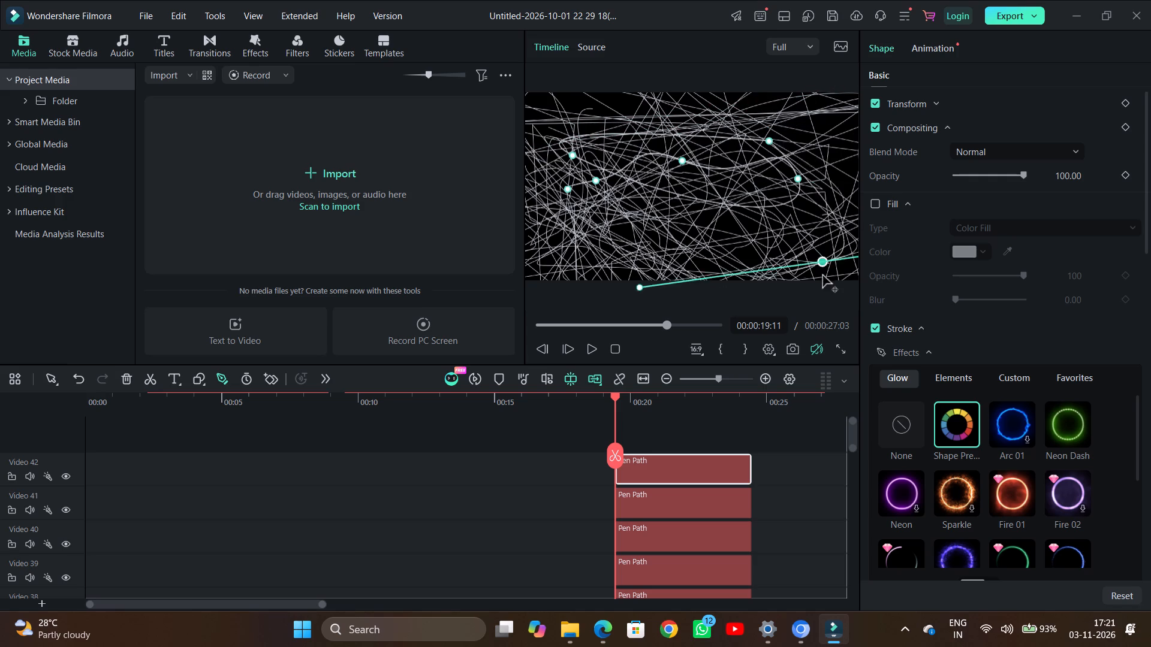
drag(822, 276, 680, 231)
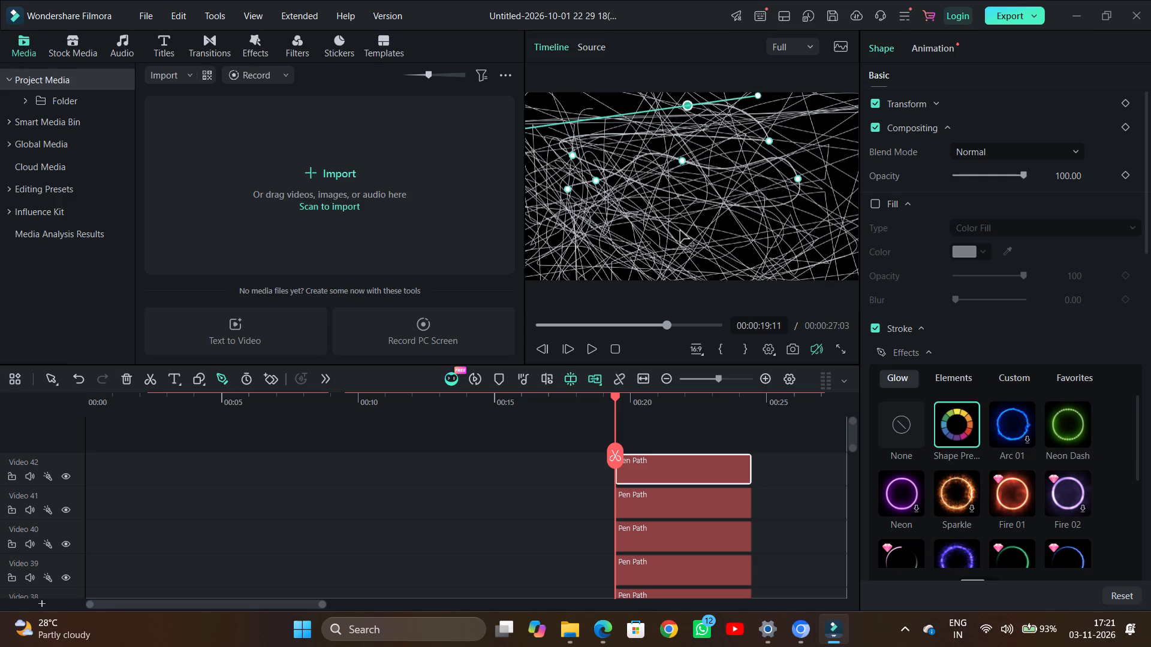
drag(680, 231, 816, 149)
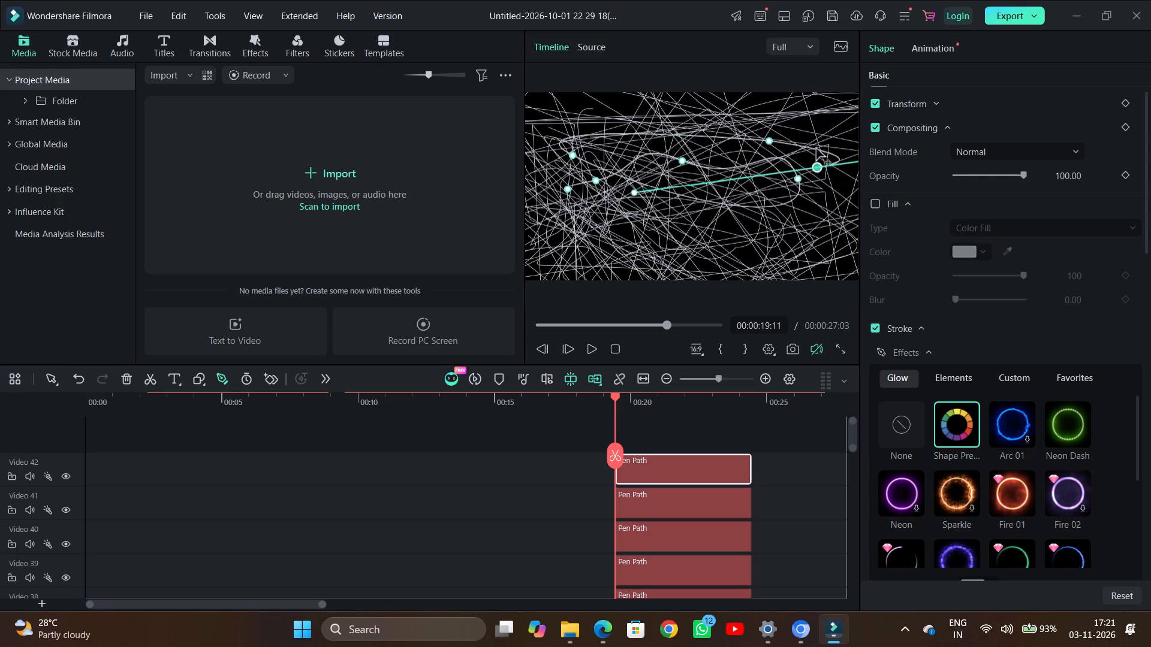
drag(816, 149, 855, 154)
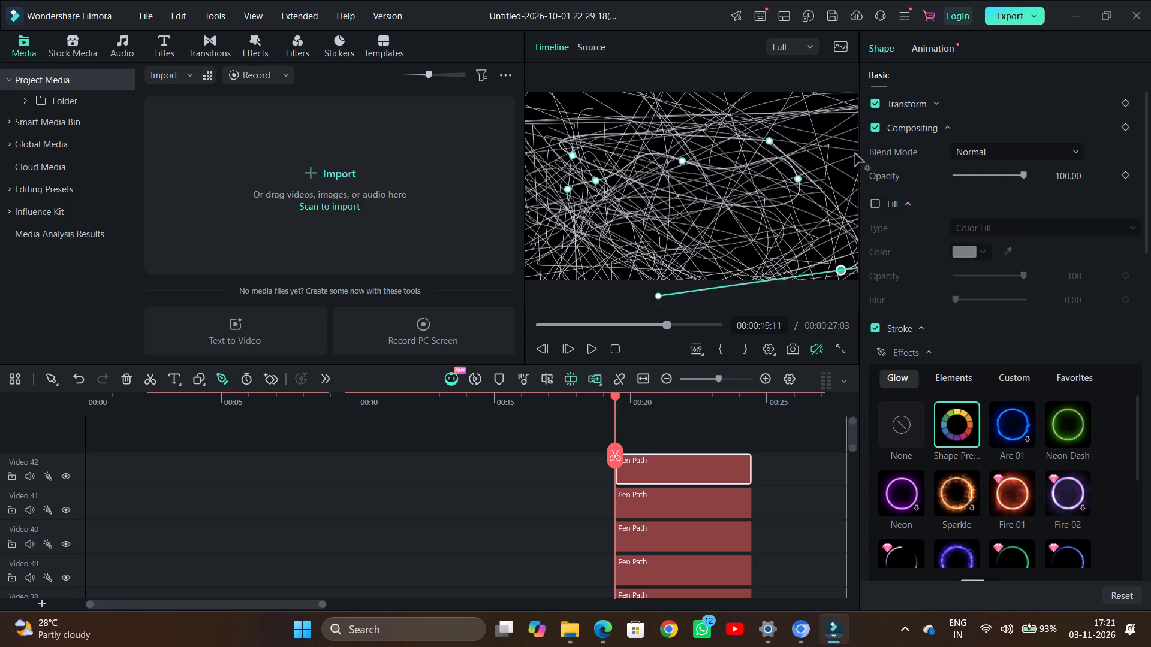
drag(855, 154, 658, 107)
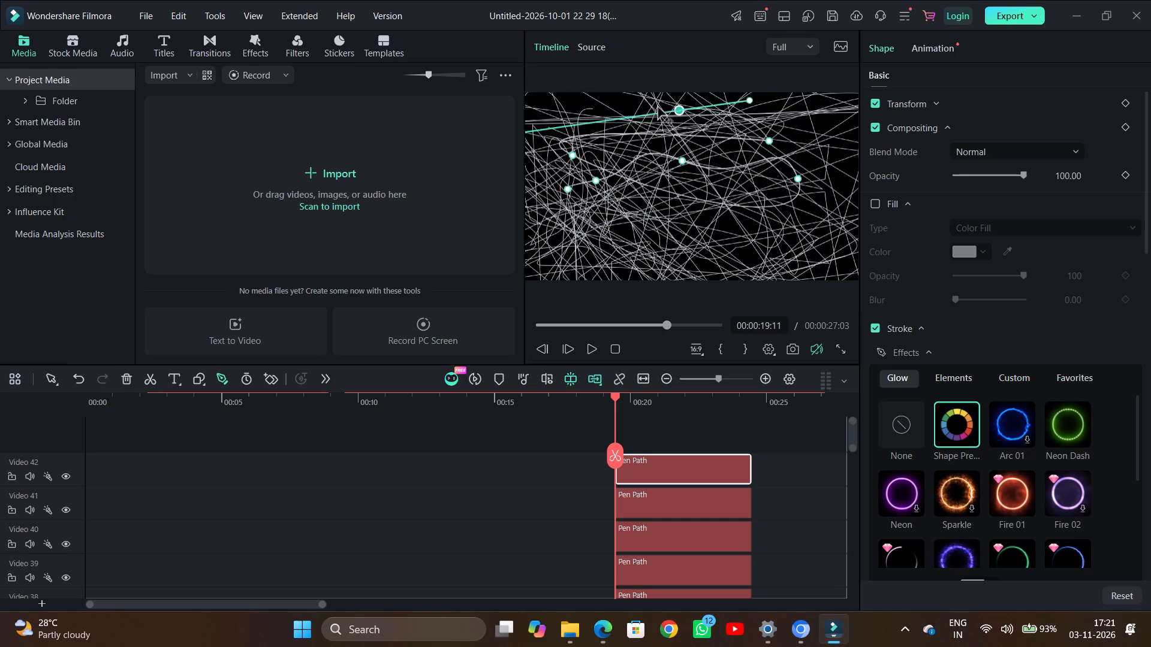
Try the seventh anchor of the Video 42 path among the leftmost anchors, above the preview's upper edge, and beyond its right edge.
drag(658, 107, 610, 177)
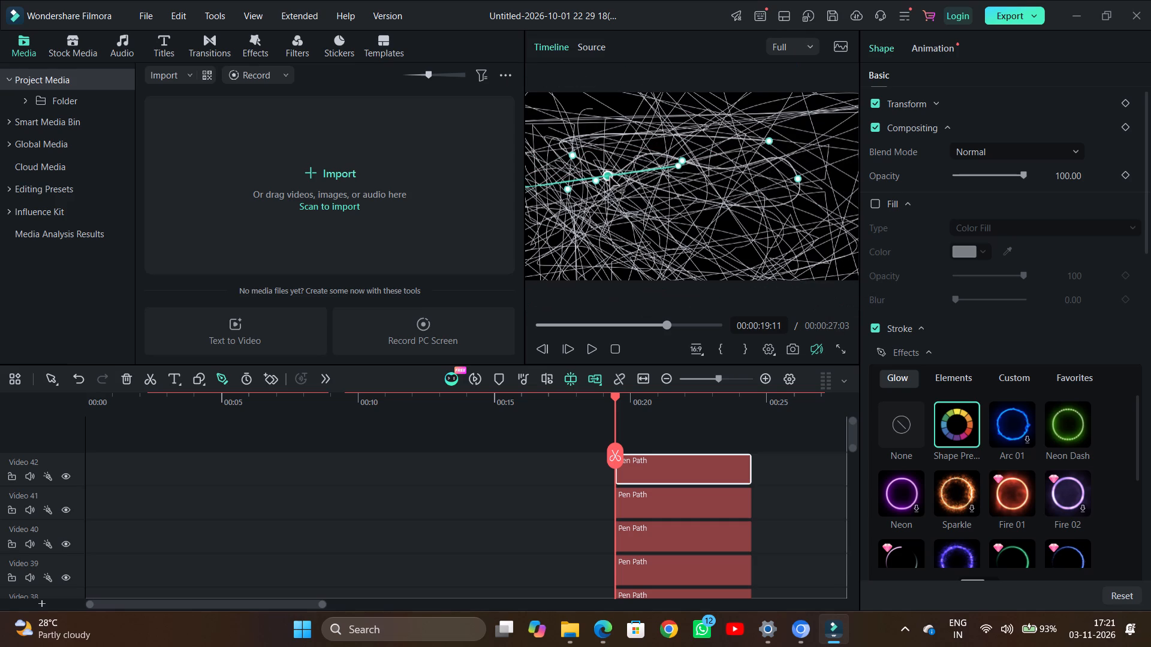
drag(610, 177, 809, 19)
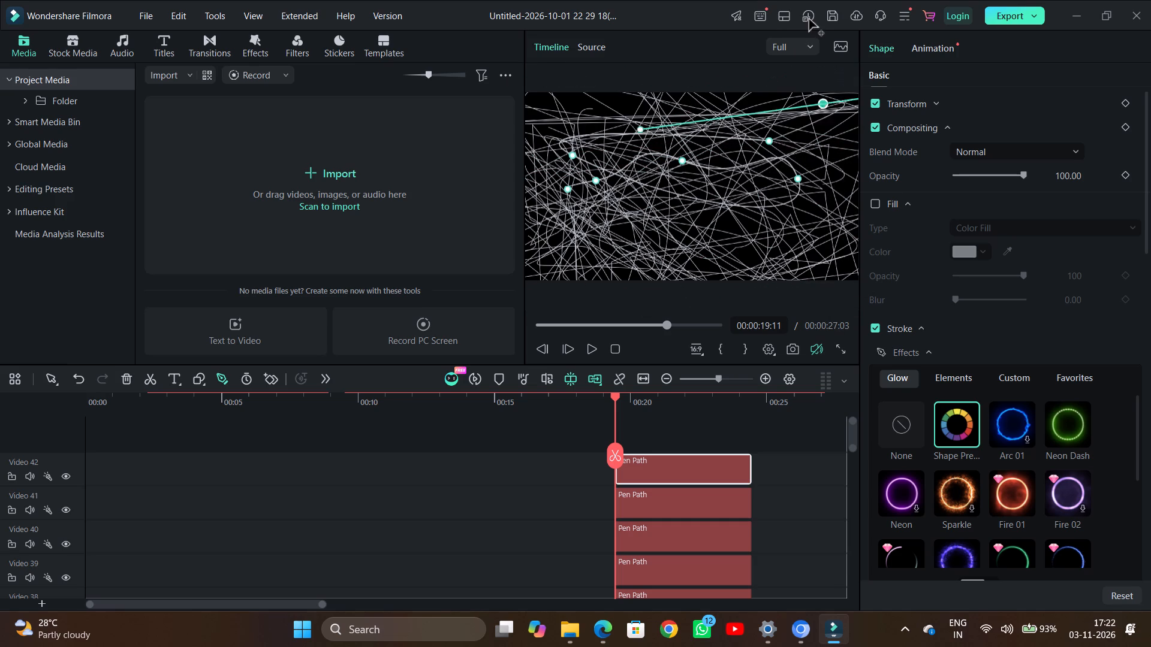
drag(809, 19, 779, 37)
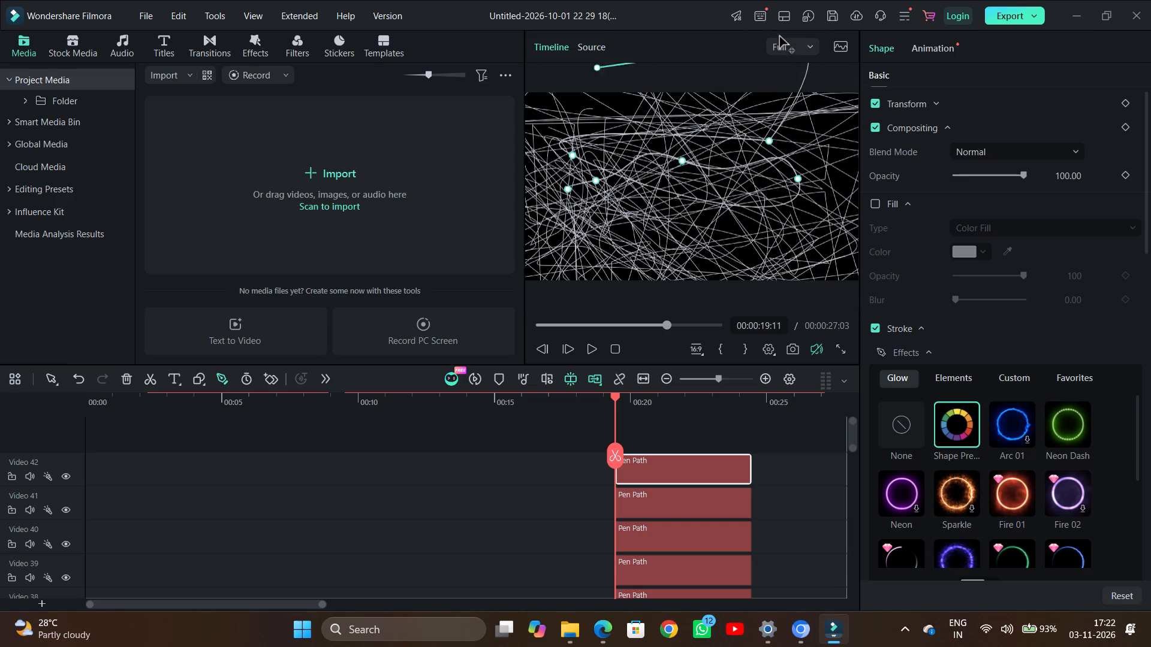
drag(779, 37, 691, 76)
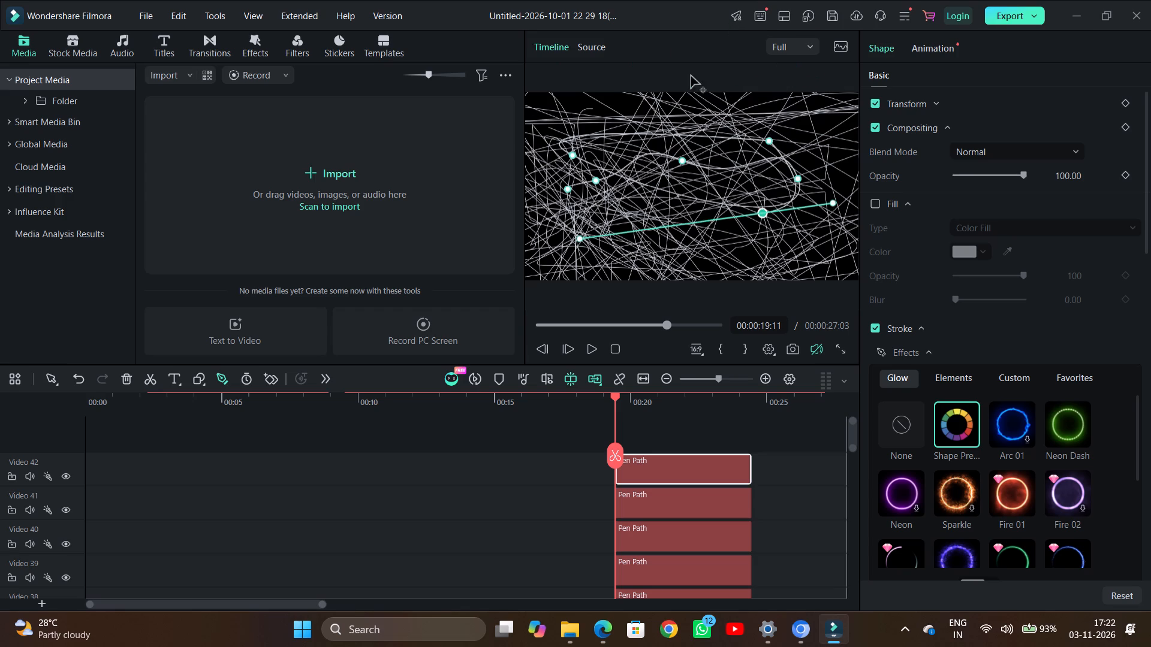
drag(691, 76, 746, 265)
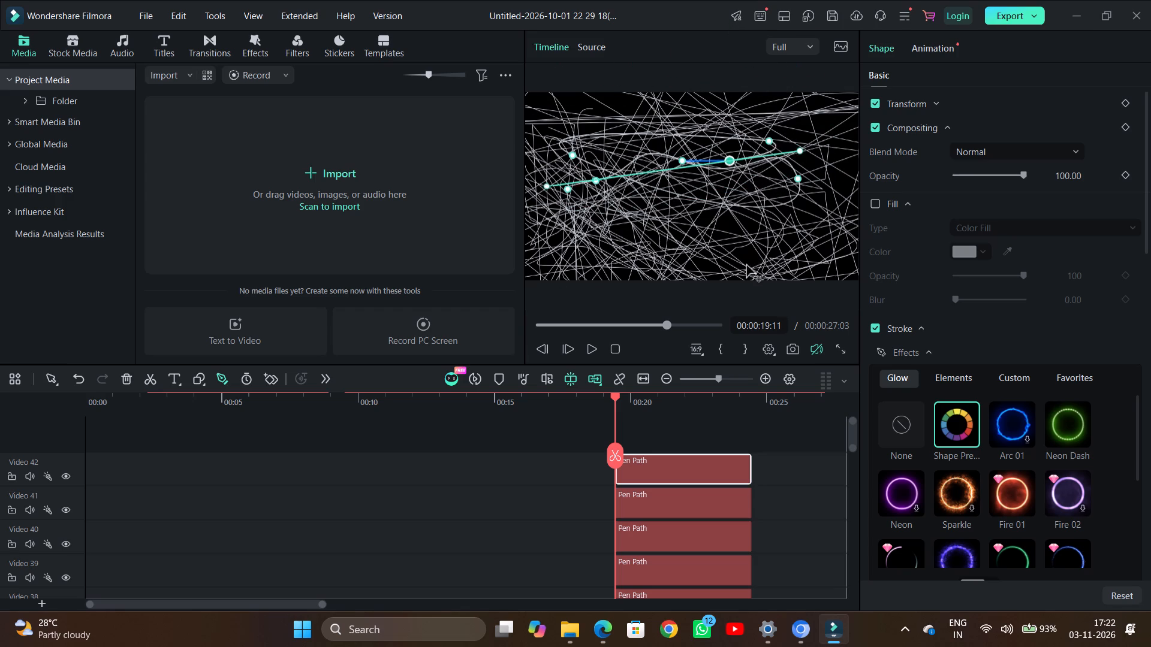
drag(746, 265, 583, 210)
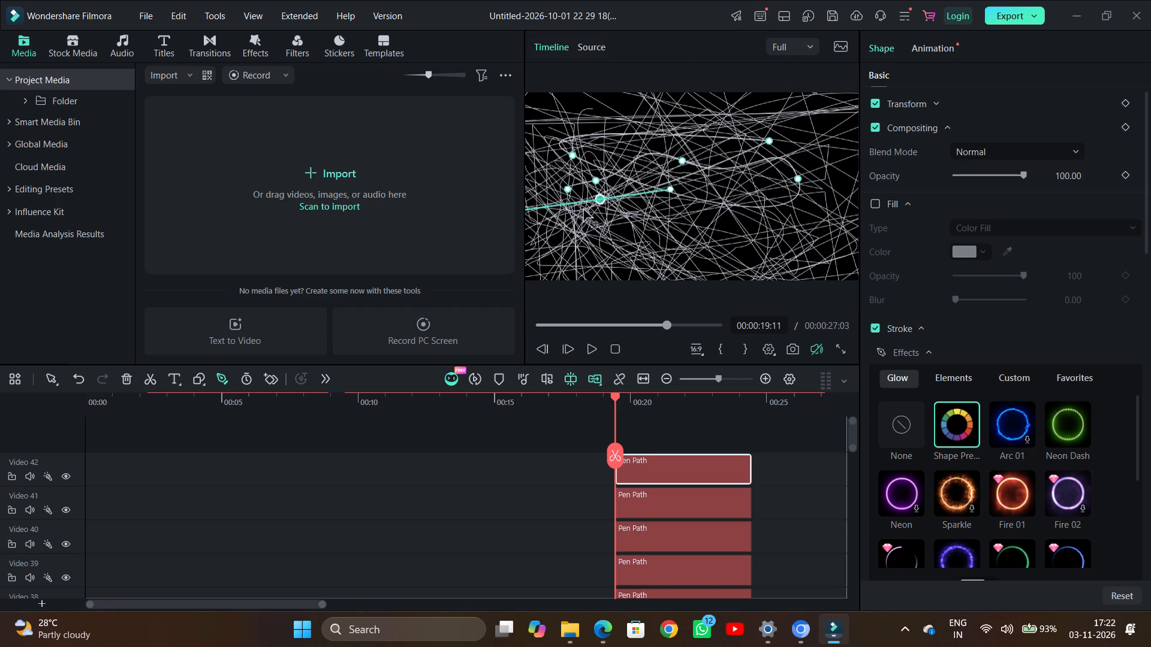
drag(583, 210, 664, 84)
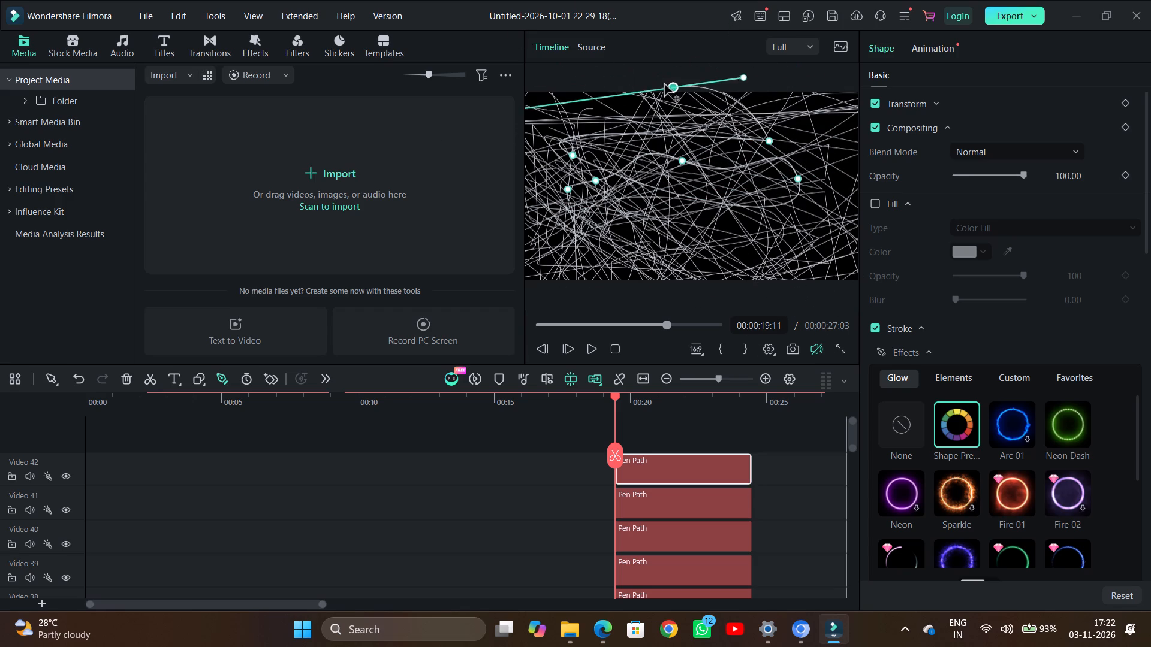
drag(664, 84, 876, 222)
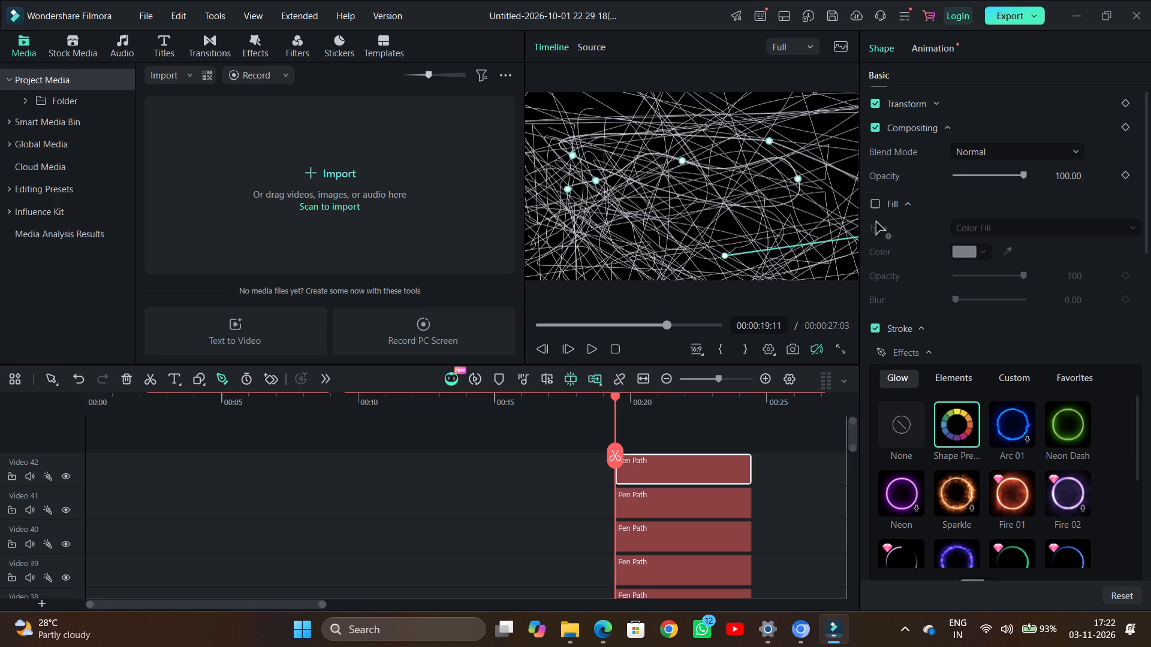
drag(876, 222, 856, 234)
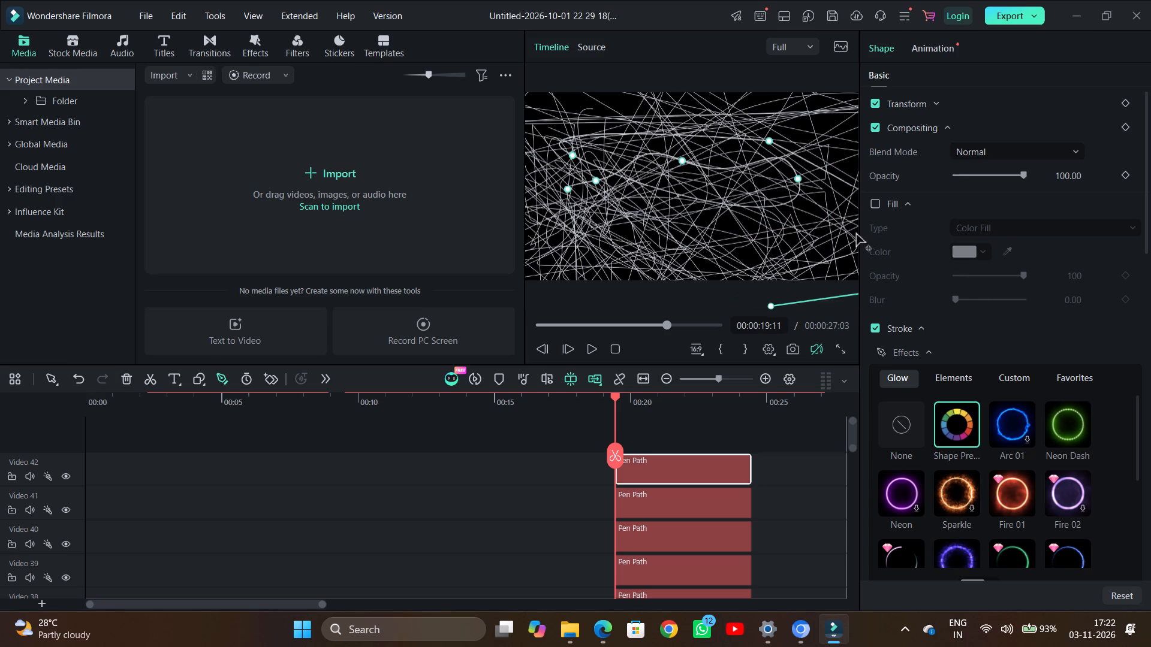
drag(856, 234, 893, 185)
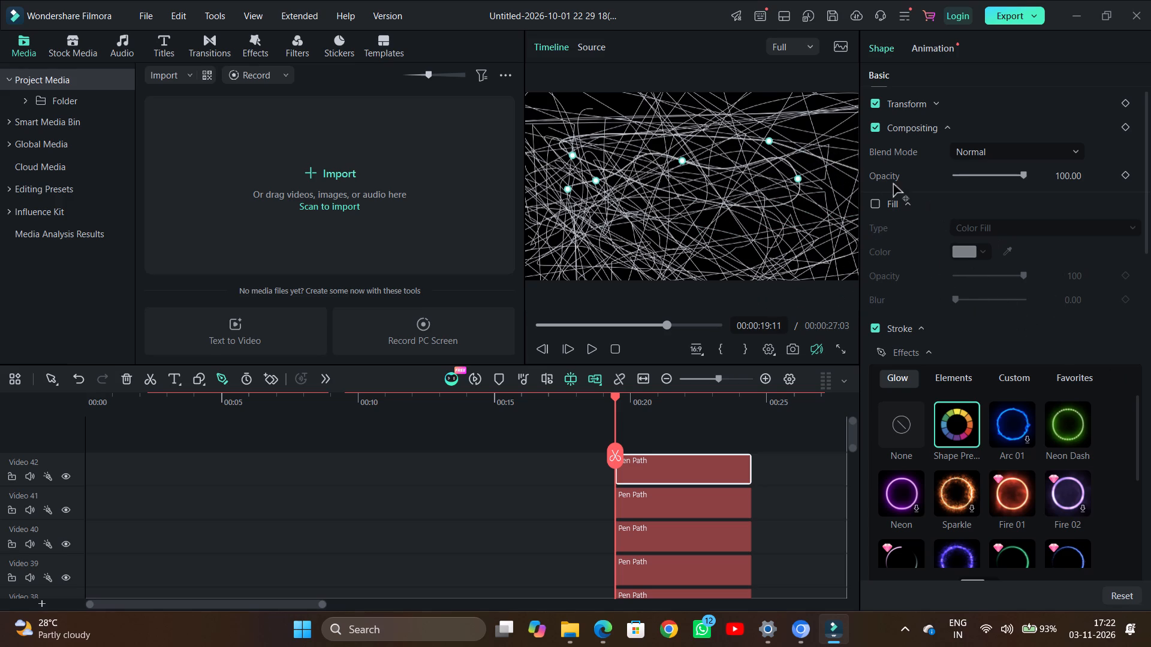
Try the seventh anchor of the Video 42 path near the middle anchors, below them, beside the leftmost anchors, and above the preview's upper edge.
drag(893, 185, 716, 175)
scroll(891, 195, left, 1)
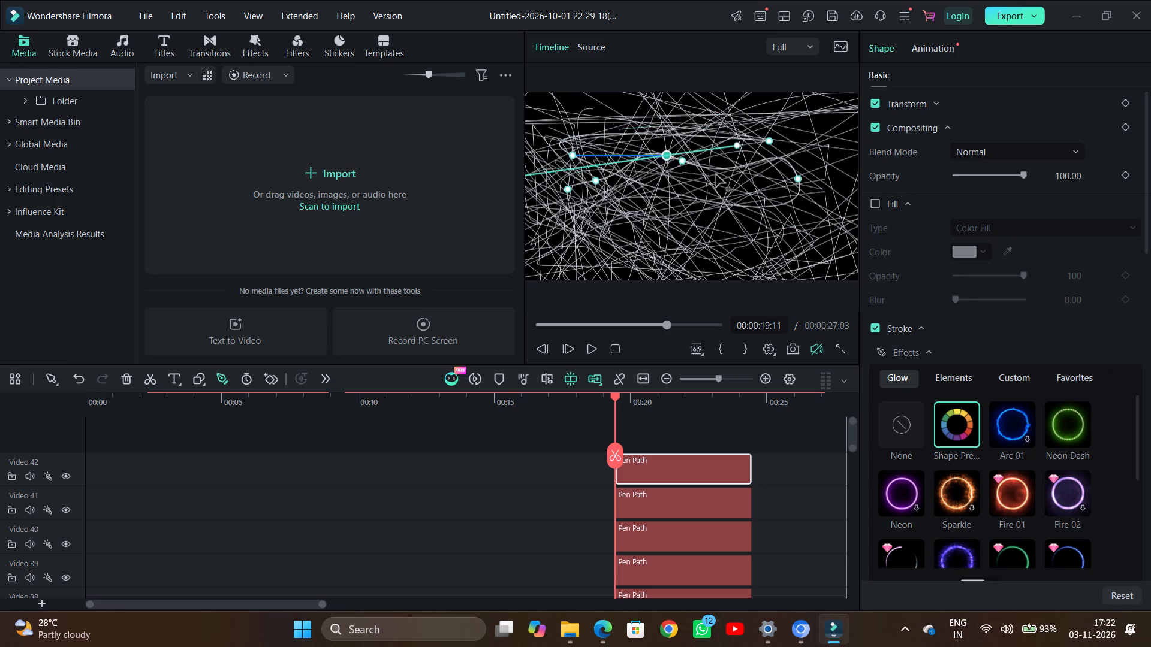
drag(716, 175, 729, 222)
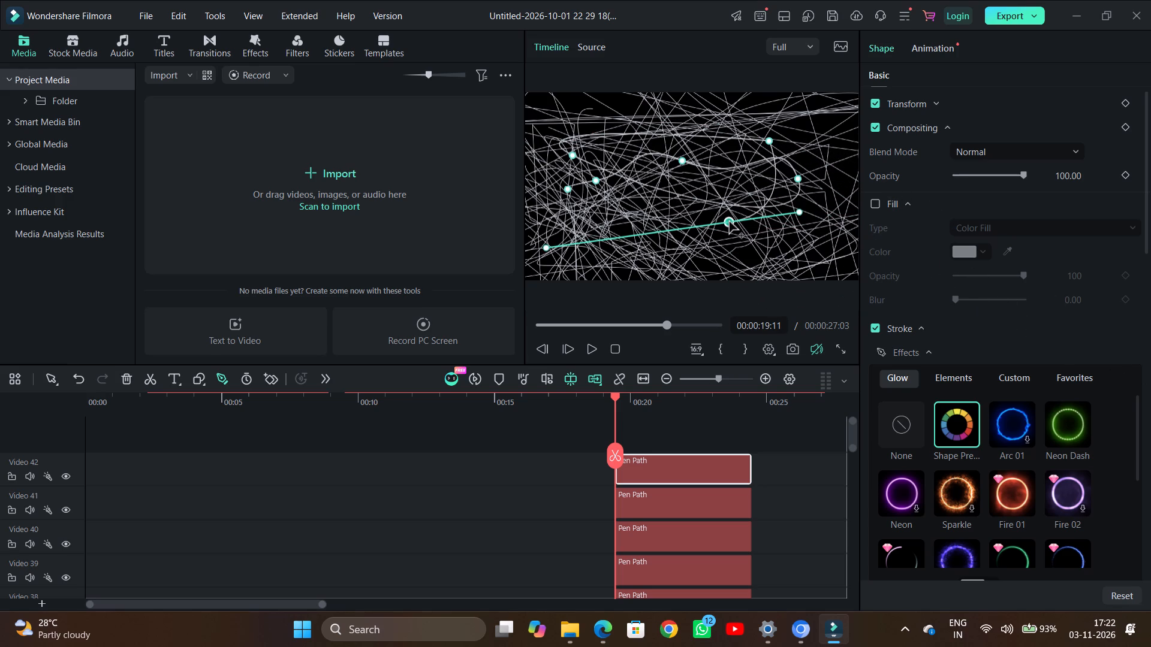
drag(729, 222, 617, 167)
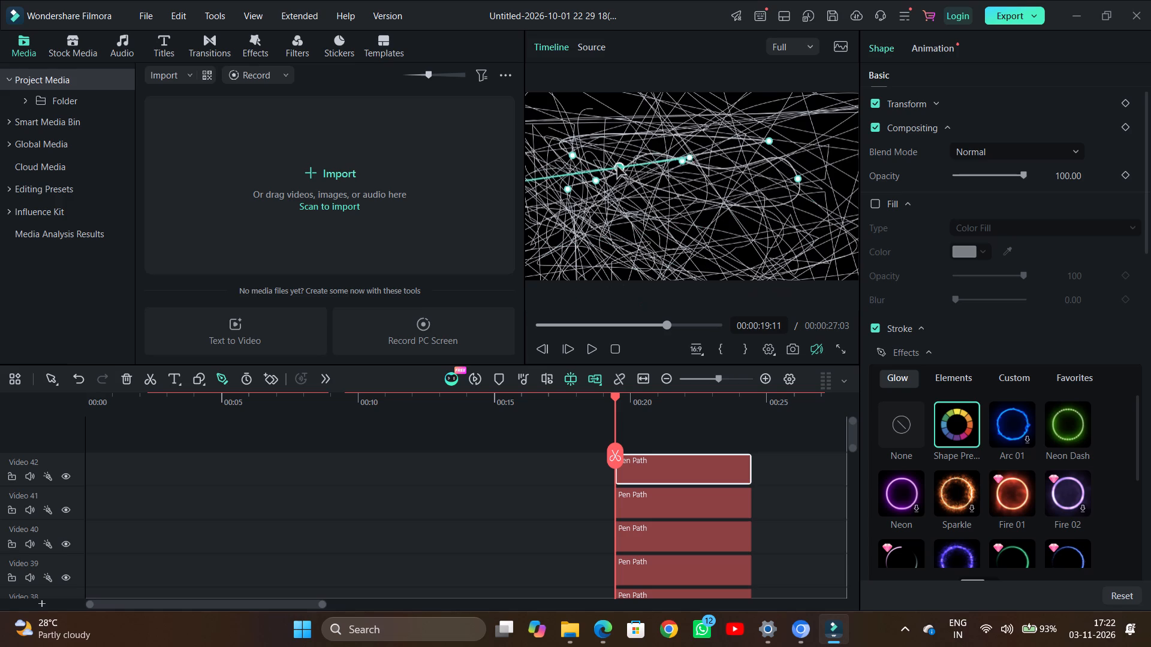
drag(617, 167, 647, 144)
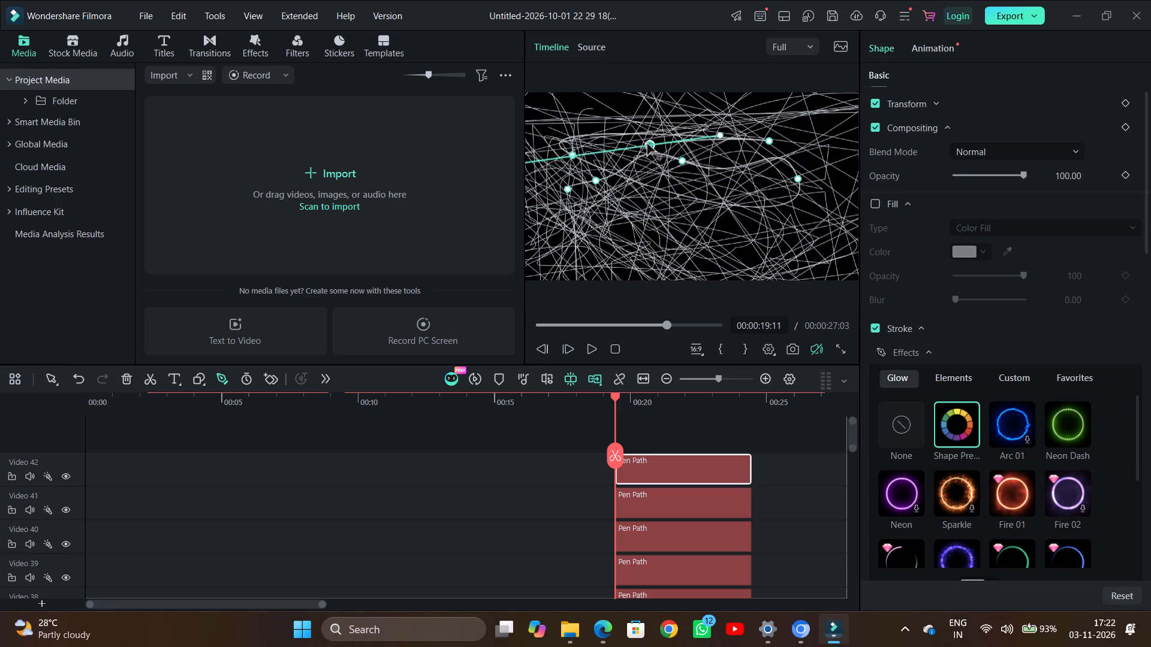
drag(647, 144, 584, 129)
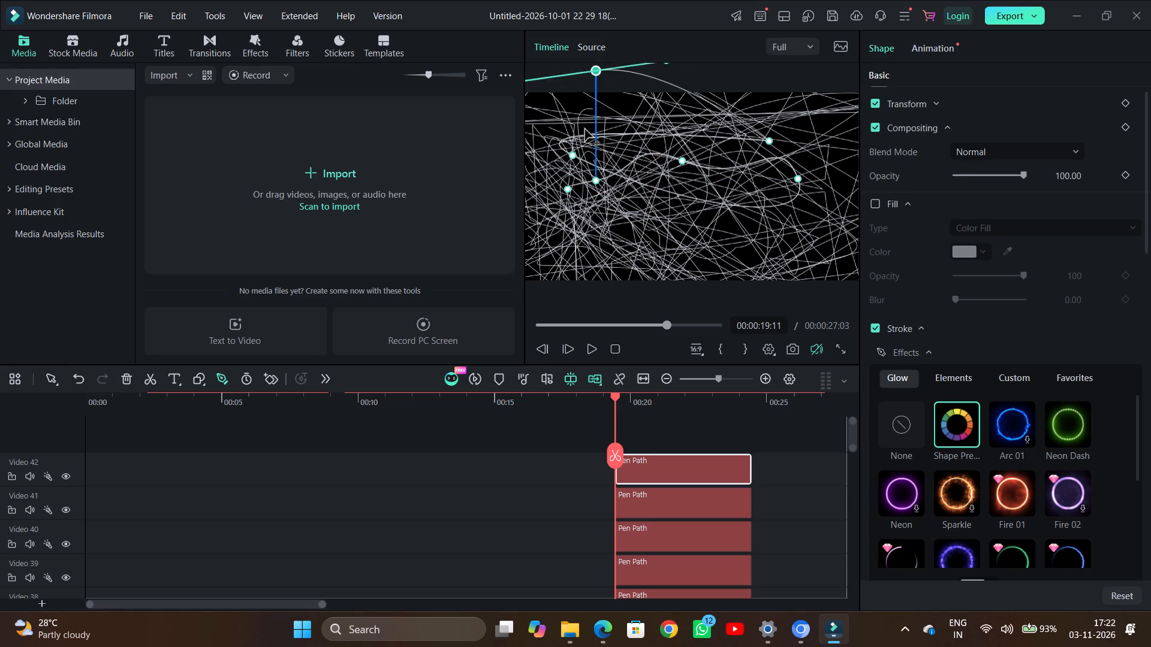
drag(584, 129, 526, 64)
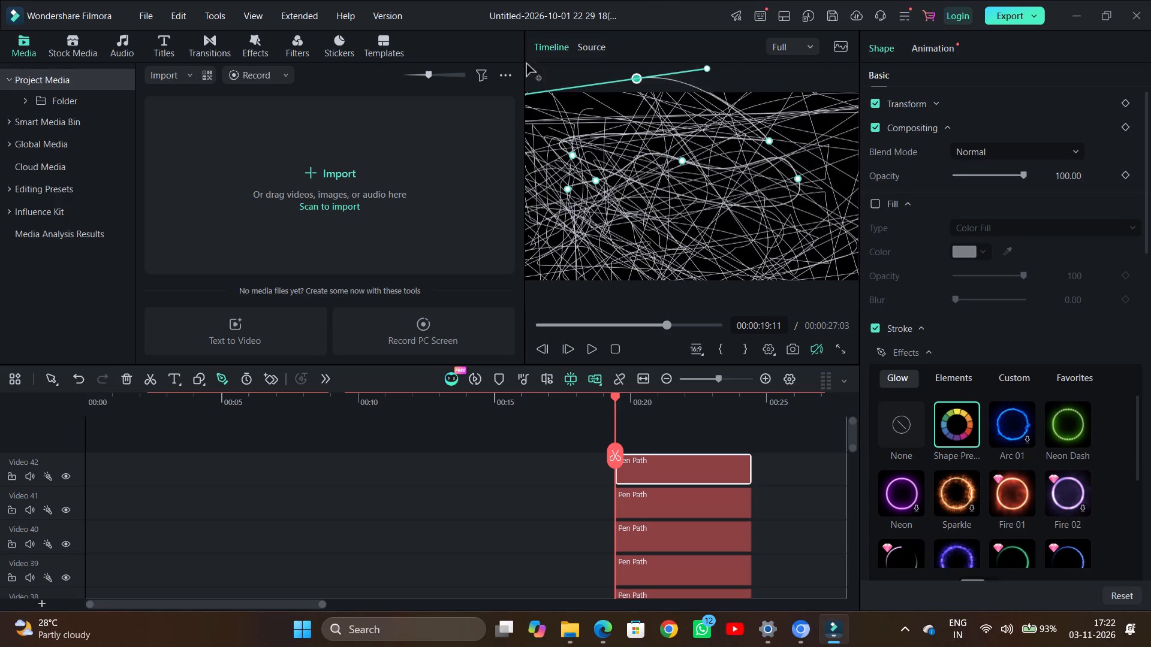
Reposition the seventh anchor of the Video 42 path from around the rightmost anchors to the preview's lower-left area, below the leftmost anchors.
drag(526, 64, 869, 236)
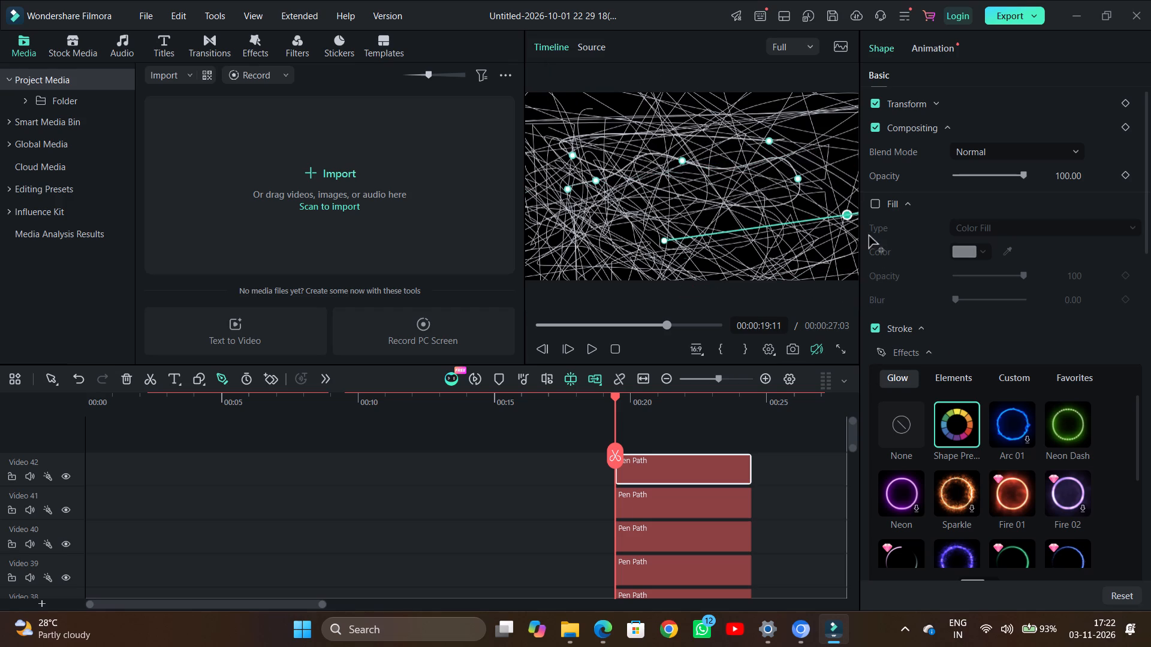
drag(869, 236, 803, 193)
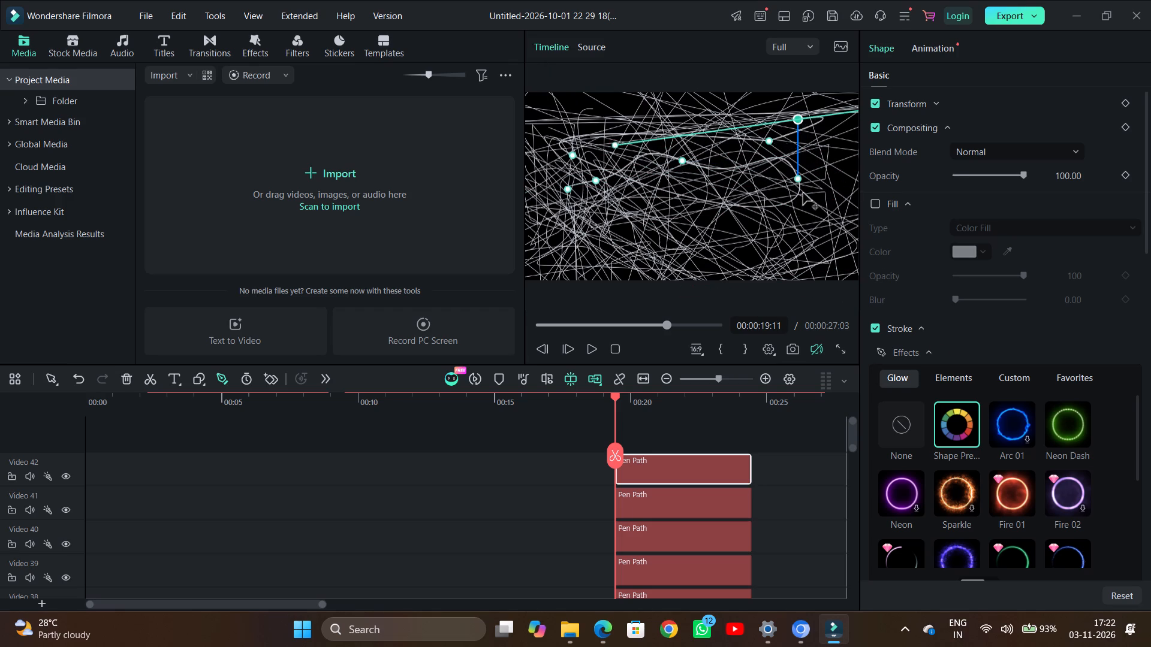
drag(803, 193, 733, 170)
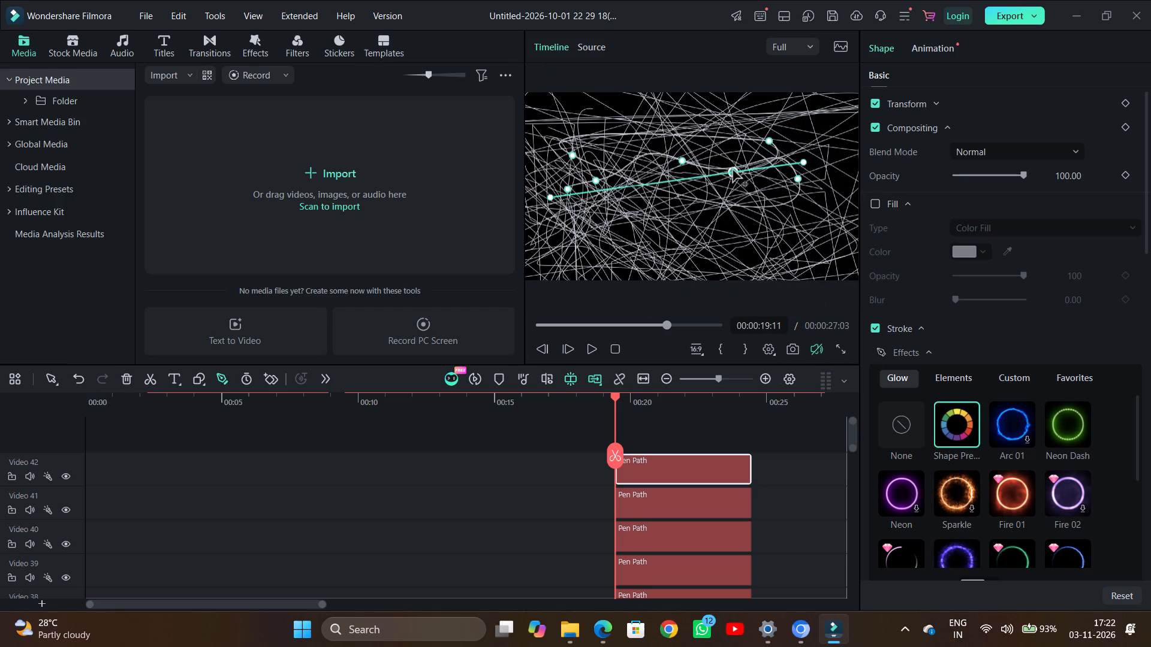
drag(733, 170, 704, 291)
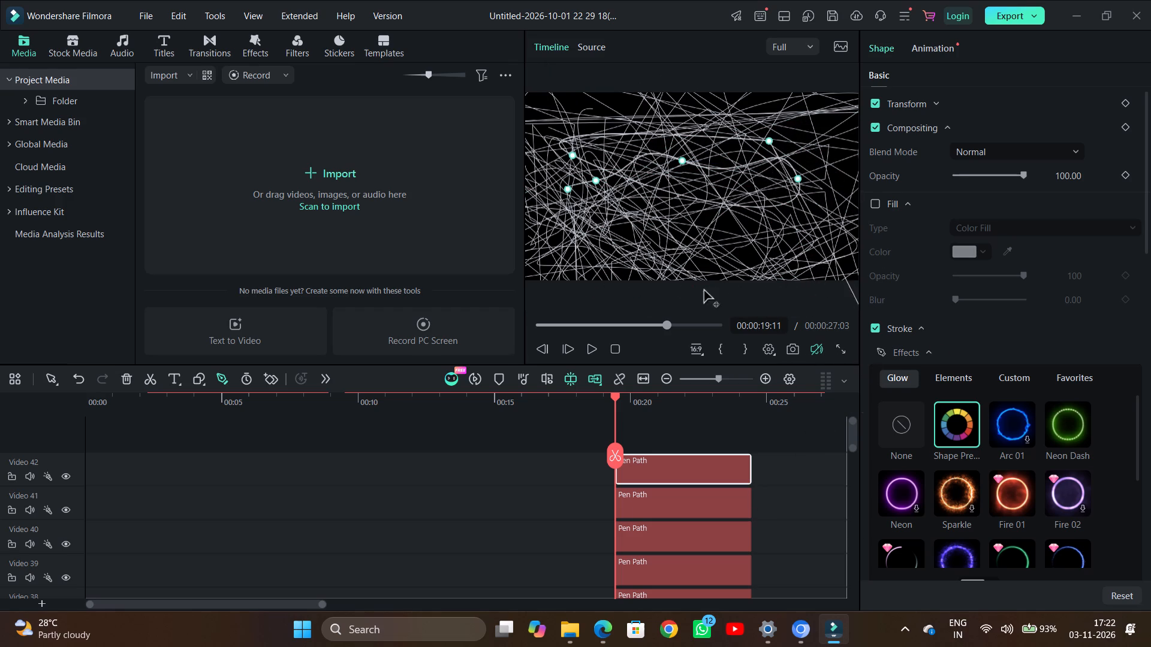
drag(704, 291, 584, 241)
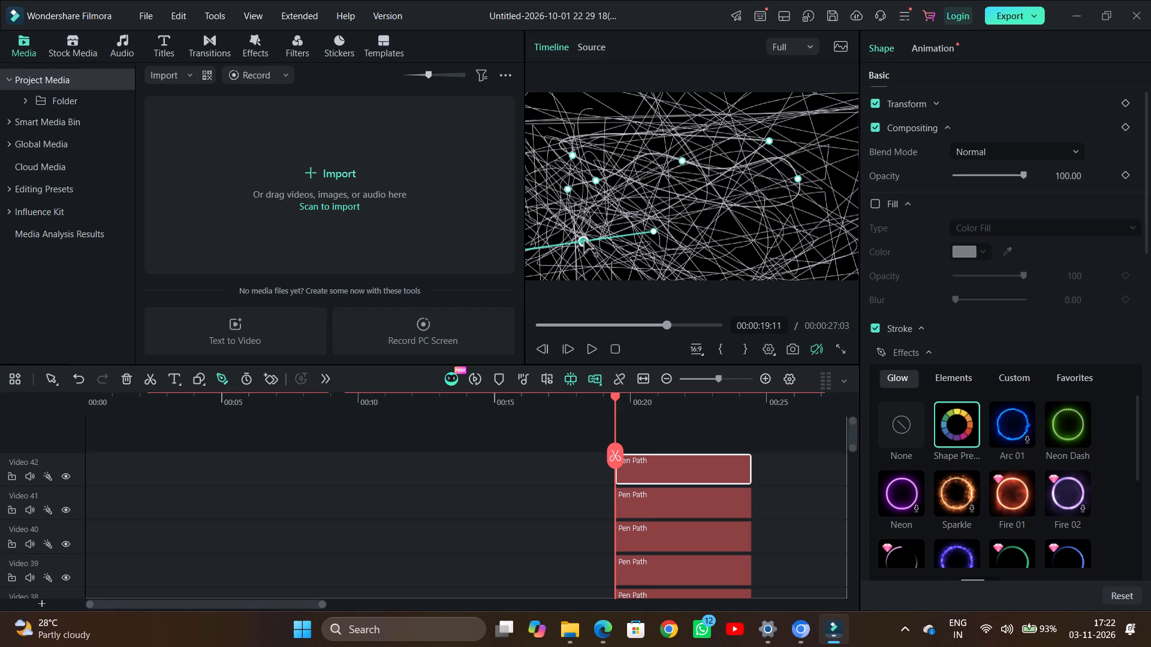
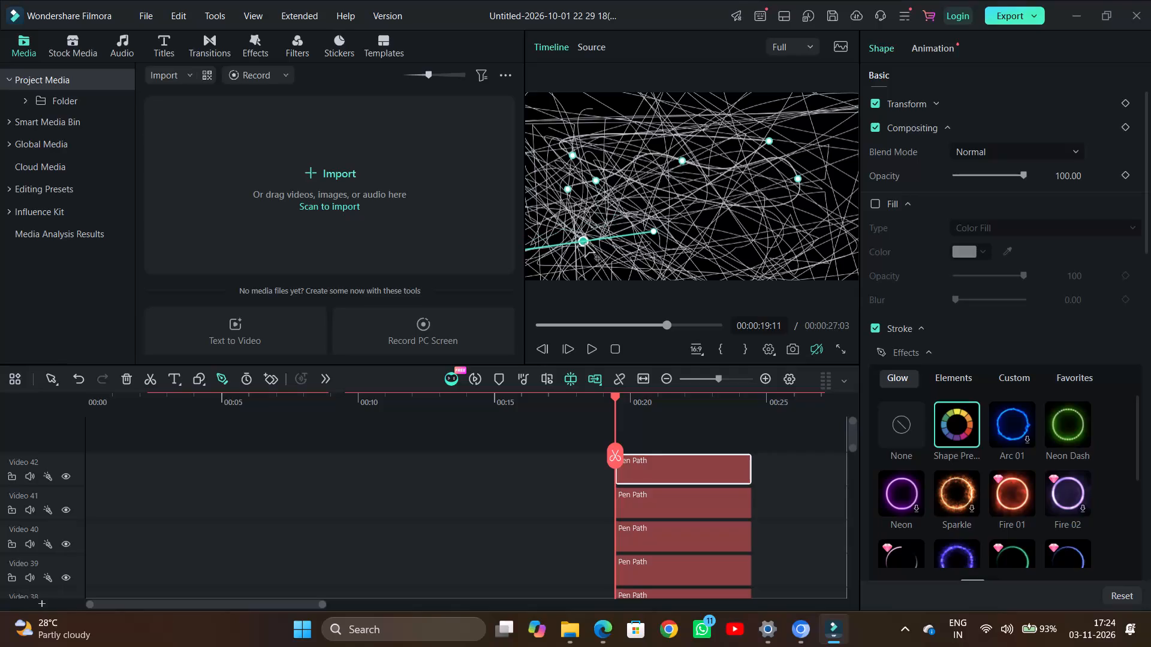
Move the seventh anchor of the Video 42 path out beyond the preview's lower-right corner.
drag(585, 244, 736, 22)
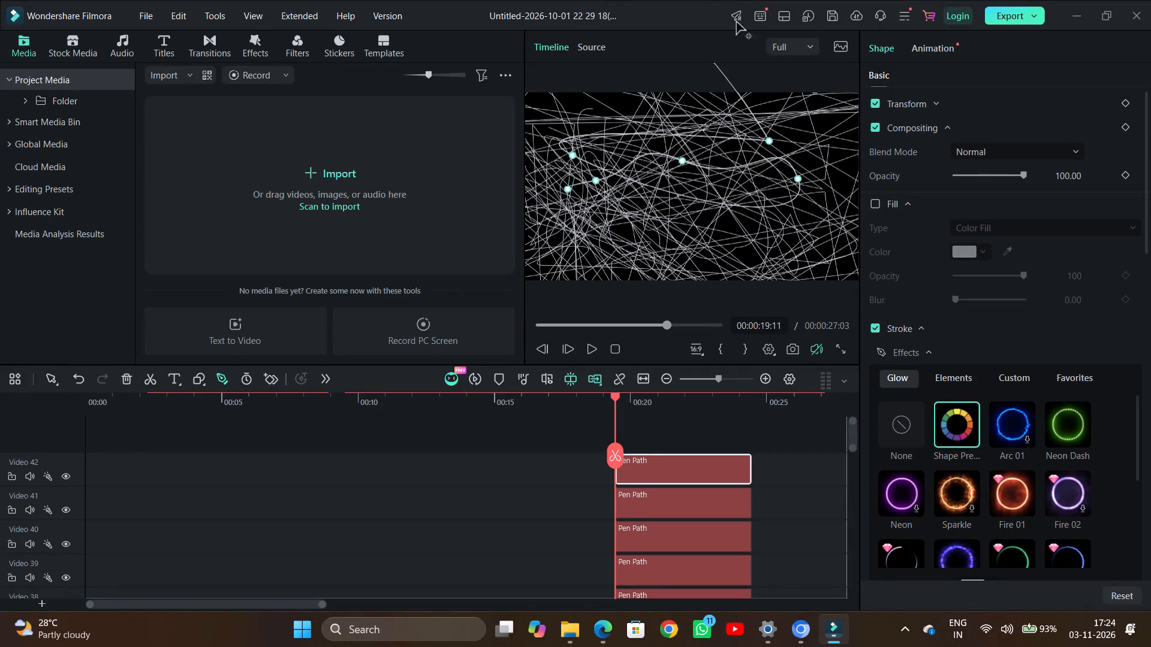
drag(736, 22, 754, 329)
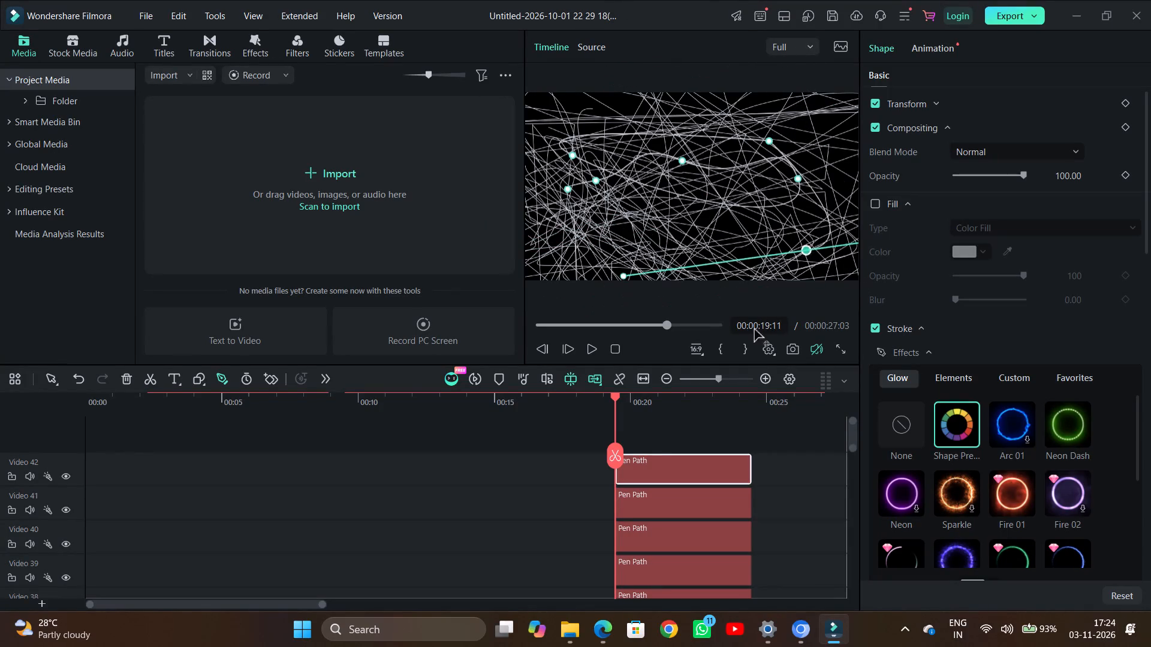
drag(754, 329, 989, 613)
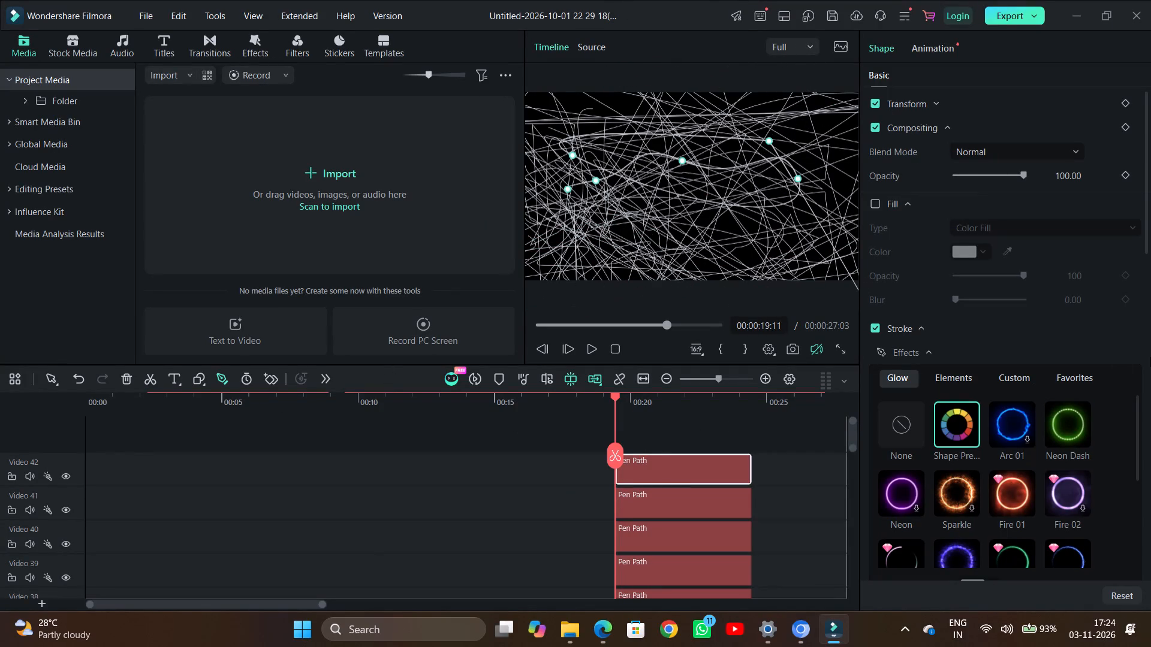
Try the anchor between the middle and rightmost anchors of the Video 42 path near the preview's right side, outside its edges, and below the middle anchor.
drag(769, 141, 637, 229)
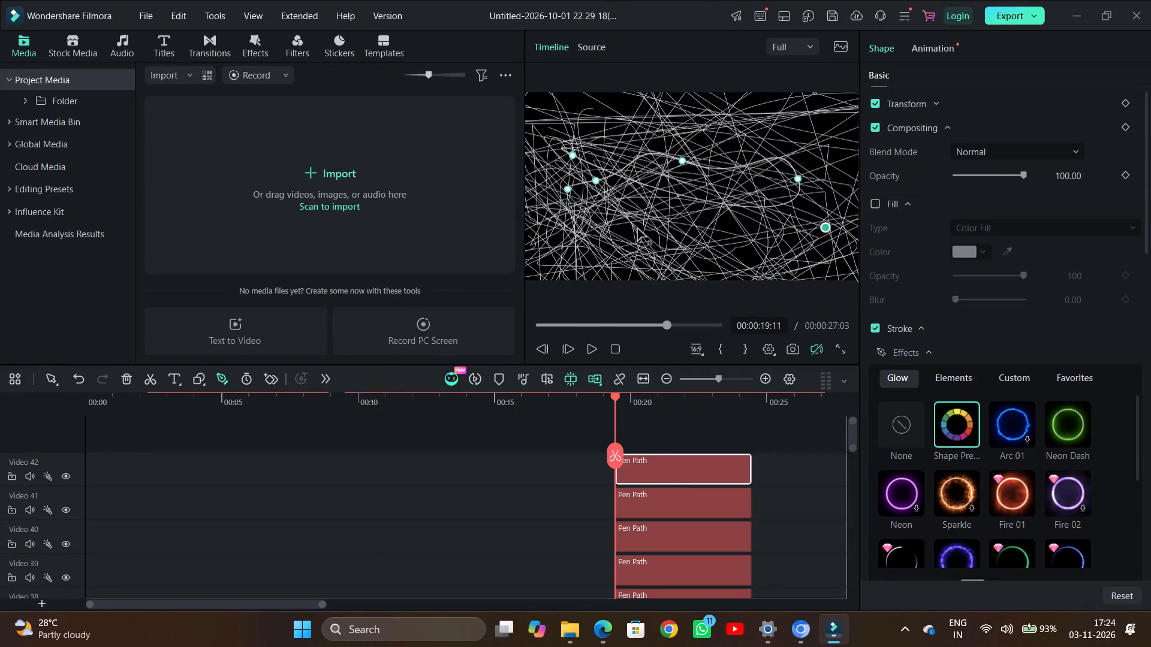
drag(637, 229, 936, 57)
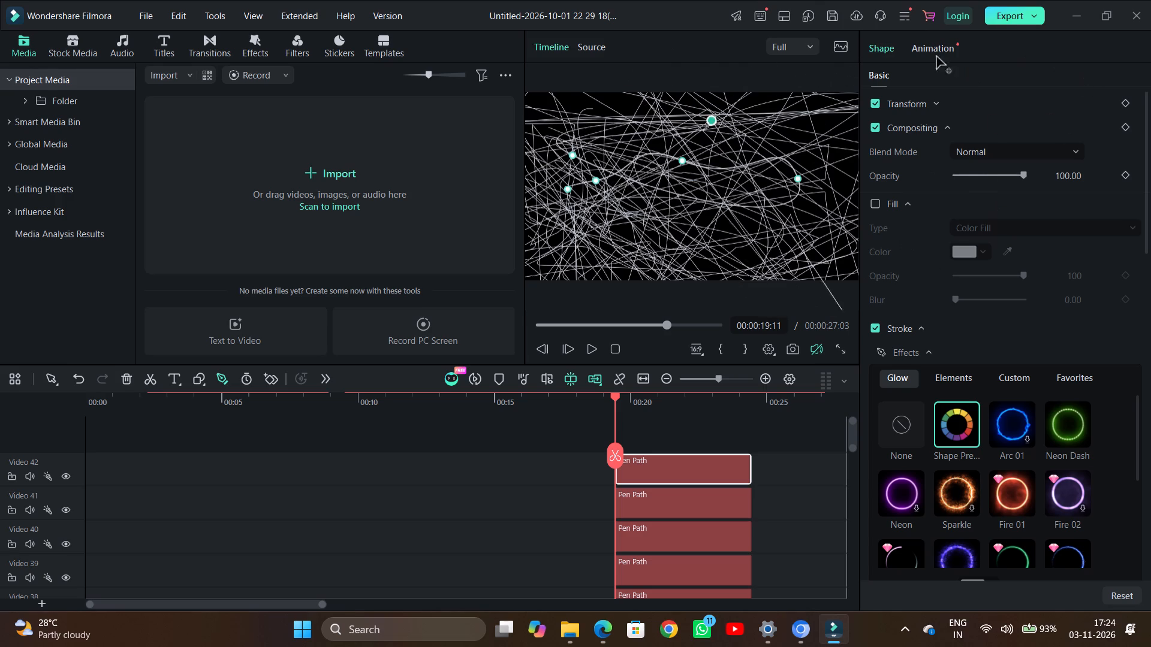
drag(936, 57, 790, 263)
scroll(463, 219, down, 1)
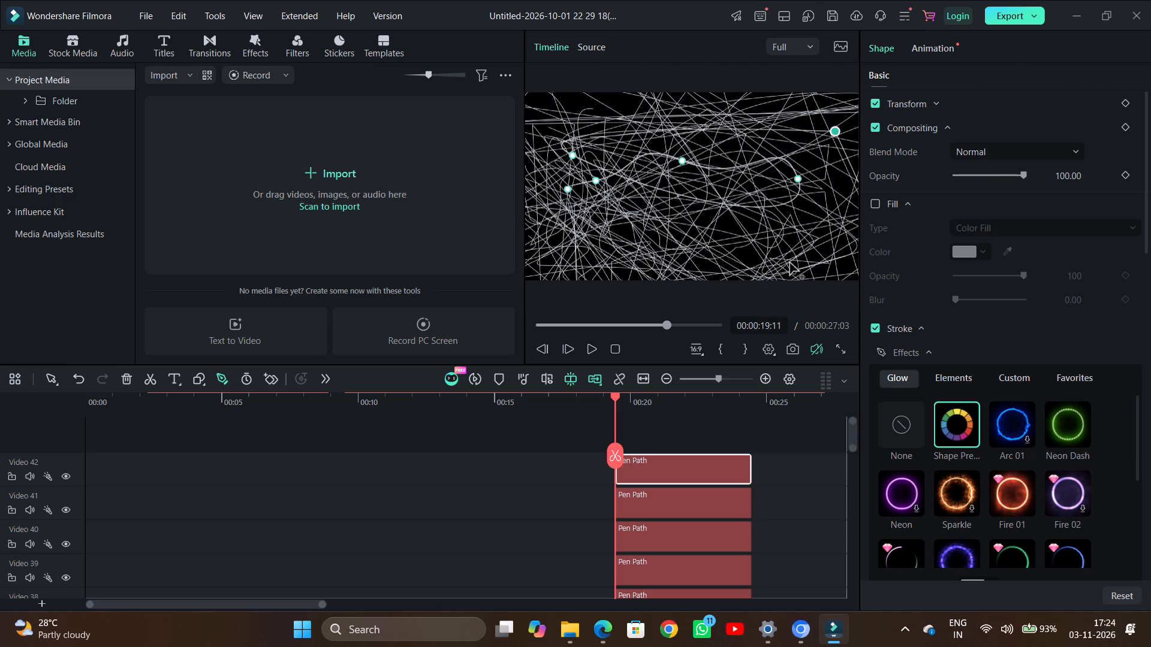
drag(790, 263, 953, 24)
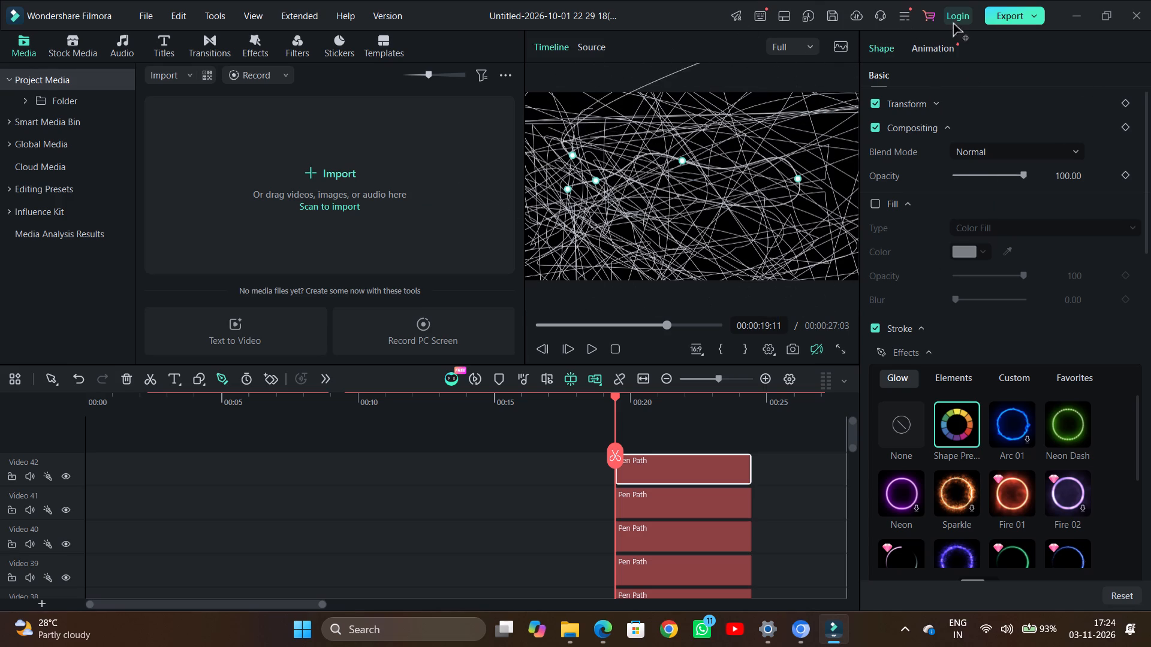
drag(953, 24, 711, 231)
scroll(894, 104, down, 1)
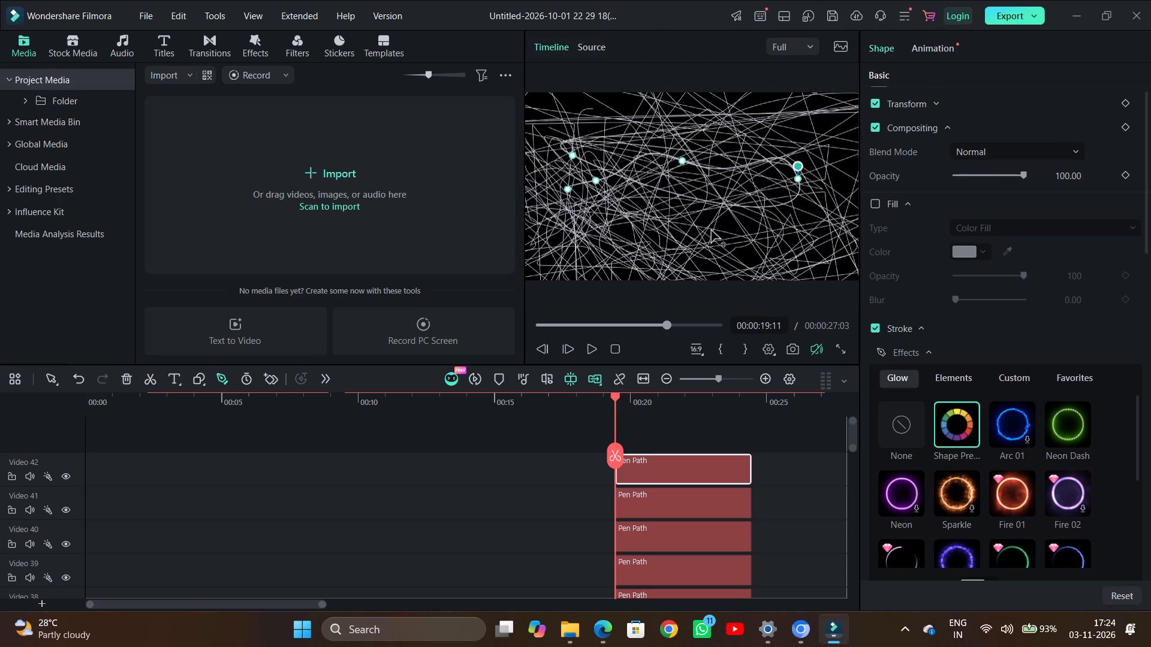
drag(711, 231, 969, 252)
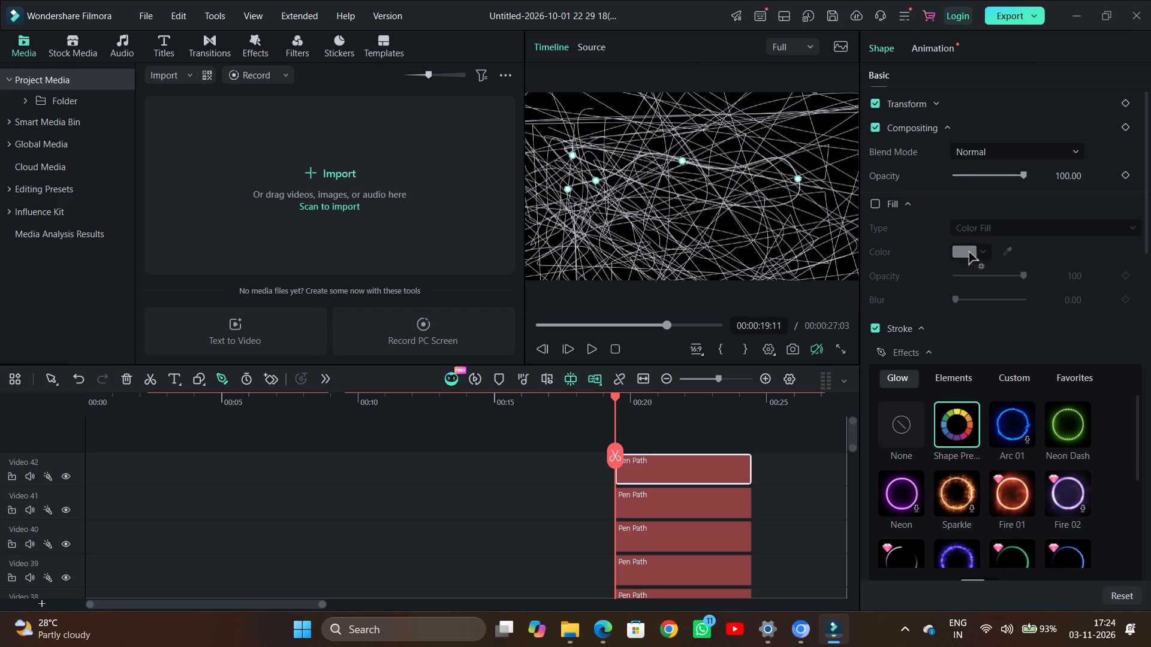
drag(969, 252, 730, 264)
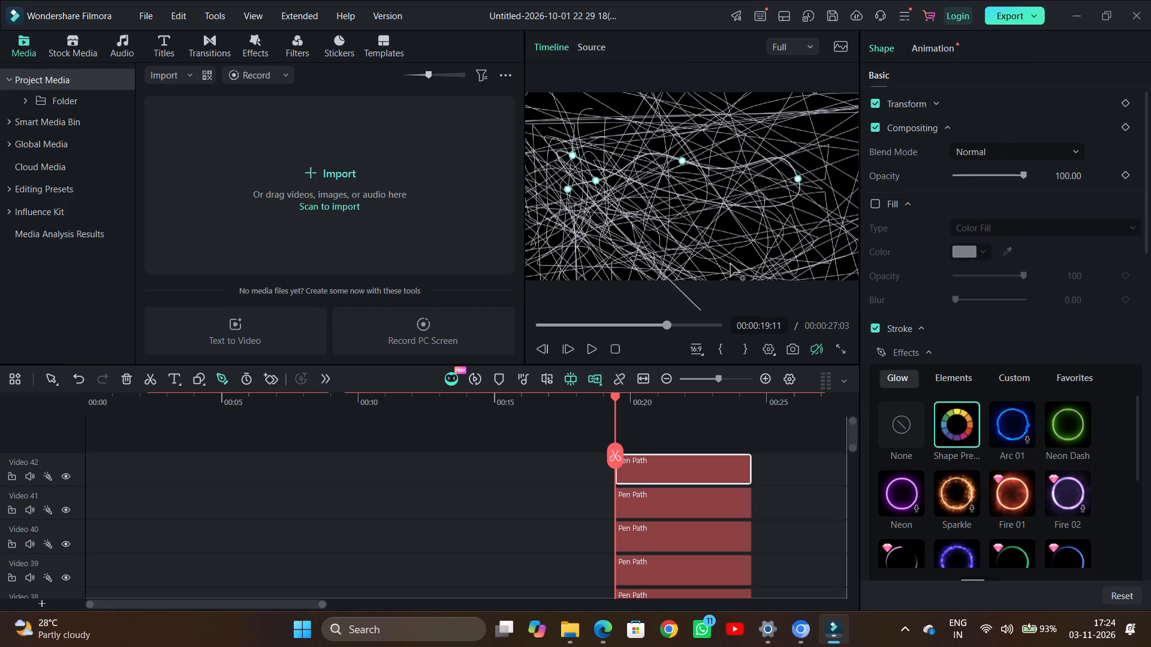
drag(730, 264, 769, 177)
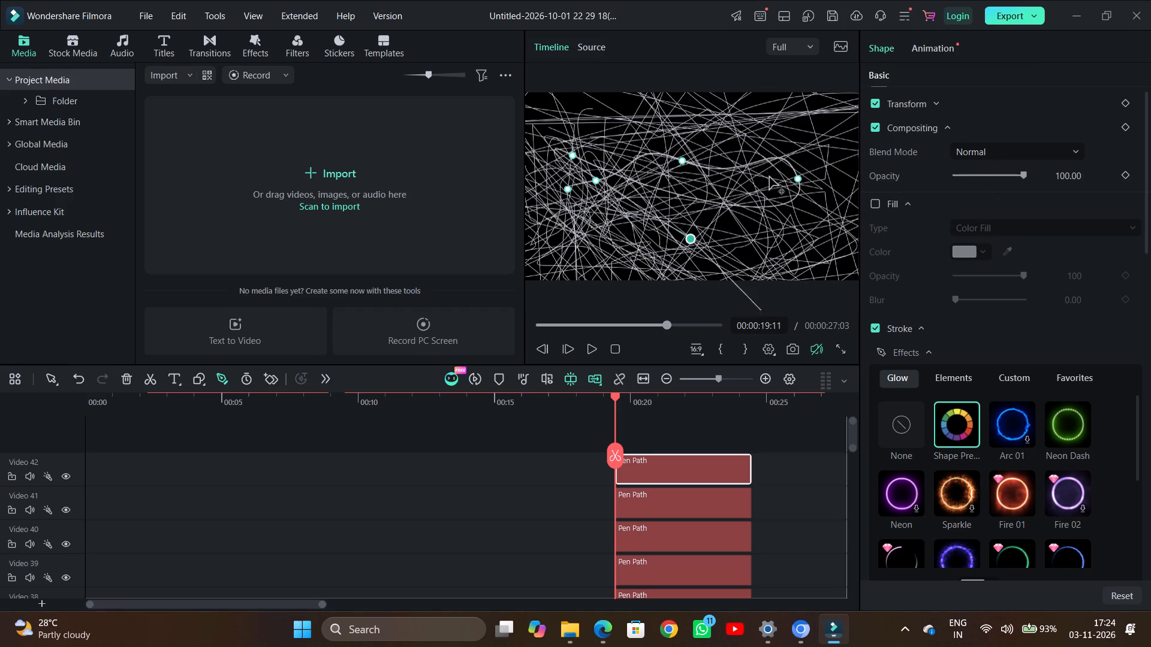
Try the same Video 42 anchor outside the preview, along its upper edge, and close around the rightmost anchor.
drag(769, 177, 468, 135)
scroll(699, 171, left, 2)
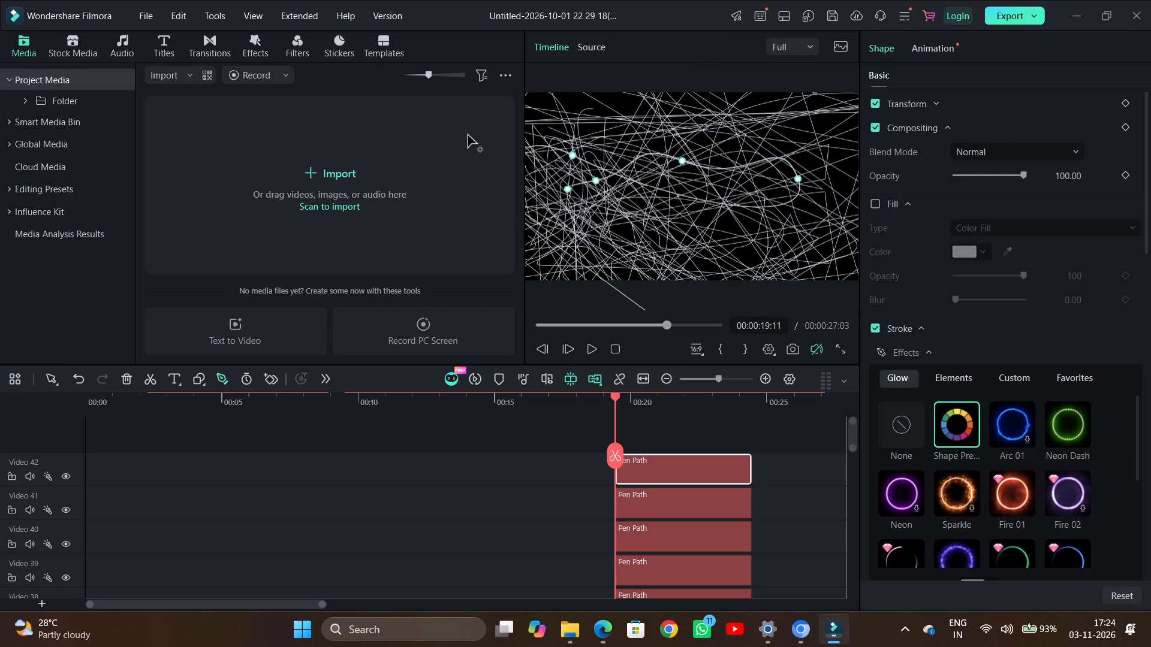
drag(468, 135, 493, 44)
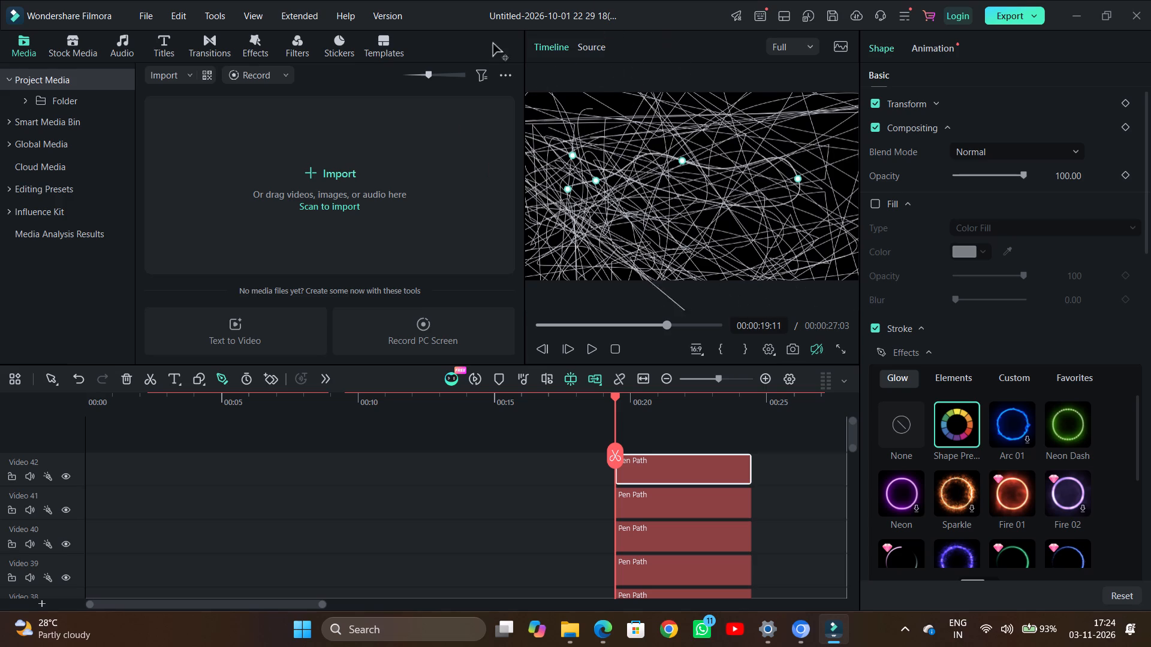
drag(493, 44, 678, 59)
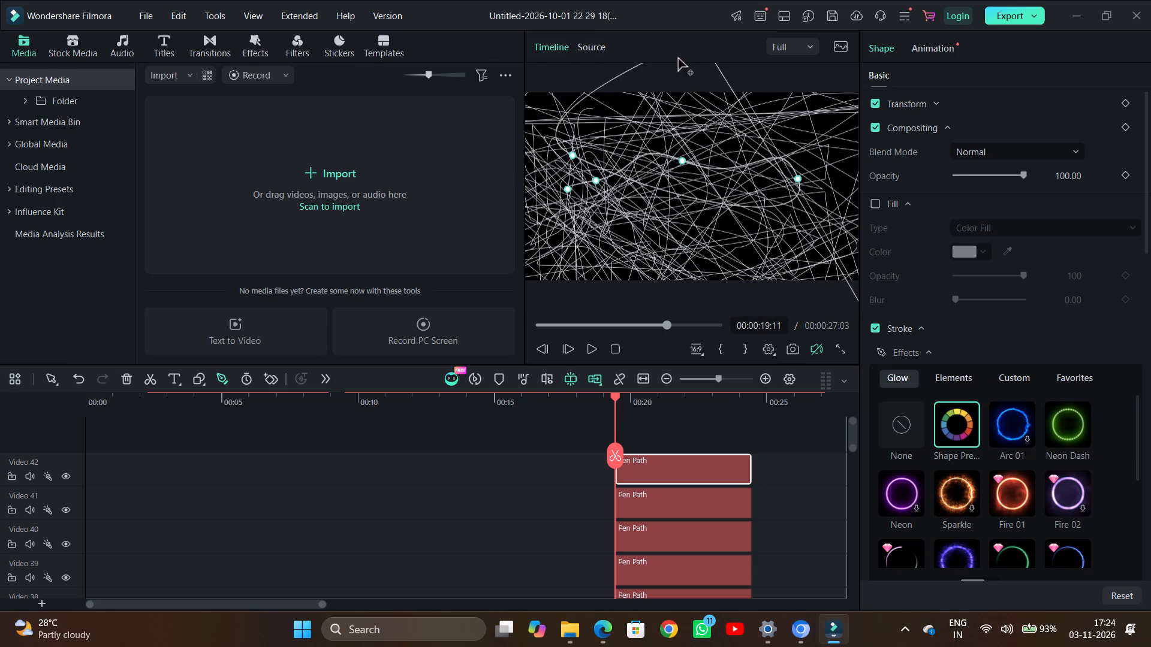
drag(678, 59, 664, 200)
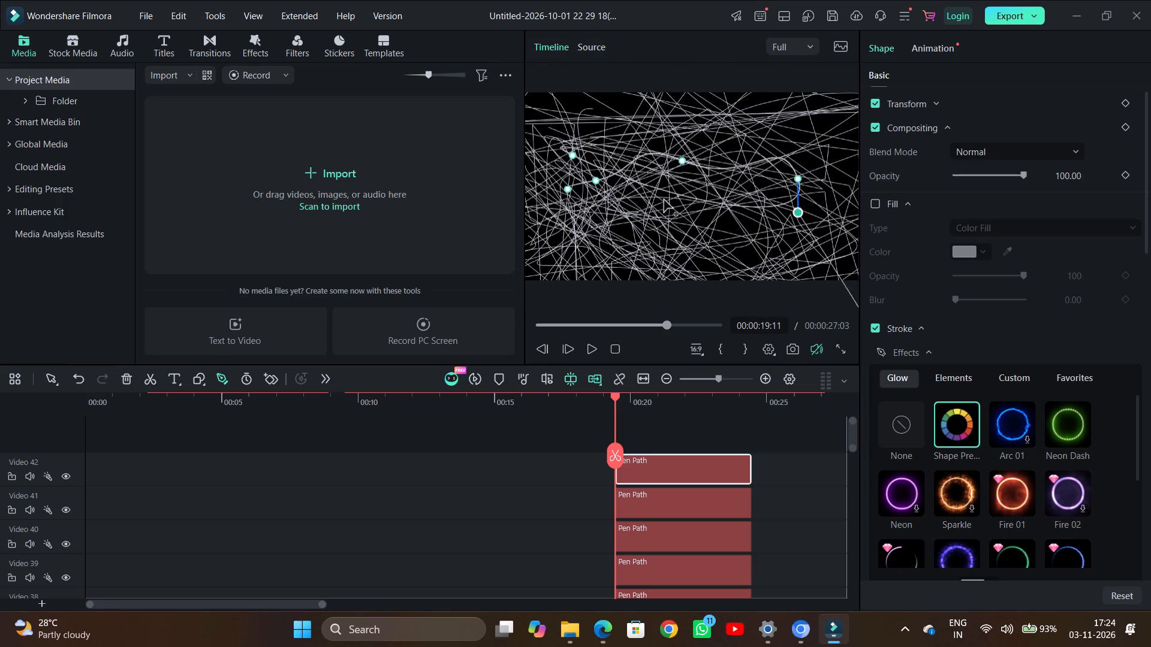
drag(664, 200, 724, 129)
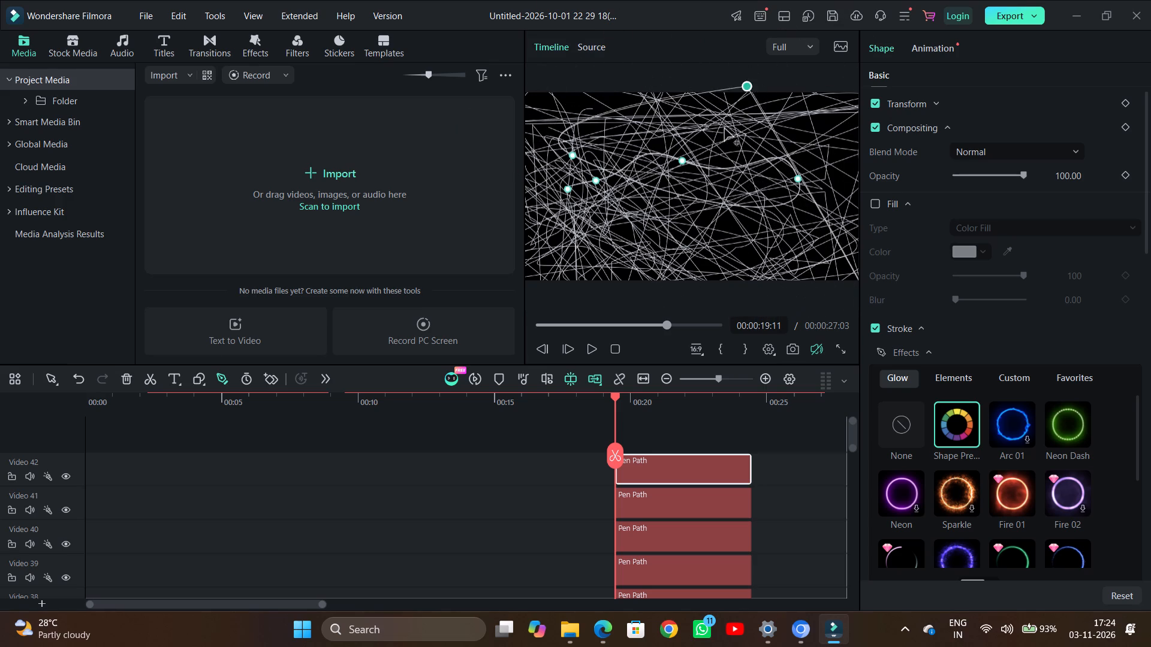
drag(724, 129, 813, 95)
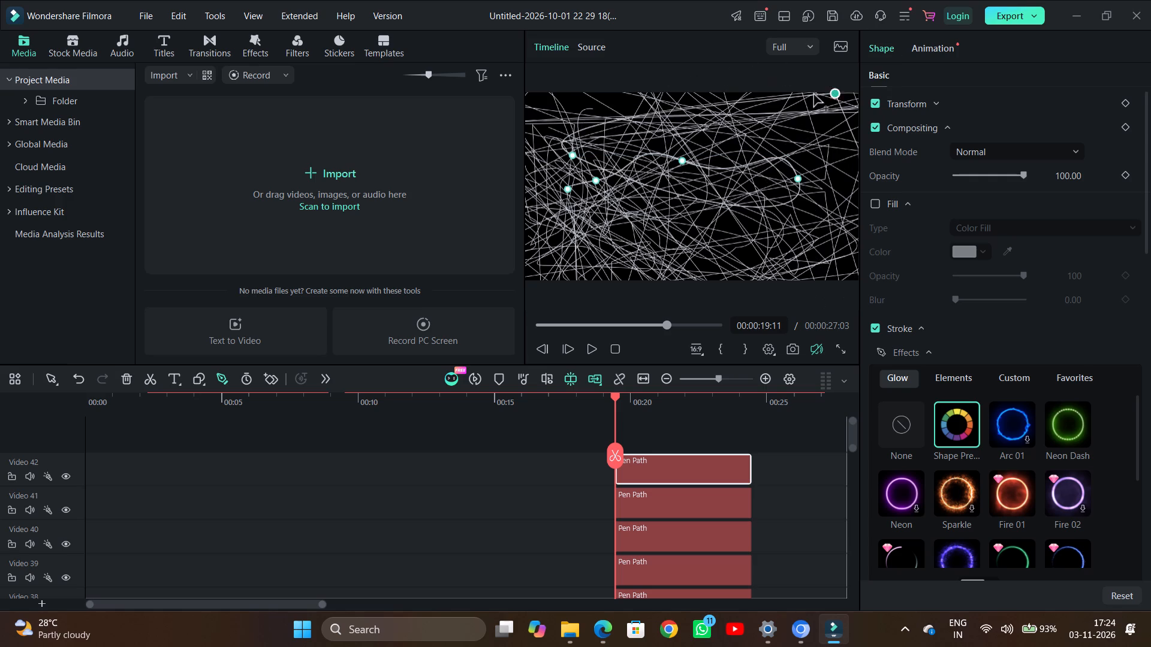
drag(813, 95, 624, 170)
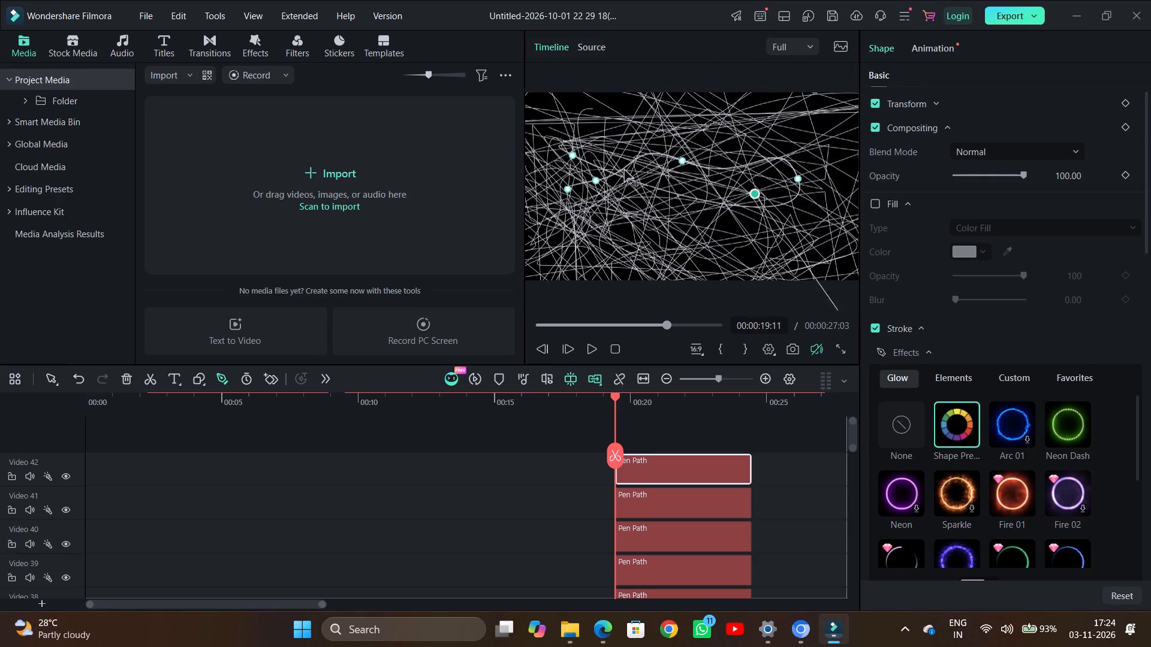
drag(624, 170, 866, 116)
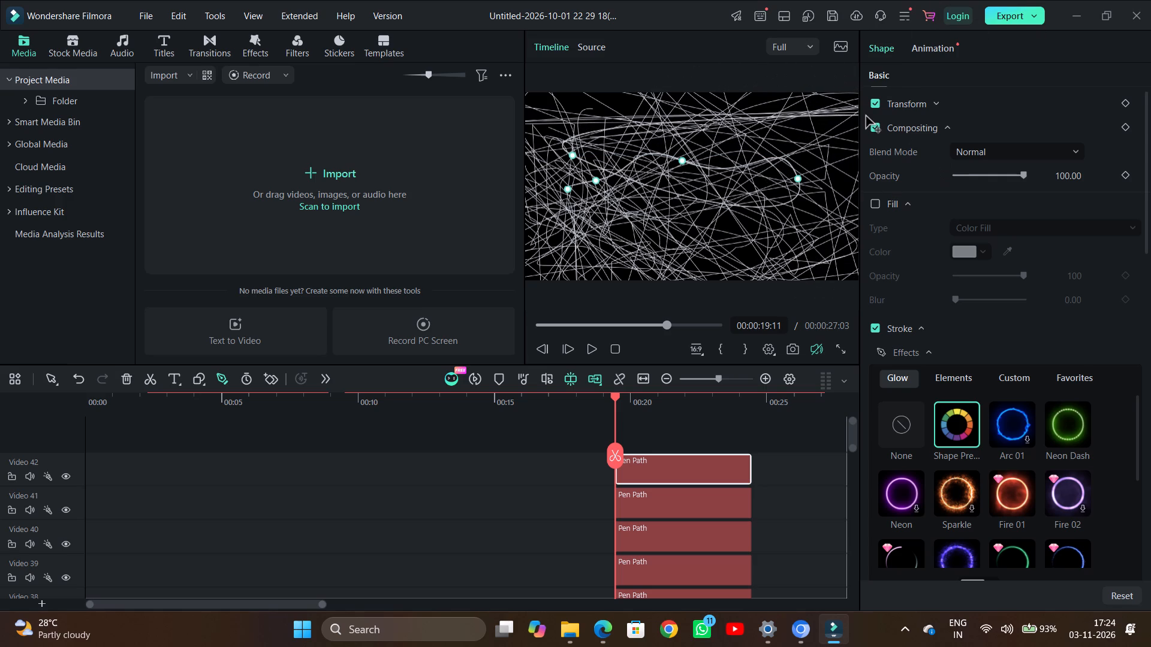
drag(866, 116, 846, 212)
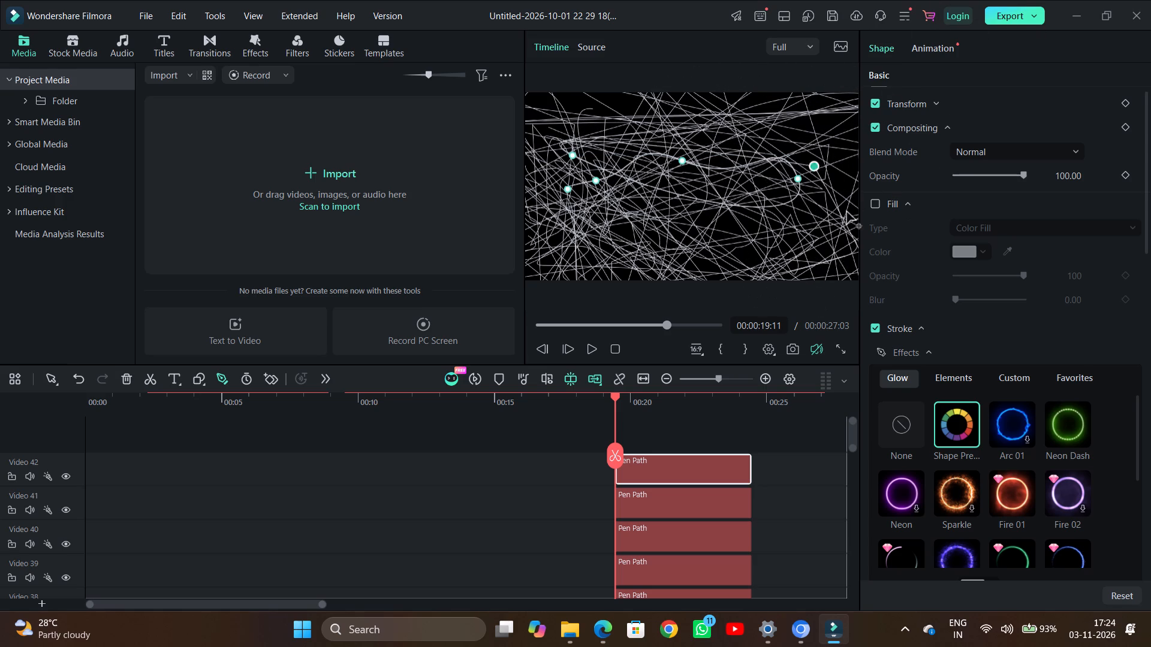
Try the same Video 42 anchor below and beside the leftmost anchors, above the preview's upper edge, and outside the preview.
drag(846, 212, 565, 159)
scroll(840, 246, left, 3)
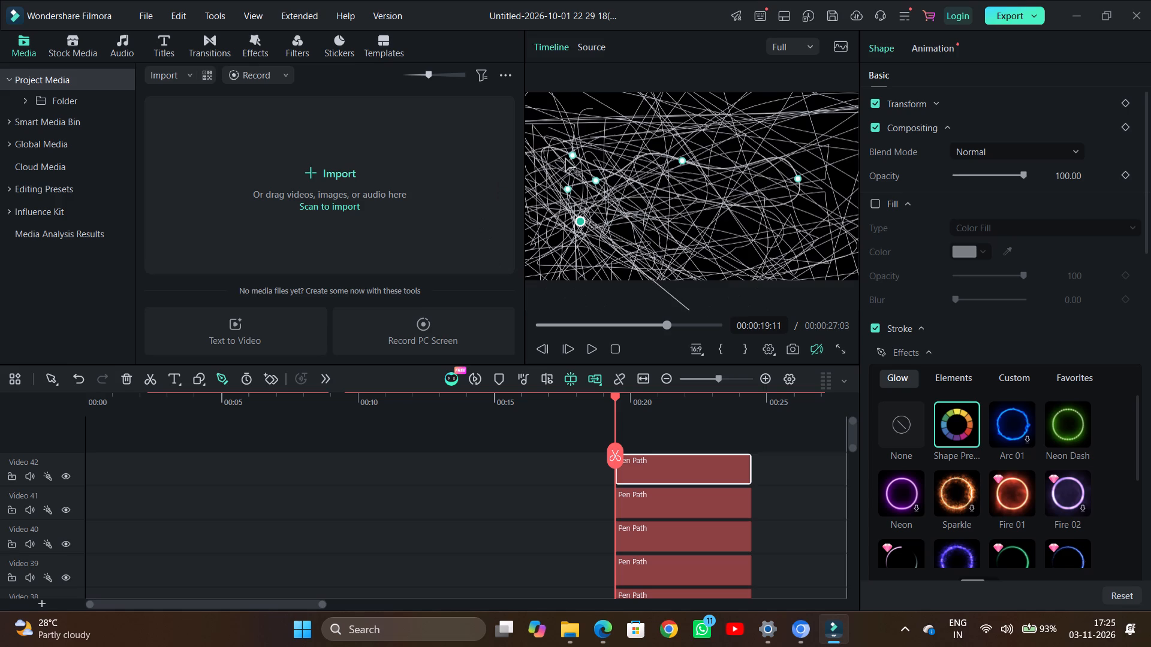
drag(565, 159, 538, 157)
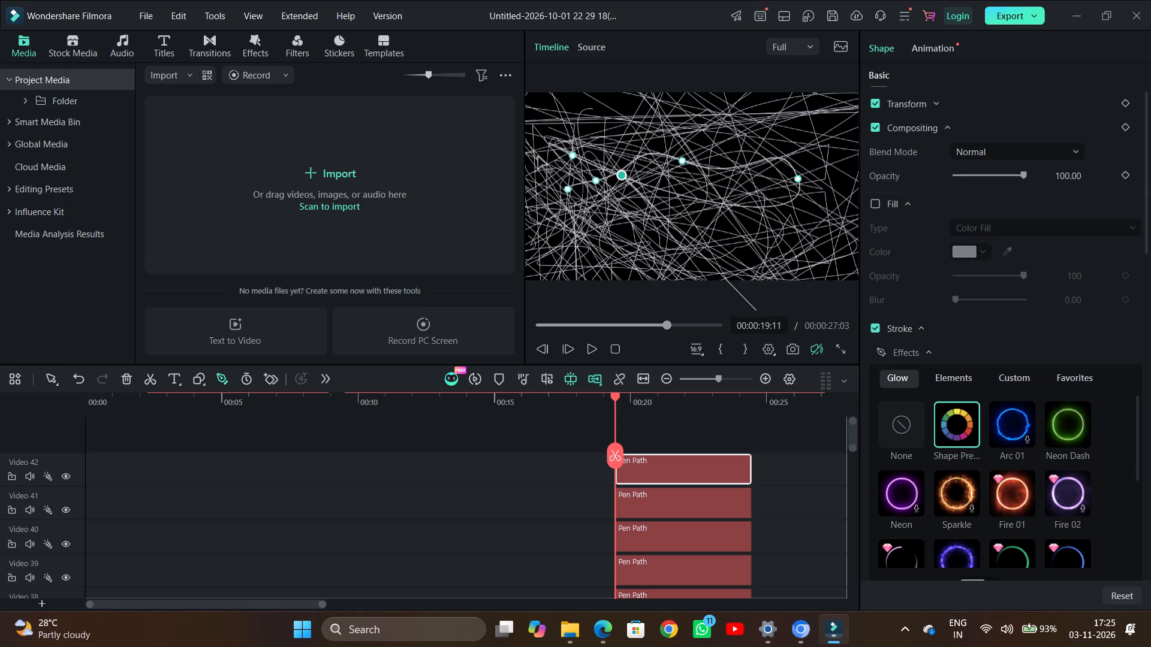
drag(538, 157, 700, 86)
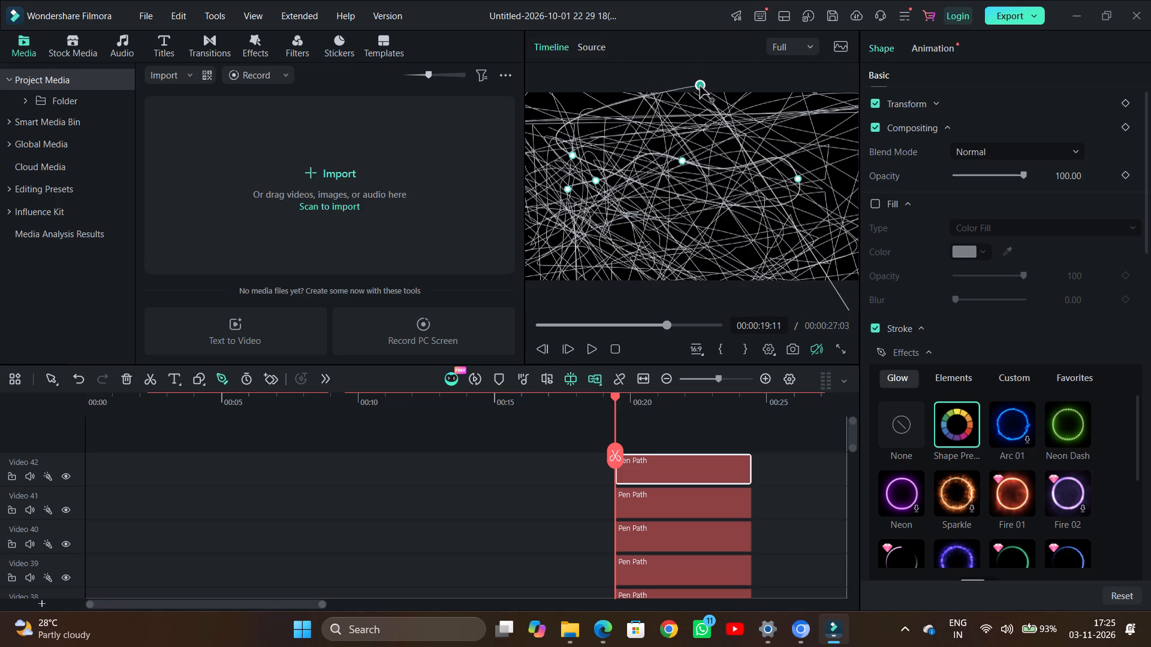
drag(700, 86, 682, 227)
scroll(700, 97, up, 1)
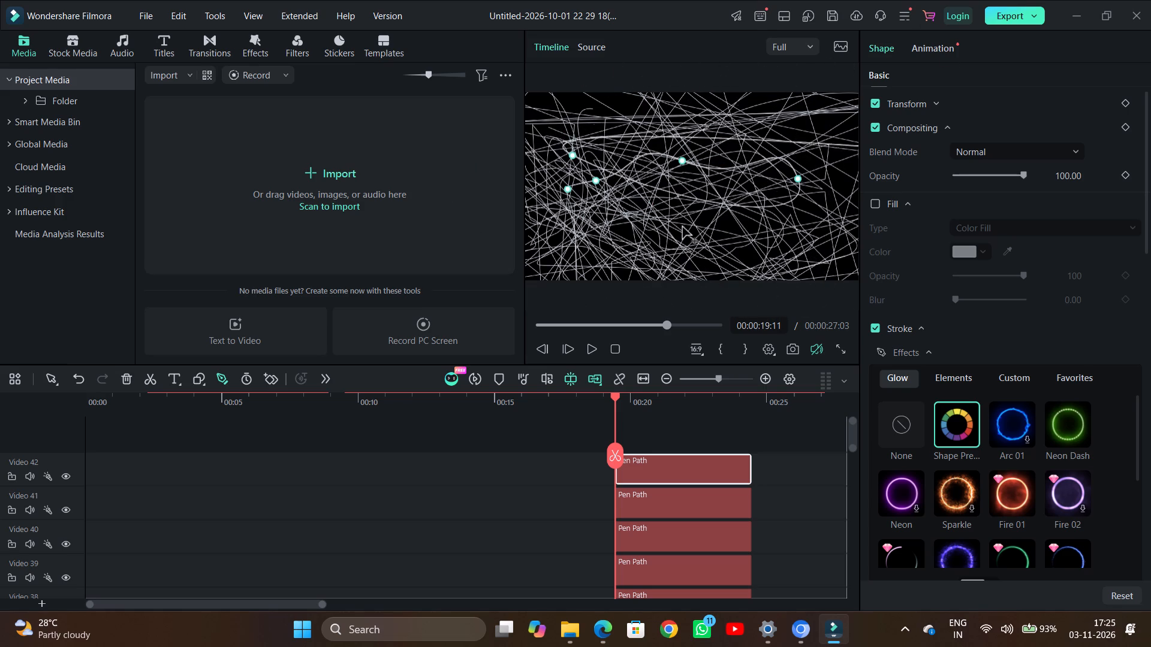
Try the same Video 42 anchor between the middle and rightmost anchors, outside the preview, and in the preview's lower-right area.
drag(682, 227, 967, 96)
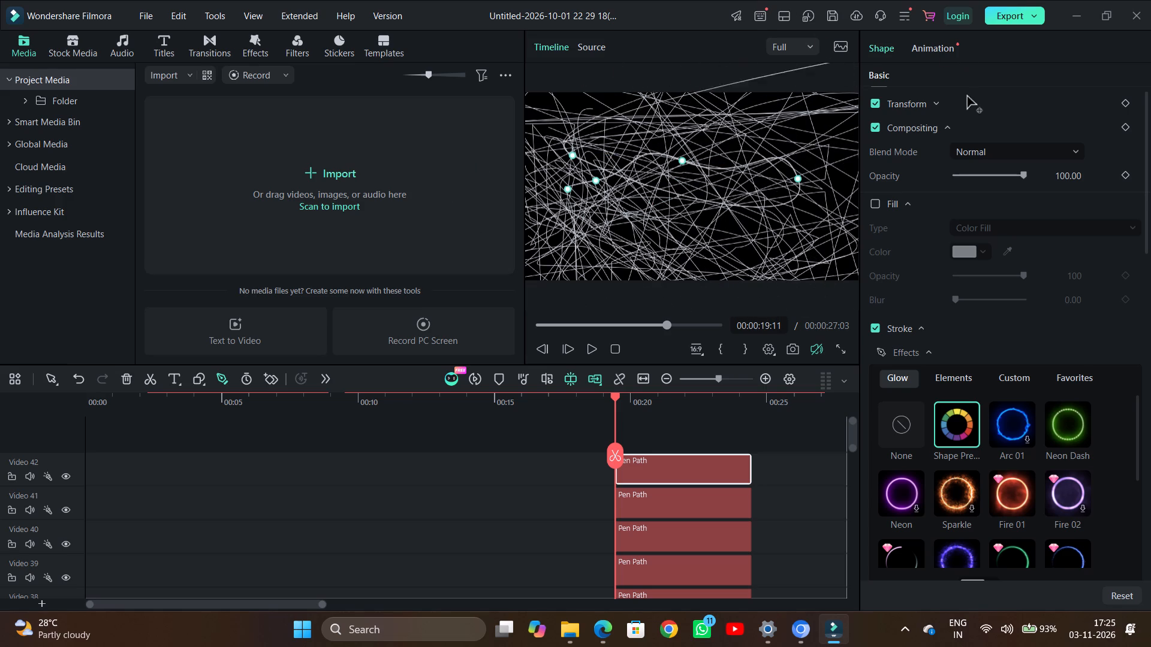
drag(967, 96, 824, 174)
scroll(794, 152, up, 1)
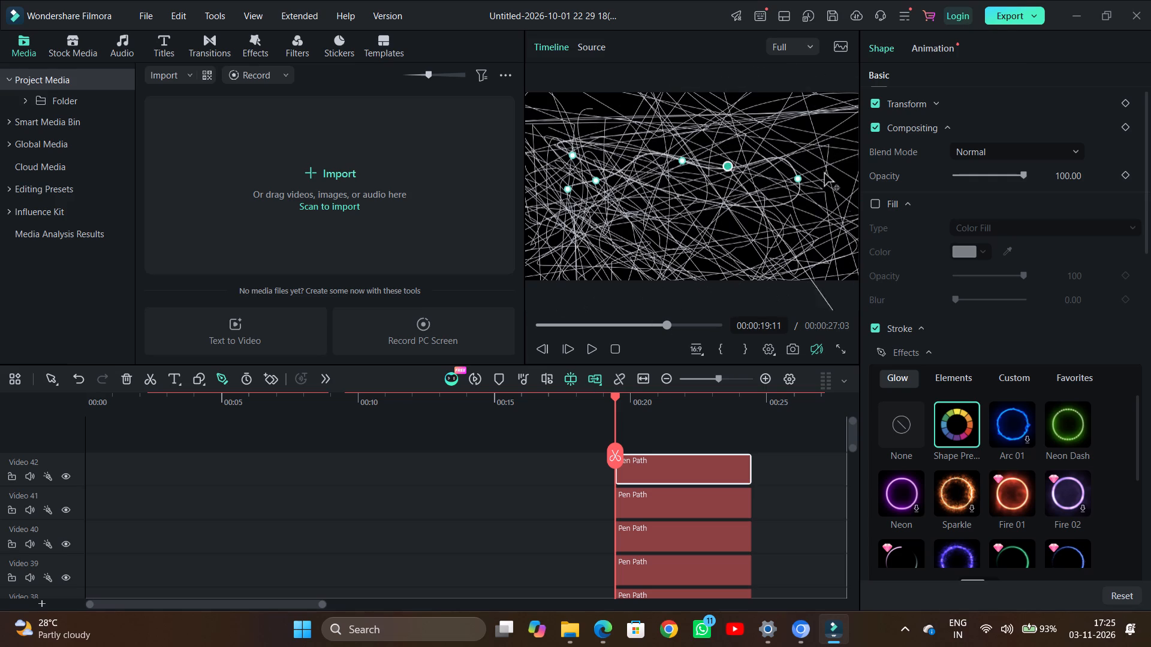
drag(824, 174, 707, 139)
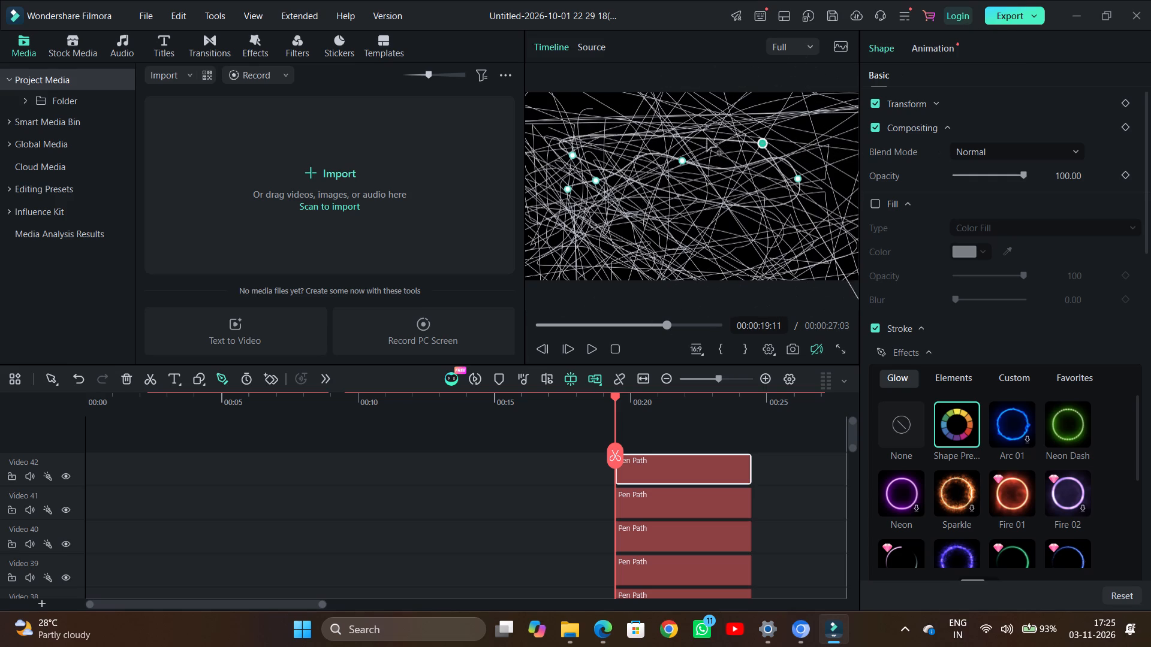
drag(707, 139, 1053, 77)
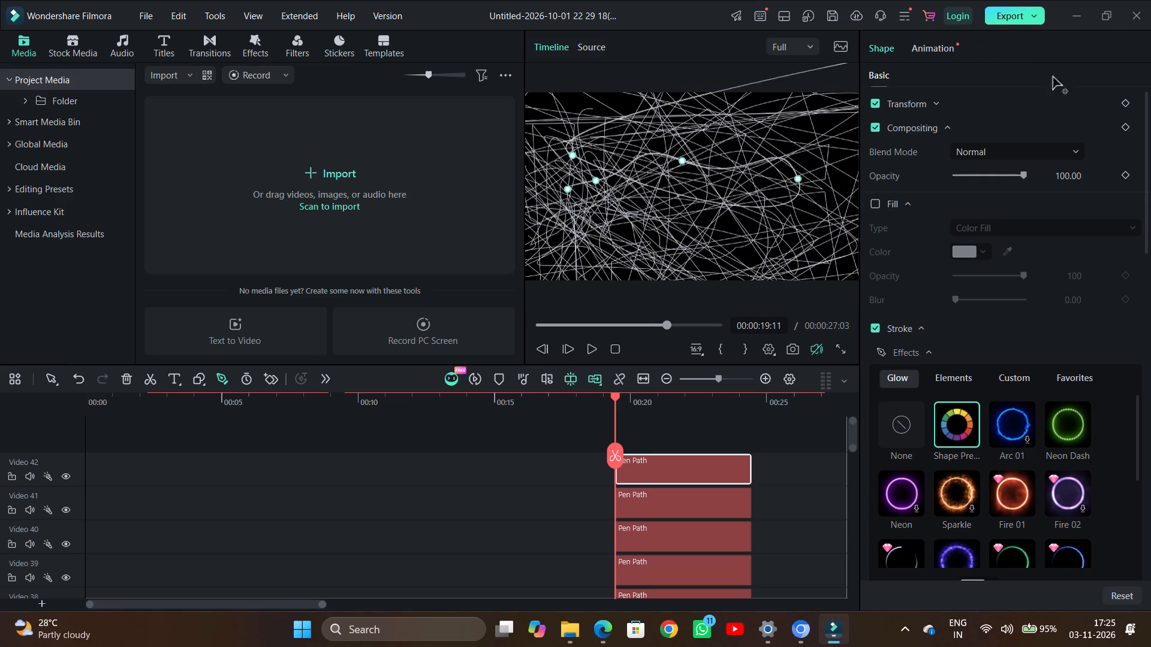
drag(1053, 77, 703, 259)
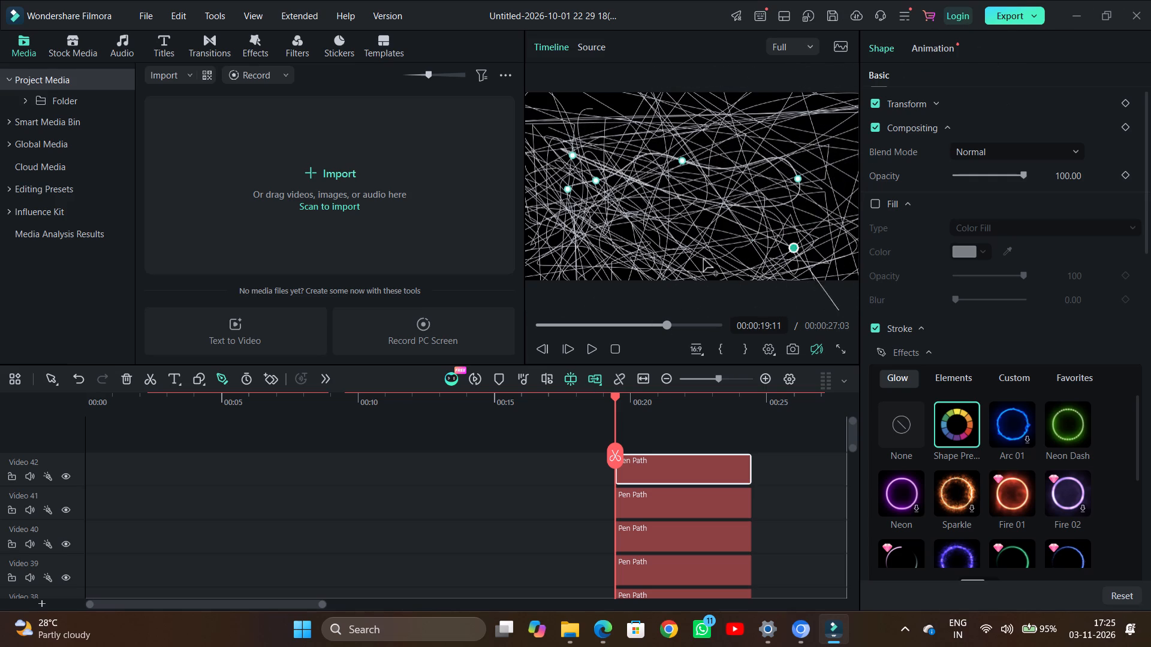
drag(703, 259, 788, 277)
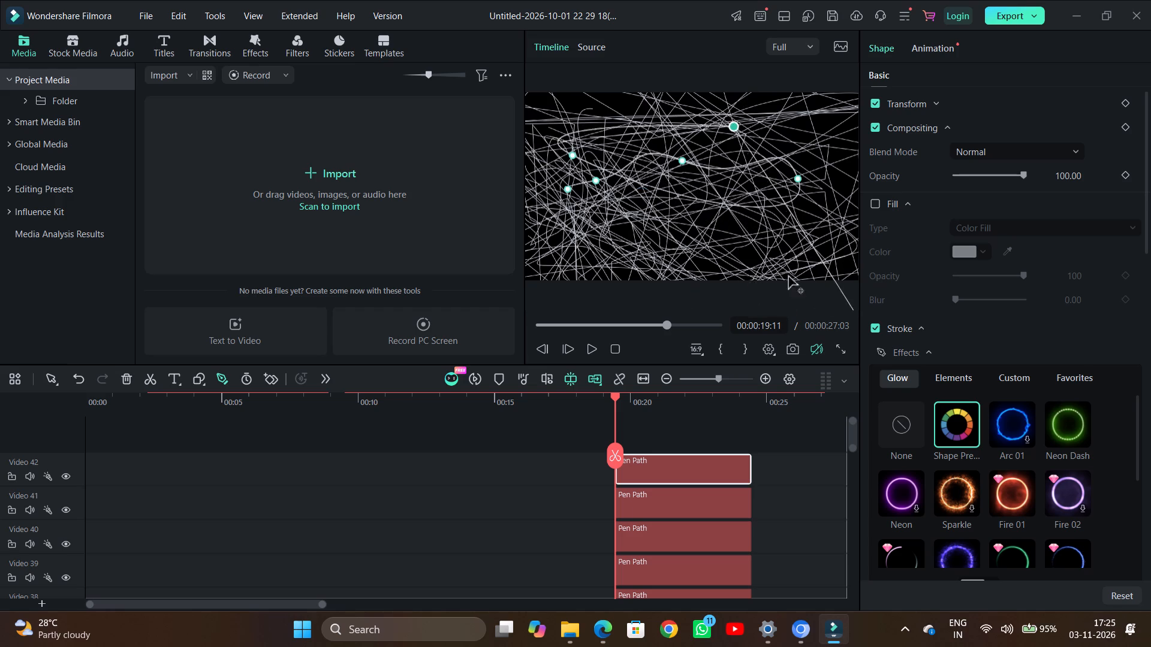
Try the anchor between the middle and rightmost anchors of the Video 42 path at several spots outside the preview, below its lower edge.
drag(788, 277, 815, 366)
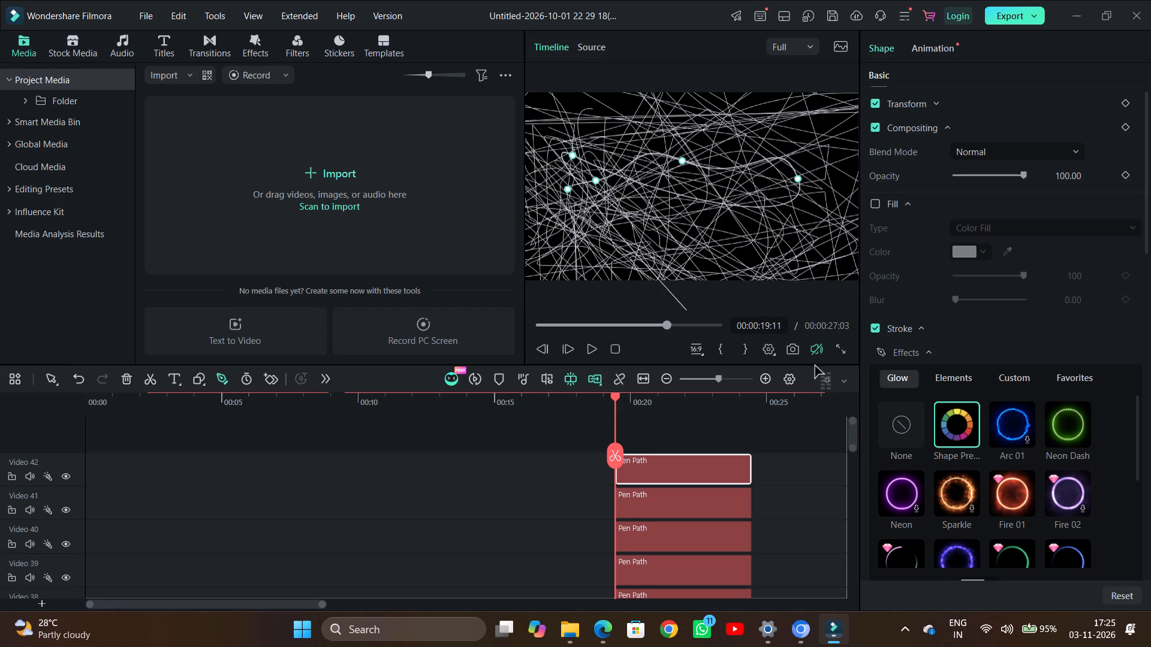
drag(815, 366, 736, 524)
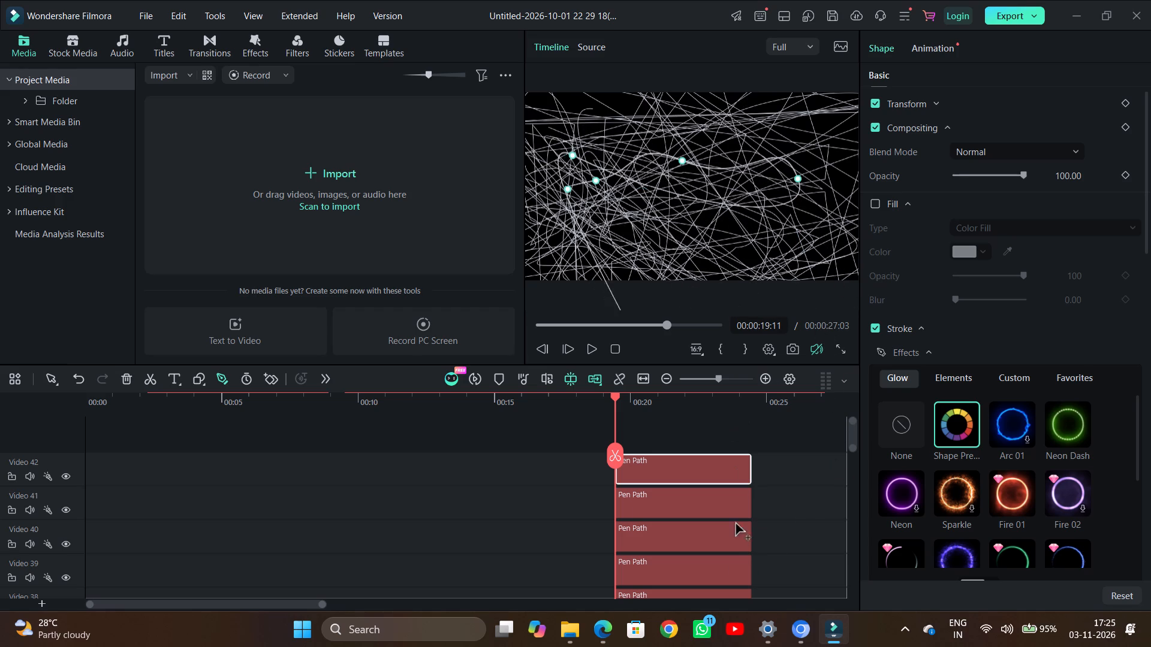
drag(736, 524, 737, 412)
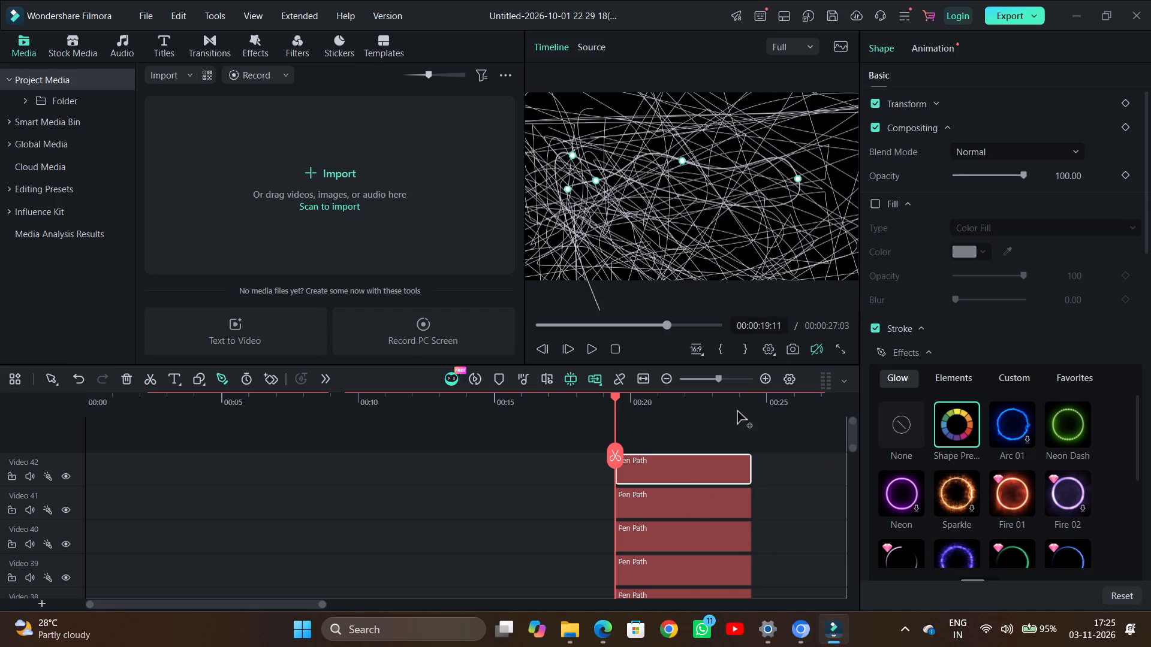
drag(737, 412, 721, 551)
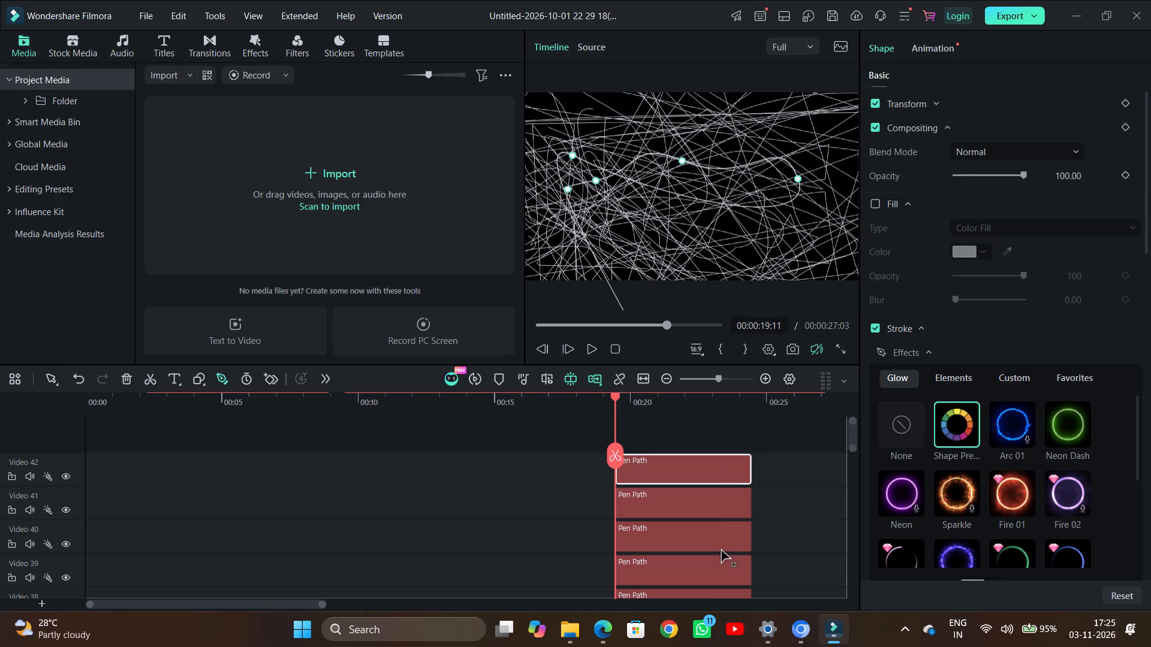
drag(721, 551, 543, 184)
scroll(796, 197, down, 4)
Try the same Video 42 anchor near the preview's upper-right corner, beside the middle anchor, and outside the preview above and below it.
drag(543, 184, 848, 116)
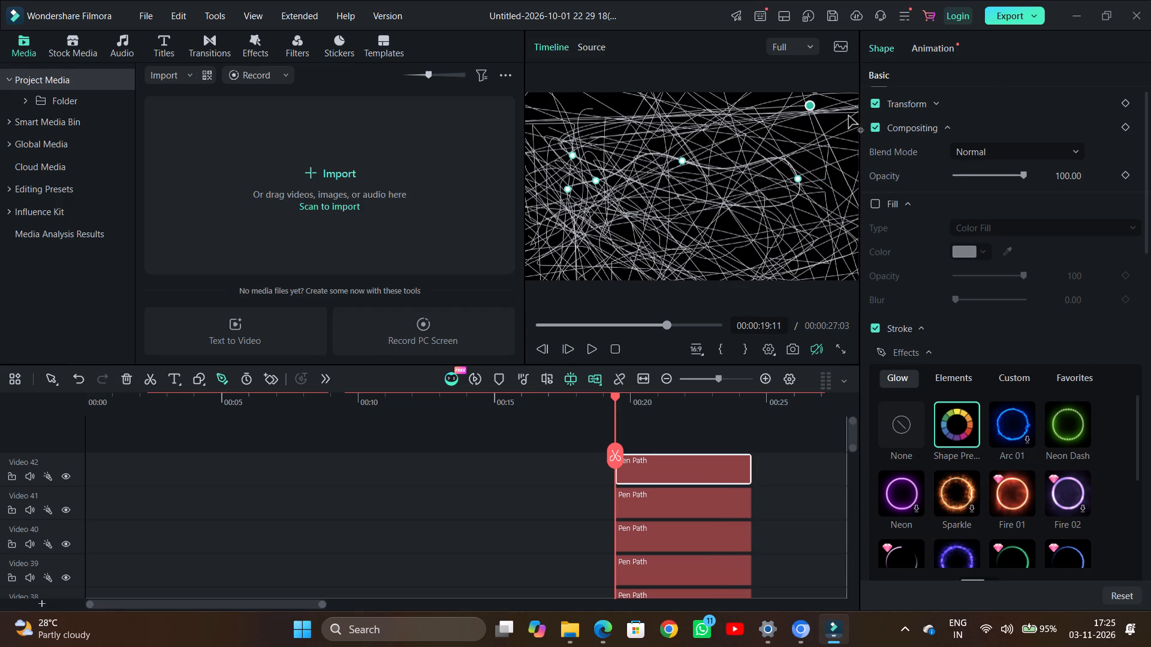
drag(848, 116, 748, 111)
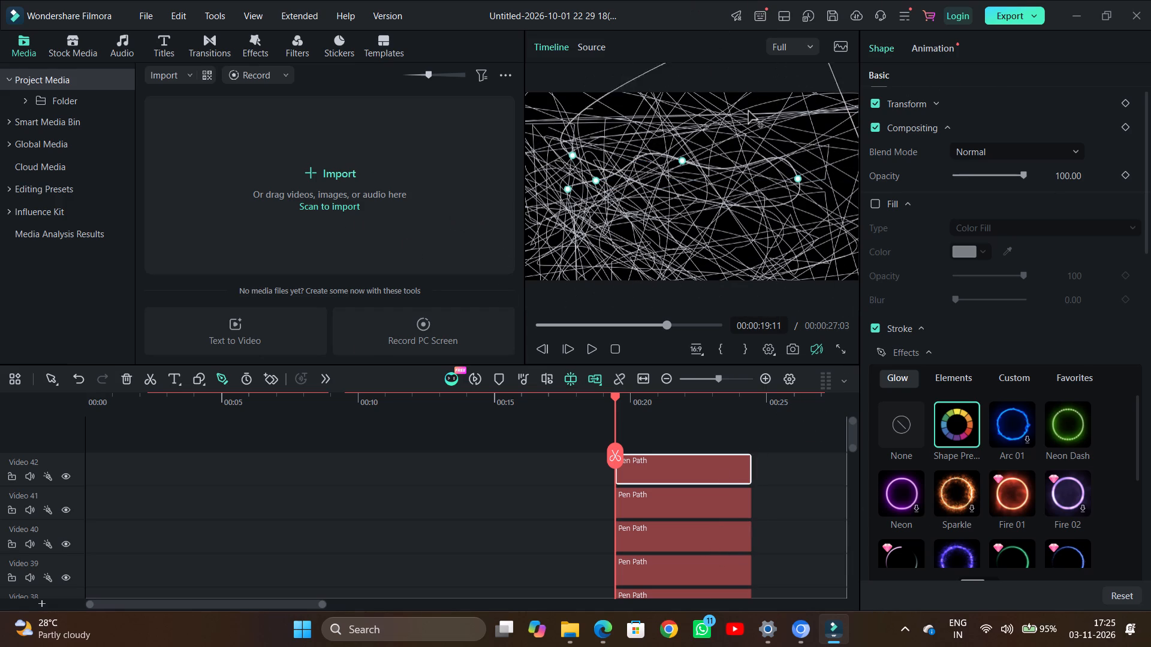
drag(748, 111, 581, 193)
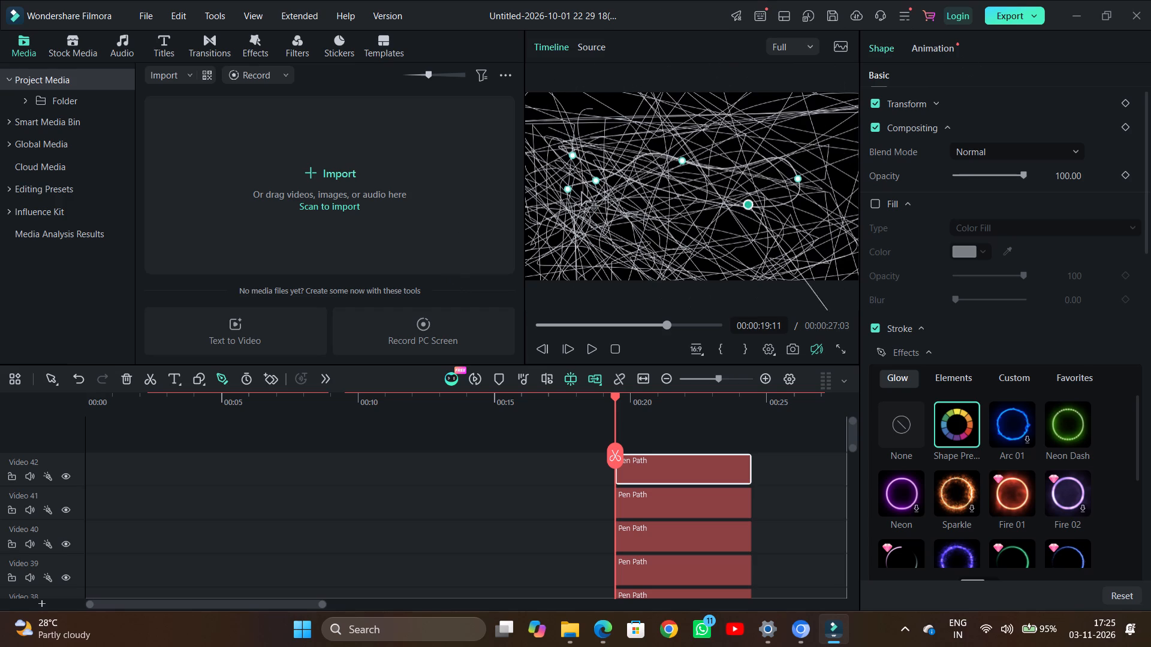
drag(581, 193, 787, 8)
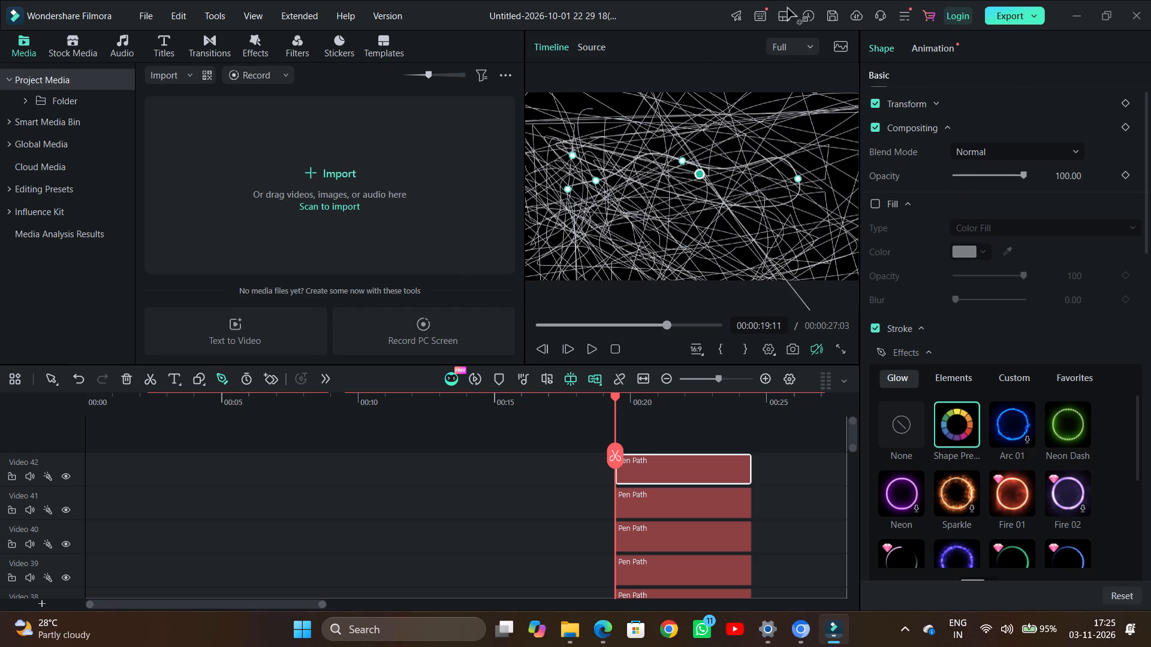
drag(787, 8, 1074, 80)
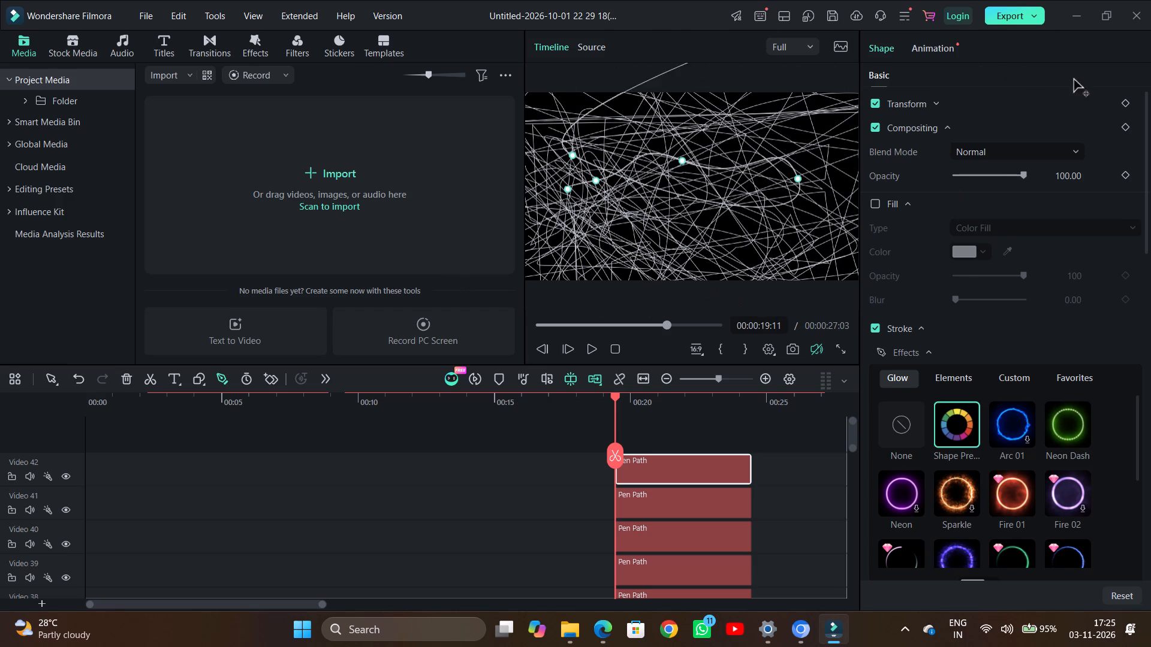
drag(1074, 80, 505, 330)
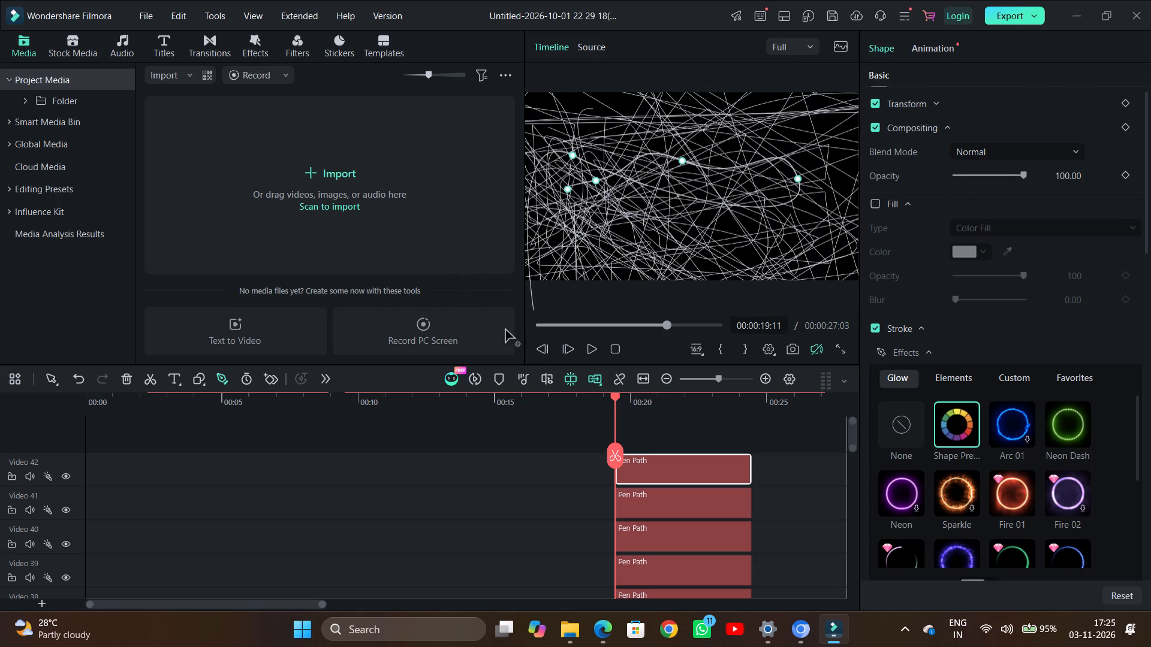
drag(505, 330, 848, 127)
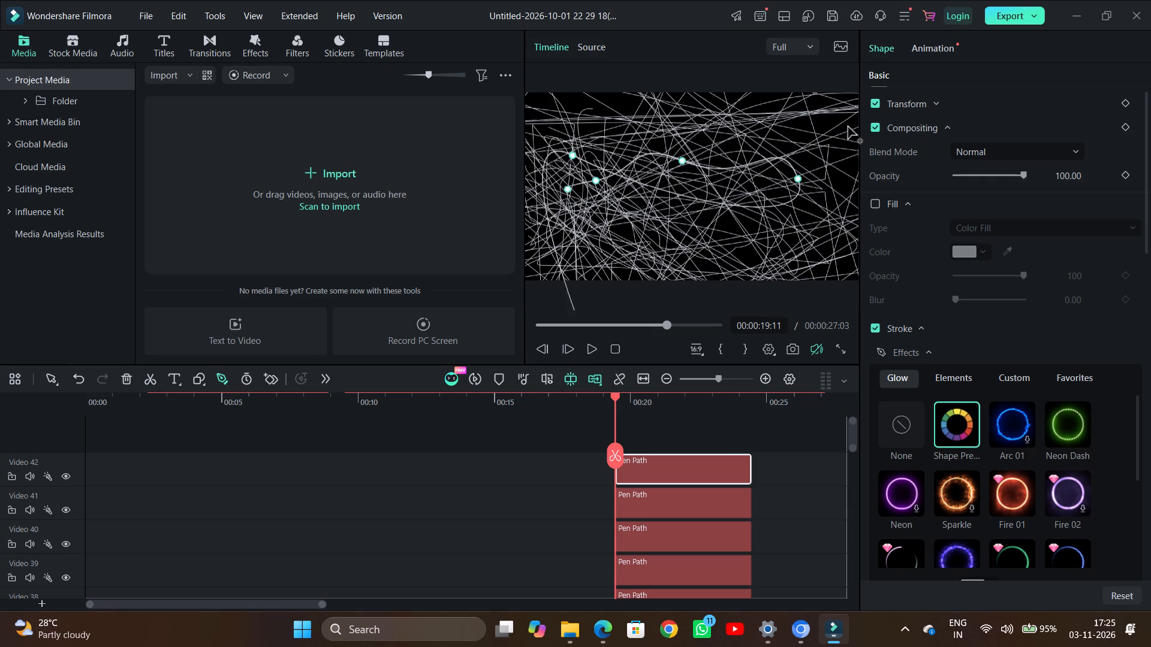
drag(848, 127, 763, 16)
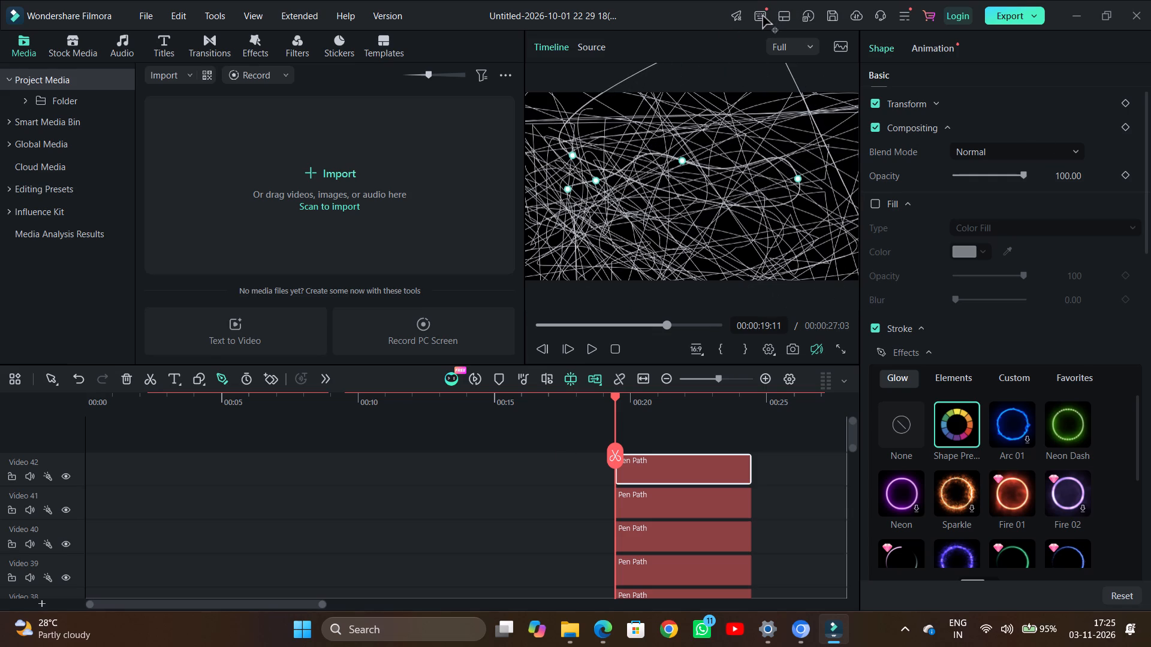
Reposition the same Video 42 anchor just inside the preview's upper edge, above and slightly right of the leftmost anchors.
drag(763, 16, 799, 178)
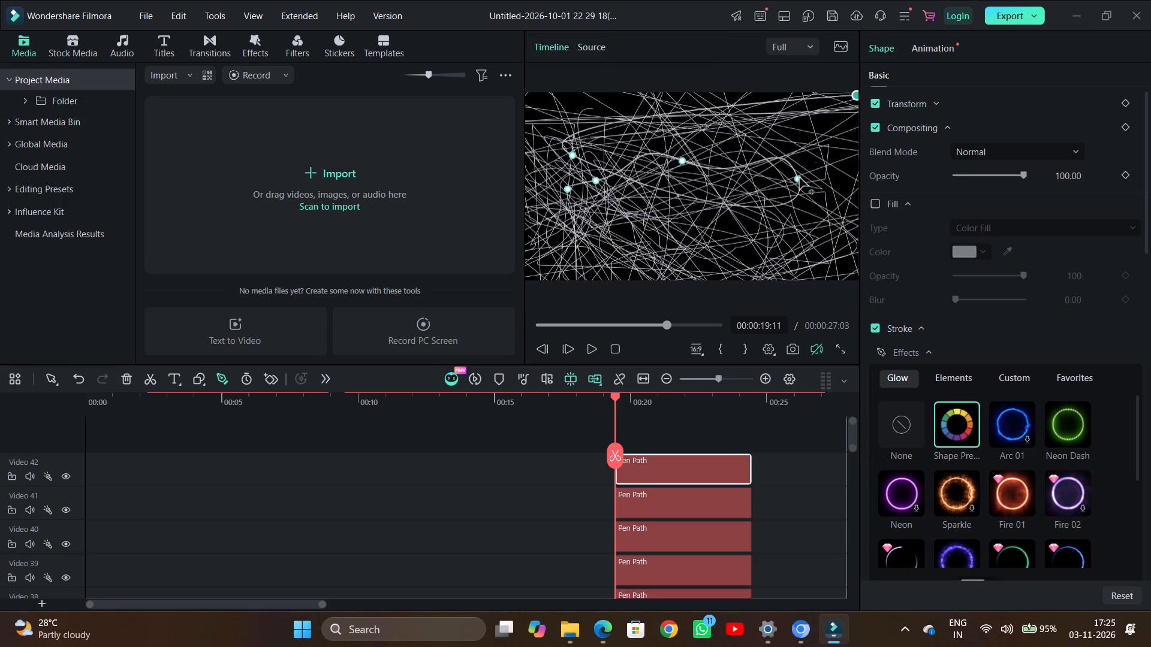
drag(799, 178, 575, 226)
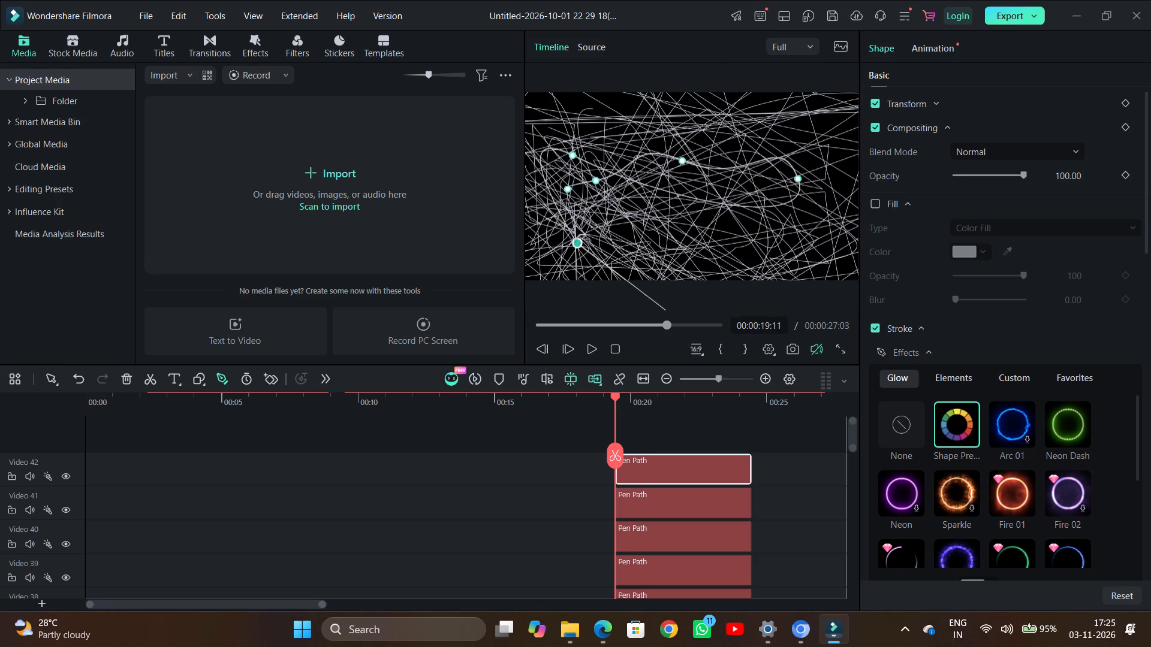
drag(575, 226, 602, 92)
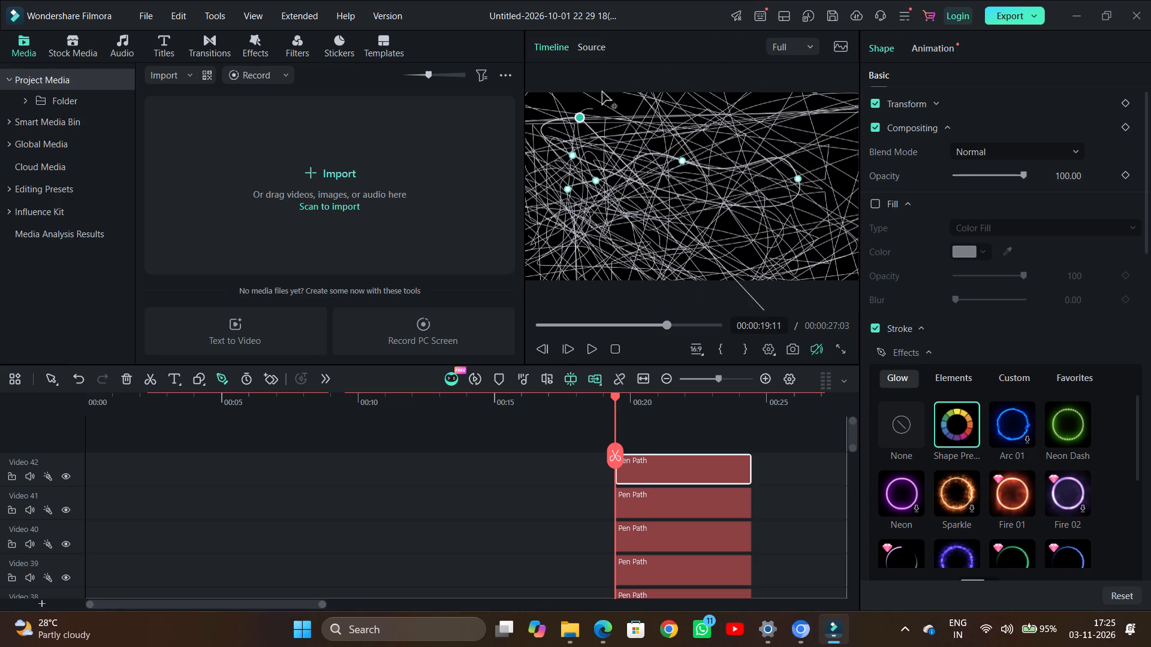
drag(602, 92, 731, 267)
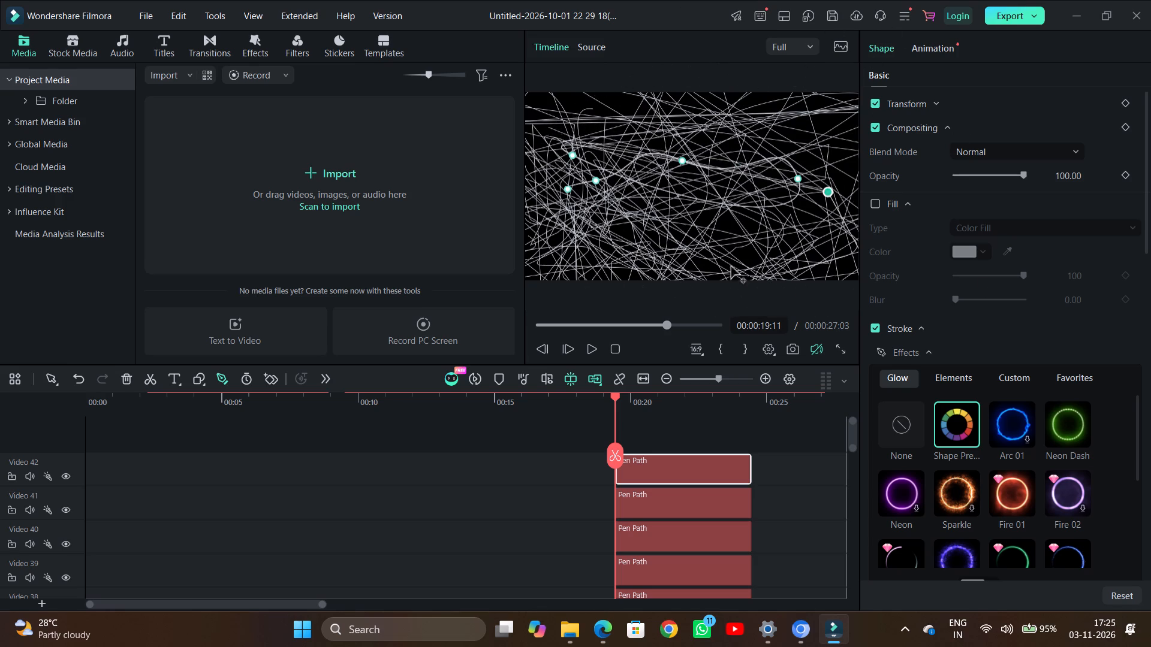
drag(731, 267, 618, 109)
scroll(604, 222, down, 1)
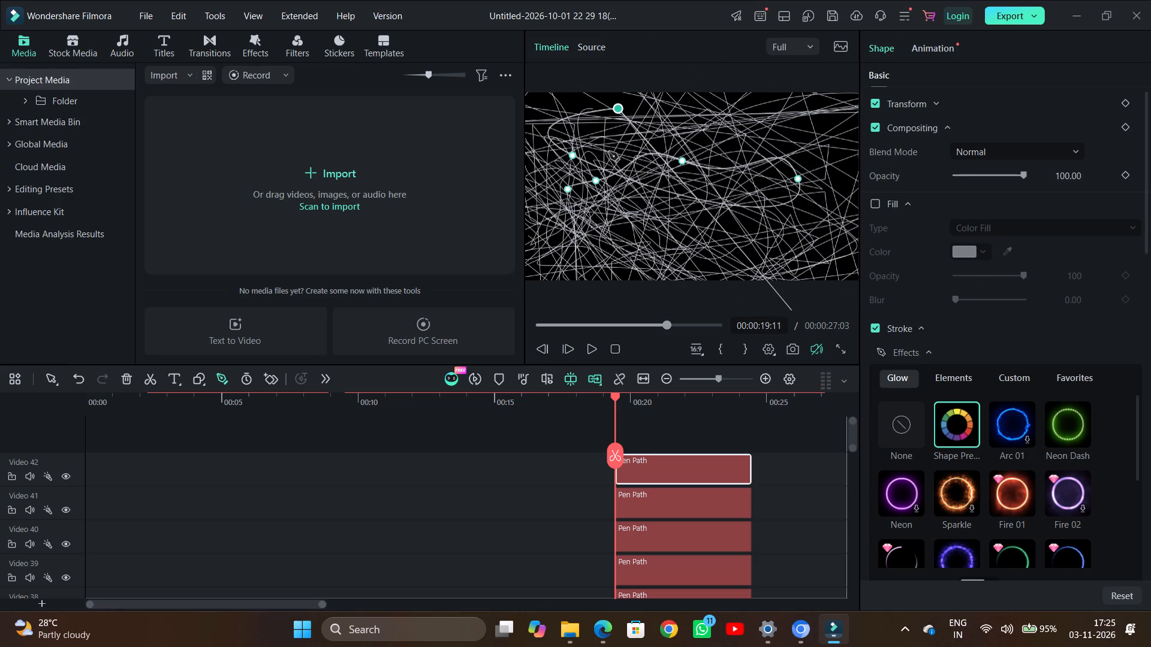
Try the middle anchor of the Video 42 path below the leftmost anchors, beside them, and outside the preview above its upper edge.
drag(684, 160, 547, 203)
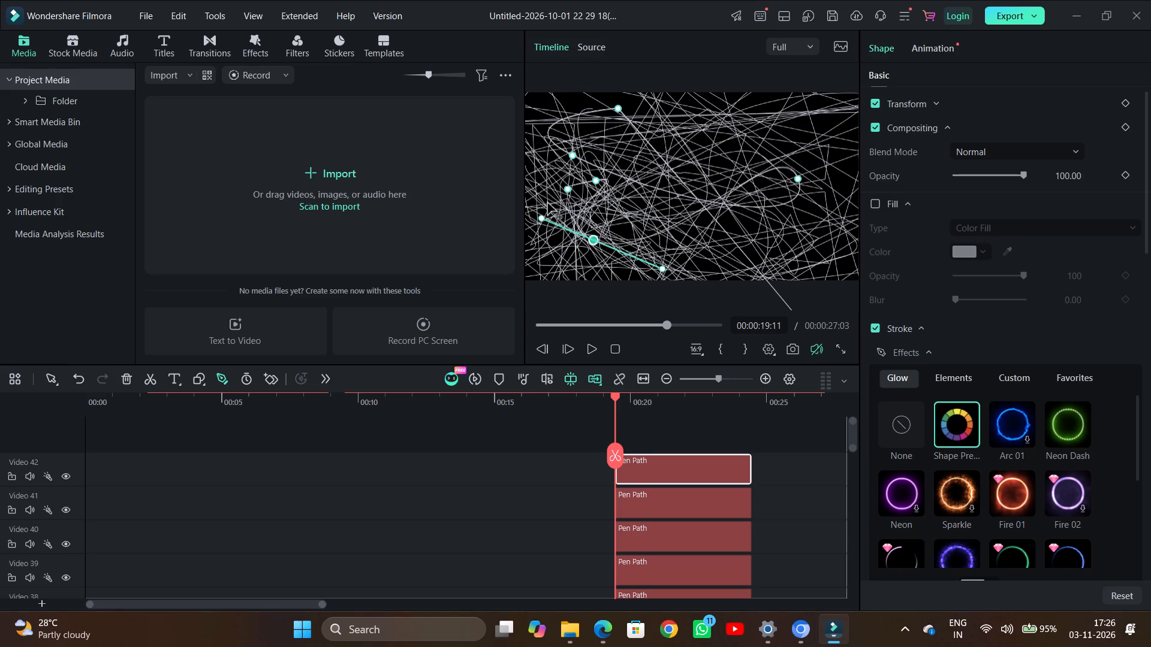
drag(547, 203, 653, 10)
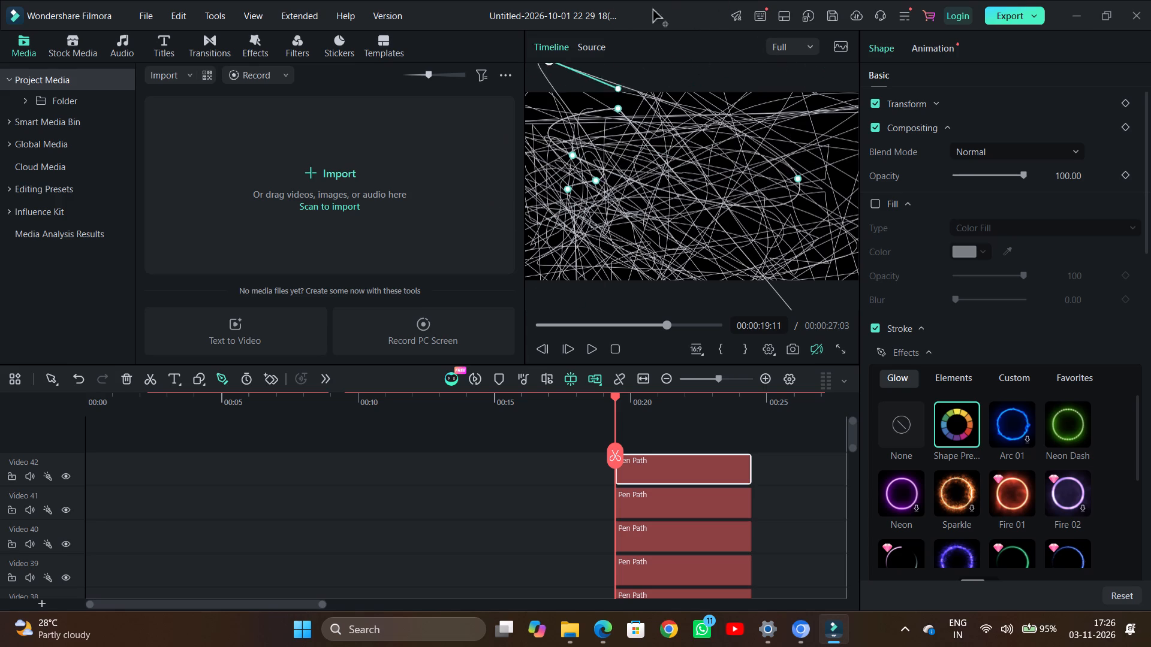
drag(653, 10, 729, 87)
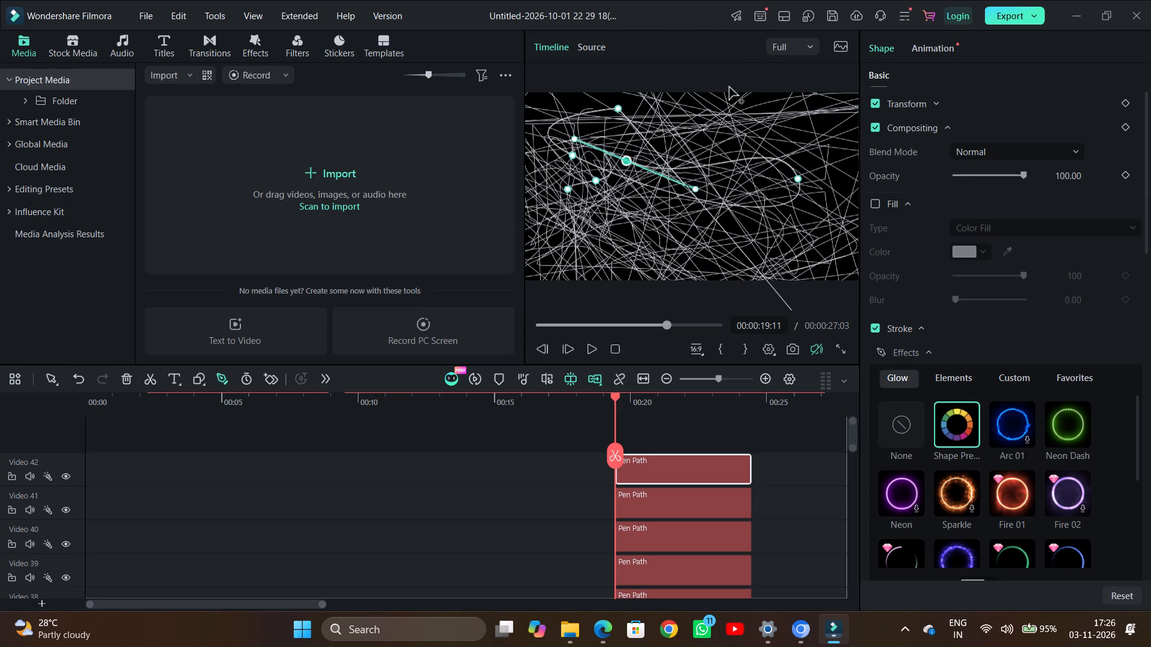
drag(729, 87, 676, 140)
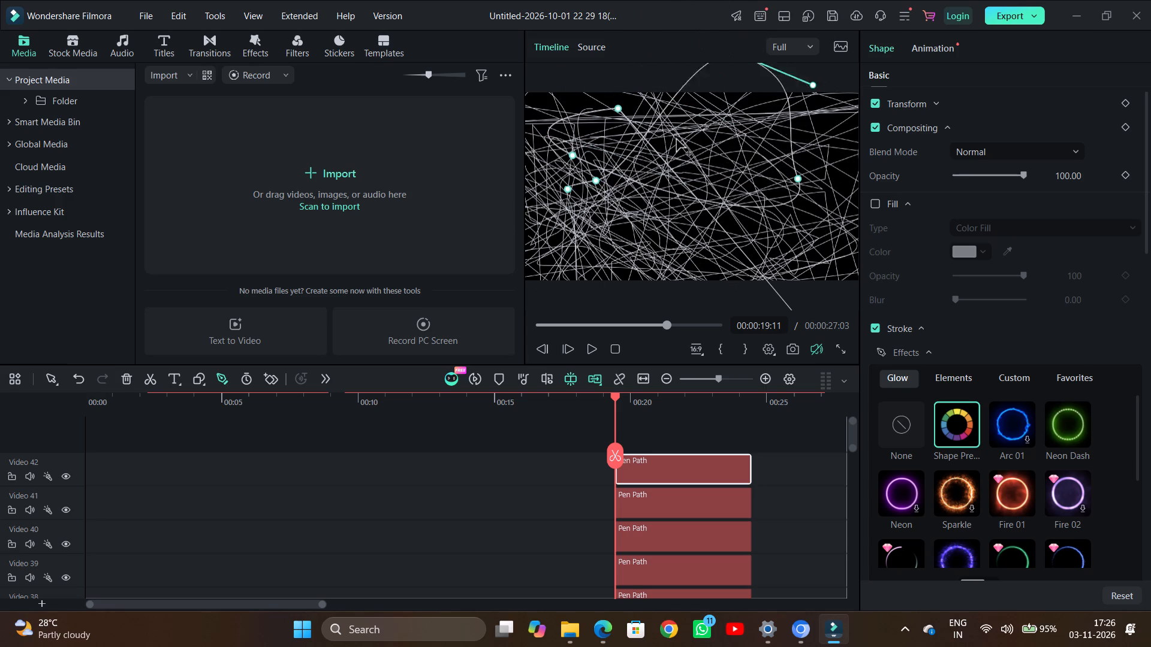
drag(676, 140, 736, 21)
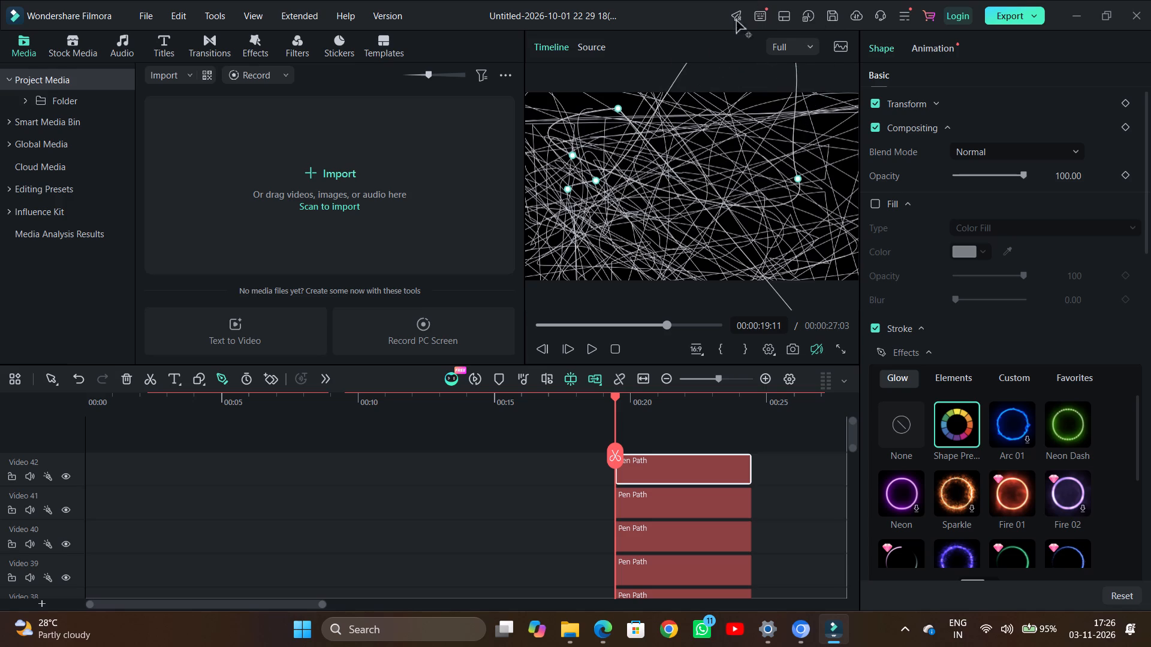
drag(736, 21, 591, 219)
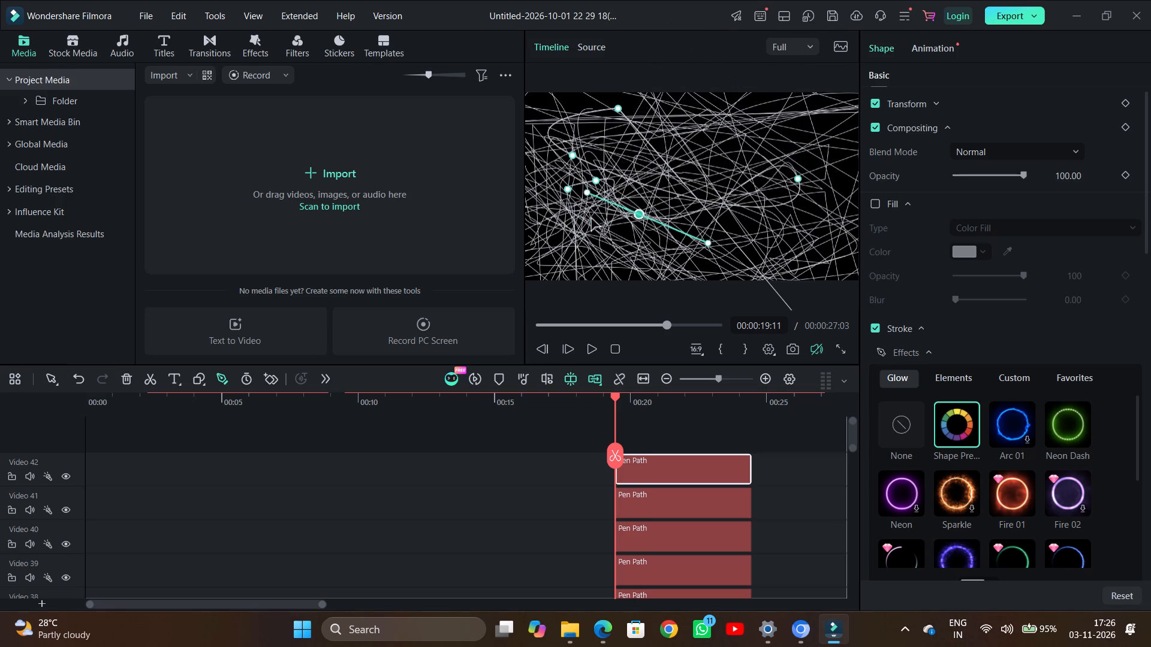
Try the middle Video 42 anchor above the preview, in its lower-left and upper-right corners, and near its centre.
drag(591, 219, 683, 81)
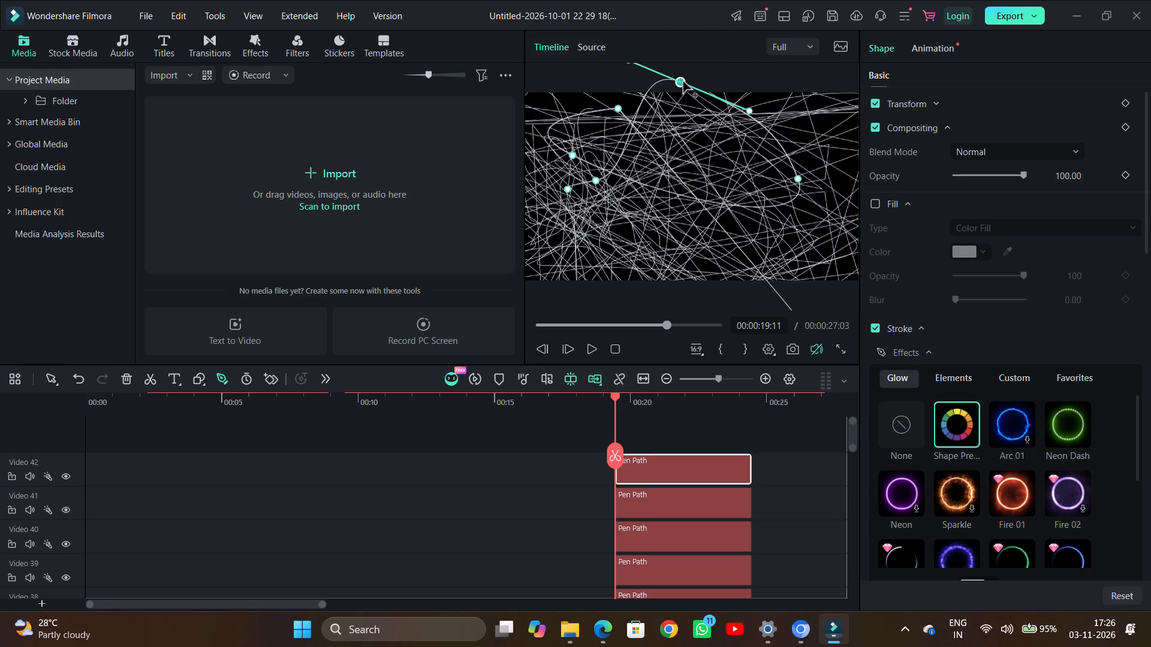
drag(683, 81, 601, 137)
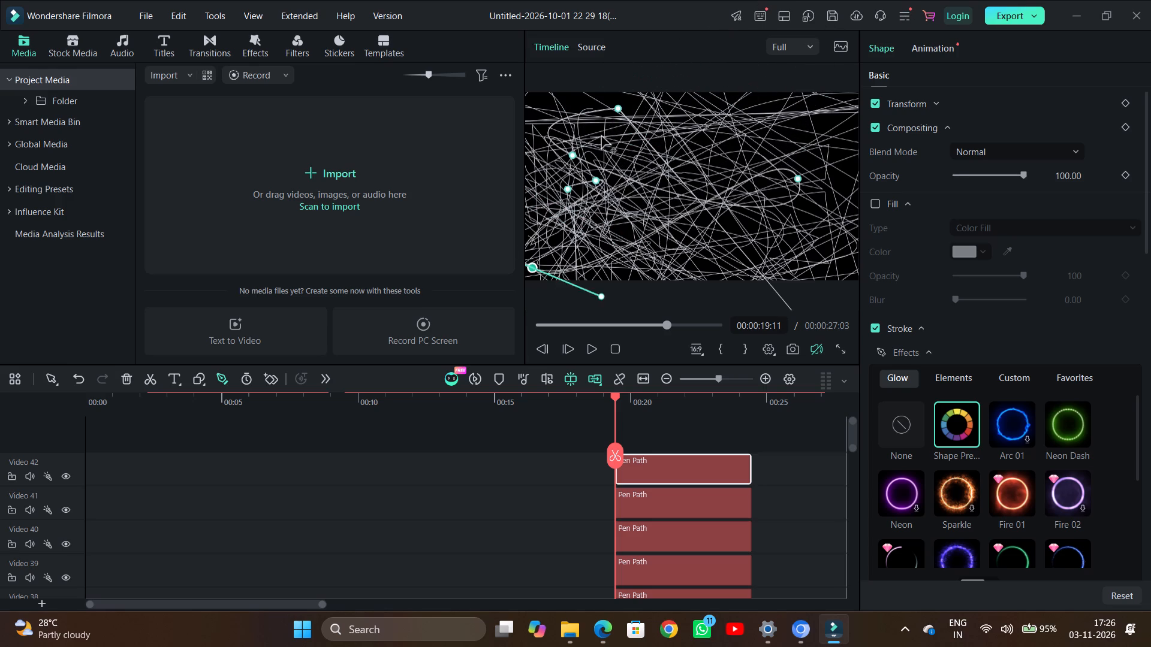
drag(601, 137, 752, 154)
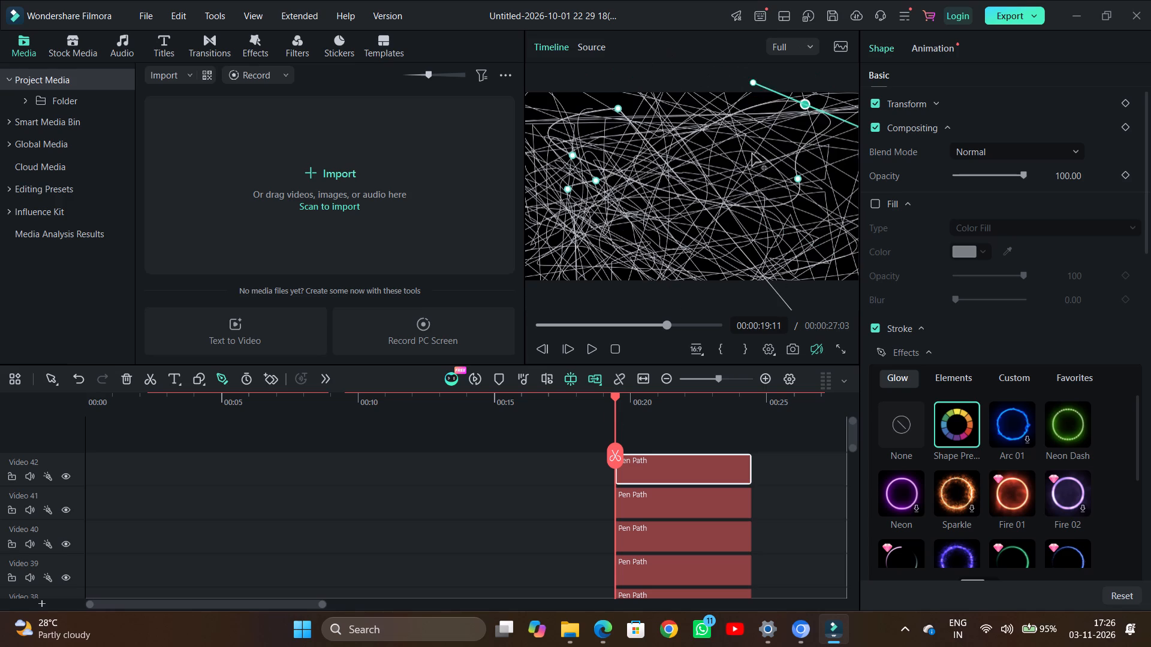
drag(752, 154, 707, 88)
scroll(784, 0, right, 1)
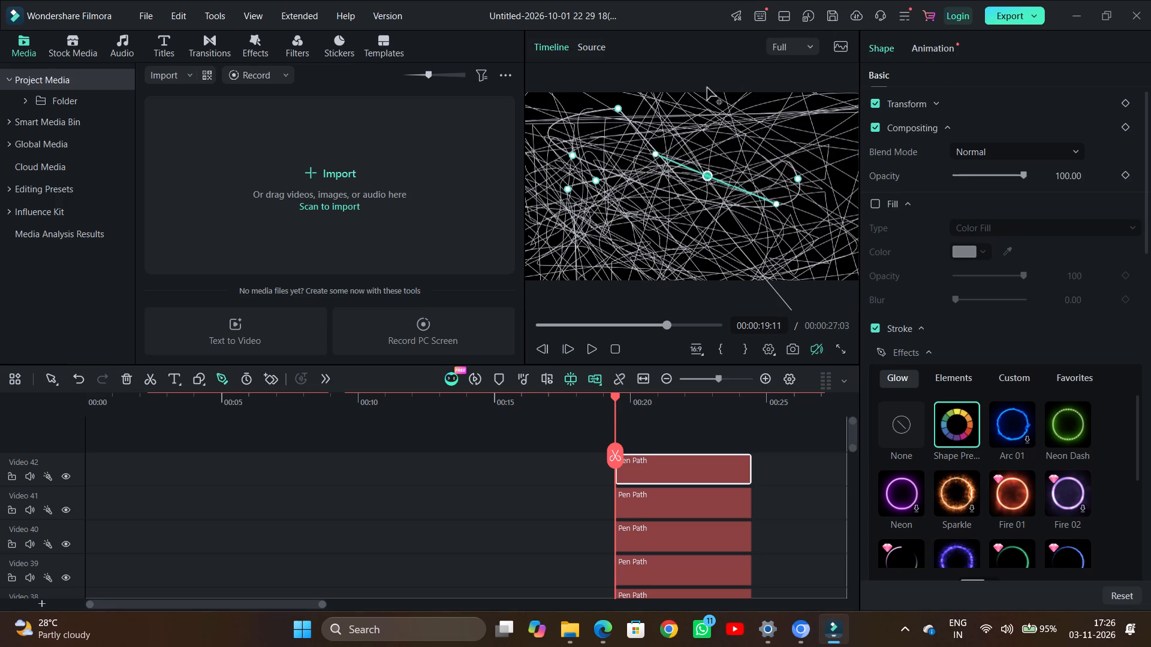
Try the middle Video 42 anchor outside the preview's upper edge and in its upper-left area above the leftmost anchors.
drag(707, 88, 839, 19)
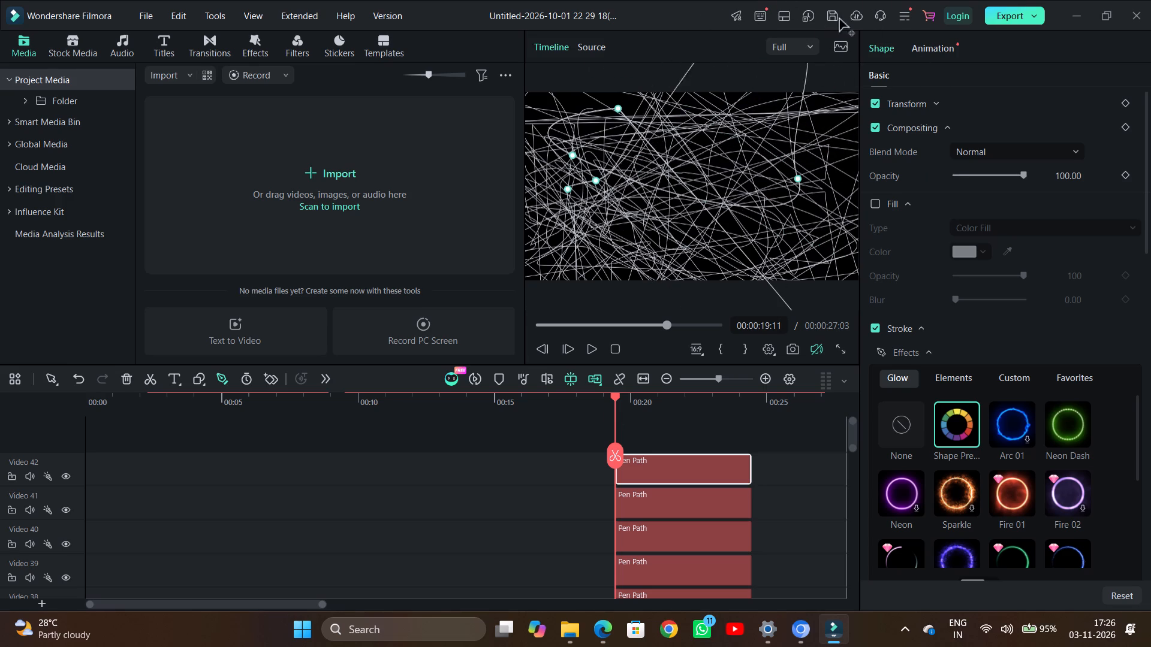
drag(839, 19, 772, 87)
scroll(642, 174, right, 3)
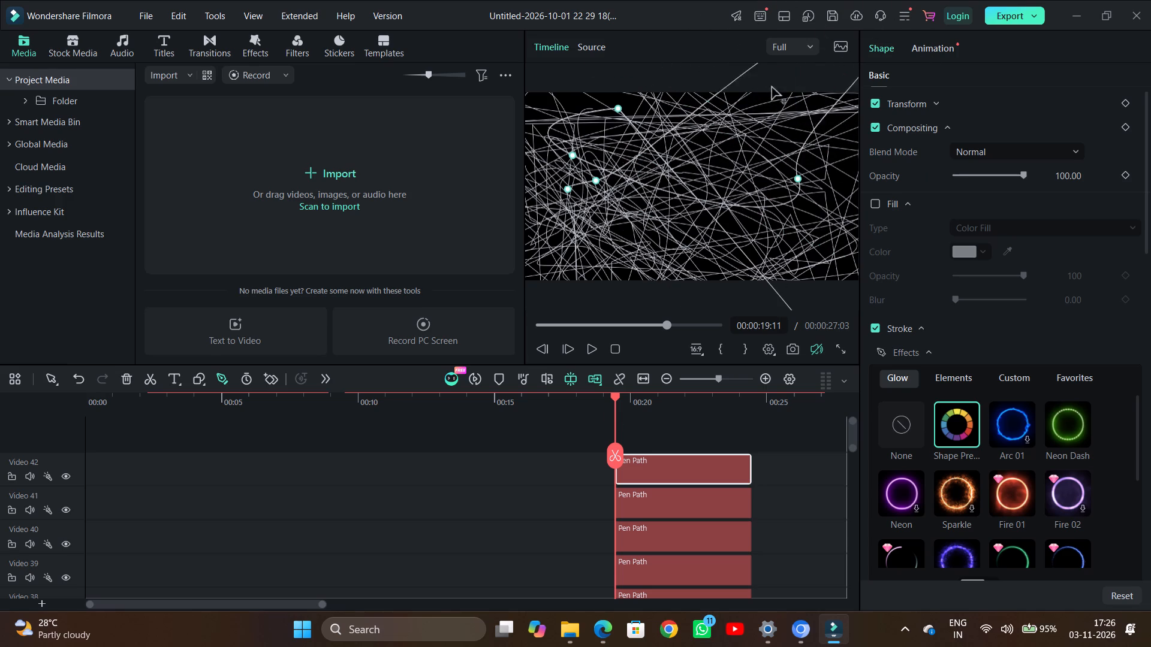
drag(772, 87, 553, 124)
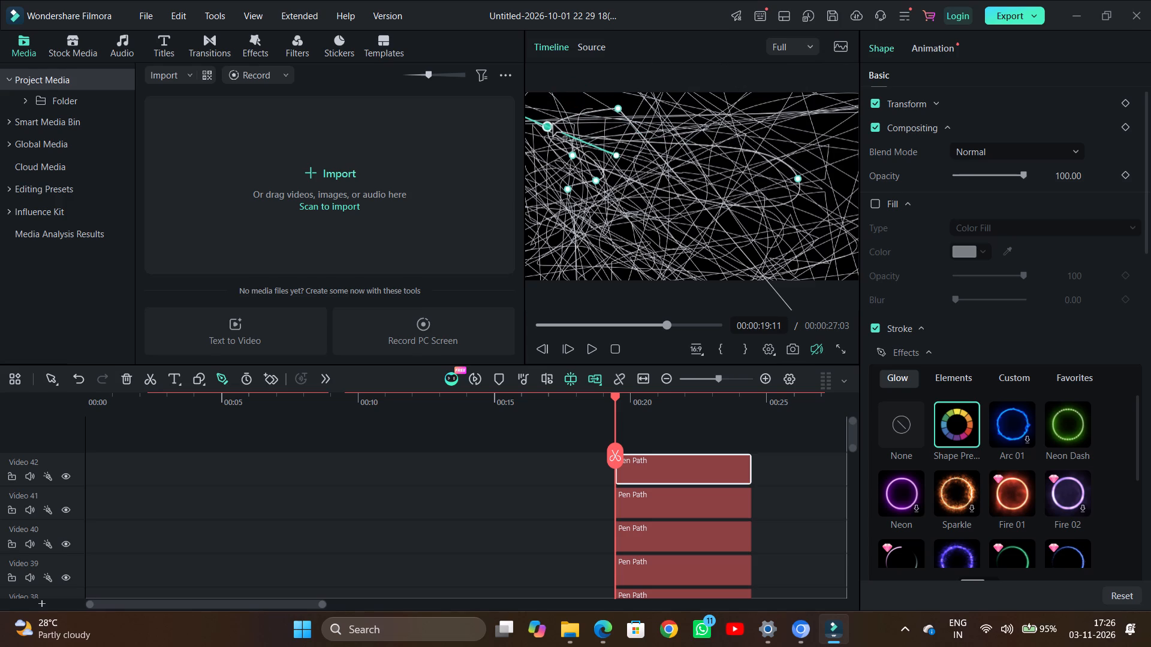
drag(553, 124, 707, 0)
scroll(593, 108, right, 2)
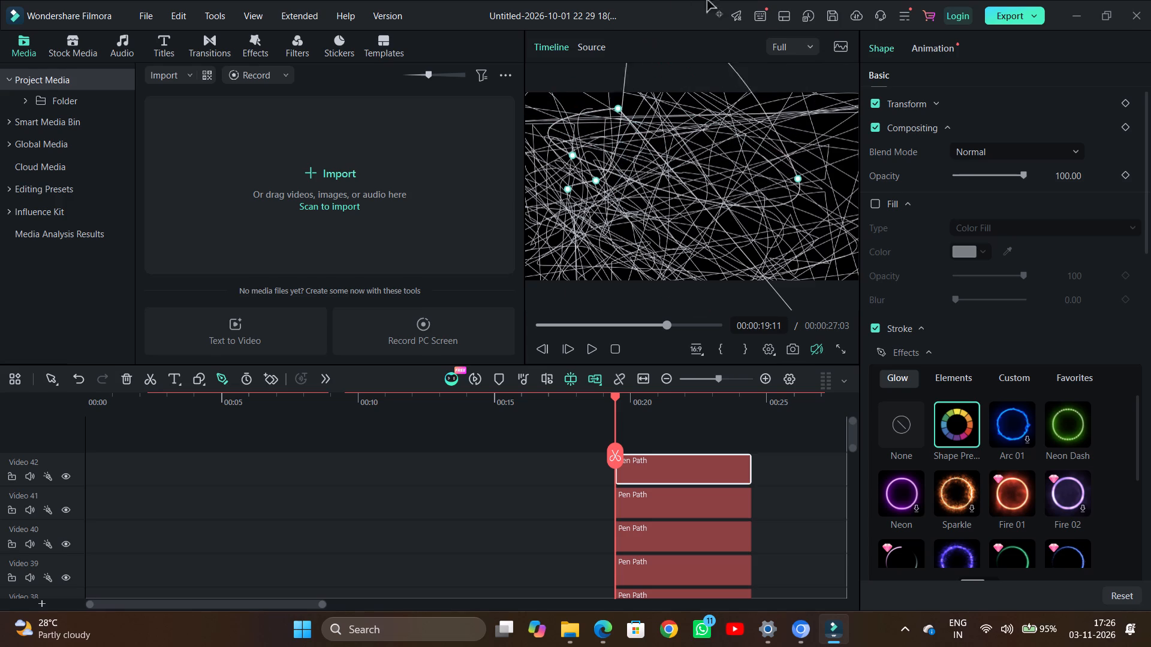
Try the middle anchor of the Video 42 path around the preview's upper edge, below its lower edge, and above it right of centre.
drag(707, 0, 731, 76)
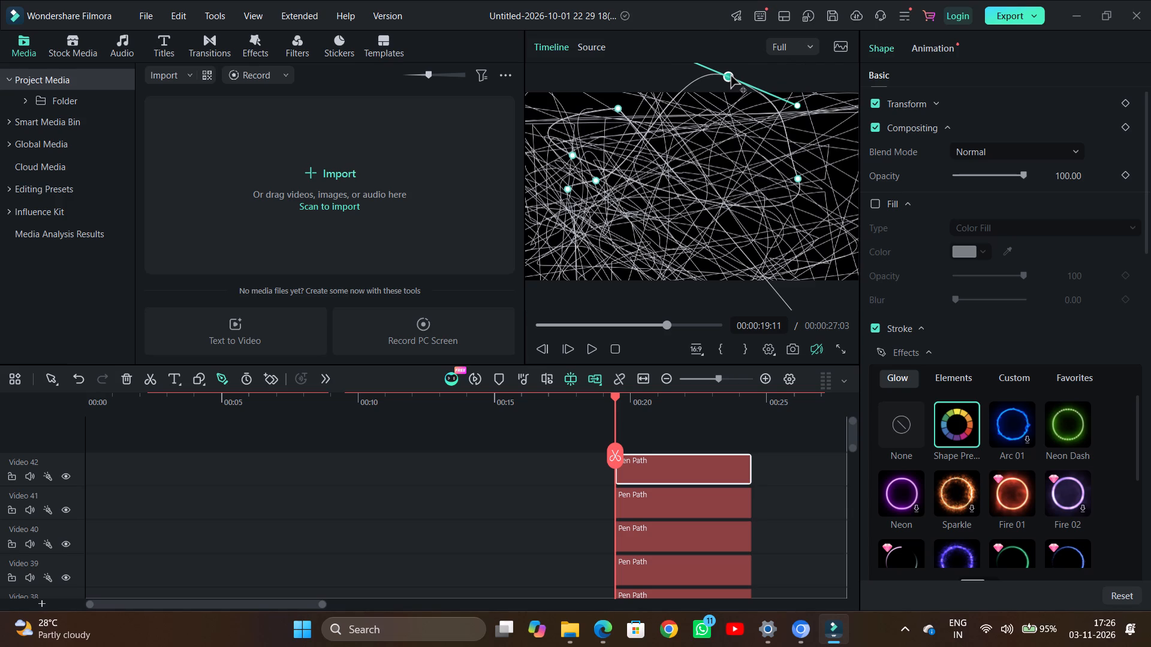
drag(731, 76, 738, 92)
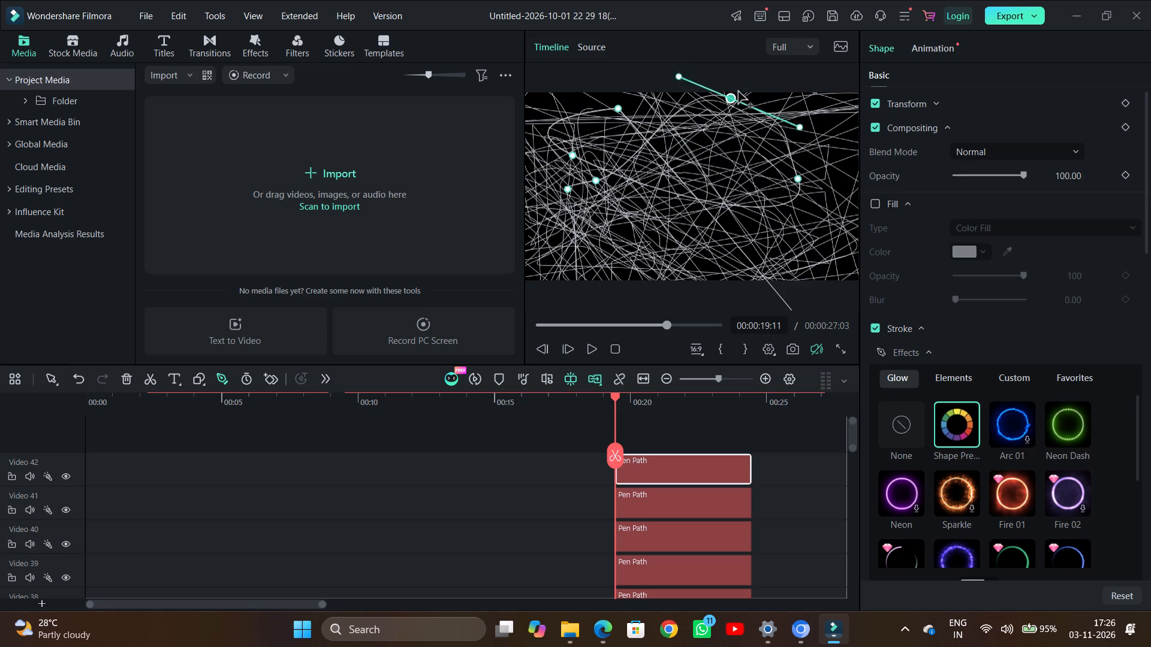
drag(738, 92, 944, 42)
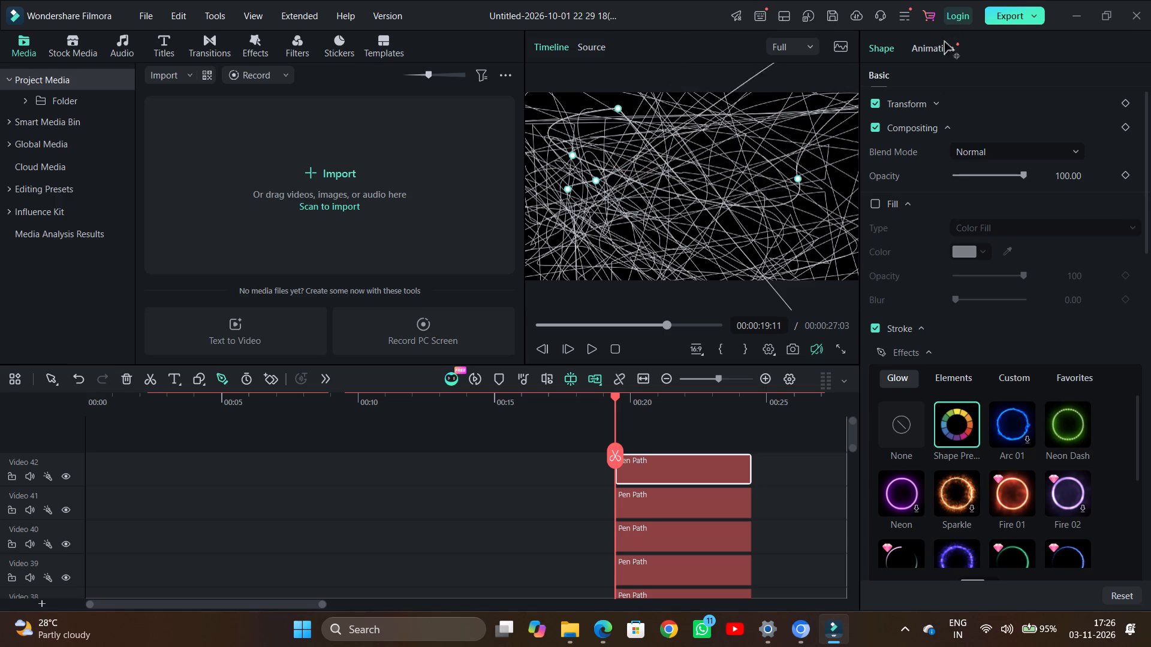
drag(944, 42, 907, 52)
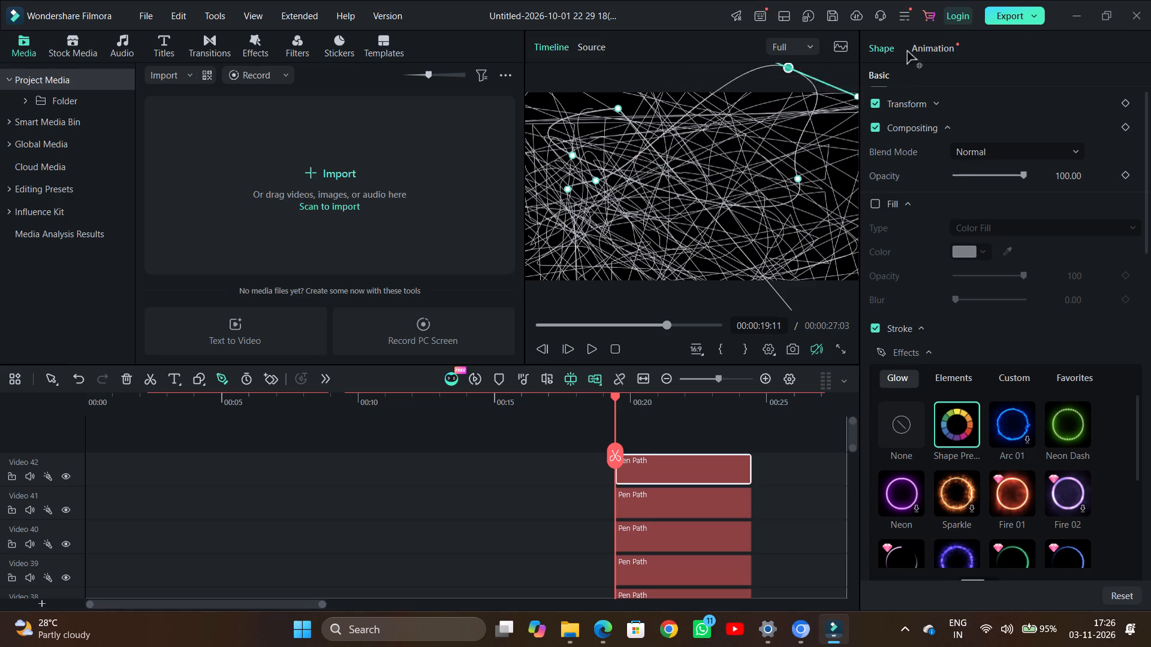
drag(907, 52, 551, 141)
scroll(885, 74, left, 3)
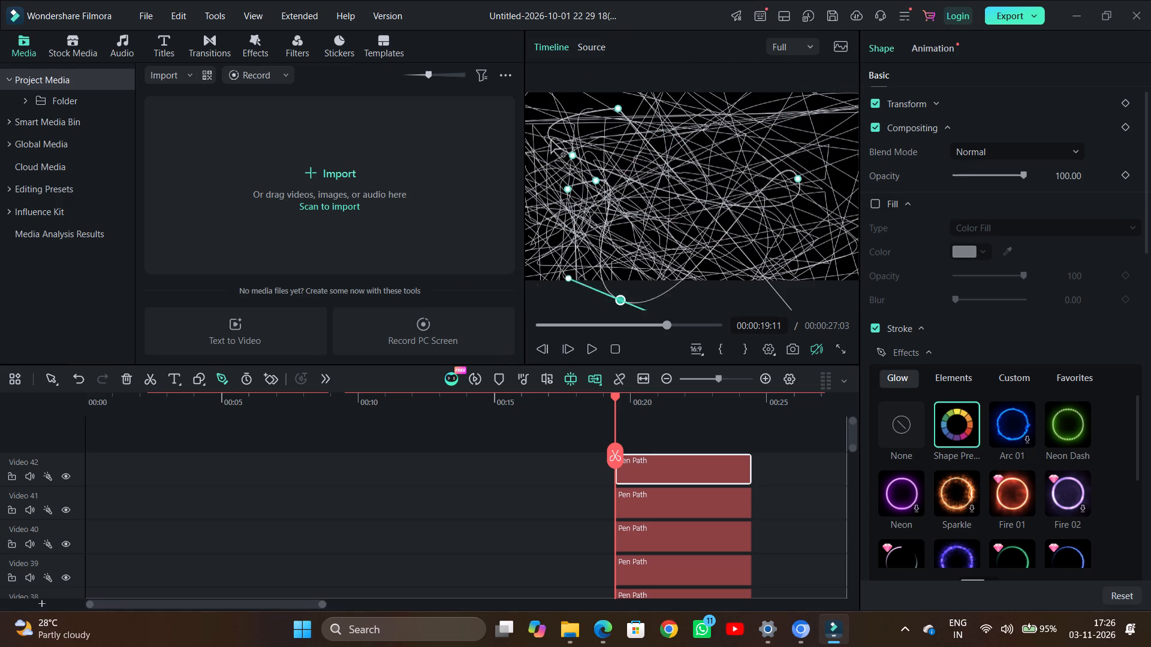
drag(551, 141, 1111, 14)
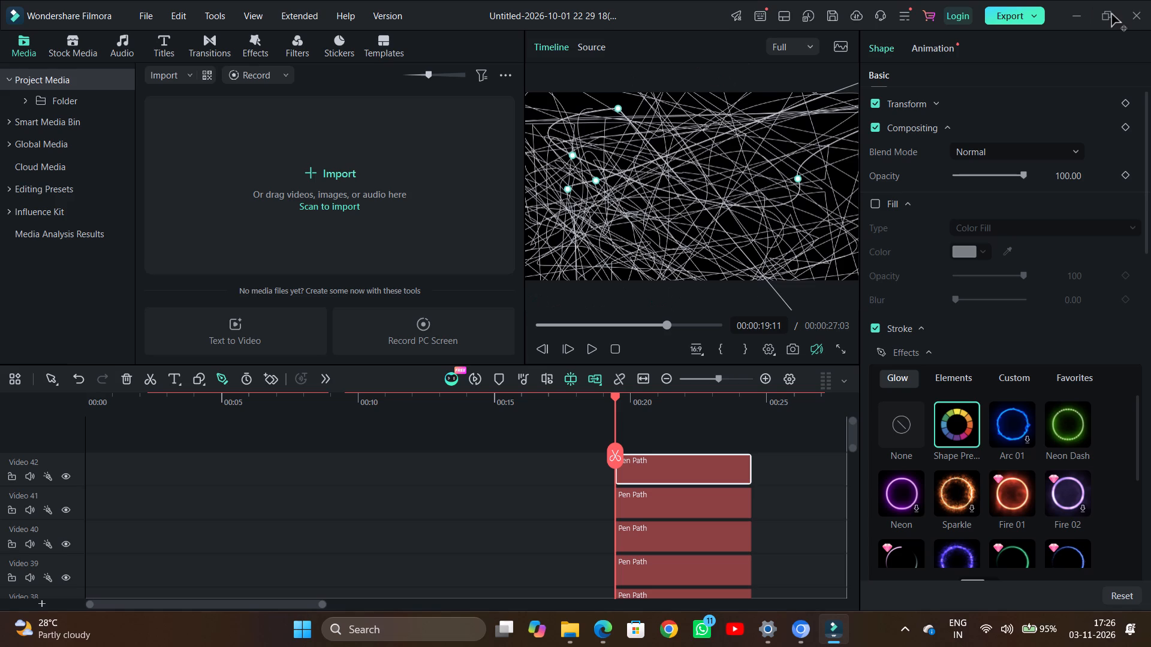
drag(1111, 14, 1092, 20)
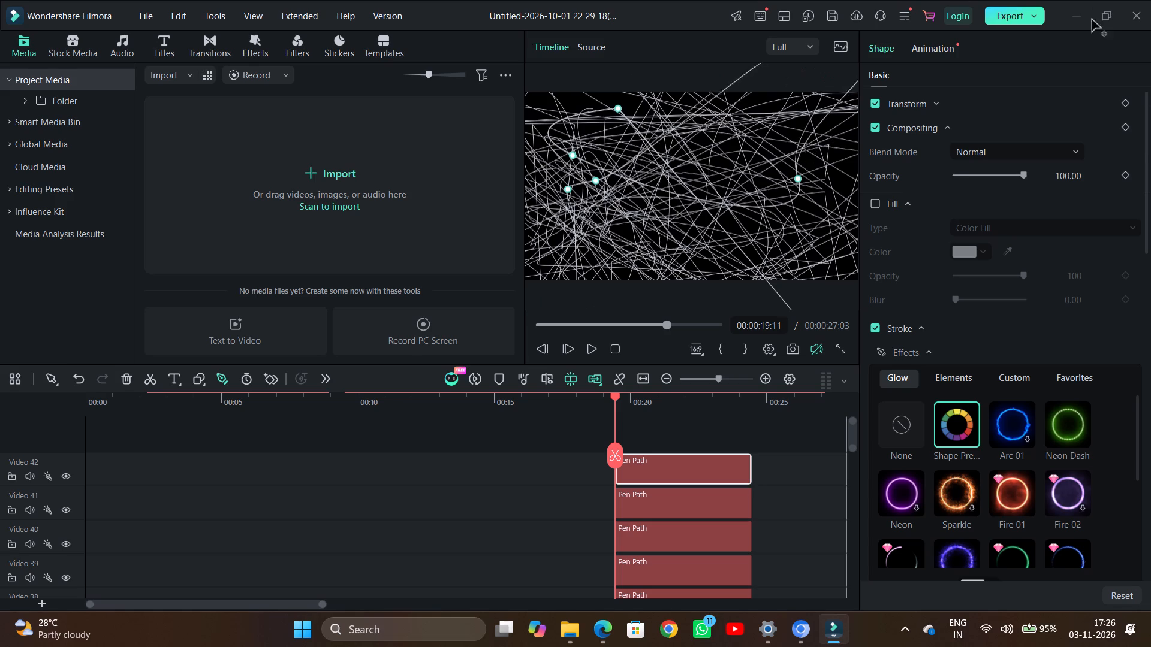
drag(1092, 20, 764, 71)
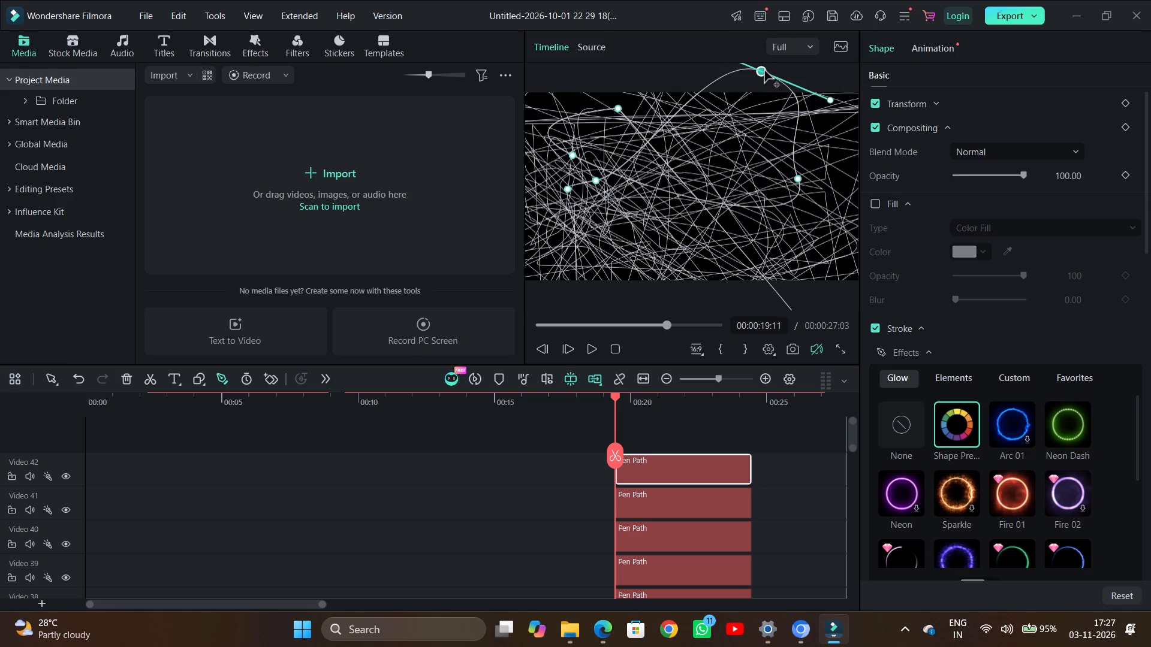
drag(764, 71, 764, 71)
Reselect the middle Video 42 anchor, try it beside the rightmost anchor, and move it outside the preview above its upper edge.
click(758, 74)
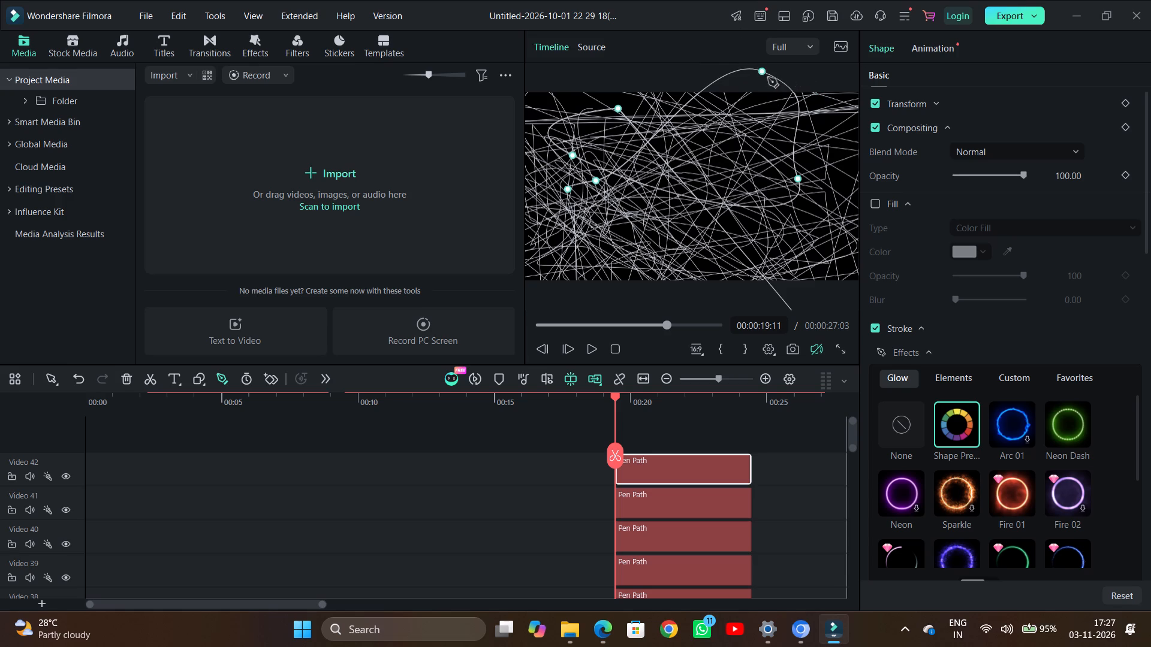
click(763, 74)
scroll(763, 74, up, 1)
drag(764, 69, 748, 222)
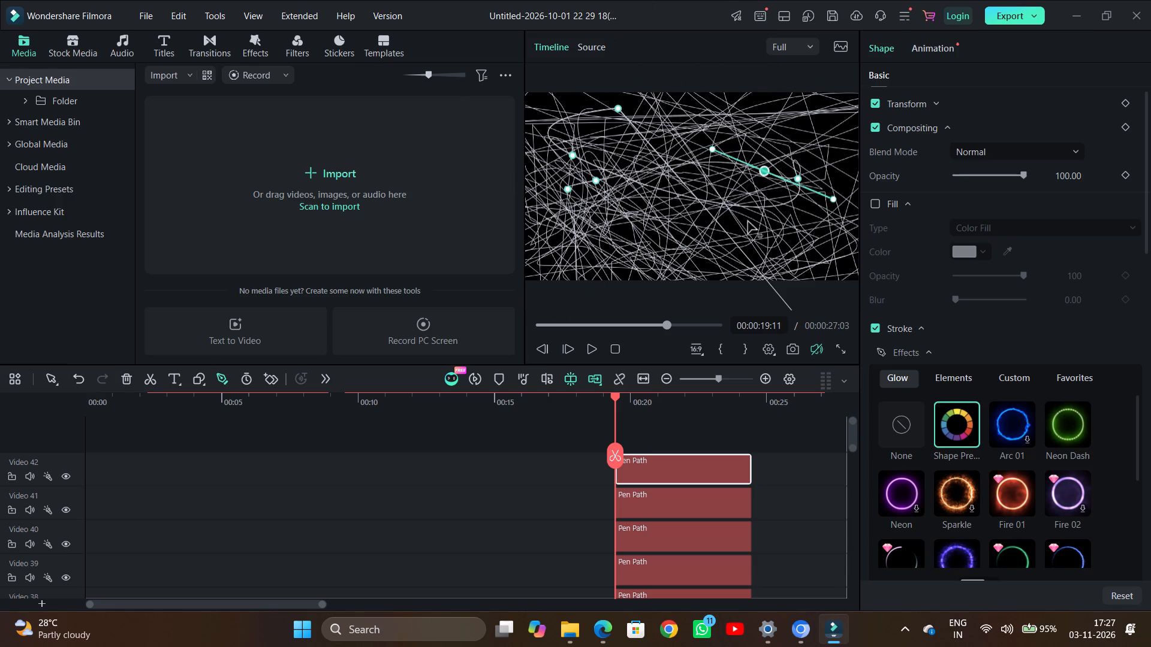
drag(748, 222, 640, 28)
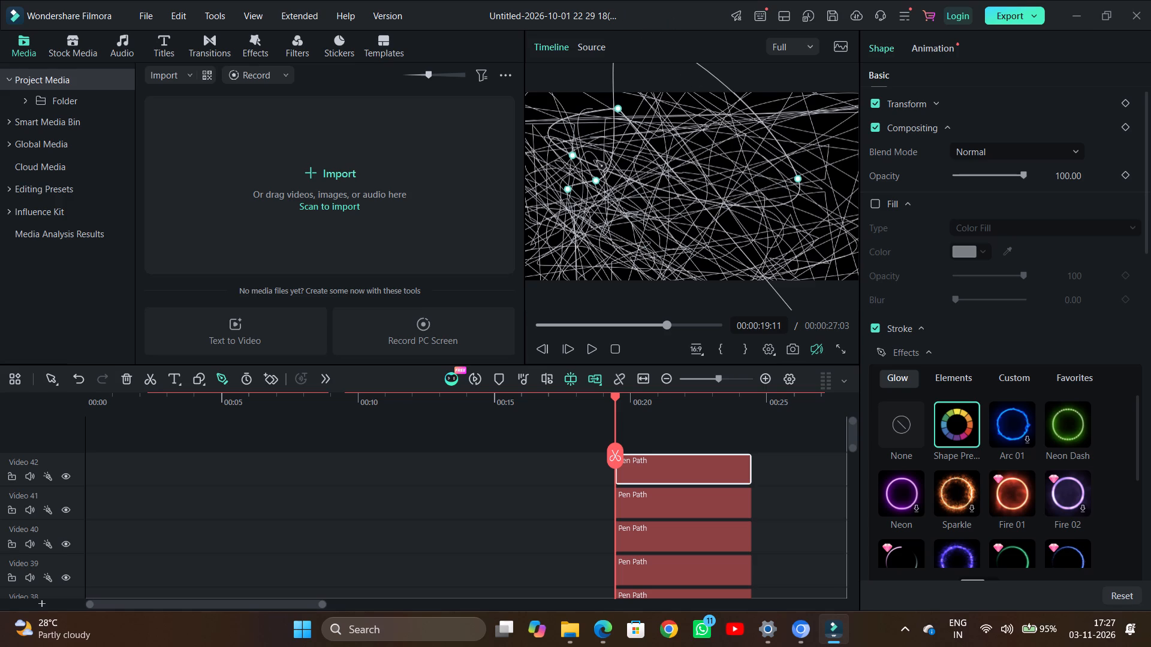
Move the Video 42 anchor in the preview's upper-left area outside the frame, beyond the upper edge toward the right.
drag(619, 110, 514, 277)
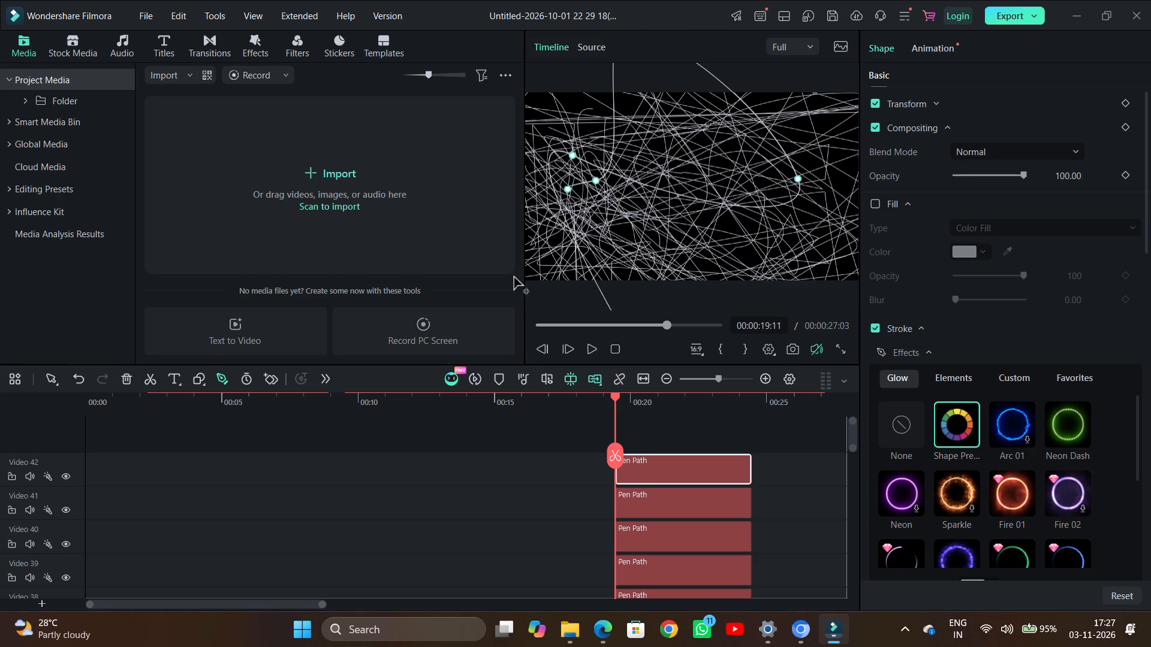
drag(514, 277, 830, 0)
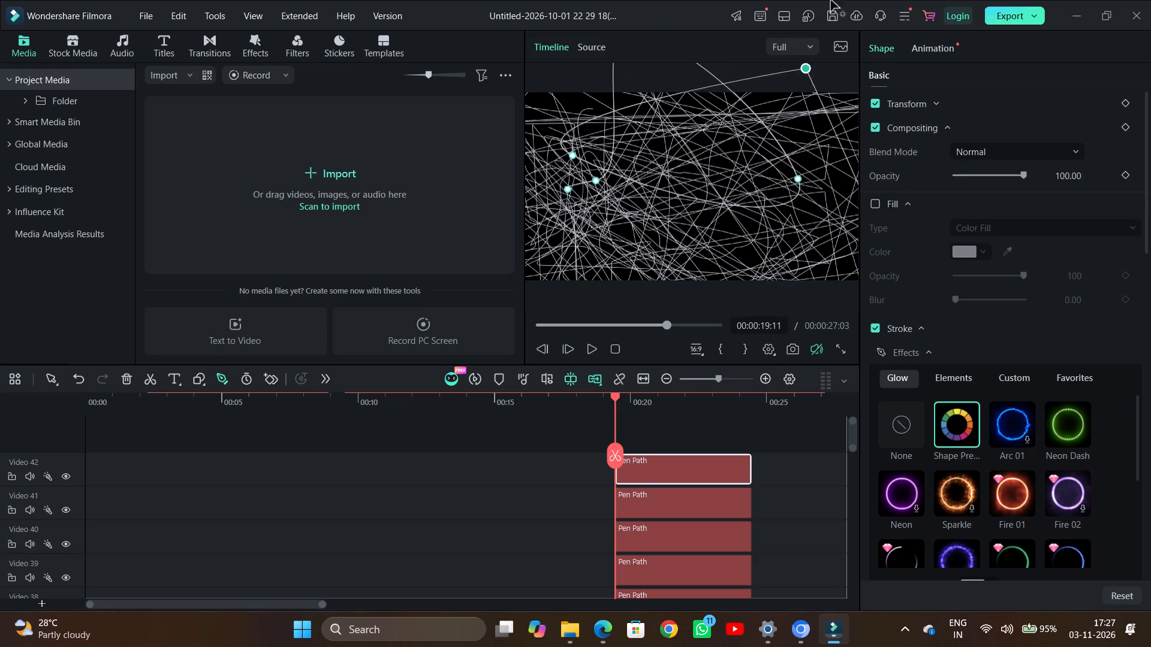
drag(830, 0, 980, 0)
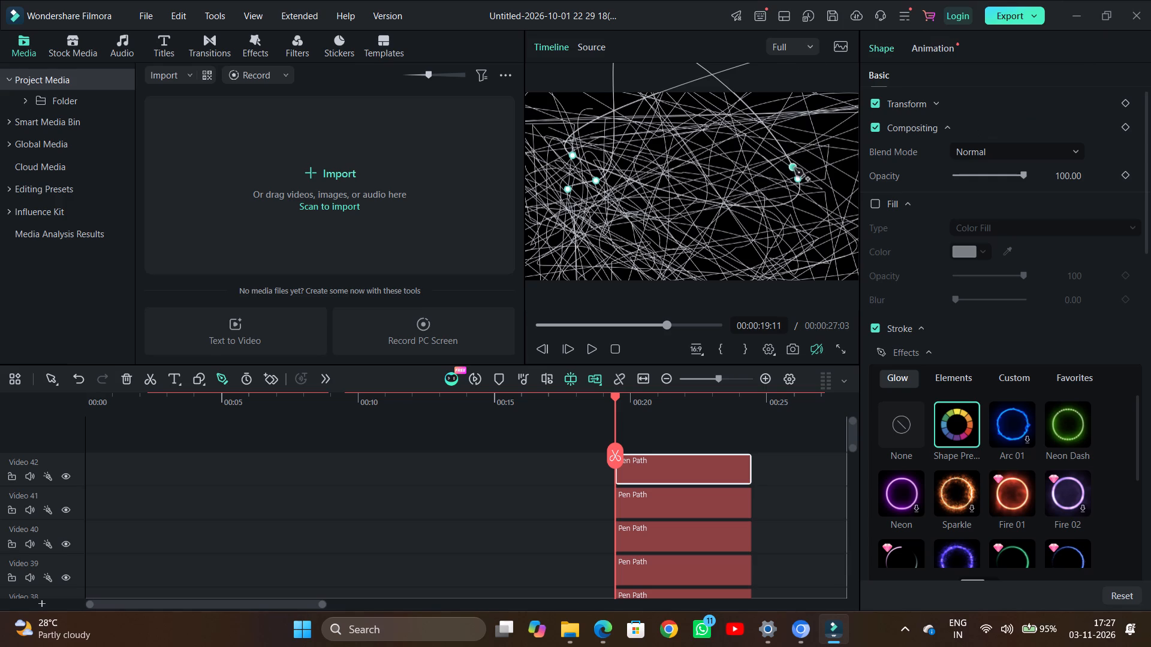
Reposition the rightmost Video 42 anchor, trying it near the leftmost anchors, the lower edge, the centre, and the preview's upper-right edge.
drag(797, 179, 756, 0)
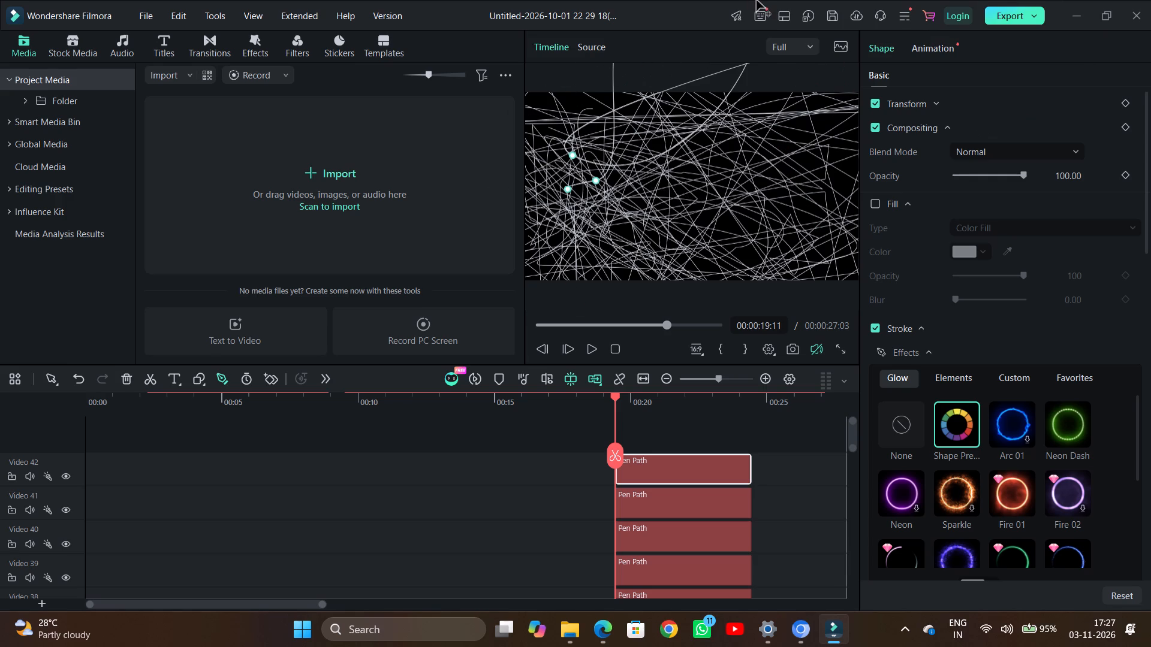
drag(756, 0, 818, 12)
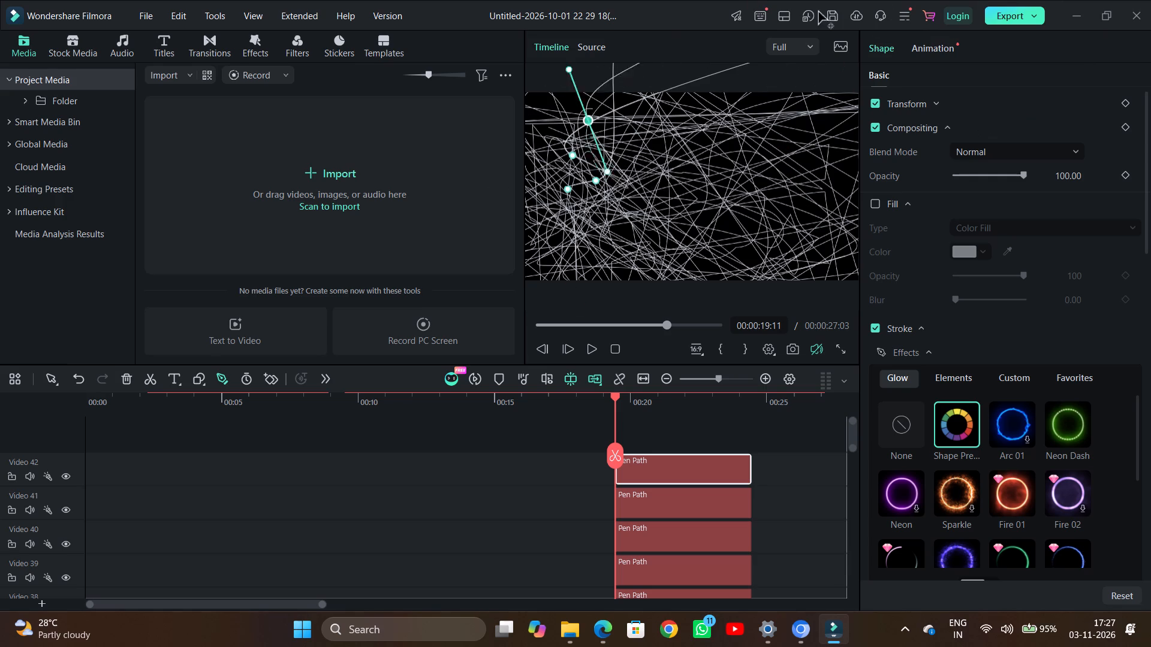
drag(818, 12, 1087, 0)
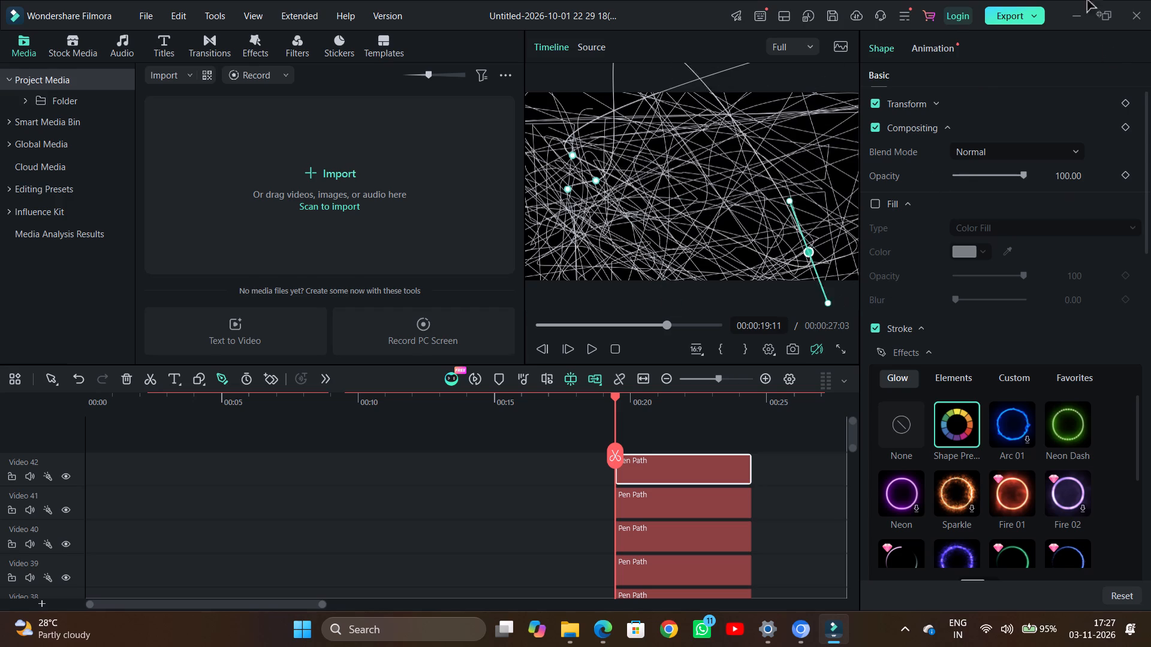
drag(1087, 0, 758, 288)
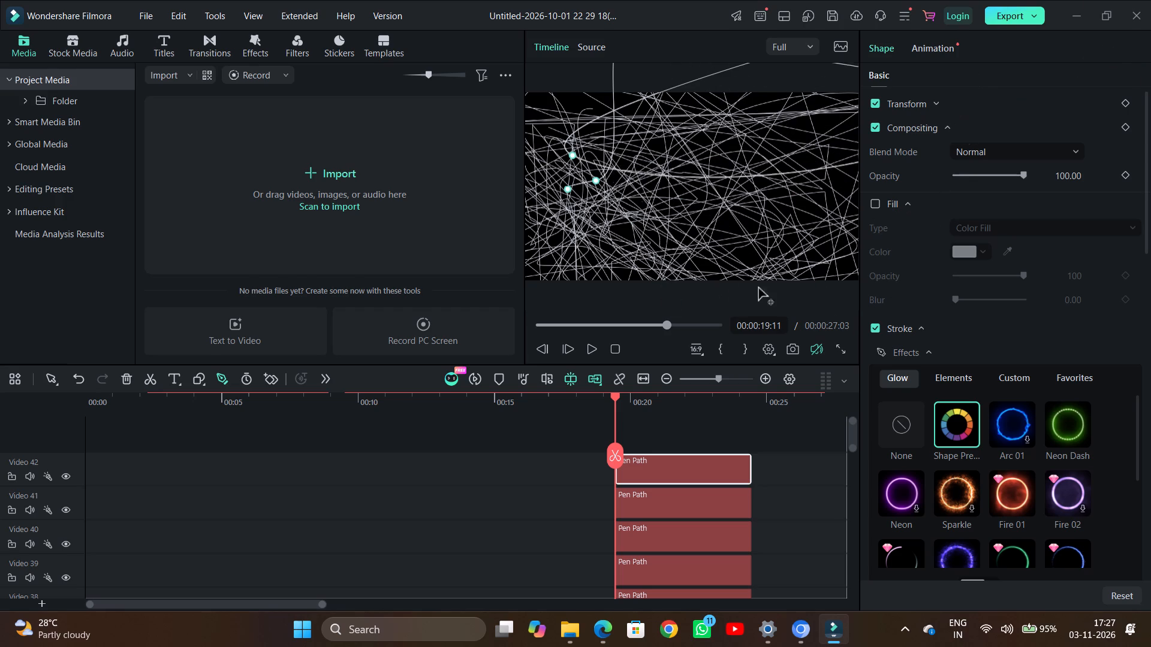
drag(758, 288, 973, 52)
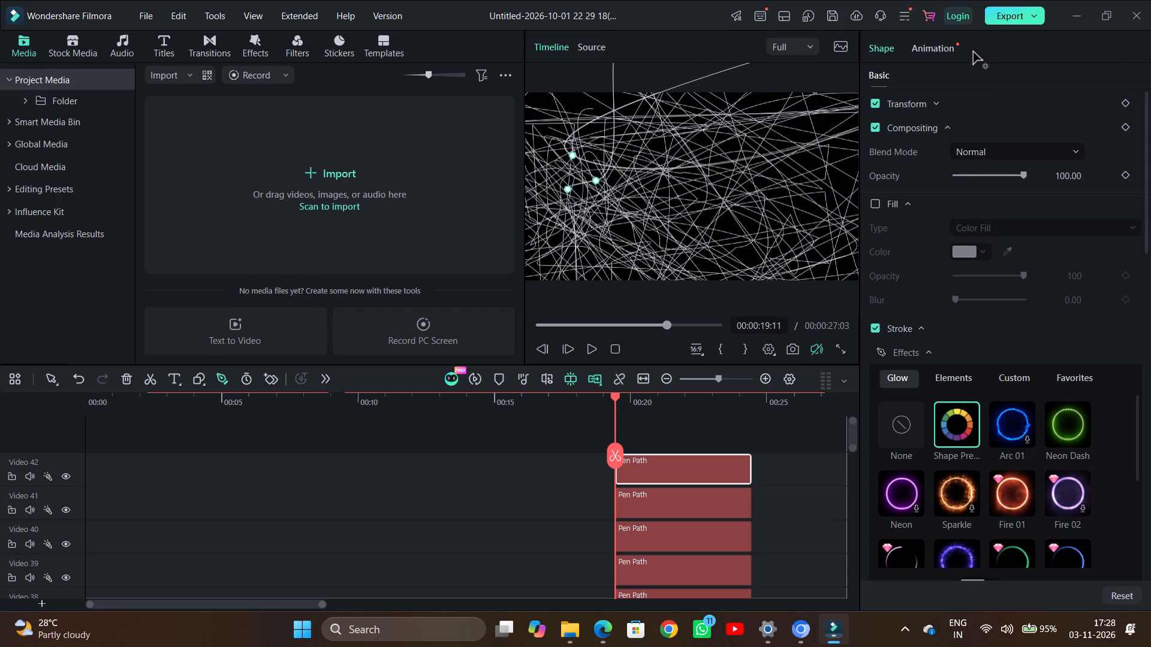
drag(973, 52, 713, 96)
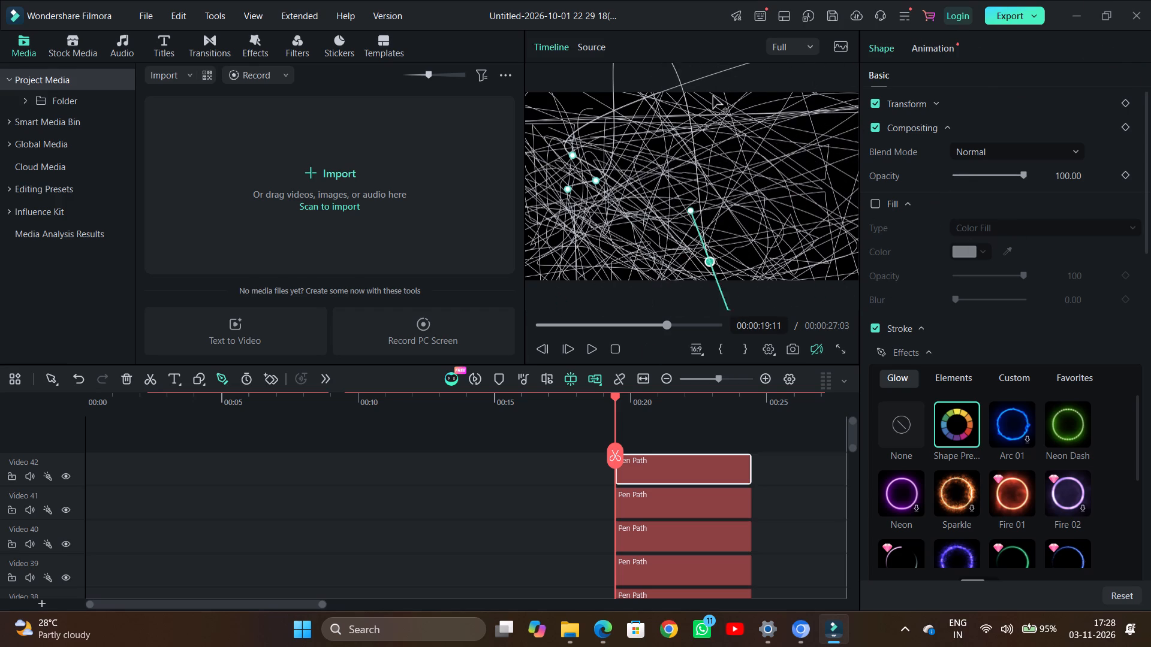
drag(713, 96, 846, 129)
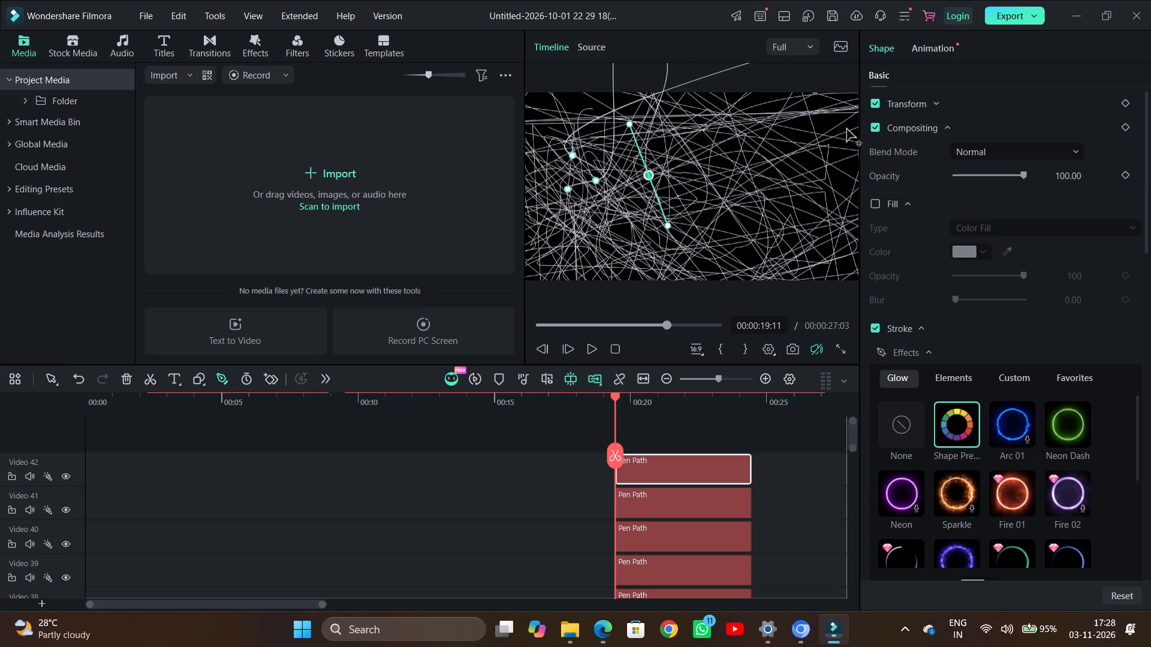
drag(846, 129, 971, 93)
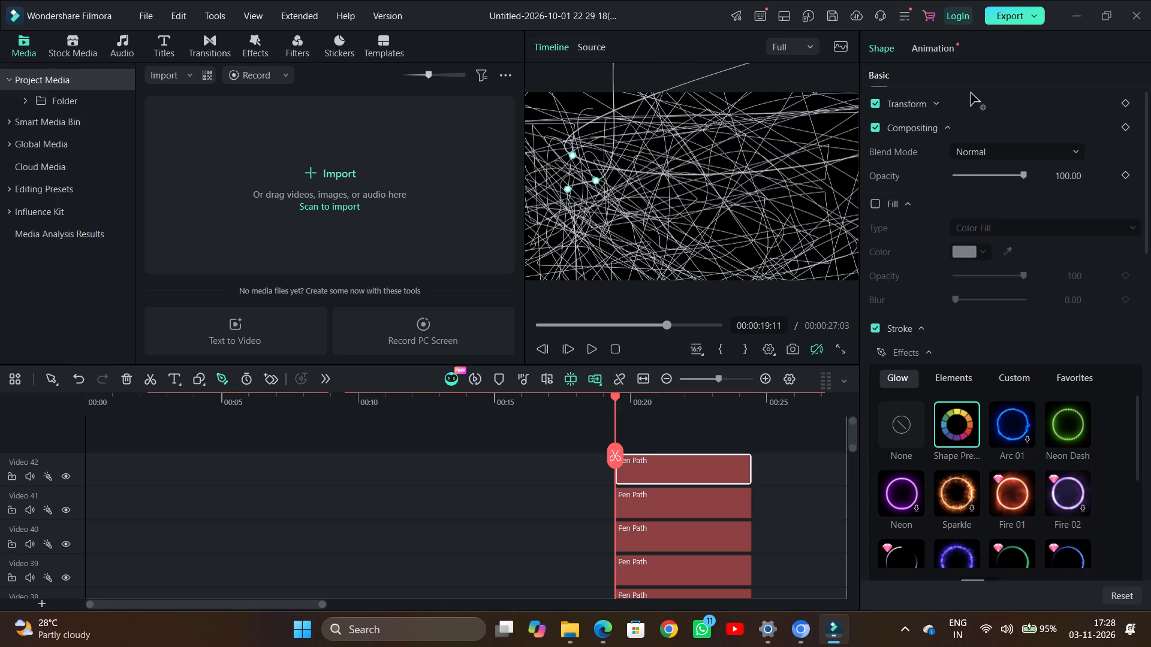
drag(971, 93, 1057, 17)
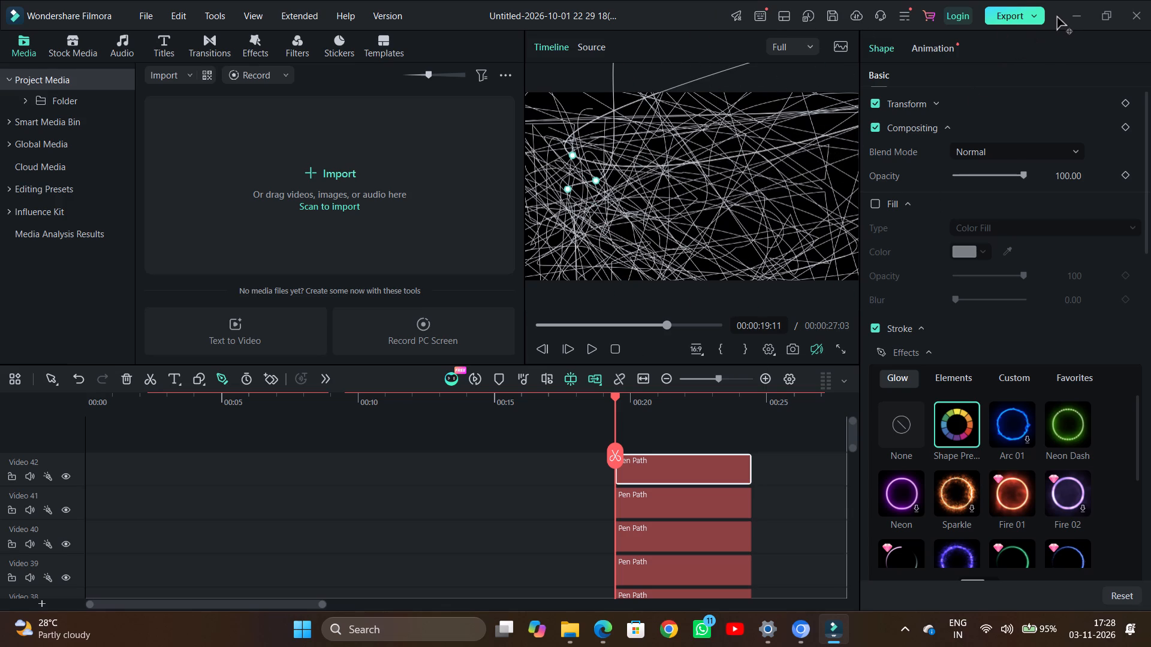
drag(1057, 17, 861, 126)
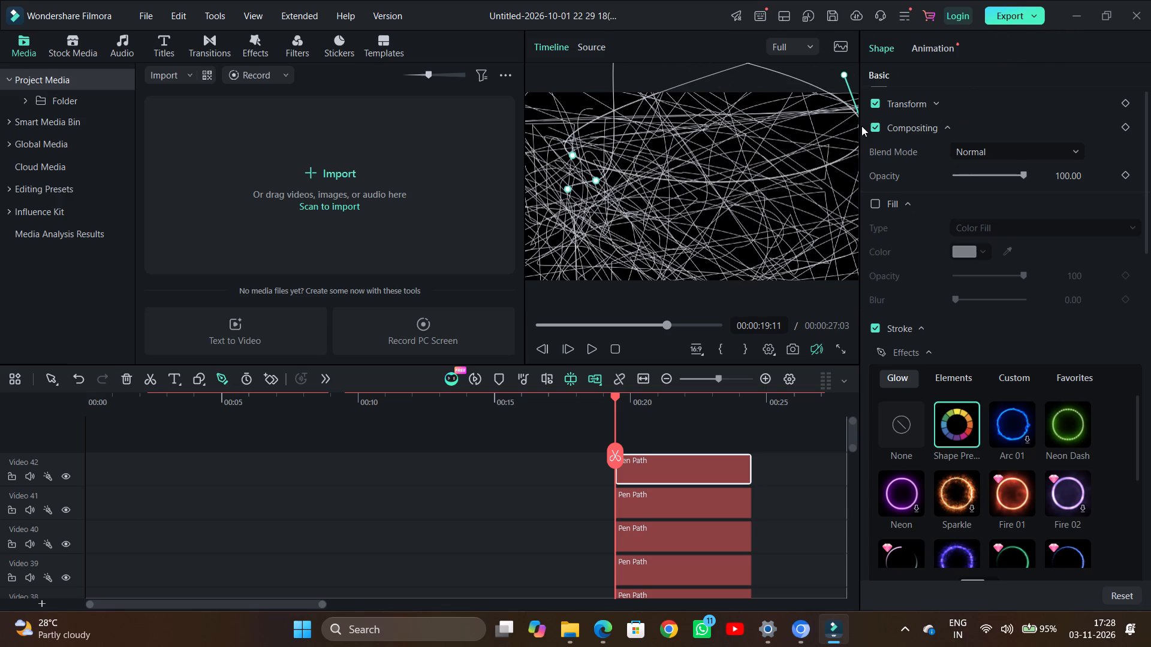